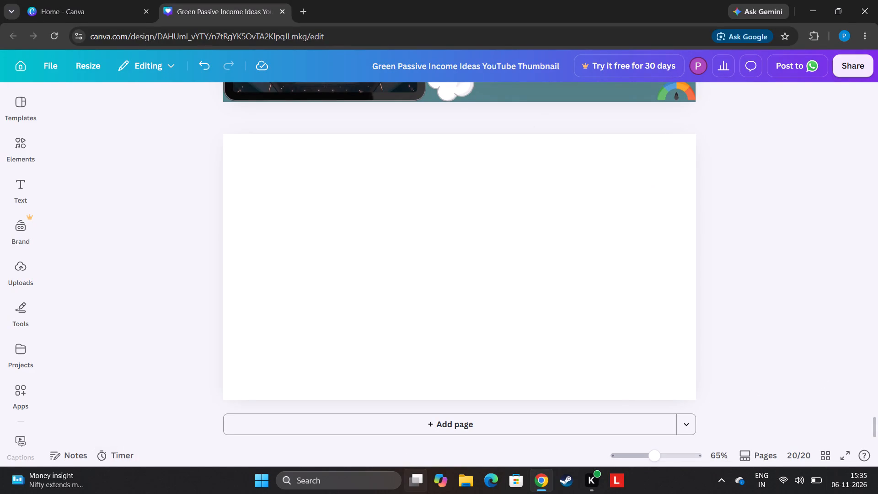
Add a new page after the last page of the design.
{"action": "left_click", "coordinate": [501, 421]}
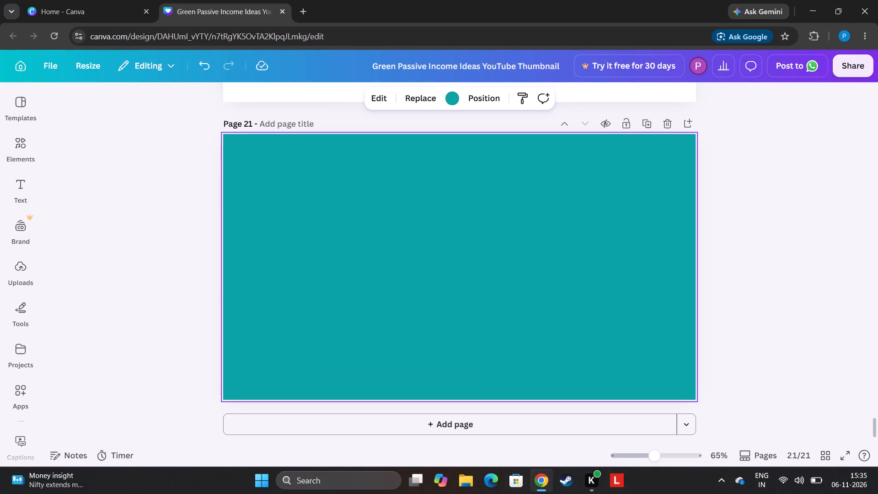
Lower the computer's display brightness slightly in the system quick settings and return to the design.
{"action": "left_click", "coordinate": [816, 483]}
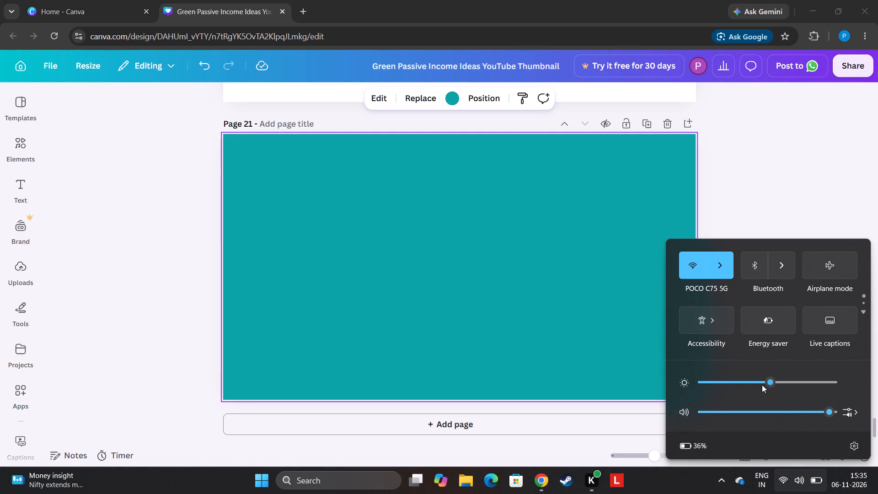
{"action": "left_click_drag", "start_coordinate": [768, 383], "coordinate": [738, 379]}
{"action": "left_click_drag", "start_coordinate": [738, 379], "coordinate": [750, 378]}
{"action": "left_click", "coordinate": [800, 163]}
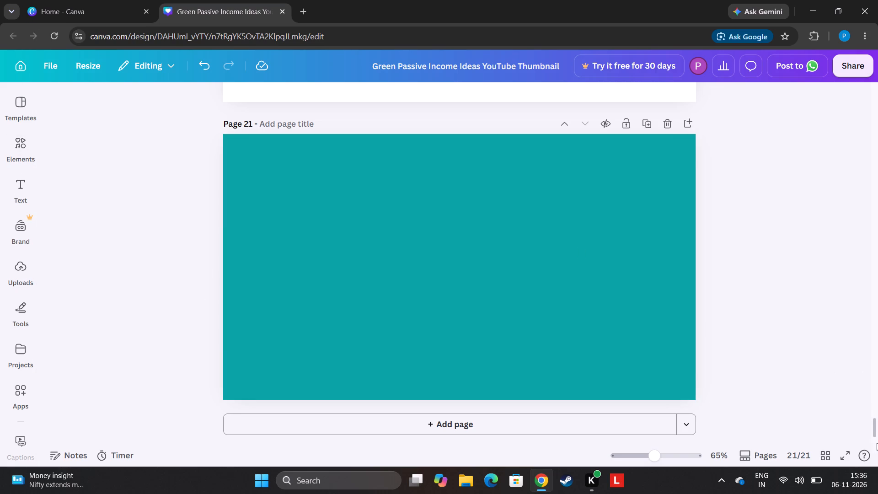
Look through the existing thumbnail pages back to page 1, and return to the teal page 21.
{"action": "left_click_drag", "start_coordinate": [876, 425], "coordinate": [860, 360]}
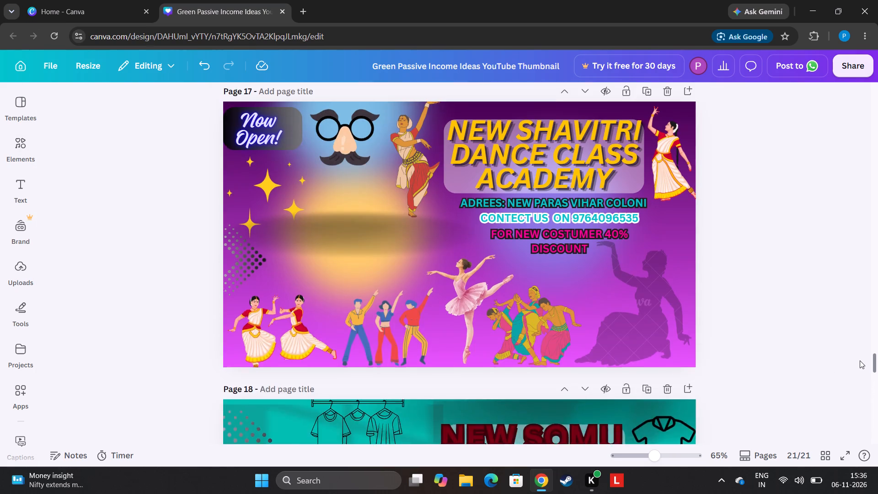
{"action": "left_click_drag", "start_coordinate": [860, 360], "coordinate": [857, 360]}
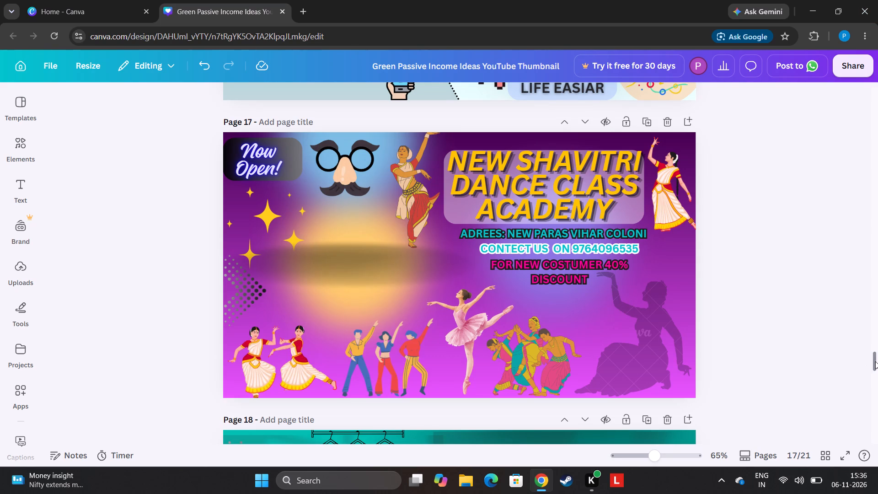
{"action": "left_click_drag", "start_coordinate": [875, 364], "coordinate": [877, 197]}
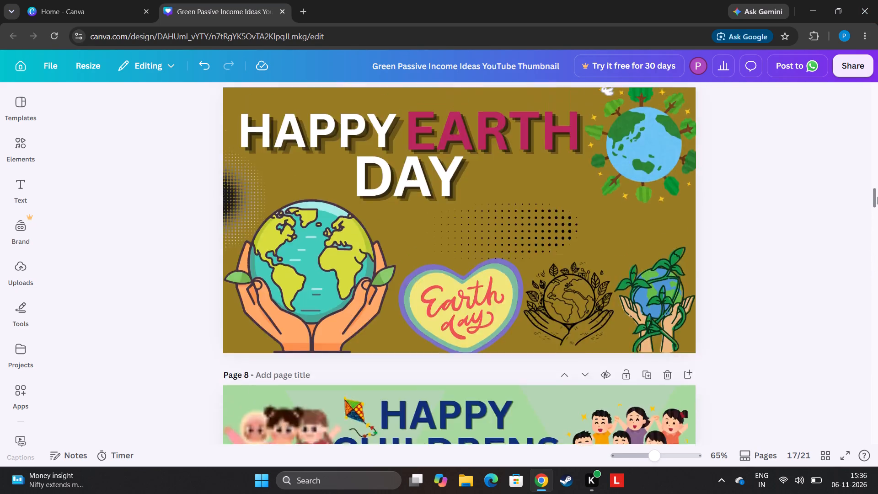
{"action": "left_click_drag", "start_coordinate": [877, 197], "coordinate": [877, 78]}
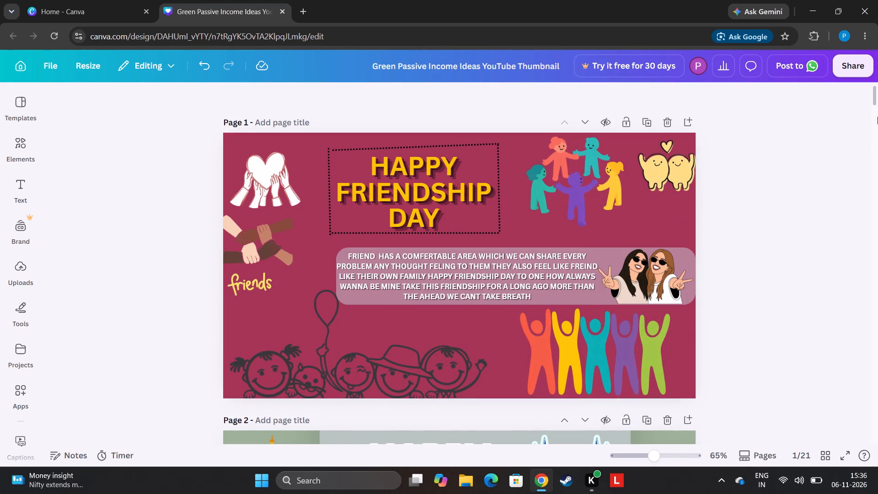
{"action": "left_click_drag", "start_coordinate": [874, 97], "coordinate": [877, 291]}
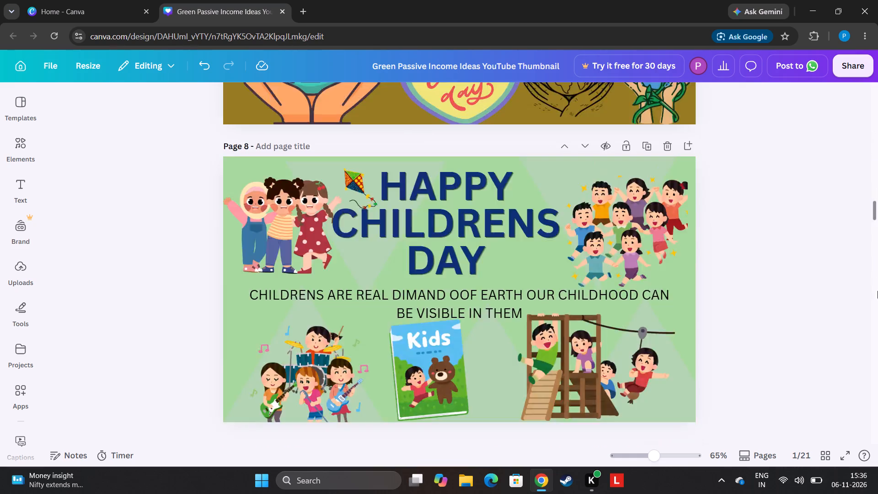
{"action": "left_click_drag", "start_coordinate": [877, 291], "coordinate": [877, 424]}
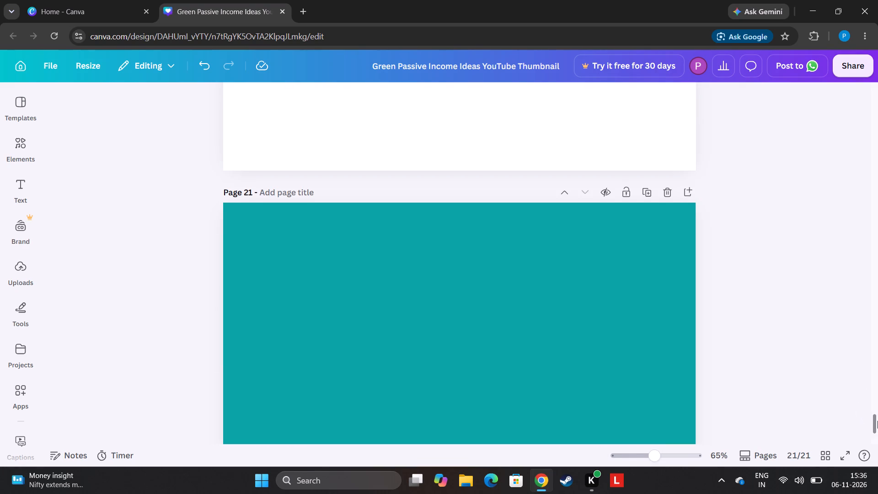
{"action": "left_click_drag", "start_coordinate": [873, 424], "coordinate": [877, 445]}
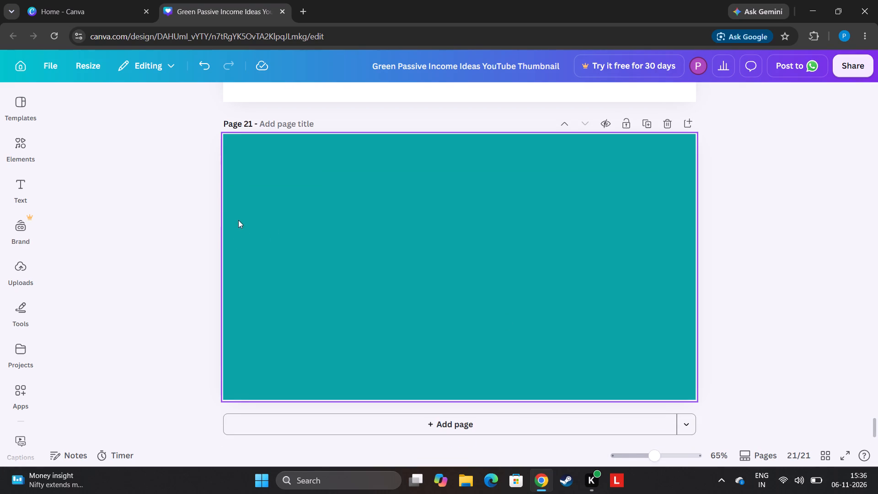
Search the elements library for "gandhi jayanti" and show all of the graphics results.
{"action": "left_click", "coordinate": [22, 140]}
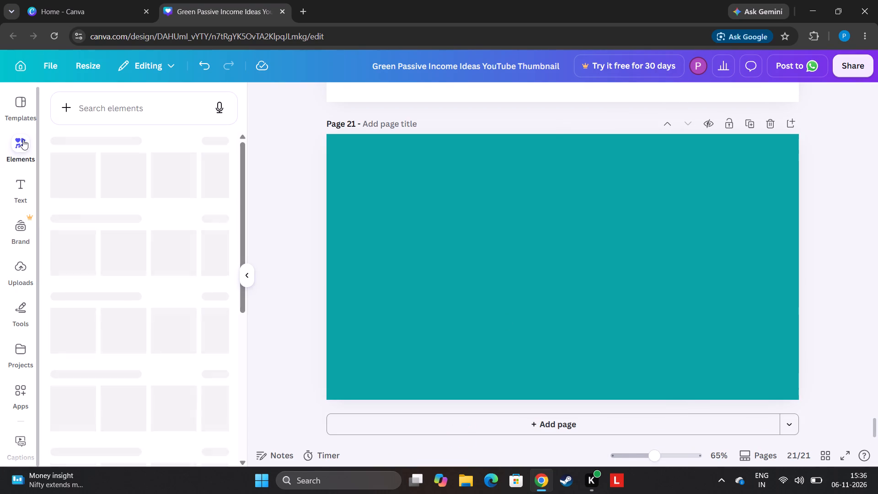
{"action": "left_click", "coordinate": [86, 116]}
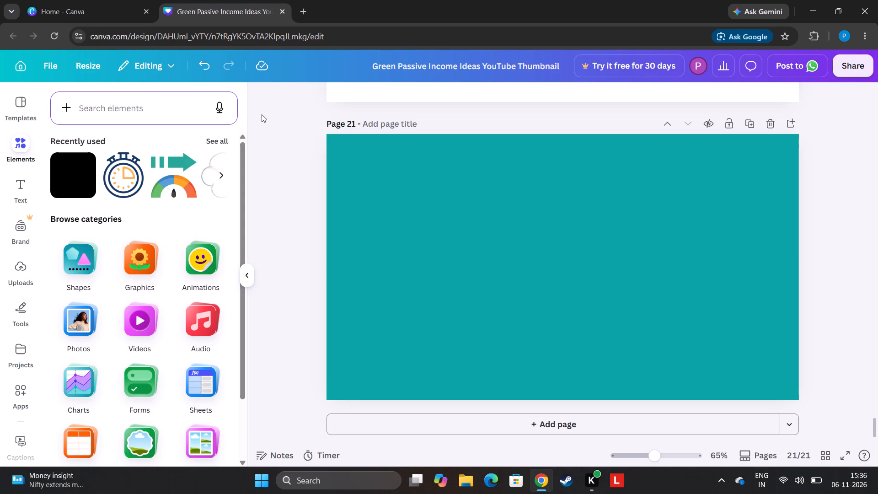
{"action": "type", "text": "gha"}
{"action": "left_click", "coordinate": [87, 113]}
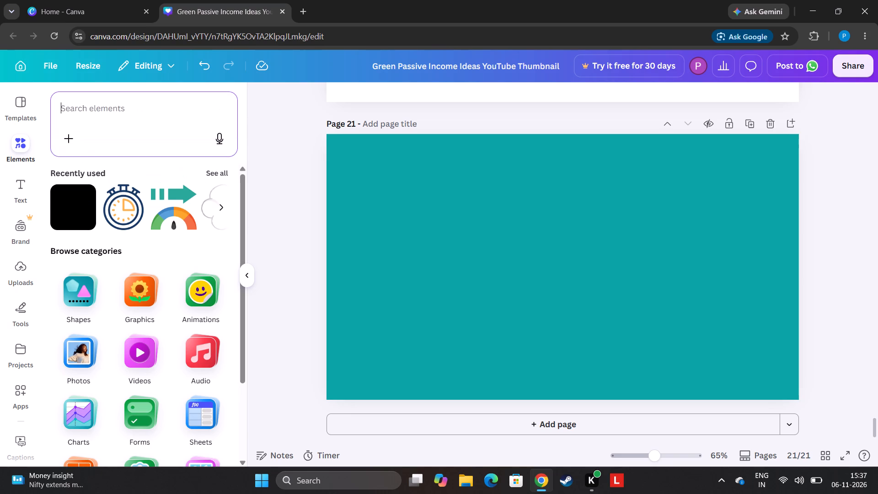
{"action": "type", "text": "ga"}
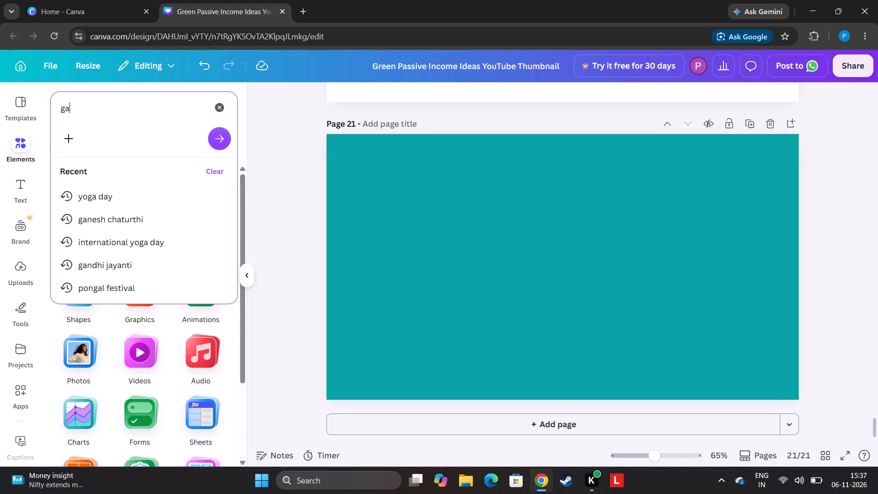
{"action": "key", "text": "n"}
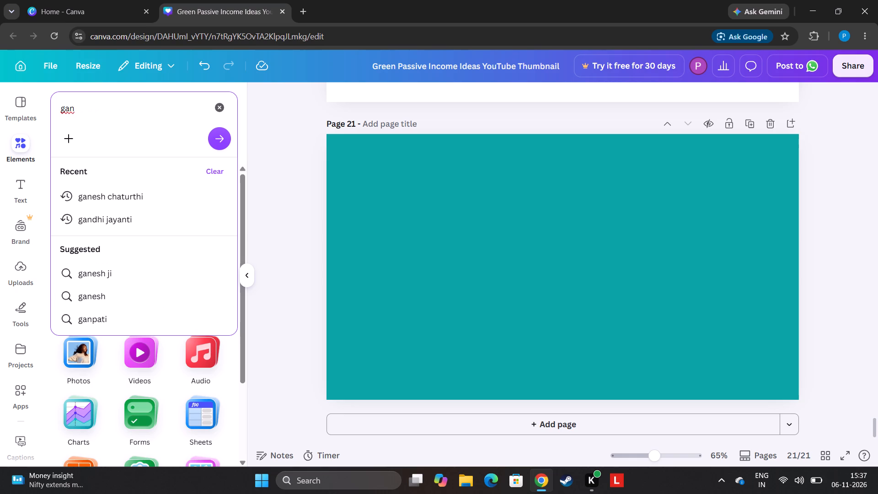
{"action": "left_click", "coordinate": [109, 231]}
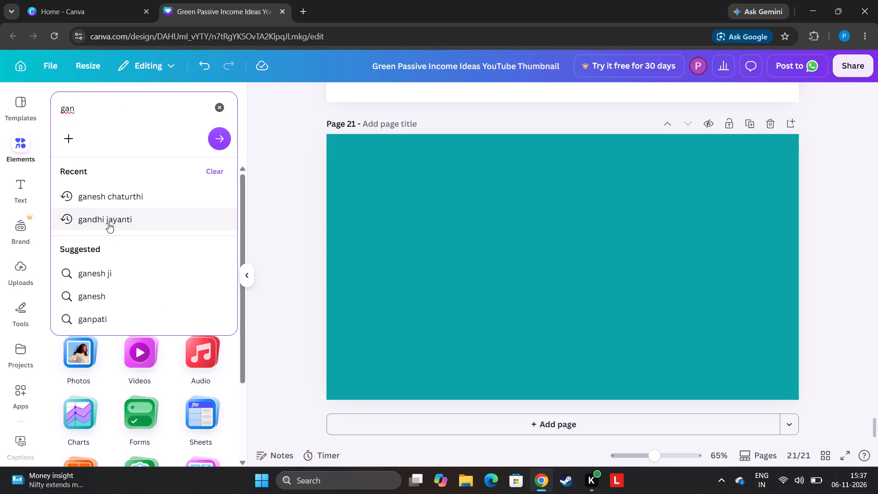
{"action": "left_click", "coordinate": [108, 223]}
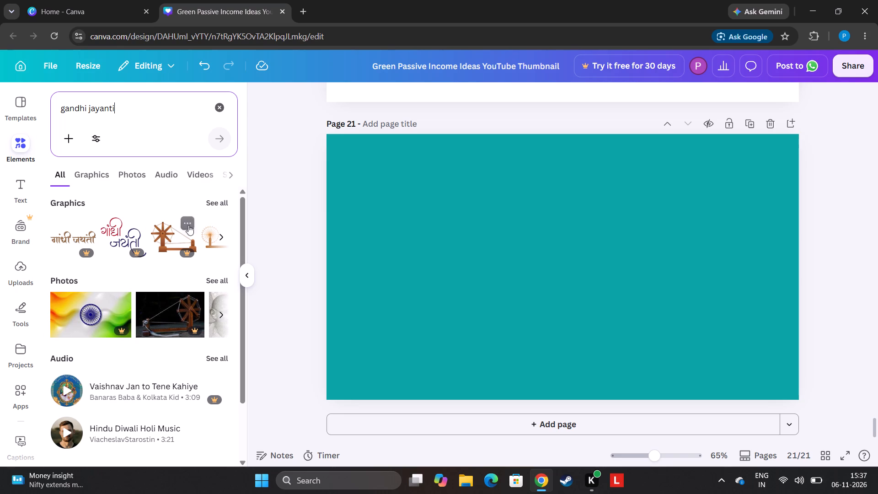
{"action": "left_click", "coordinate": [207, 199]}
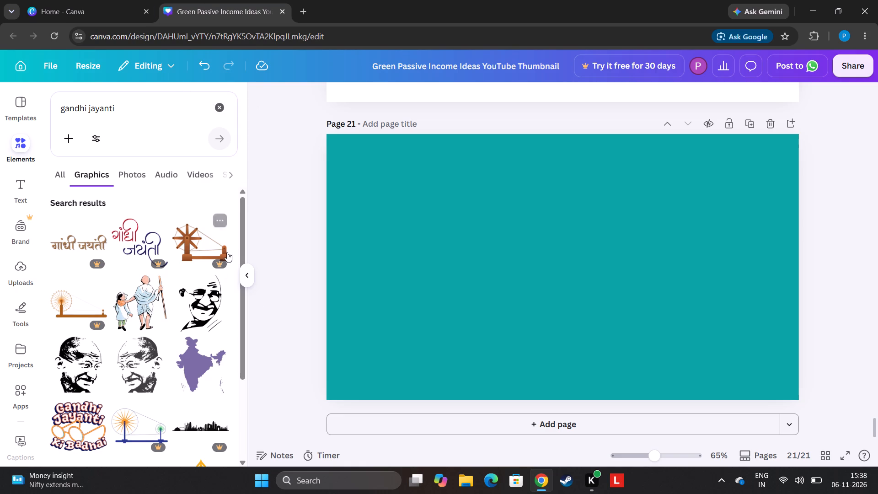
Add the black line-art portrait of Gandhi to page 21 and place it in the page's bottom-right corner.
{"action": "left_click_drag", "start_coordinate": [239, 244], "coordinate": [257, 301]}
{"action": "left_click", "coordinate": [201, 211]}
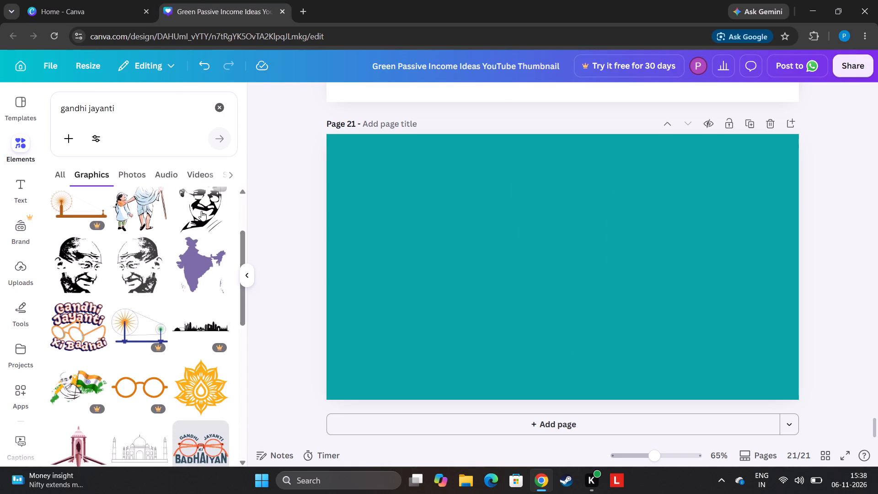
{"action": "left_click_drag", "start_coordinate": [535, 279], "coordinate": [575, 333]}
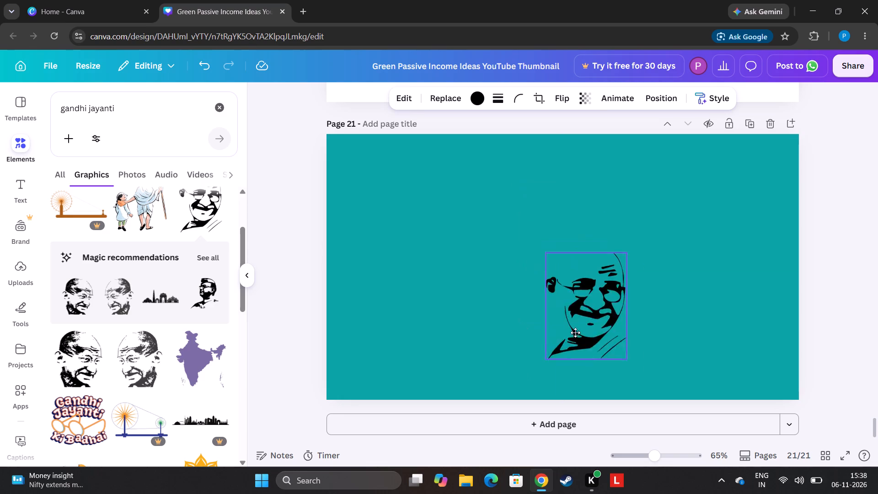
{"action": "left_click_drag", "start_coordinate": [575, 333], "coordinate": [730, 363]}
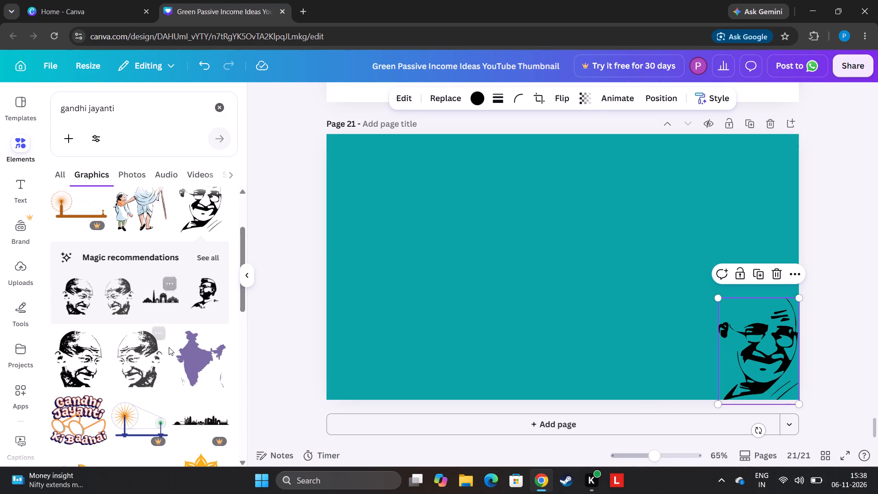
Enlarge the Gandhi portrait to about three quarters of the page height, keeping it anchored in the bottom-right corner.
{"action": "left_click", "coordinate": [166, 290]}
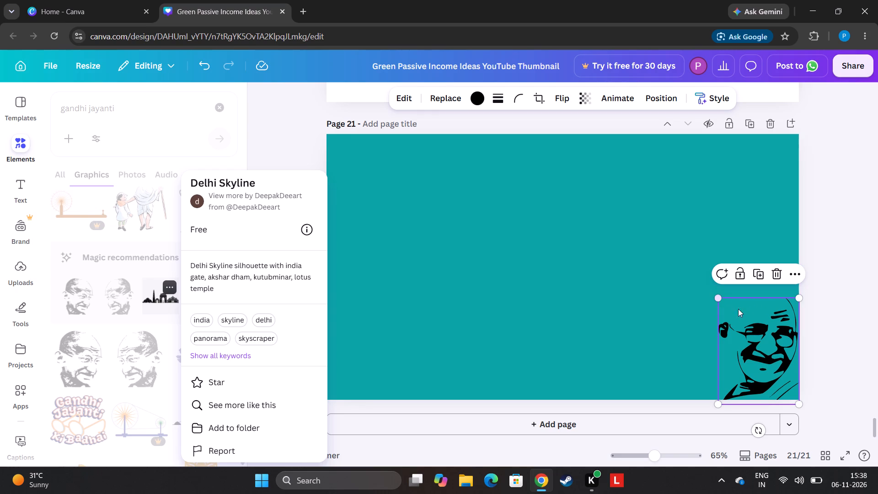
{"action": "left_click_drag", "start_coordinate": [719, 295], "coordinate": [565, 275]}
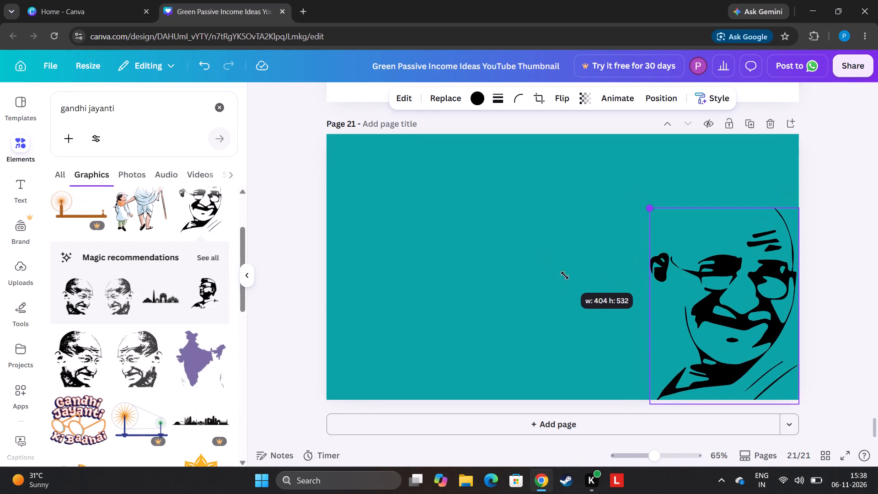
{"action": "left_click_drag", "start_coordinate": [565, 275], "coordinate": [553, 274]}
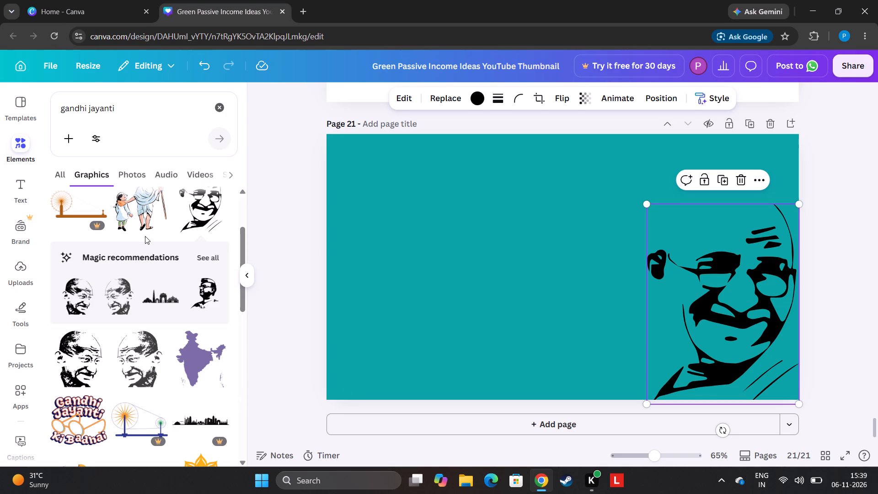
Add the graphic of Gandhi walking with a child and place it in the page's bottom-left corner.
{"action": "left_click", "coordinate": [139, 226]}
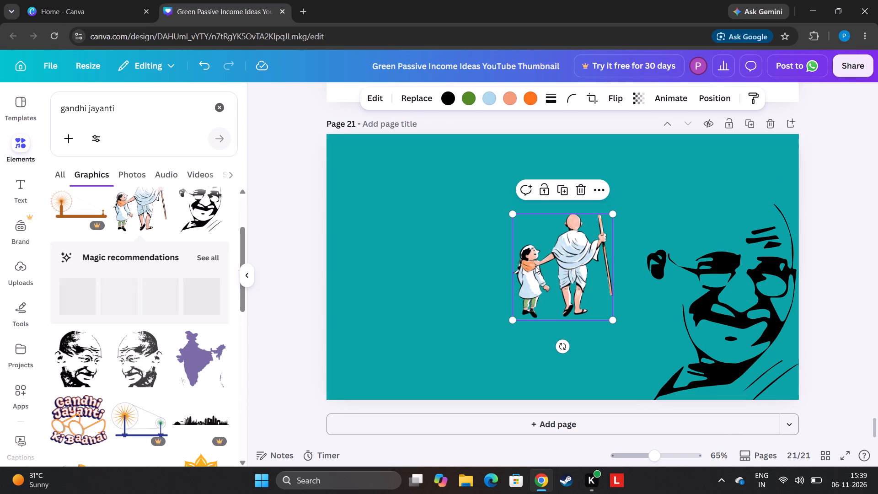
{"action": "left_click_drag", "start_coordinate": [545, 274], "coordinate": [353, 351]}
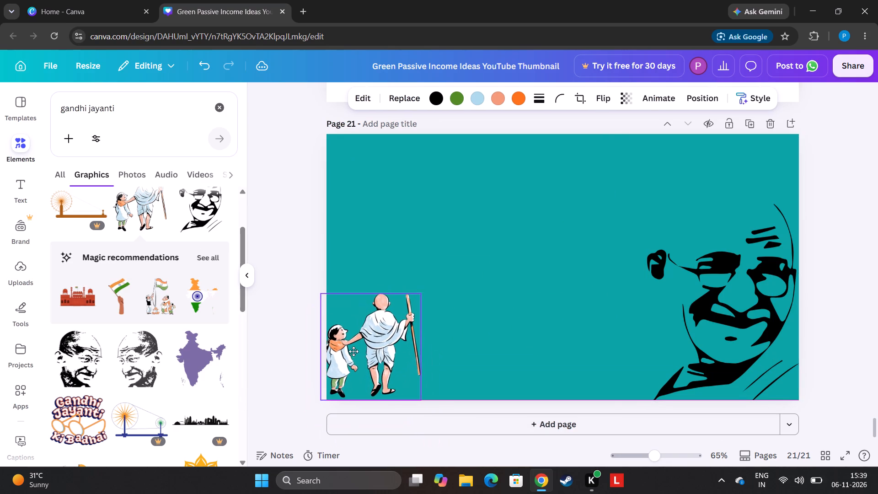
{"action": "left_click_drag", "start_coordinate": [353, 351], "coordinate": [359, 359]}
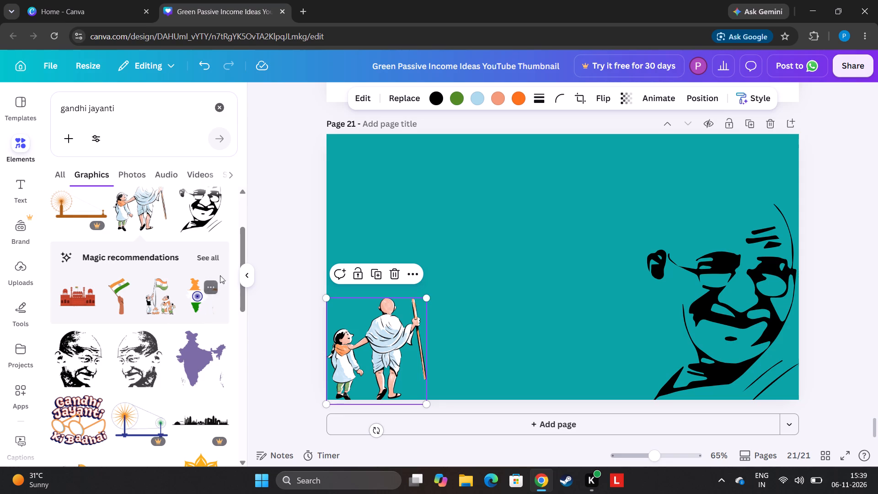
Add the black arch outline graphic to page 21, enlarged to about 590 px wide and top-aligned between the two Gandhi graphics.
{"action": "left_click_drag", "start_coordinate": [246, 248], "coordinate": [245, 252]}
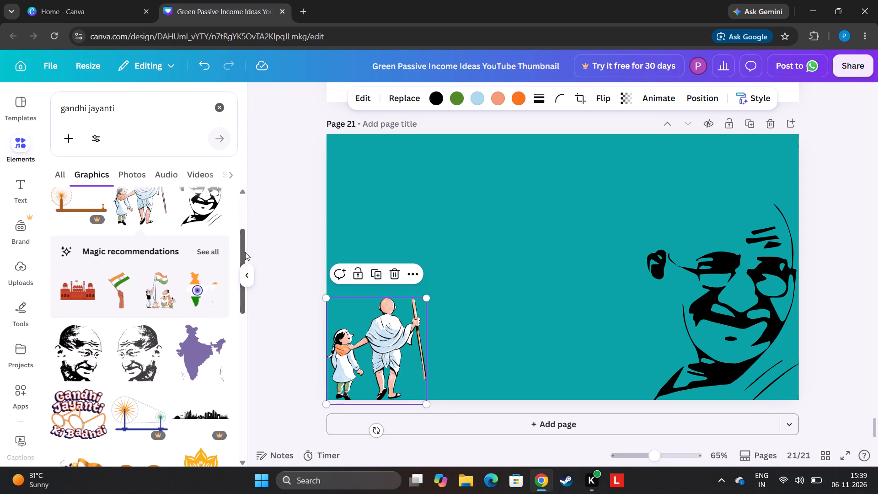
{"action": "left_click_drag", "start_coordinate": [245, 252], "coordinate": [260, 356]}
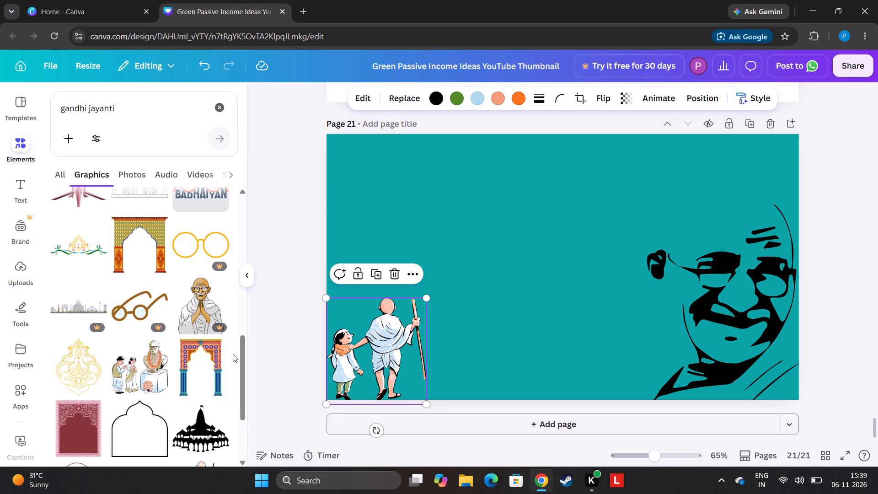
{"action": "left_click_drag", "start_coordinate": [244, 360], "coordinate": [241, 370]}
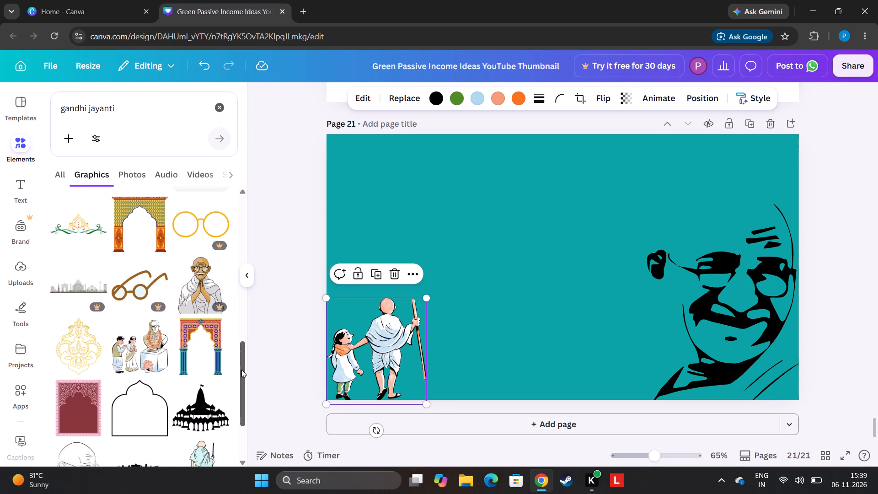
{"action": "left_click_drag", "start_coordinate": [241, 370], "coordinate": [226, 449]}
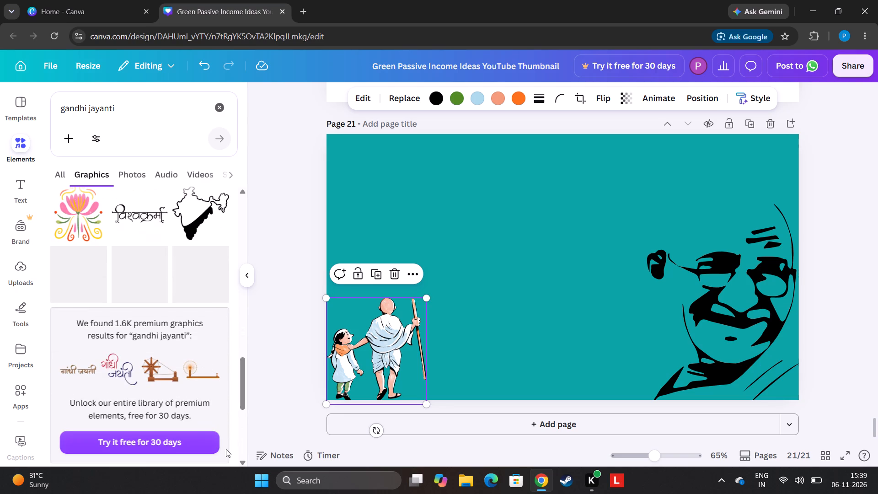
{"action": "left_click_drag", "start_coordinate": [241, 381], "coordinate": [241, 379]}
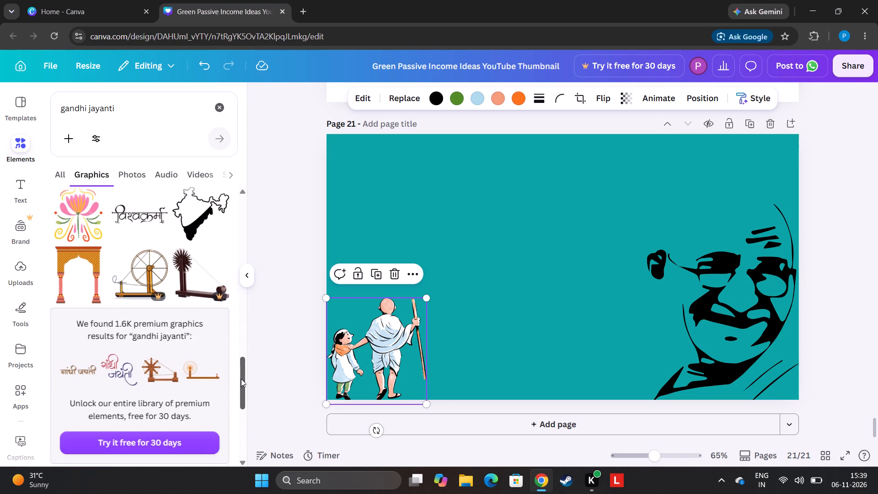
{"action": "left_click_drag", "start_coordinate": [241, 379], "coordinate": [240, 343]}
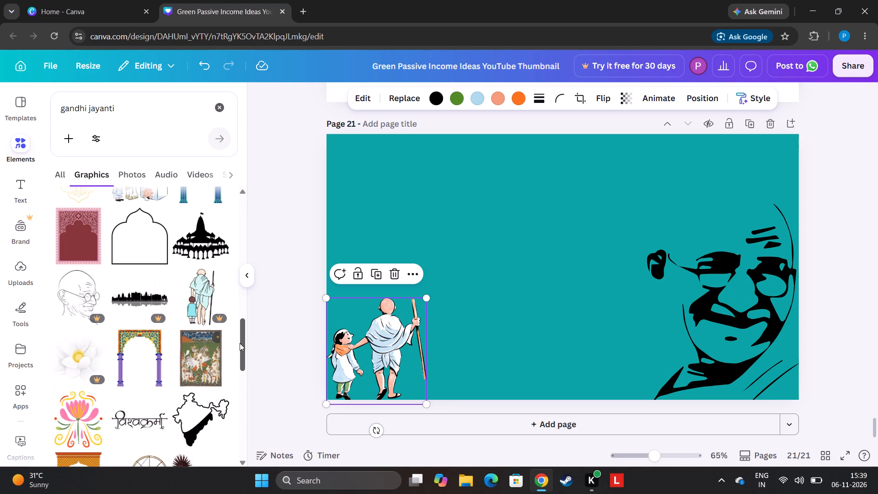
{"action": "left_click_drag", "start_coordinate": [240, 343], "coordinate": [239, 322]}
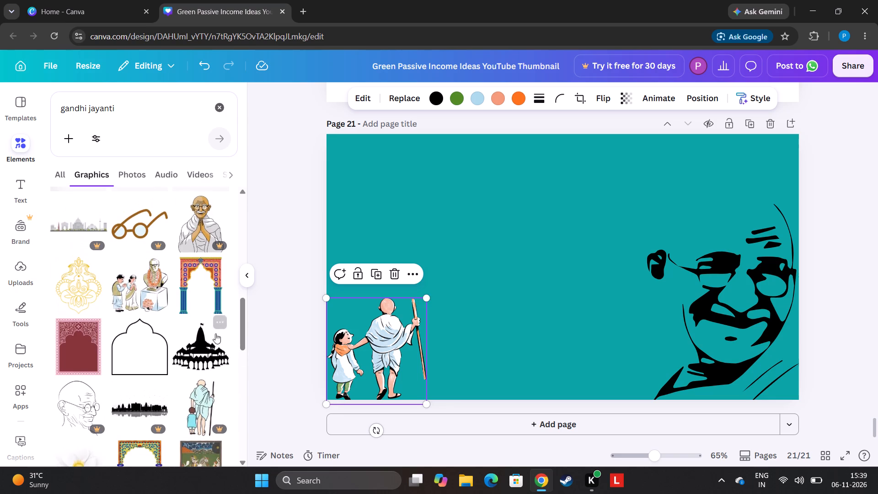
{"action": "left_click", "coordinate": [129, 347]}
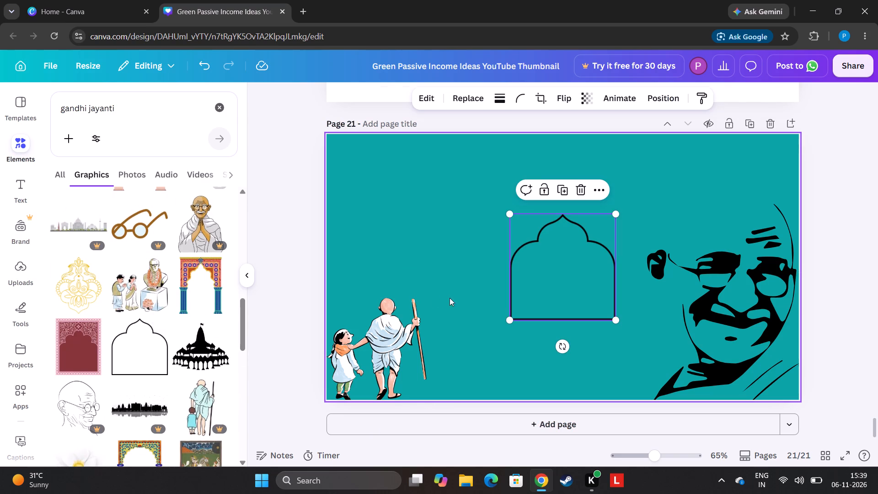
{"action": "left_click_drag", "start_coordinate": [512, 320], "coordinate": [387, 355]}
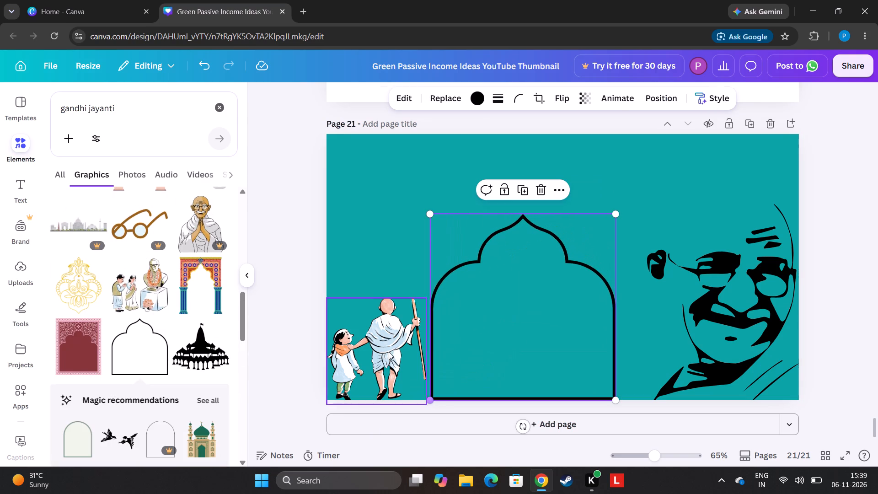
{"action": "left_click_drag", "start_coordinate": [549, 333], "coordinate": [543, 254]}
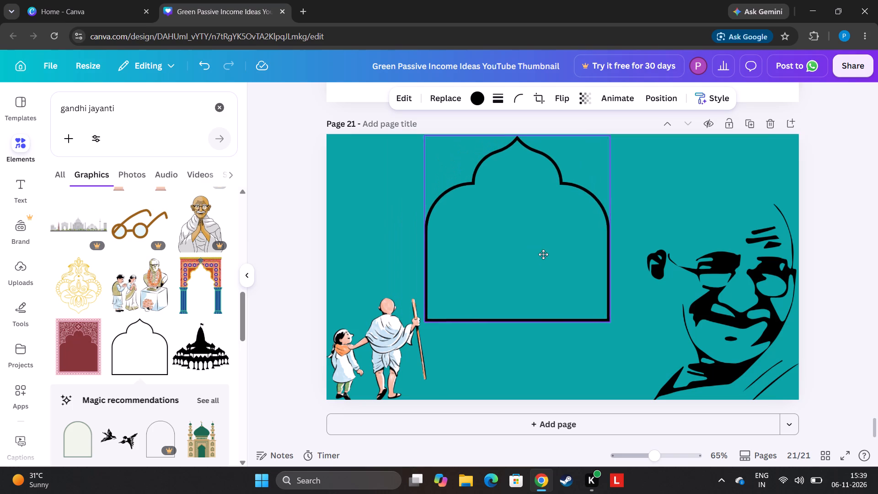
{"action": "left_click_drag", "start_coordinate": [543, 254], "coordinate": [545, 253]}
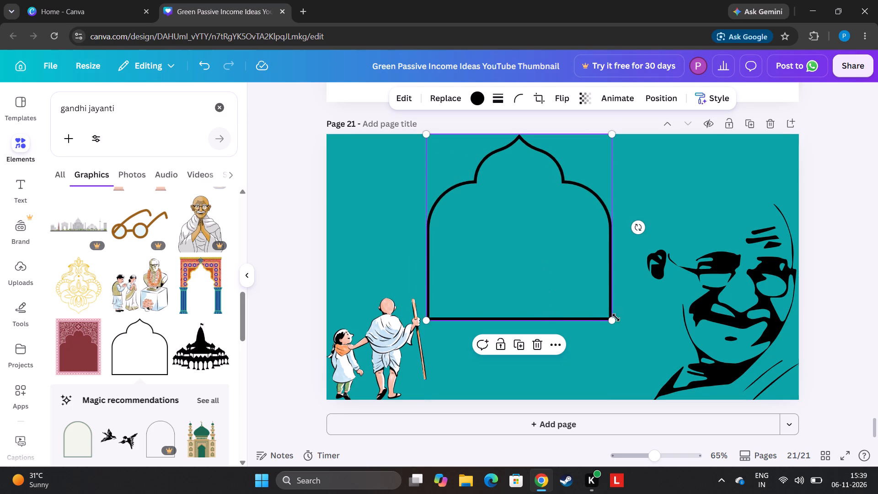
{"action": "left_click_drag", "start_coordinate": [617, 319], "coordinate": [612, 315]}
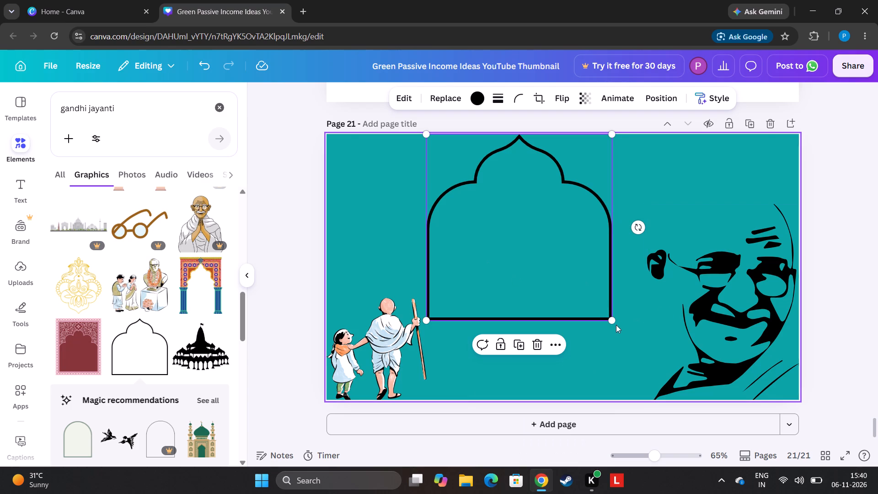
{"action": "left_click_drag", "start_coordinate": [610, 318], "coordinate": [637, 344]}
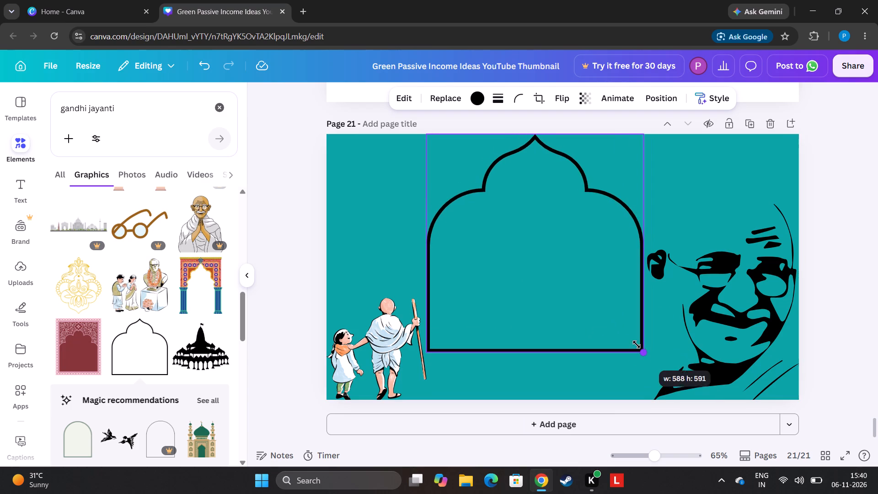
{"action": "left_click_drag", "start_coordinate": [637, 344], "coordinate": [642, 358]}
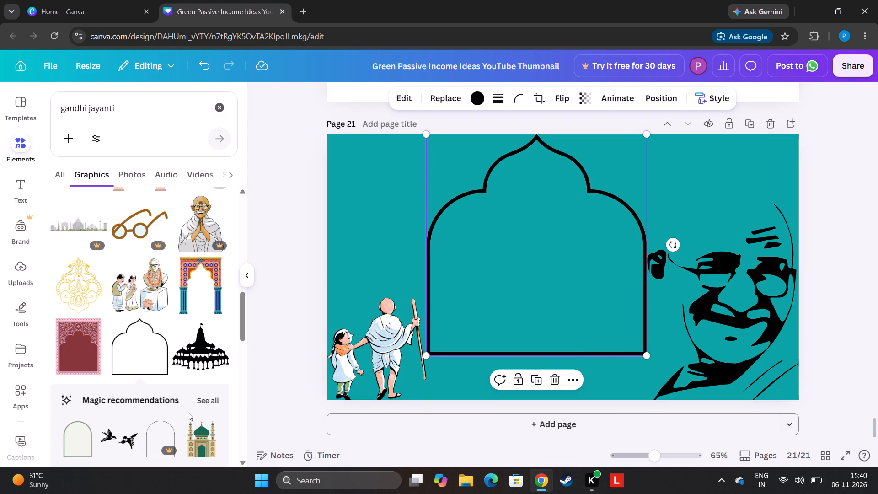
Add the gold floral ornament graphic to page 21.
{"action": "left_click", "coordinate": [78, 300]}
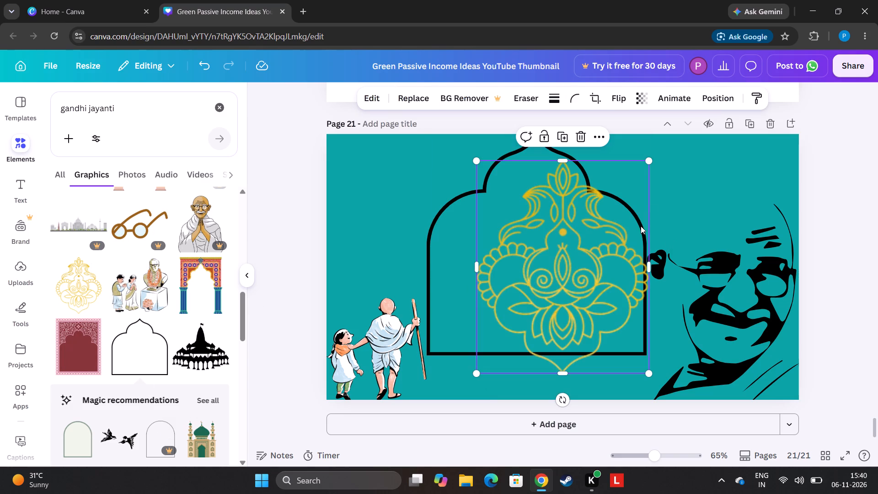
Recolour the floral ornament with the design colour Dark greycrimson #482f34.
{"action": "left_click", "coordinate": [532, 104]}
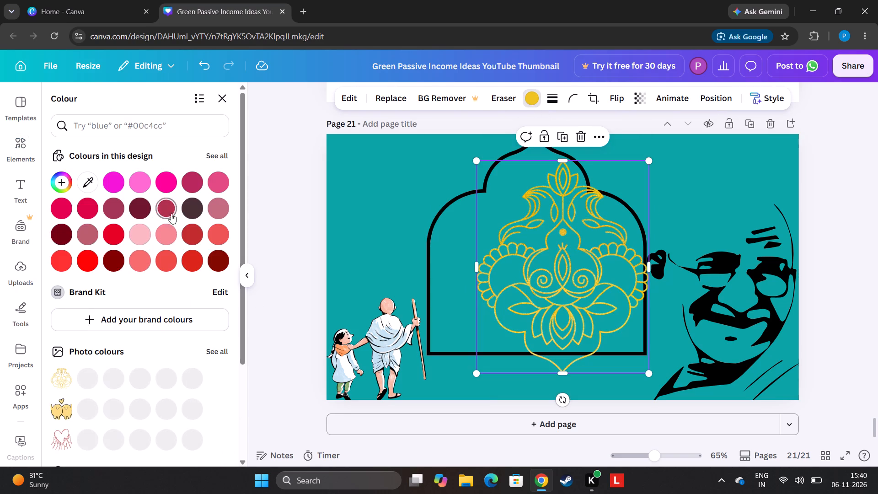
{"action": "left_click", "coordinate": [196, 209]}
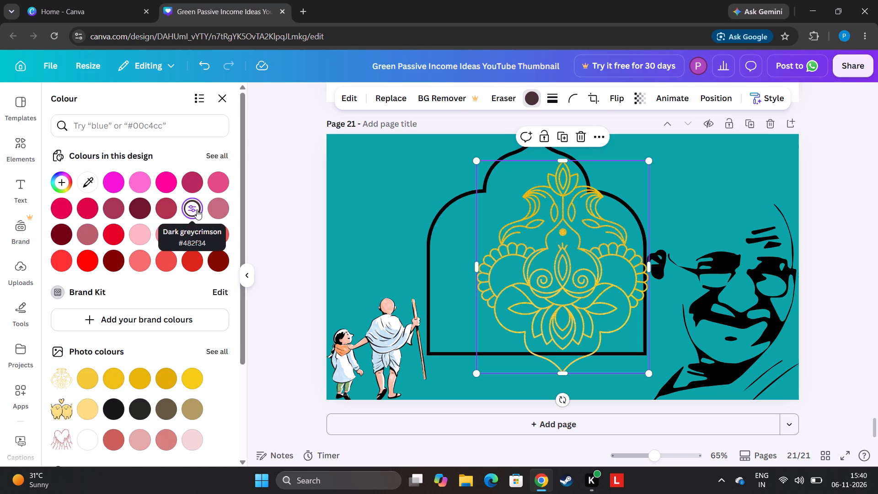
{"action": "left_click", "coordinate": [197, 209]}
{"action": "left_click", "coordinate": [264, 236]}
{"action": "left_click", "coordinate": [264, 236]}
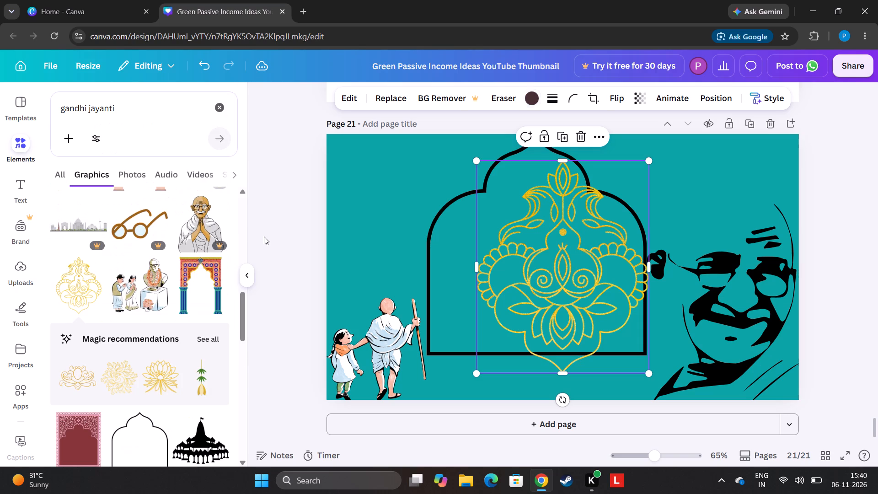
Recolour the floral ornament with the dark maroon red from the design's colours.
{"action": "left_click", "coordinate": [578, 245]}
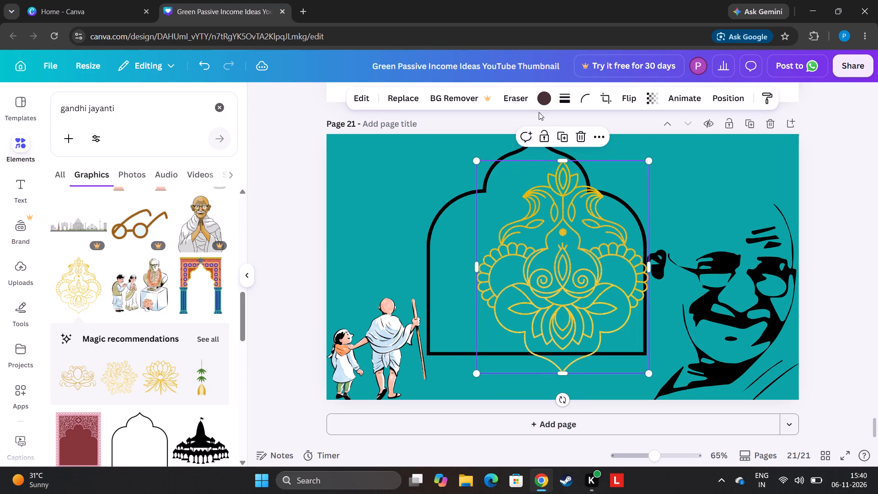
{"action": "left_click", "coordinate": [542, 101]}
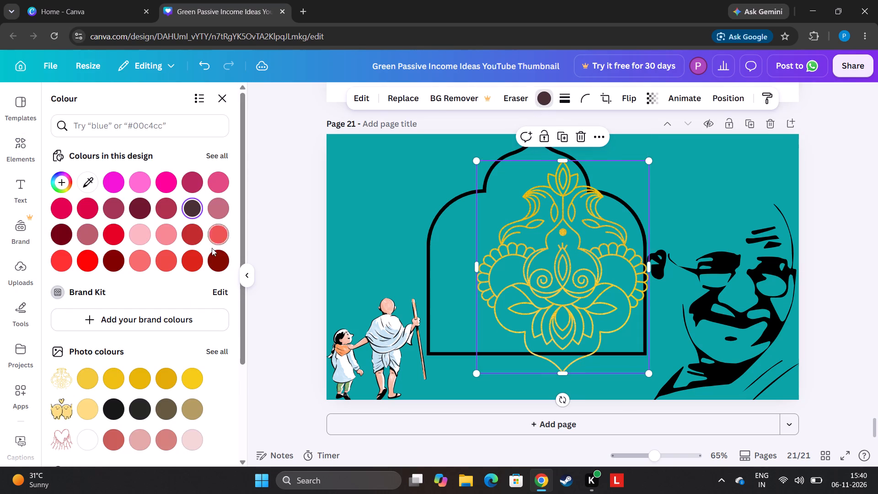
{"action": "left_click", "coordinate": [213, 255]}
{"action": "double_click", "coordinate": [220, 257]}
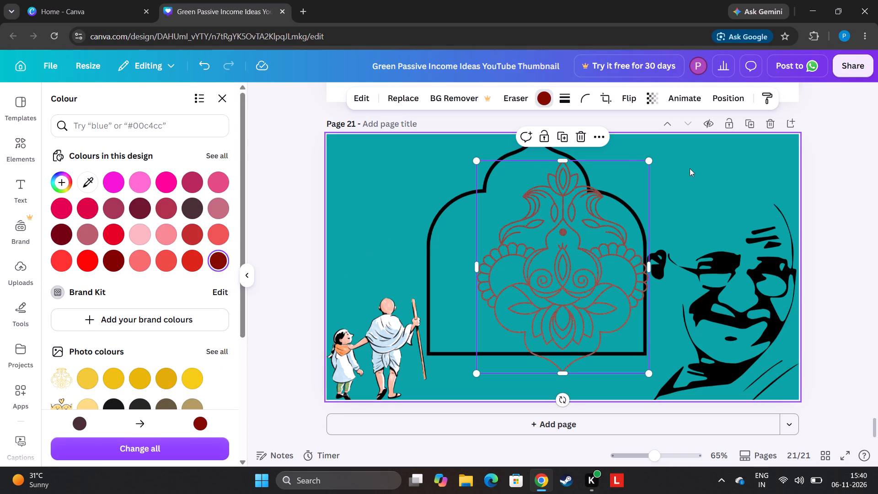
Shrink the floral ornament to about a third of the page height and place it in the page's top-left corner.
{"action": "left_click_drag", "start_coordinate": [649, 157], "coordinate": [593, 295]}
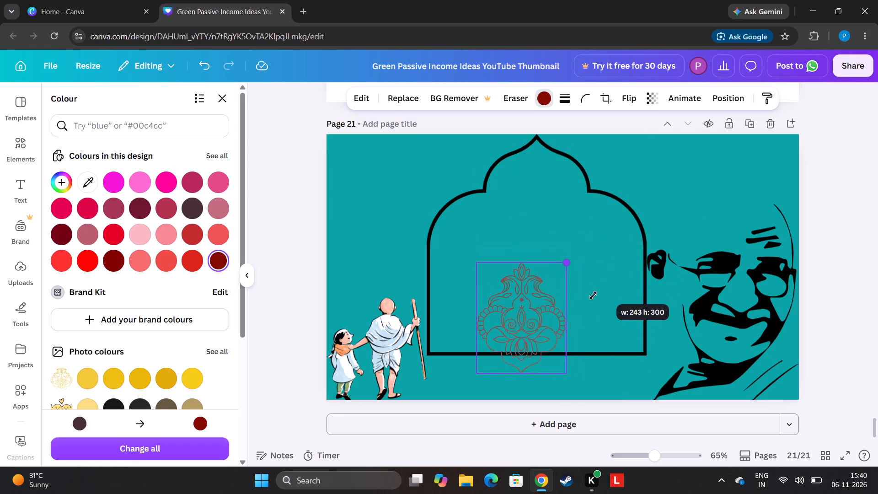
{"action": "left_click_drag", "start_coordinate": [593, 295], "coordinate": [586, 307]}
{"action": "left_click_drag", "start_coordinate": [527, 342], "coordinate": [424, 202]}
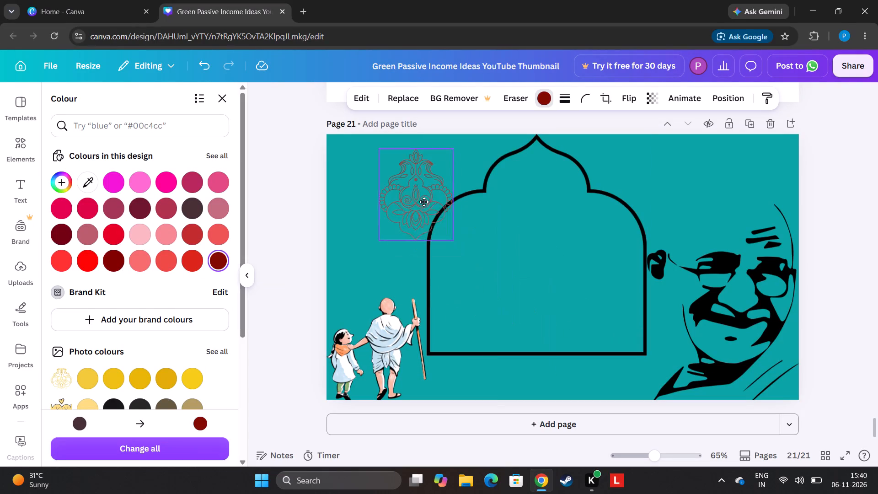
{"action": "left_click_drag", "start_coordinate": [424, 202], "coordinate": [382, 198]}
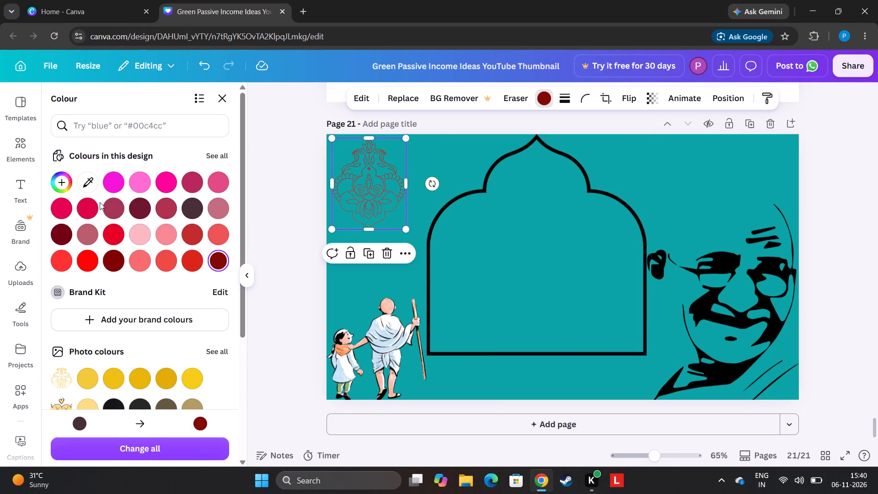
{"action": "left_click", "coordinate": [230, 98]}
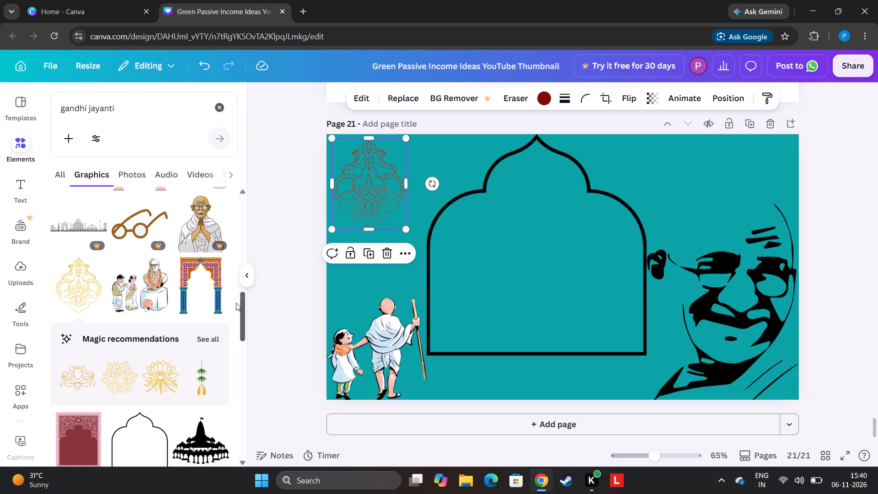
Add the graphic of two people praying at the garlanded Gandhi bust, about 240 px wide, at the page's top right above the portrait.
{"action": "left_click", "coordinate": [123, 286]}
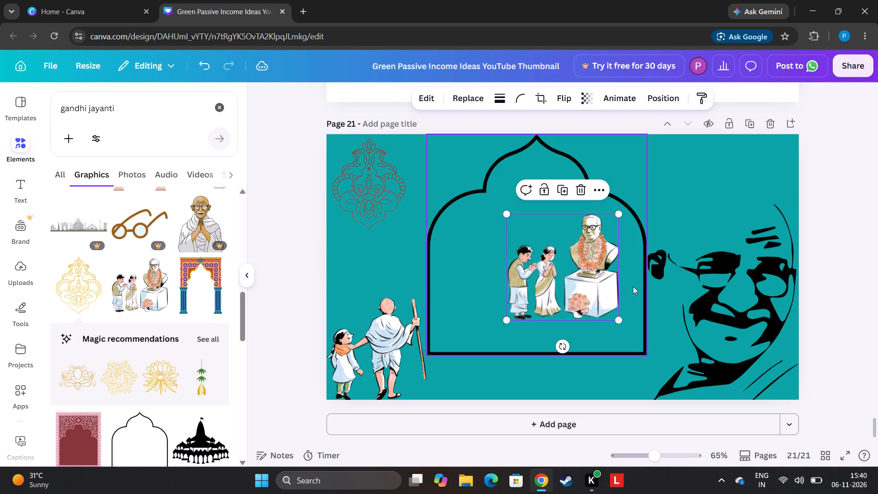
{"action": "left_click_drag", "start_coordinate": [620, 214], "coordinate": [614, 222]}
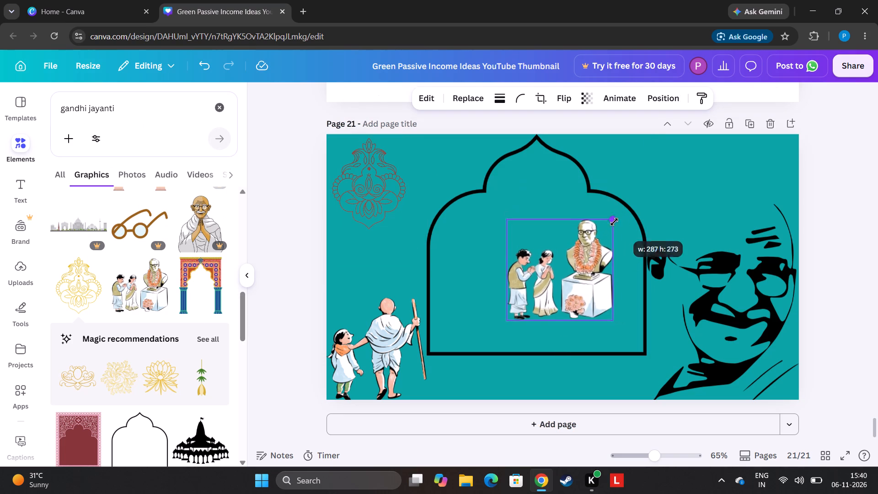
{"action": "left_click_drag", "start_coordinate": [614, 222], "coordinate": [611, 211]}
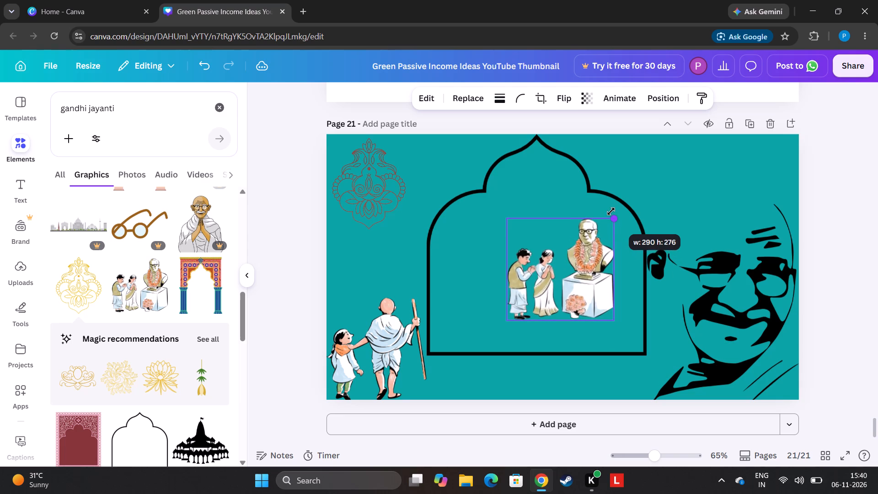
{"action": "left_click_drag", "start_coordinate": [611, 211], "coordinate": [597, 236]}
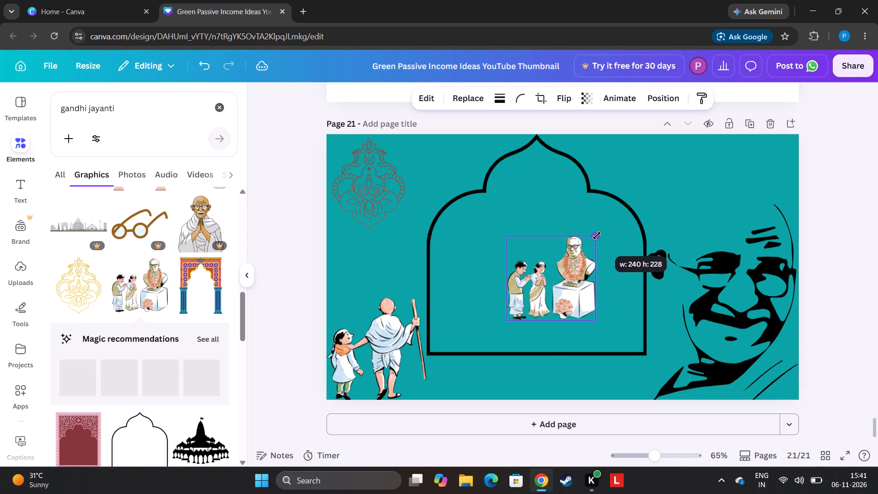
{"action": "left_click_drag", "start_coordinate": [597, 236], "coordinate": [597, 236]}
{"action": "left_click_drag", "start_coordinate": [561, 291], "coordinate": [726, 181]}
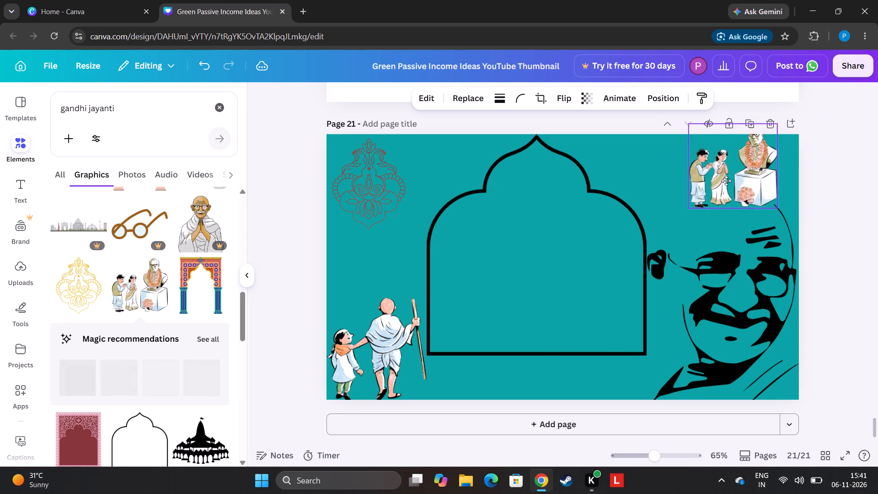
{"action": "left_click_drag", "start_coordinate": [726, 181], "coordinate": [717, 196]}
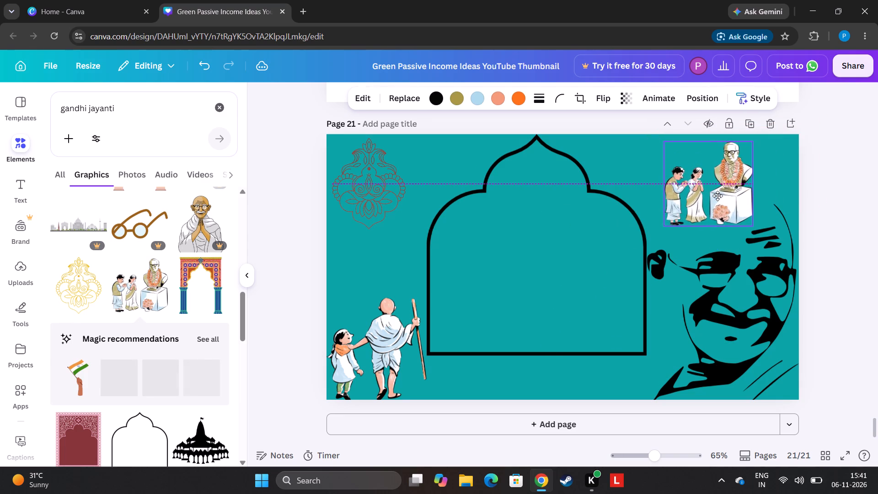
{"action": "left_click_drag", "start_coordinate": [717, 196], "coordinate": [611, 205]}
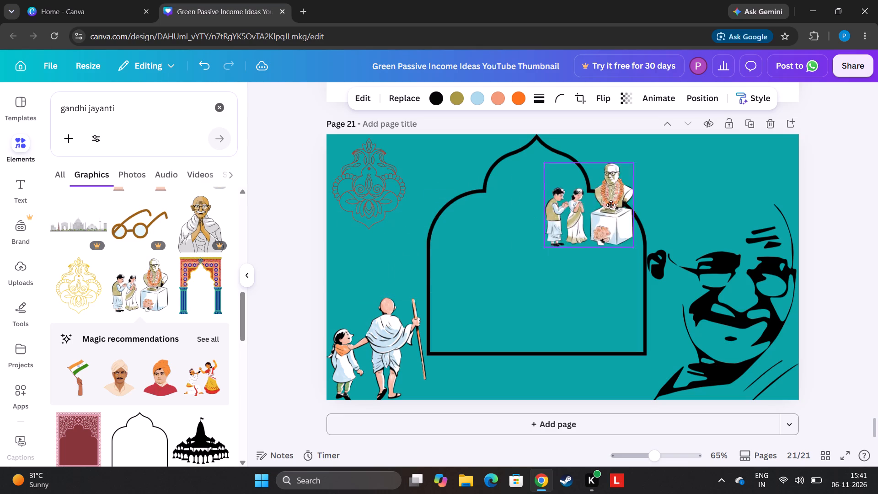
{"action": "left_click_drag", "start_coordinate": [611, 205], "coordinate": [774, 195]}
{"action": "left_click_drag", "start_coordinate": [764, 181], "coordinate": [712, 180]}
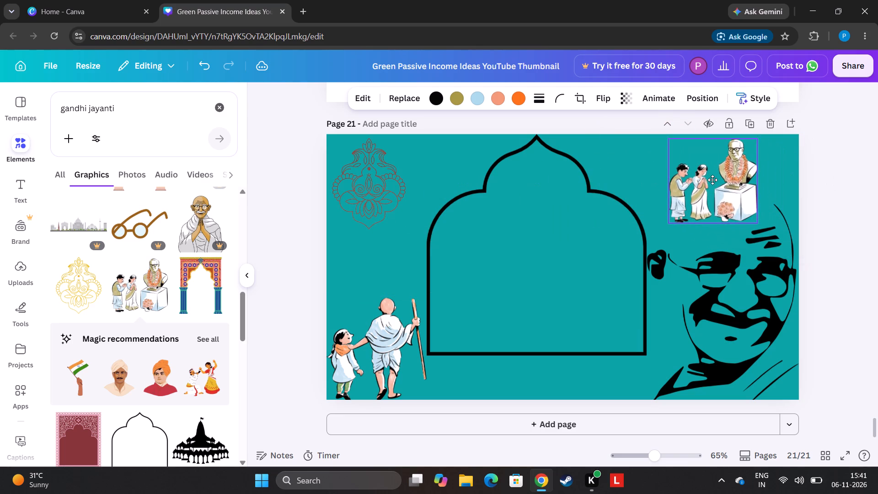
{"action": "left_click_drag", "start_coordinate": [712, 180], "coordinate": [710, 180]}
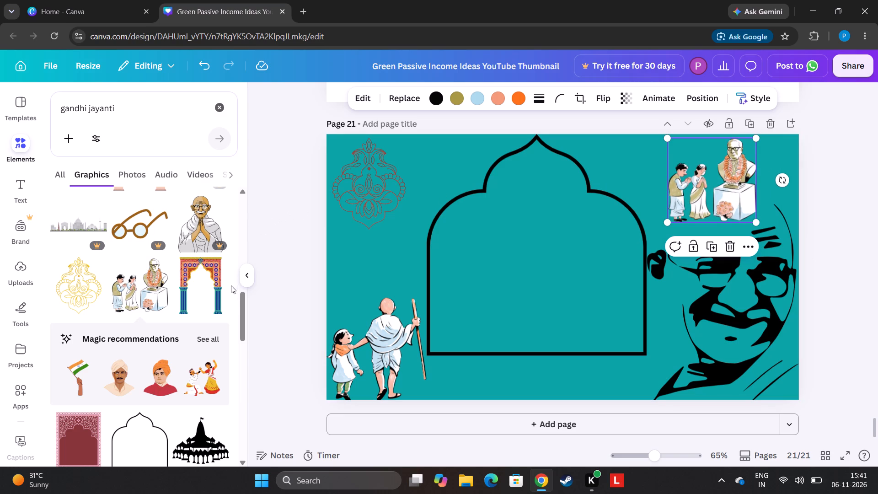
Look further through the "gandhi jayanti" graphics for another element to add.
{"action": "left_click_drag", "start_coordinate": [240, 302], "coordinate": [225, 316]}
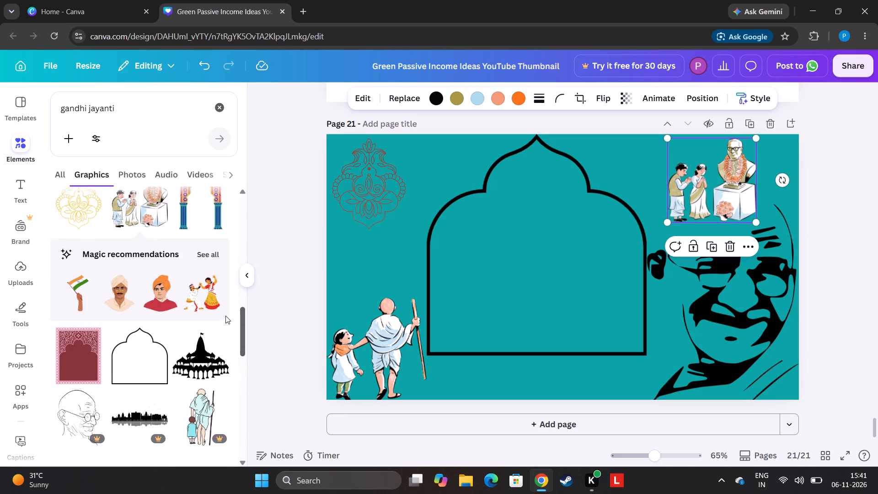
{"action": "left_click_drag", "start_coordinate": [225, 316], "coordinate": [234, 372]}
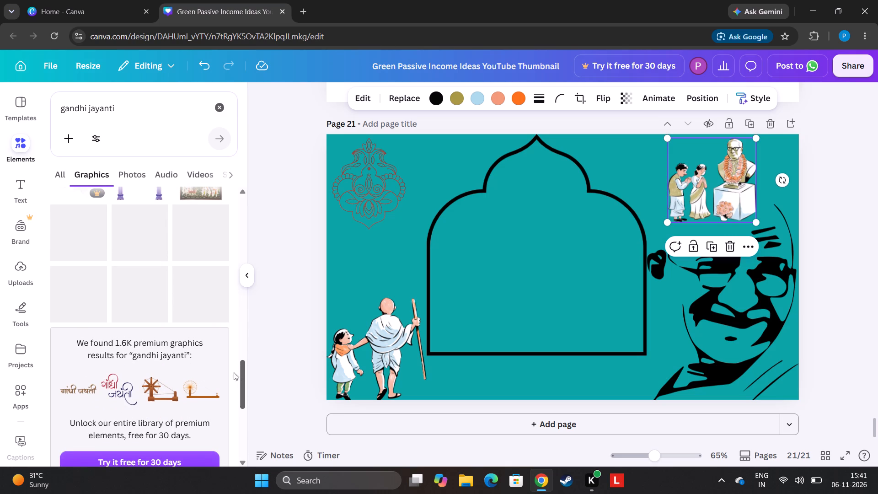
{"action": "left_click_drag", "start_coordinate": [234, 372], "coordinate": [233, 372]}
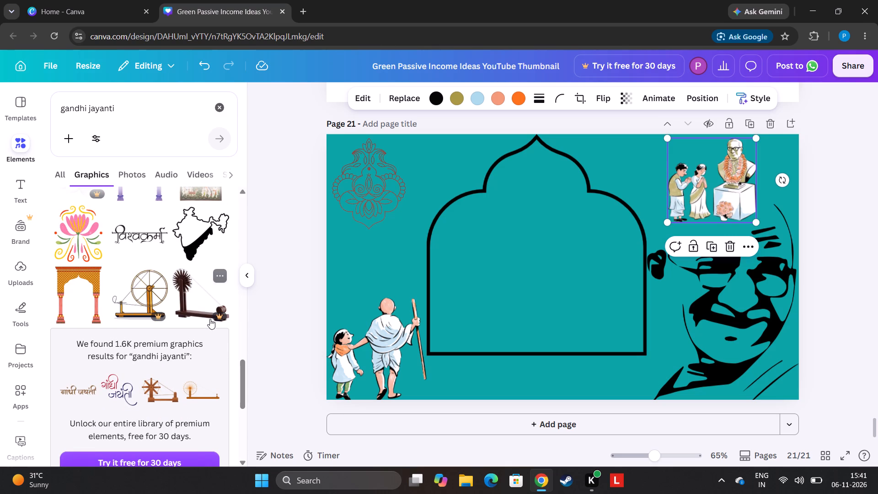
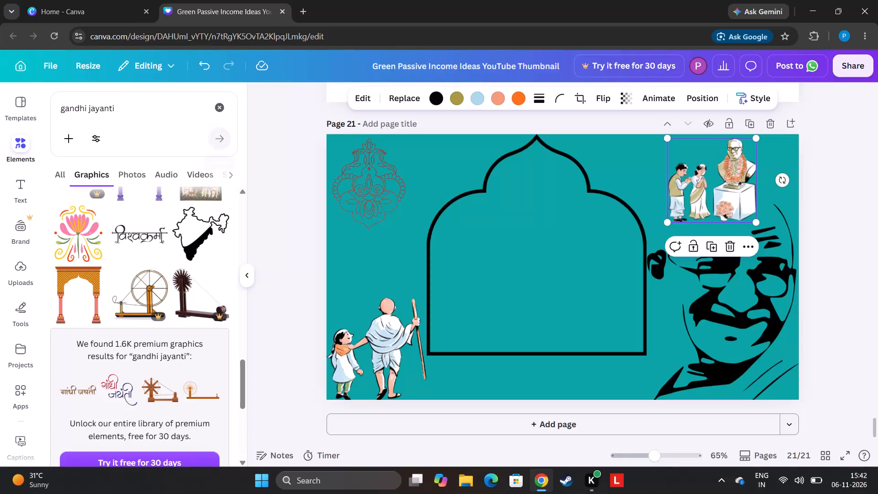
Clear the "gandhi jayanti" search term from the elements library.
{"action": "left_click", "coordinate": [219, 113]}
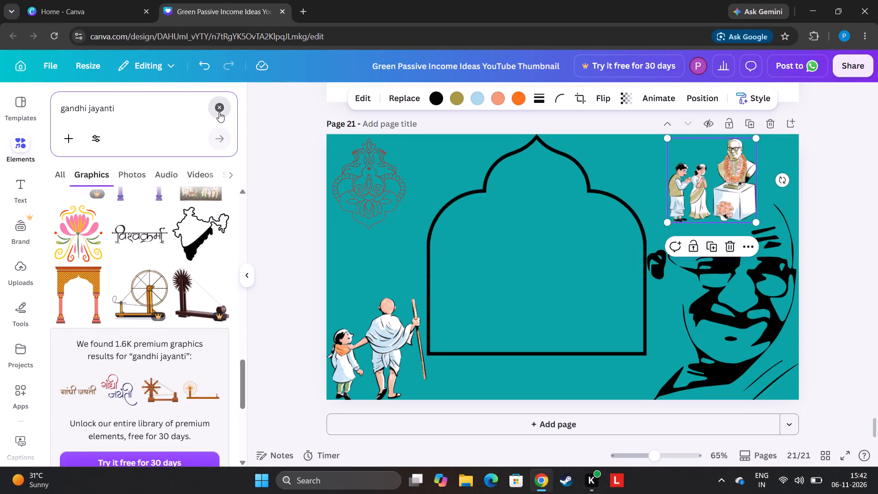
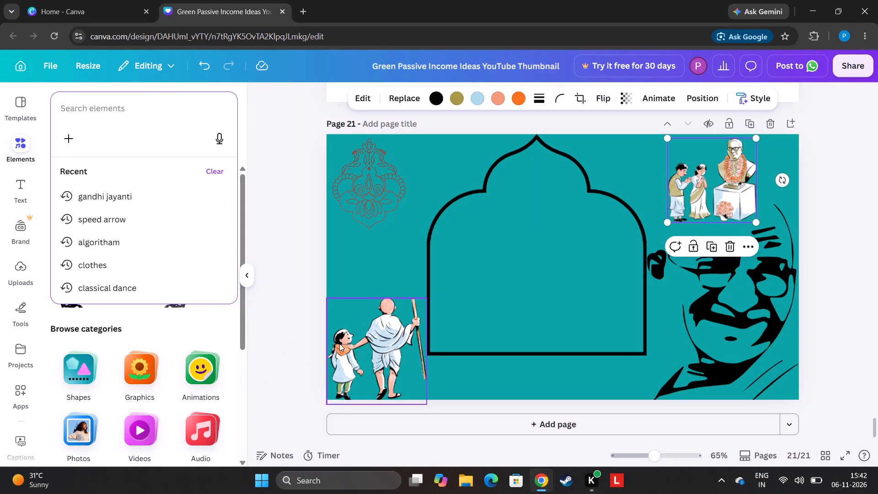
Search the elements library for "gandhi jayanti" graphics and add the yellow lotus ornament with green vines to page 21.
{"action": "left_click", "coordinate": [139, 207]}
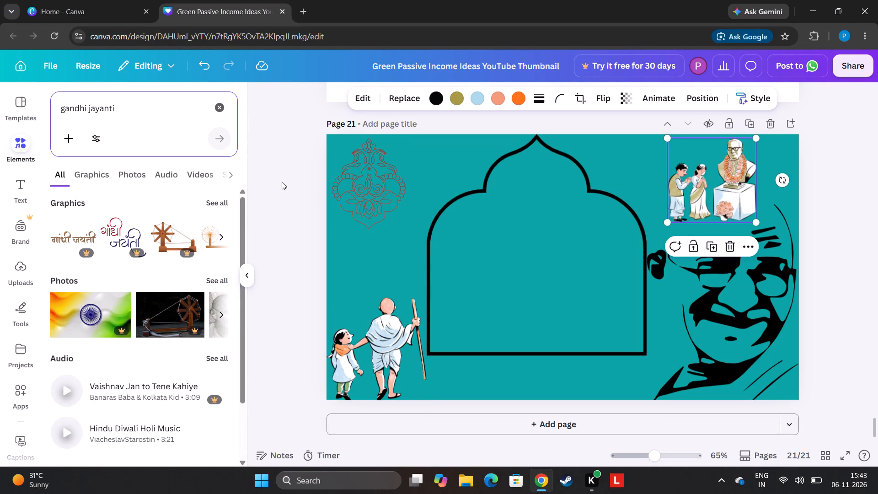
{"action": "left_click", "coordinate": [216, 203]}
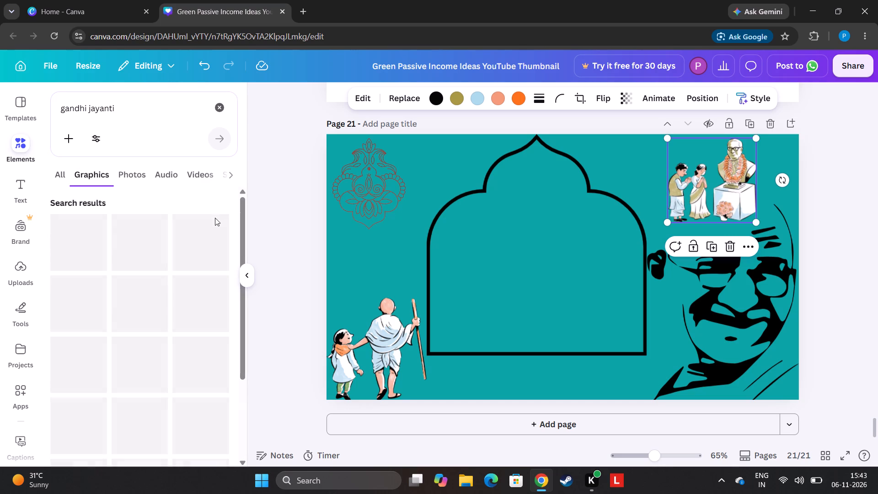
{"action": "left_click_drag", "start_coordinate": [241, 243], "coordinate": [243, 321]}
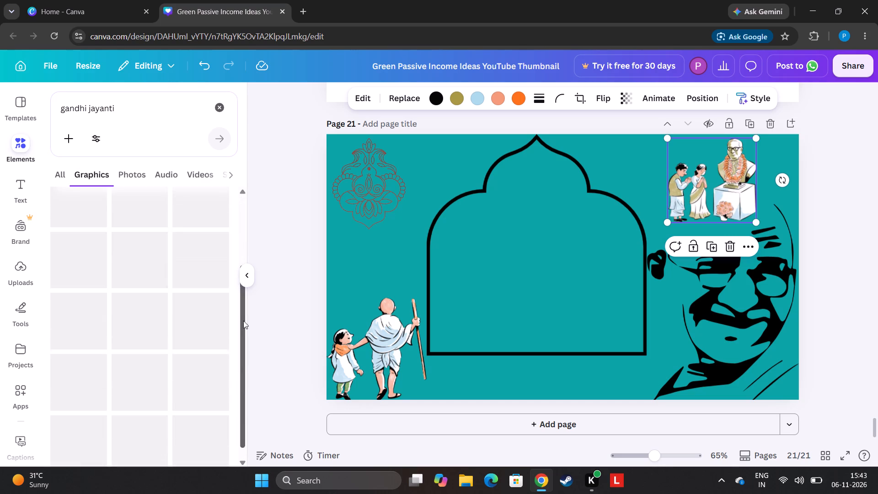
{"action": "left_click_drag", "start_coordinate": [243, 321], "coordinate": [254, 461]}
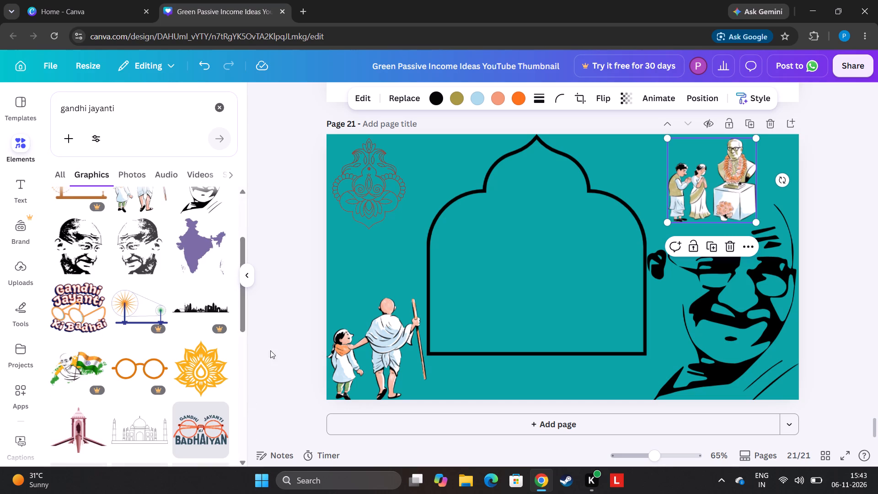
{"action": "left_click_drag", "start_coordinate": [243, 319], "coordinate": [239, 345]}
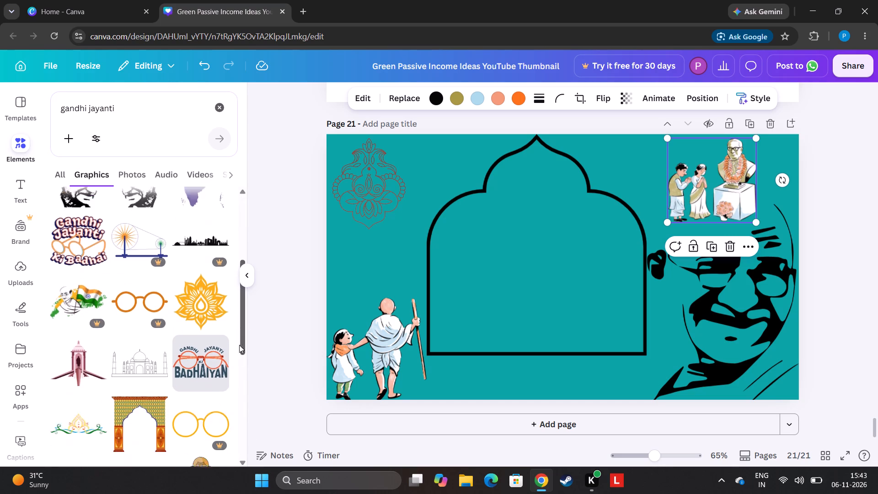
{"action": "left_click_drag", "start_coordinate": [239, 345], "coordinate": [225, 388]}
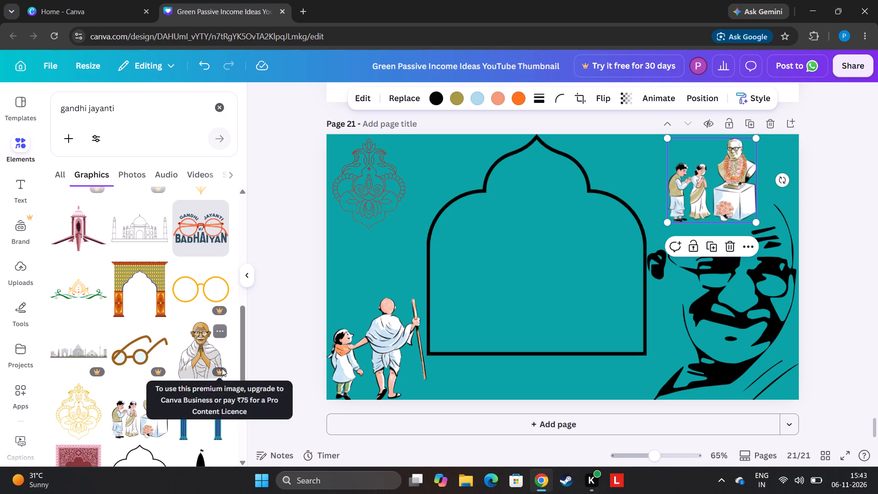
{"action": "left_click", "coordinate": [91, 296]}
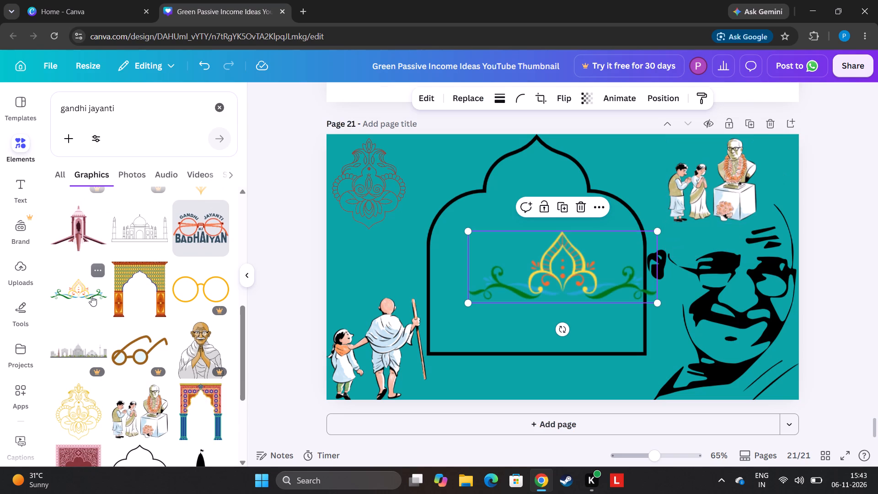
Shrink the lotus ornament and centre it inside the upper dome of the arch frame.
{"action": "left_click_drag", "start_coordinate": [656, 230], "coordinate": [630, 248]}
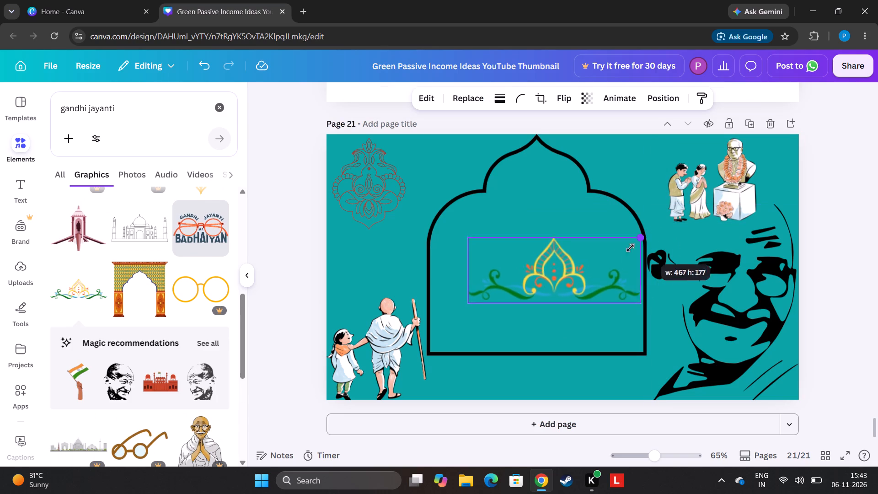
{"action": "left_click_drag", "start_coordinate": [630, 248], "coordinate": [599, 256]}
{"action": "left_click_drag", "start_coordinate": [560, 294], "coordinate": [570, 230]}
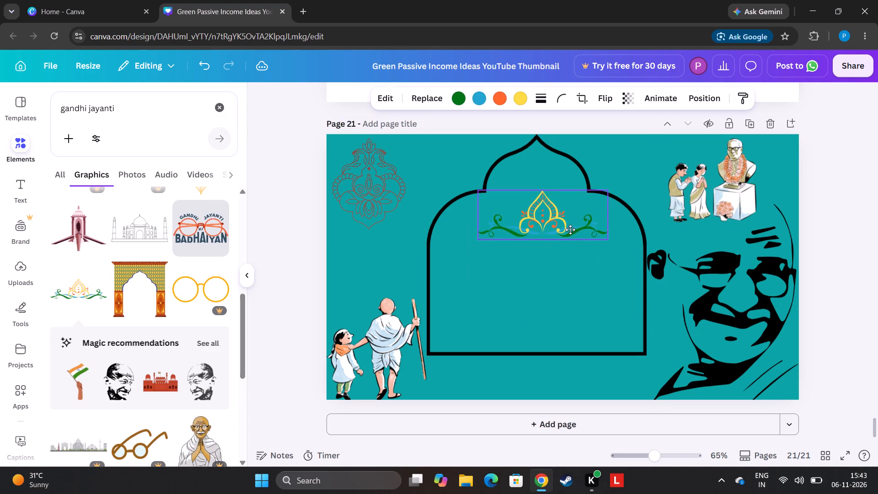
{"action": "left_click_drag", "start_coordinate": [570, 230], "coordinate": [564, 199]}
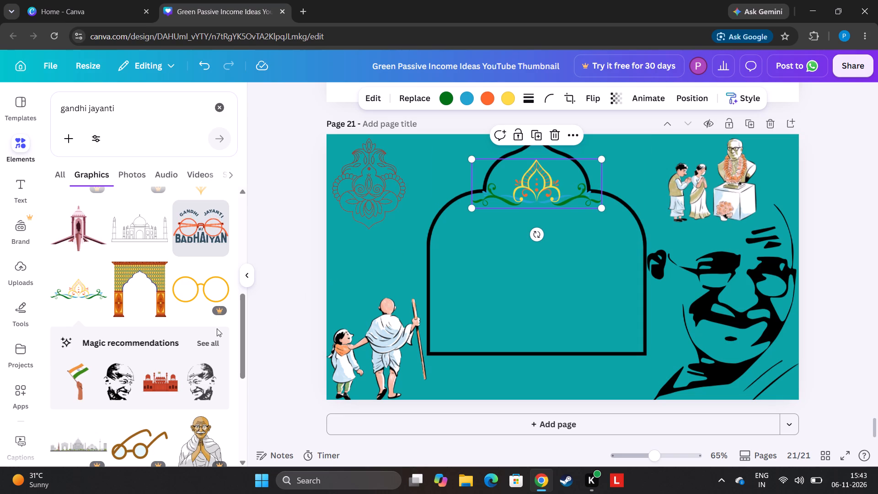
Look through more of the "gandhi jayanti" graphics for further decorations, and clear the search term.
{"action": "left_click_drag", "start_coordinate": [245, 322], "coordinate": [285, 441]}
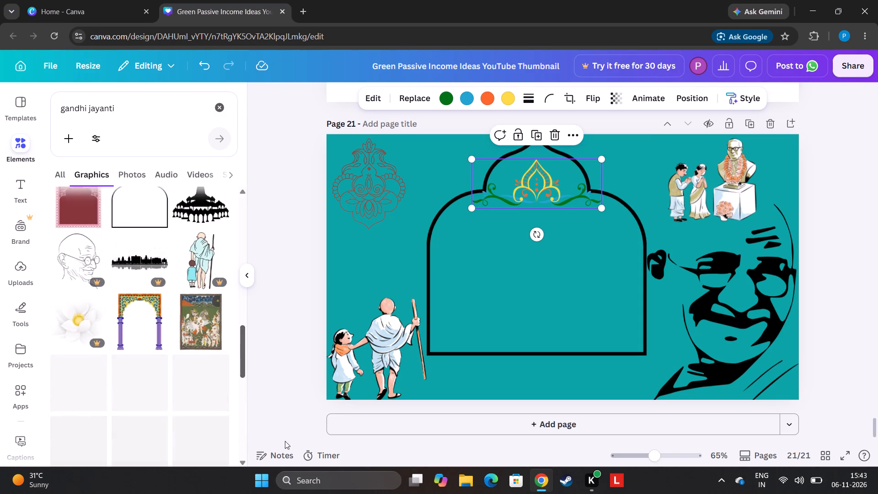
{"action": "left_click_drag", "start_coordinate": [285, 441], "coordinate": [259, 493]}
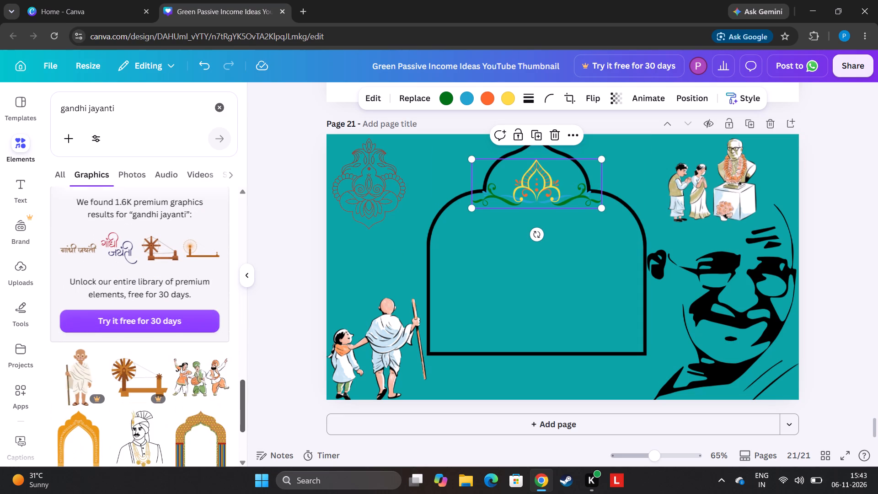
{"action": "left_click_drag", "start_coordinate": [259, 493], "coordinate": [241, 493]}
{"action": "left_click_drag", "start_coordinate": [240, 405], "coordinate": [236, 463]}
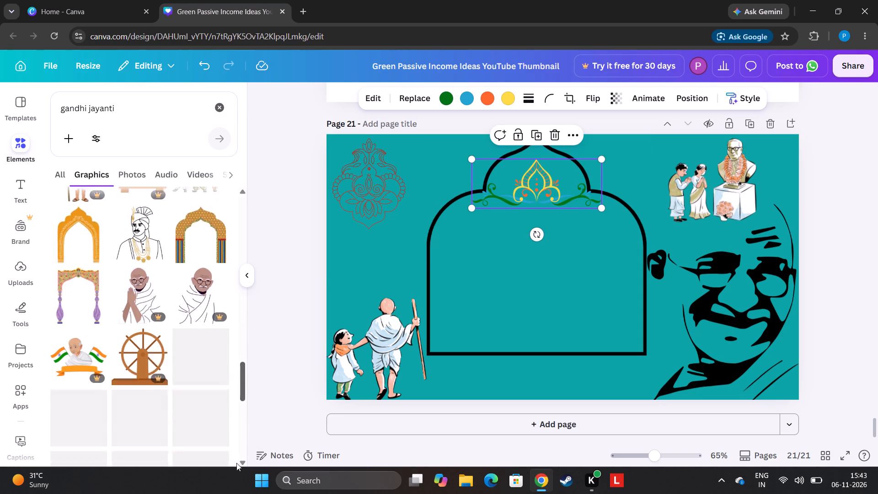
{"action": "left_click_drag", "start_coordinate": [236, 463], "coordinate": [232, 473]}
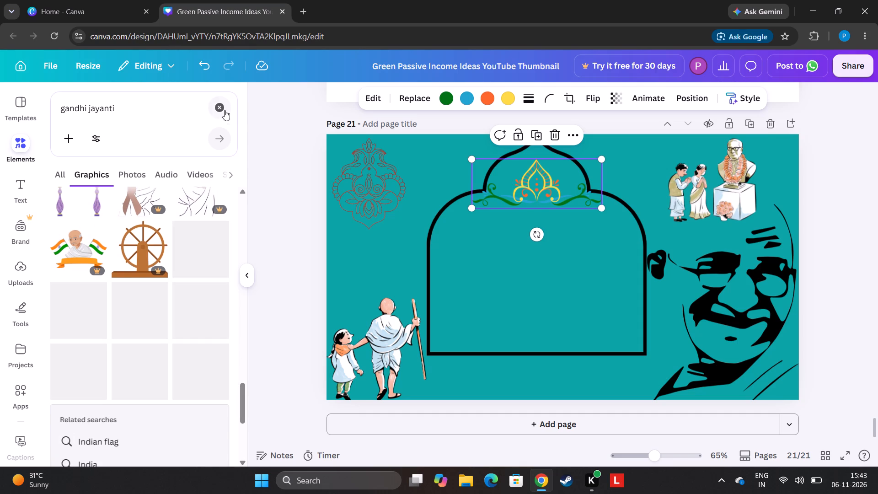
{"action": "left_click", "coordinate": [225, 110]}
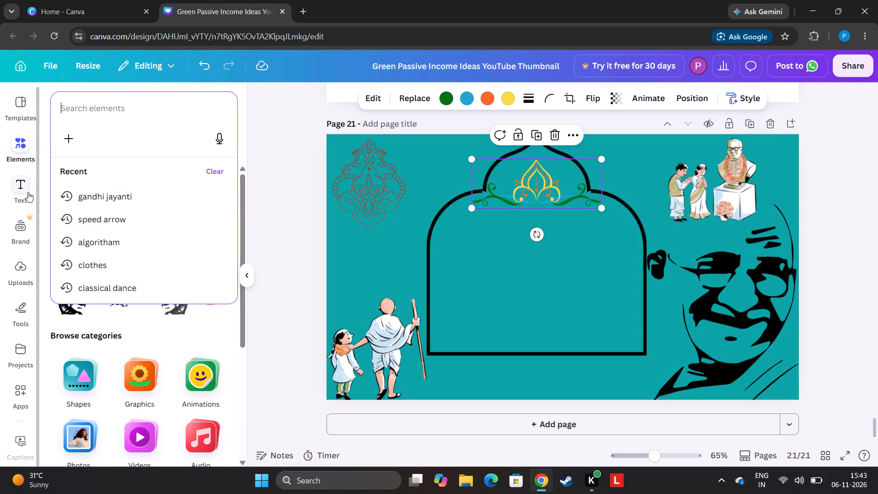
Add a heading inside the arch, below the lotus ornament, and replace its placeholder text with "happy".
{"action": "left_click", "coordinate": [28, 192]}
{"action": "left_click", "coordinate": [161, 295]}
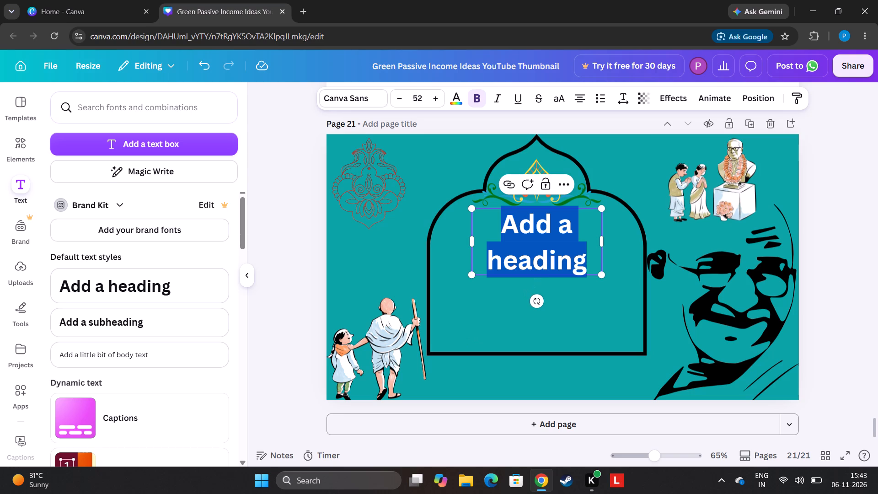
{"action": "key", "text": "BackSpace"}
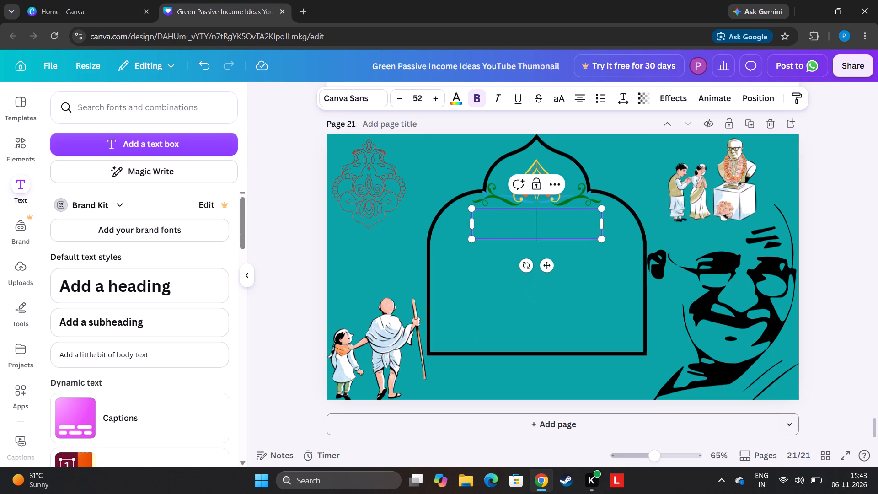
{"action": "key", "text": "h"}
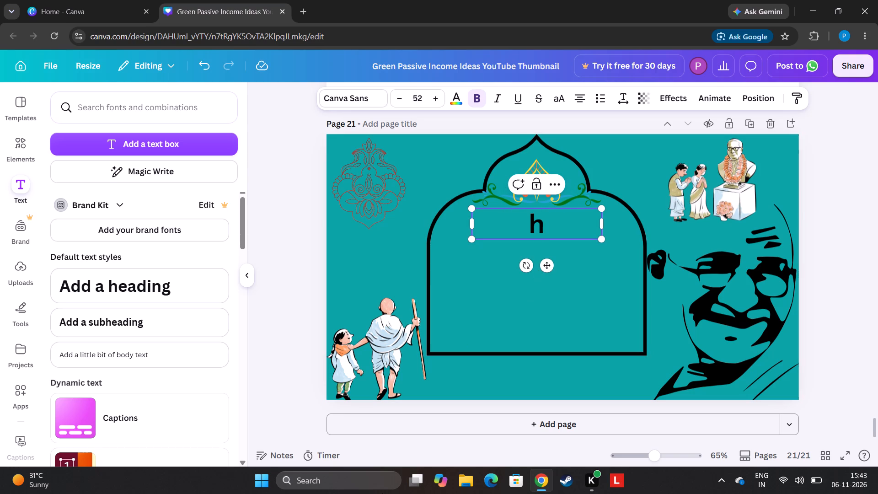
{"action": "key", "text": "a"}
{"action": "key", "text": "p"}
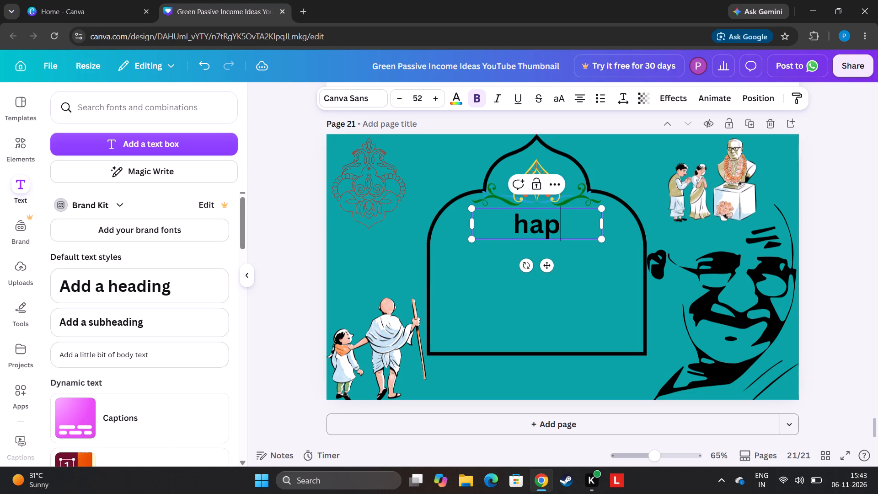
{"action": "key", "text": "p"}
{"action": "key", "text": "y"}
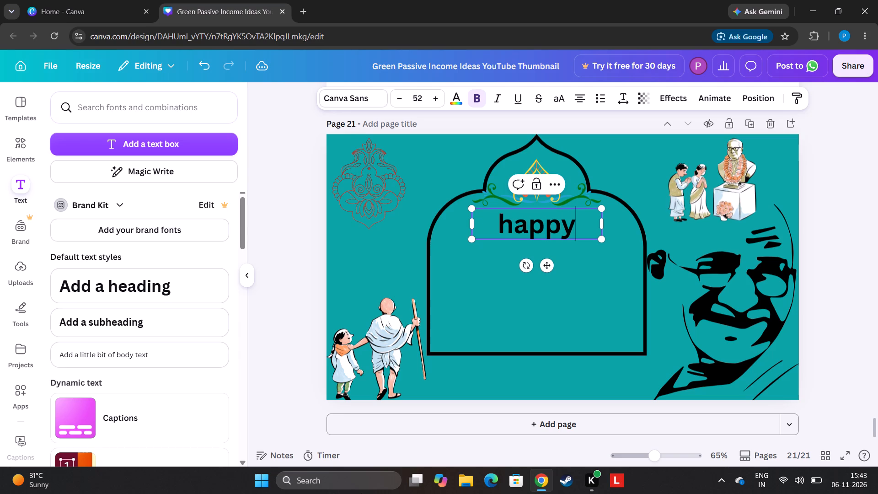
{"action": "key", "text": "space"}
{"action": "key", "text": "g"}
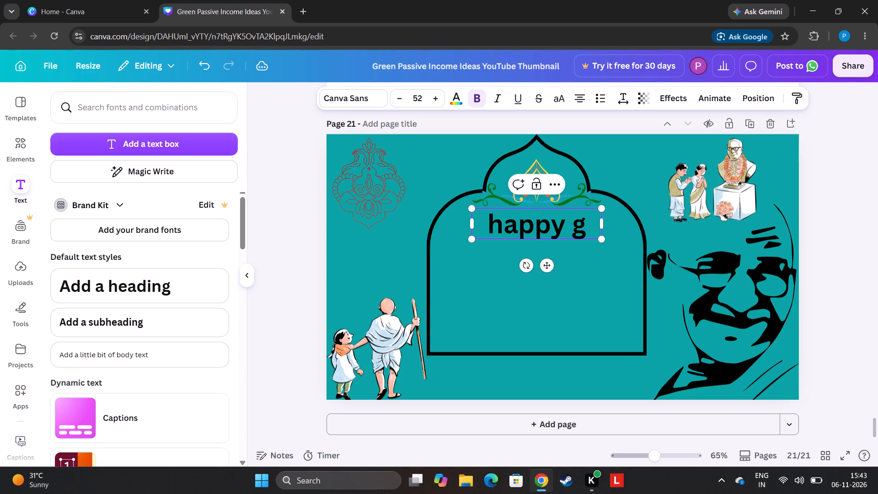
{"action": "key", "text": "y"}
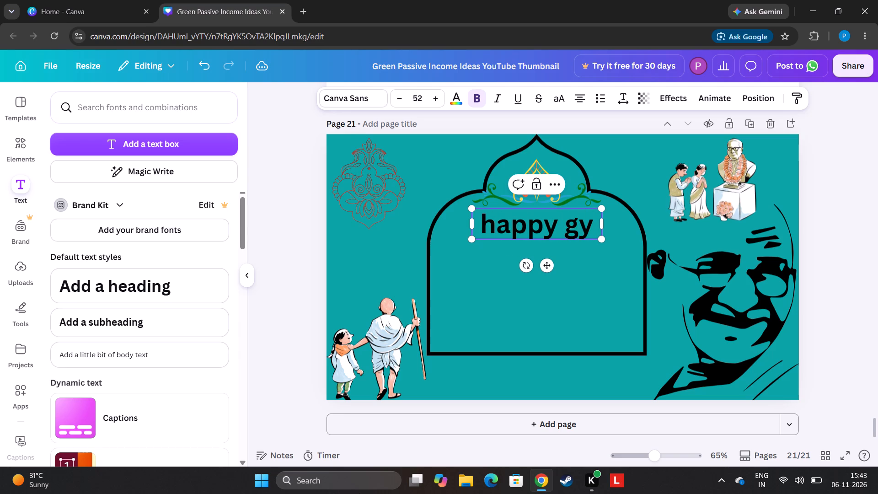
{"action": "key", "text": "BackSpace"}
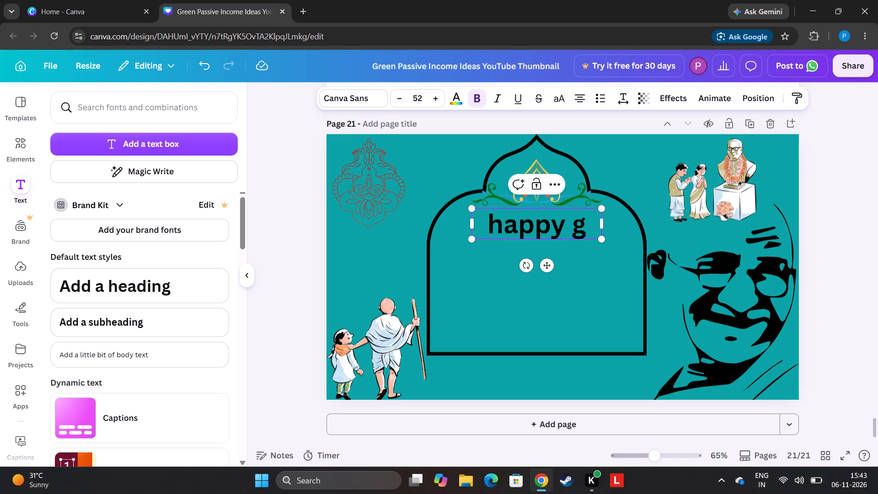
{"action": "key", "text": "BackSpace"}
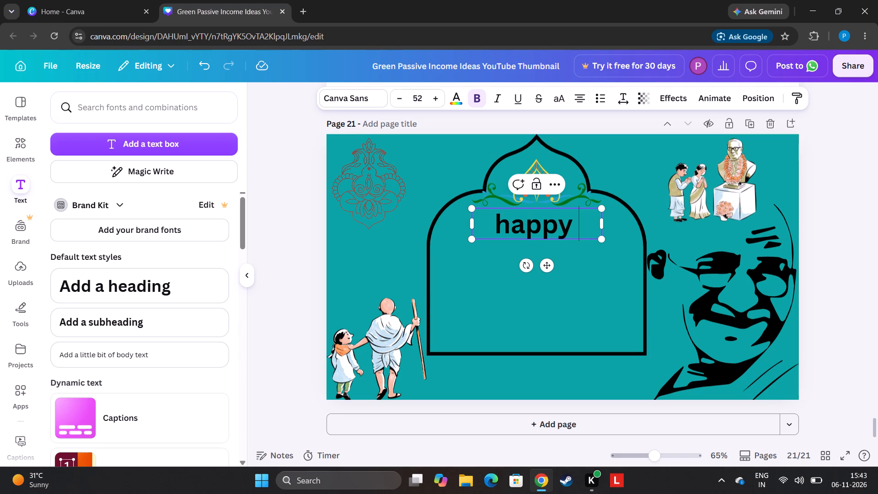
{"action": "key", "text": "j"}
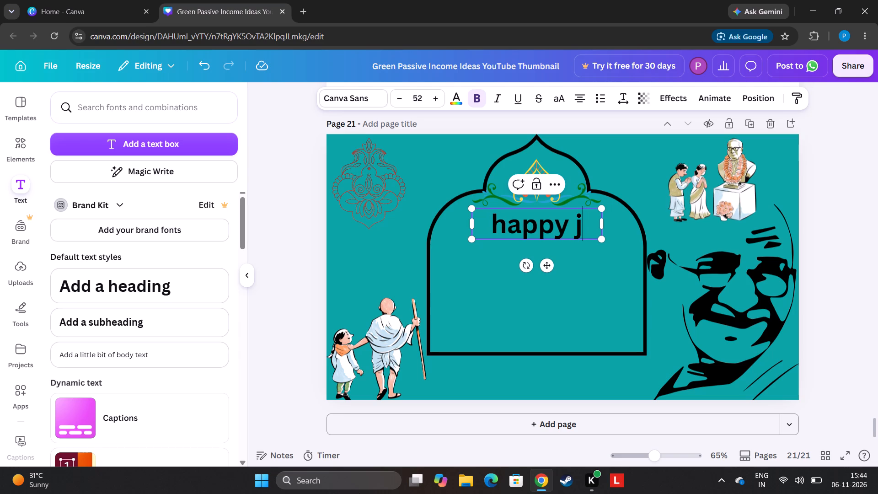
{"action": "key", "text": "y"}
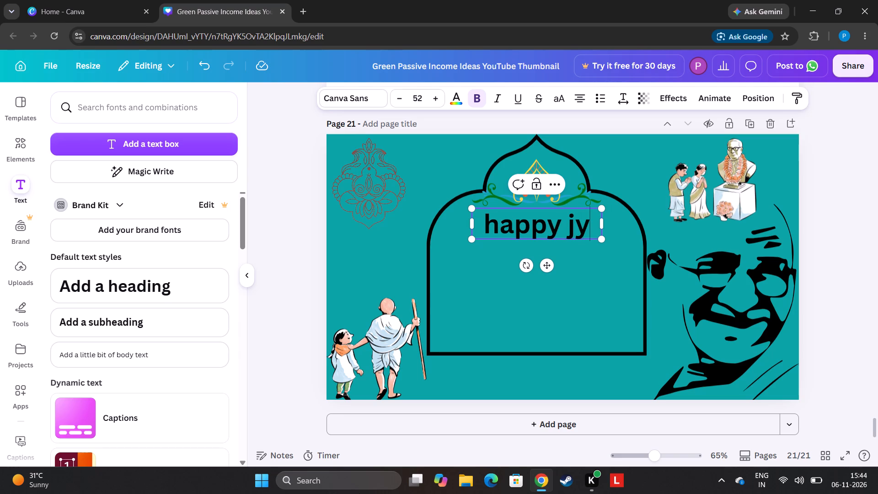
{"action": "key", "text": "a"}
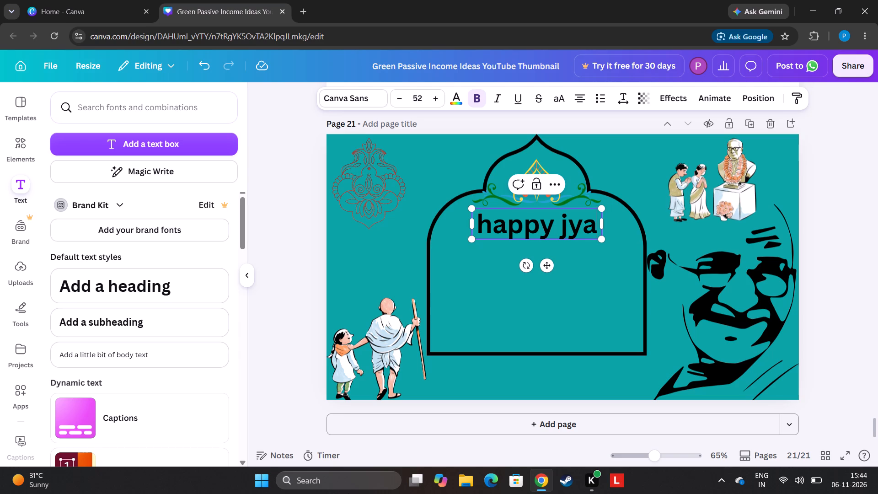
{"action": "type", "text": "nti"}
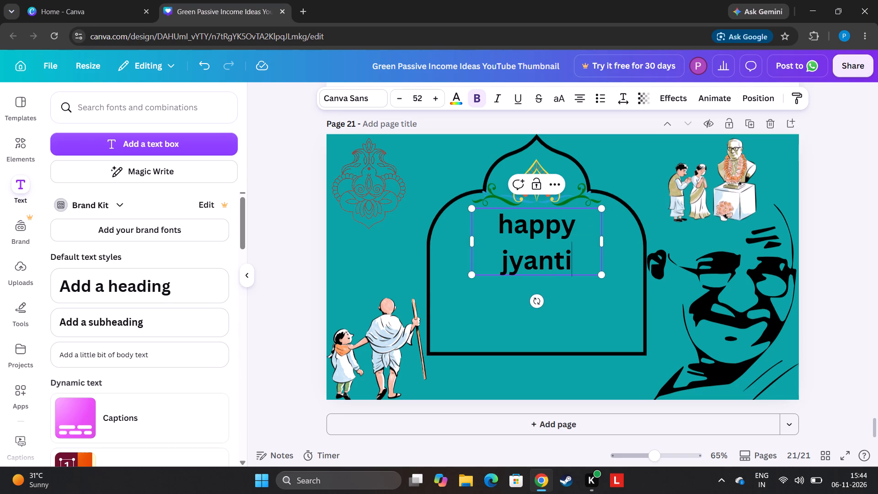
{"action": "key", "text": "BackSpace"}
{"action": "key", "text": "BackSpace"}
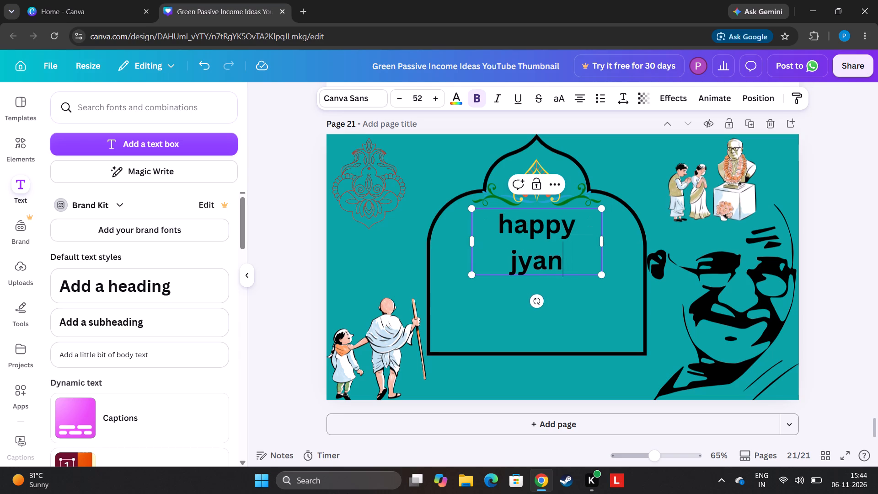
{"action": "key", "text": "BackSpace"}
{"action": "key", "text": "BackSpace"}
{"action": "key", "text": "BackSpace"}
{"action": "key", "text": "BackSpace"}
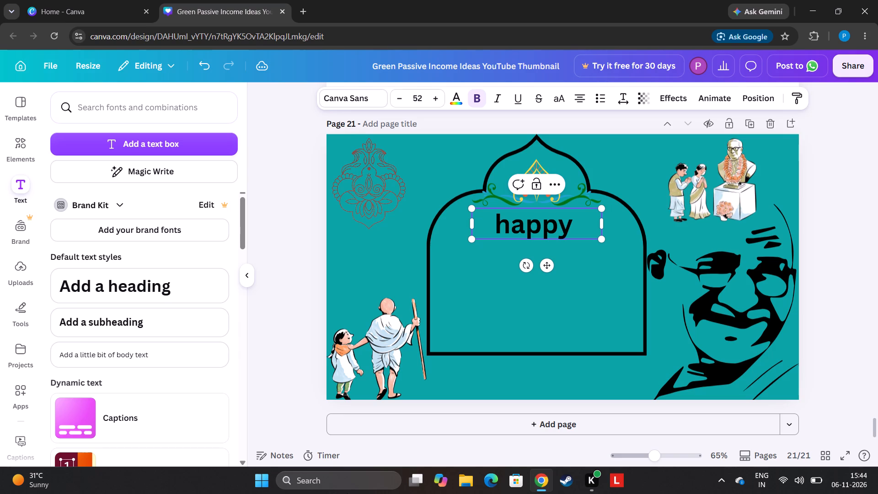
Continue the heading after "happy" with the words "gandhi gyanti".
{"action": "type", "text": "ga"}
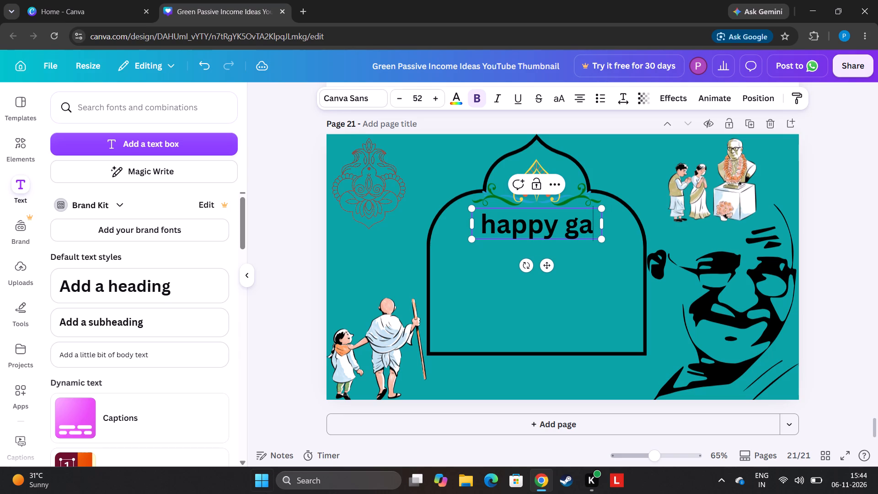
{"action": "type", "text": "nd"}
{"action": "type", "text": "hni"}
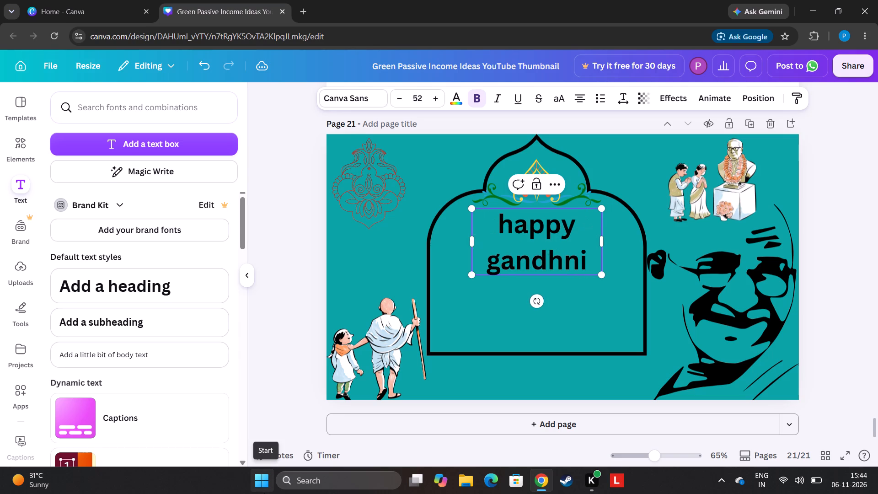
{"action": "key", "text": "BackSpace"}
{"action": "key", "text": "BackSpace"}
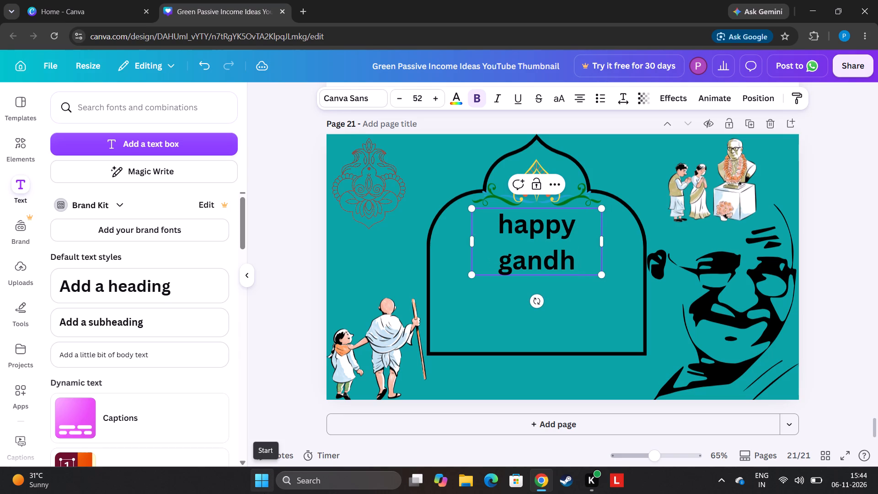
{"action": "key", "text": "i"}
{"action": "key", "text": "b"}
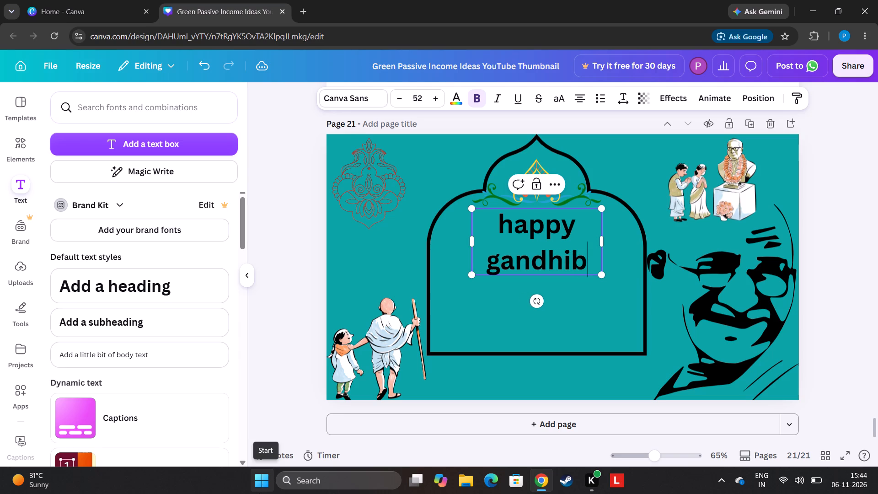
{"action": "key", "text": "BackSpace"}
{"action": "key", "text": "space"}
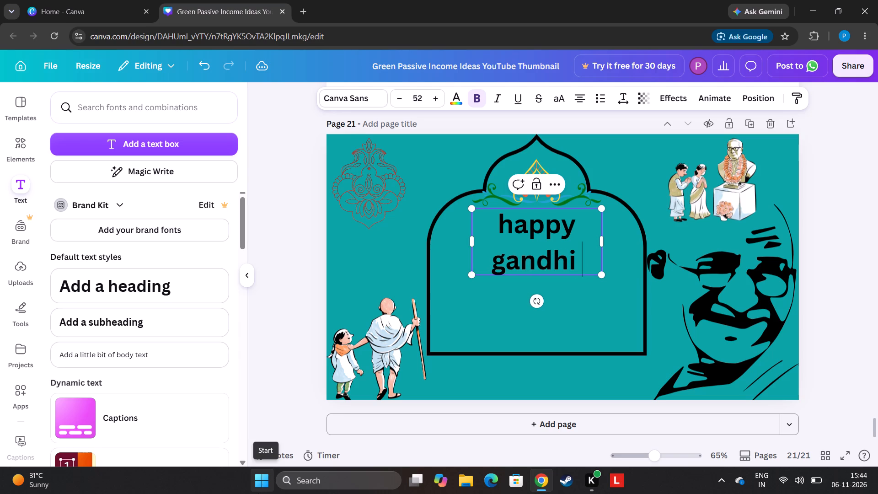
{"action": "type", "text": "gy"}
{"action": "key", "text": "a"}
{"action": "type", "text": "nti"}
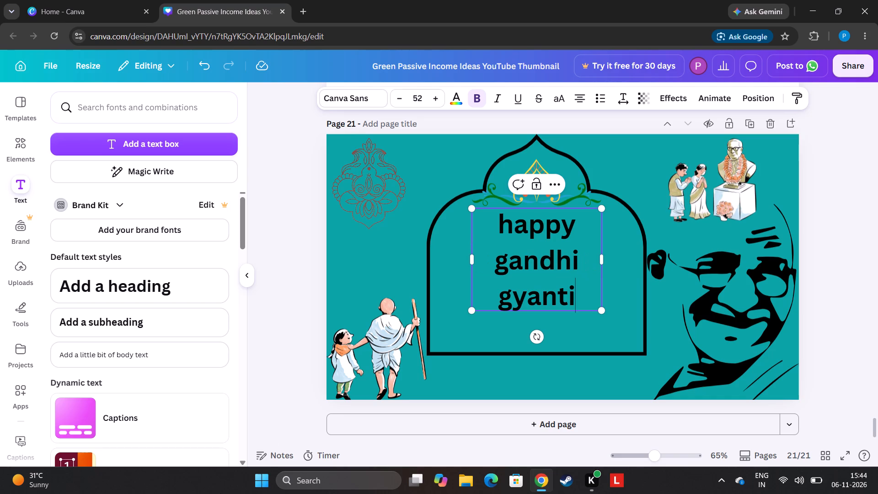
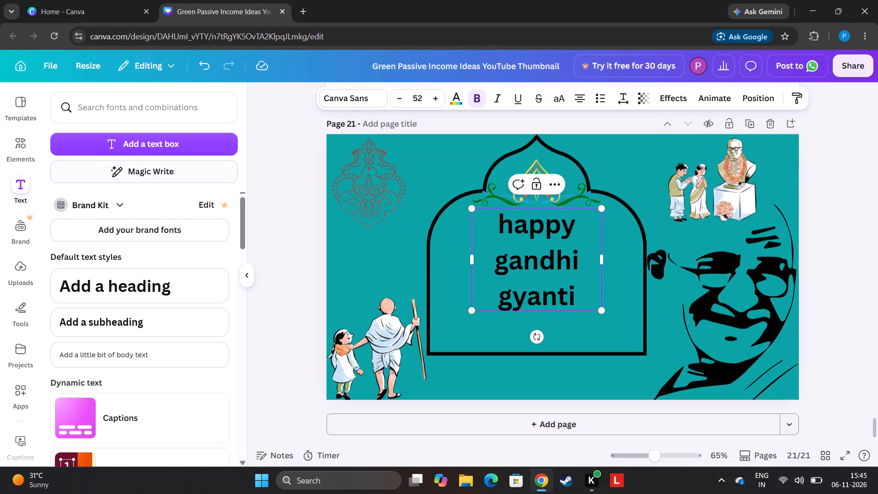
Convert the heading inside the arch to all uppercase and tighten its line spacing to 1.02.
{"action": "left_click", "coordinate": [554, 96]}
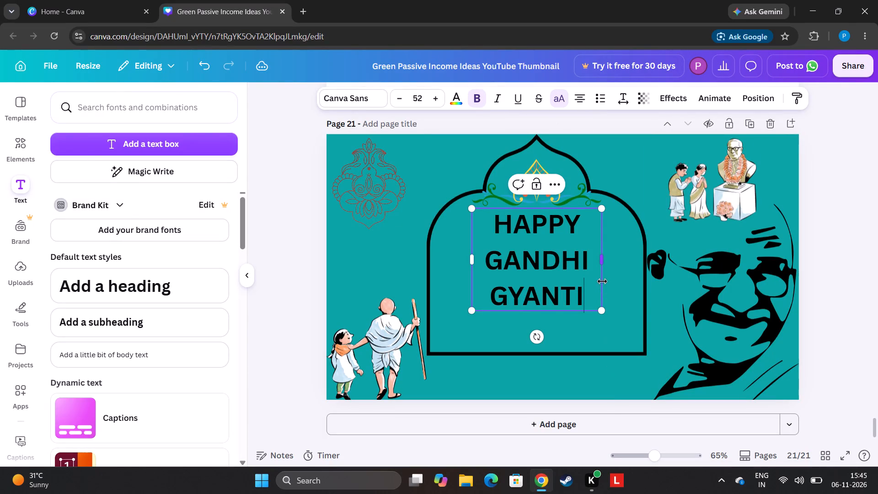
{"action": "left_click", "coordinate": [614, 104]}
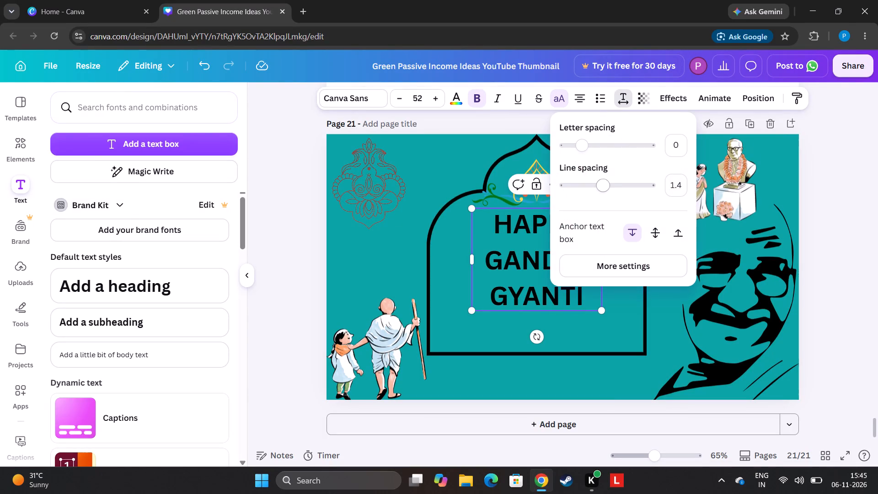
{"action": "left_click_drag", "start_coordinate": [602, 182], "coordinate": [589, 191]}
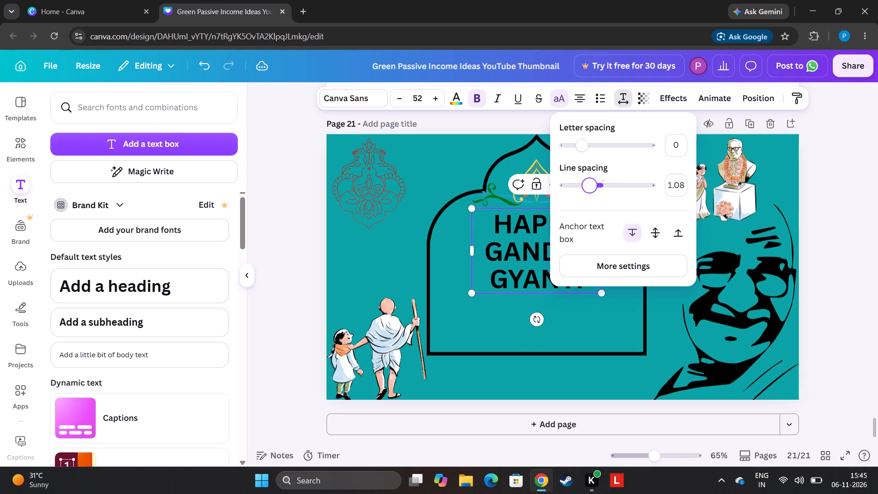
{"action": "left_click_drag", "start_coordinate": [589, 191], "coordinate": [581, 190]}
{"action": "left_click_drag", "start_coordinate": [581, 190], "coordinate": [586, 187]}
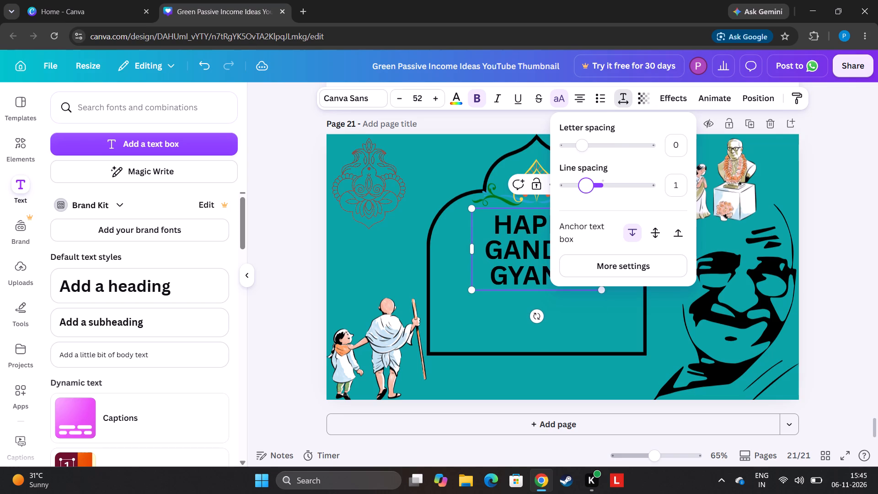
{"action": "left_click_drag", "start_coordinate": [586, 187], "coordinate": [587, 187]}
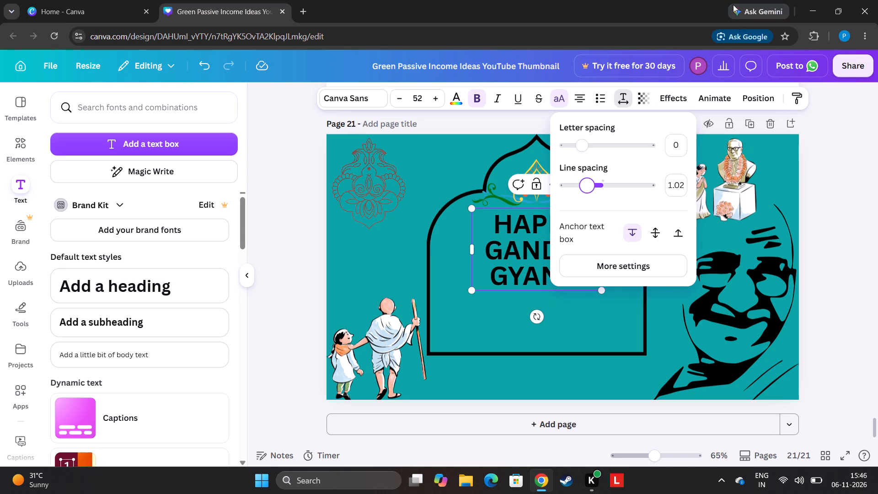
Change the text colour of the "HAPPY GANDHI GYANTI" heading to white.
{"action": "left_click", "coordinate": [461, 97]}
{"action": "left_click", "coordinate": [457, 102]}
{"action": "left_click", "coordinate": [457, 102]}
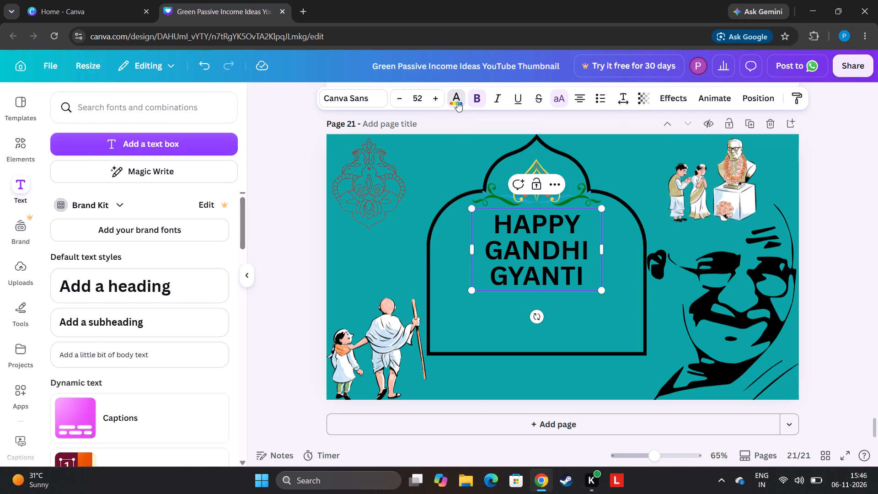
{"action": "left_click", "coordinate": [131, 239]}
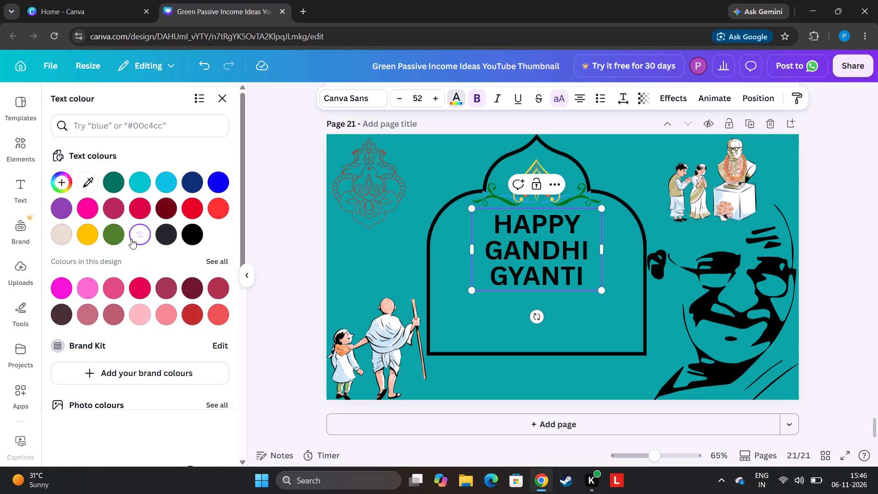
{"action": "double_click", "coordinate": [274, 218]}
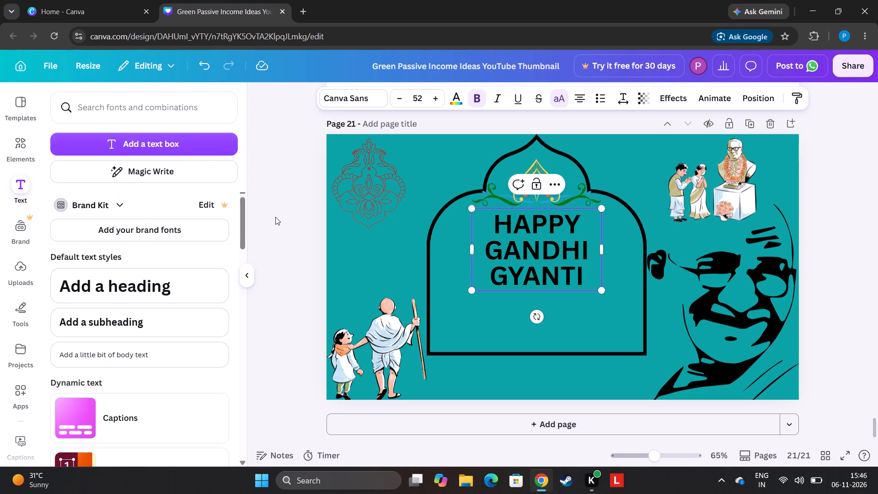
{"action": "left_click", "coordinate": [533, 243]}
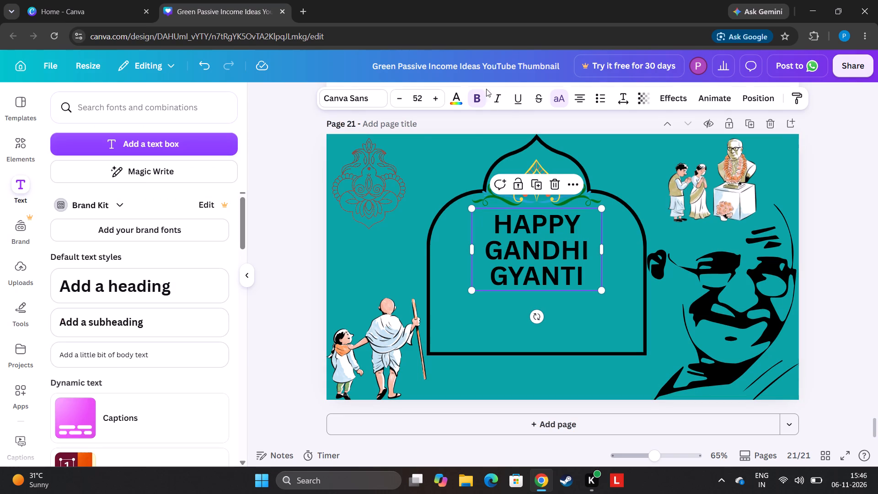
{"action": "left_click", "coordinate": [454, 97]}
{"action": "left_click", "coordinate": [147, 240]}
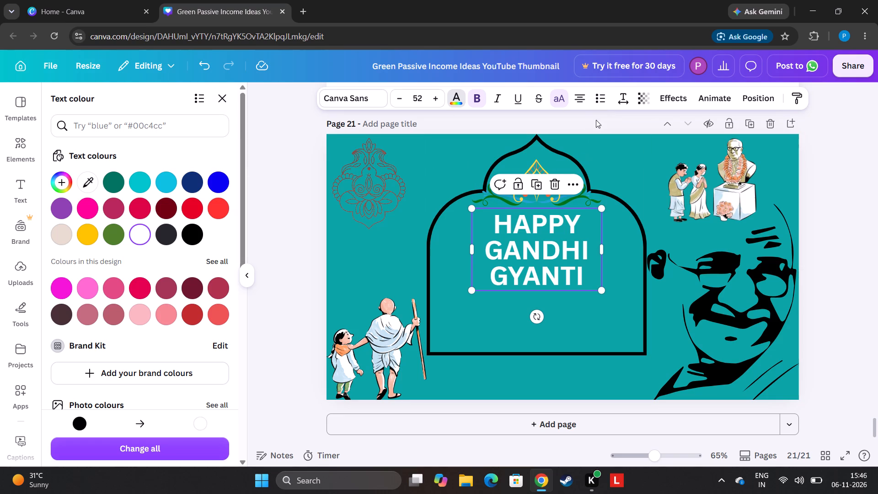
Apply the Glow text effect to the heading with an intensity of 92.
{"action": "left_click", "coordinate": [680, 94]}
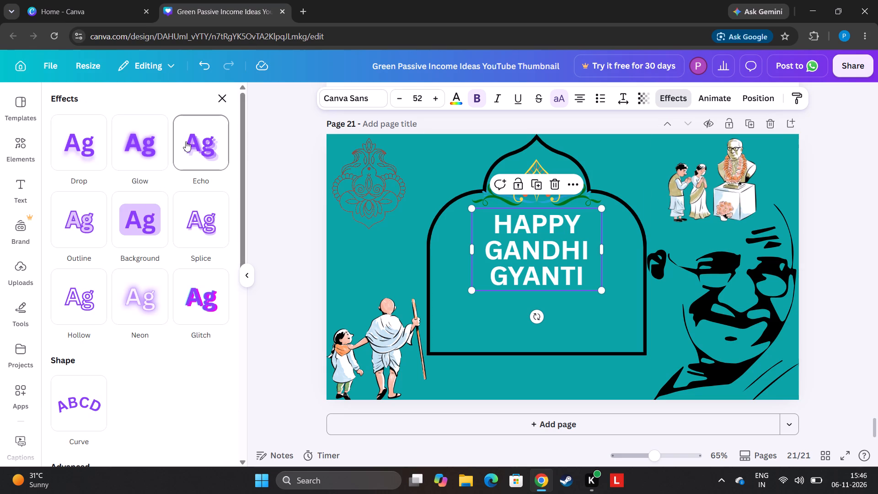
{"action": "left_click", "coordinate": [150, 148]}
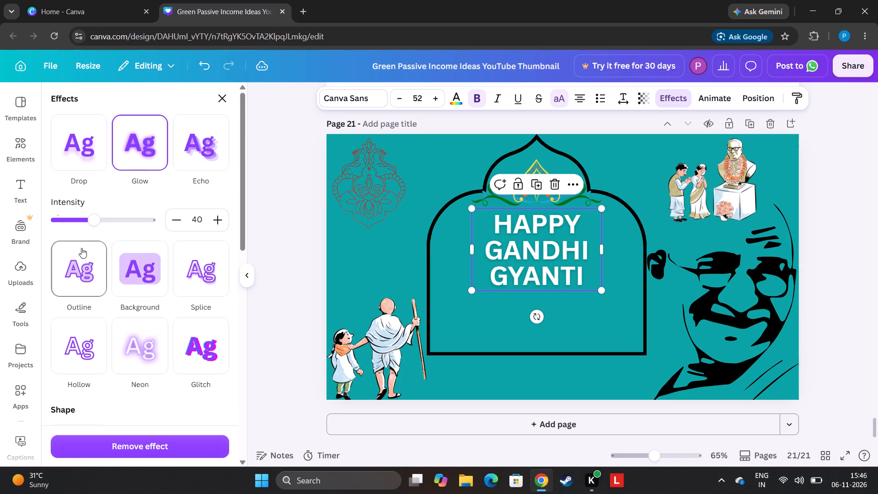
{"action": "left_click_drag", "start_coordinate": [92, 221], "coordinate": [183, 192]}
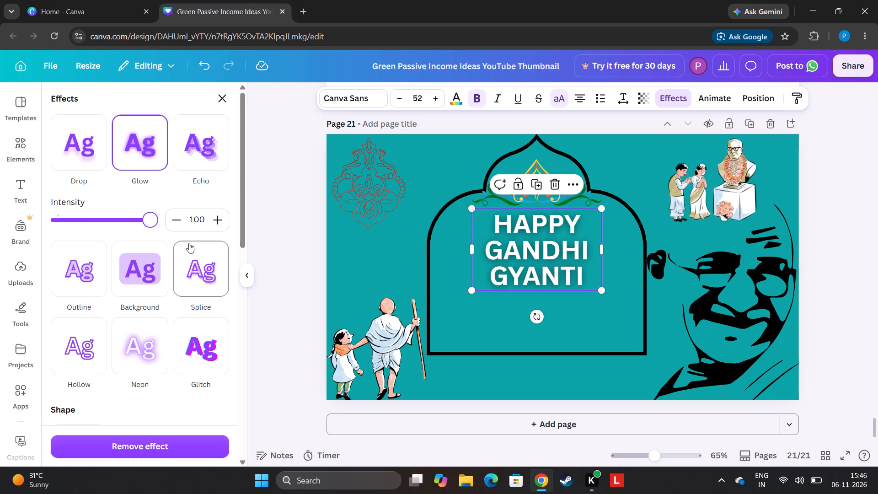
{"action": "left_click_drag", "start_coordinate": [149, 218], "coordinate": [144, 224]}
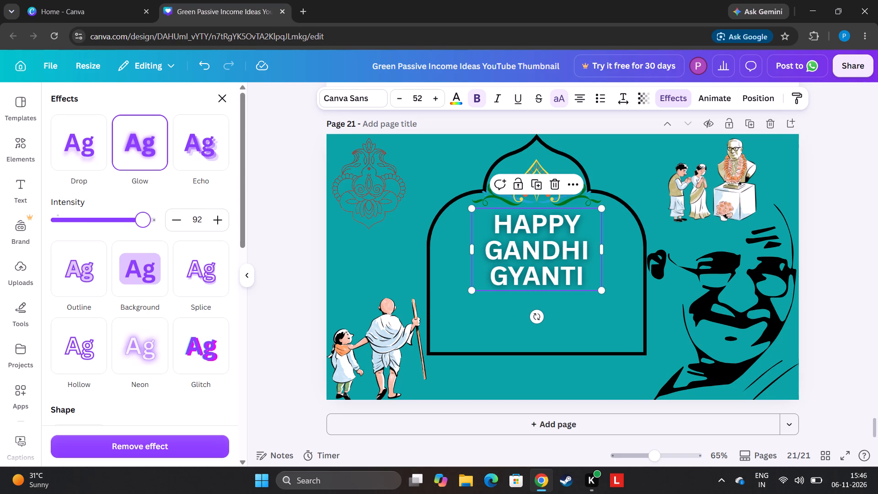
{"action": "left_click_drag", "start_coordinate": [144, 224], "coordinate": [144, 224]}
Duplicate the glowing heading and place the copy just below the original, near the bottom of the arch.
{"action": "left_click", "coordinate": [541, 183]}
{"action": "left_click_drag", "start_coordinate": [535, 249], "coordinate": [512, 312]}
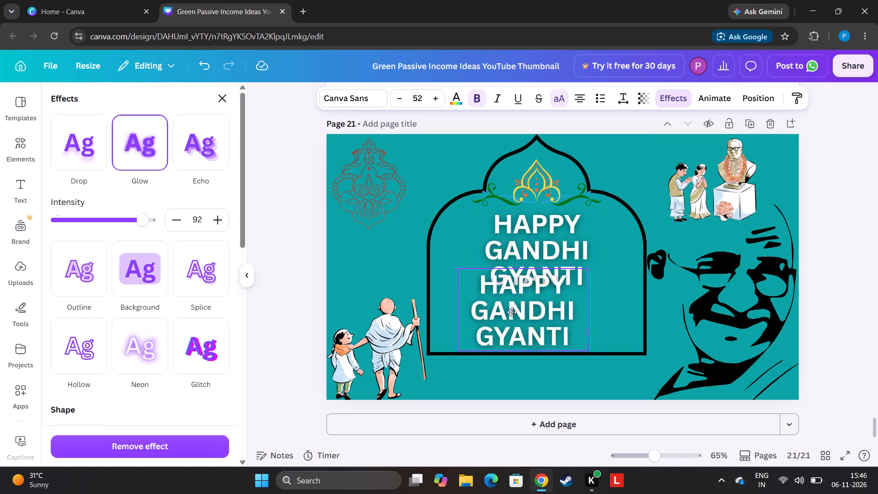
{"action": "left_click_drag", "start_coordinate": [512, 312], "coordinate": [526, 321]}
Replace the duplicated heading's text with "2026".
{"action": "left_click", "coordinate": [566, 336]}
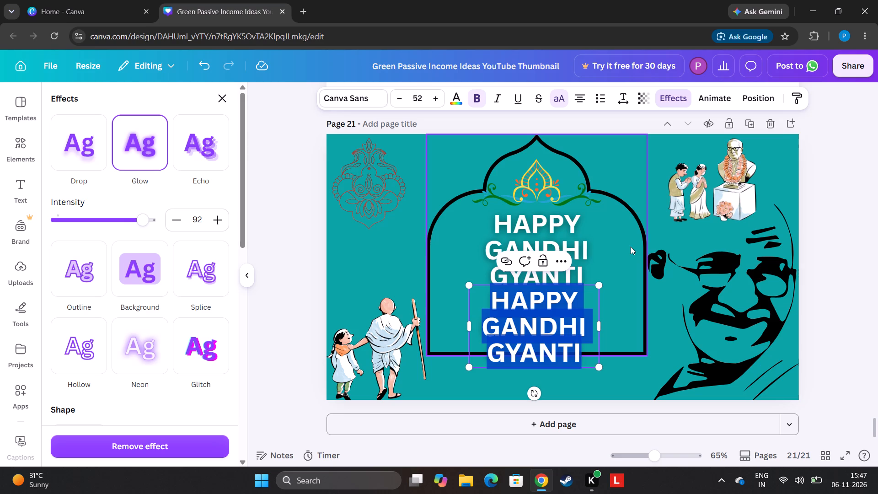
{"action": "key", "text": "BackSpace"}
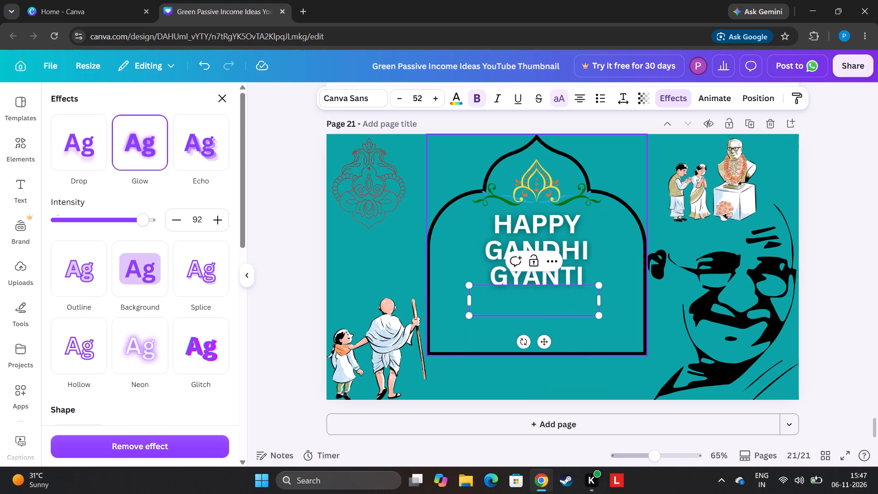
{"action": "key", "text": "2"}
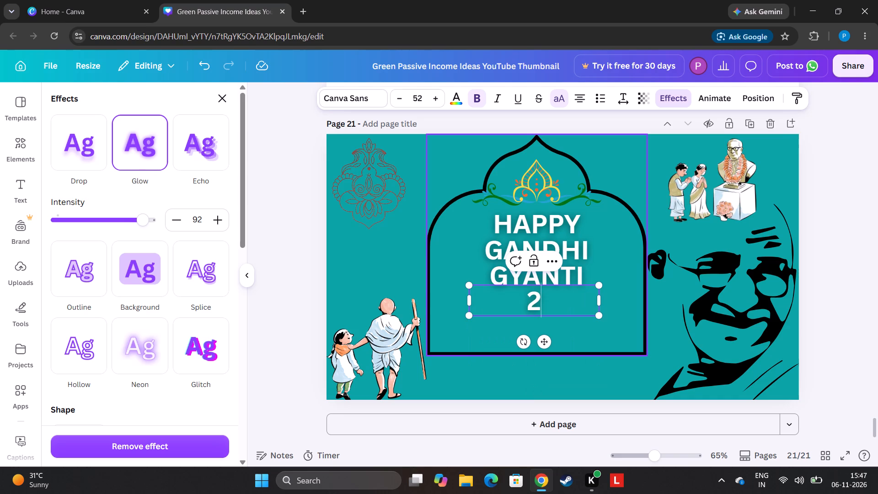
{"action": "key", "text": "BackSpace"}
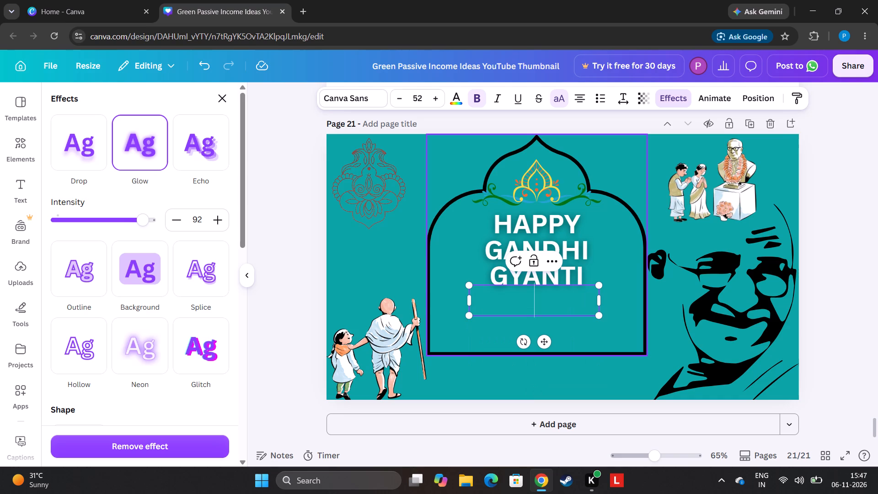
{"action": "key", "text": "2"}
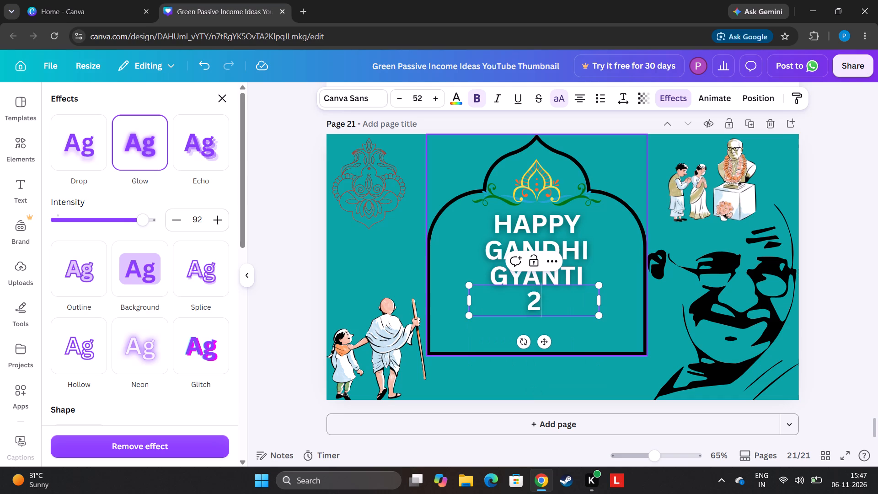
{"action": "key", "text": "0"}
{"action": "key", "text": "2"}
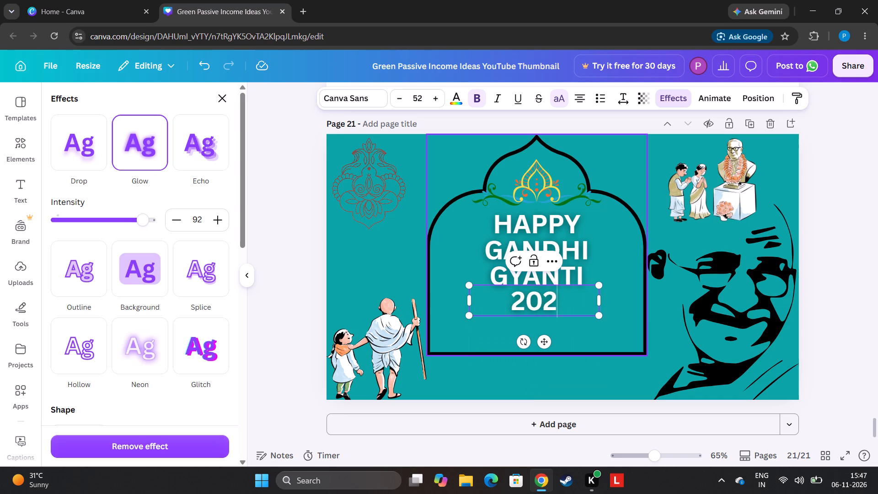
{"action": "key", "text": "6"}
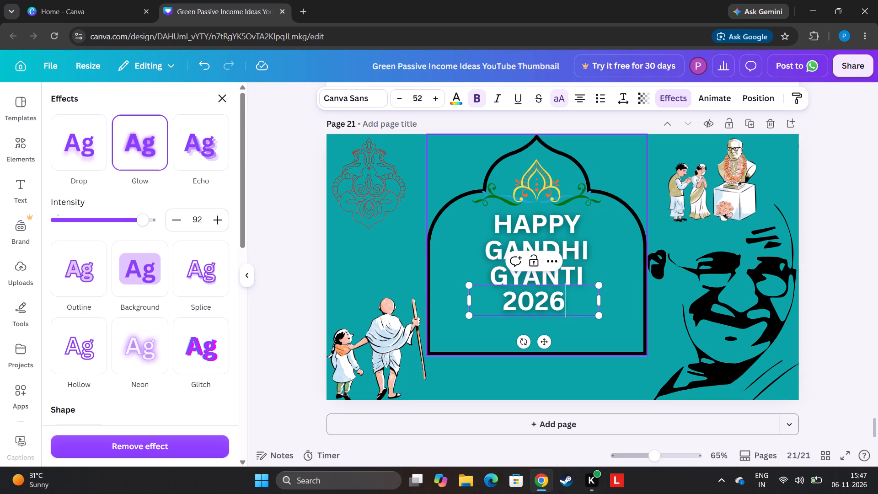
{"action": "key", "text": "space"}
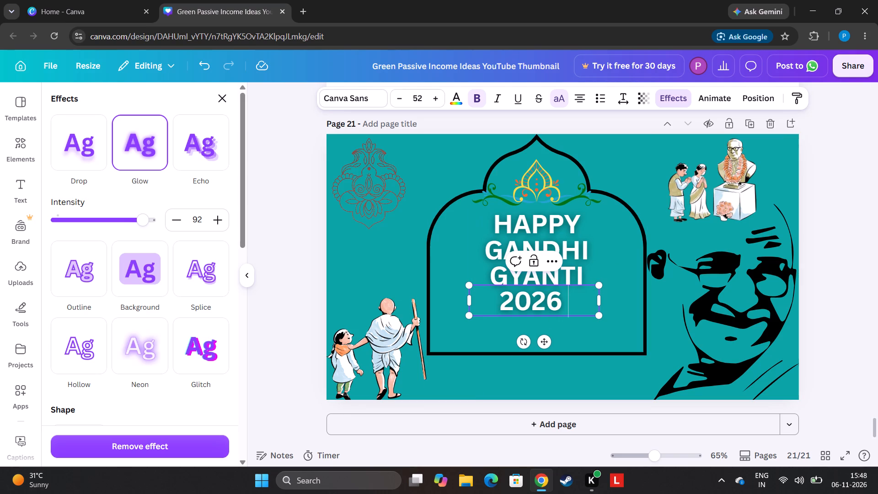
Shrink the "2026" text to about size 26.4 and centre it directly beneath the heading inside the arch.
{"action": "left_click_drag", "start_coordinate": [602, 286], "coordinate": [601, 286]}
{"action": "left_click_drag", "start_coordinate": [601, 286], "coordinate": [546, 332]}
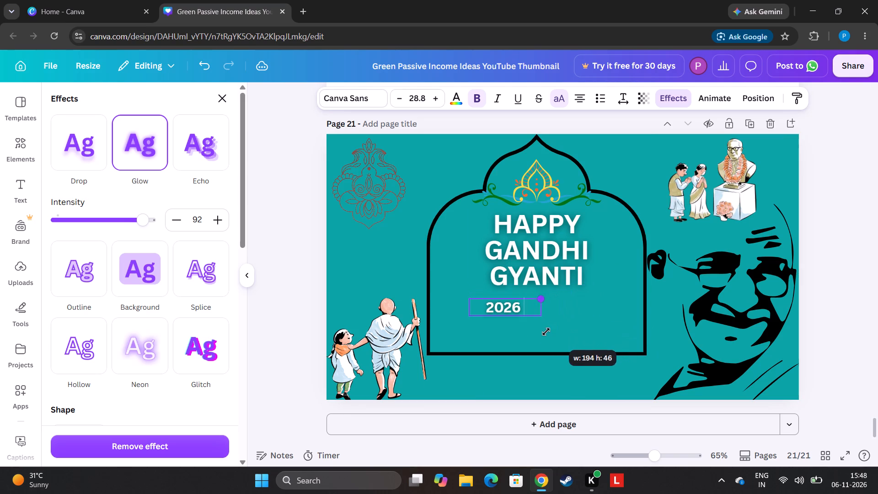
{"action": "left_click_drag", "start_coordinate": [546, 332], "coordinate": [545, 333]}
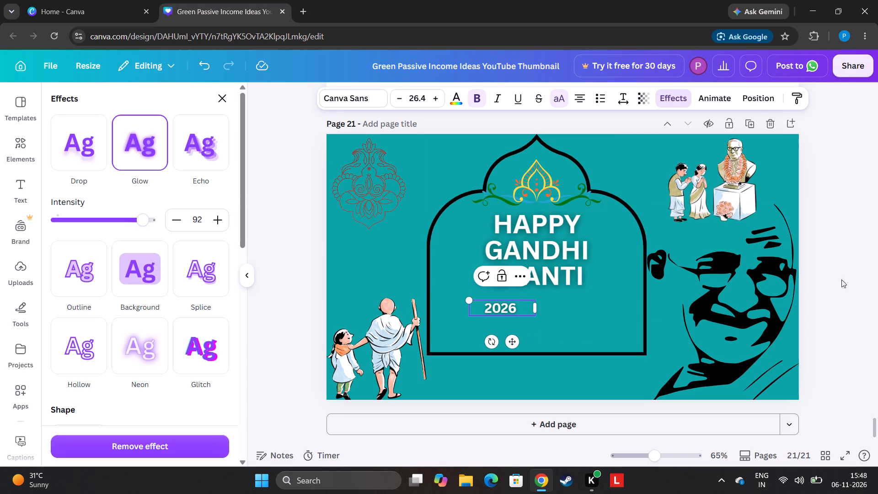
{"action": "left_click", "coordinate": [841, 279]}
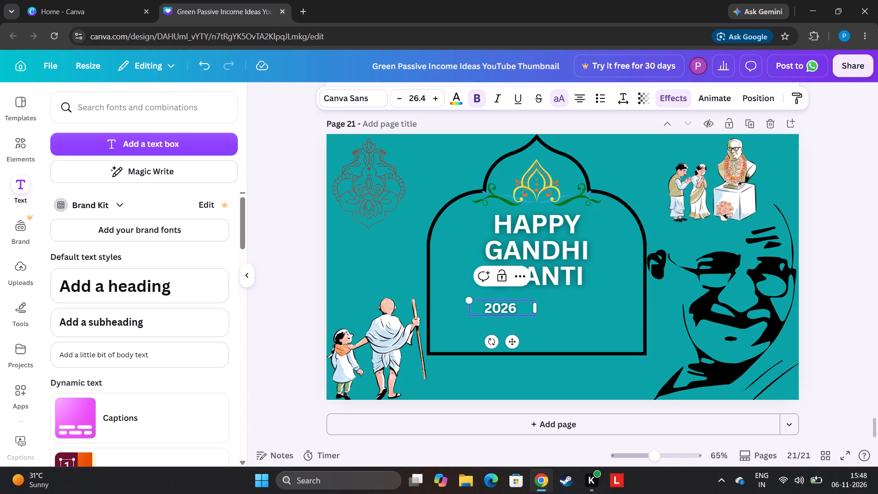
{"action": "left_click", "coordinate": [830, 191]}
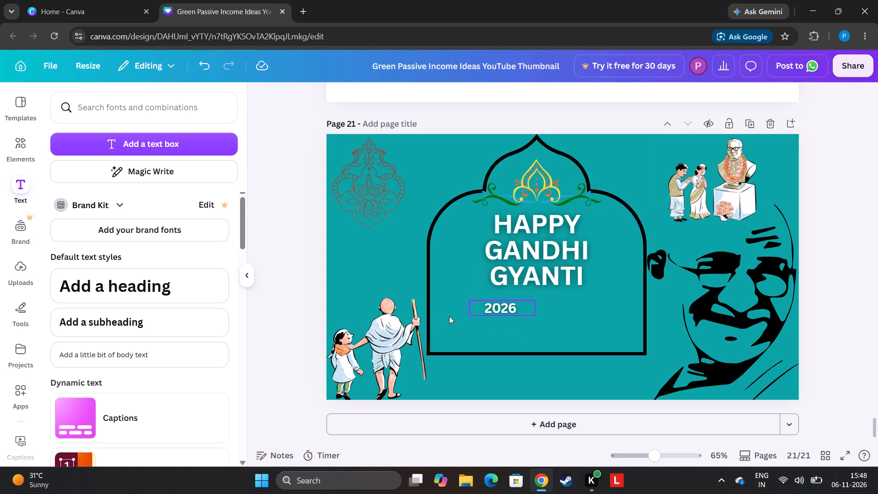
{"action": "left_click_drag", "start_coordinate": [503, 311], "coordinate": [557, 314]}
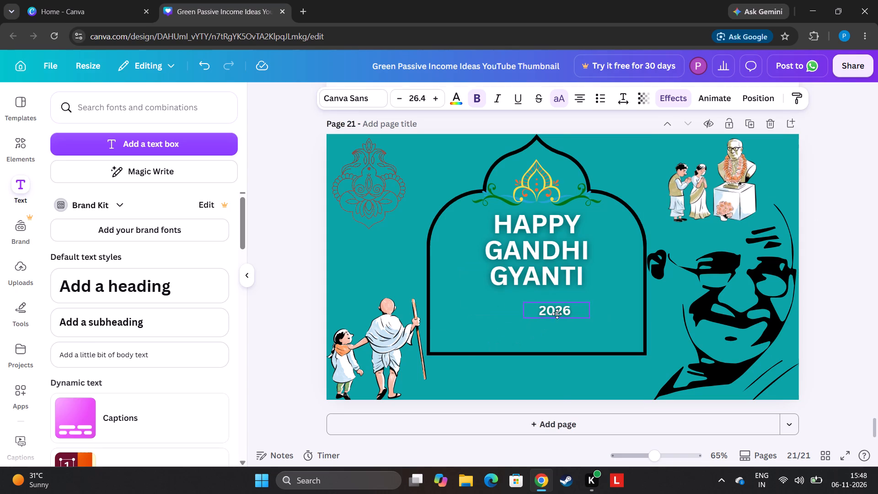
{"action": "left_click_drag", "start_coordinate": [557, 314], "coordinate": [541, 301]}
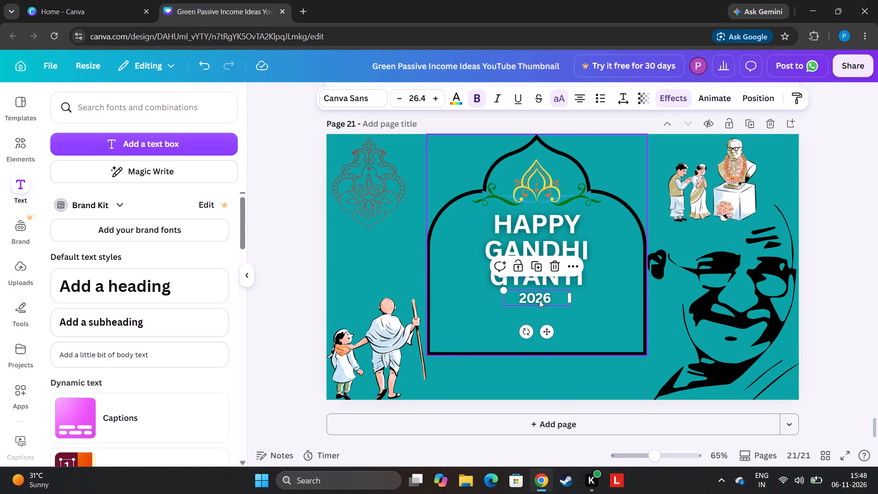
Change the text colour of "2026" to red.
{"action": "left_click", "coordinate": [450, 105]}
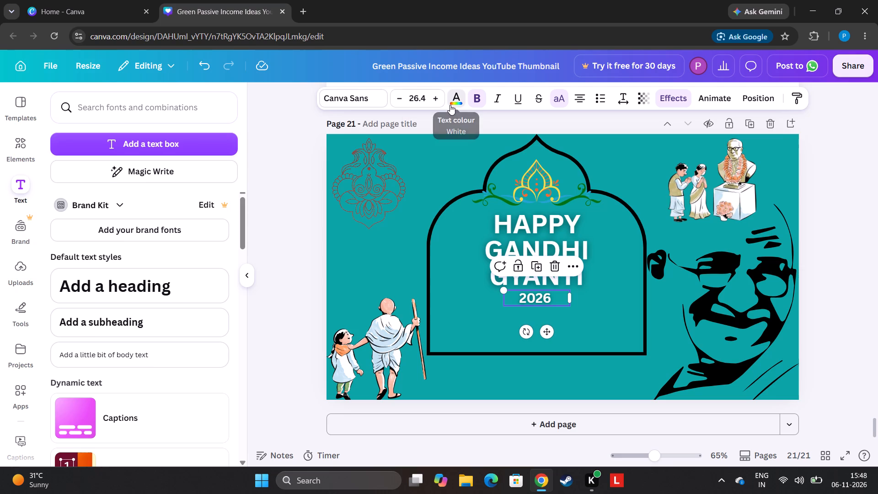
{"action": "left_click", "coordinate": [201, 204]}
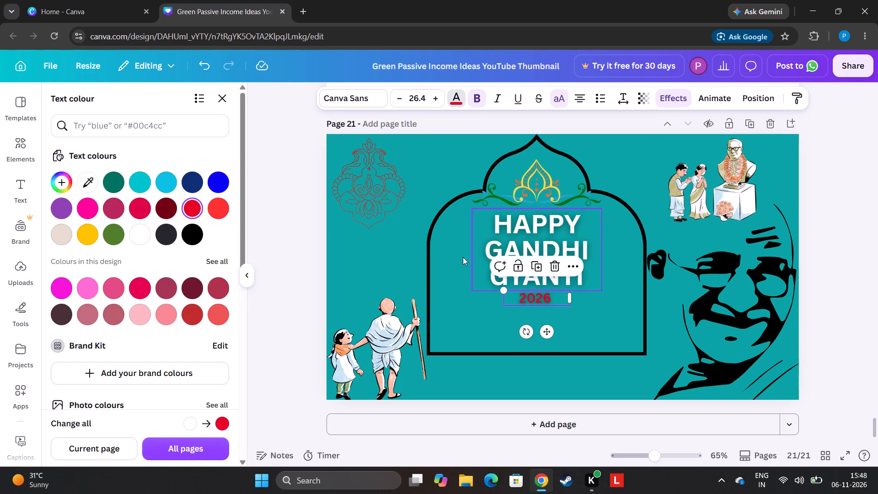
{"action": "left_click", "coordinate": [218, 107]}
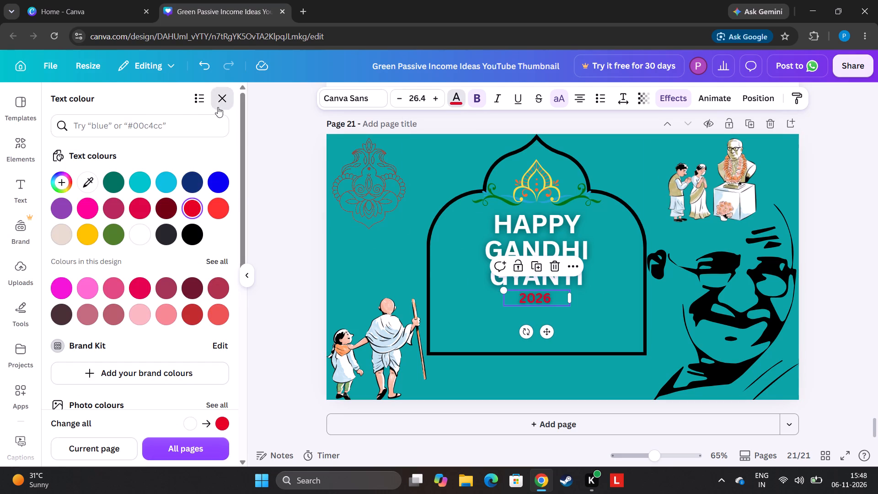
Add a rounded square shape to page 21 and set its transparency to 49.
{"action": "left_click", "coordinate": [16, 155]}
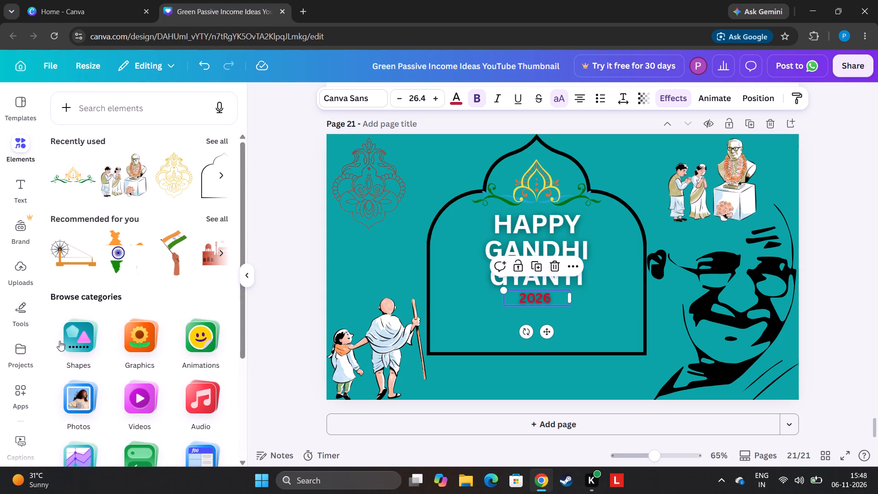
{"action": "left_click", "coordinate": [70, 343]}
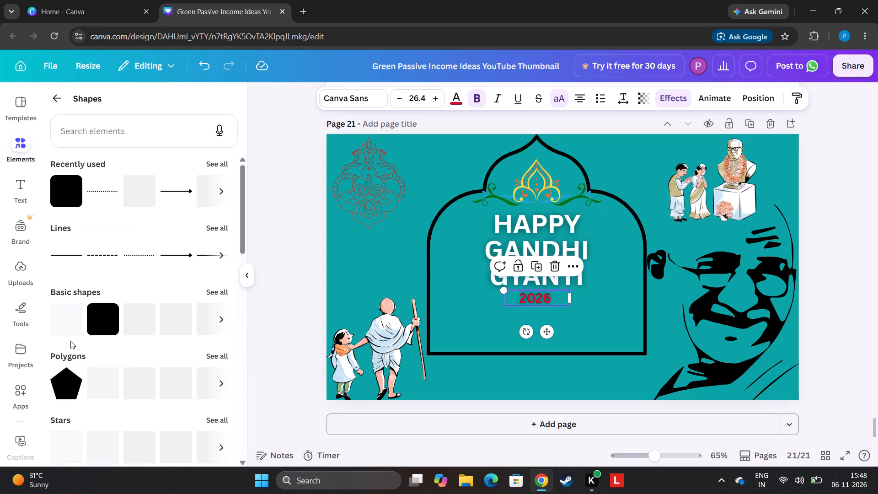
{"action": "left_click", "coordinate": [112, 328]}
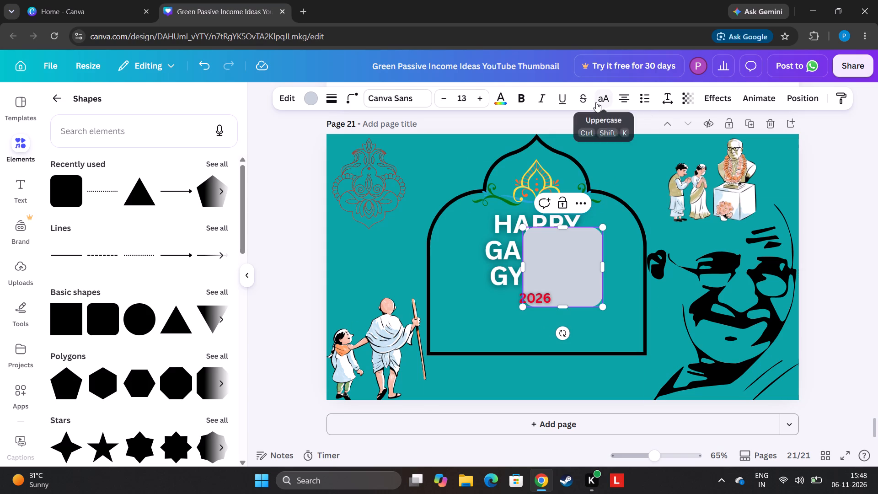
{"action": "left_click", "coordinate": [687, 100]}
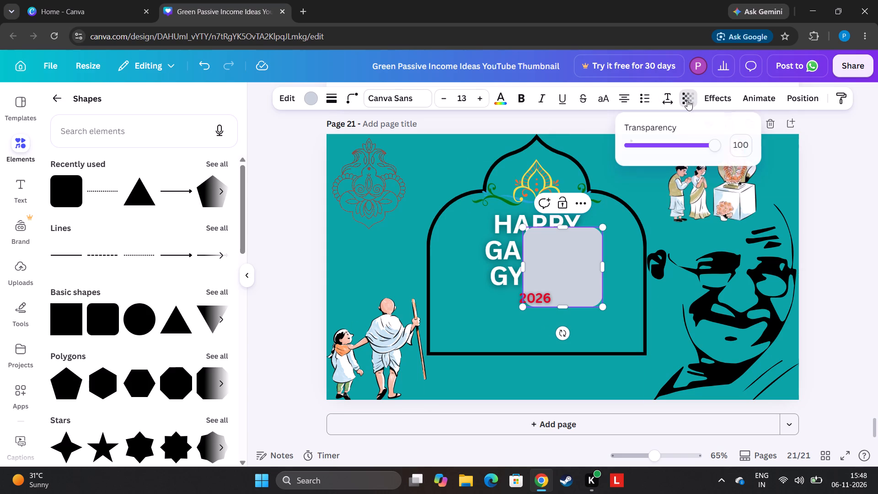
{"action": "left_click", "coordinate": [682, 145]}
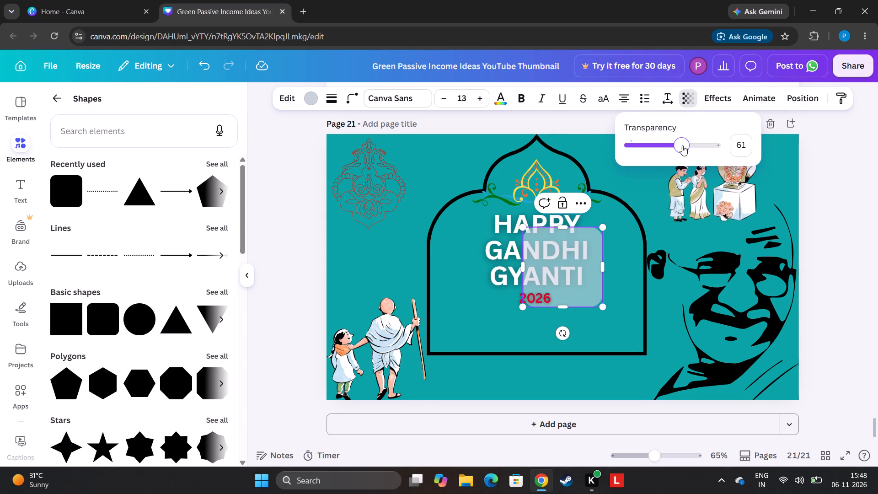
{"action": "left_click_drag", "start_coordinate": [681, 145], "coordinate": [669, 146]}
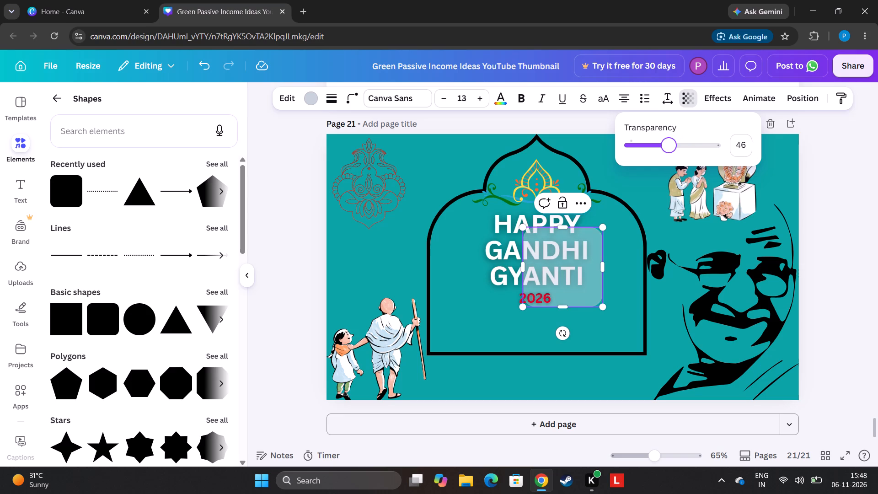
{"action": "left_click_drag", "start_coordinate": [669, 146], "coordinate": [672, 146]}
Move the translucent rounded shape over the heading and widen it to about 313 by 216 px to span all three lines.
{"action": "left_click_drag", "start_coordinate": [578, 288], "coordinate": [567, 265]}
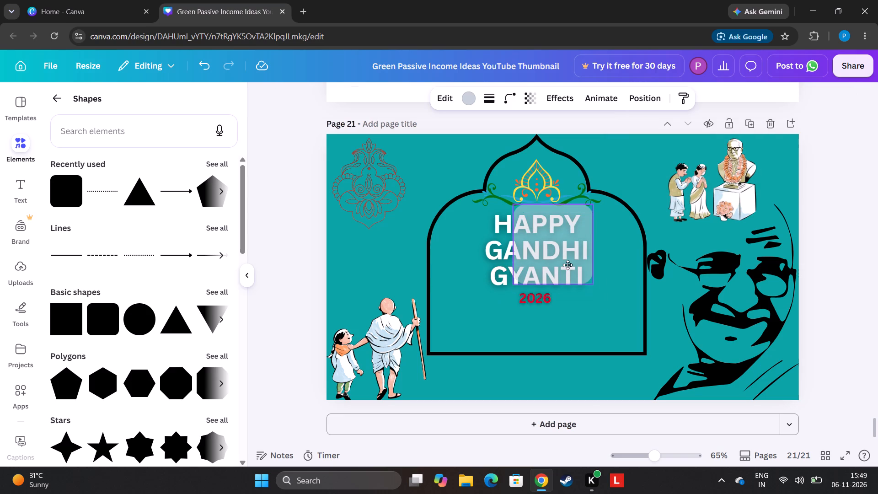
{"action": "left_click_drag", "start_coordinate": [567, 265], "coordinate": [573, 268]}
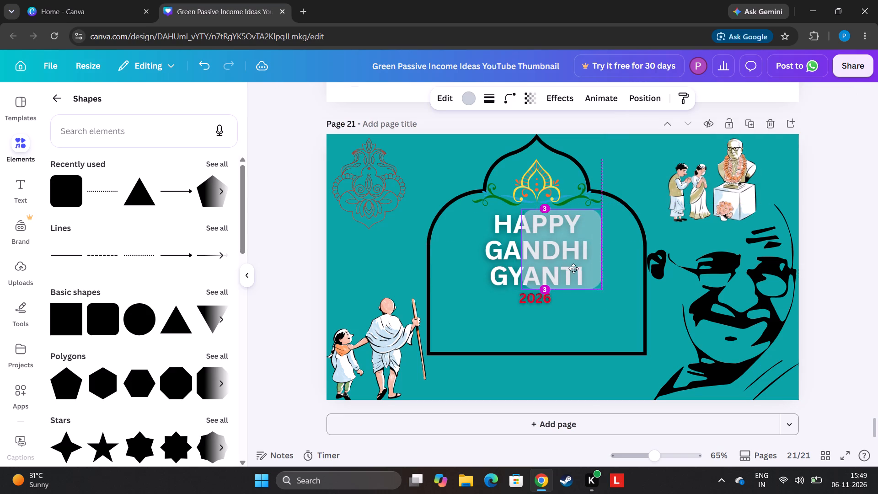
{"action": "left_click_drag", "start_coordinate": [573, 268], "coordinate": [571, 270]}
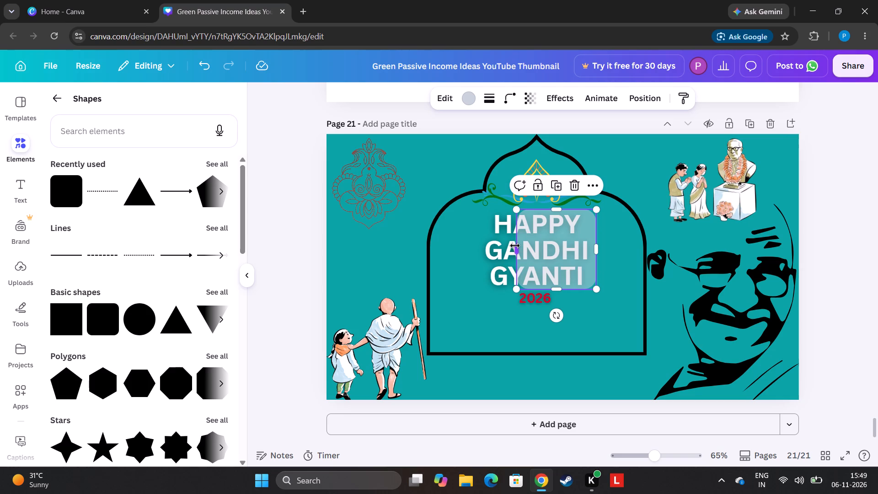
{"action": "left_click_drag", "start_coordinate": [515, 246], "coordinate": [479, 254]}
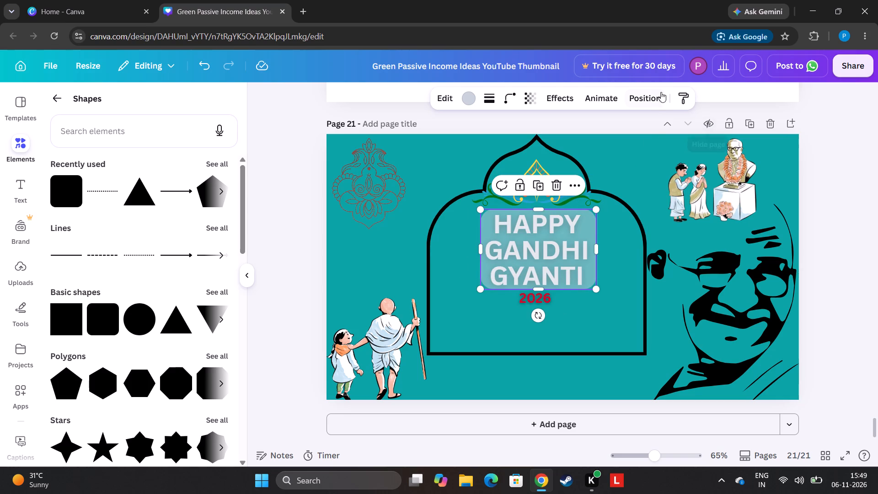
Reorder the translucent rounded shape to the lowest layer, directly above the teal background.
{"action": "left_click", "coordinate": [646, 101]}
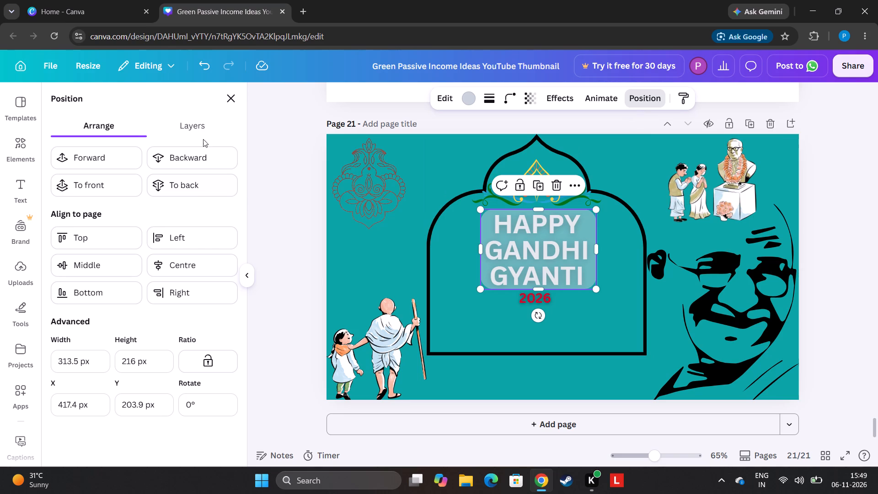
{"action": "left_click", "coordinate": [203, 132]}
{"action": "left_click_drag", "start_coordinate": [159, 240], "coordinate": [159, 248]}
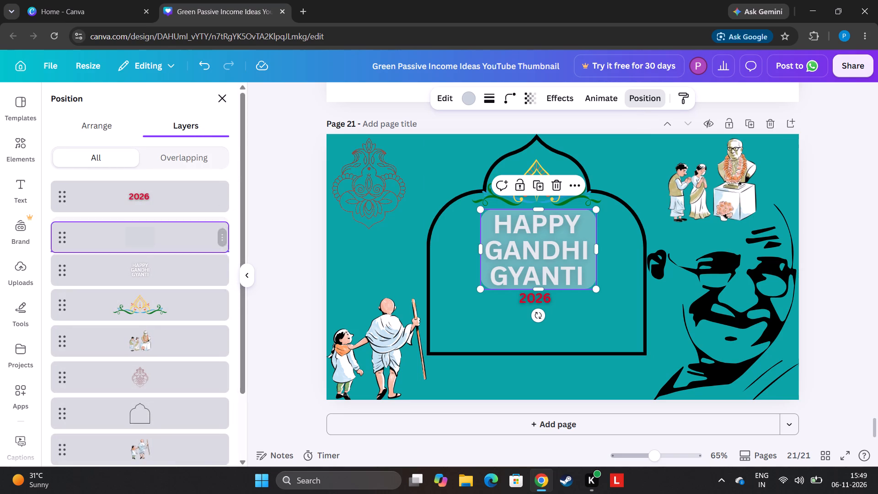
{"action": "left_click_drag", "start_coordinate": [159, 248], "coordinate": [173, 434]}
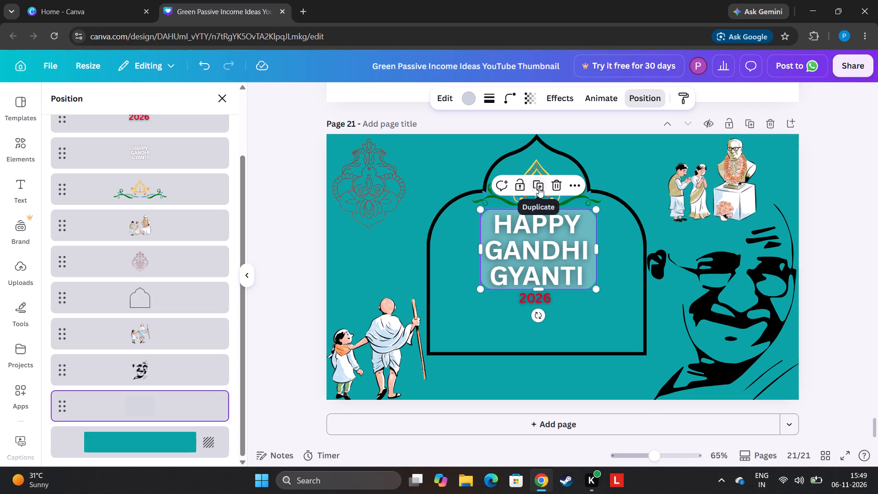
Fine-tune the spacing inside the arch, fitting the heading over its translucent panel and placing "2026" just below the panel.
{"action": "left_click_drag", "start_coordinate": [534, 297], "coordinate": [535, 303]}
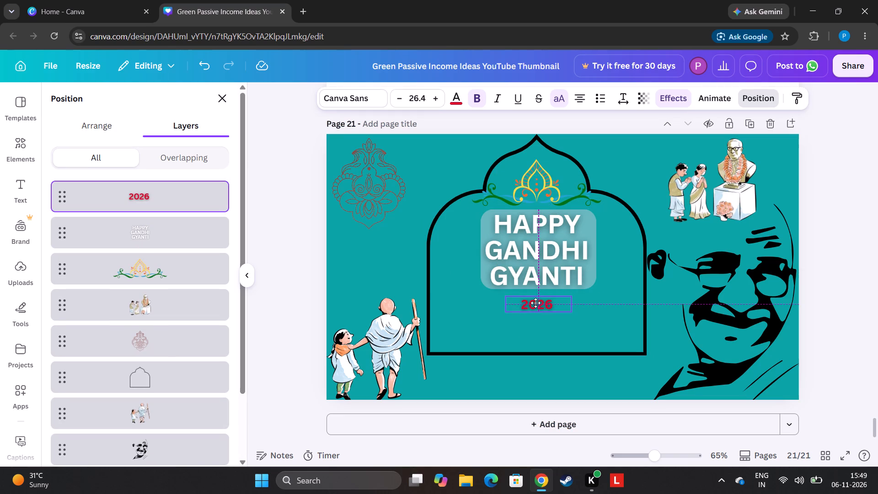
{"action": "left_click_drag", "start_coordinate": [535, 303], "coordinate": [534, 306]}
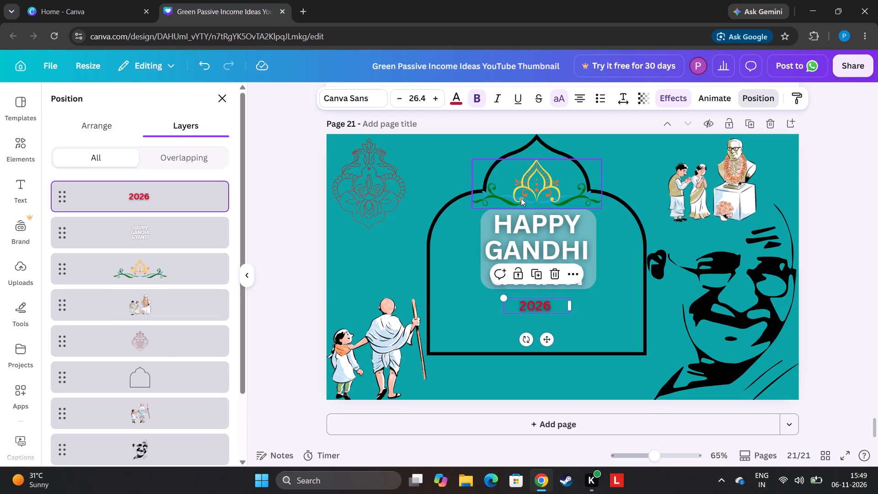
{"action": "left_click", "coordinate": [559, 241]}
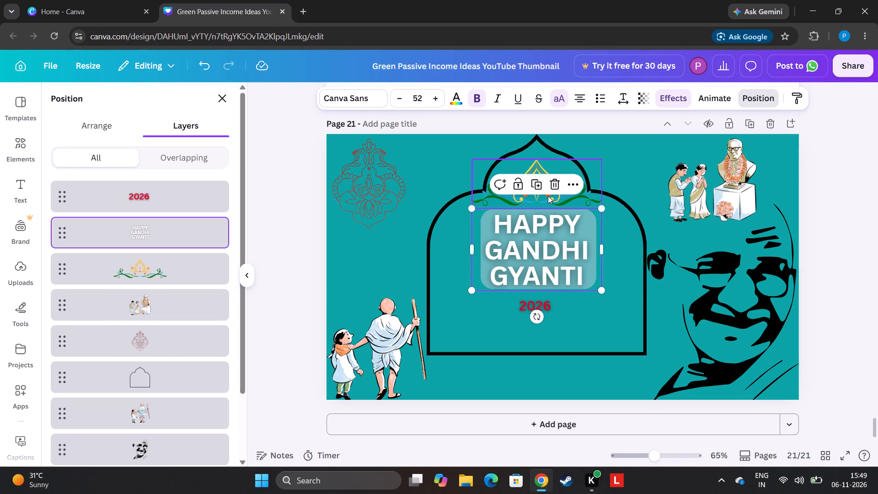
{"action": "left_click_drag", "start_coordinate": [575, 253], "coordinate": [577, 268]}
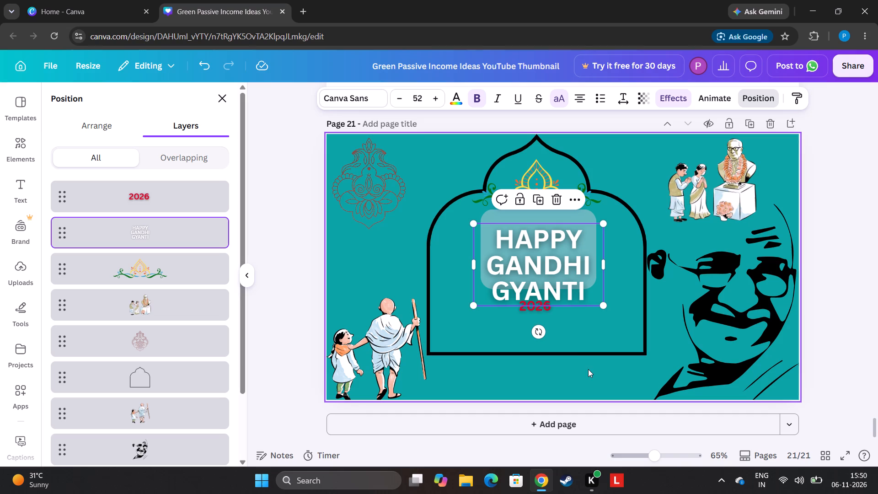
{"action": "left_click", "coordinate": [611, 382]}
{"action": "left_click_drag", "start_coordinate": [546, 306], "coordinate": [550, 327]}
{"action": "left_click_drag", "start_coordinate": [556, 272], "coordinate": [553, 259]}
{"action": "left_click_drag", "start_coordinate": [555, 334], "coordinate": [556, 317]}
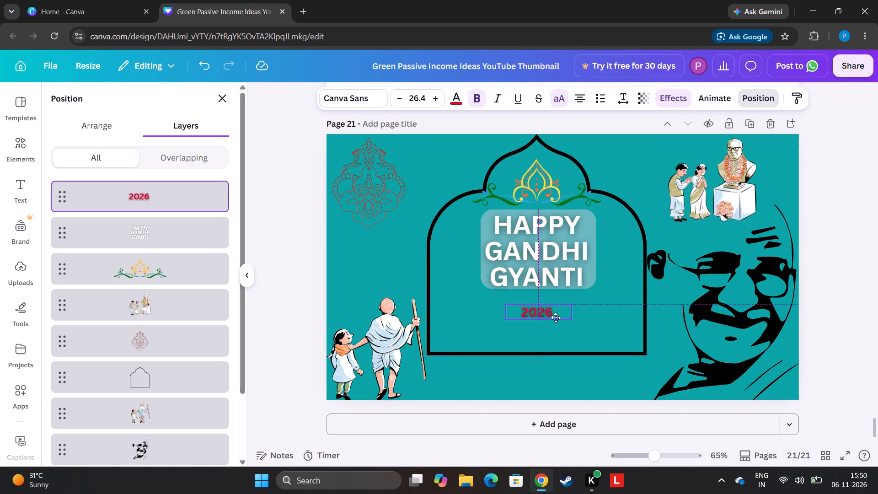
{"action": "left_click_drag", "start_coordinate": [556, 317], "coordinate": [549, 310]}
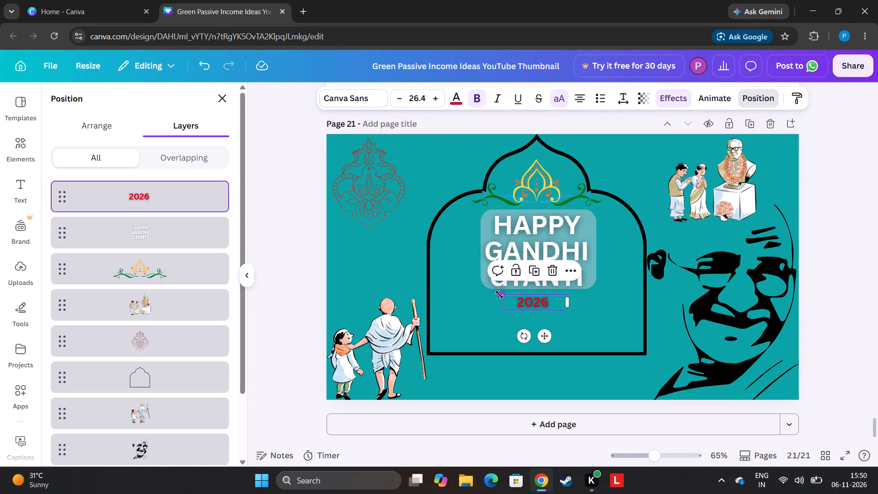
Enlarge "2026" to size 48.4 and place it roughly centred just beneath the heading panel.
{"action": "left_click_drag", "start_coordinate": [499, 295], "coordinate": [443, 286]}
{"action": "left_click_drag", "start_coordinate": [523, 299], "coordinate": [571, 324]}
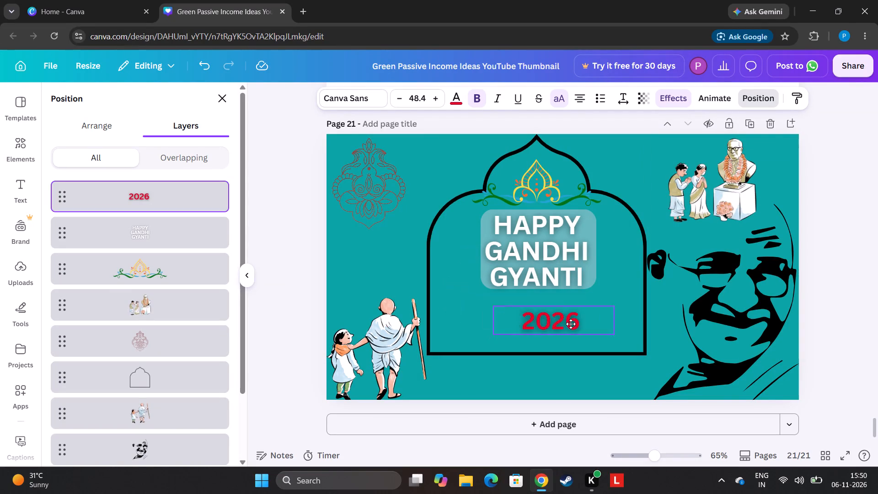
{"action": "left_click_drag", "start_coordinate": [571, 324], "coordinate": [552, 311]}
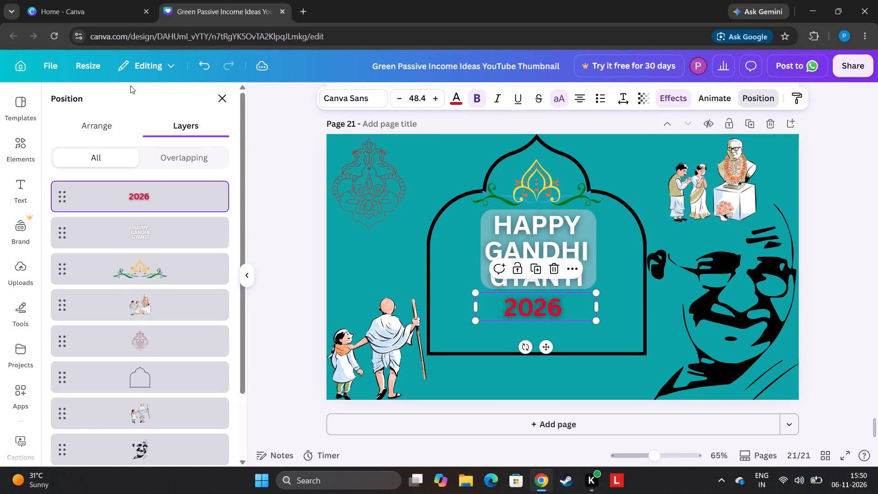
Add a second rounded square and reshape it into a flat horizontal bar about 292 px wide.
{"action": "left_click", "coordinate": [223, 101]}
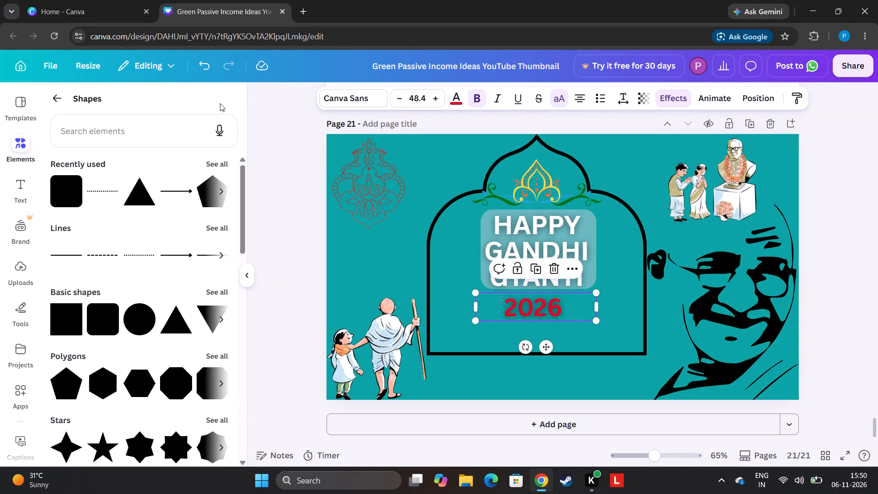
{"action": "left_click", "coordinate": [61, 203]}
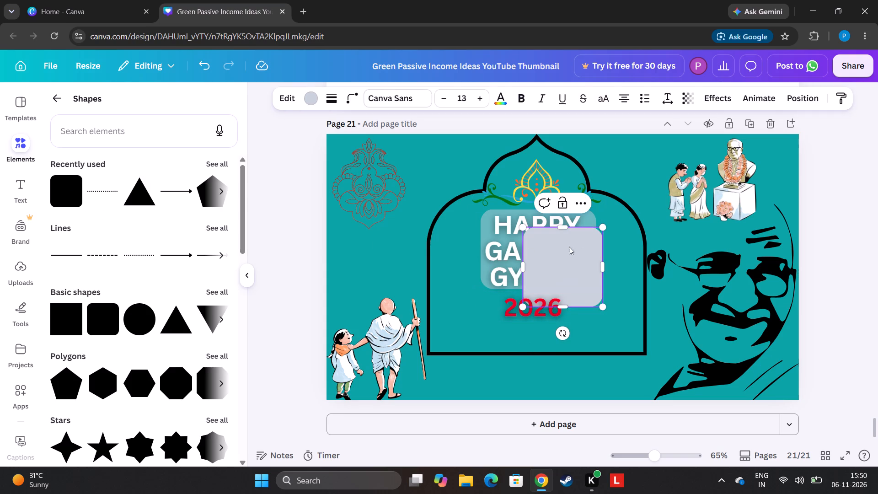
{"action": "left_click_drag", "start_coordinate": [520, 271], "coordinate": [513, 276]}
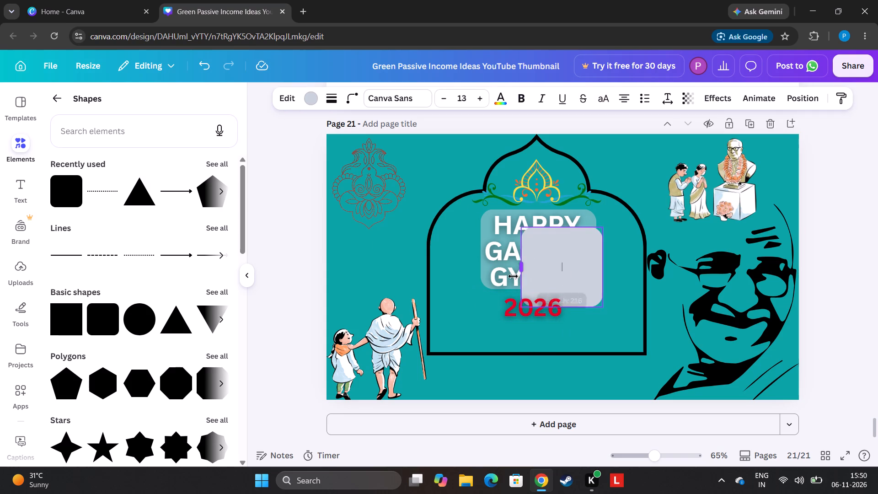
{"action": "left_click_drag", "start_coordinate": [513, 276], "coordinate": [493, 285]}
{"action": "left_click_drag", "start_coordinate": [549, 226], "coordinate": [538, 273]}
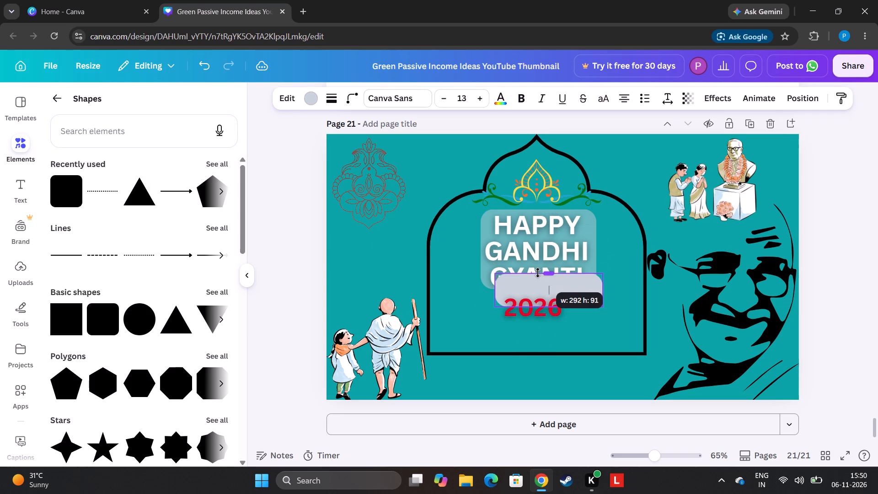
{"action": "left_click_drag", "start_coordinate": [538, 273], "coordinate": [537, 277]}
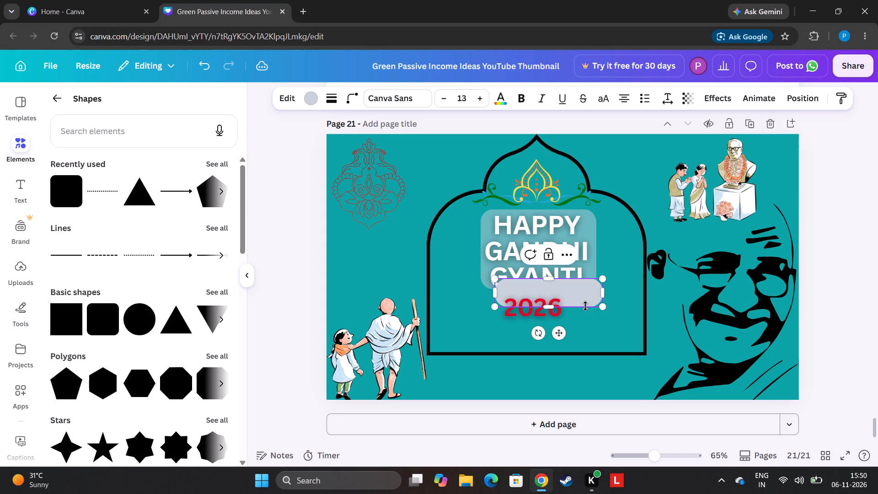
Position the flat rounded bar behind "2026", centred directly below the heading panel.
{"action": "left_click", "coordinate": [626, 336]}
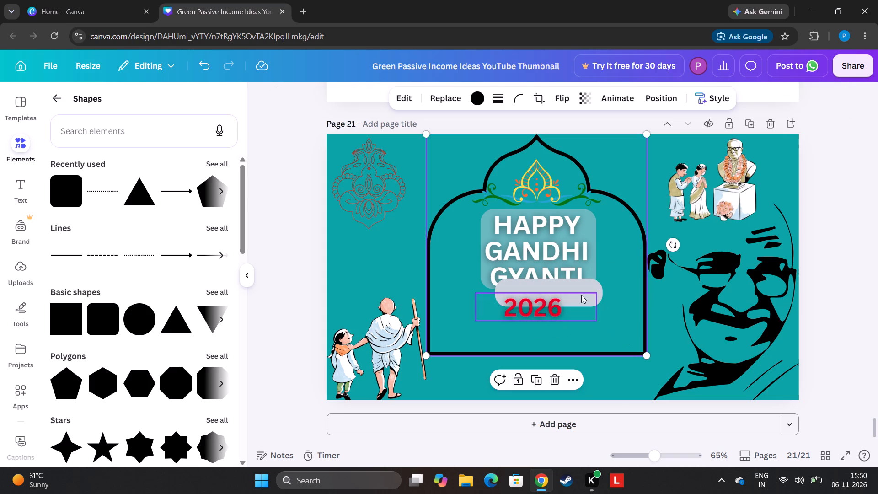
{"action": "left_click_drag", "start_coordinate": [585, 286], "coordinate": [577, 299]}
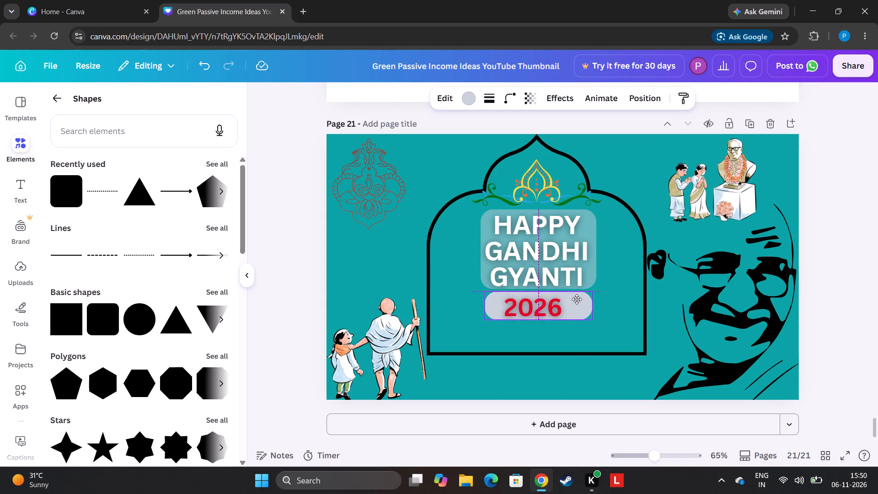
{"action": "left_click_drag", "start_coordinate": [577, 299], "coordinate": [576, 301]}
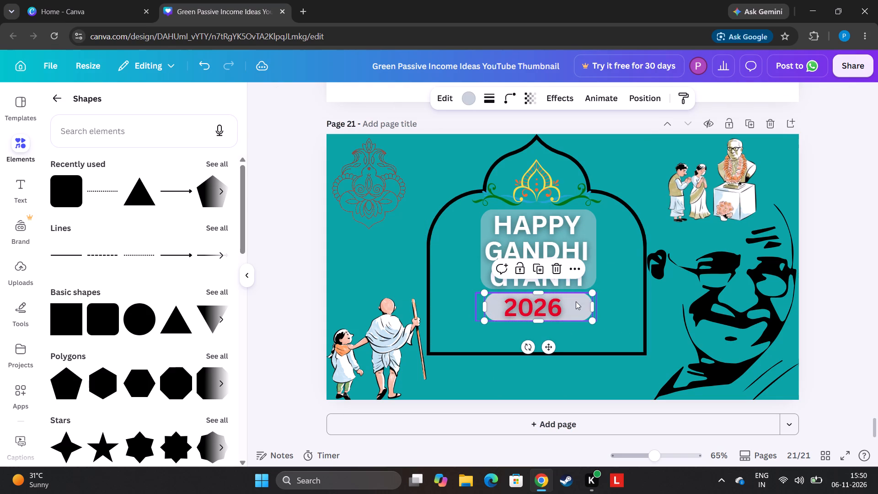
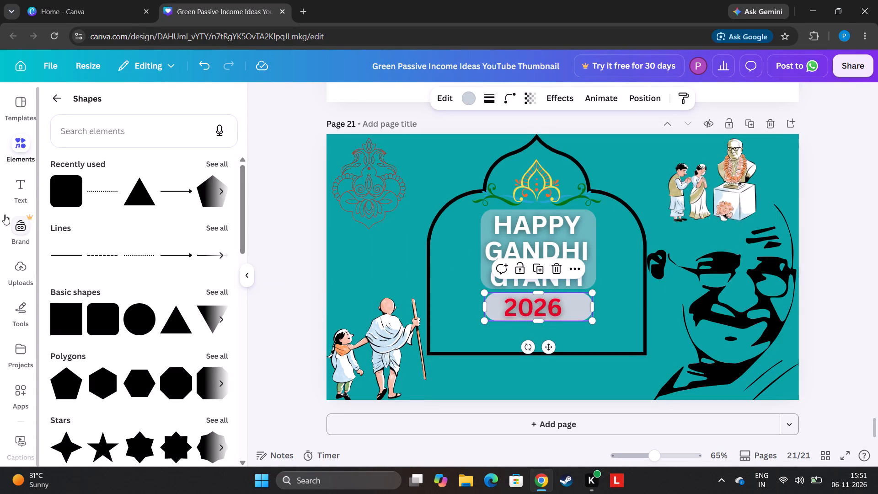
Add a new heading text box below the "2026" bar and clear its placeholder text.
{"action": "left_click", "coordinate": [16, 188]}
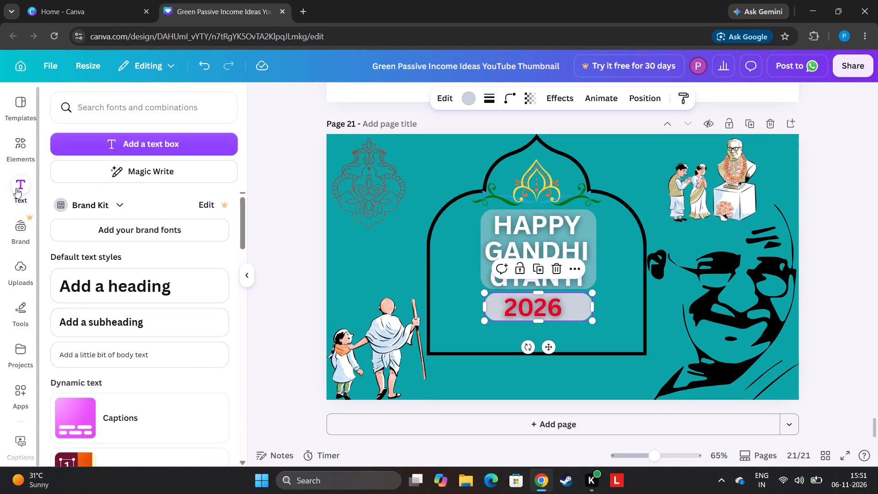
{"action": "left_click", "coordinate": [98, 302]}
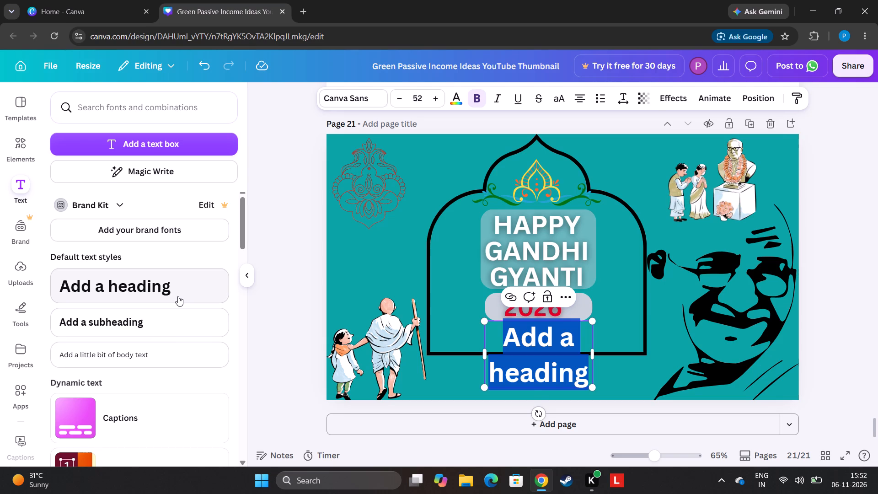
{"action": "key", "text": "BackSpace"}
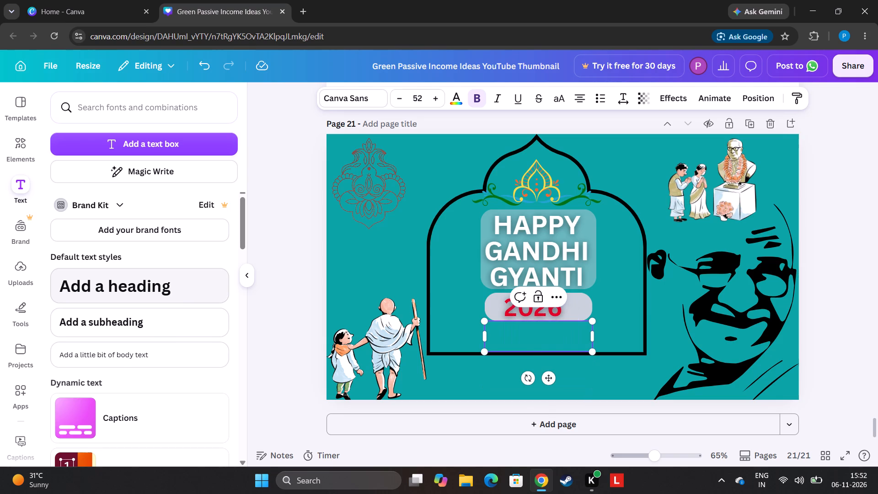
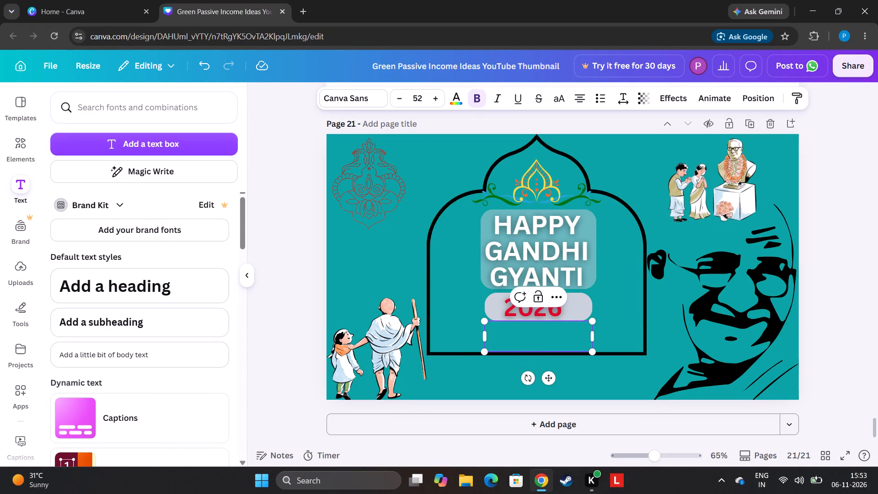
Enter the sentence "he is the gretest man of india" in the empty heading box below the "2026" bar.
{"action": "left_click", "coordinate": [532, 332]}
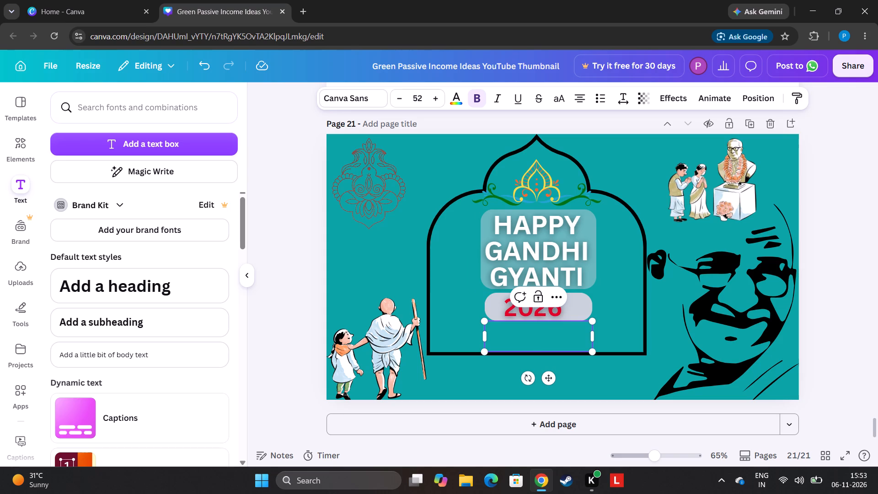
{"action": "type", "text": "he"}
{"action": "key", "text": "space"}
{"action": "type", "text": "is"}
{"action": "key", "text": "space"}
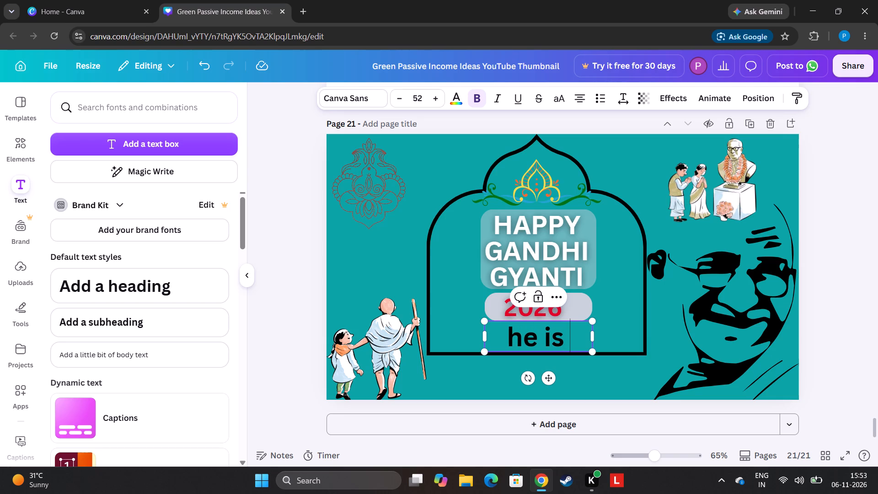
{"action": "type", "text": "the"}
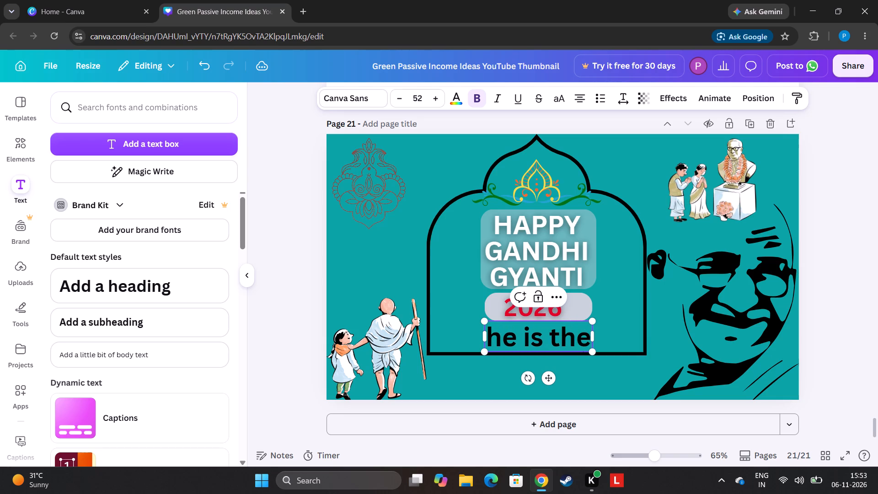
{"action": "key", "text": "space"}
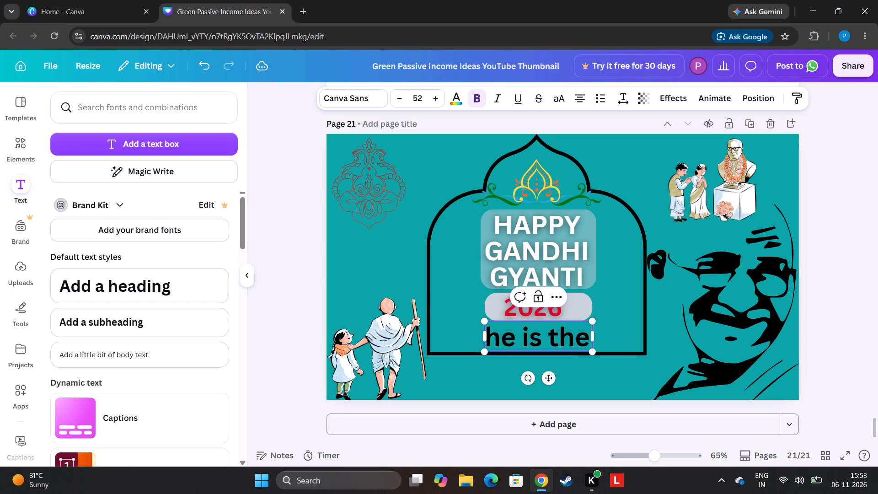
{"action": "key", "text": "g"}
{"action": "key", "text": "r"}
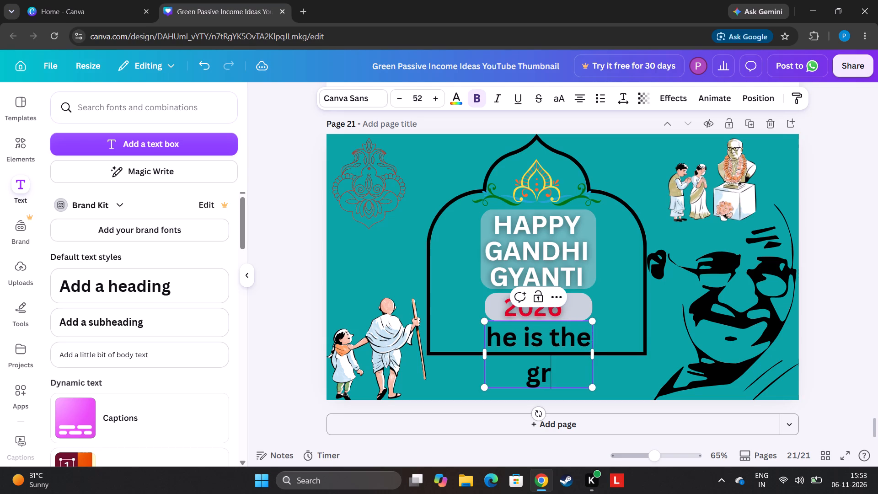
{"action": "key", "text": "e"}
{"action": "type", "text": "tes"}
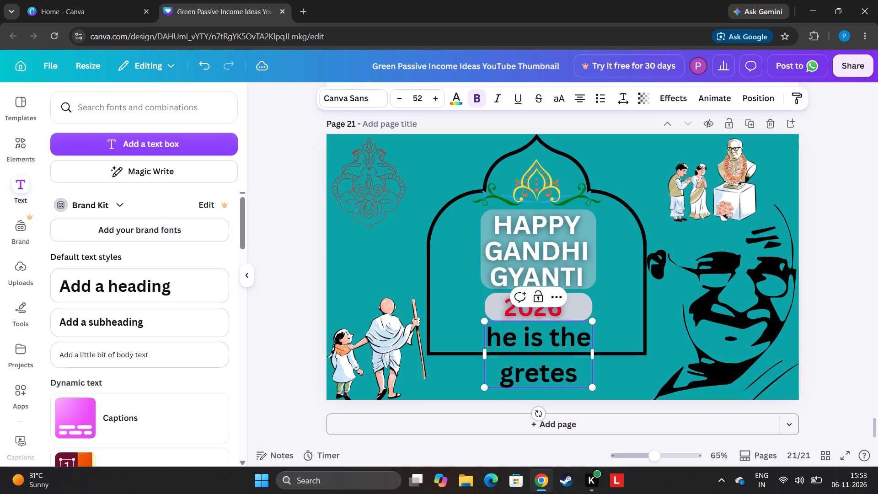
{"action": "key", "text": "t"}
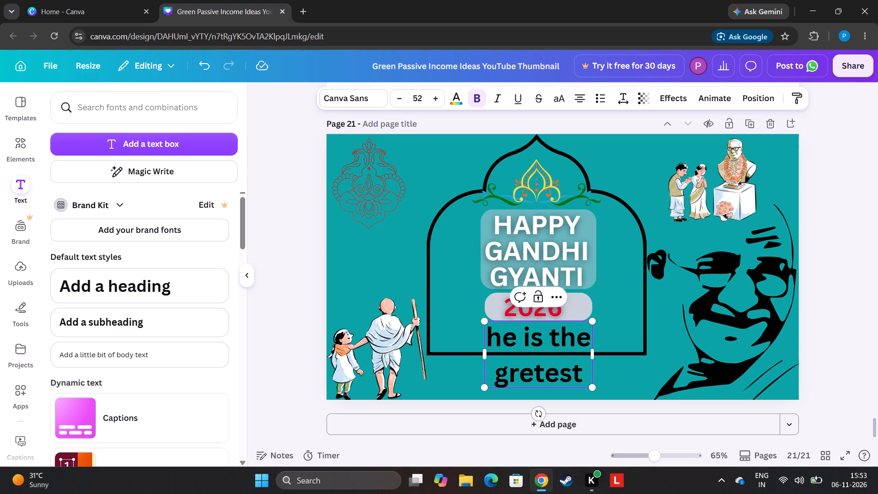
{"action": "key", "text": "space"}
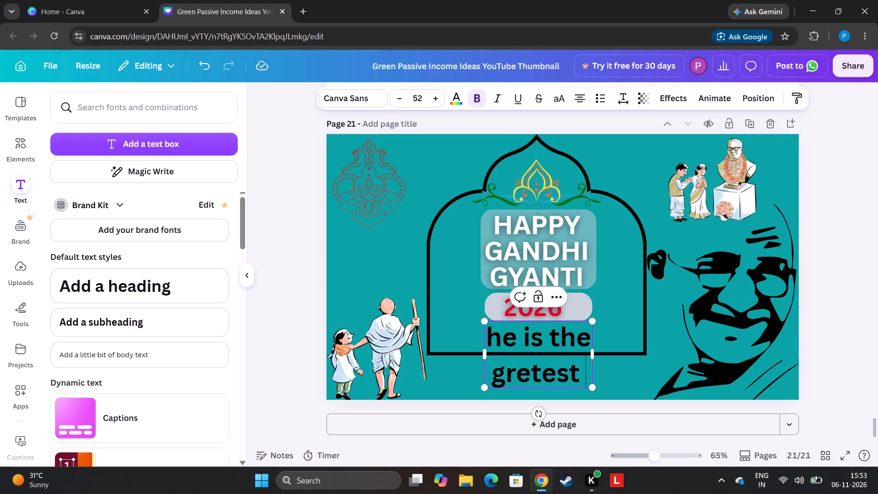
{"action": "key", "text": "m"}
{"action": "type", "text": "an o"}
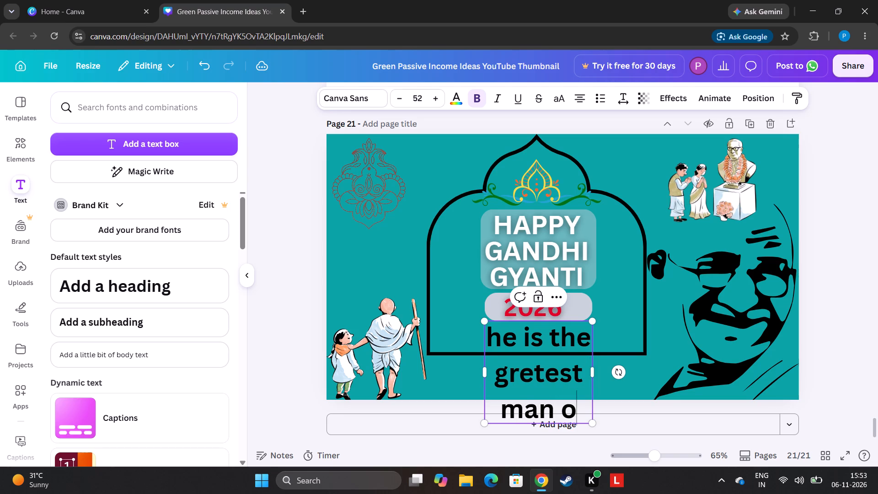
{"action": "key", "text": "f"}
{"action": "key", "text": "space"}
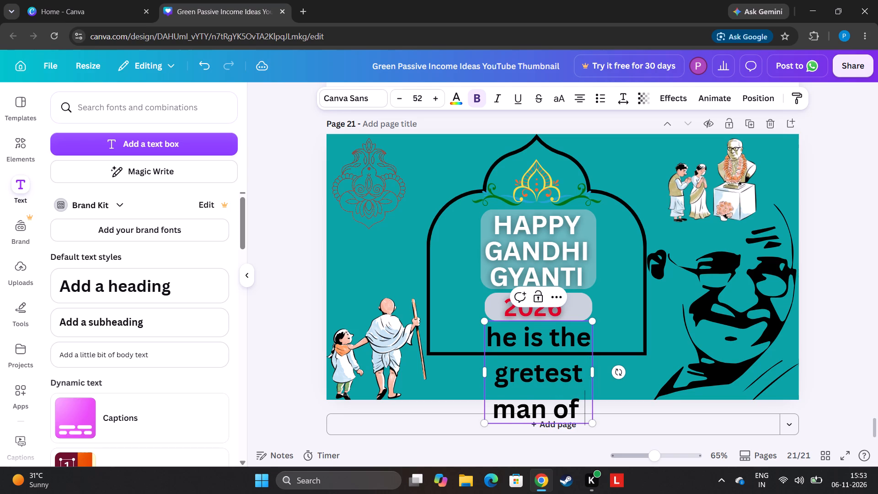
{"action": "type", "text": "in"}
{"action": "type", "text": "dia"}
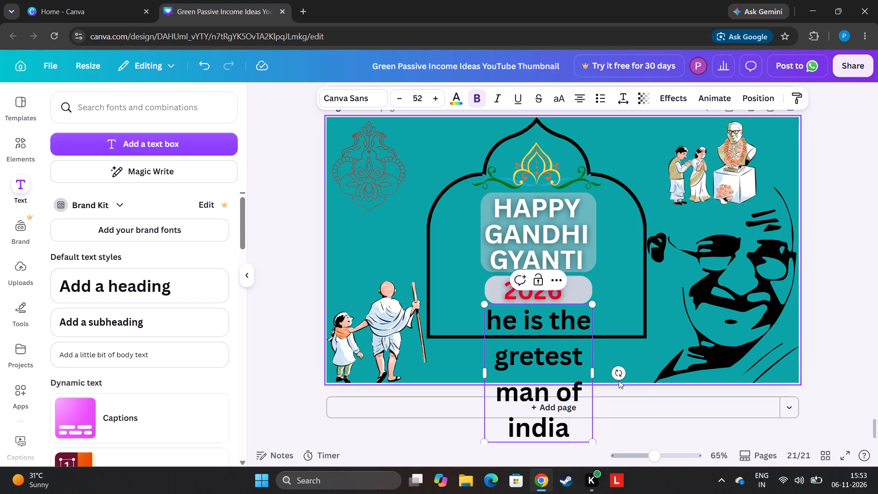
Widen the sentence's text box until the text wraps onto two lines.
{"action": "left_click_drag", "start_coordinate": [594, 376], "coordinate": [593, 376]}
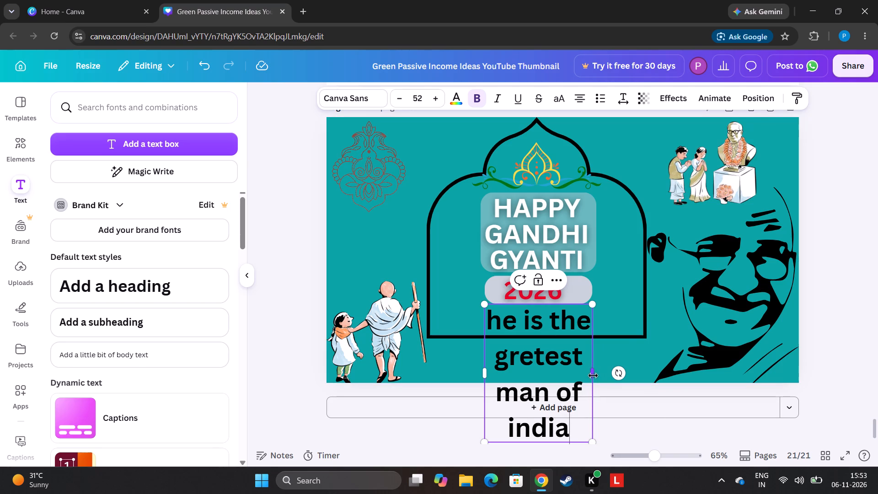
{"action": "left_click_drag", "start_coordinate": [593, 376], "coordinate": [763, 234]}
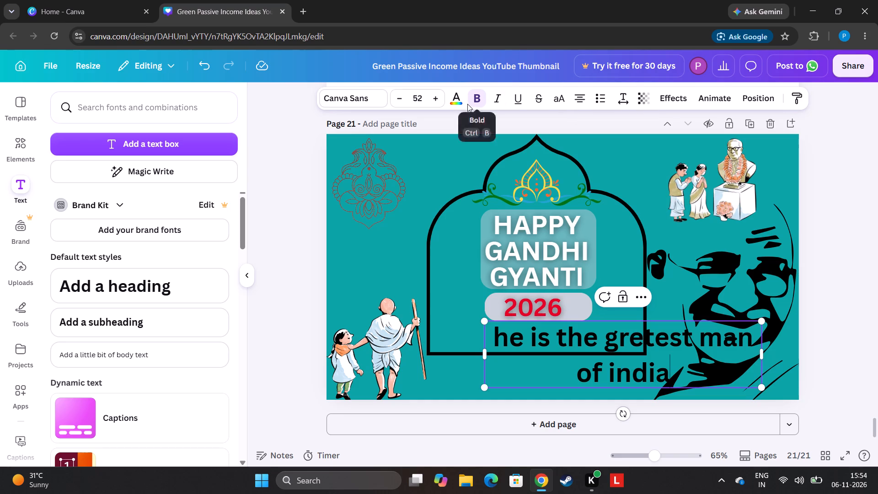
Recolour the whole two-line sentence vivid red #e60023 and switch it to uppercase.
{"action": "left_click", "coordinate": [453, 100]}
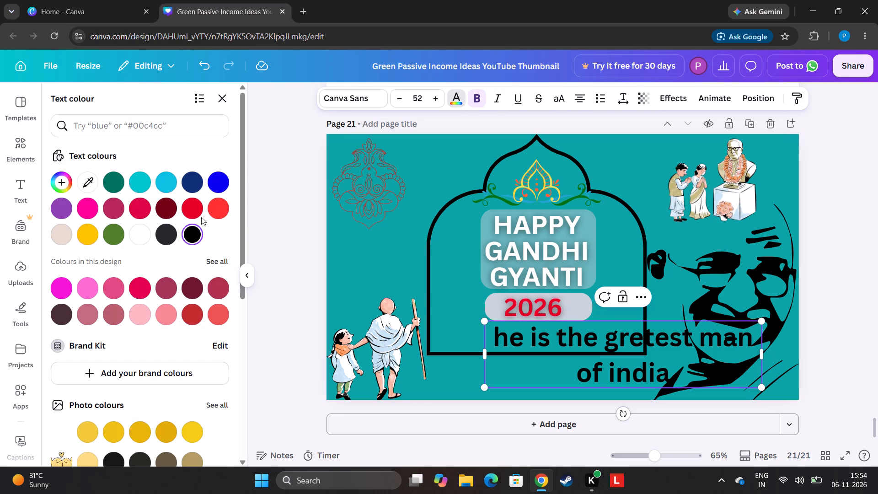
{"action": "left_click", "coordinate": [195, 202]}
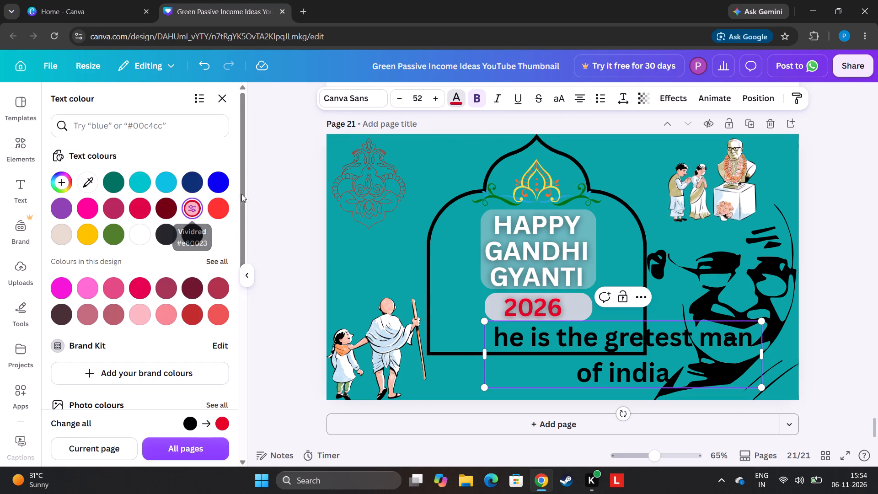
{"action": "double_click", "coordinate": [296, 185]}
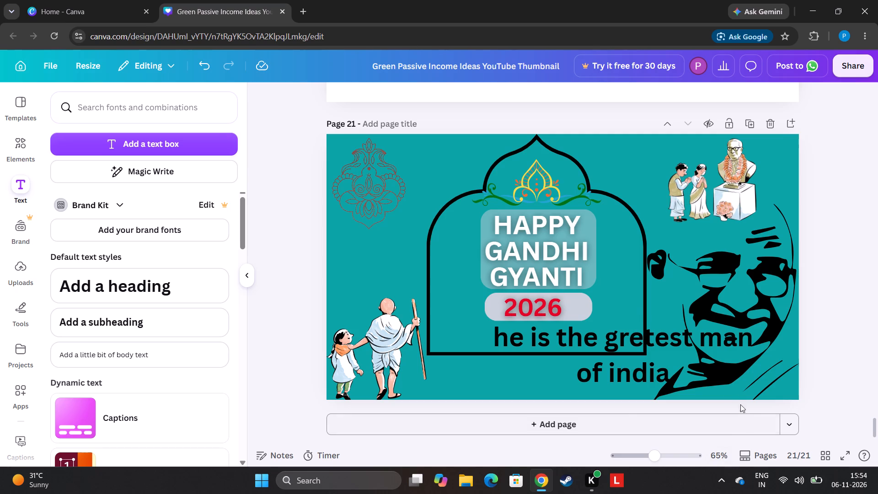
{"action": "left_click_drag", "start_coordinate": [695, 368], "coordinate": [628, 376]}
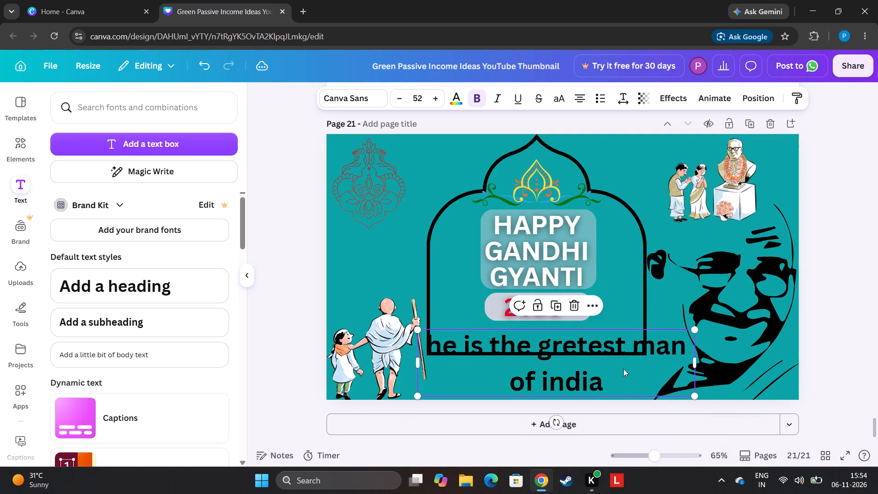
{"action": "left_click", "coordinate": [461, 99]}
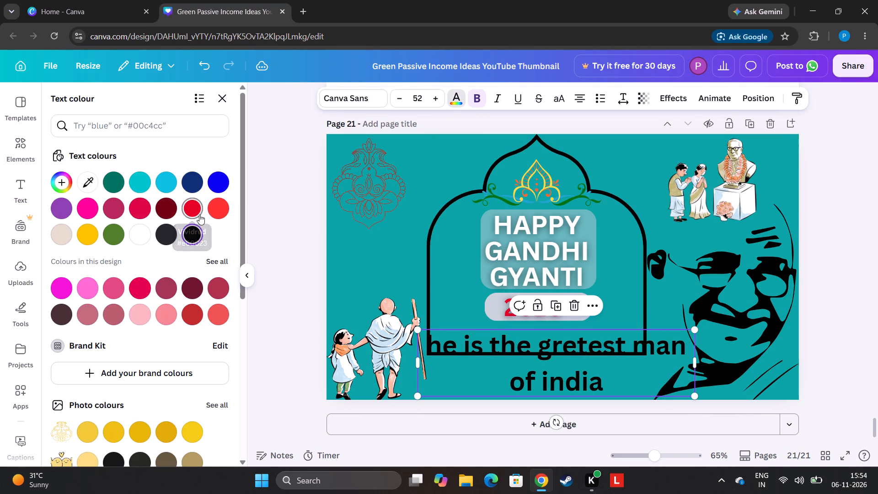
{"action": "left_click", "coordinate": [199, 215]}
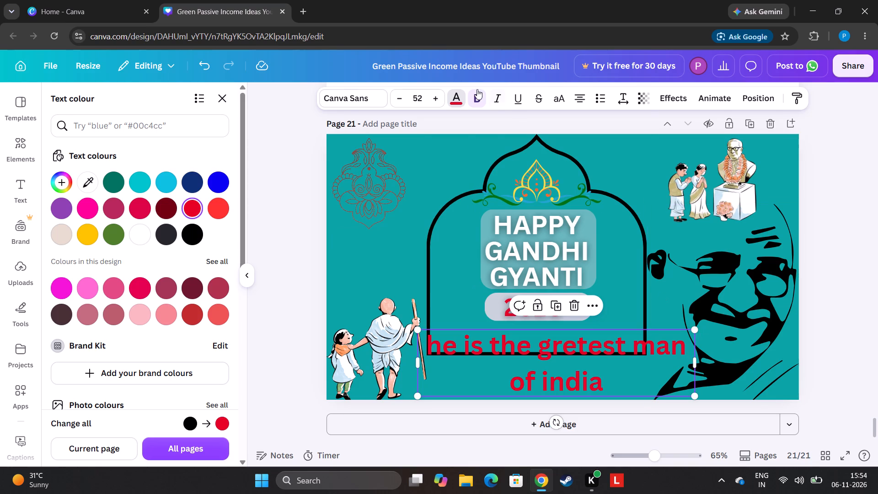
{"action": "left_click", "coordinate": [556, 101]}
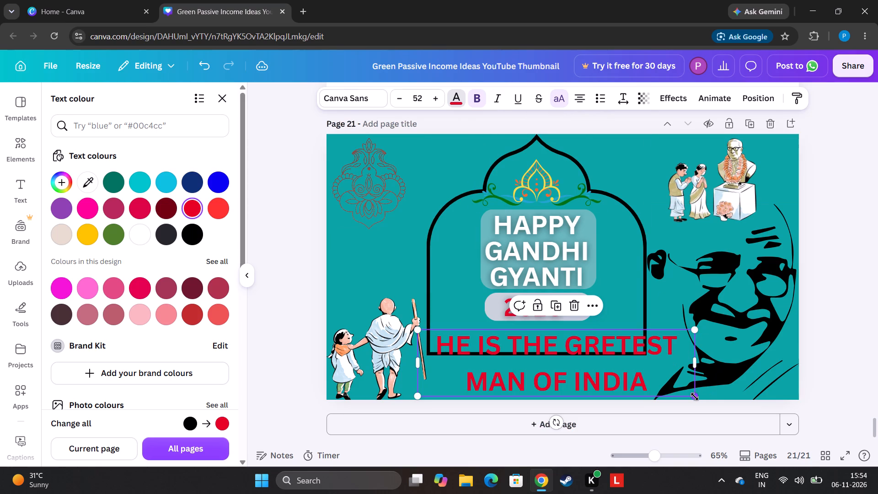
Shrink the red sentence to font size 22.5 and place it centrally below the arch's base.
{"action": "left_click_drag", "start_coordinate": [695, 397], "coordinate": [576, 358]}
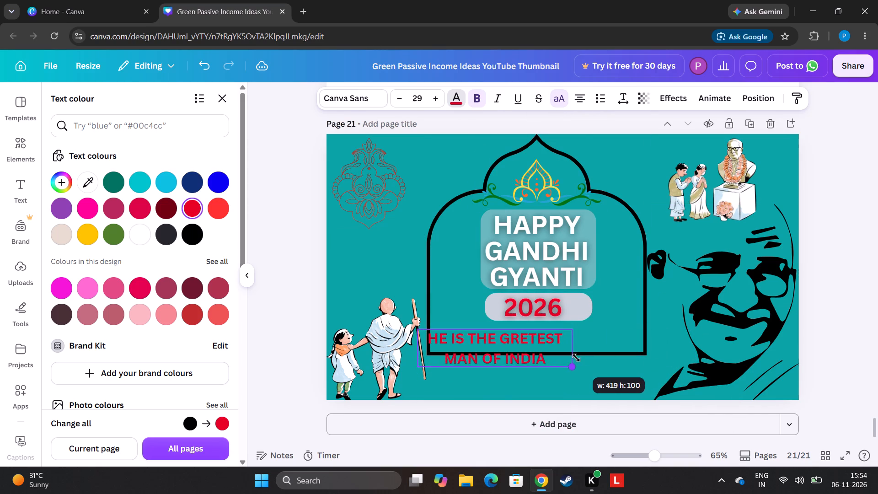
{"action": "left_click_drag", "start_coordinate": [576, 358], "coordinate": [568, 356]}
{"action": "left_click", "coordinate": [846, 280]}
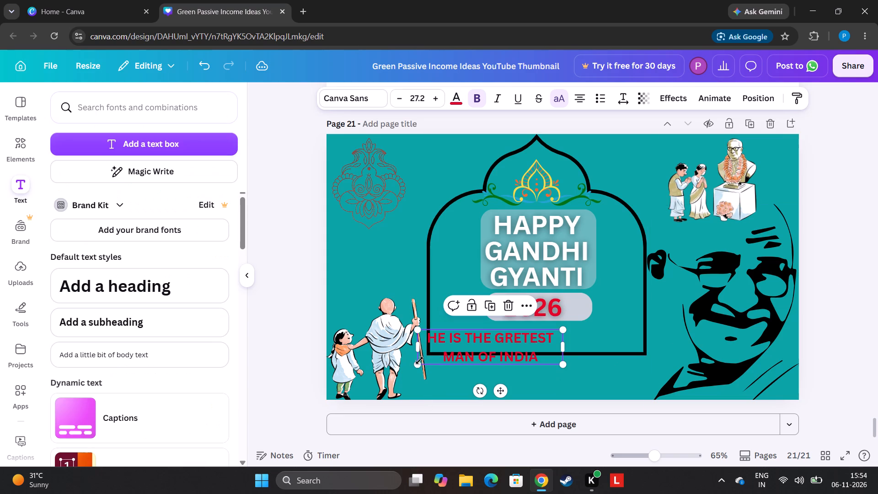
{"action": "left_click_drag", "start_coordinate": [486, 351], "coordinate": [534, 380]}
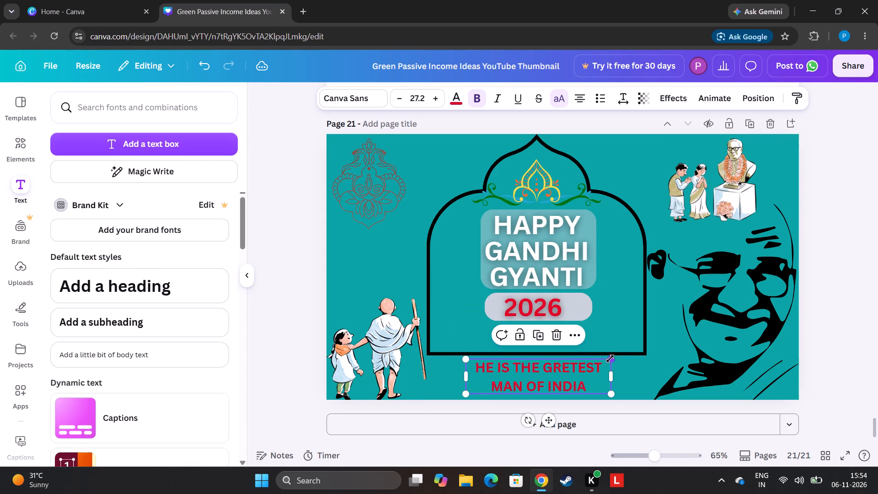
{"action": "left_click_drag", "start_coordinate": [609, 360], "coordinate": [585, 377]}
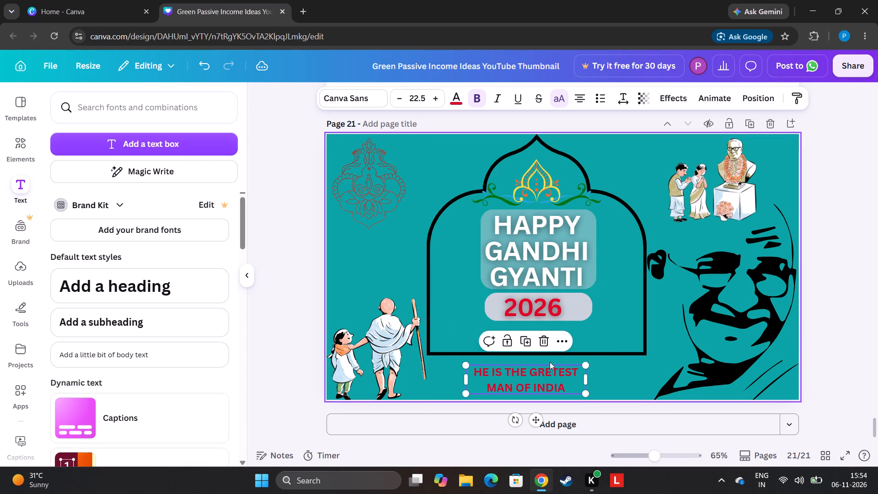
Add a triangle from the recently used shapes and set its transparency to 62.
{"action": "left_click", "coordinate": [12, 152]}
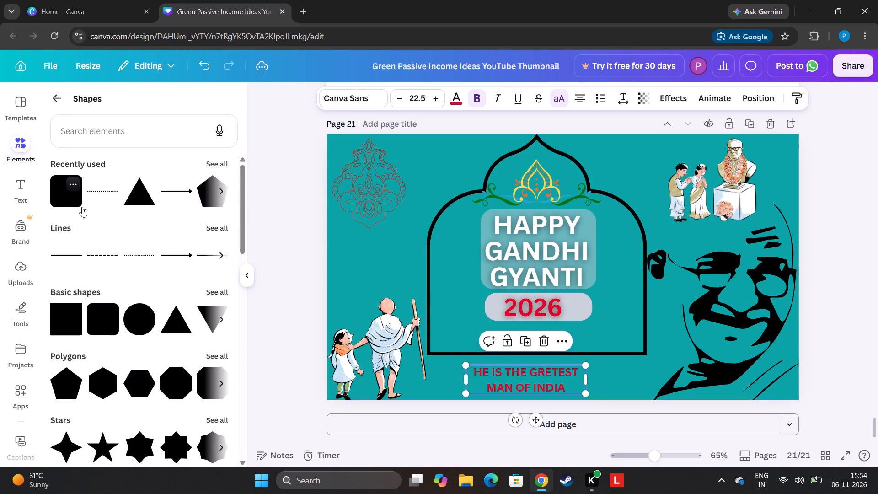
{"action": "left_click", "coordinate": [154, 201]}
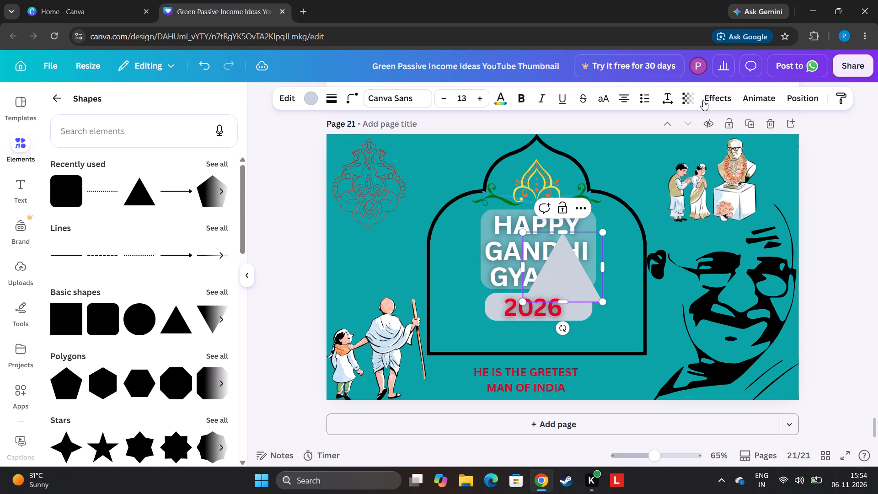
{"action": "left_click", "coordinate": [681, 103]}
{"action": "left_click_drag", "start_coordinate": [709, 142], "coordinate": [707, 145]}
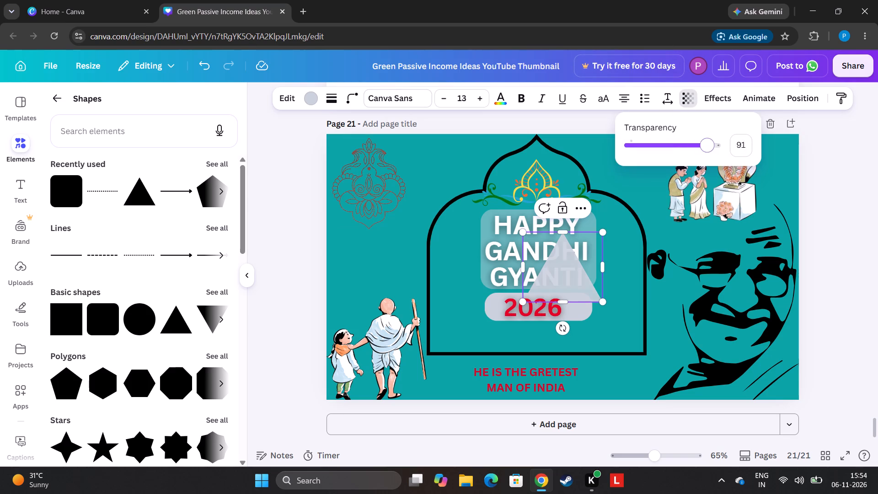
{"action": "left_click_drag", "start_coordinate": [707, 145], "coordinate": [683, 150]}
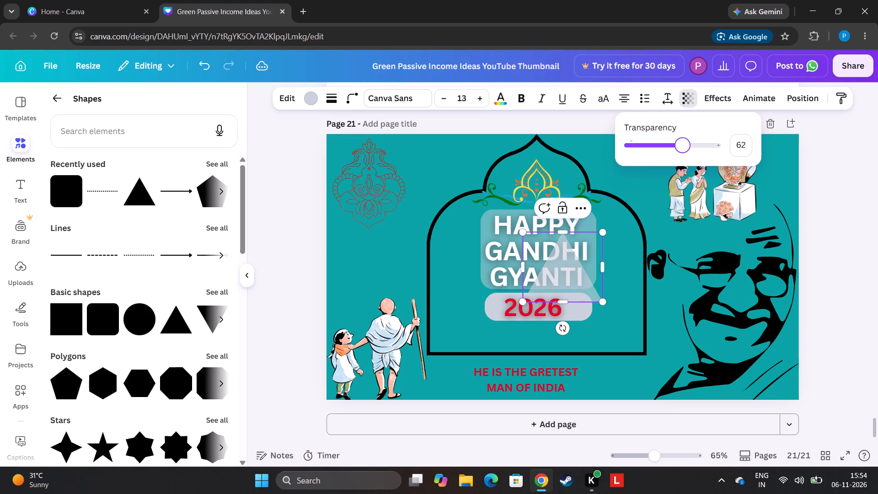
Reposition the translucent triangle over the red tagline, just below the arch's base.
{"action": "left_click_drag", "start_coordinate": [582, 287], "coordinate": [438, 376]}
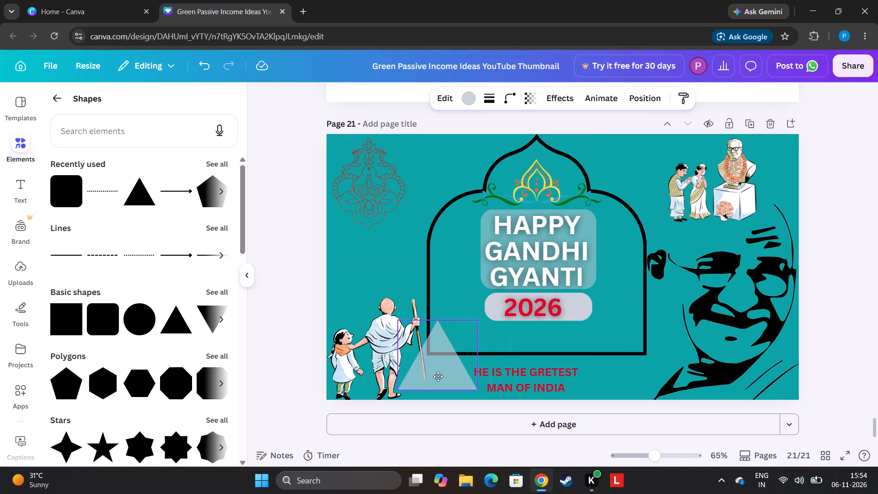
{"action": "left_click_drag", "start_coordinate": [438, 376], "coordinate": [409, 215]}
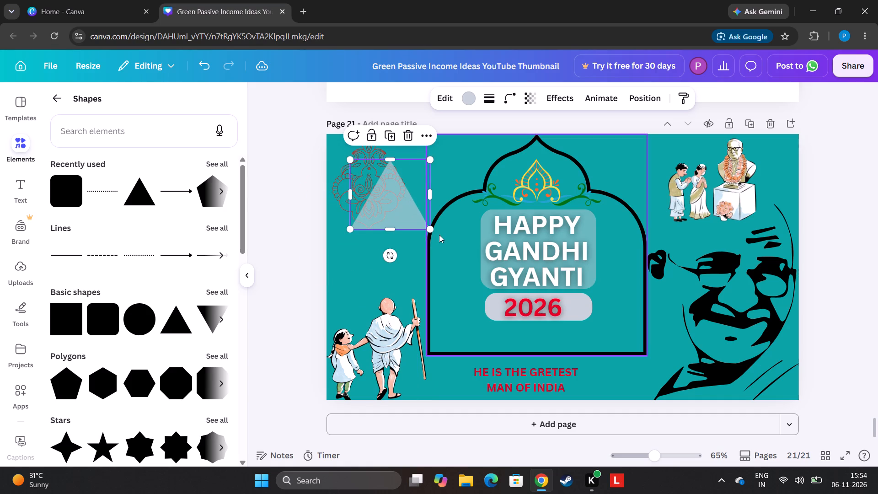
{"action": "left_click_drag", "start_coordinate": [385, 194], "coordinate": [771, 169]}
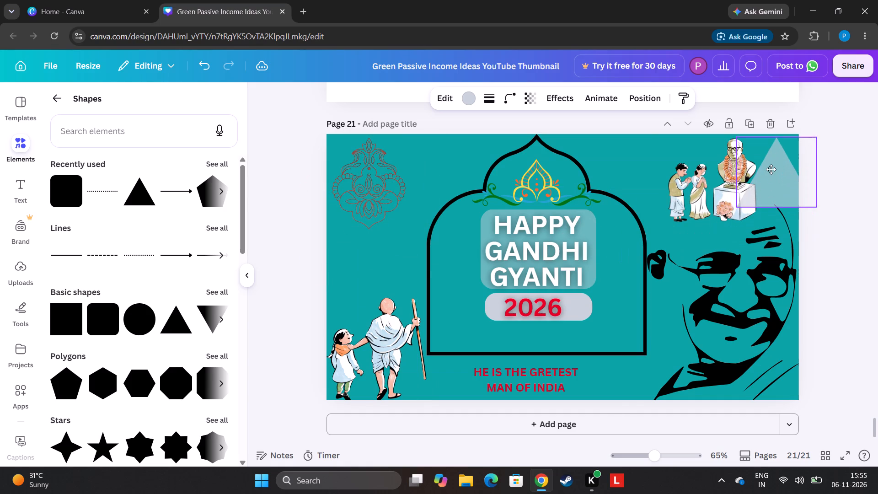
{"action": "left_click_drag", "start_coordinate": [771, 169], "coordinate": [687, 330]}
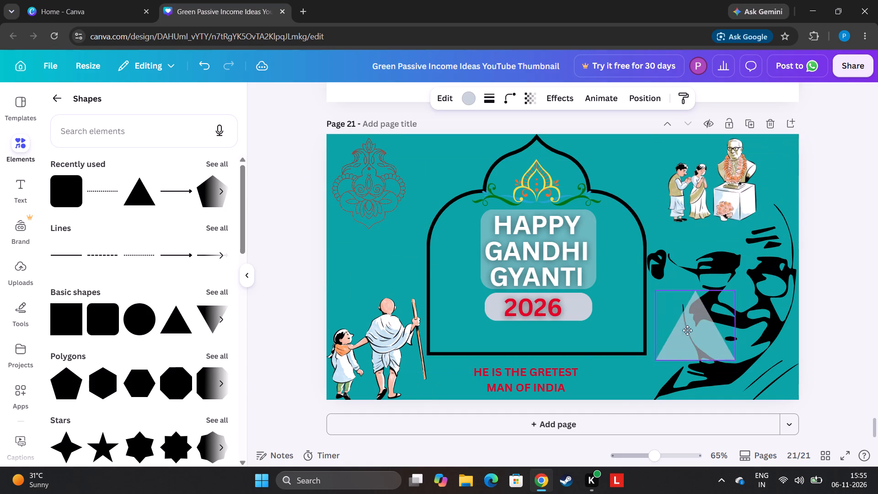
{"action": "left_click_drag", "start_coordinate": [687, 330], "coordinate": [603, 392]}
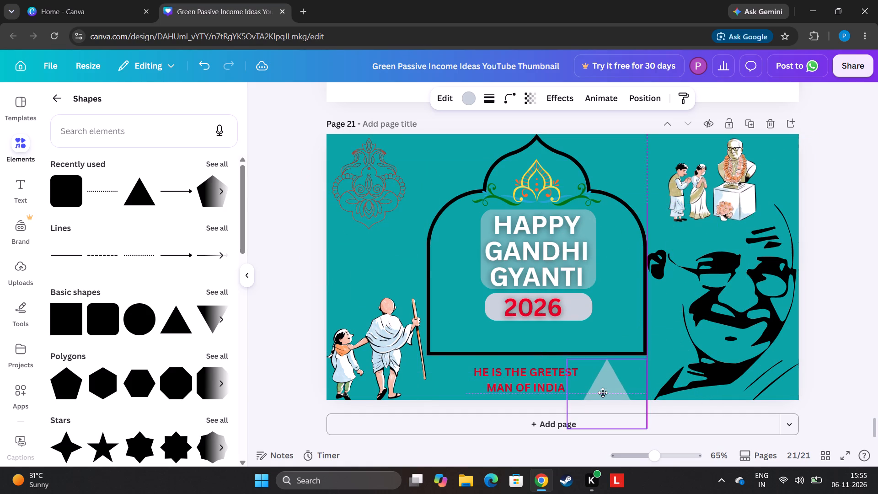
{"action": "left_click_drag", "start_coordinate": [603, 392], "coordinate": [589, 396]}
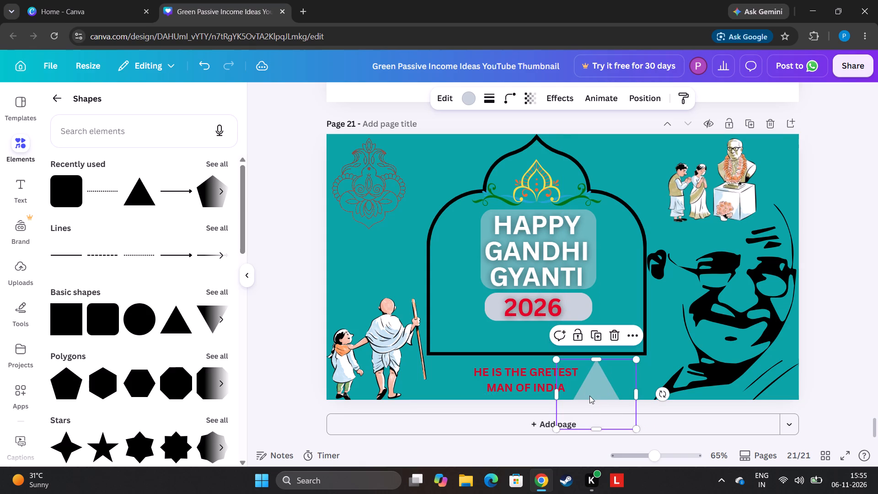
{"action": "left_click_drag", "start_coordinate": [581, 396], "coordinate": [499, 382]}
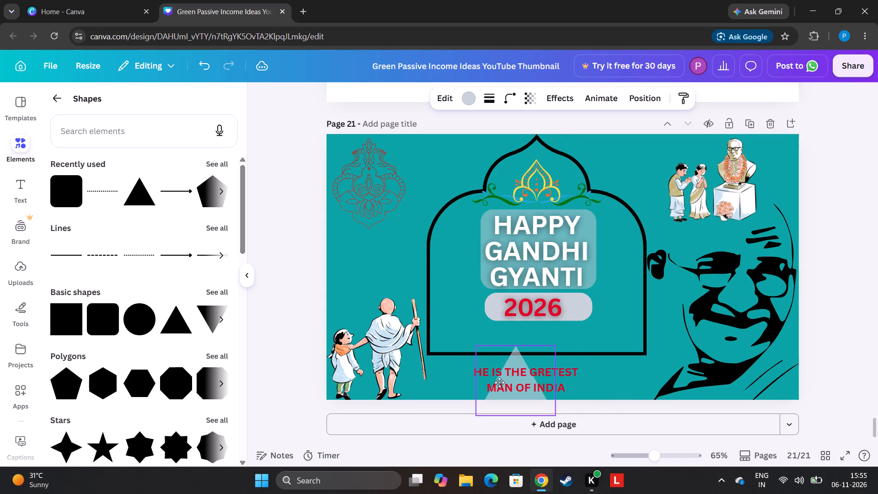
{"action": "left_click_drag", "start_coordinate": [499, 382], "coordinate": [517, 365]}
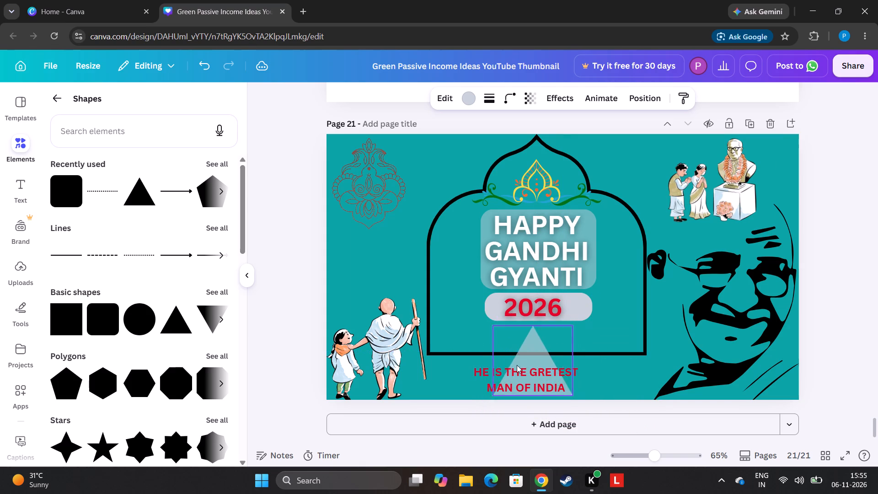
{"action": "left_click_drag", "start_coordinate": [517, 365], "coordinate": [518, 390]}
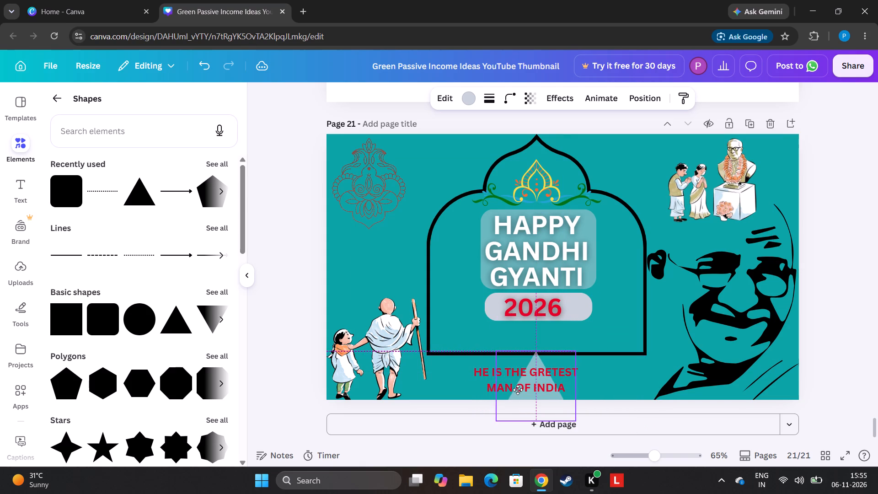
{"action": "left_click_drag", "start_coordinate": [518, 390], "coordinate": [518, 392]}
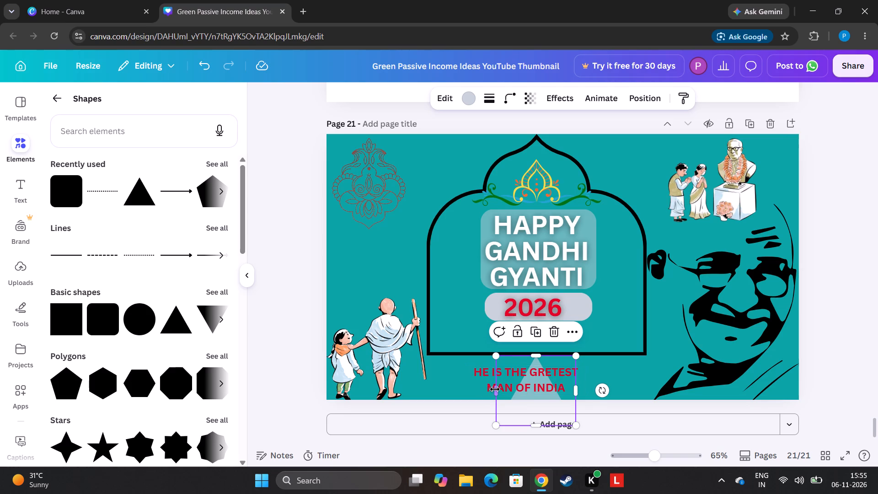
Widen the triangle, rotate it upside down, and centre it around the red tagline just below the arch.
{"action": "left_click_drag", "start_coordinate": [495, 390], "coordinate": [454, 379]}
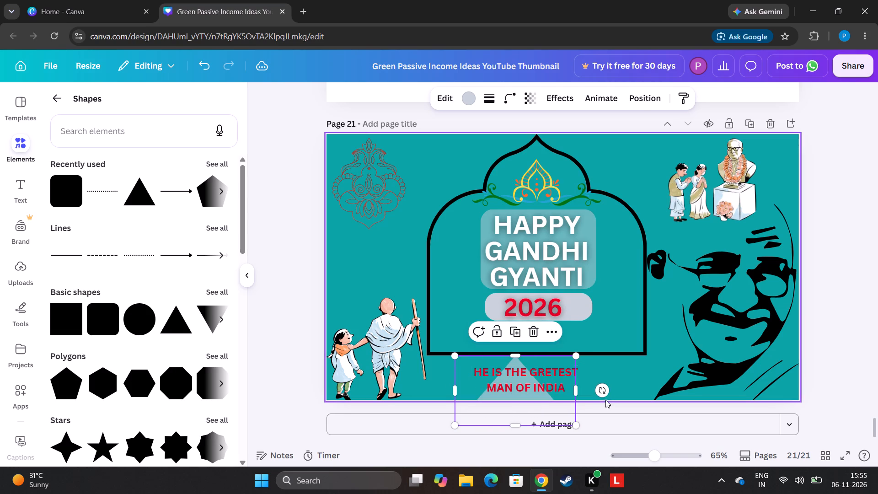
{"action": "left_click_drag", "start_coordinate": [603, 391], "coordinate": [400, 387]}
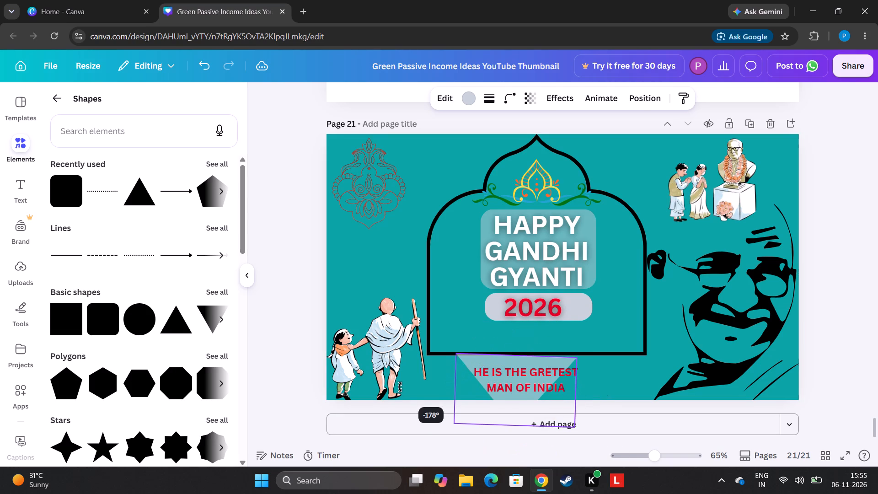
{"action": "left_click_drag", "start_coordinate": [400, 387], "coordinate": [395, 392]}
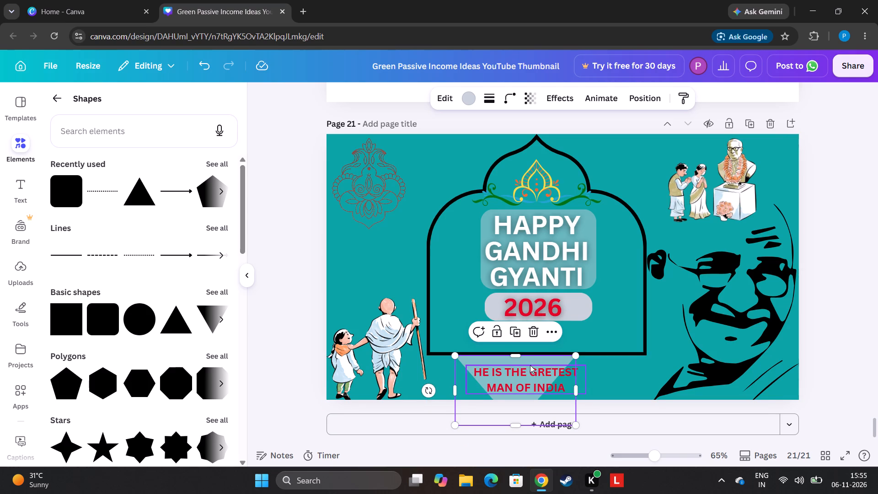
{"action": "left_click_drag", "start_coordinate": [532, 362], "coordinate": [536, 370]}
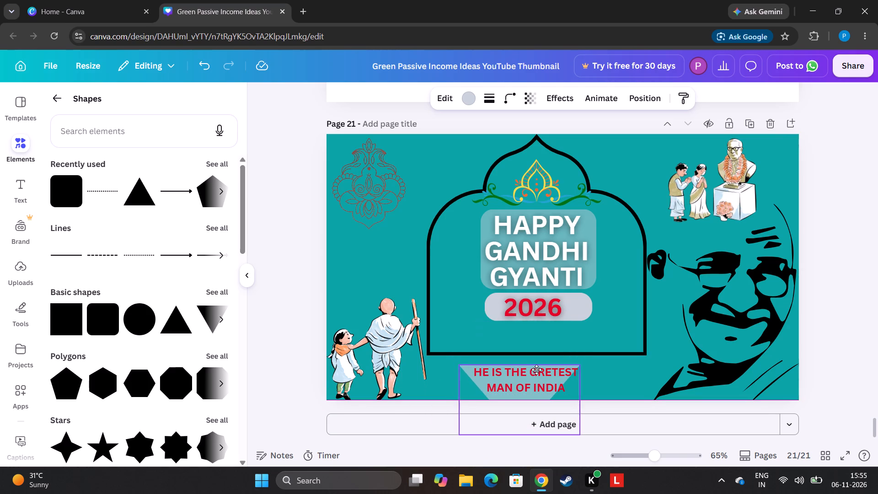
{"action": "left_click_drag", "start_coordinate": [536, 370], "coordinate": [544, 365]}
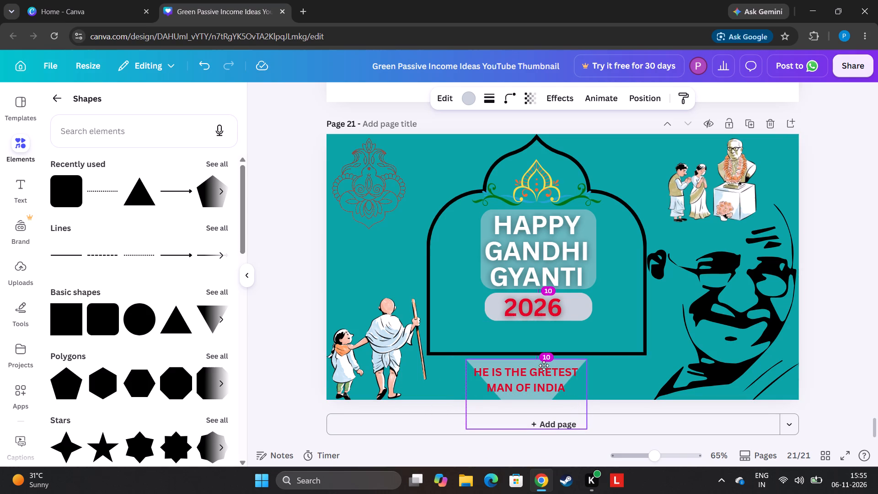
{"action": "left_click_drag", "start_coordinate": [544, 365], "coordinate": [541, 367]}
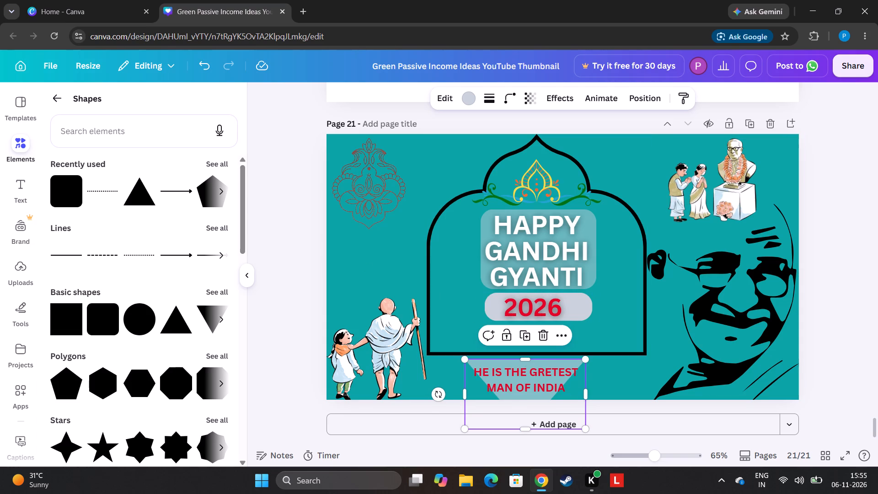
Add the recommended graphic of a hand holding the Indian flag and place it at the arch's lower right corner, along the page's bottom edge.
{"action": "left_click", "coordinate": [60, 102]}
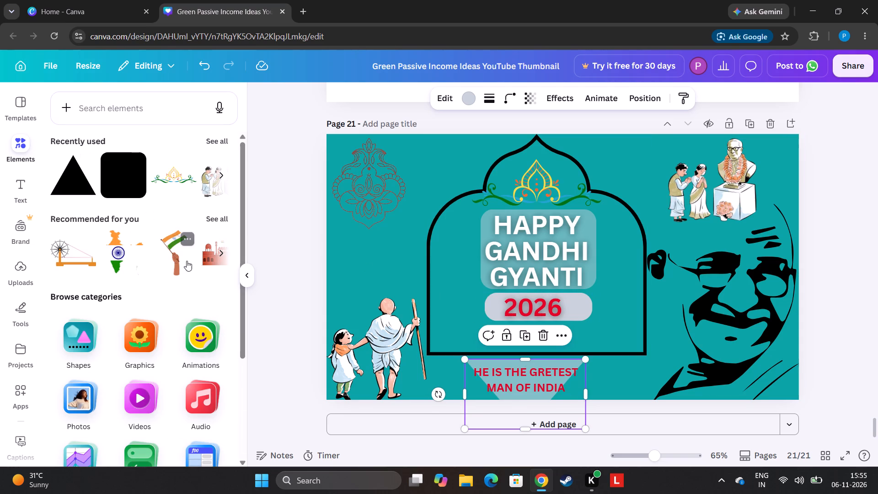
{"action": "left_click", "coordinate": [165, 260]}
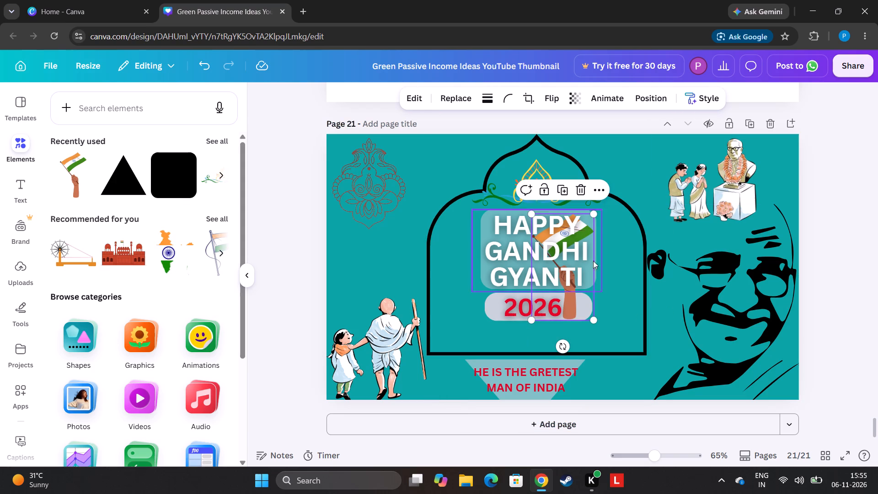
{"action": "left_click_drag", "start_coordinate": [590, 288], "coordinate": [402, 274]}
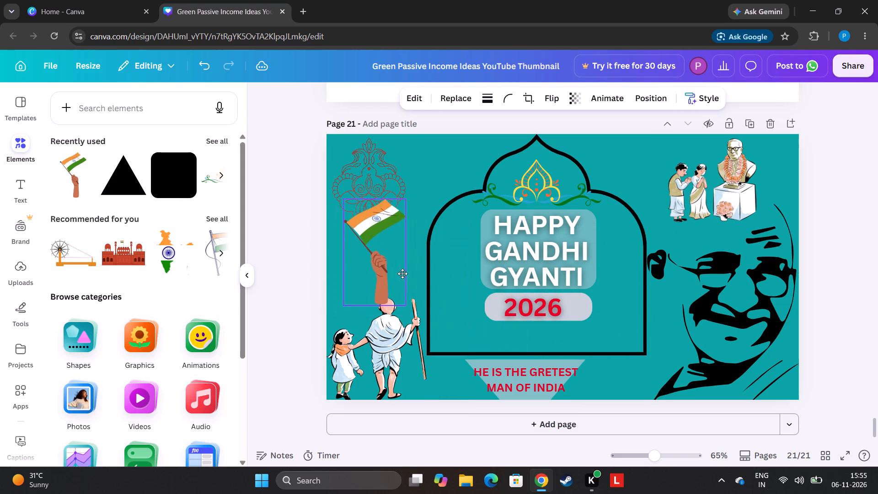
{"action": "left_click_drag", "start_coordinate": [402, 274], "coordinate": [385, 279]}
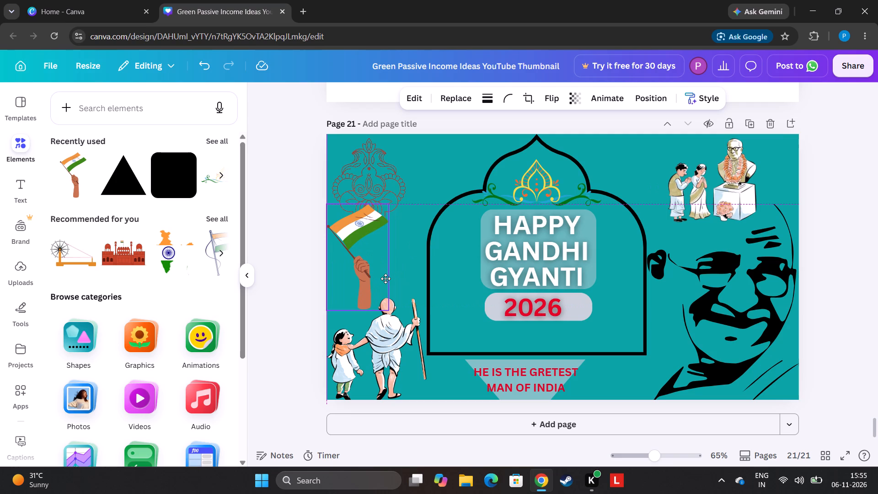
{"action": "left_click_drag", "start_coordinate": [385, 279], "coordinate": [650, 370]}
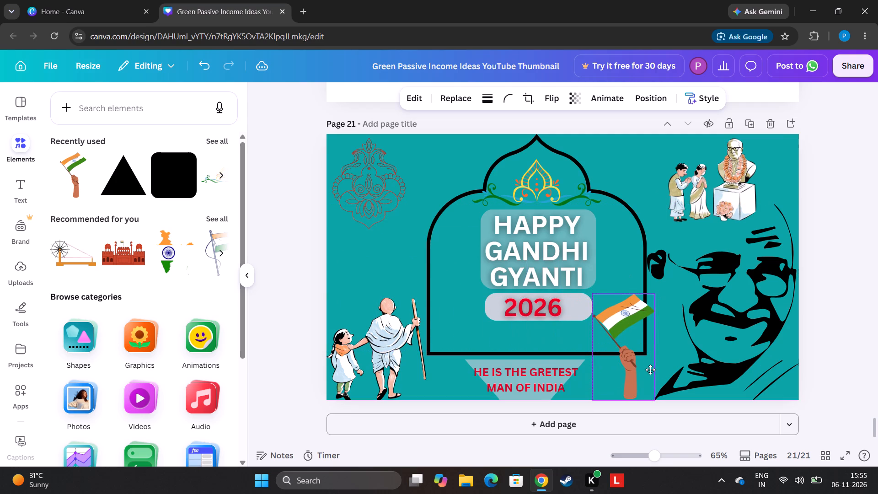
{"action": "left_click_drag", "start_coordinate": [650, 370], "coordinate": [650, 374]}
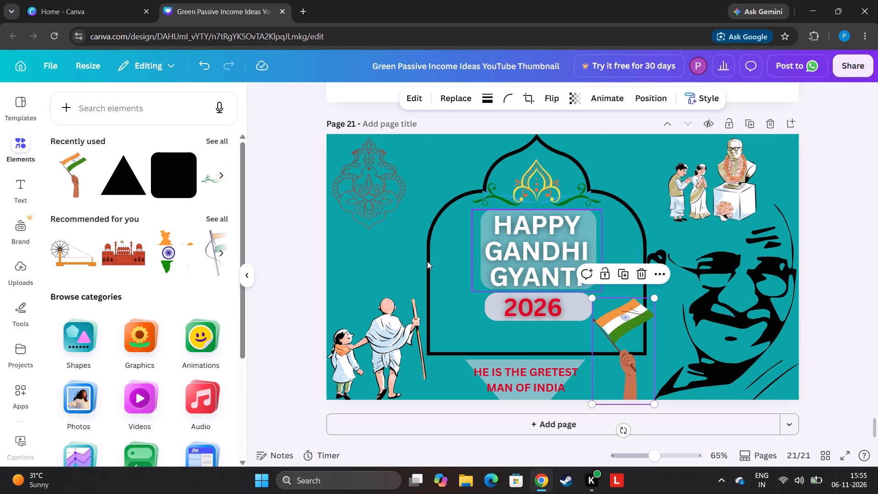
Add the recommended flag-hoisting family graphic and place it at the page's left edge, directly above the walking Gandhi and child.
{"action": "left_click", "coordinate": [225, 219]}
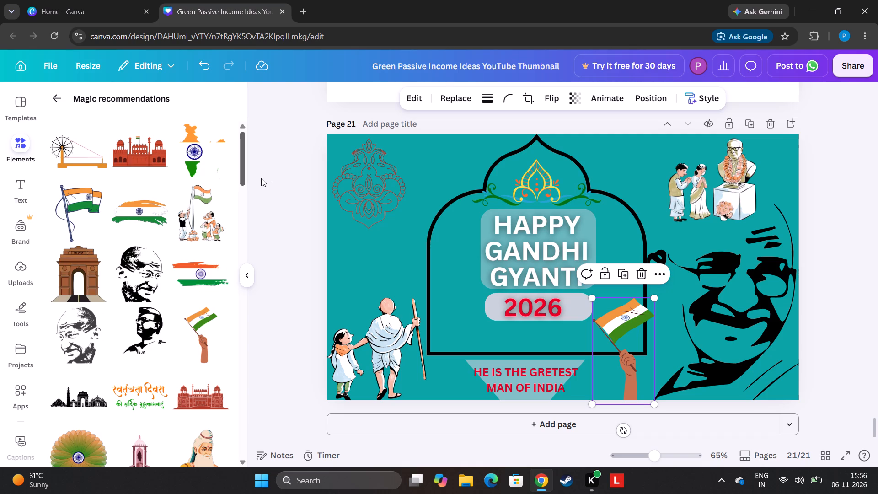
{"action": "left_click", "coordinate": [207, 224]}
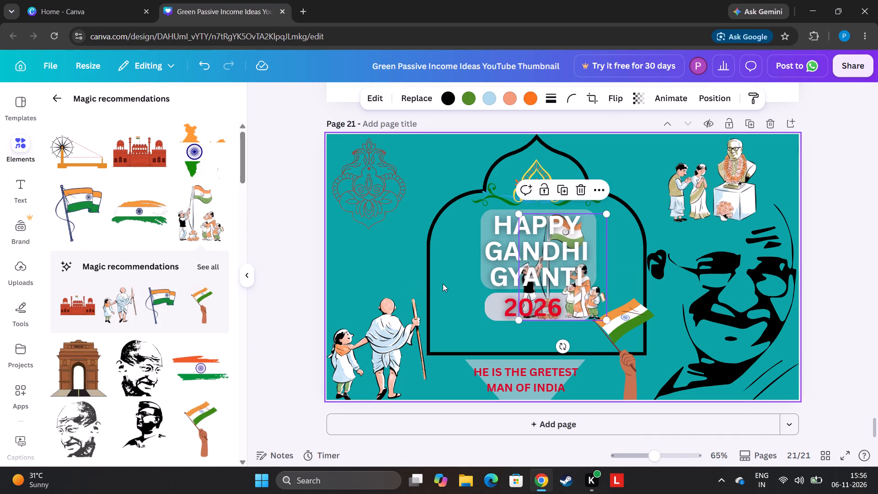
{"action": "left_click_drag", "start_coordinate": [605, 267], "coordinate": [512, 267]}
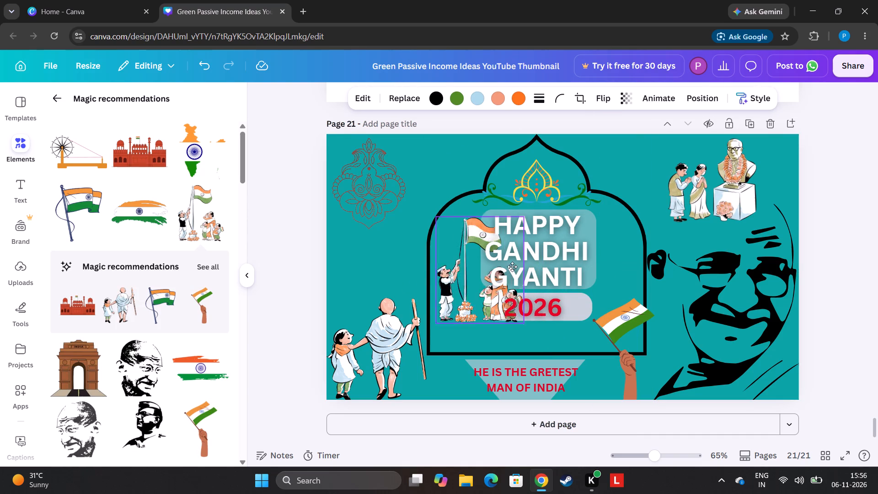
{"action": "left_click_drag", "start_coordinate": [512, 267], "coordinate": [413, 244]}
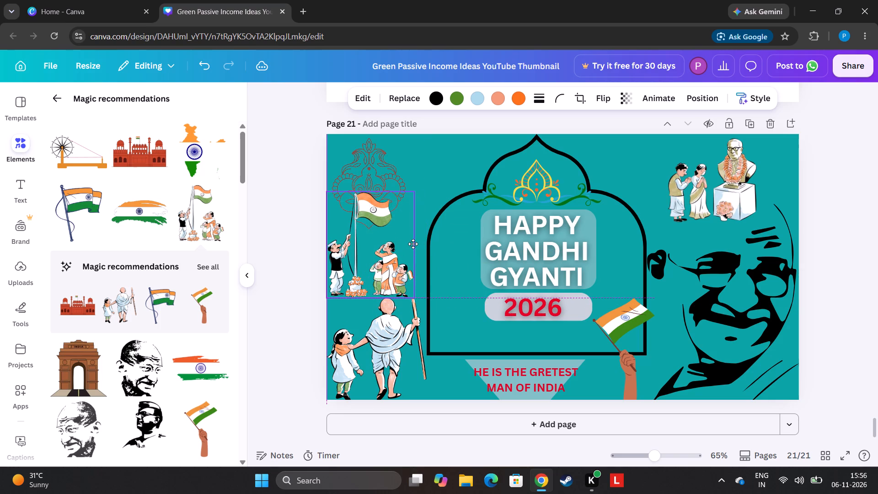
{"action": "left_click_drag", "start_coordinate": [413, 244], "coordinate": [412, 242]}
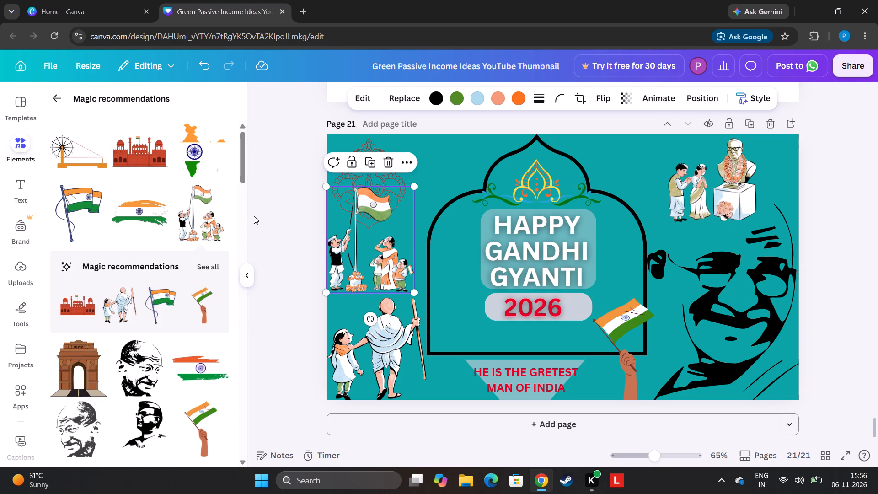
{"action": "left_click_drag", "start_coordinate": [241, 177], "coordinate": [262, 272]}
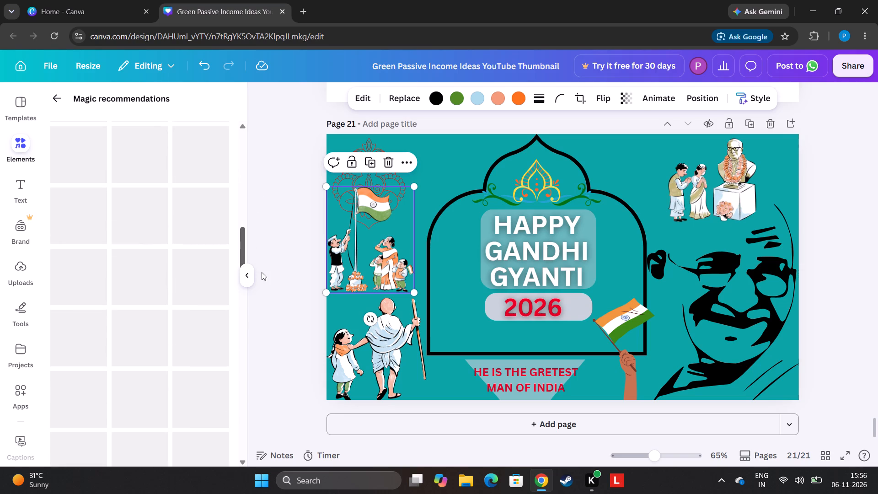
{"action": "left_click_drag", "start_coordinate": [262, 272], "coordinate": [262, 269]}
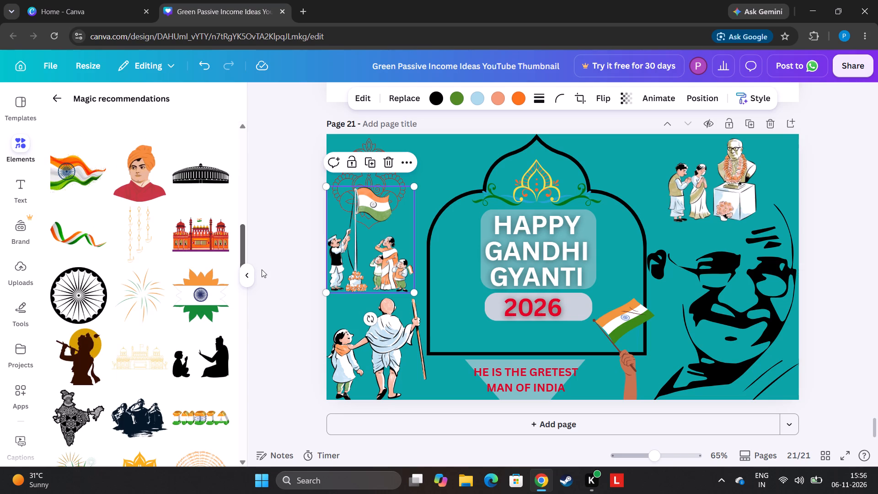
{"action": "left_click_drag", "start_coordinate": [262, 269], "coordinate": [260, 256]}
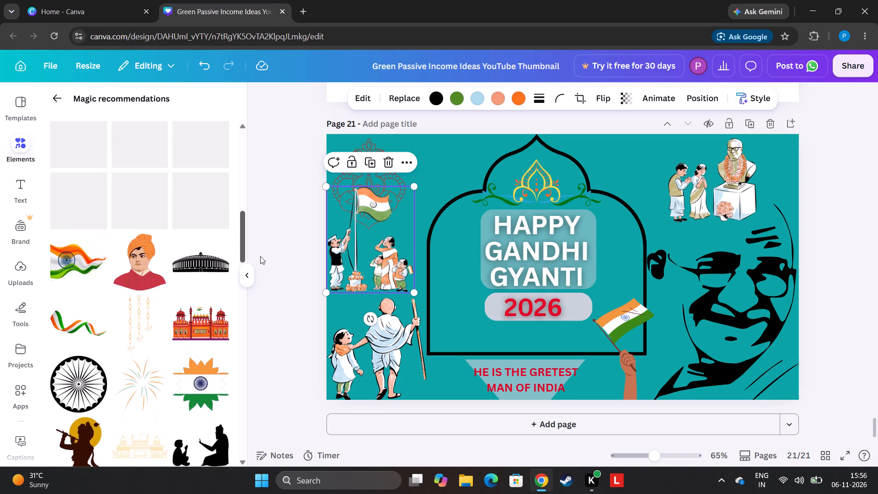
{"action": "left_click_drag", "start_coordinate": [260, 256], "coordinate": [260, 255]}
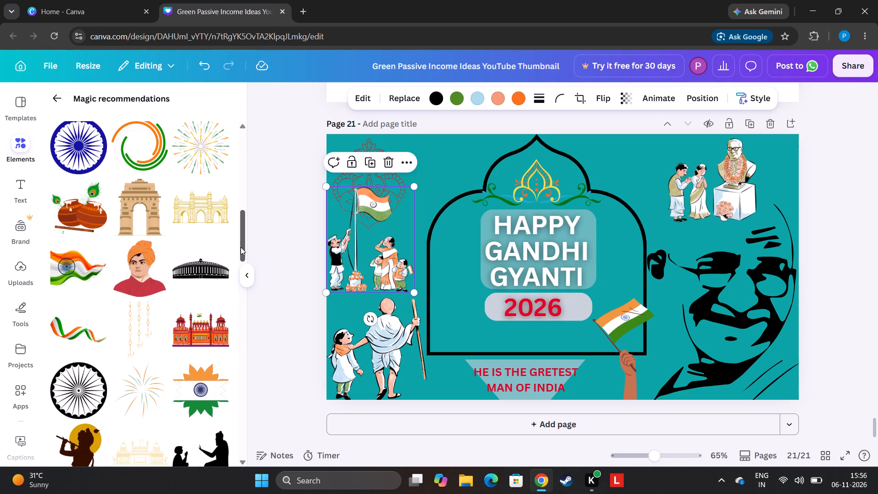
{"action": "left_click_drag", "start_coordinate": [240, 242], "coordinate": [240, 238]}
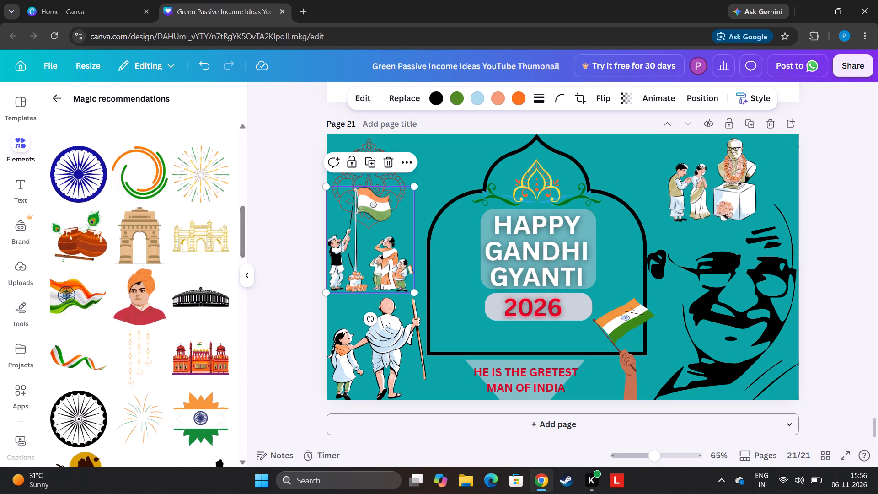
Lower the computer's display brightness to about 22 in the Windows quick settings and return to the design.
{"action": "left_click", "coordinate": [788, 492]}
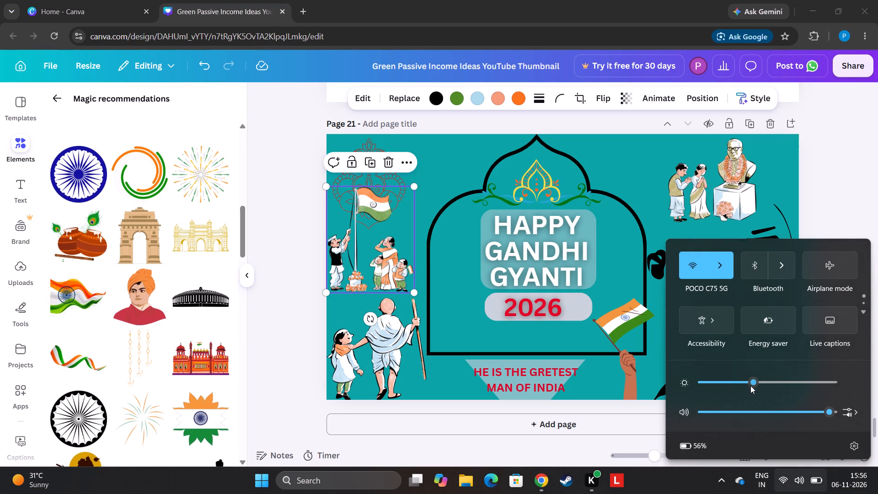
{"action": "left_click_drag", "start_coordinate": [751, 383], "coordinate": [729, 385]}
{"action": "left_click_drag", "start_coordinate": [729, 385], "coordinate": [733, 380]}
{"action": "left_click", "coordinate": [818, 215]}
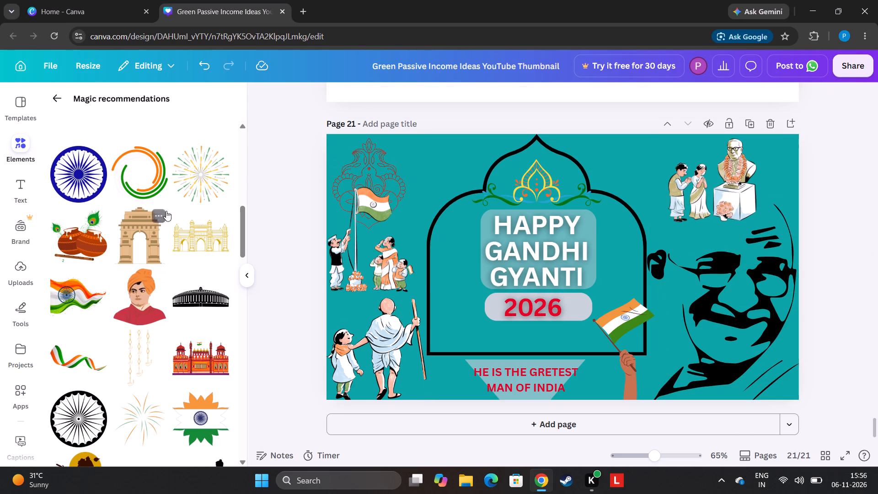
Add the recommended tricolour swirl graphic to the centre of page 21.
{"action": "left_click", "coordinate": [163, 185]}
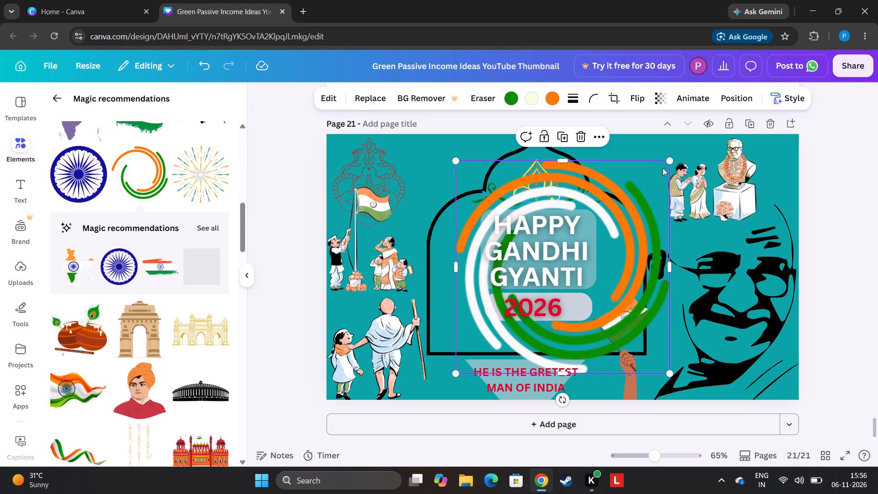
Add a blank page 22 after the Gandhi thumbnail and set its background colour to light pink from the design's colours.
{"action": "left_click", "coordinate": [656, 419]}
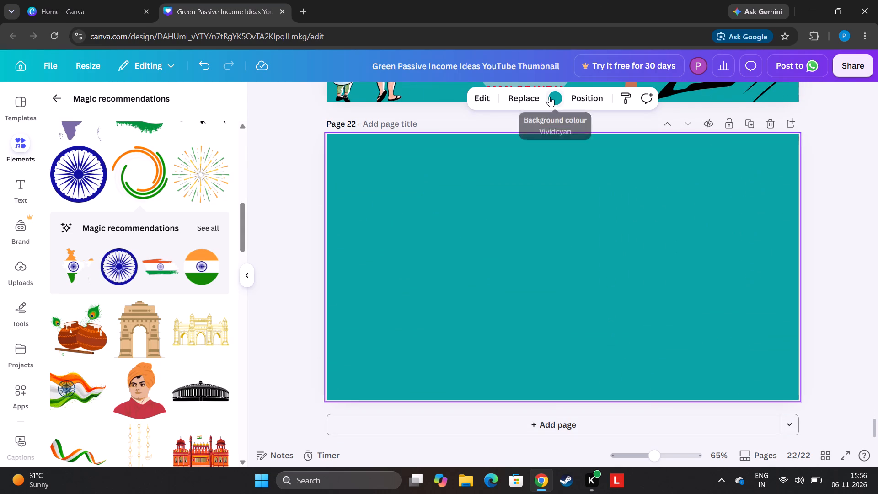
{"action": "left_click", "coordinate": [550, 96]}
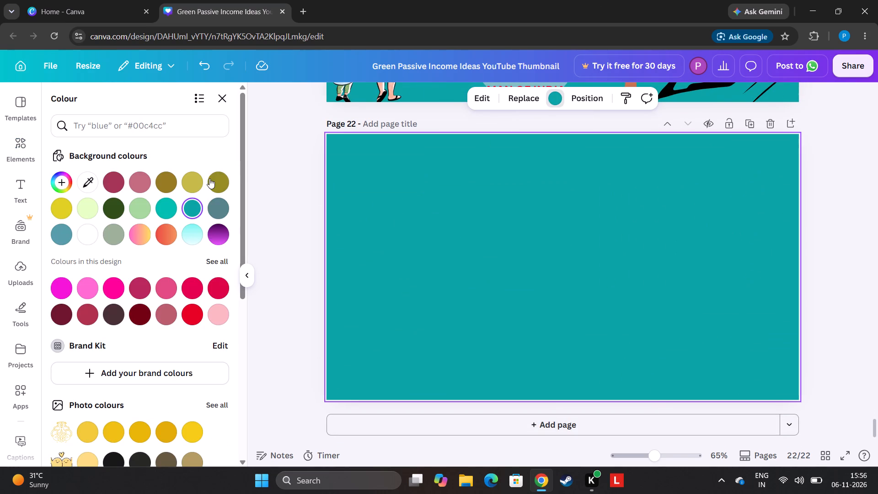
{"action": "left_click", "coordinate": [209, 178]}
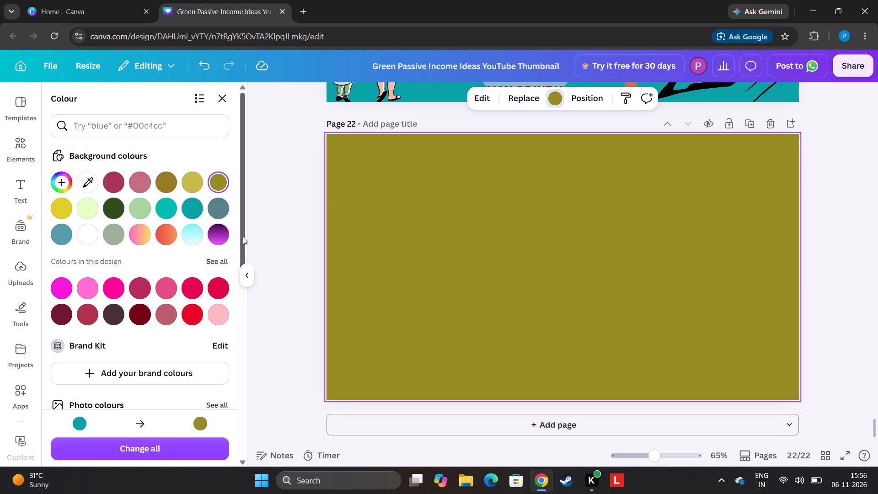
{"action": "left_click_drag", "start_coordinate": [242, 236], "coordinate": [233, 284]}
{"action": "left_click", "coordinate": [218, 220]}
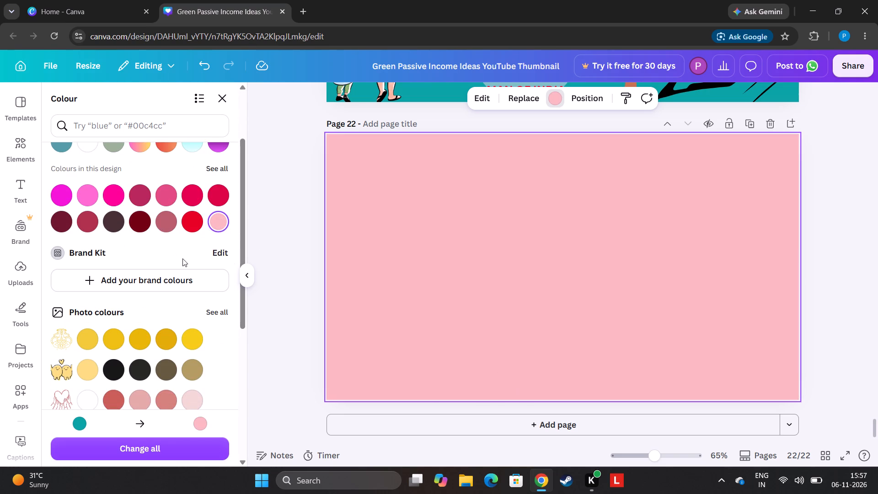
{"action": "left_click_drag", "start_coordinate": [244, 247], "coordinate": [207, 159]}
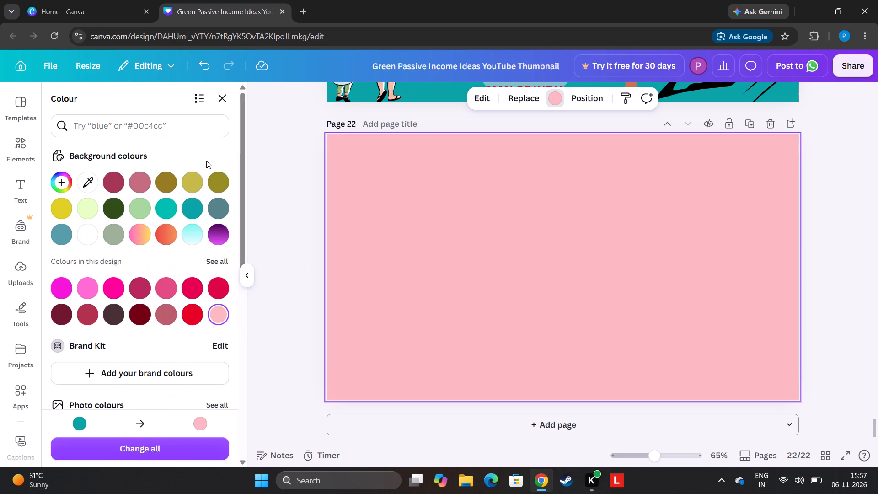
{"action": "left_click", "coordinate": [228, 105]}
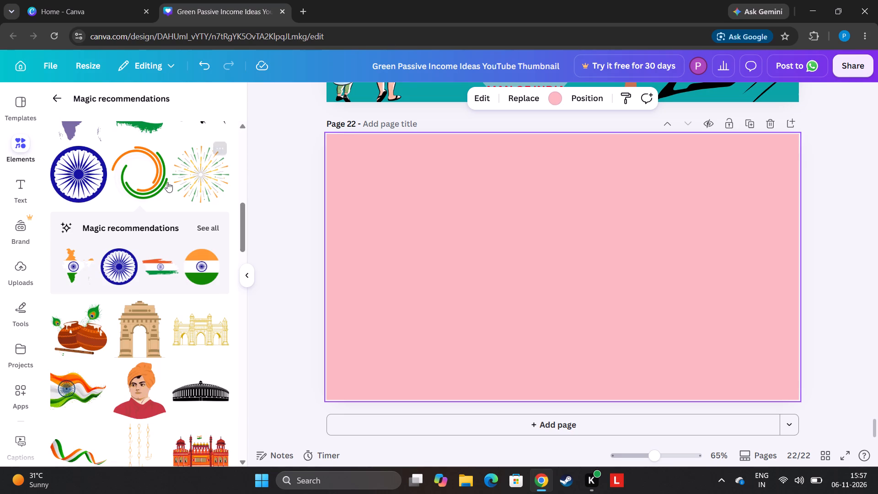
Add the recommended tricolour swirl to the middle of page 22 and place the blue Ashoka Chakra graphic inside it.
{"action": "left_click", "coordinate": [164, 179]}
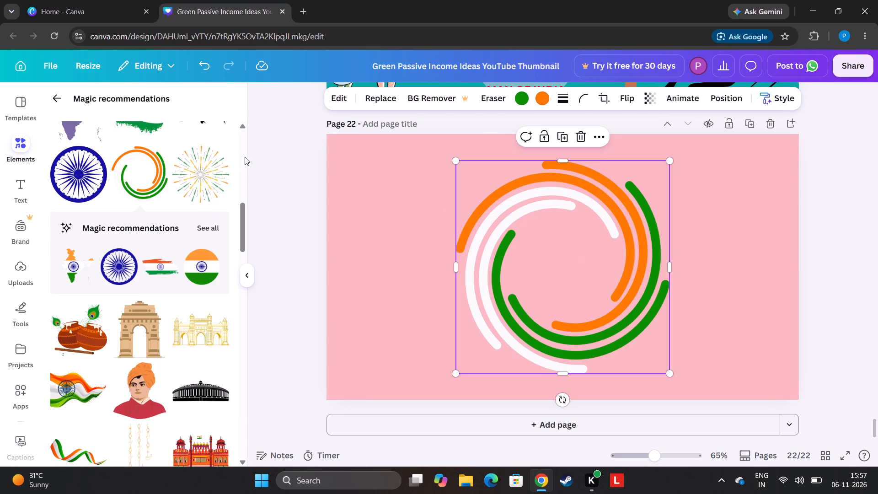
{"action": "left_click", "coordinate": [63, 187]}
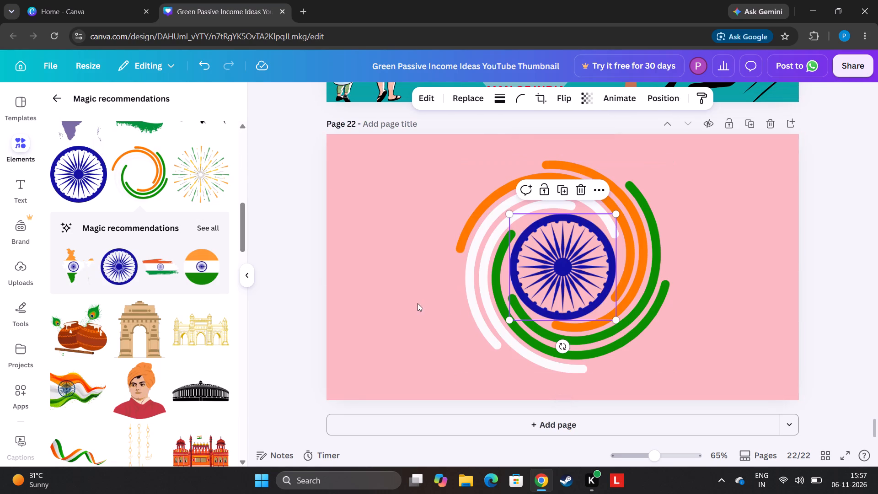
{"action": "left_click", "coordinate": [583, 271]}
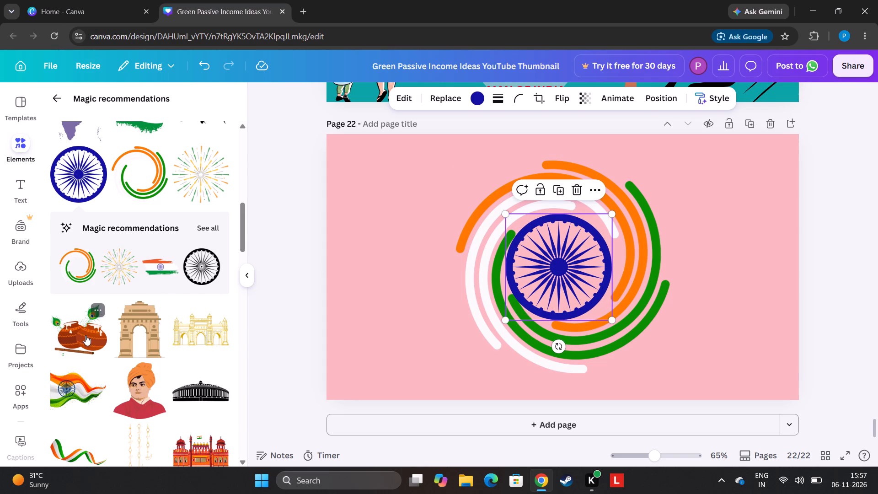
Add the recommended wavy Indian flag with chakra, shrink it, and place it in page 22's upper left corner.
{"action": "left_click", "coordinate": [71, 383]}
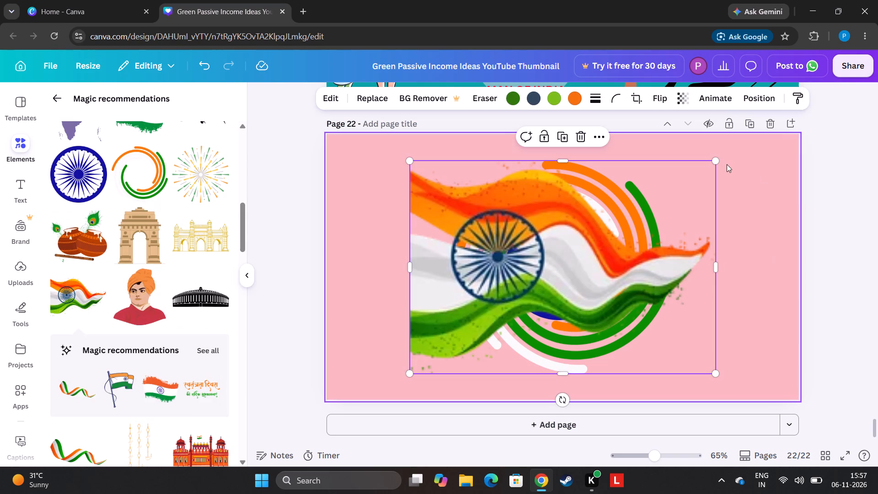
{"action": "left_click_drag", "start_coordinate": [715, 161], "coordinate": [511, 246]}
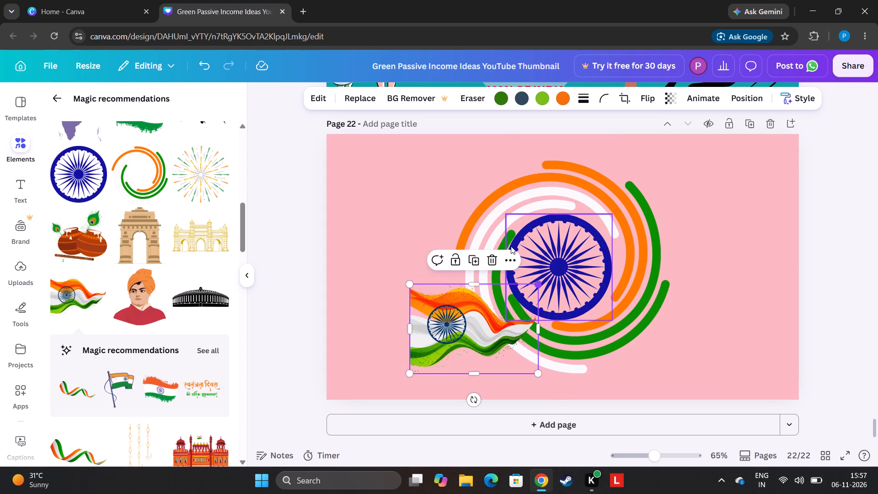
{"action": "left_click_drag", "start_coordinate": [485, 308], "coordinate": [388, 150]}
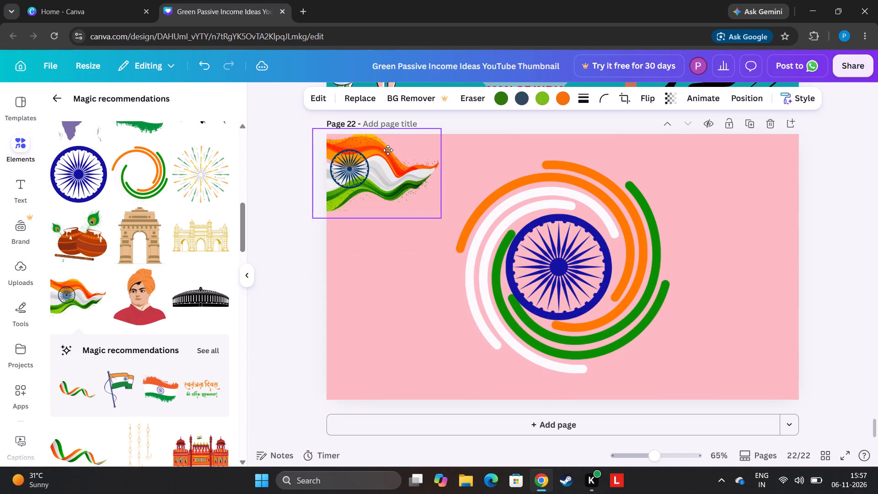
{"action": "left_click_drag", "start_coordinate": [388, 150], "coordinate": [388, 150]}
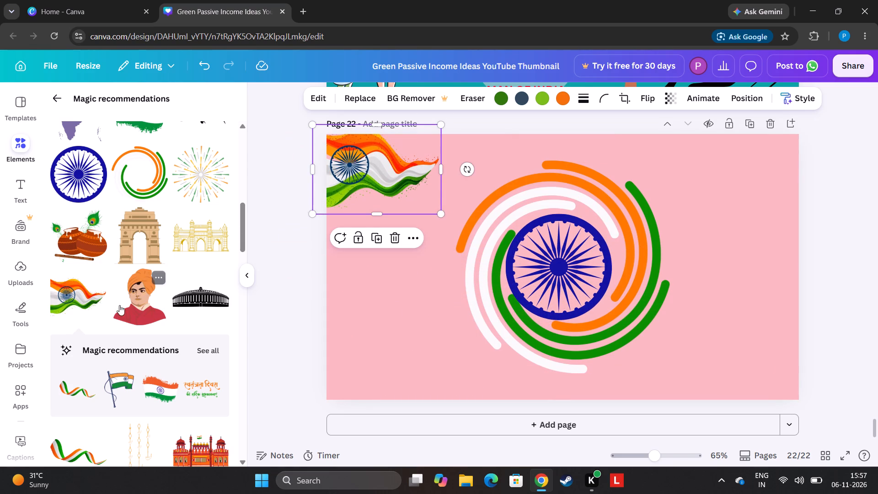
Add the recommended green and orange fireworks burst graphic and place it in page 22's upper right corner.
{"action": "left_click", "coordinate": [202, 173]}
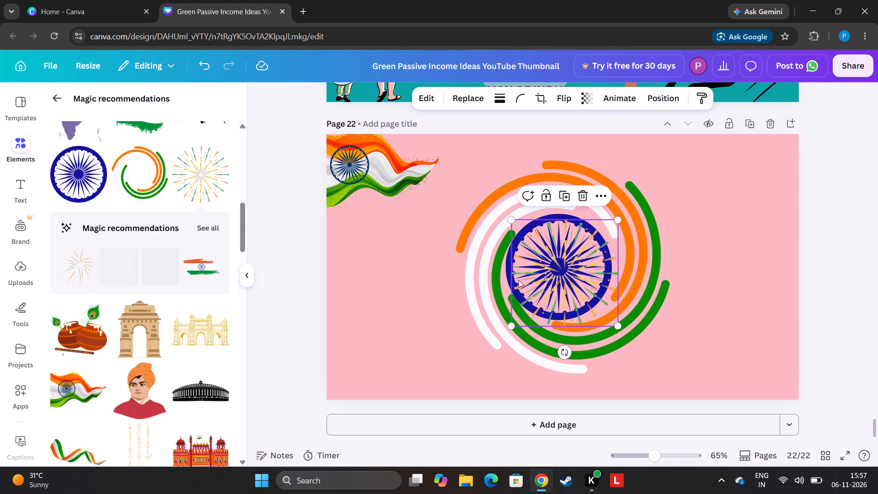
{"action": "left_click_drag", "start_coordinate": [519, 280], "coordinate": [706, 195]}
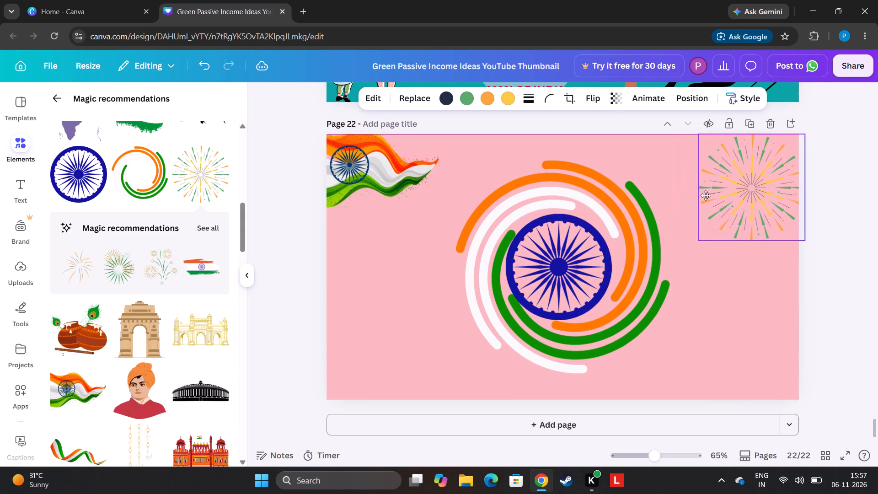
{"action": "left_click_drag", "start_coordinate": [706, 195], "coordinate": [707, 192]}
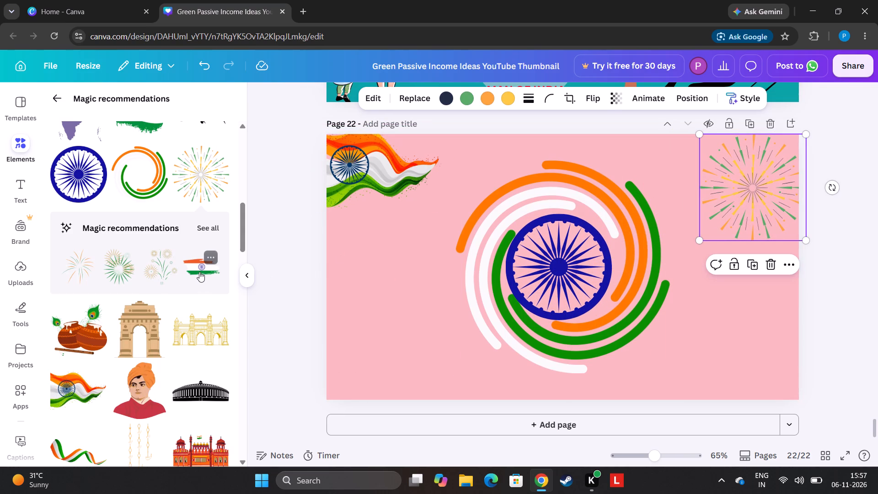
Add the recommended tricolour INDIA lettering graphic, shrink it, and place it in page 22's lower right corner.
{"action": "left_click_drag", "start_coordinate": [242, 221], "coordinate": [251, 268]}
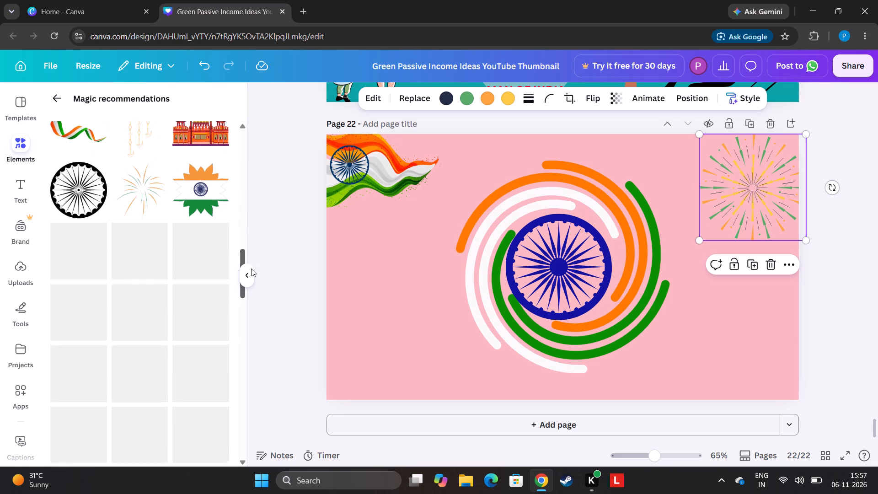
{"action": "left_click_drag", "start_coordinate": [251, 268], "coordinate": [252, 279]}
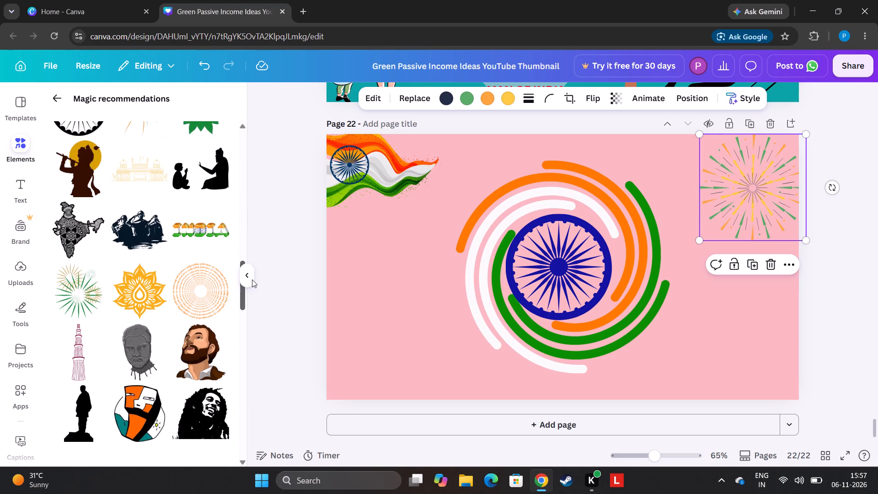
{"action": "left_click_drag", "start_coordinate": [252, 279], "coordinate": [252, 274]}
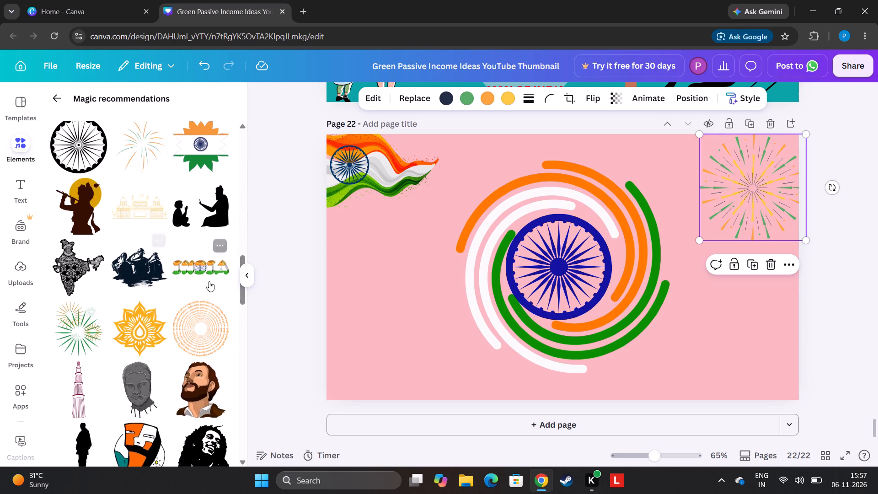
{"action": "left_click", "coordinate": [206, 269]}
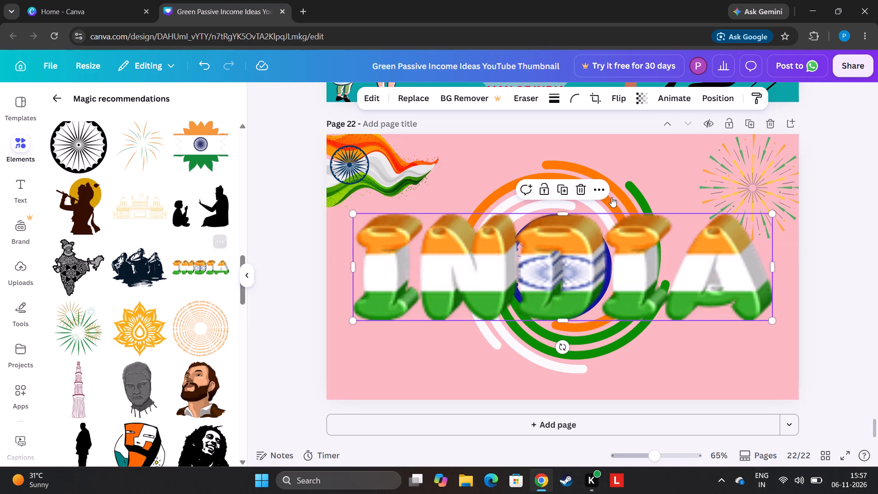
{"action": "left_click_drag", "start_coordinate": [771, 215], "coordinate": [447, 286]}
{"action": "left_click_drag", "start_coordinate": [434, 310], "coordinate": [434, 310]}
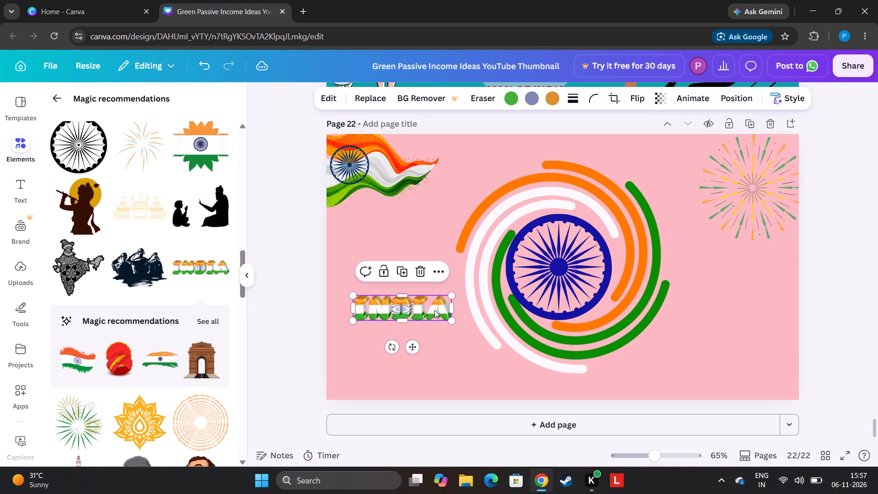
{"action": "left_click_drag", "start_coordinate": [434, 310], "coordinate": [797, 305]}
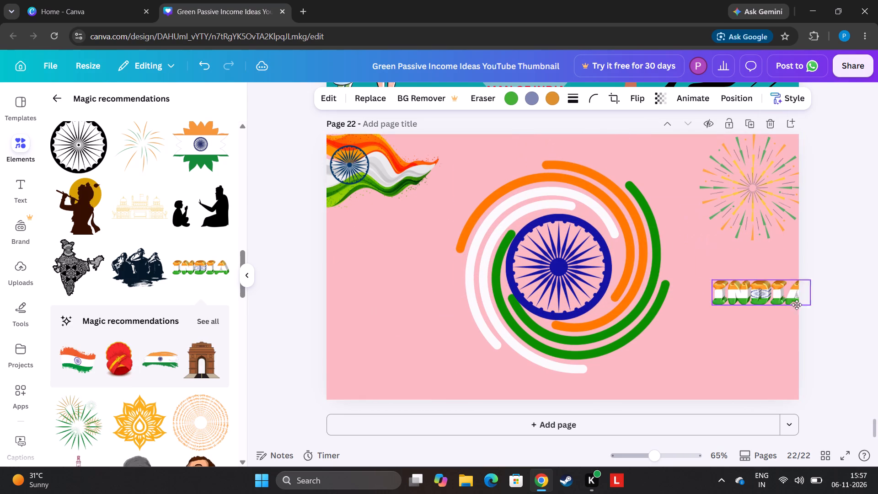
{"action": "left_click_drag", "start_coordinate": [797, 305], "coordinate": [779, 386]}
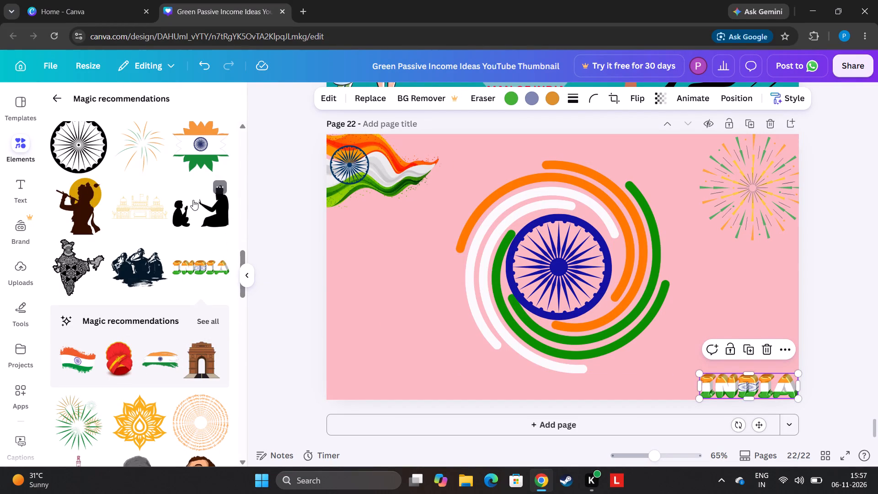
Add the black patterned India map graphic, shrink it, and place it at page 22's right edge between the fireworks and the INDIA lettering.
{"action": "left_click", "coordinate": [64, 278]}
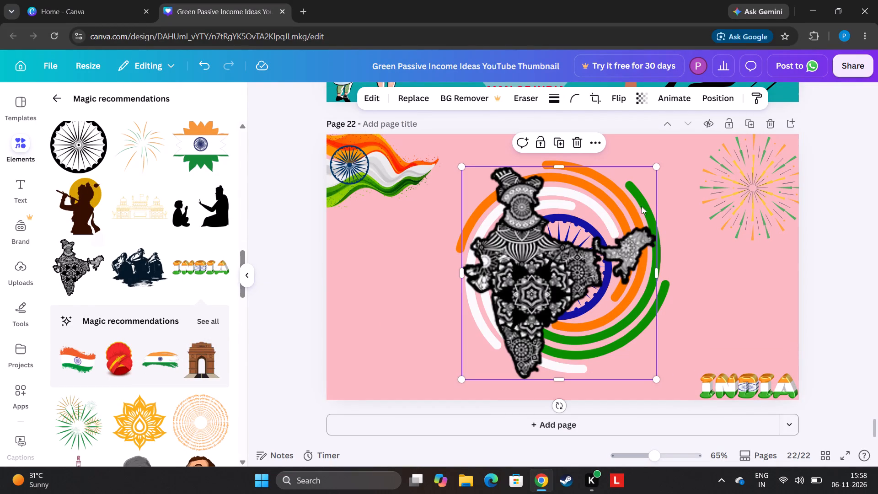
{"action": "left_click_drag", "start_coordinate": [658, 168], "coordinate": [538, 237]}
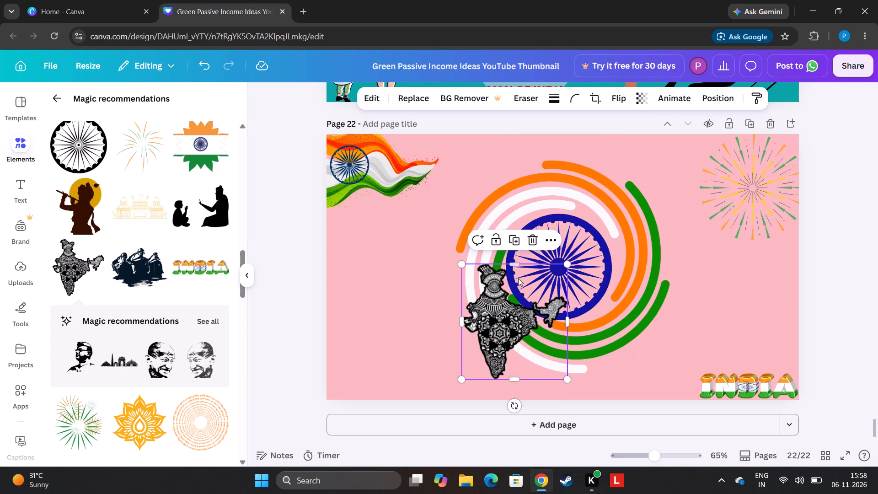
{"action": "left_click_drag", "start_coordinate": [521, 315], "coordinate": [760, 293]}
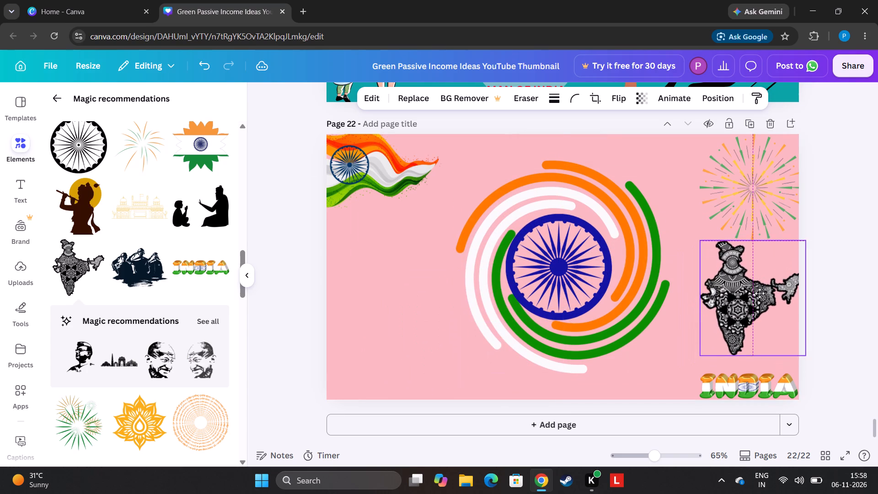
{"action": "left_click_drag", "start_coordinate": [760, 293], "coordinate": [750, 302]}
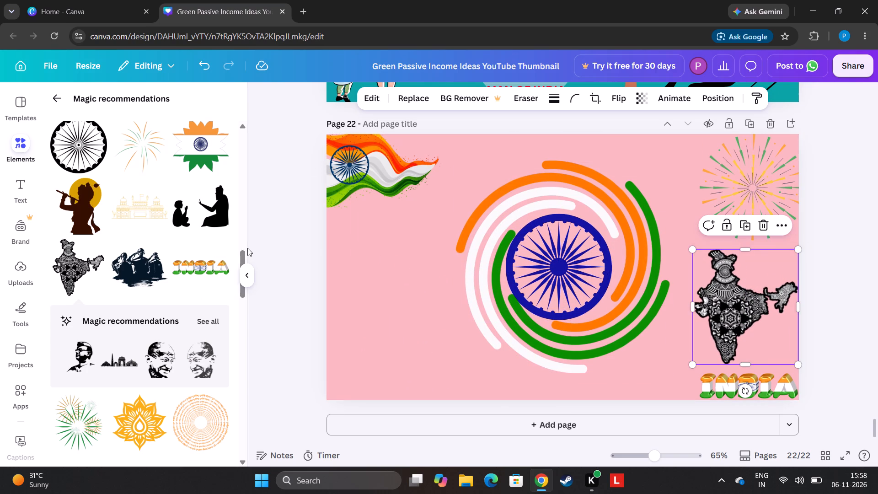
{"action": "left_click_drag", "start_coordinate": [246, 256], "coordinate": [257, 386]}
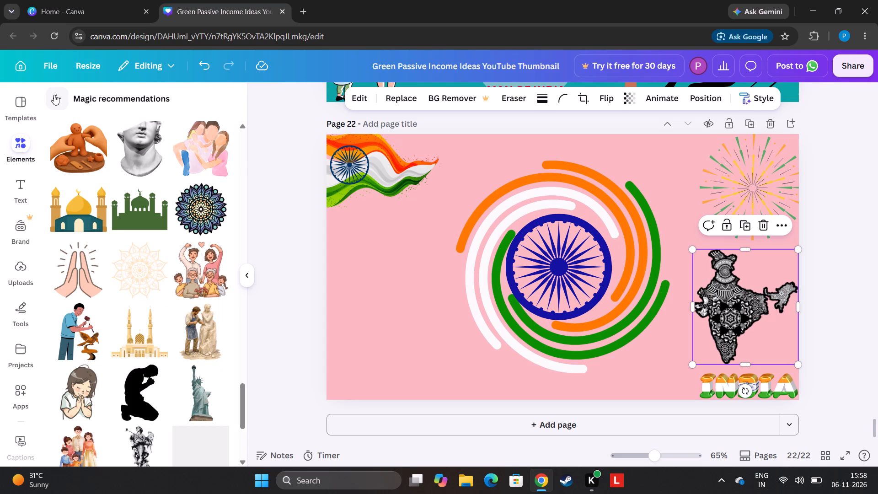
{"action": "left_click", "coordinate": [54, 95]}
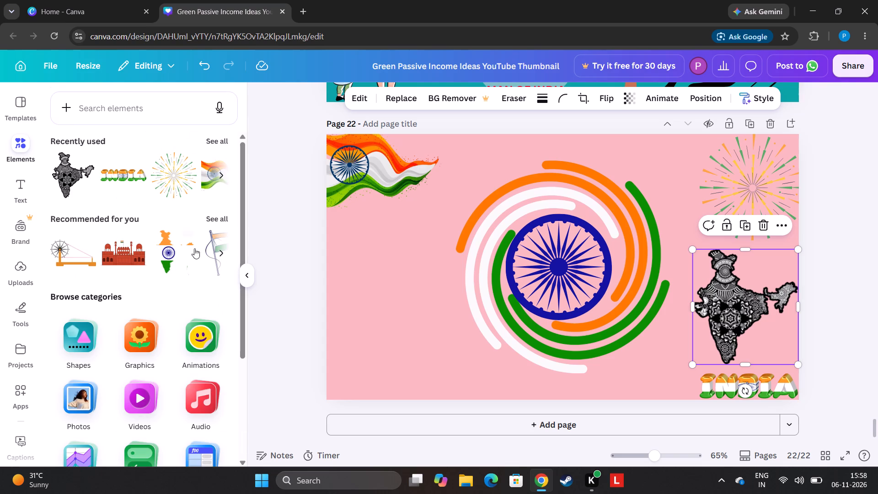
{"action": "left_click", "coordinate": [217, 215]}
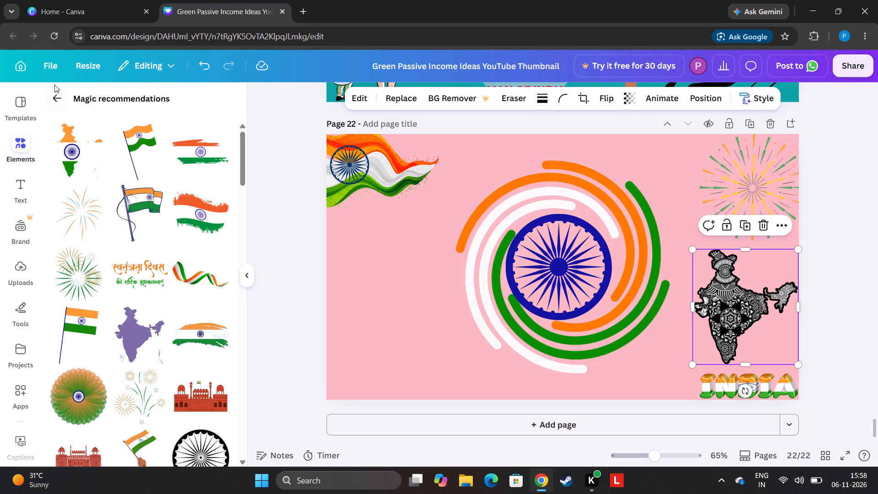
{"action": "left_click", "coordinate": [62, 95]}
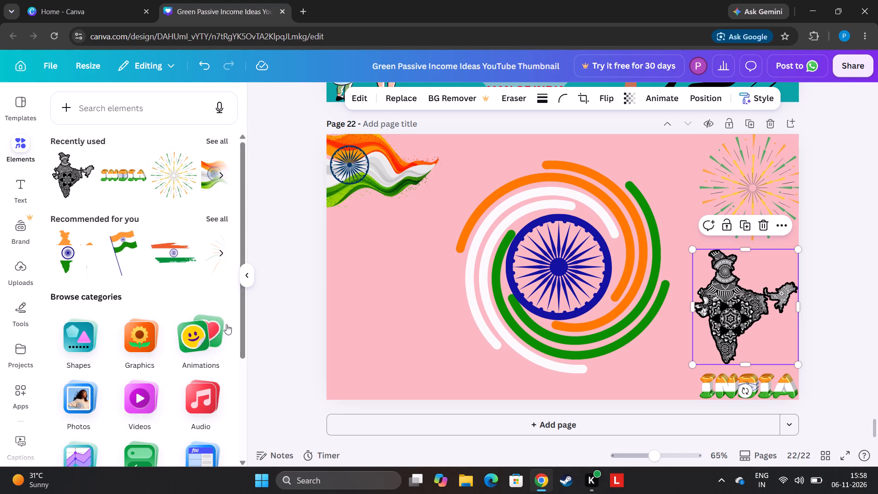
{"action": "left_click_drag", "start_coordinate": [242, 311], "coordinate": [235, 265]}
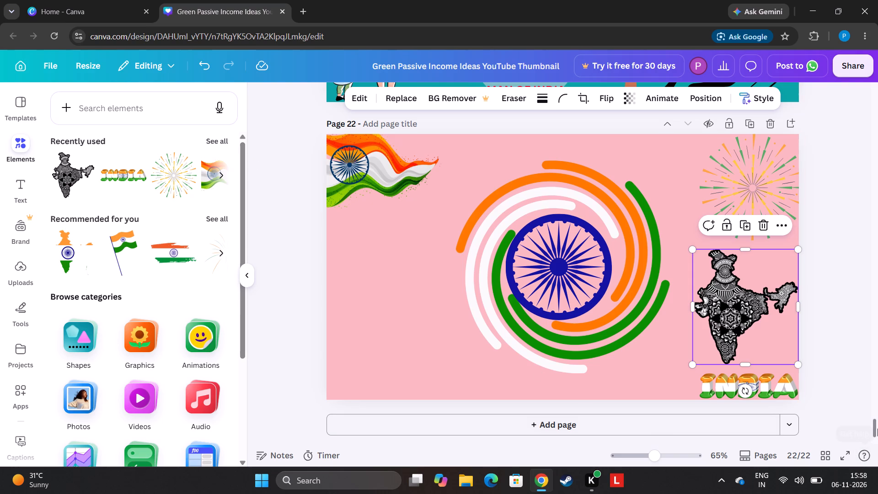
Delete the large tricolour swirl covering the Gandhi Jayanti design on page 21.
{"action": "left_click_drag", "start_coordinate": [877, 429], "coordinate": [873, 430]}
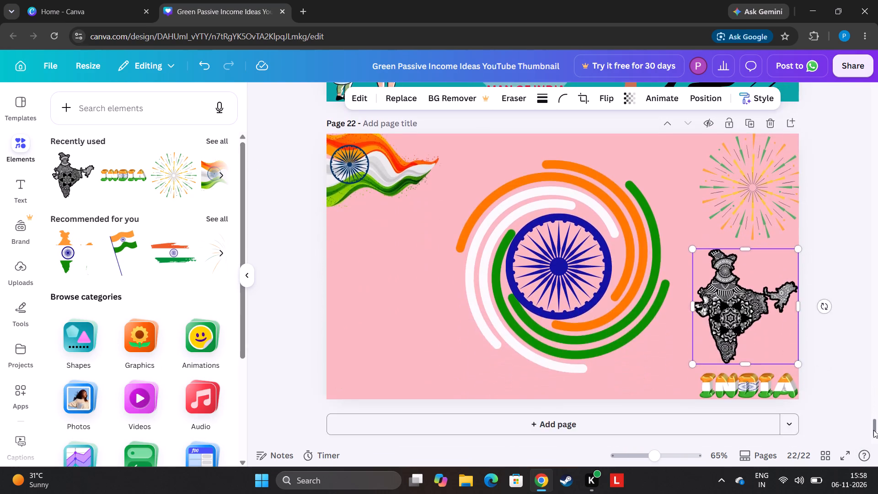
{"action": "left_click_drag", "start_coordinate": [873, 430], "coordinate": [869, 414]}
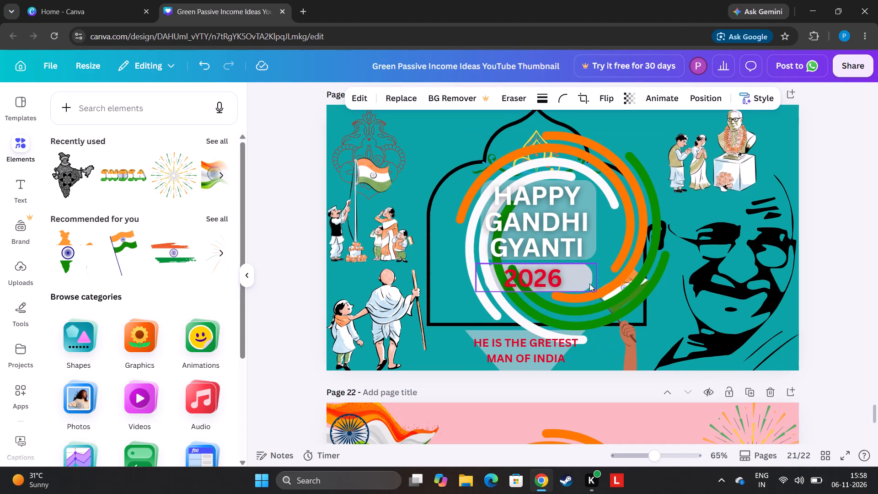
{"action": "left_click_drag", "start_coordinate": [618, 286], "coordinate": [618, 442]}
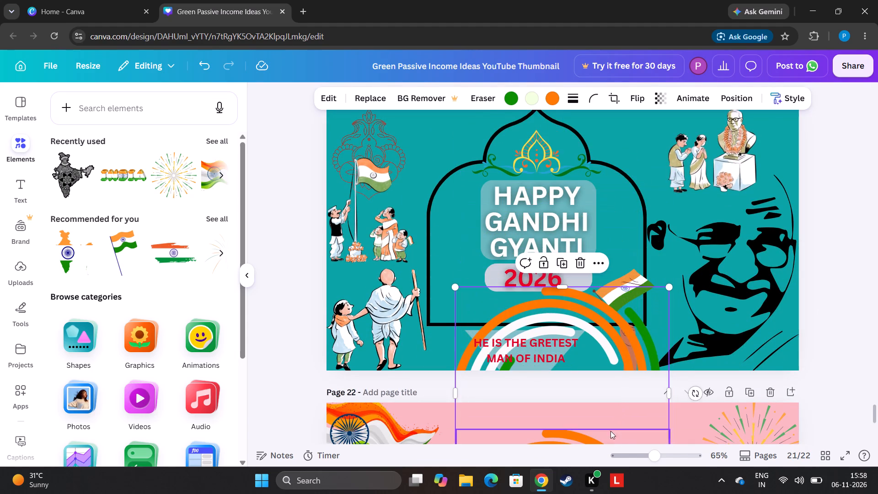
{"action": "left_click_drag", "start_coordinate": [592, 330], "coordinate": [558, 283]}
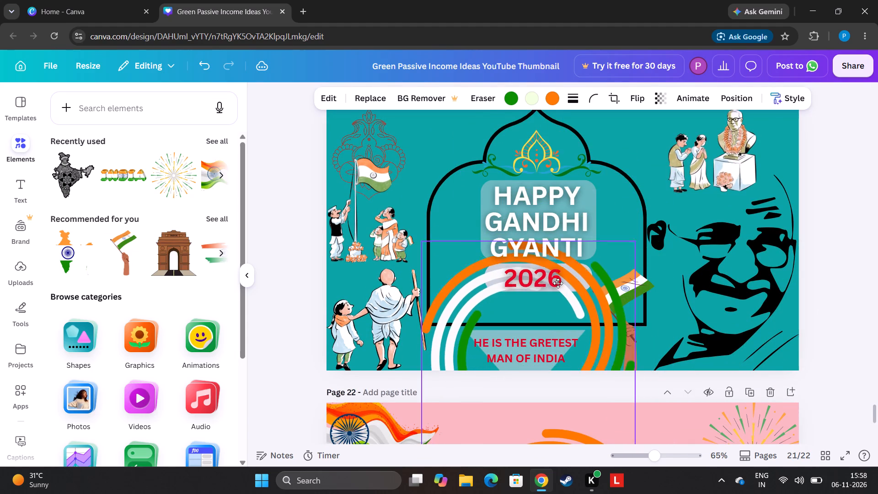
{"action": "left_click_drag", "start_coordinate": [558, 283], "coordinate": [529, 356]}
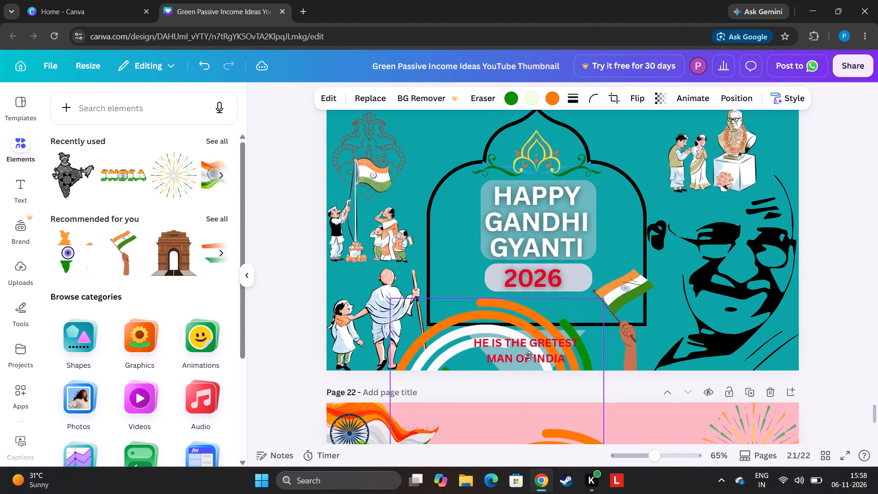
{"action": "left_click_drag", "start_coordinate": [529, 356], "coordinate": [877, 285]}
{"action": "left_click_drag", "start_coordinate": [858, 223], "coordinate": [852, 220]}
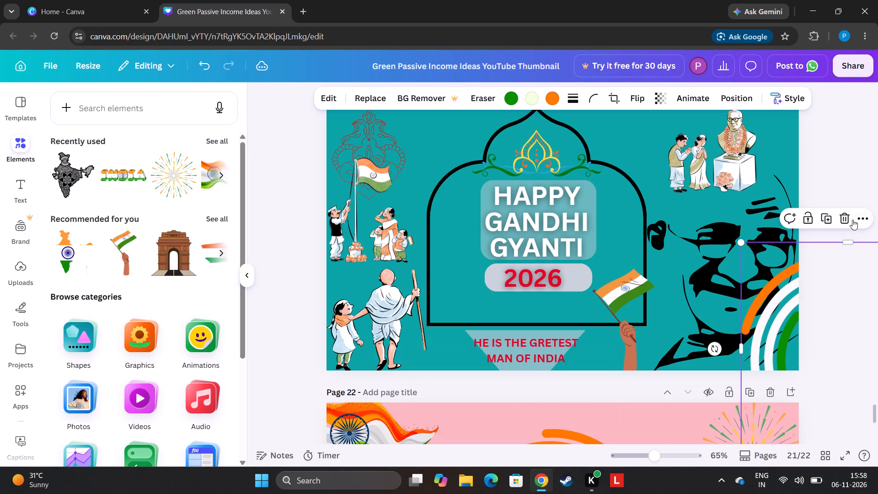
{"action": "left_click_drag", "start_coordinate": [852, 220], "coordinate": [840, 211]}
{"action": "left_click_drag", "start_coordinate": [789, 341], "coordinate": [680, 270]}
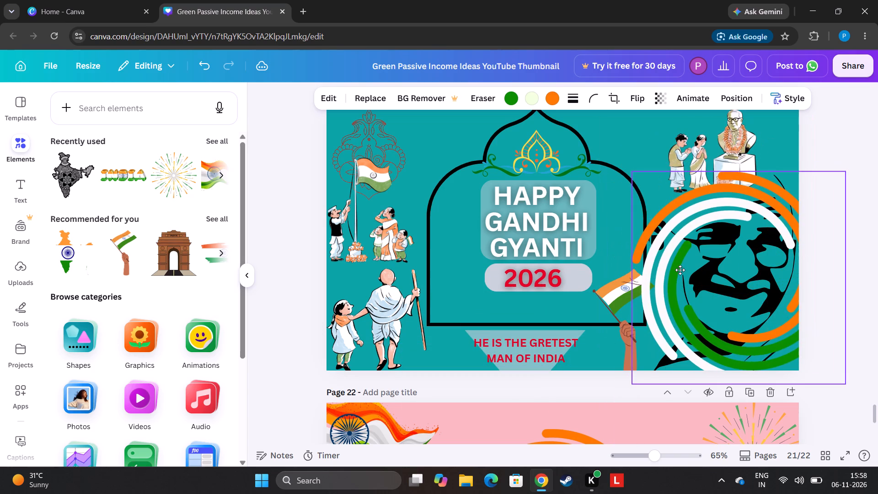
{"action": "left_click_drag", "start_coordinate": [680, 270], "coordinate": [353, 12]}
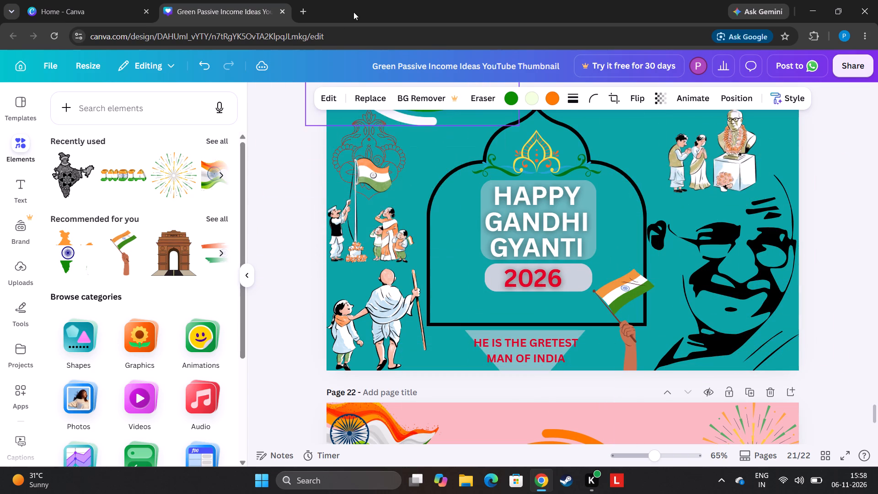
{"action": "left_click_drag", "start_coordinate": [353, 12], "coordinate": [403, 238]}
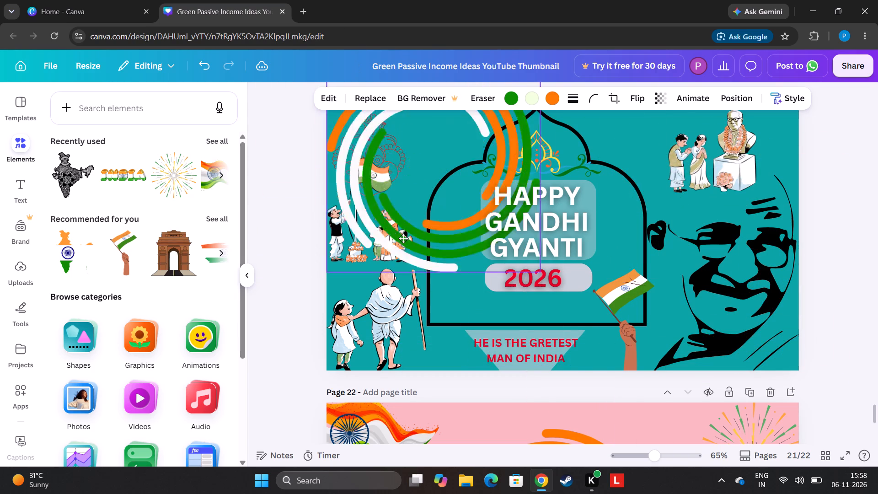
{"action": "left_click_drag", "start_coordinate": [403, 238], "coordinate": [474, 221]}
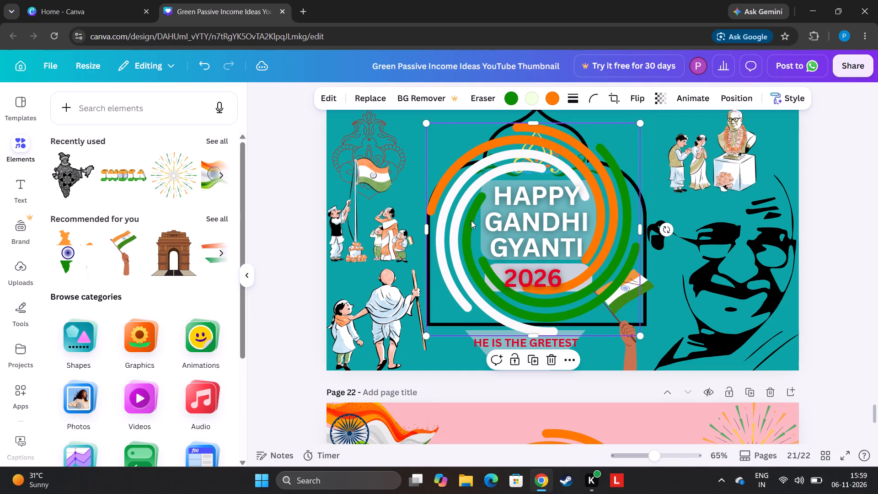
{"action": "left_click", "coordinate": [547, 360]}
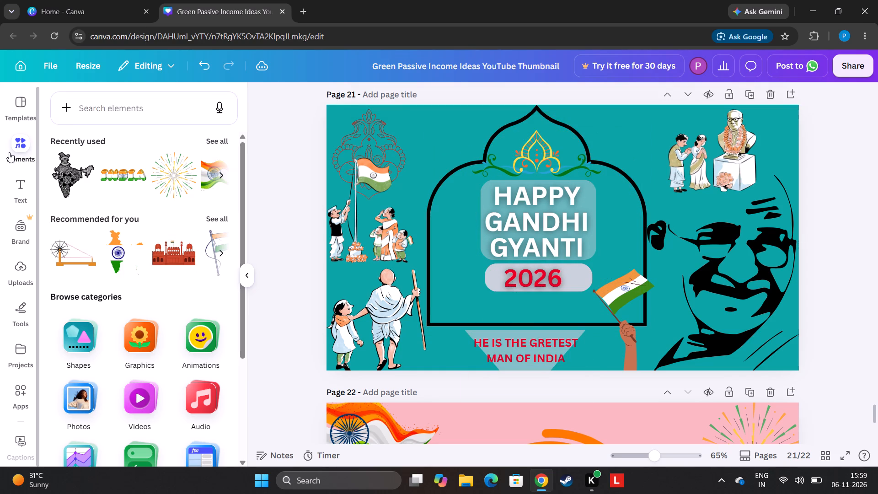
Add a subheading to page 21 reading "we can freely live in india becu".
{"action": "left_click", "coordinate": [10, 195]}
{"action": "left_click", "coordinate": [125, 315]}
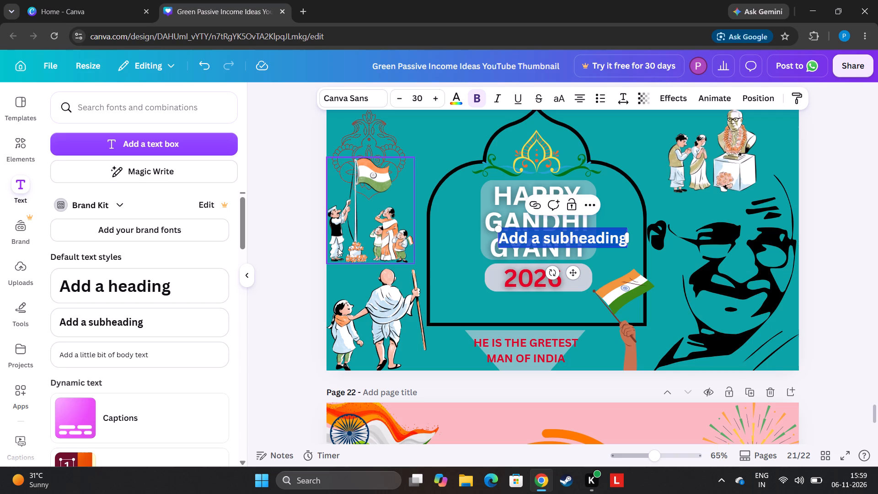
{"action": "key", "text": "BackSpace"}
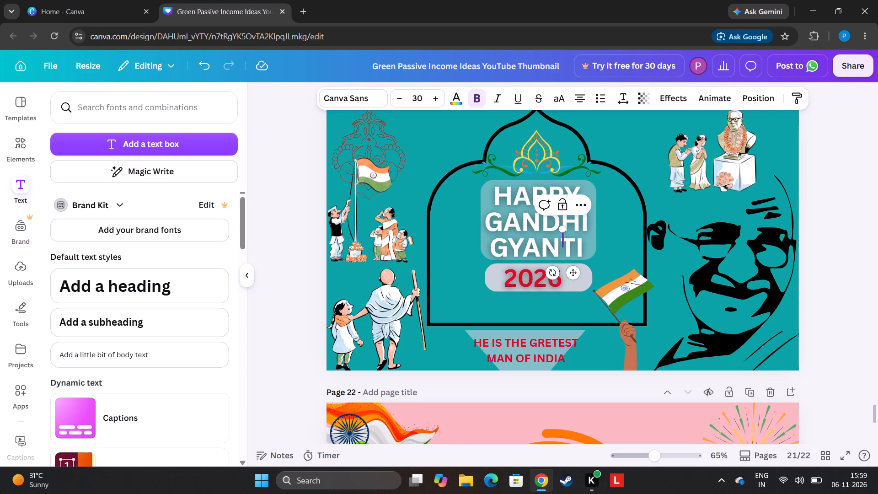
{"action": "type", "text": "we"}
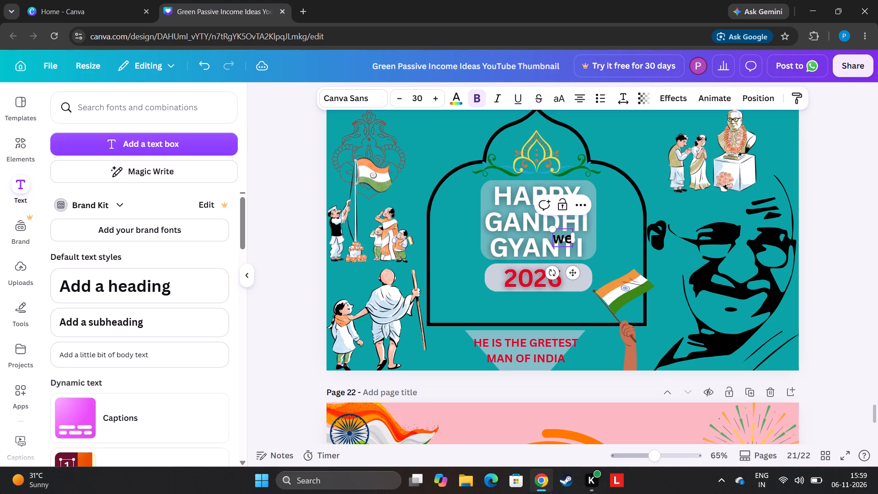
{"action": "key", "text": "space"}
{"action": "type", "text": "c"}
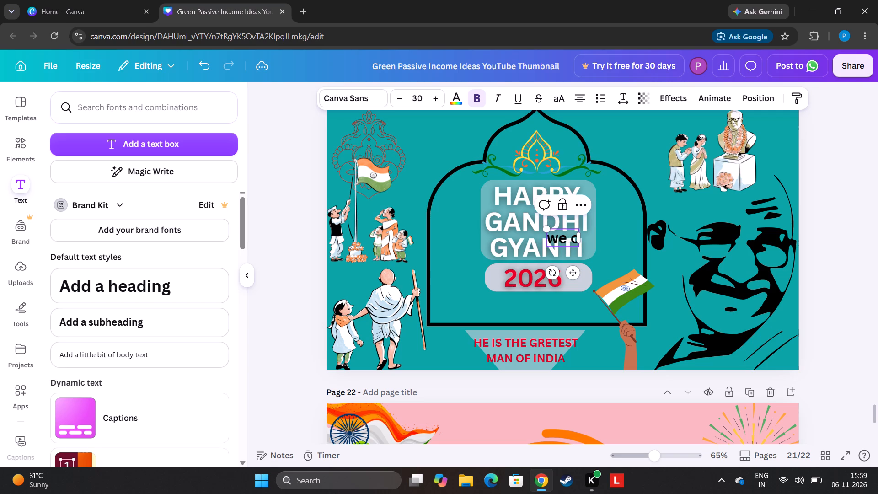
{"action": "type", "text": "an"}
{"action": "key", "text": "space"}
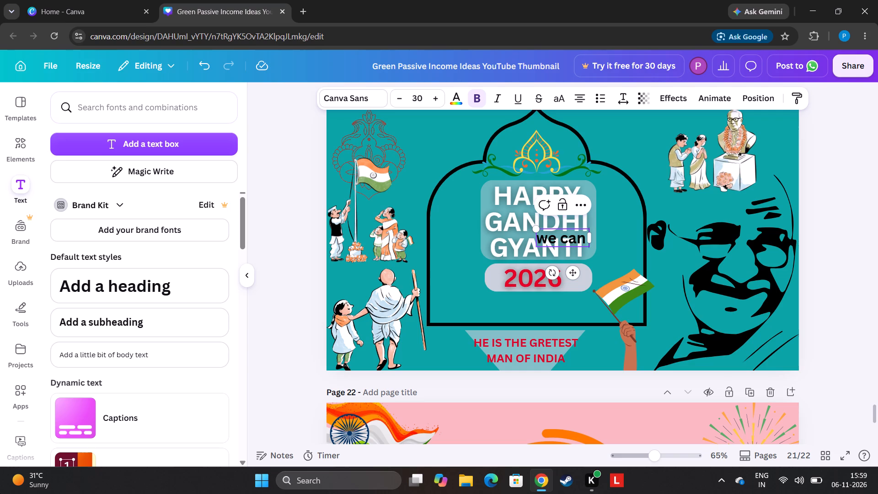
{"action": "key", "text": "f"}
{"action": "key", "text": "r"}
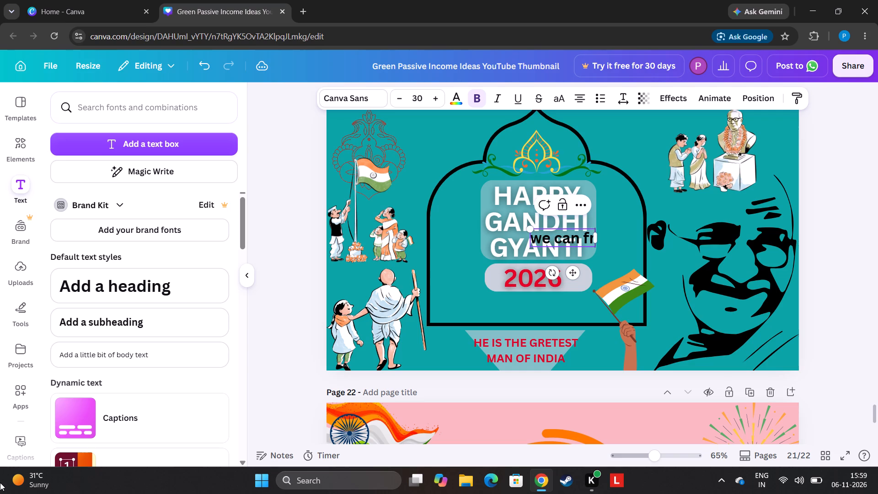
{"action": "type", "text": "ee"}
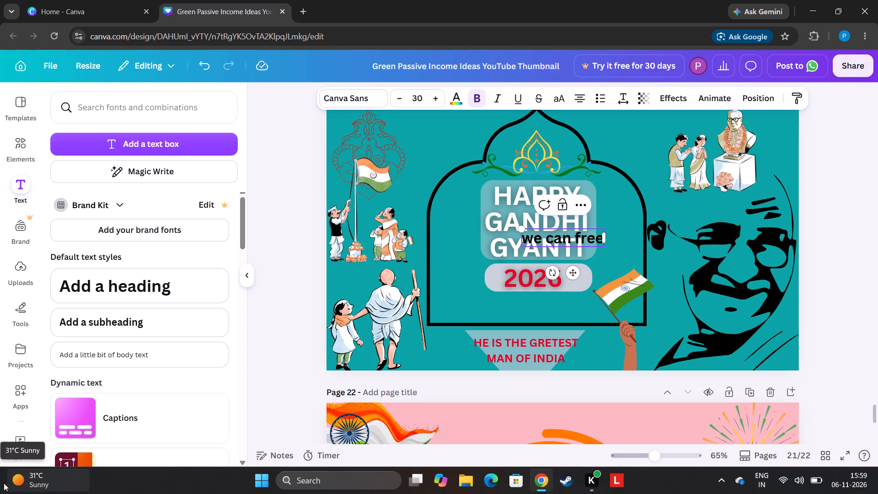
{"action": "type", "text": "ly"}
{"action": "key", "text": "space"}
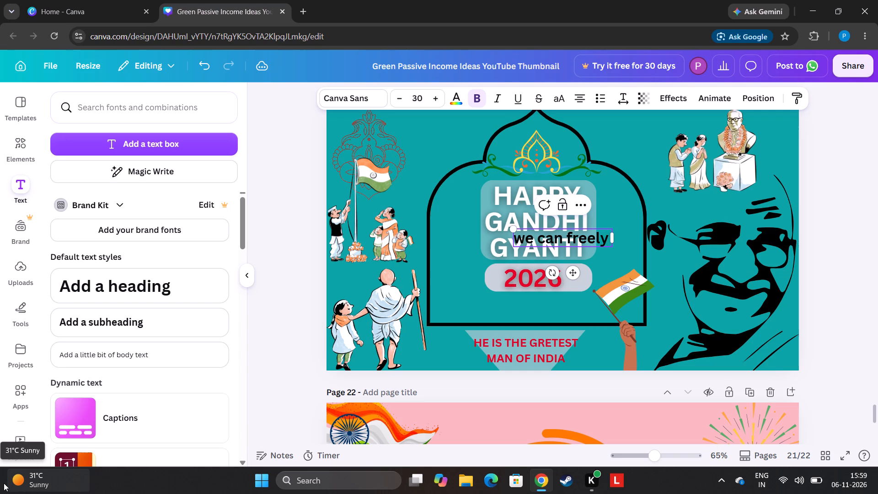
{"action": "type", "text": "li"}
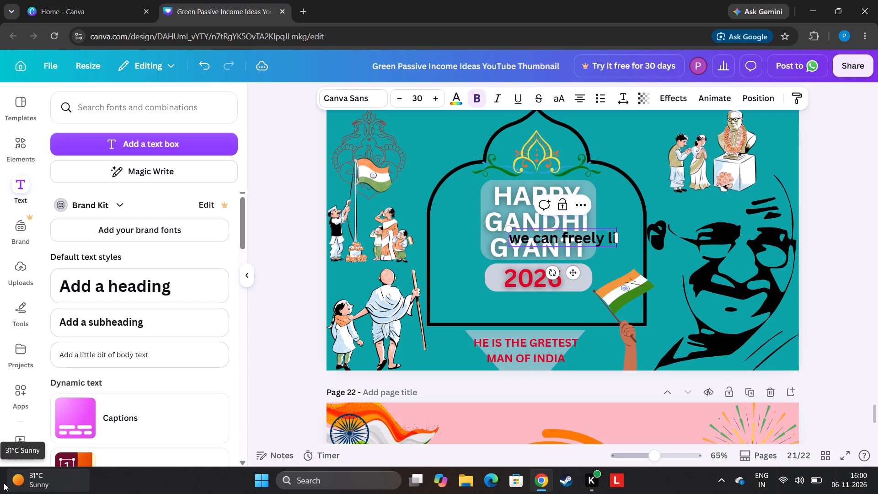
{"action": "key", "text": "v"}
{"action": "type", "text": "e"}
{"action": "key", "text": "space"}
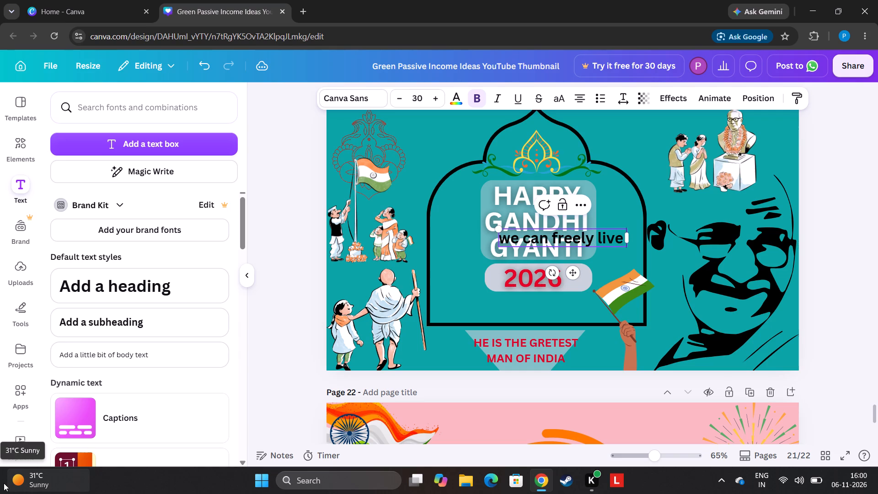
{"action": "type", "text": "in"}
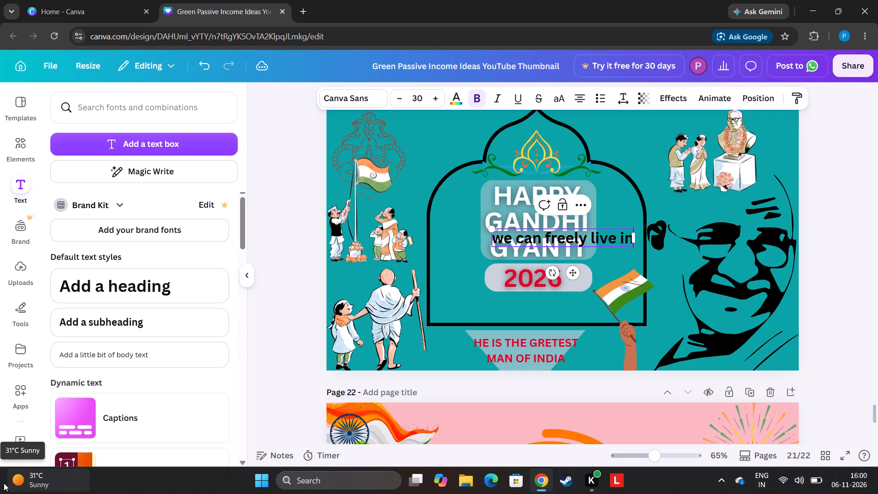
{"action": "key", "text": "space"}
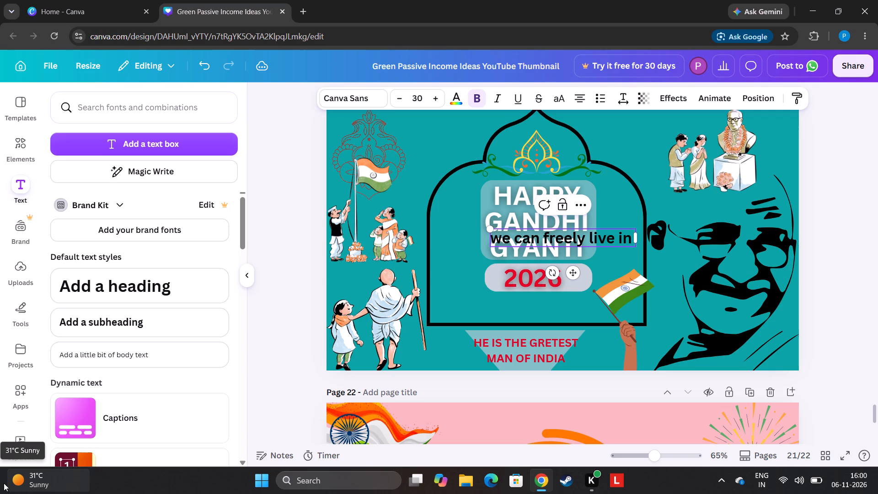
{"action": "type", "text": "in"}
{"action": "type", "text": "dia"}
{"action": "key", "text": "space"}
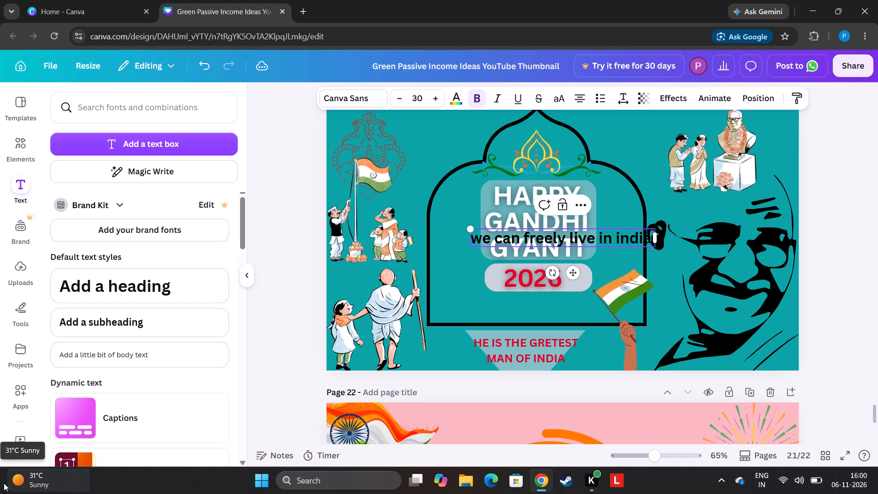
{"action": "type", "text": "be"}
{"action": "key", "text": "c"}
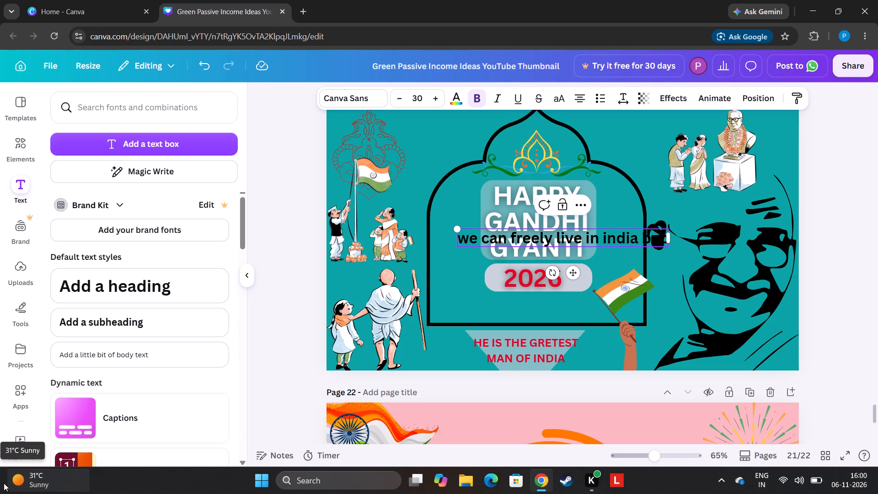
{"action": "key", "text": "u"}
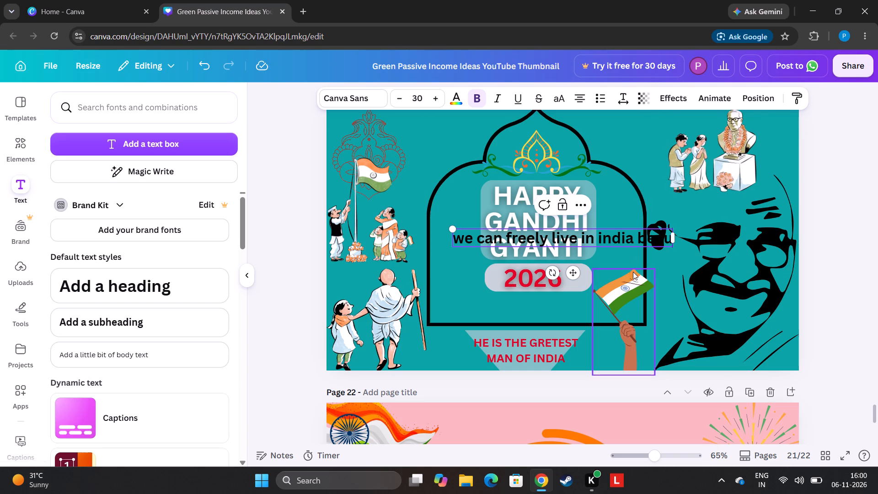
Shift the black arch frame on page 21 slightly toward the Gandhi portrait, keeping it around the greeting text.
{"action": "left_click", "coordinate": [644, 129]}
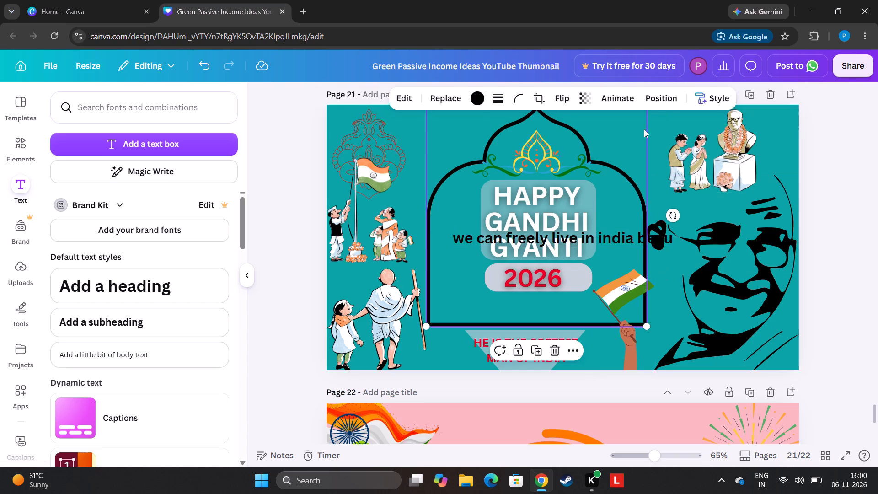
{"action": "left_click_drag", "start_coordinate": [639, 241], "coordinate": [641, 261]}
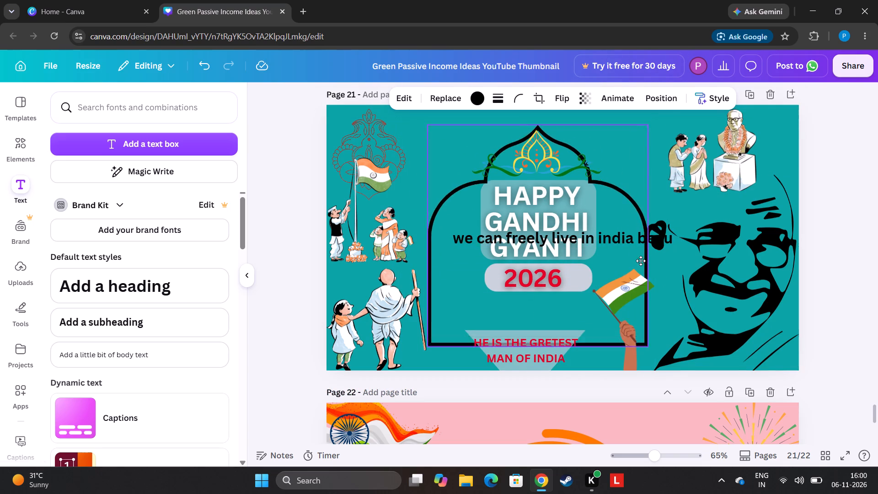
{"action": "left_click_drag", "start_coordinate": [641, 261], "coordinate": [645, 252]}
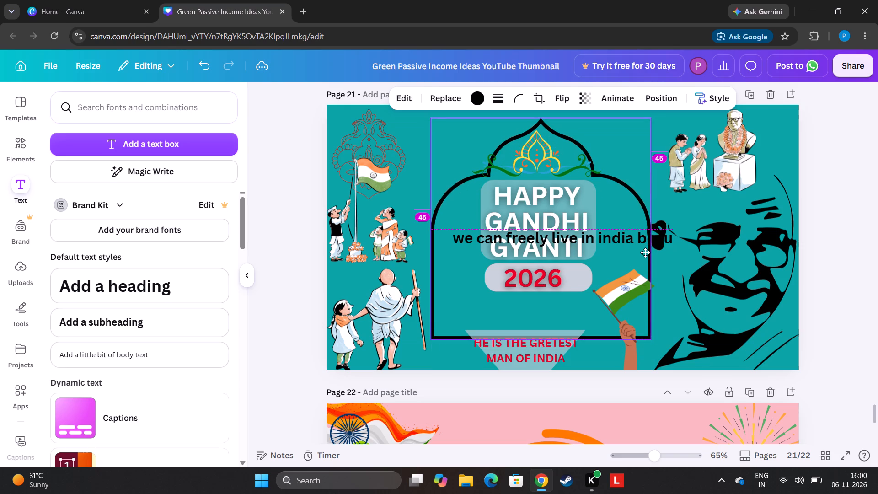
{"action": "left_click_drag", "start_coordinate": [645, 252], "coordinate": [645, 256]}
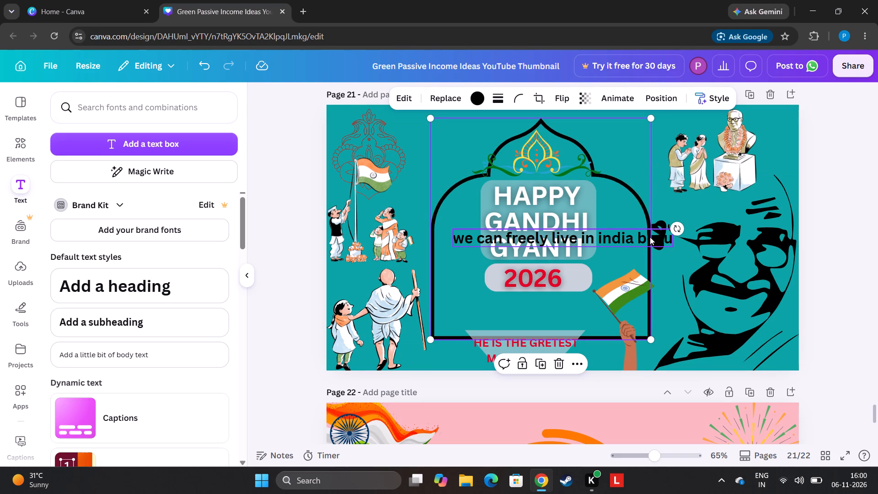
{"action": "left_click_drag", "start_coordinate": [650, 237], "coordinate": [655, 241]}
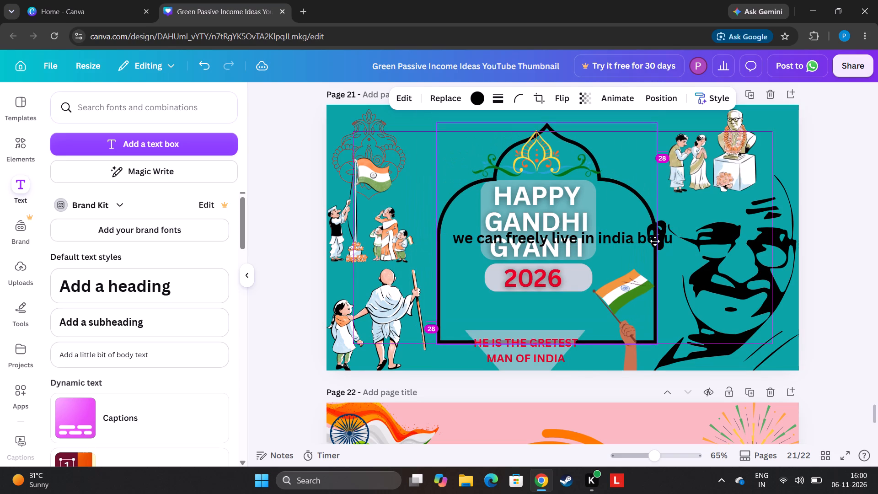
{"action": "left_click_drag", "start_coordinate": [655, 241], "coordinate": [654, 226]}
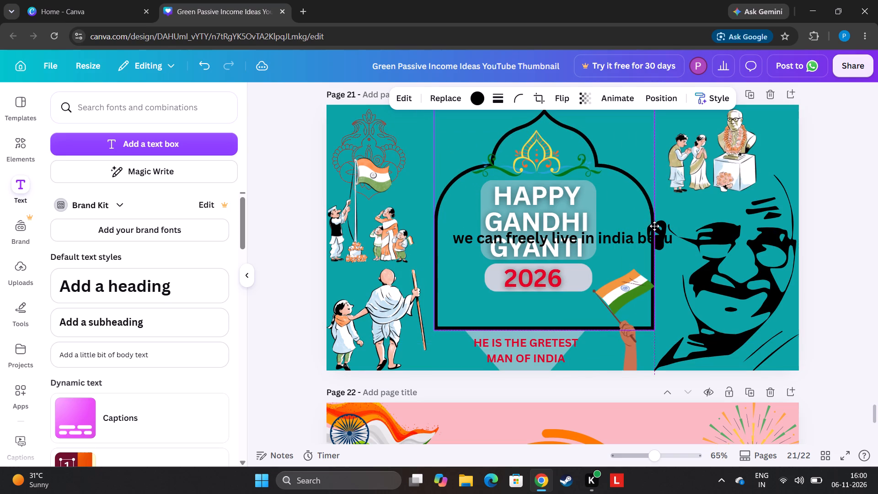
{"action": "left_click_drag", "start_coordinate": [654, 226], "coordinate": [653, 225]}
Move the "we can freely live in india" subheading to the top of page 21, across the arch's peak.
{"action": "left_click", "coordinate": [608, 236]}
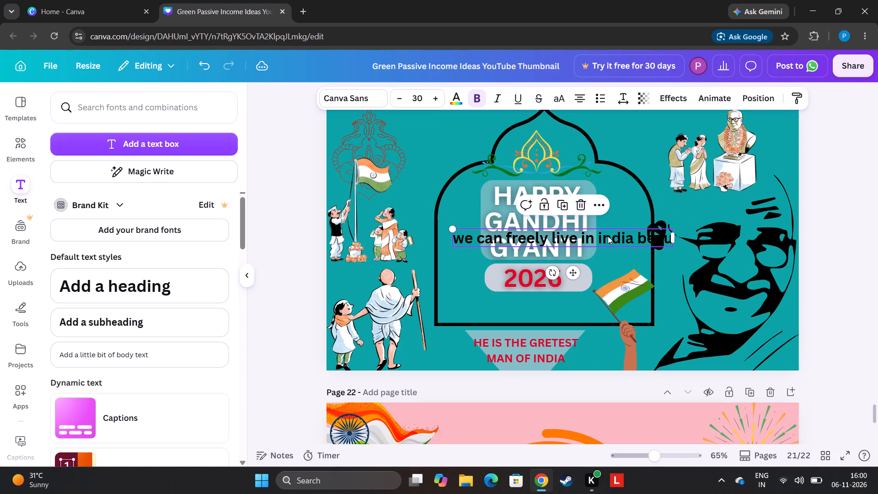
{"action": "left_click_drag", "start_coordinate": [608, 236], "coordinate": [588, 128]}
Complete the slogan at the arch's peak on page 21 as "we can freely live in india becouse of you".
{"action": "left_click", "coordinate": [643, 130]}
{"action": "left_click_drag", "start_coordinate": [642, 137], "coordinate": [654, 139]}
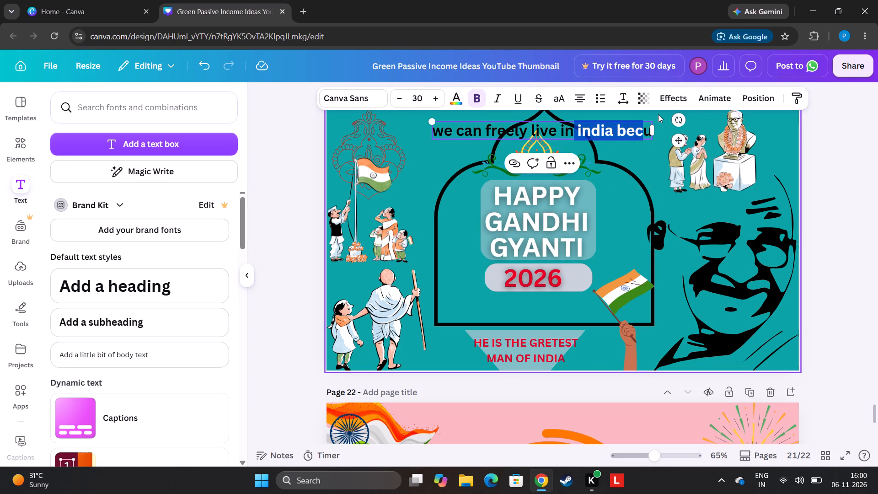
{"action": "left_click", "coordinate": [658, 114]}
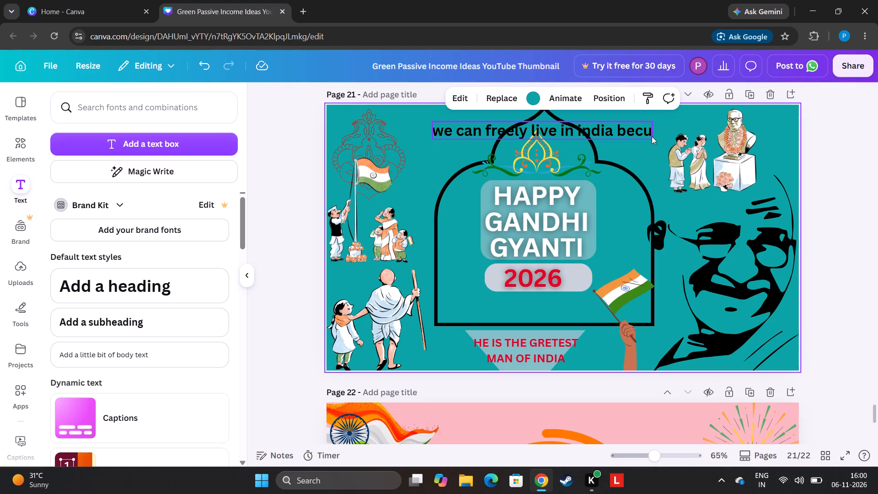
{"action": "left_click", "coordinate": [648, 137]}
{"action": "double_click", "coordinate": [648, 137]}
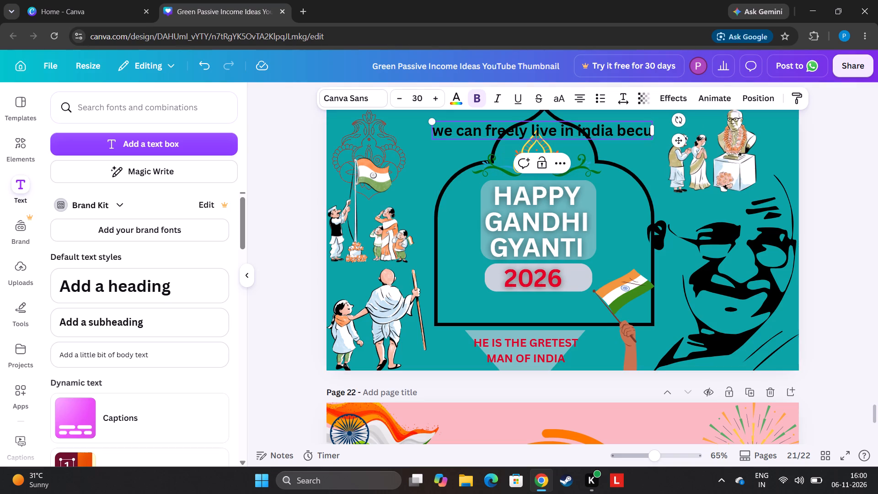
{"action": "key", "text": "BackSpace"}
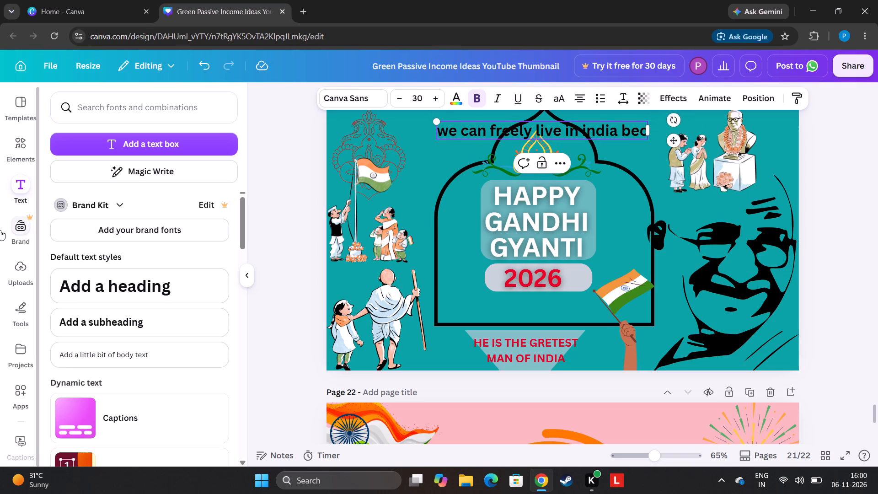
{"action": "key", "text": "o"}
{"action": "key", "text": "u"}
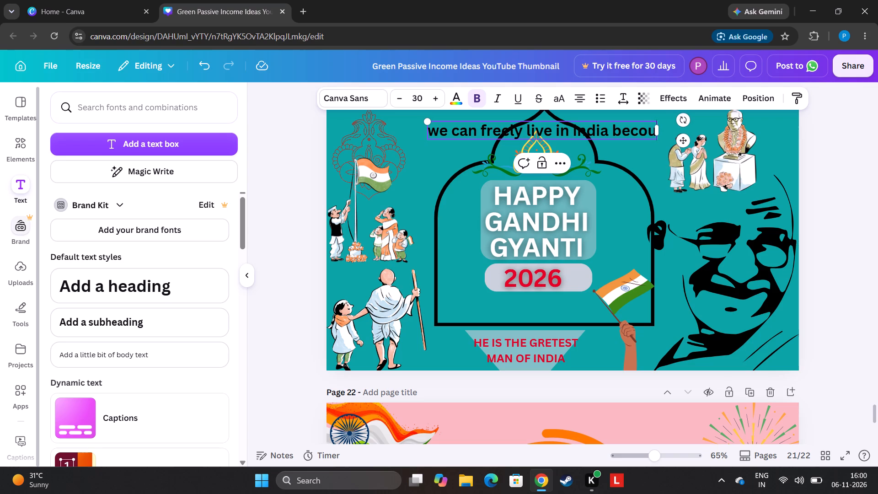
{"action": "key", "text": "s"}
{"action": "type", "text": "e"}
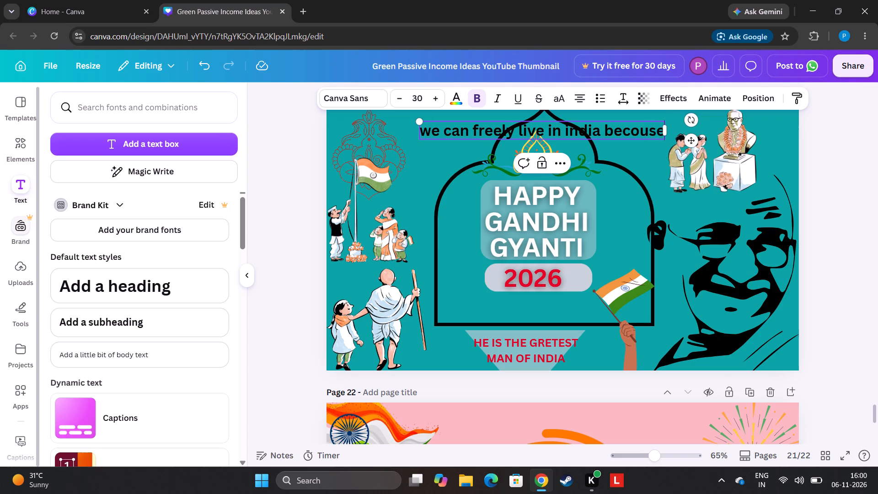
{"action": "key", "text": "space"}
{"action": "key", "text": "o"}
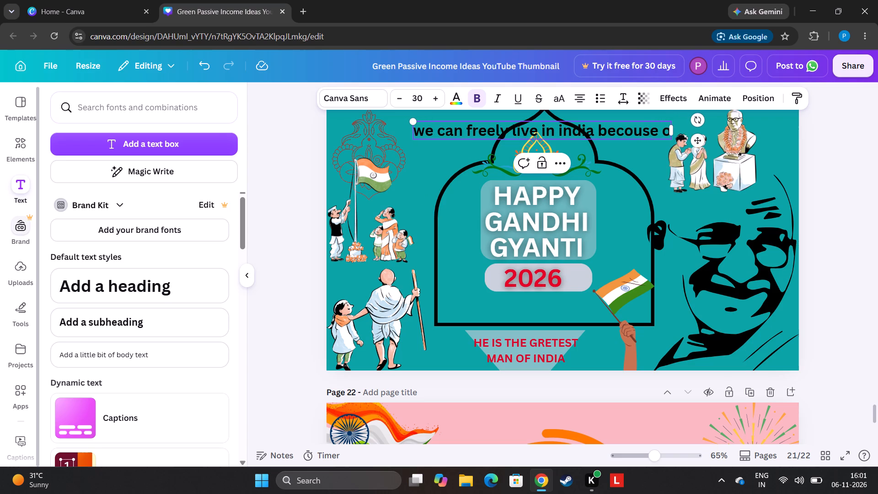
{"action": "type", "text": "f"}
{"action": "key", "text": "space"}
{"action": "type", "text": "you"}
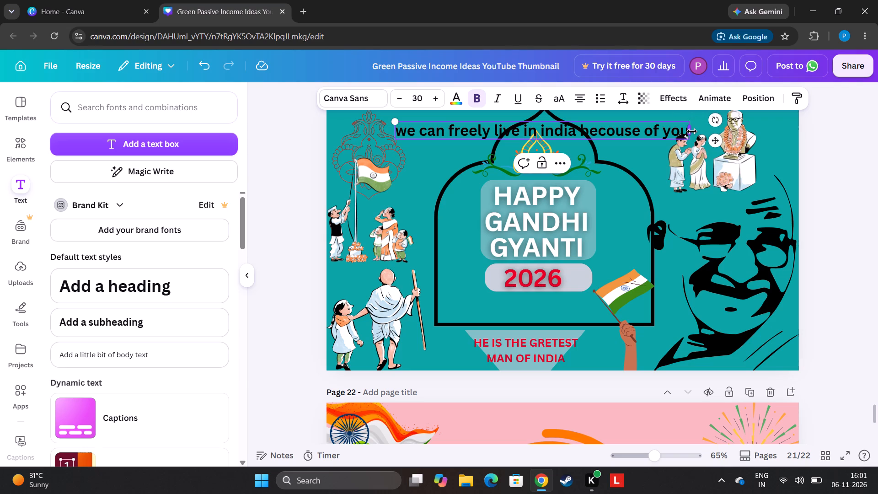
Set the slogan in uppercase at size 29.3 and wrap it onto two lines in a text box about 592 wide.
{"action": "left_click_drag", "start_coordinate": [692, 131], "coordinate": [685, 134]}
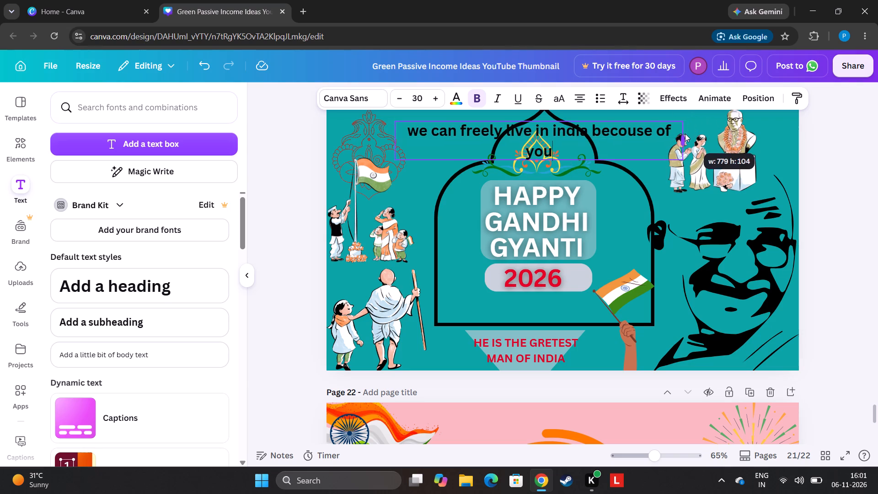
{"action": "left_click_drag", "start_coordinate": [685, 134], "coordinate": [563, 169]}
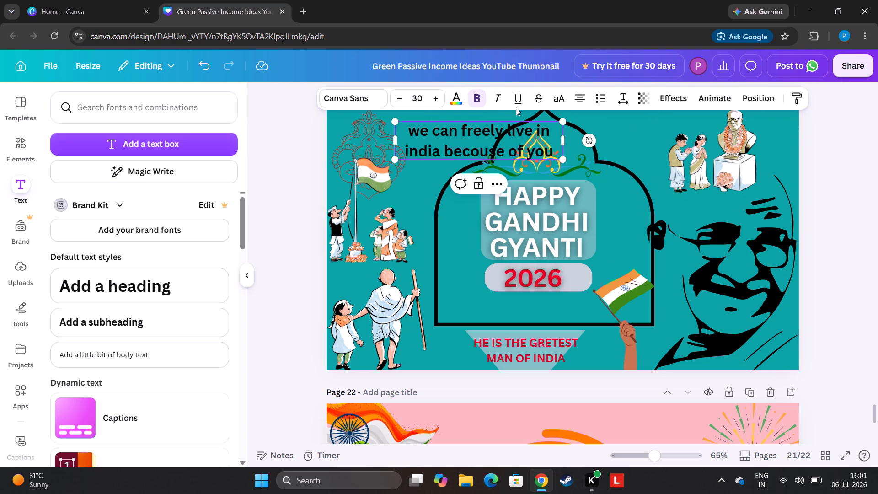
{"action": "left_click", "coordinate": [560, 104]}
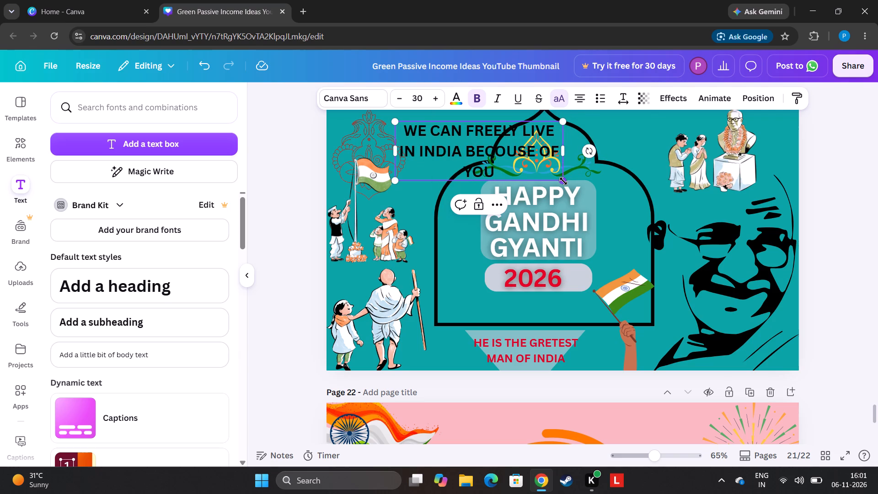
{"action": "left_click_drag", "start_coordinate": [563, 181], "coordinate": [579, 126]}
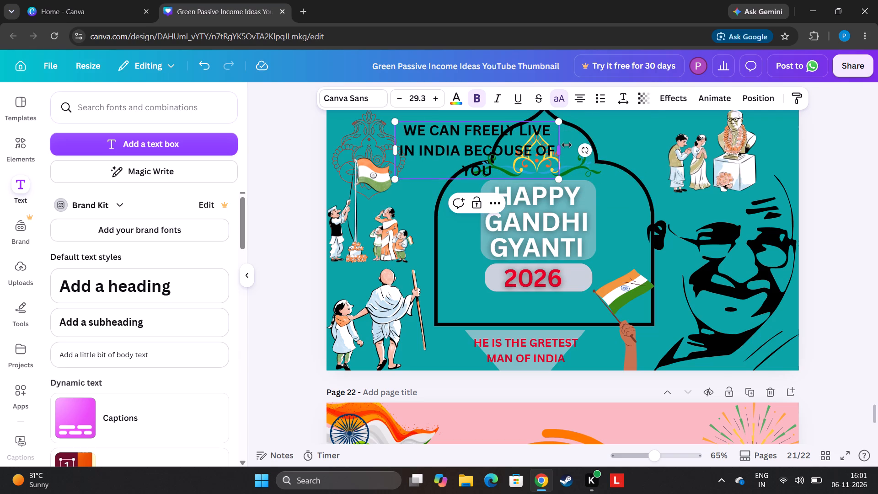
{"action": "left_click_drag", "start_coordinate": [562, 150], "coordinate": [617, 147]}
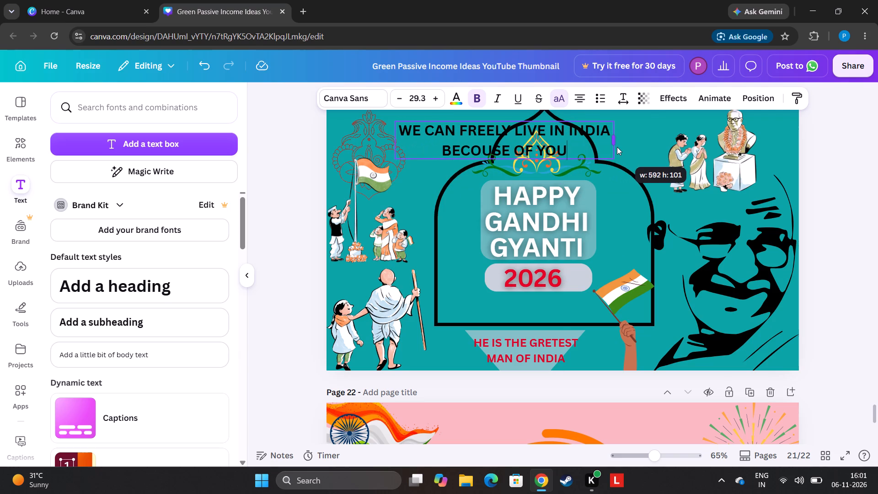
{"action": "left_click_drag", "start_coordinate": [617, 147], "coordinate": [617, 148]}
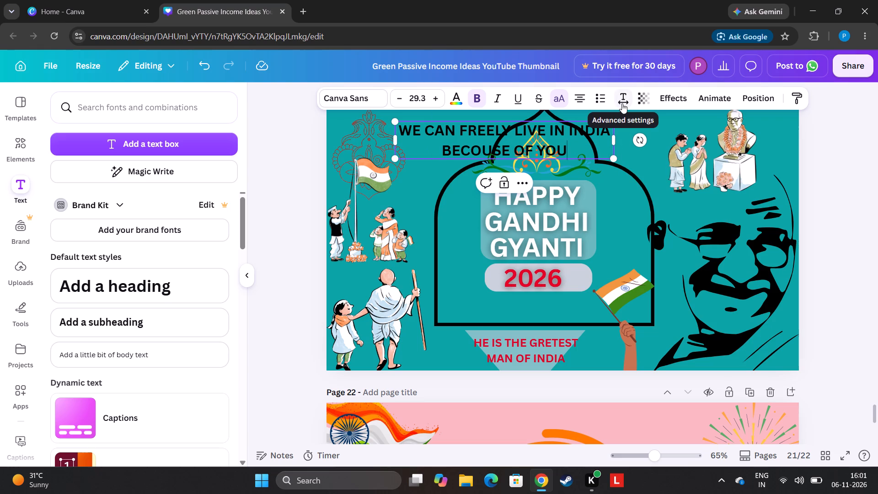
Tighten the slogan's line spacing to 1.02.
{"action": "left_click", "coordinate": [622, 103]}
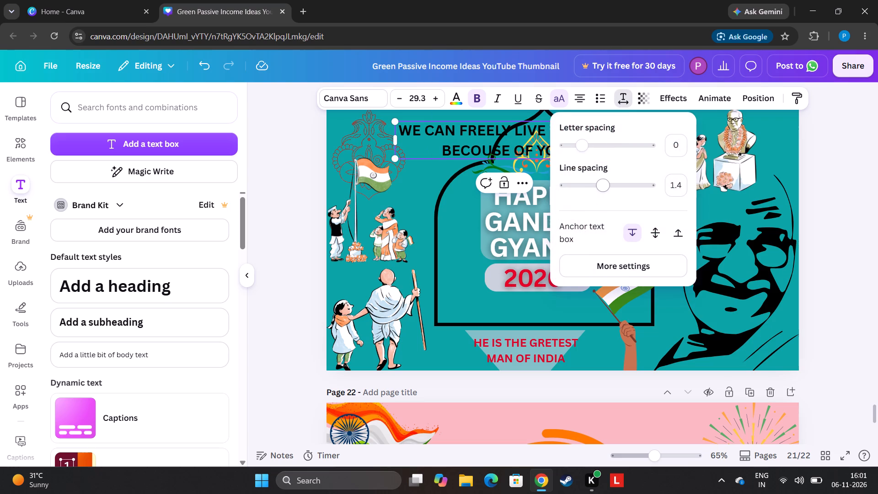
{"action": "left_click_drag", "start_coordinate": [610, 188], "coordinate": [589, 192]}
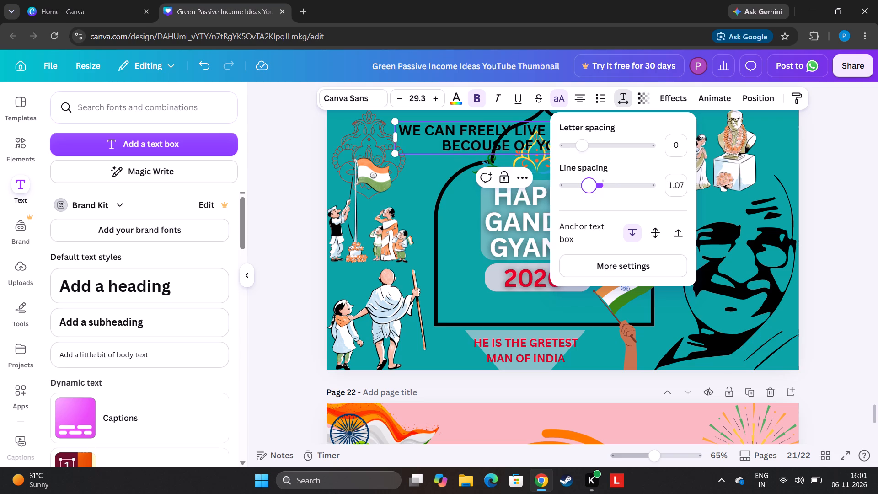
{"action": "left_click_drag", "start_coordinate": [589, 192], "coordinate": [587, 193]}
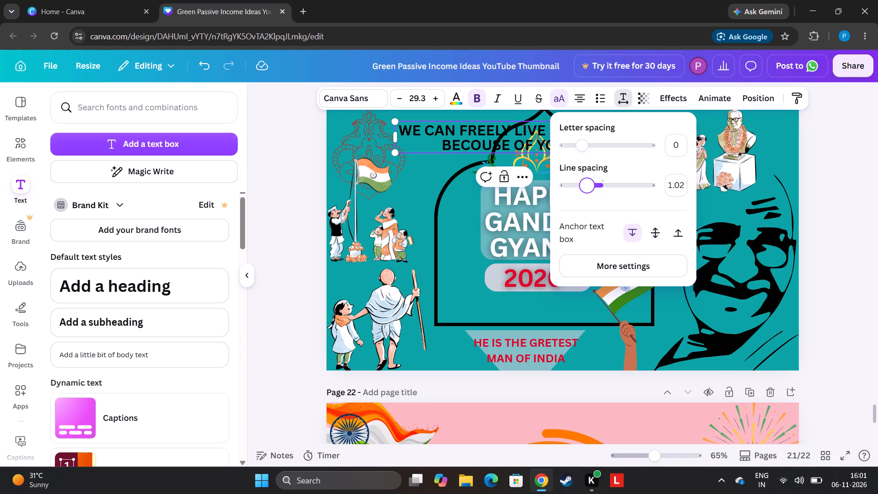
{"action": "left_click", "coordinate": [835, 187]}
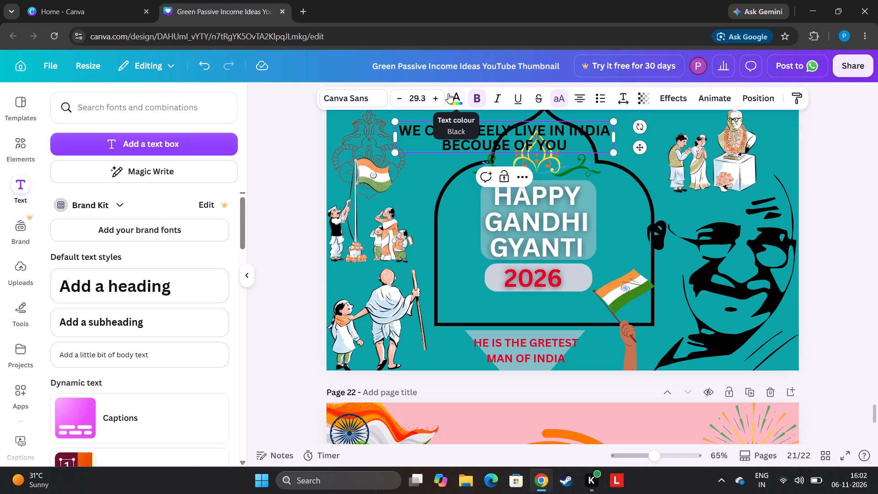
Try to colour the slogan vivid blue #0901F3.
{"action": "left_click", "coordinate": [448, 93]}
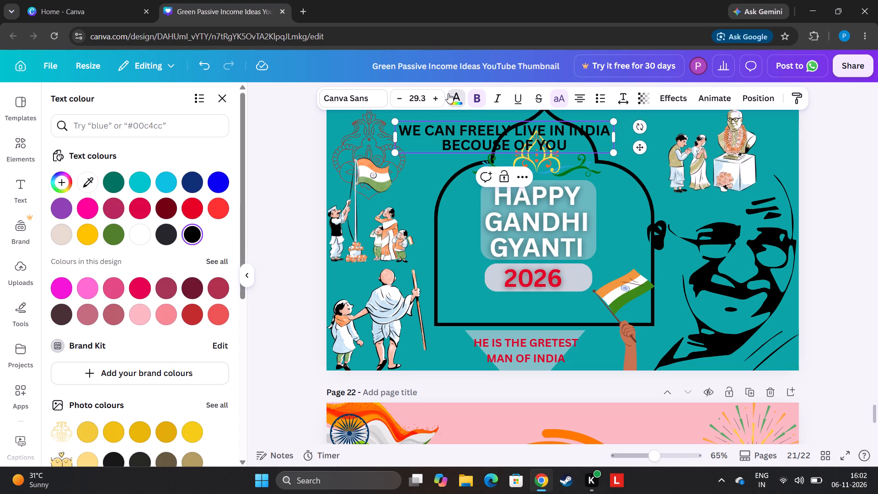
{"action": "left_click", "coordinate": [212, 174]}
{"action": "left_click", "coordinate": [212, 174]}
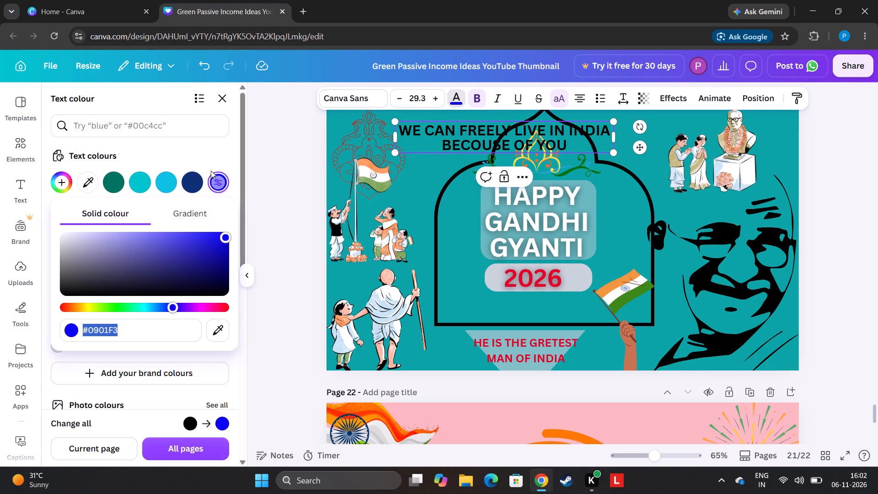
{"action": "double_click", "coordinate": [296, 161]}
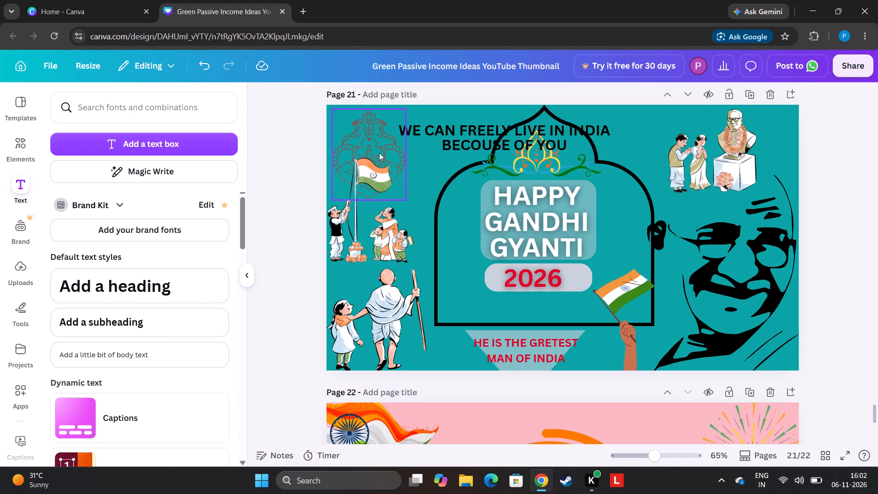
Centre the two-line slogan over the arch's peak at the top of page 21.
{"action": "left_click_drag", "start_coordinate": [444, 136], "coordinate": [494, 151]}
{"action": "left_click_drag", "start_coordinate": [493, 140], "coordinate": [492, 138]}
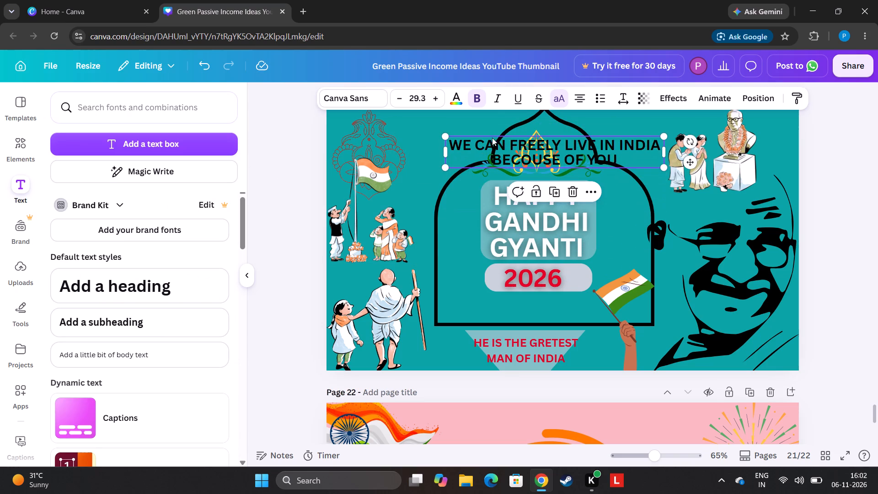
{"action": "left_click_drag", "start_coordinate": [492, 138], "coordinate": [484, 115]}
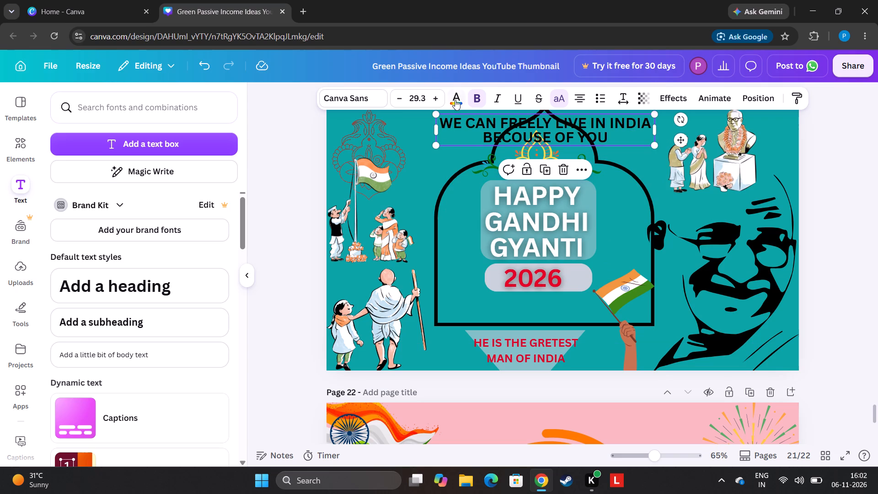
Colour the slogan text vivid blue, trying dark navy along the way.
{"action": "left_click", "coordinate": [454, 99]}
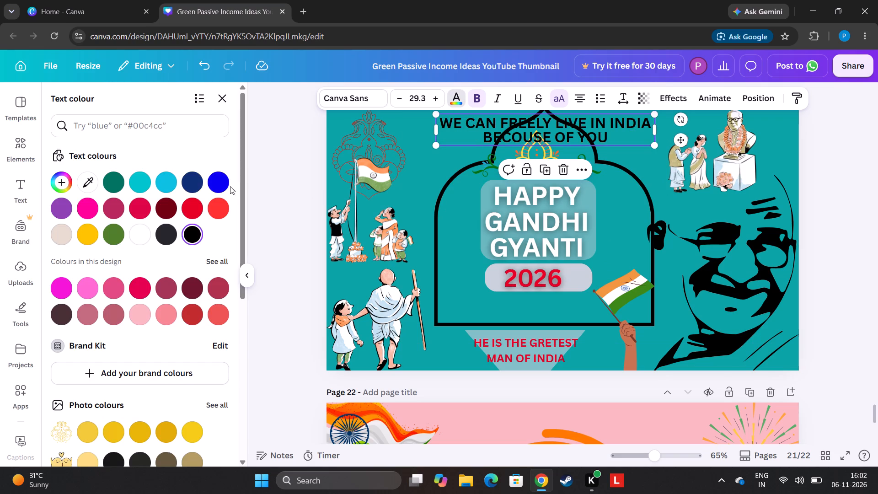
{"action": "left_click", "coordinate": [221, 186]}
{"action": "left_click", "coordinate": [196, 188]}
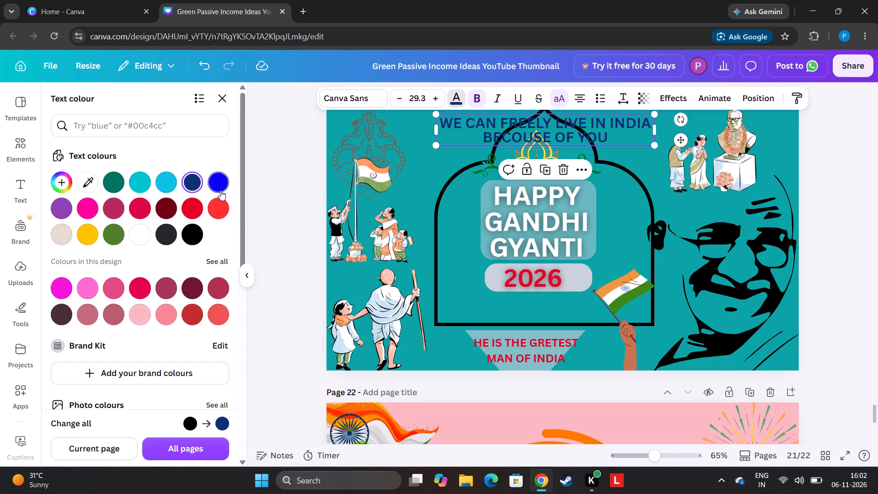
{"action": "left_click", "coordinate": [216, 183]}
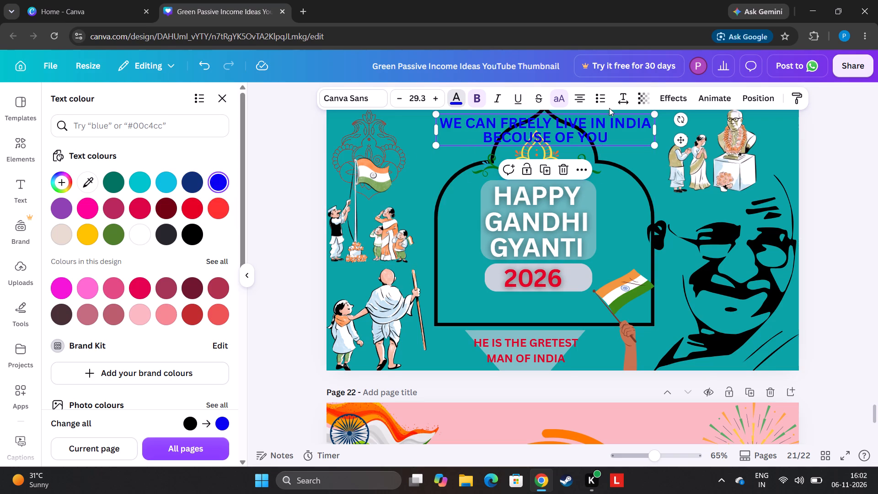
Apply a black Echo text effect to the slogan with an offset of 41.
{"action": "left_click", "coordinate": [669, 99]}
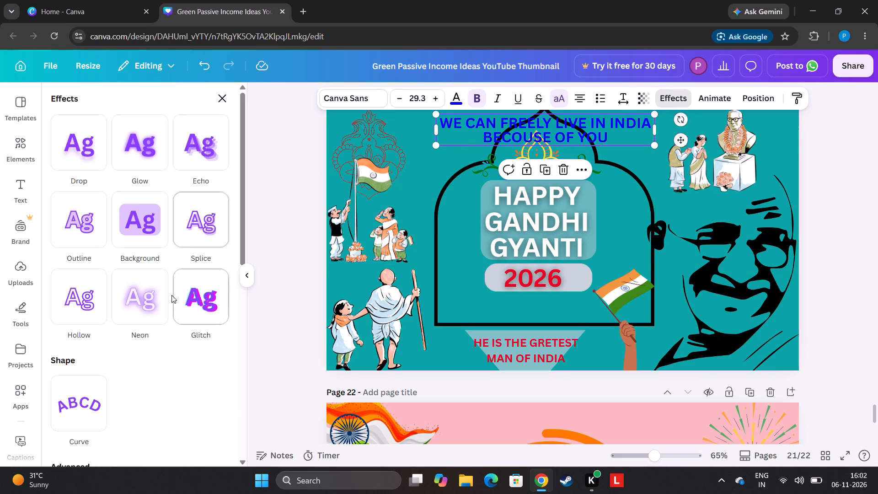
{"action": "left_click", "coordinate": [198, 149]}
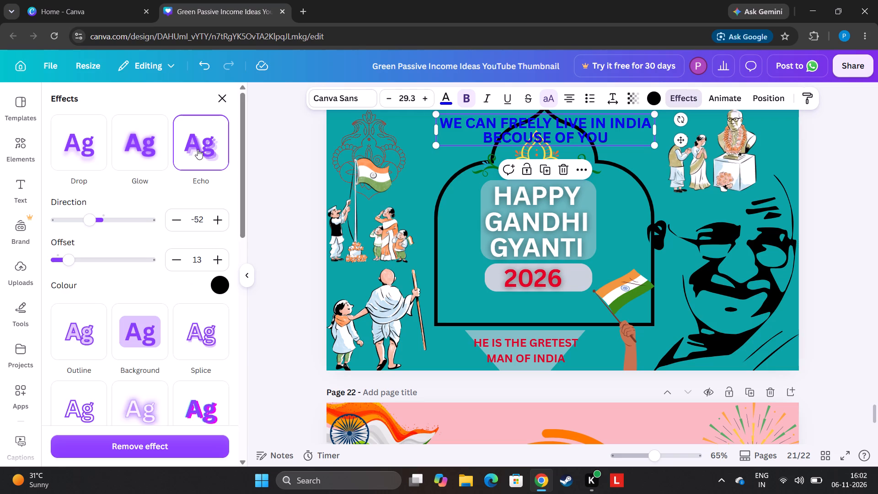
{"action": "left_click_drag", "start_coordinate": [80, 260], "coordinate": [123, 260]}
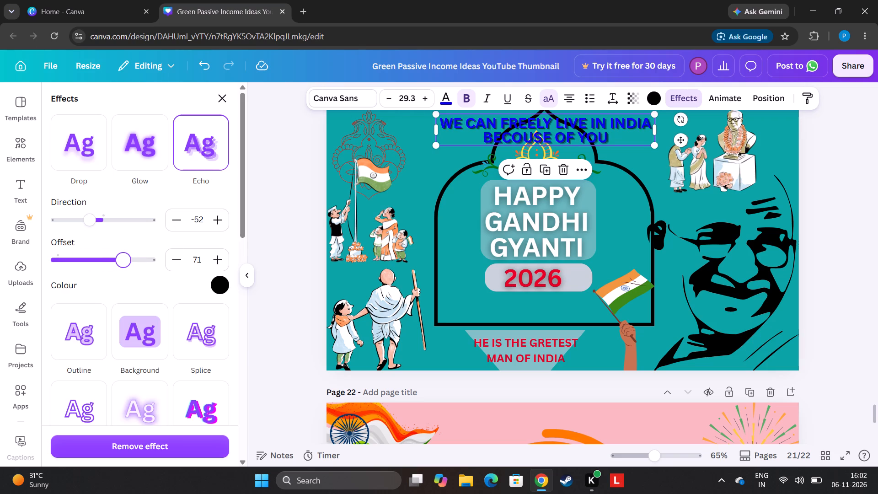
{"action": "left_click_drag", "start_coordinate": [122, 261], "coordinate": [100, 266]}
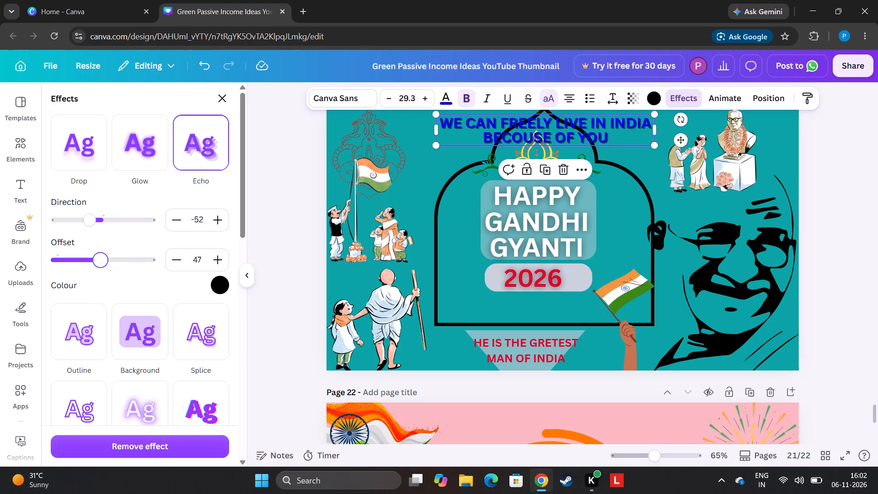
{"action": "left_click_drag", "start_coordinate": [100, 266], "coordinate": [95, 268]}
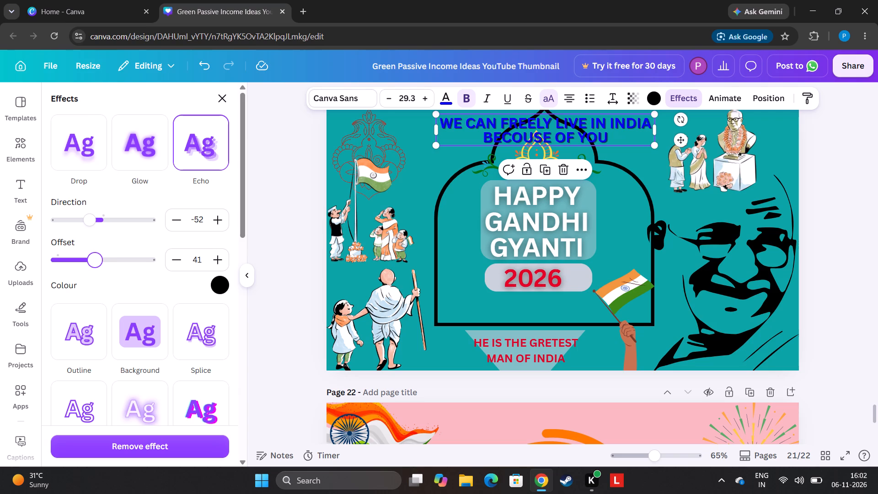
{"action": "left_click", "coordinate": [216, 97]}
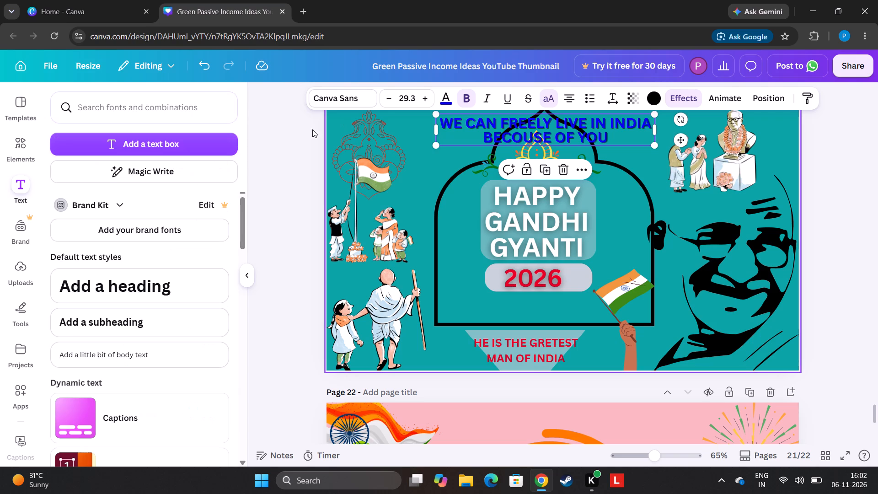
{"action": "left_click", "coordinate": [301, 131]}
{"action": "left_click", "coordinate": [301, 131]}
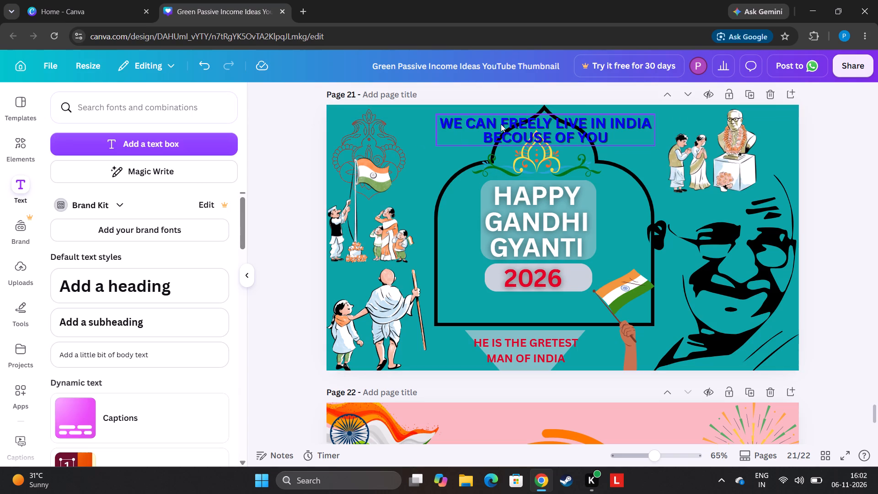
Move the blue freedom slogan below 2026 inside the arch and shrink it to font size 20.5.
{"action": "left_click_drag", "start_coordinate": [502, 124], "coordinate": [492, 291]}
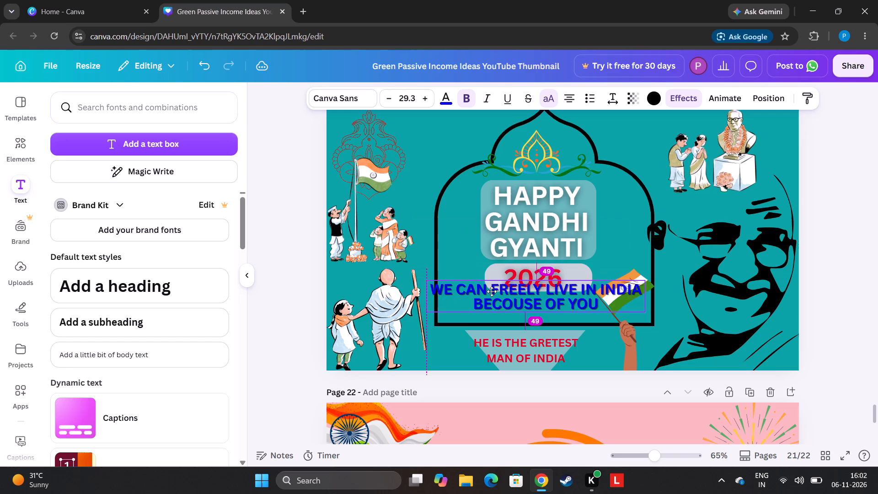
{"action": "left_click_drag", "start_coordinate": [492, 291], "coordinate": [519, 295]}
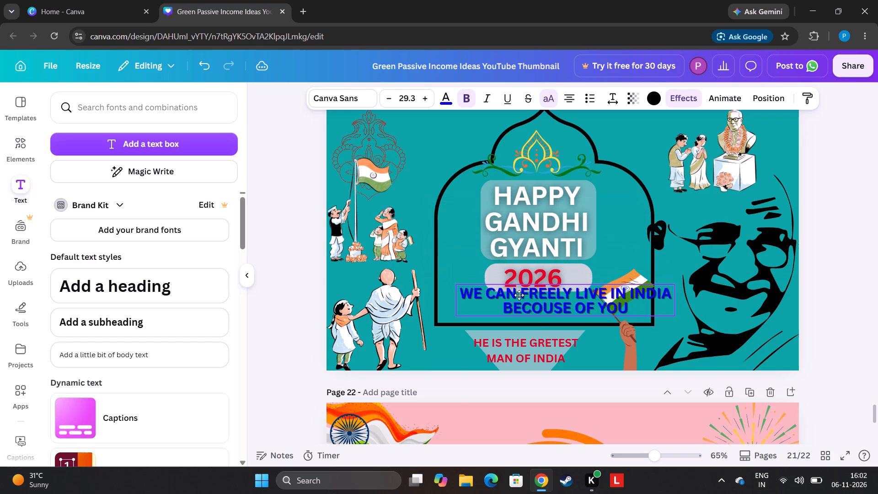
{"action": "left_click_drag", "start_coordinate": [519, 295], "coordinate": [505, 297]}
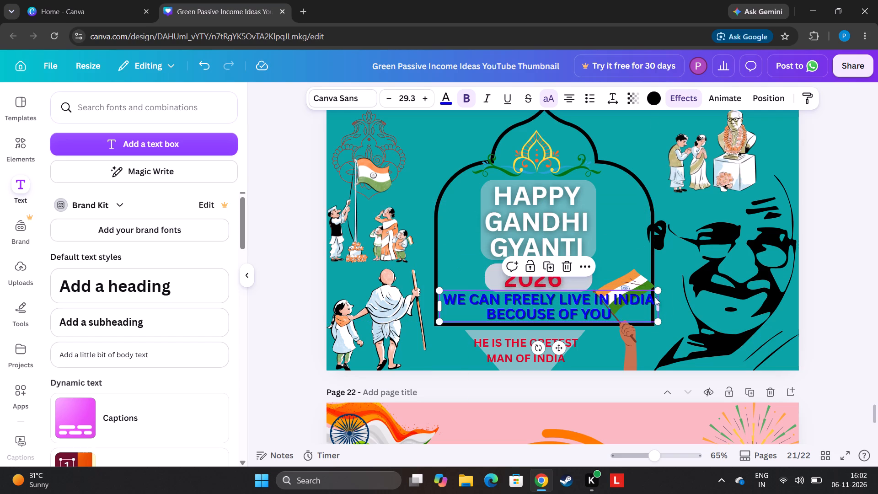
{"action": "left_click_drag", "start_coordinate": [658, 286], "coordinate": [607, 315]}
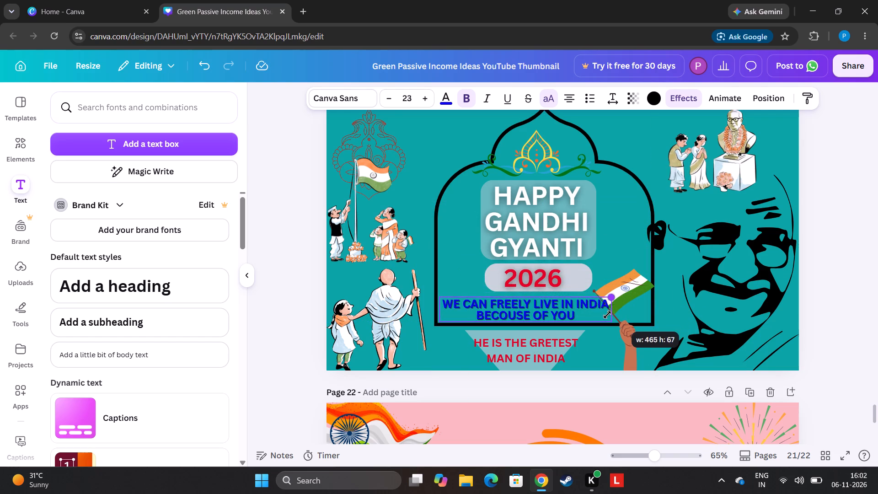
{"action": "left_click_drag", "start_coordinate": [607, 315], "coordinate": [595, 321]}
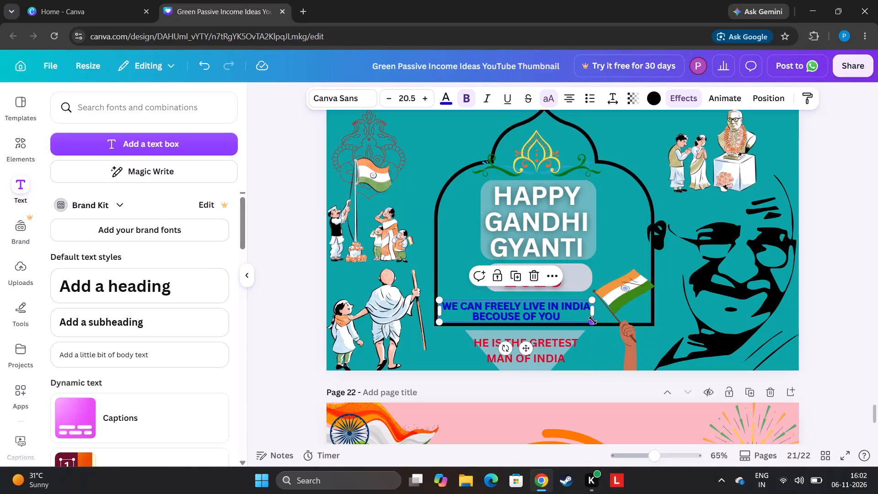
{"action": "left_click_drag", "start_coordinate": [495, 319], "coordinate": [501, 314]}
{"action": "left_click", "coordinate": [503, 317]}
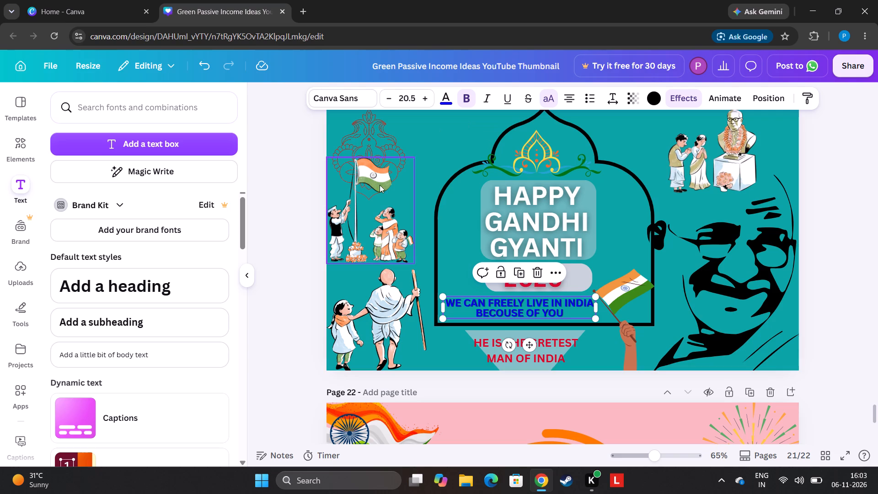
Add a rounded square shape to page 21 and set its transparency to 51.
{"action": "left_click", "coordinate": [12, 146]}
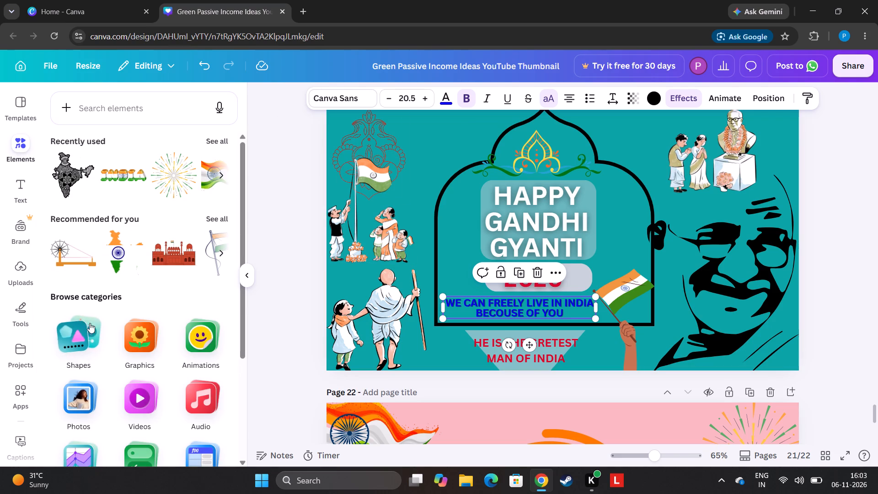
{"action": "left_click", "coordinate": [59, 335]}
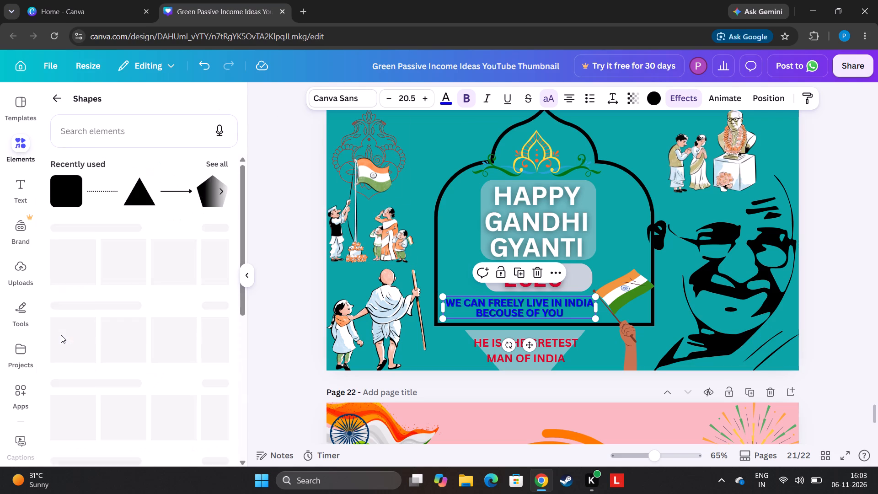
{"action": "left_click", "coordinate": [75, 191]}
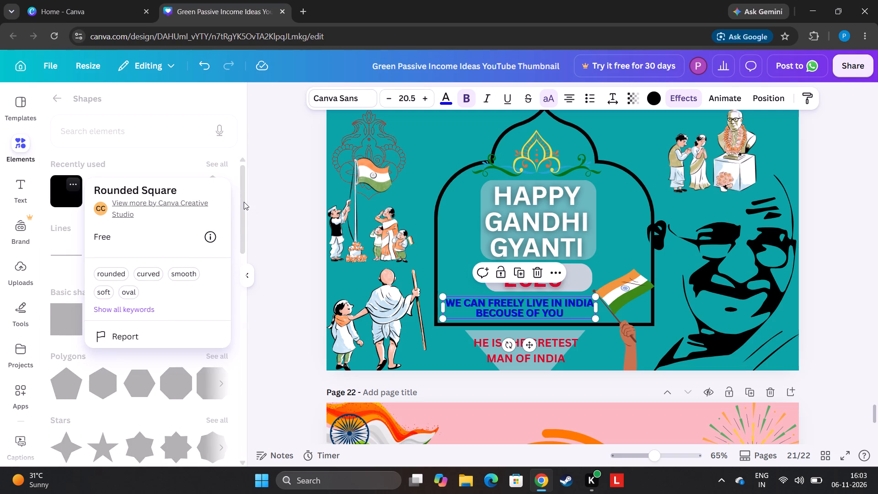
{"action": "left_click", "coordinate": [287, 203]}
{"action": "left_click", "coordinate": [62, 193]}
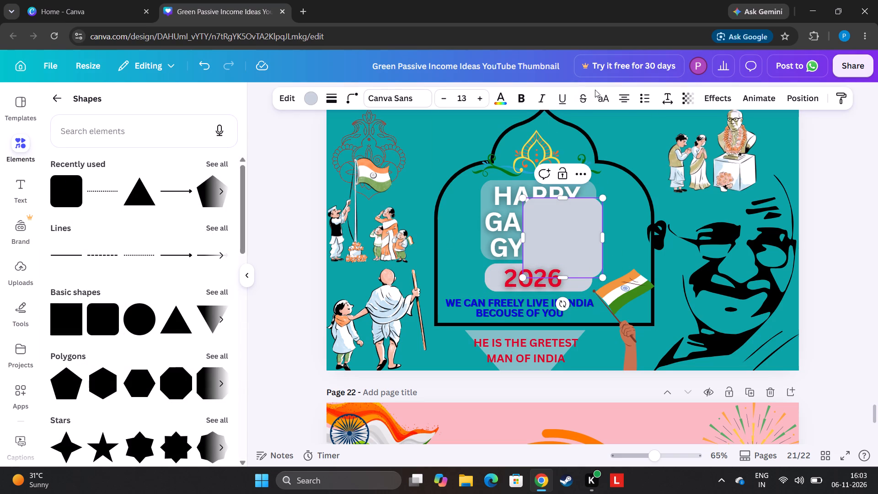
{"action": "left_click", "coordinate": [684, 104]}
{"action": "left_click", "coordinate": [663, 144]}
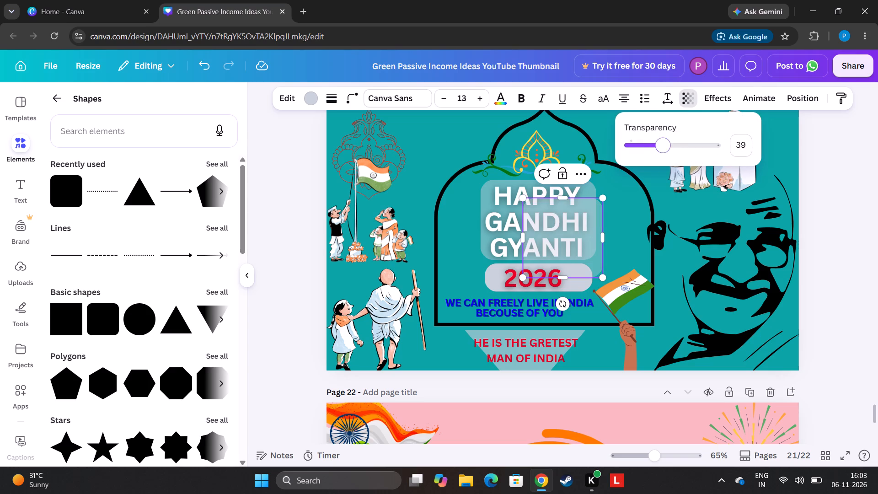
{"action": "left_click_drag", "start_coordinate": [682, 140], "coordinate": [677, 143]}
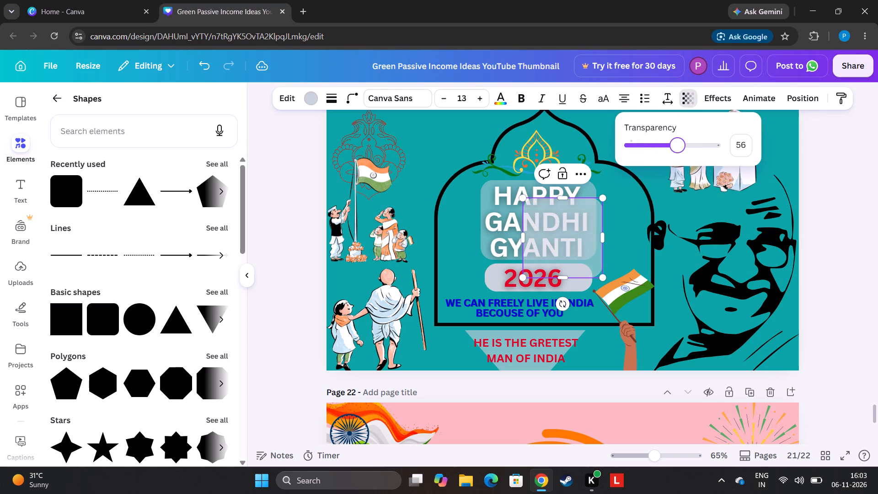
{"action": "left_click_drag", "start_coordinate": [677, 143], "coordinate": [674, 144]}
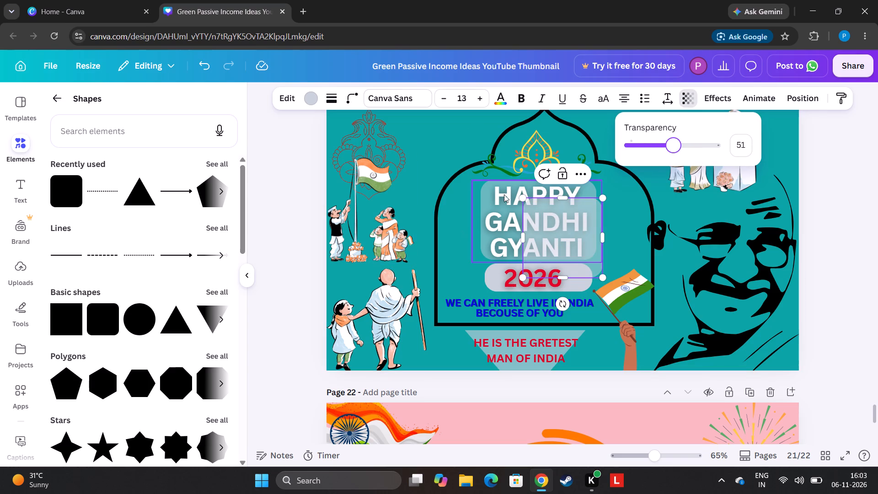
Flatten the translucent rounded square to about 64 high, place it over the slogan and widen it to span the text.
{"action": "left_click_drag", "start_coordinate": [570, 201], "coordinate": [572, 251]}
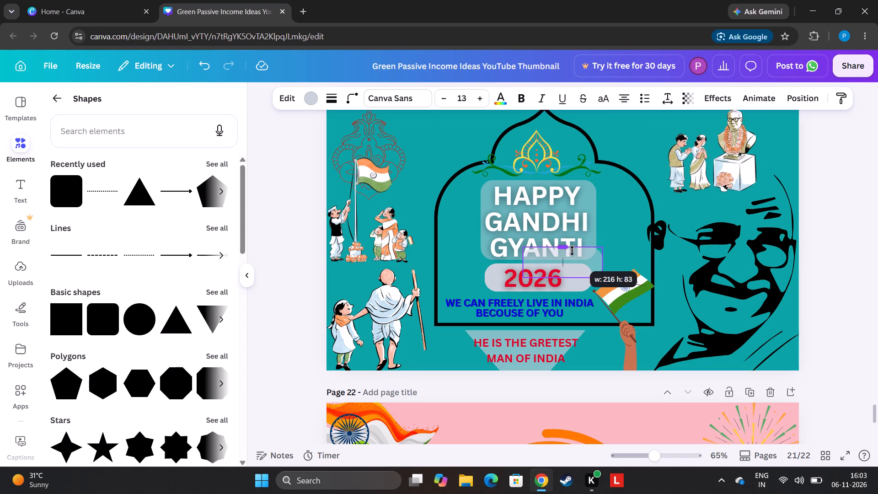
{"action": "left_click_drag", "start_coordinate": [572, 251], "coordinate": [572, 258]}
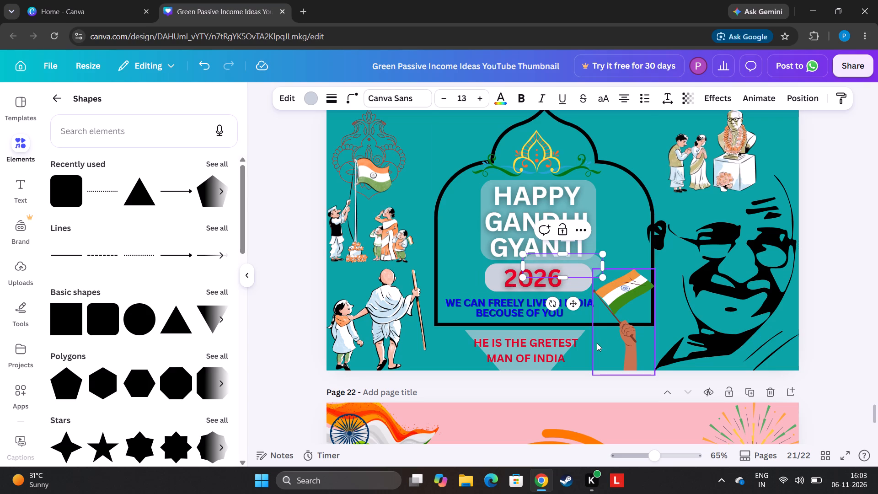
{"action": "left_click", "coordinate": [441, 361]}
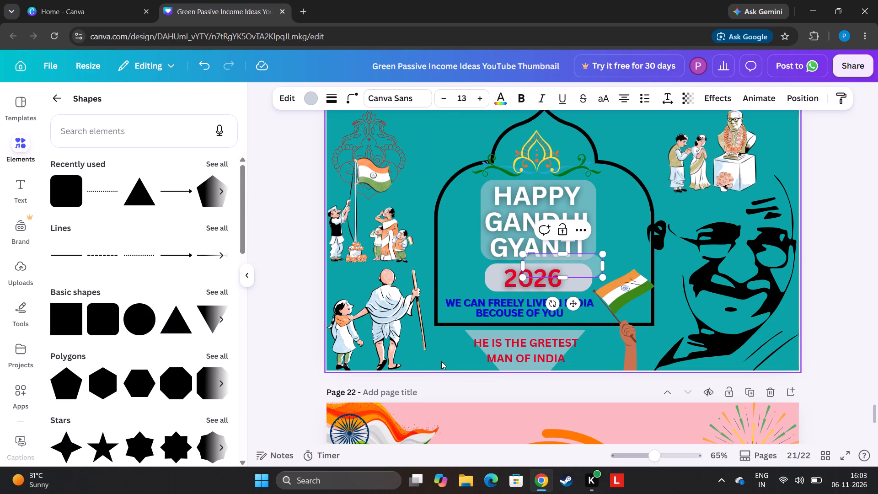
{"action": "left_click_drag", "start_coordinate": [589, 261], "coordinate": [557, 325]}
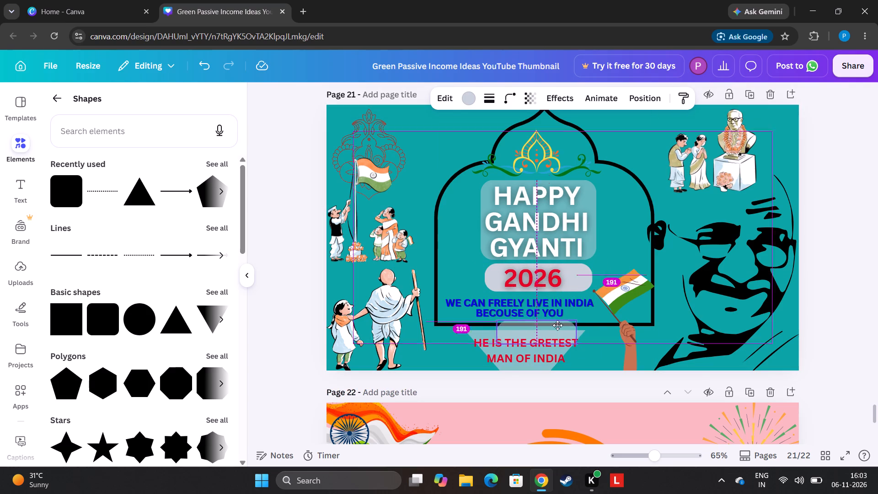
{"action": "left_click_drag", "start_coordinate": [557, 325], "coordinate": [509, 301]}
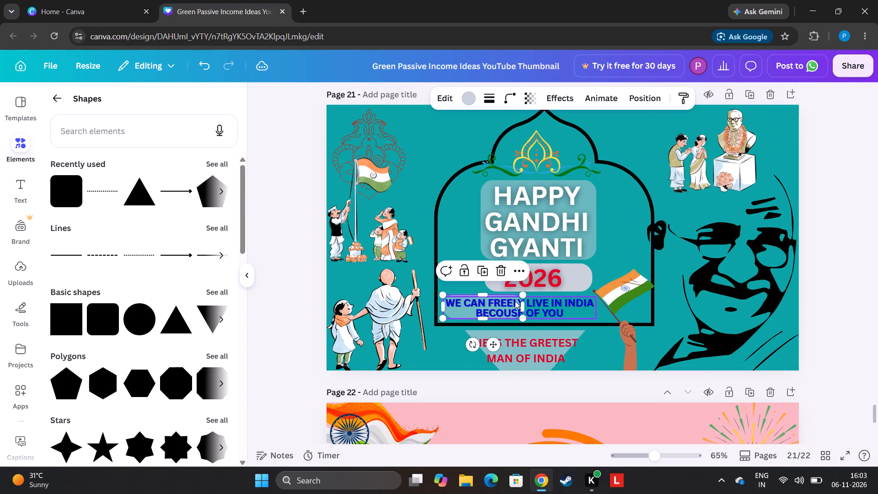
{"action": "left_click_drag", "start_coordinate": [519, 304], "coordinate": [584, 302]}
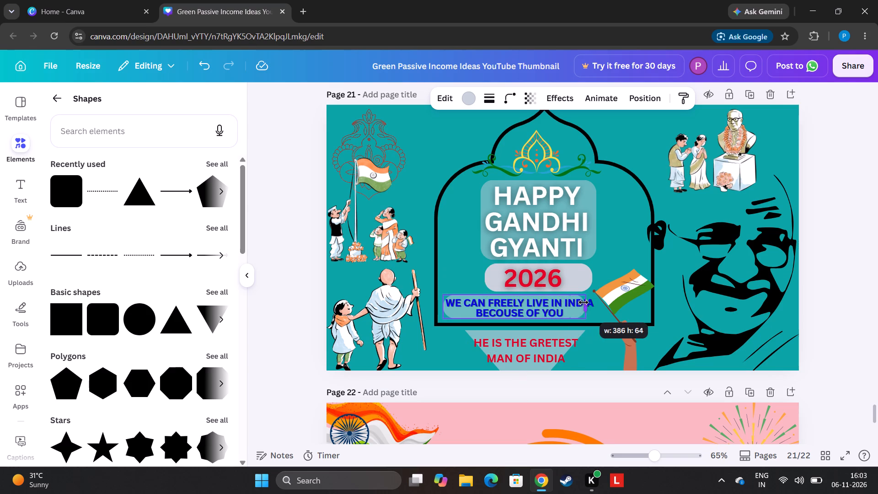
{"action": "left_click_drag", "start_coordinate": [584, 302], "coordinate": [589, 304]}
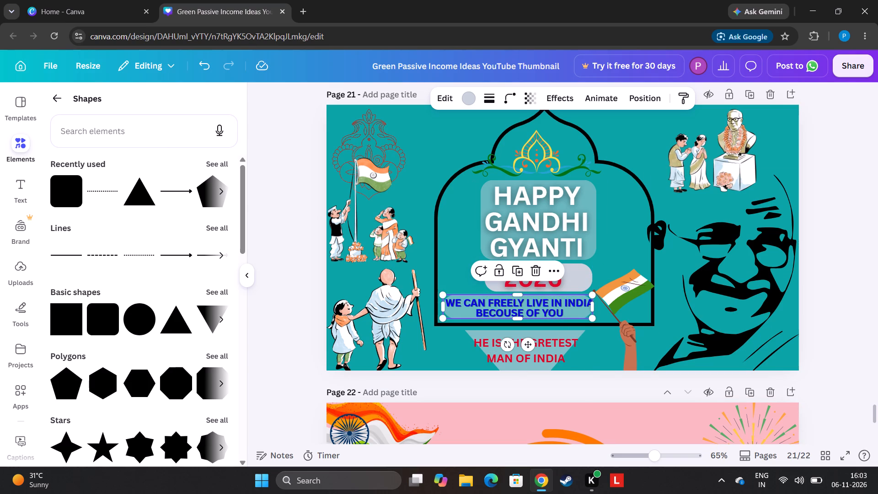
Add a dotted line and place it along the top edge of page 21, starting beyond the page's left edge.
{"action": "left_click", "coordinate": [93, 189]}
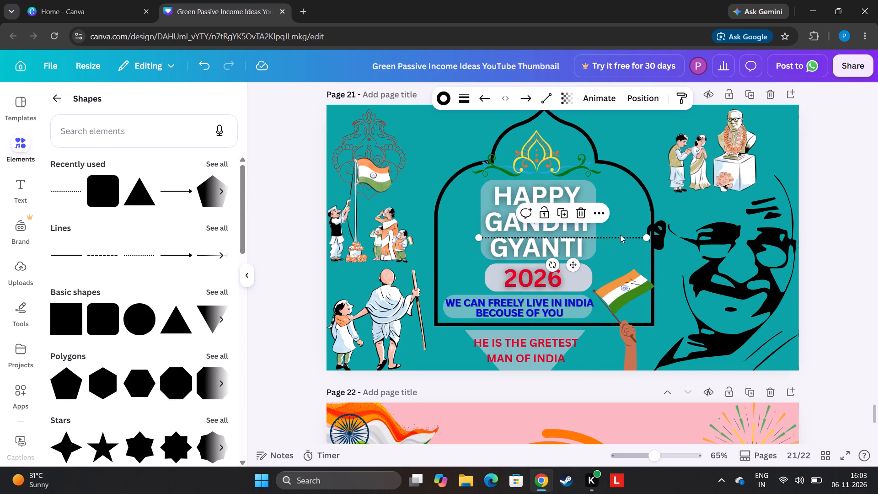
{"action": "left_click_drag", "start_coordinate": [620, 235], "coordinate": [489, 108]}
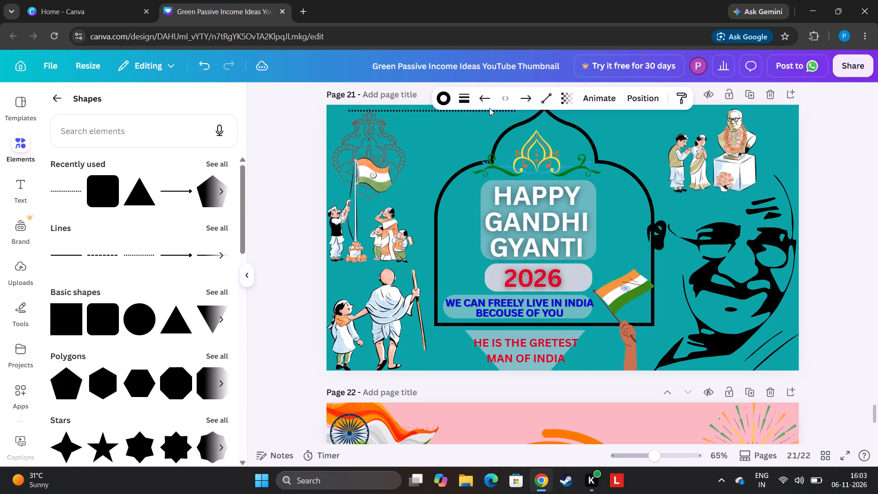
{"action": "left_click_drag", "start_coordinate": [489, 108], "coordinate": [455, 106]}
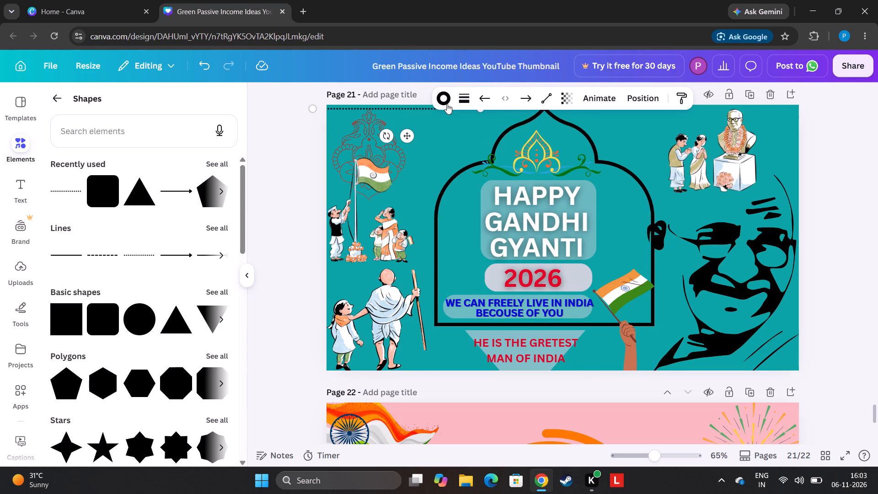
Add a second dotted line along page 21's top edge, ending near the bust statue, and lengthen it leftward to overlap the first.
{"action": "left_click", "coordinate": [138, 256]}
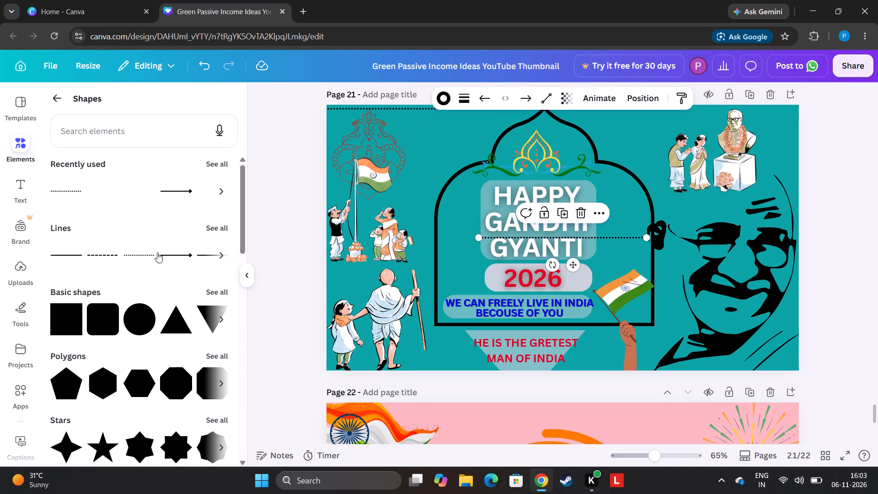
{"action": "left_click_drag", "start_coordinate": [611, 233], "coordinate": [605, 156]}
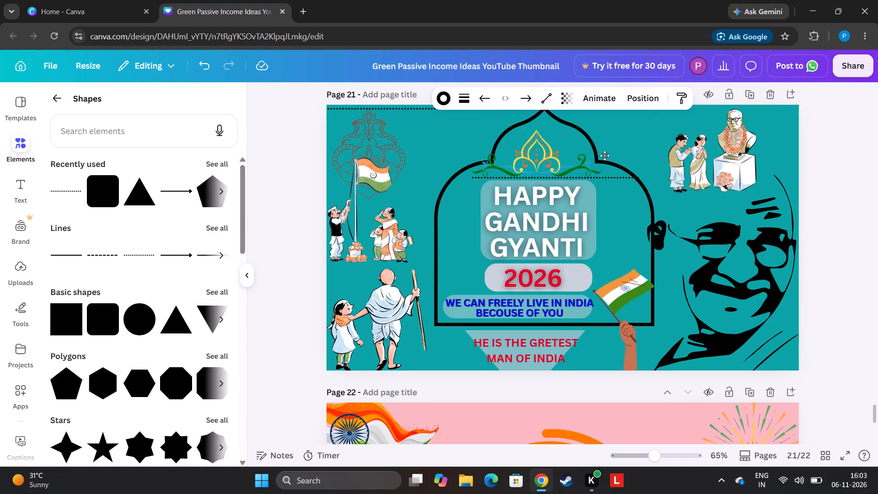
{"action": "left_click_drag", "start_coordinate": [605, 156], "coordinate": [588, 111]}
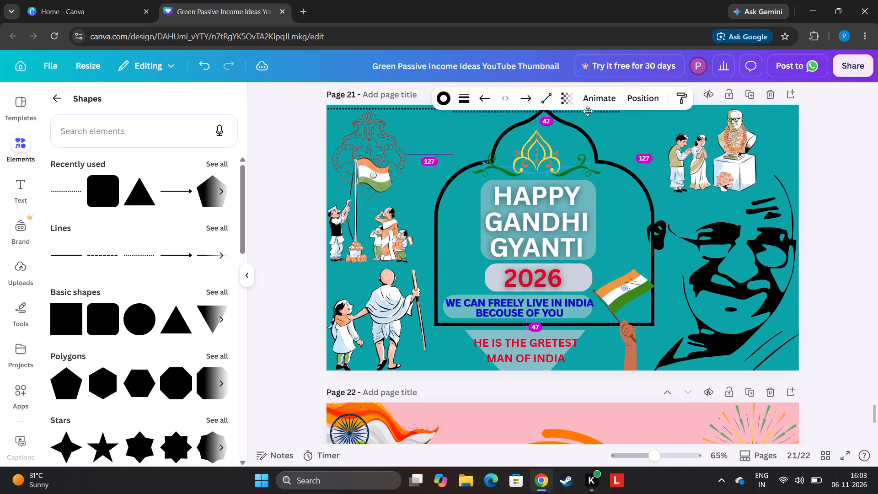
{"action": "left_click_drag", "start_coordinate": [588, 111], "coordinate": [689, 105]}
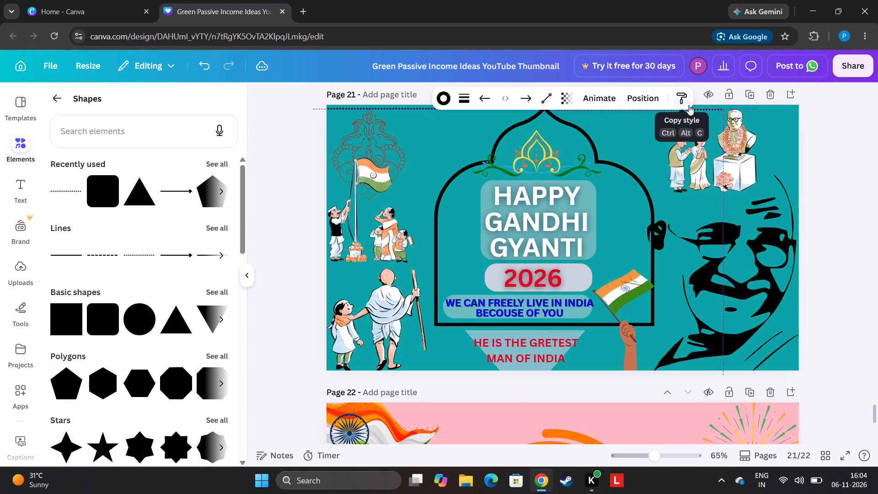
{"action": "left_click_drag", "start_coordinate": [689, 105], "coordinate": [690, 108]}
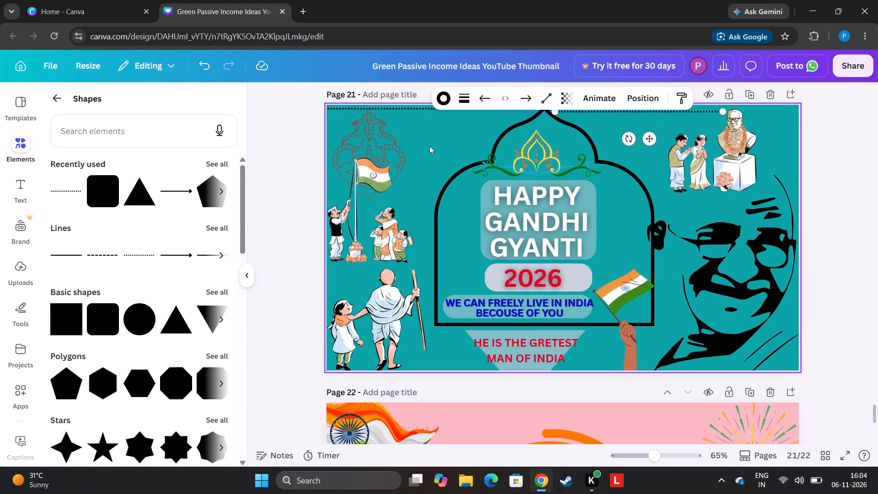
{"action": "left_click_drag", "start_coordinate": [556, 111], "coordinate": [450, 108]}
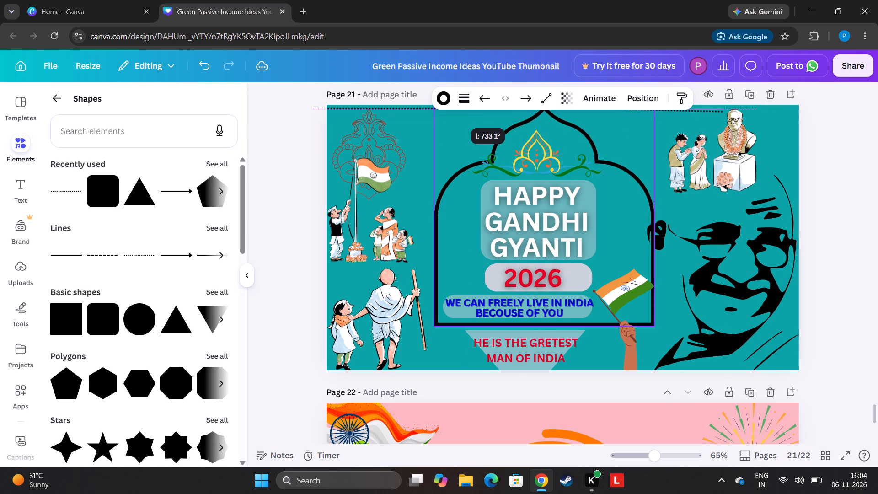
{"action": "left_click_drag", "start_coordinate": [450, 108], "coordinate": [440, 105]}
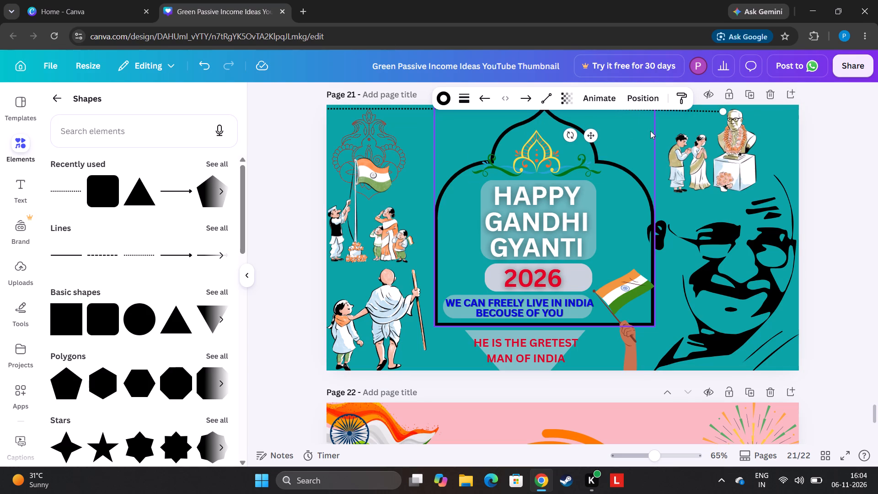
{"action": "left_click", "coordinate": [836, 151]}
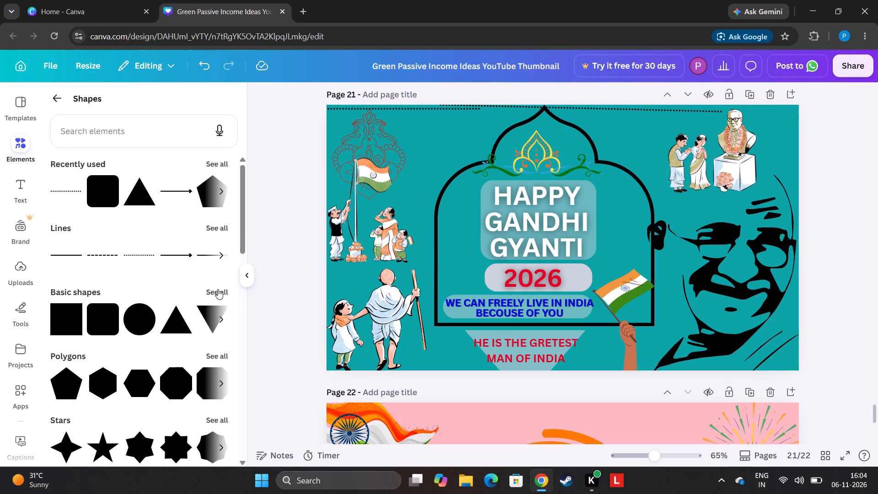
Add a hexagon to page 21 and set its text colour to bright red #ff3131.
{"action": "left_click", "coordinate": [129, 389]}
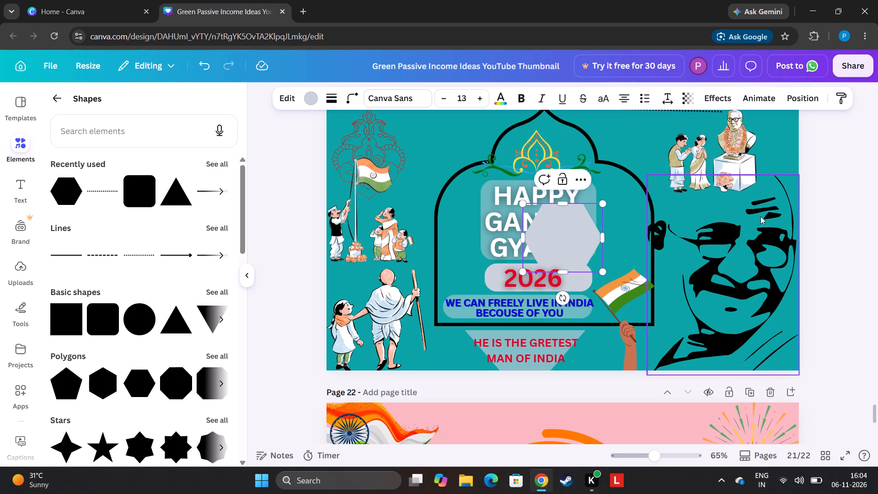
{"action": "left_click", "coordinate": [501, 97]}
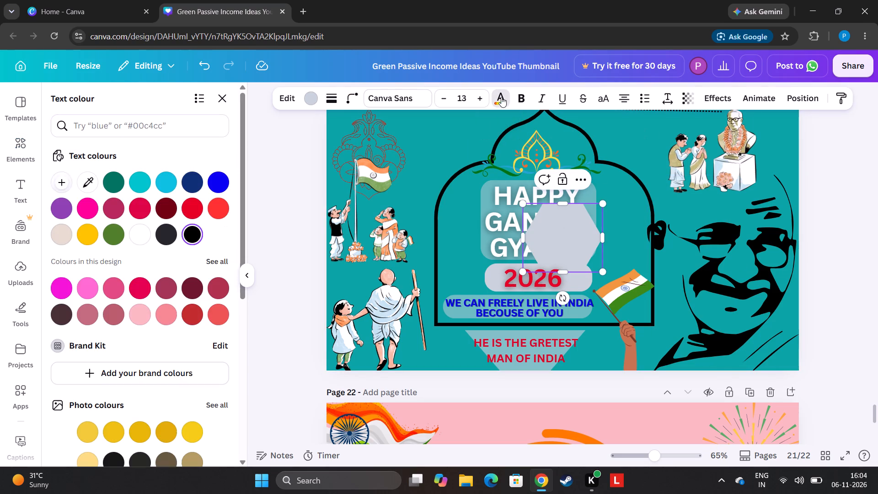
{"action": "left_click", "coordinate": [213, 215]}
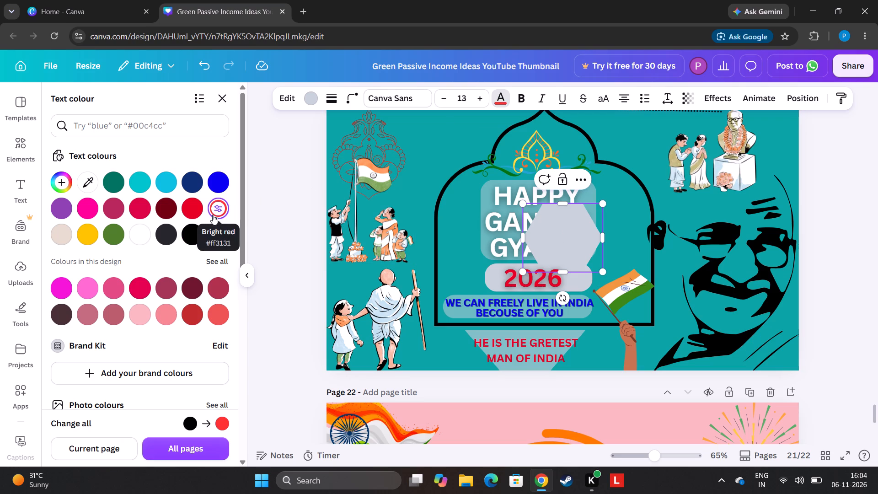
{"action": "left_click", "coordinate": [213, 215]}
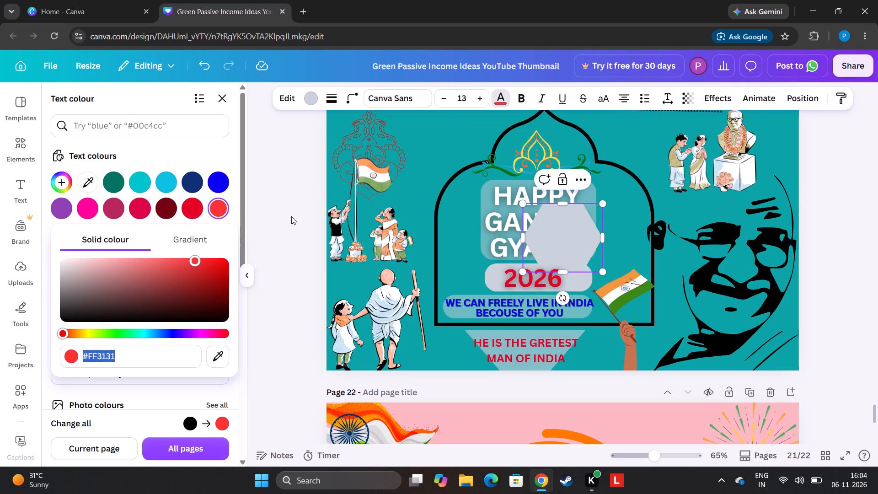
{"action": "left_click", "coordinate": [266, 218]}
{"action": "left_click", "coordinate": [266, 218]}
{"action": "left_click", "coordinate": [265, 218]}
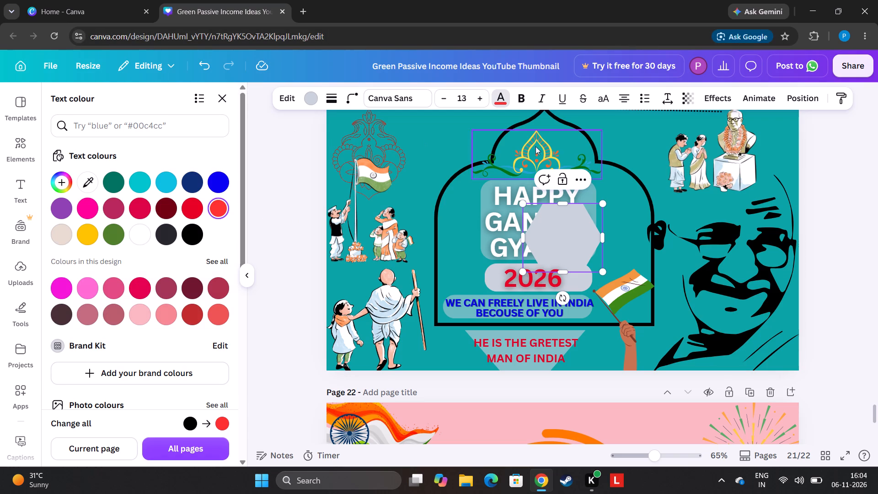
{"action": "left_click", "coordinate": [810, 185]}
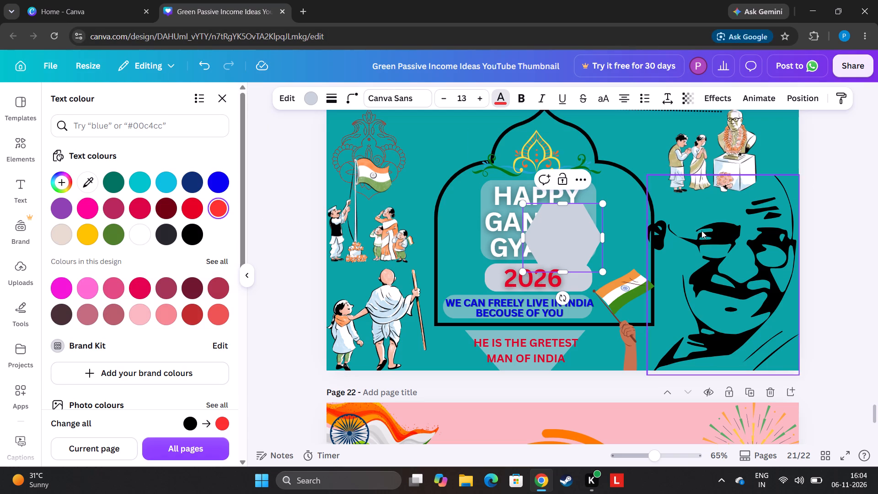
{"action": "left_click_drag", "start_coordinate": [574, 237], "coordinate": [595, 241]}
{"action": "left_click", "coordinate": [817, 220]}
{"action": "left_click", "coordinate": [817, 216]}
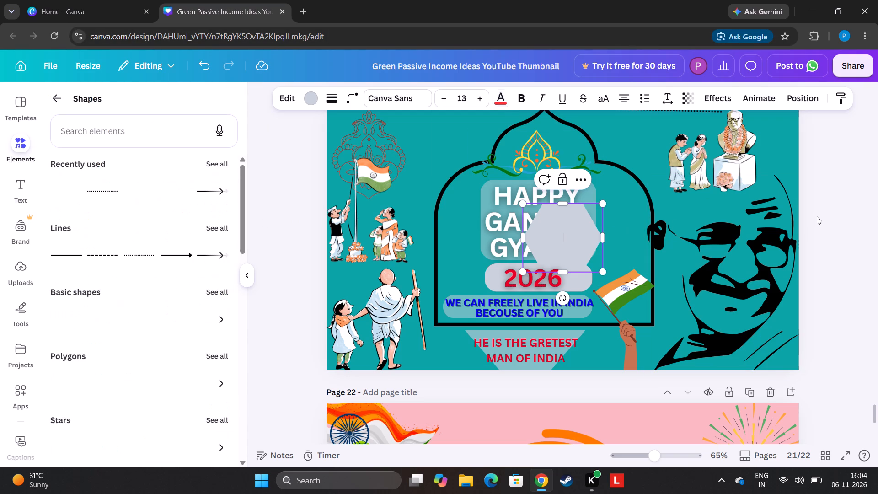
Move the hexagon over the arch's left side, set its transparency to 77 and fill it with golden yellow.
{"action": "left_click_drag", "start_coordinate": [561, 242], "coordinate": [540, 194]}
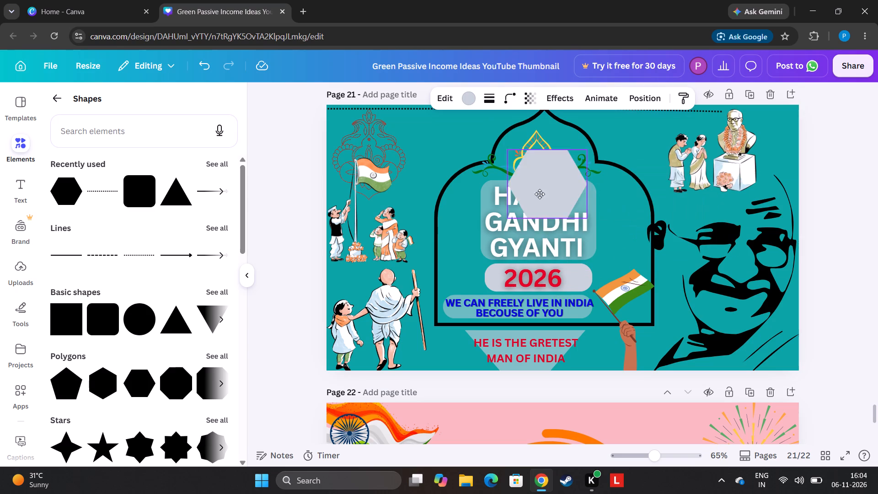
{"action": "left_click_drag", "start_coordinate": [540, 194], "coordinate": [455, 236]}
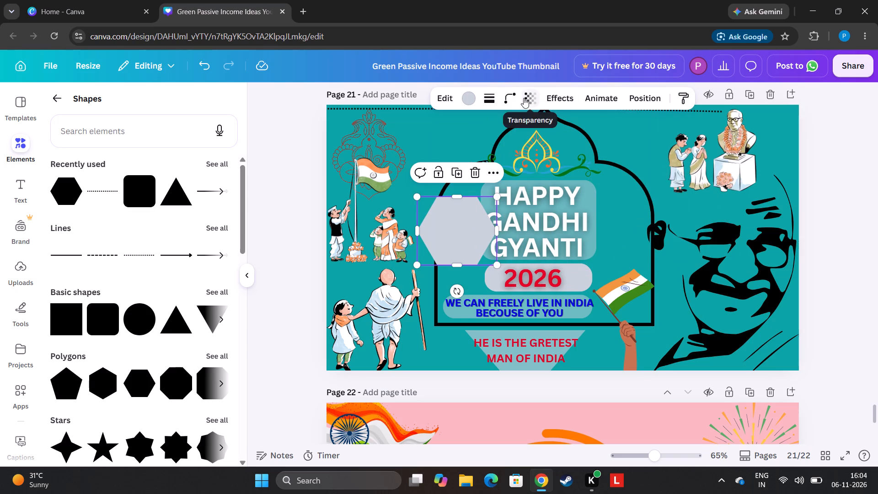
{"action": "left_click", "coordinate": [524, 98]}
{"action": "left_click", "coordinate": [538, 145]}
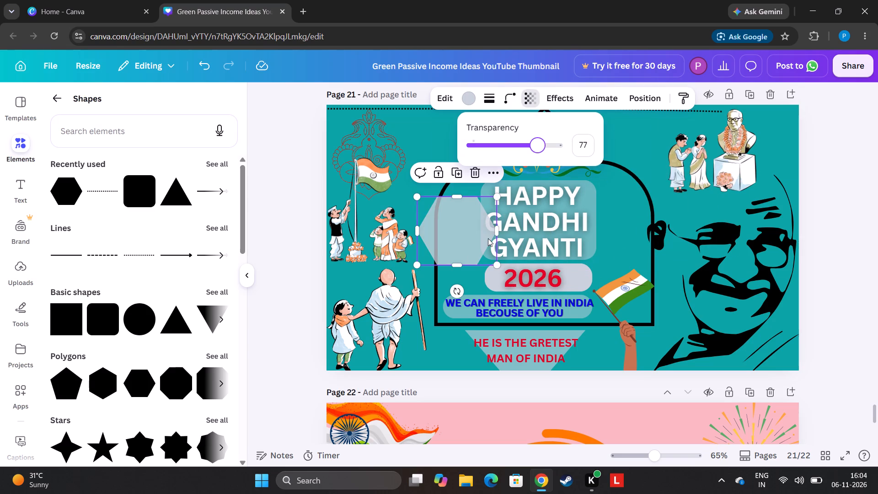
{"action": "left_click", "coordinate": [472, 98]}
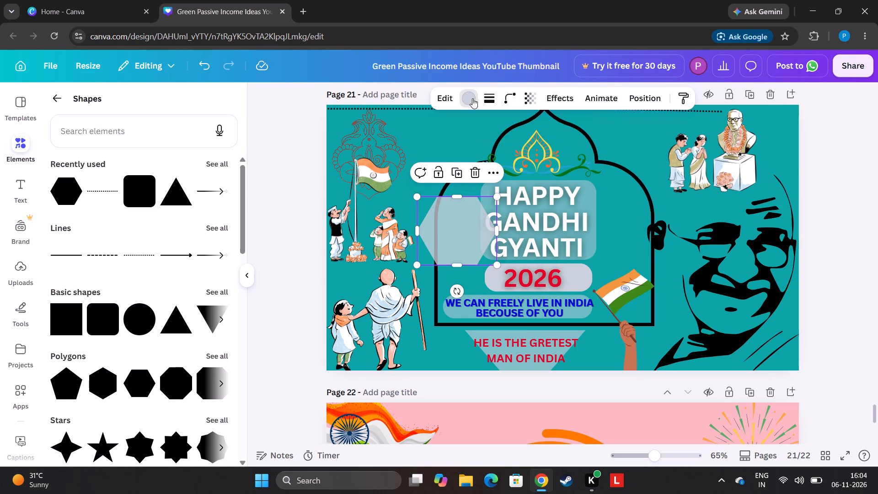
{"action": "left_click", "coordinate": [186, 181]}
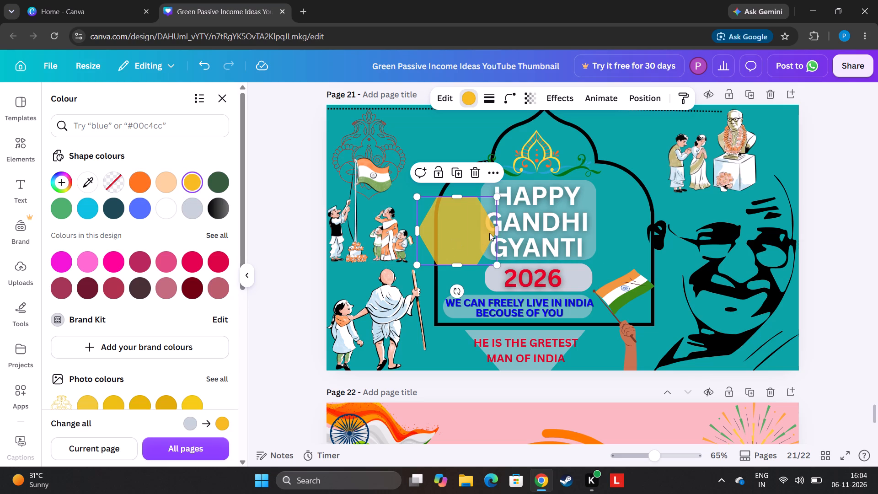
Stretch the yellow hexagon horizontally into a long banner reaching from the arch's left side to the large Gandhi portrait.
{"action": "left_click_drag", "start_coordinate": [498, 231], "coordinate": [723, 262]}
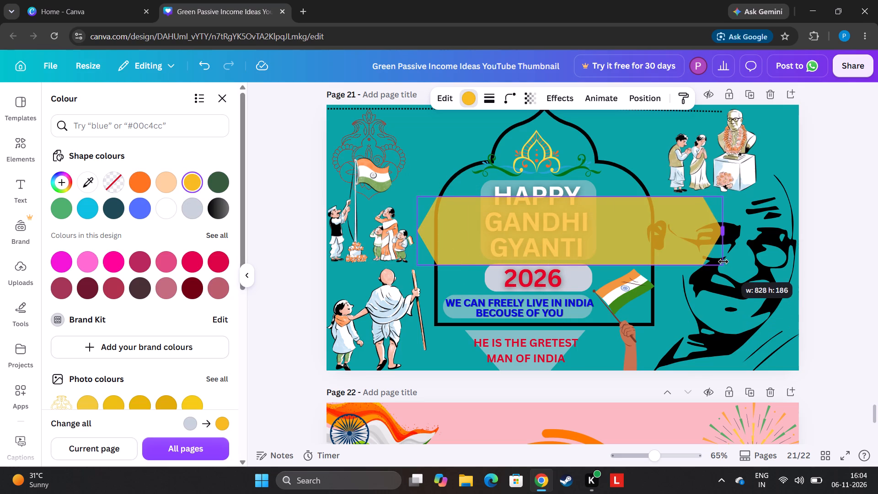
{"action": "left_click_drag", "start_coordinate": [723, 262], "coordinate": [704, 266]}
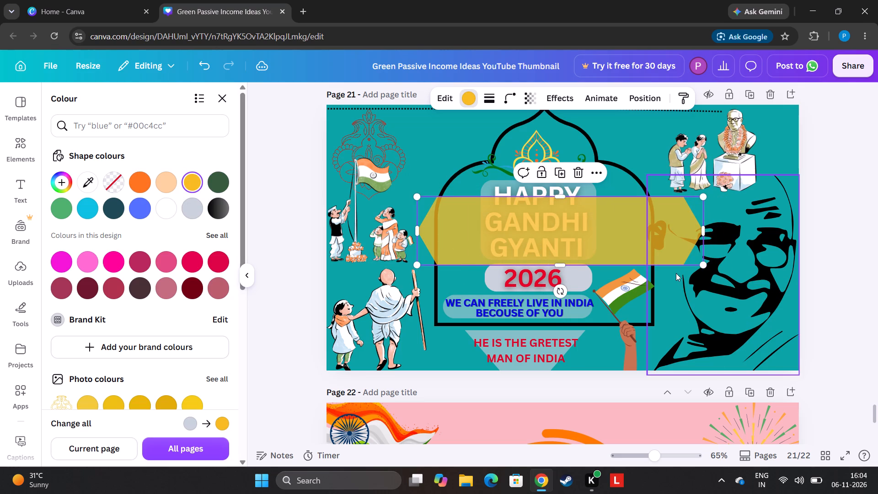
{"action": "left_click", "coordinate": [835, 234]}
{"action": "left_click", "coordinate": [835, 234]}
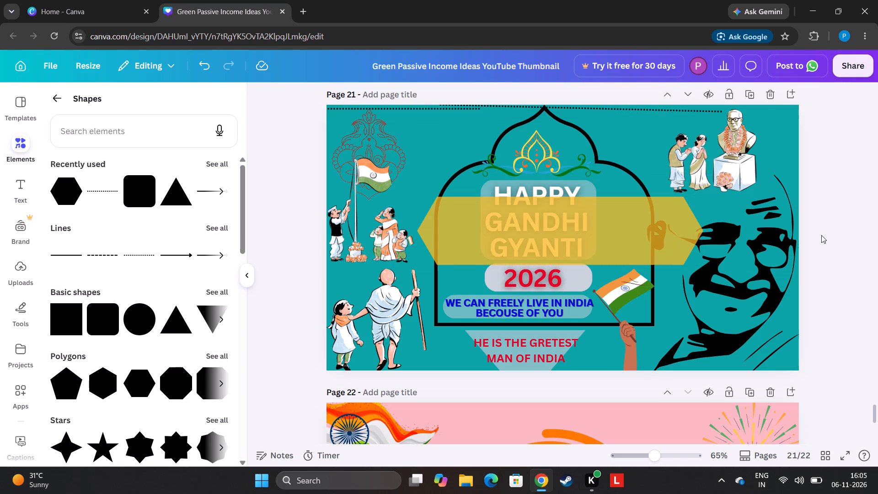
Move the yellow hexagon banner up over the arch's dome, centred horizontally on the arch.
{"action": "left_click", "coordinate": [822, 235]}
{"action": "left_click_drag", "start_coordinate": [636, 233], "coordinate": [633, 140]}
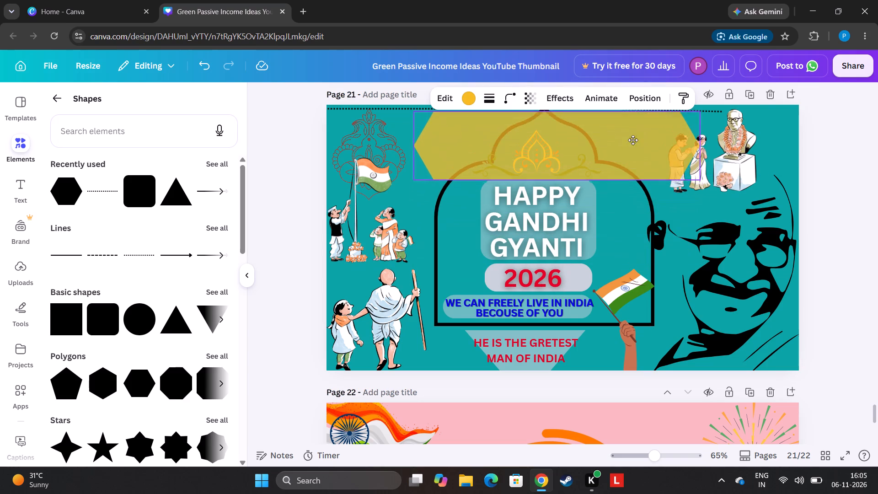
{"action": "left_click_drag", "start_coordinate": [633, 140], "coordinate": [608, 78]}
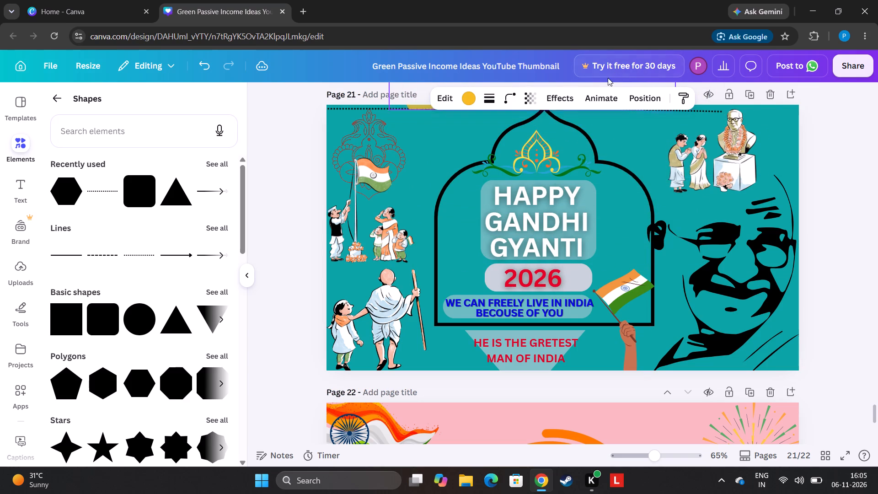
{"action": "left_click_drag", "start_coordinate": [608, 78], "coordinate": [621, 397]}
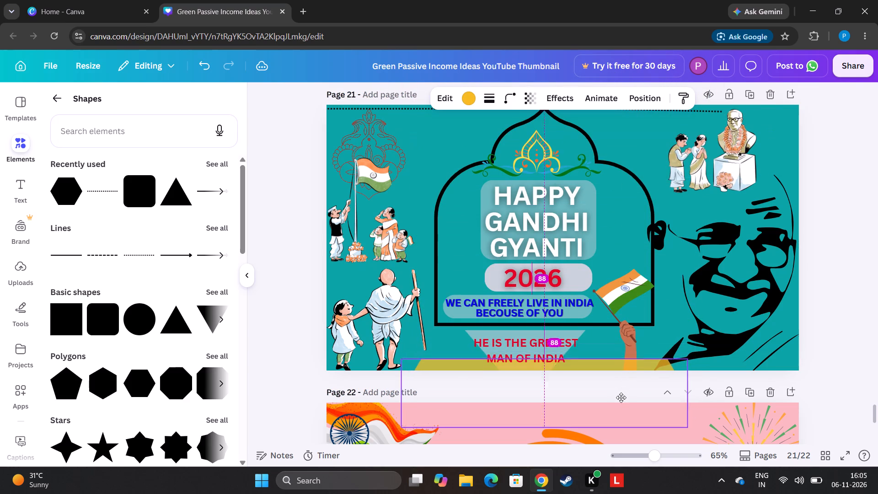
{"action": "left_click_drag", "start_coordinate": [621, 397], "coordinate": [562, 405]}
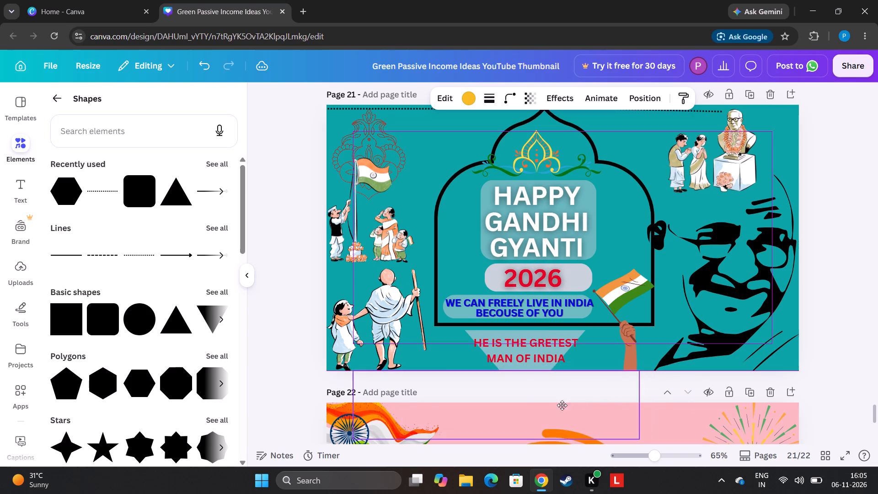
{"action": "left_click_drag", "start_coordinate": [562, 405], "coordinate": [620, 150]}
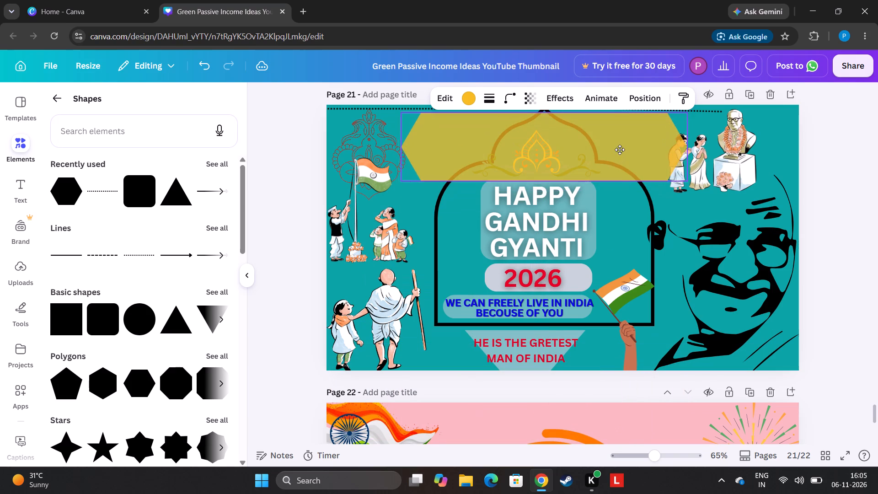
{"action": "left_click_drag", "start_coordinate": [620, 150], "coordinate": [608, 223]}
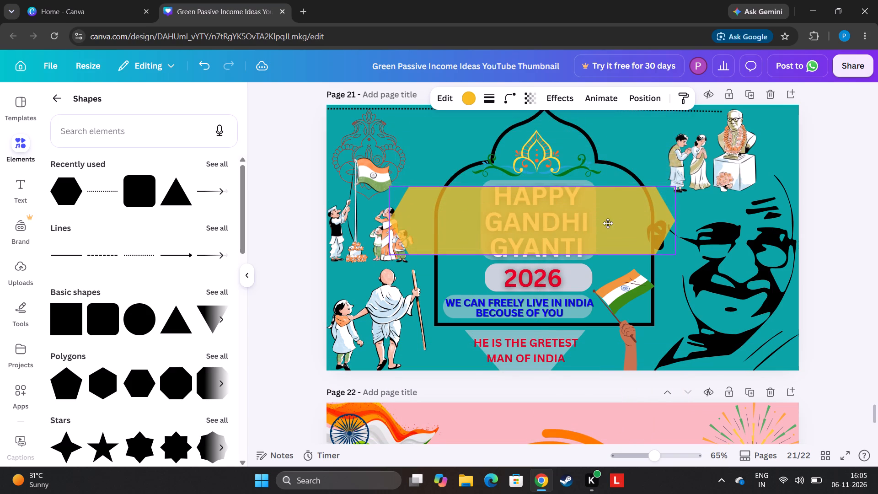
{"action": "left_click_drag", "start_coordinate": [608, 223], "coordinate": [618, 156]}
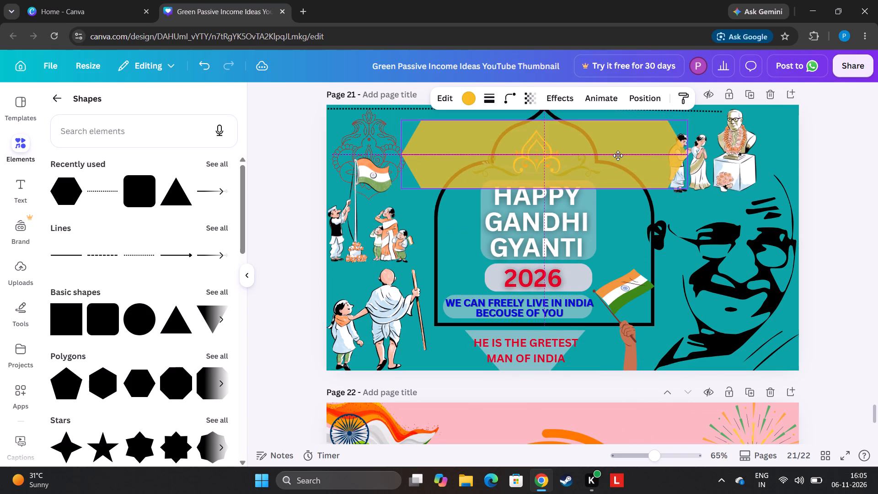
{"action": "left_click_drag", "start_coordinate": [618, 156], "coordinate": [618, 156]}
Move the bust statue illustration right so that it clears the yellow banner's tip.
{"action": "left_click_drag", "start_coordinate": [714, 165], "coordinate": [715, 165]}
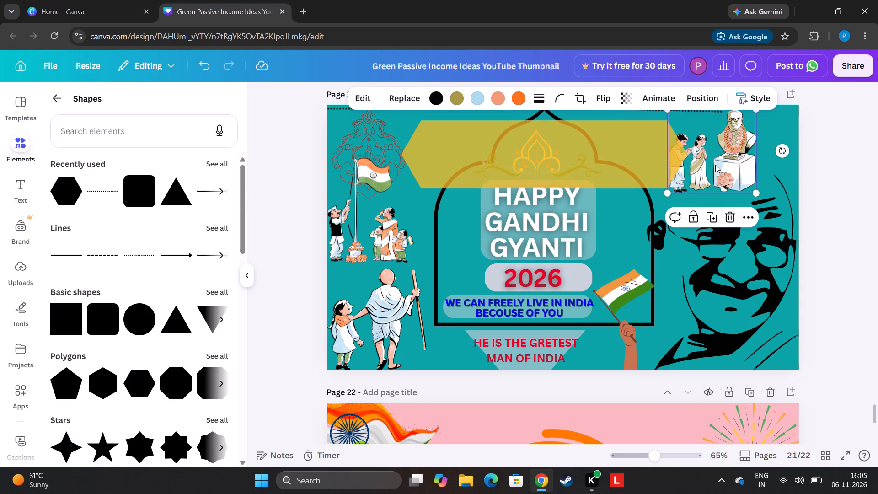
{"action": "left_click_drag", "start_coordinate": [715, 165], "coordinate": [733, 162]}
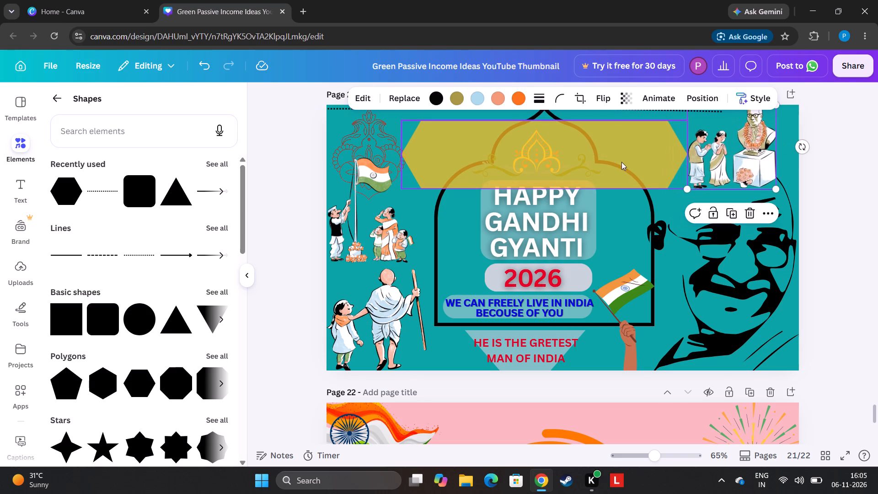
Reposition the yellow banner just below page 21's top edge, centred on the arch and ending beside the bust illustration.
{"action": "left_click_drag", "start_coordinate": [621, 162], "coordinate": [632, 161]}
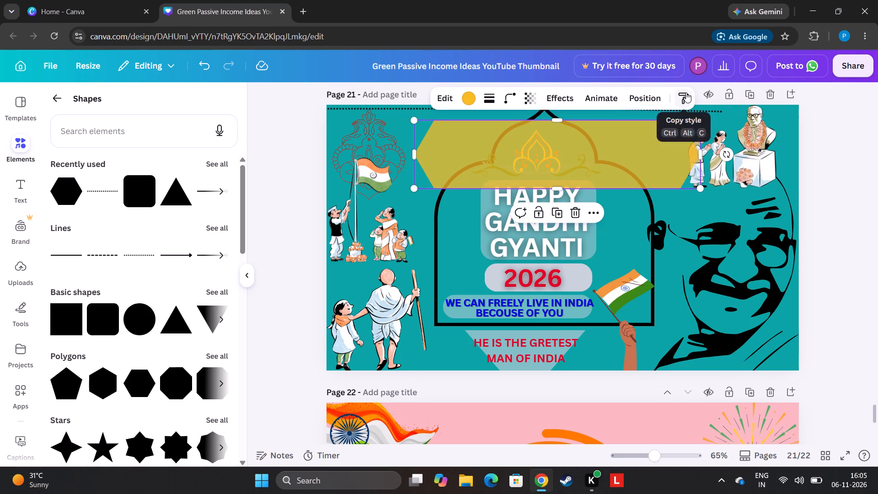
{"action": "left_click_drag", "start_coordinate": [618, 153], "coordinate": [616, 145]}
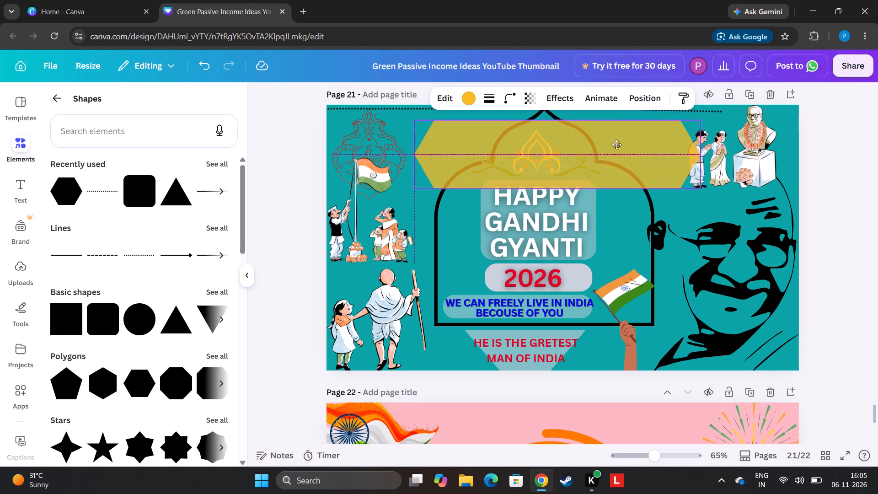
{"action": "left_click_drag", "start_coordinate": [616, 145], "coordinate": [608, 144]}
{"action": "left_click", "coordinate": [606, 144]}
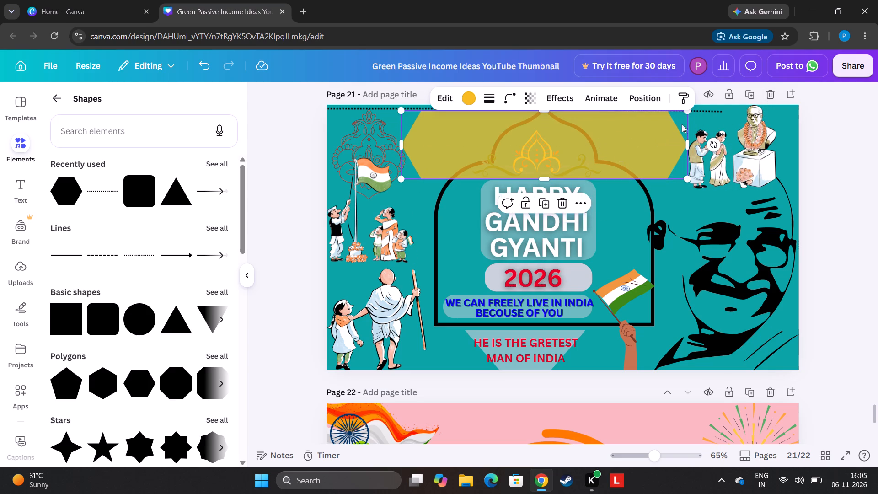
Send the yellow banner back in page 21's layer order, directly below the large Gandhi portrait and behind the arch and ornament.
{"action": "left_click", "coordinate": [637, 95]}
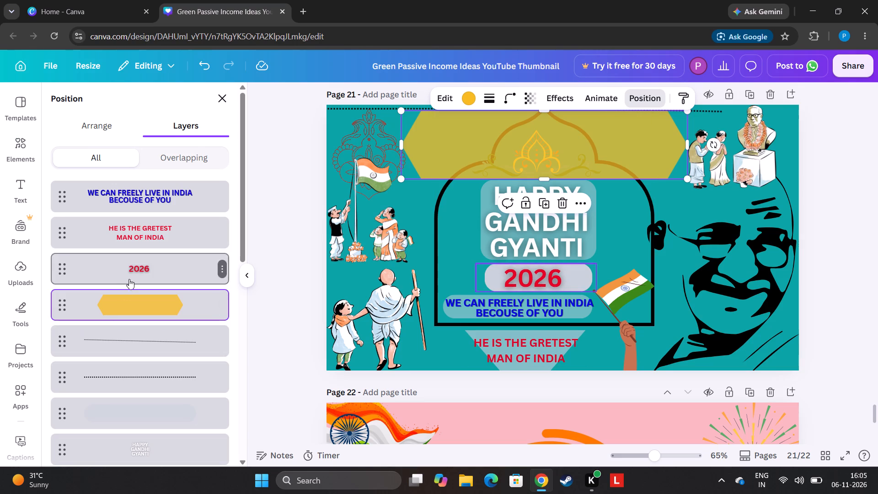
{"action": "left_click_drag", "start_coordinate": [129, 294], "coordinate": [128, 490]}
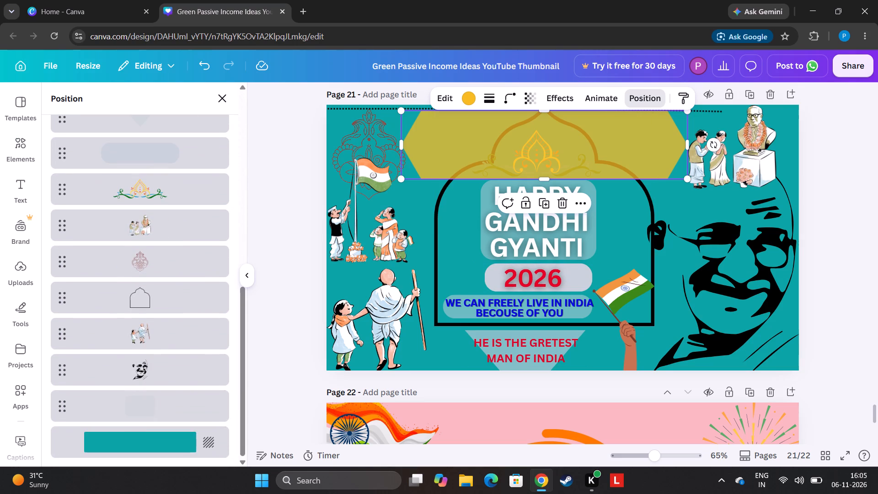
{"action": "left_click_drag", "start_coordinate": [128, 490], "coordinate": [145, 373]}
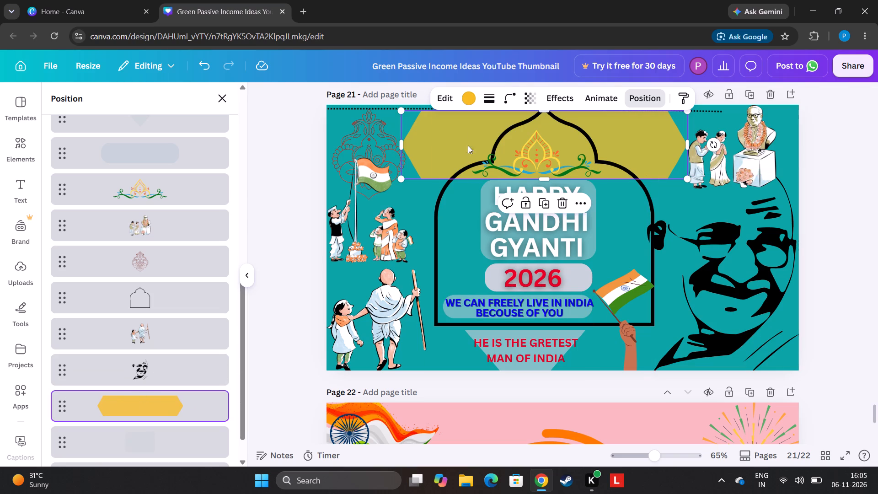
{"action": "left_click", "coordinate": [213, 102]}
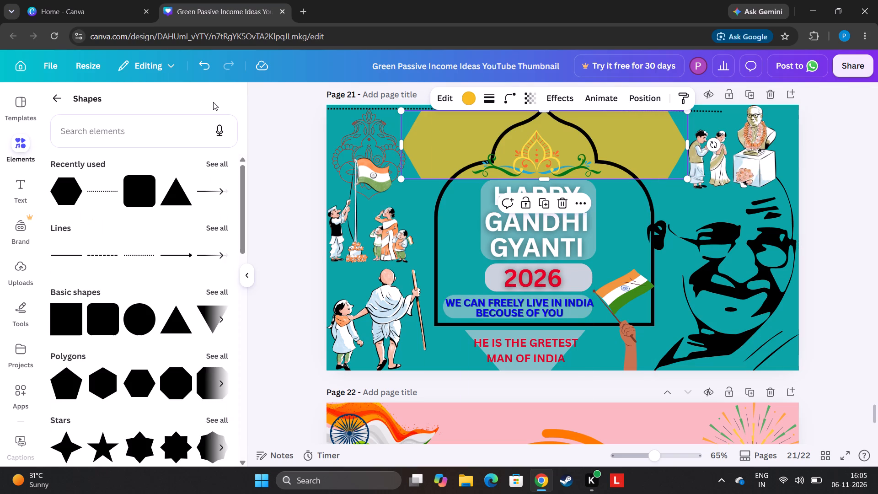
Add the right-hand black-and-white Gandhi face sketch from the recommended elements to page 21 and shrink it to about two-thirds size.
{"action": "left_click", "coordinate": [61, 99]}
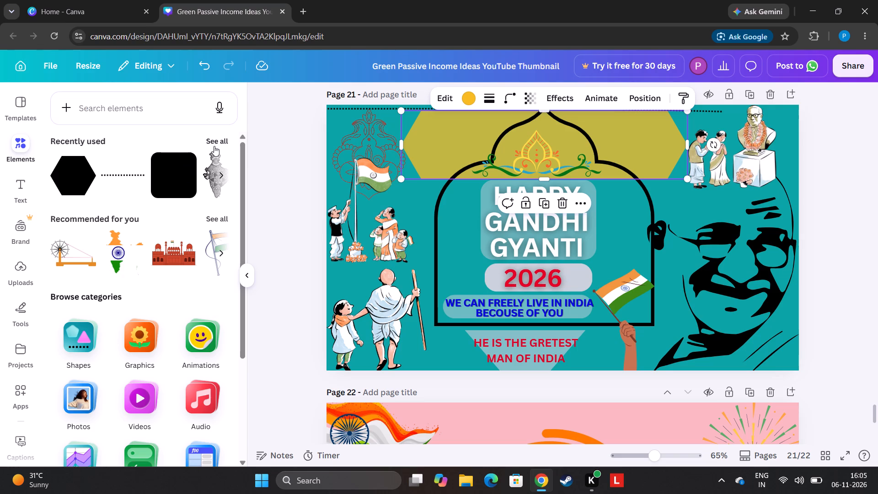
{"action": "left_click", "coordinate": [221, 217]}
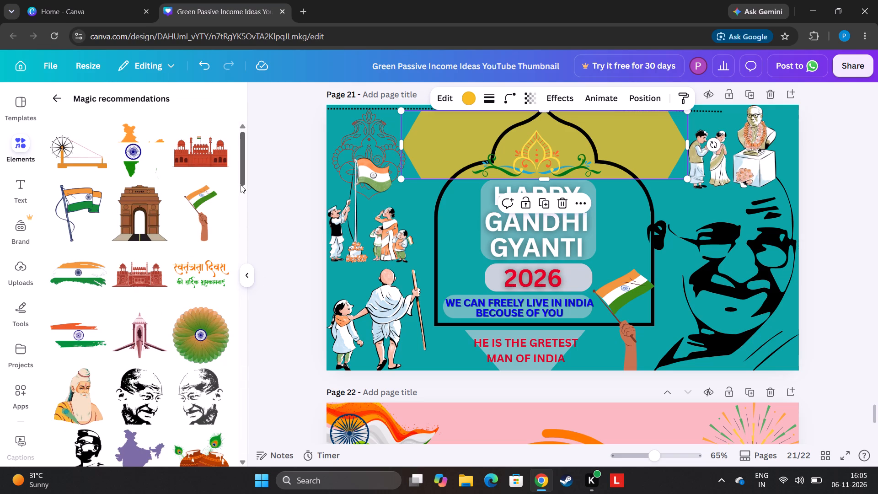
{"action": "left_click_drag", "start_coordinate": [242, 180], "coordinate": [242, 200]}
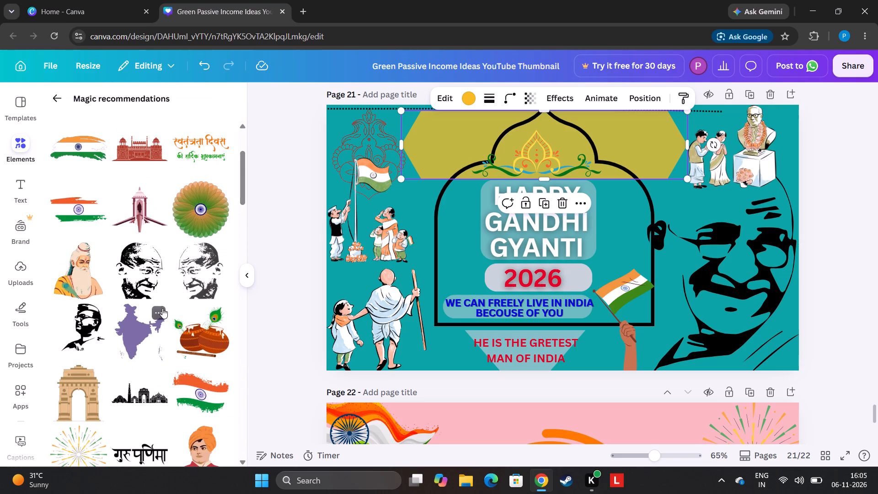
{"action": "left_click", "coordinate": [196, 270]}
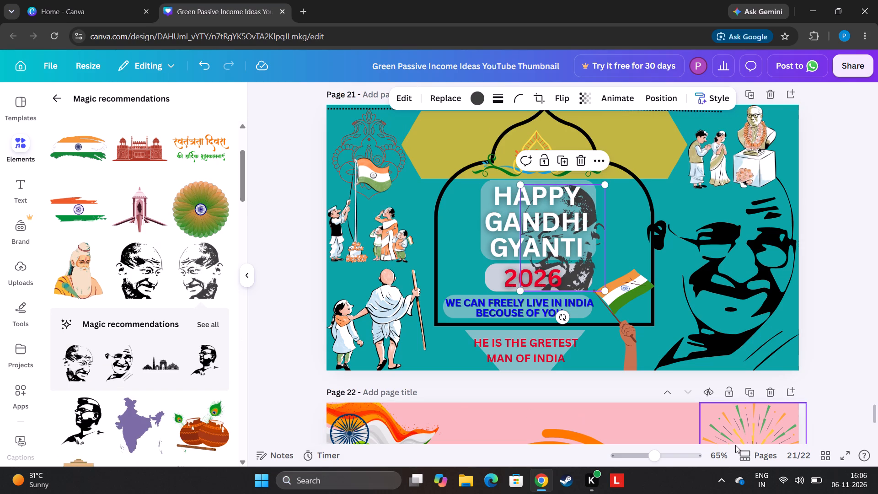
{"action": "left_click", "coordinate": [584, 274]}
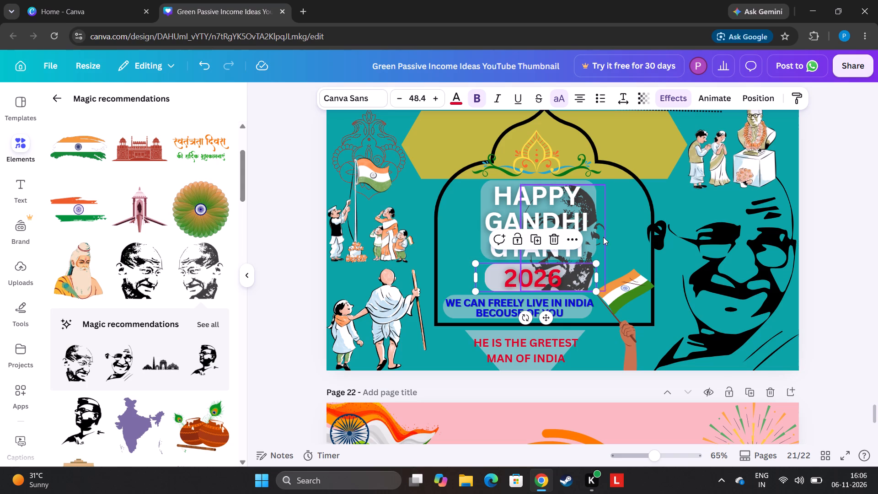
{"action": "left_click_drag", "start_coordinate": [603, 237], "coordinate": [460, 245]}
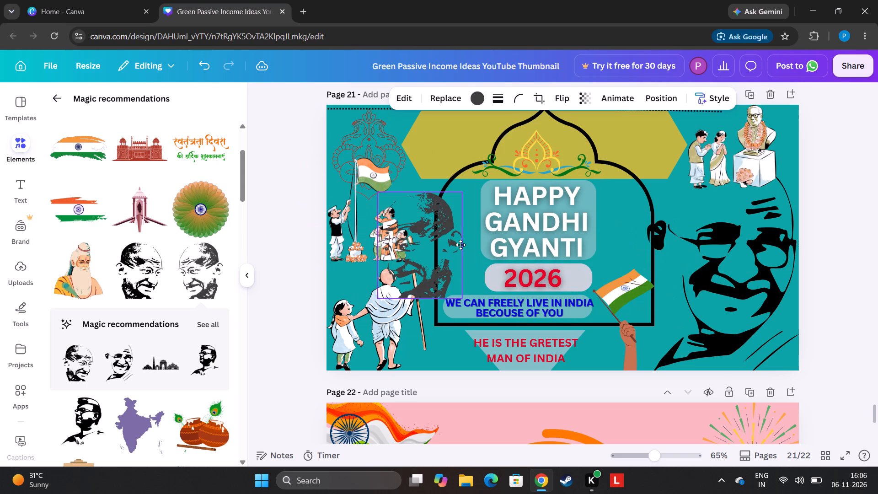
{"action": "left_click_drag", "start_coordinate": [460, 245], "coordinate": [467, 240]}
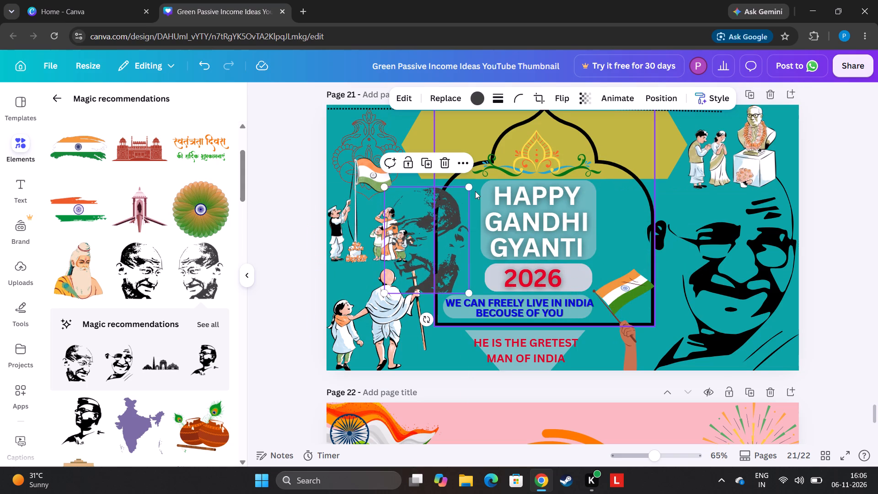
{"action": "left_click_drag", "start_coordinate": [470, 183], "coordinate": [463, 239]}
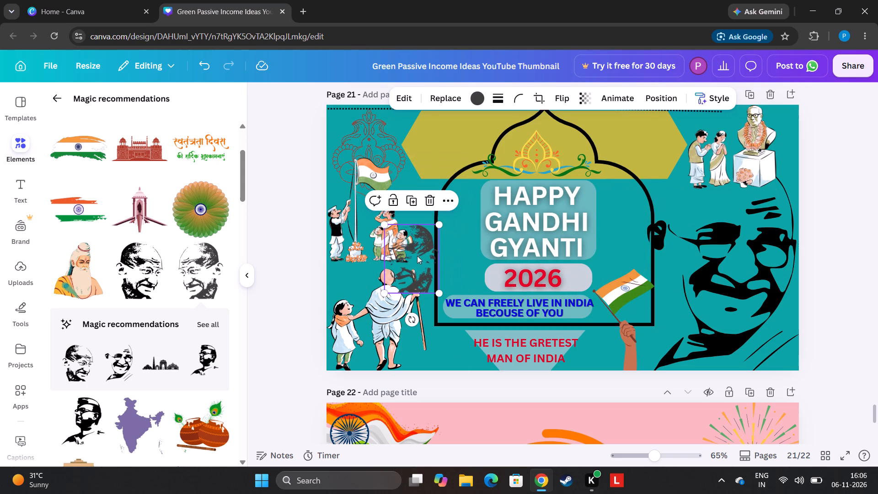
Place the small Gandhi face inside the arch, between the HAPPY GANDHI GYANTI heading and the arch's right side, above the hand-held flag.
{"action": "left_click_drag", "start_coordinate": [417, 257], "coordinate": [458, 336]}
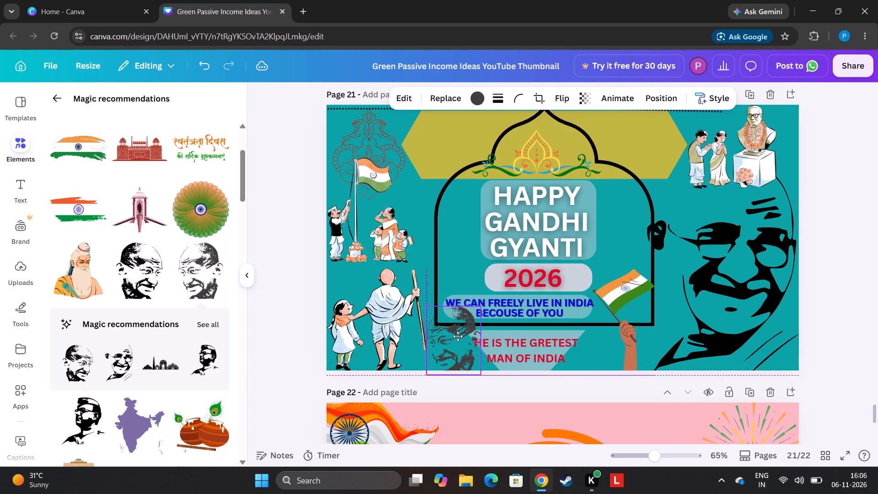
{"action": "left_click_drag", "start_coordinate": [458, 336], "coordinate": [476, 235]}
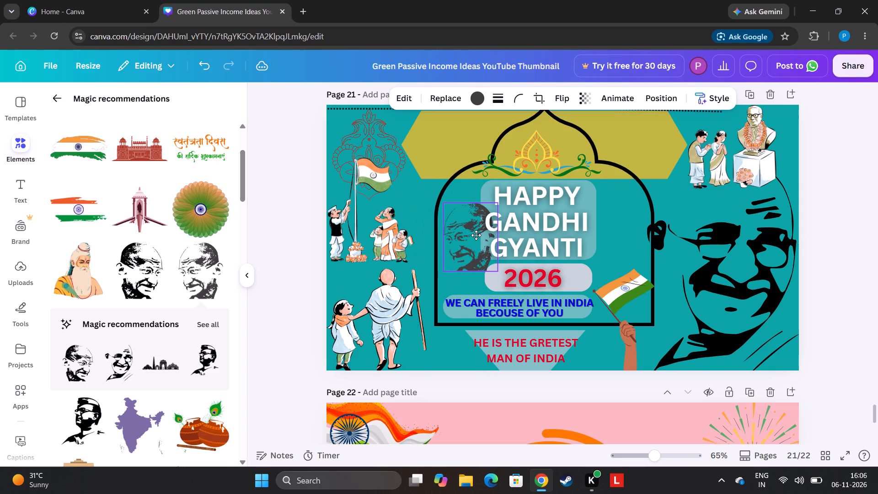
{"action": "left_click_drag", "start_coordinate": [476, 235], "coordinate": [459, 234]}
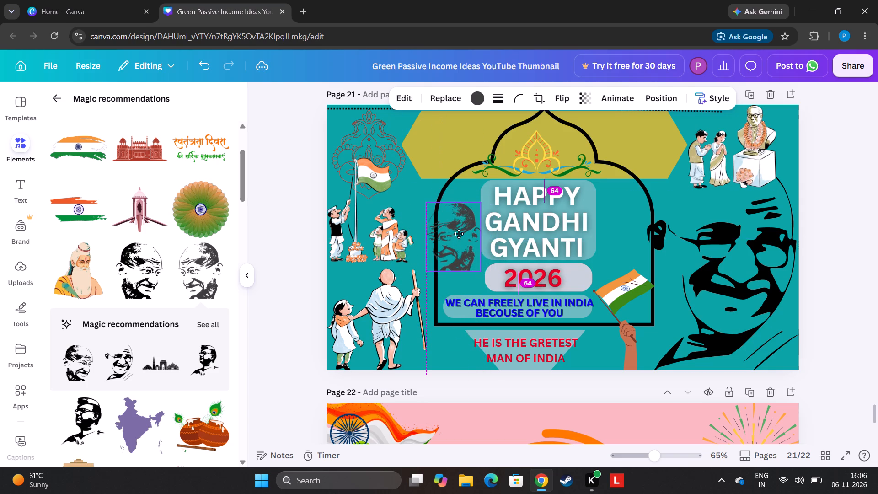
{"action": "left_click_drag", "start_coordinate": [459, 234], "coordinate": [465, 241]}
{"action": "left_click_drag", "start_coordinate": [466, 242], "coordinate": [471, 337]}
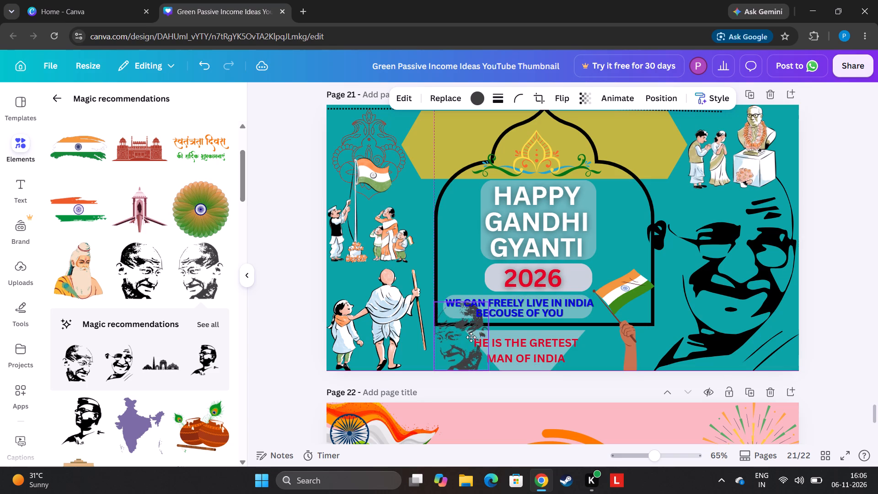
{"action": "left_click_drag", "start_coordinate": [471, 337], "coordinate": [633, 227]}
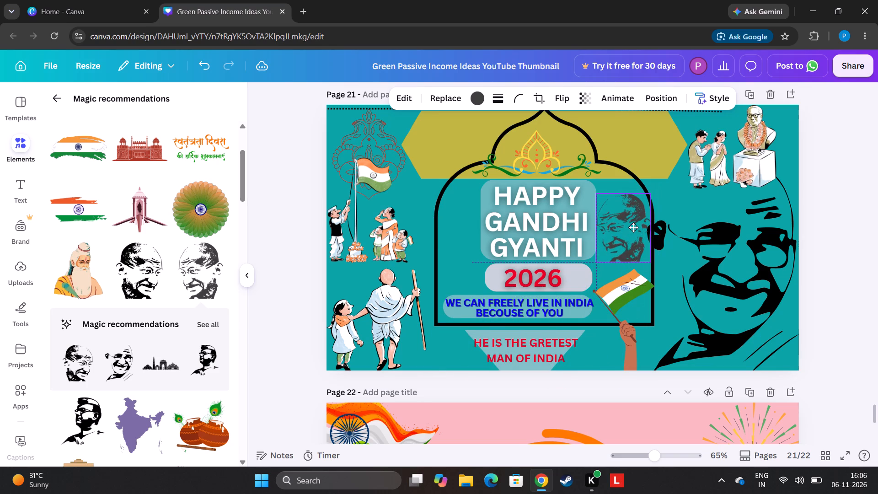
{"action": "left_click_drag", "start_coordinate": [633, 227], "coordinate": [633, 225]}
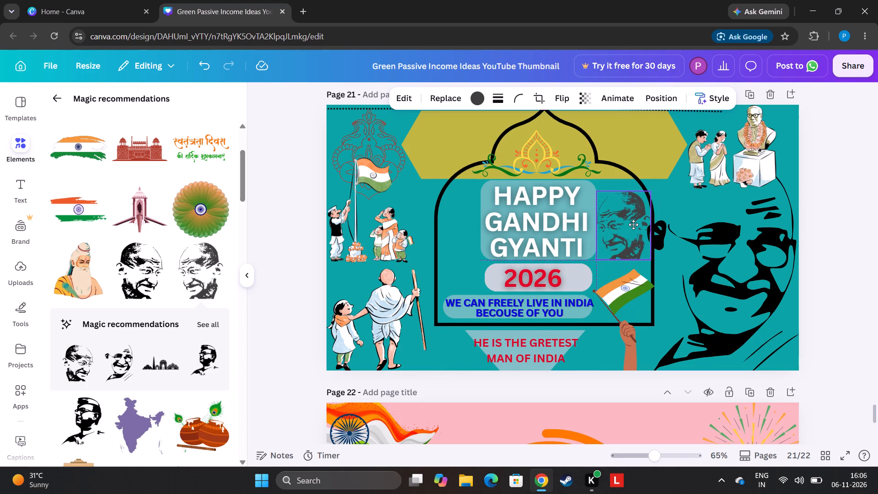
{"action": "left_click_drag", "start_coordinate": [633, 225], "coordinate": [632, 222]}
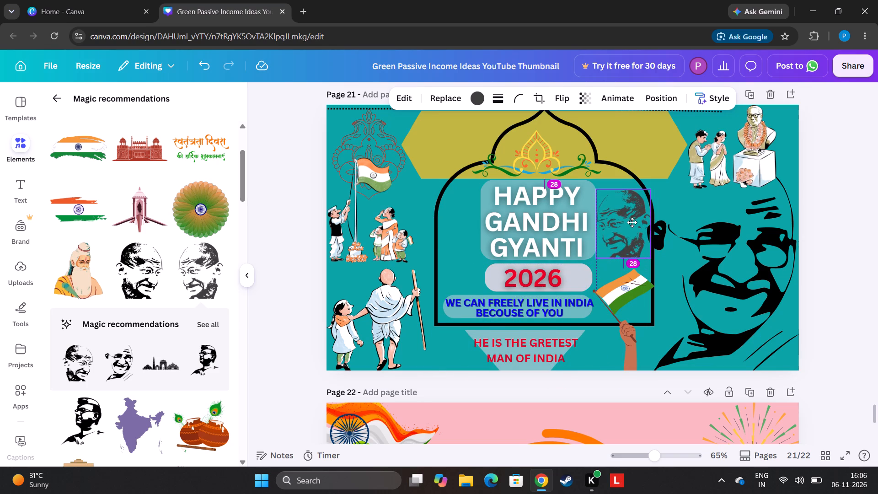
{"action": "left_click_drag", "start_coordinate": [632, 222], "coordinate": [631, 219]}
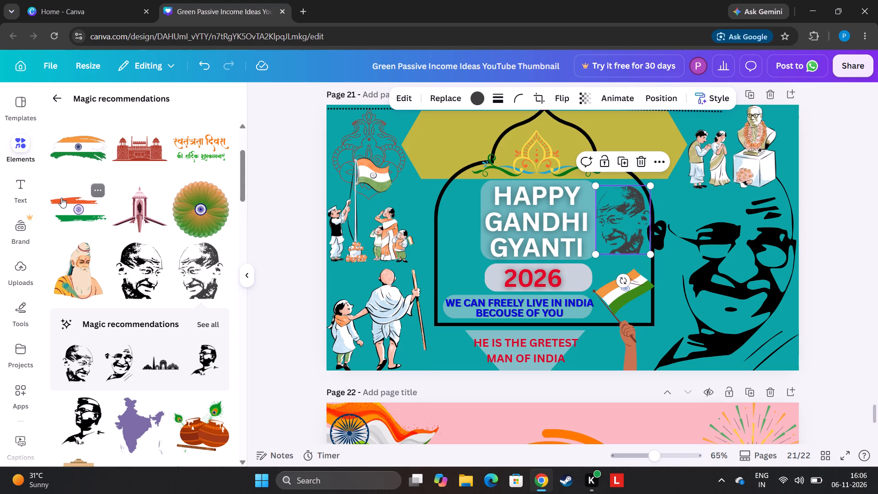
Add the black Parliament building silhouette from the recommended elements to page 22 and place it in the page's bottom-left corner.
{"action": "left_click_drag", "start_coordinate": [243, 187], "coordinate": [268, 241]}
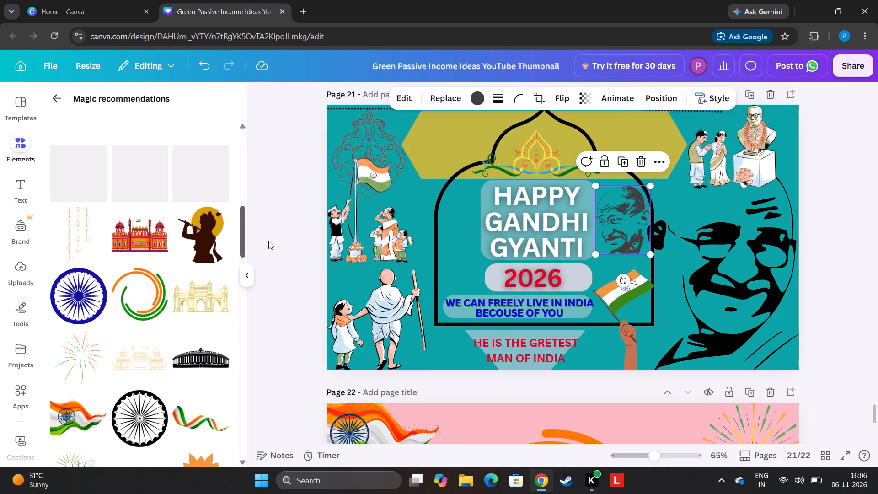
{"action": "left_click_drag", "start_coordinate": [268, 241], "coordinate": [270, 254]}
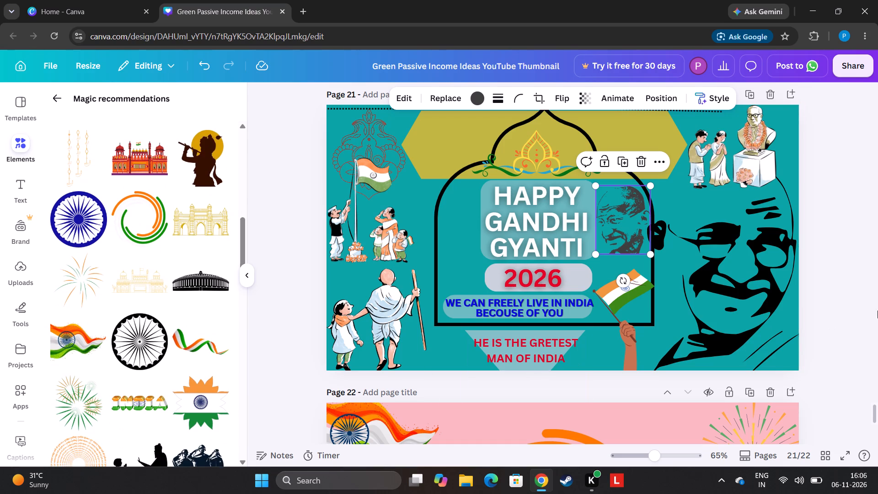
{"action": "left_click_drag", "start_coordinate": [874, 407], "coordinate": [874, 408]}
{"action": "left_click_drag", "start_coordinate": [874, 408], "coordinate": [877, 424]}
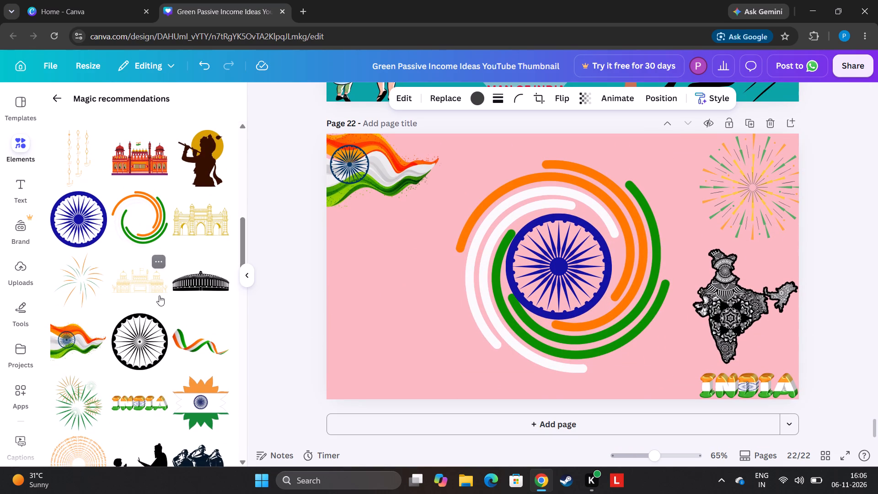
{"action": "left_click", "coordinate": [194, 285]}
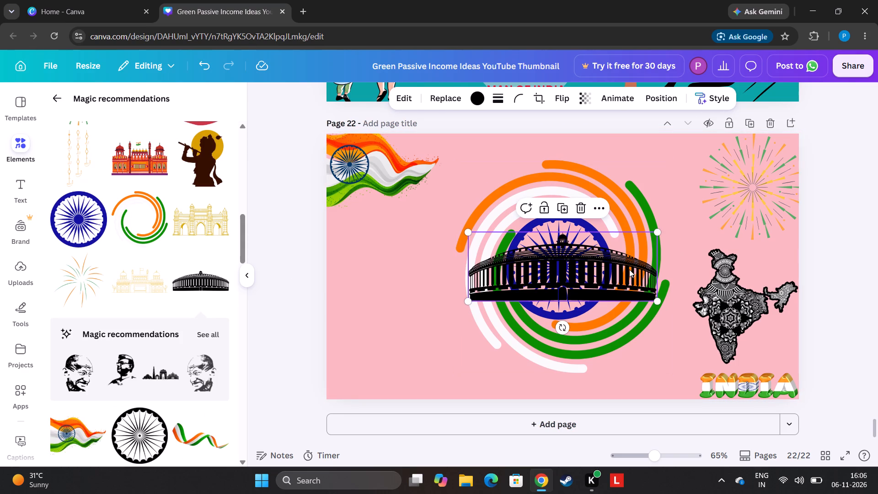
{"action": "left_click_drag", "start_coordinate": [589, 272], "coordinate": [438, 374]}
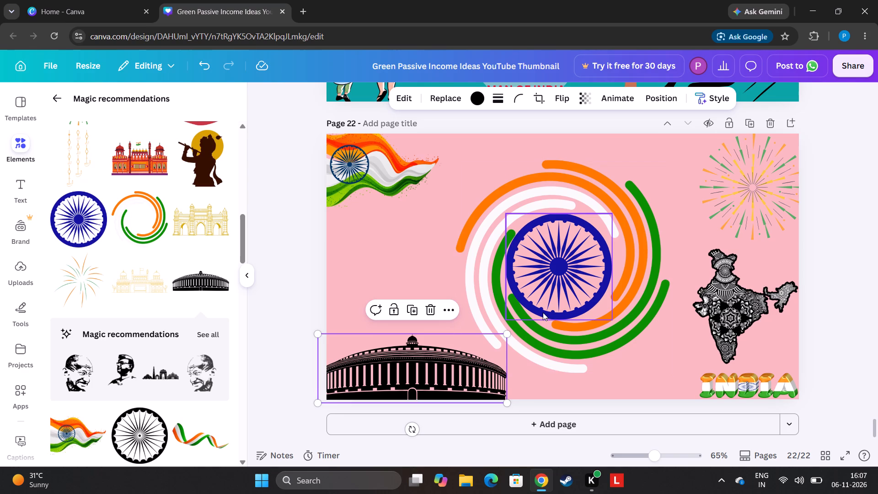
Move page 22's tricolour swirl into the top-left corner and shift the wavy Indian flag across to sit beside the fireworks.
{"action": "left_click_drag", "start_coordinate": [564, 332], "coordinate": [474, 334]}
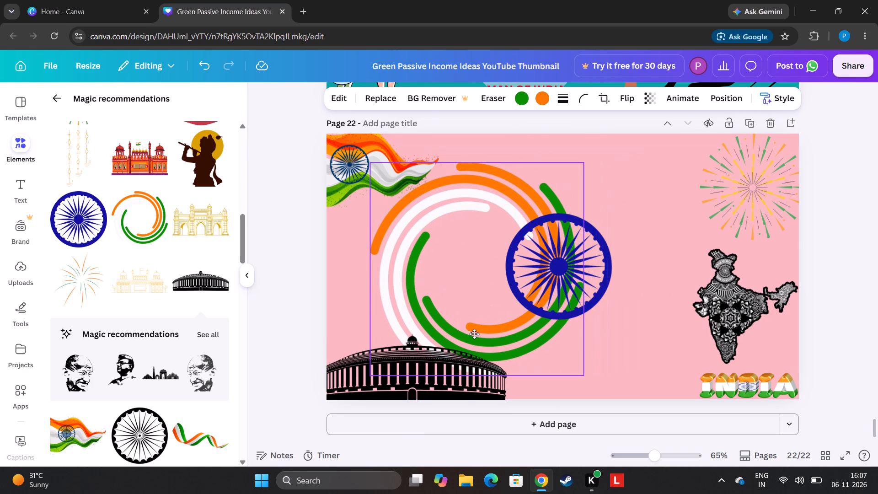
{"action": "left_click_drag", "start_coordinate": [474, 334], "coordinate": [473, 334]}
{"action": "left_click_drag", "start_coordinate": [348, 154], "coordinate": [519, 157]}
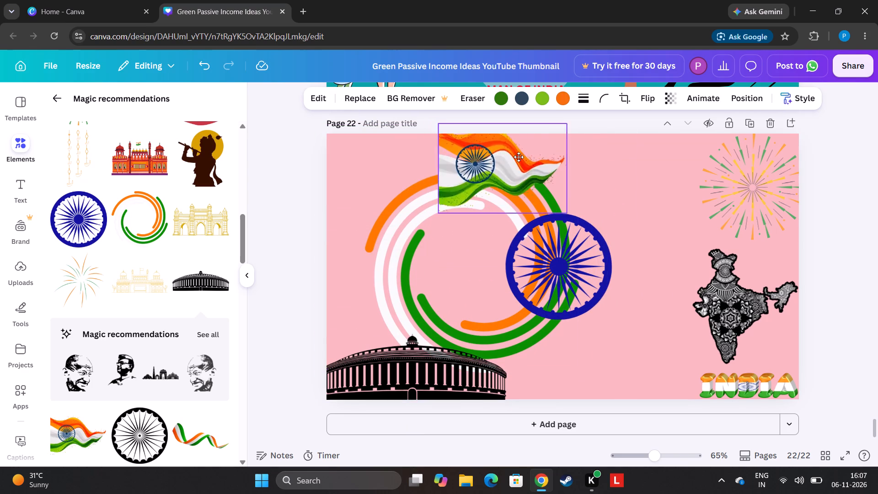
{"action": "left_click_drag", "start_coordinate": [519, 157], "coordinate": [615, 165]}
{"action": "left_click_drag", "start_coordinate": [421, 280], "coordinate": [398, 261]}
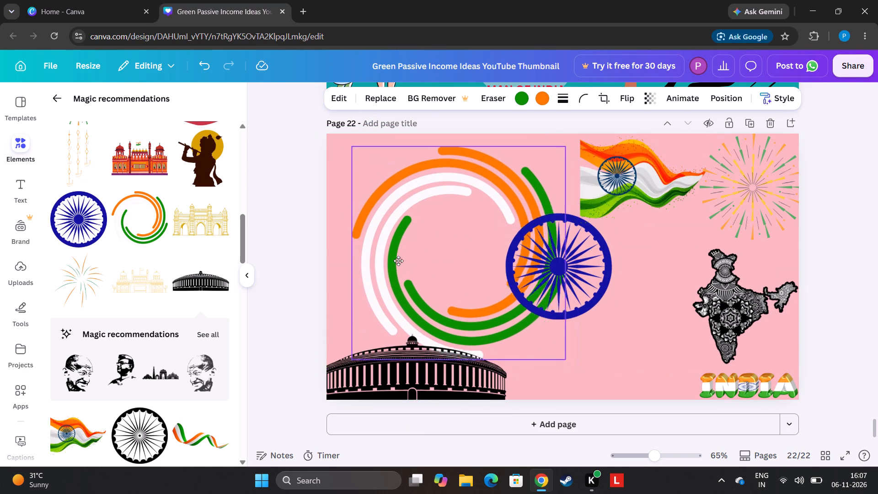
{"action": "left_click_drag", "start_coordinate": [398, 261], "coordinate": [371, 252]}
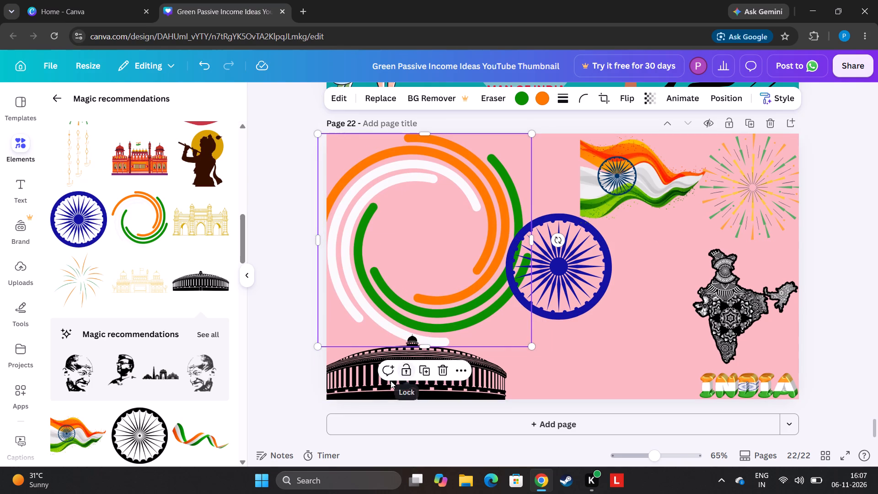
Shrink the tricolour swirl to about three-quarters size and position it fully inside page 22's upper-left area, clear above the Parliament building.
{"action": "left_click", "coordinate": [376, 382]}
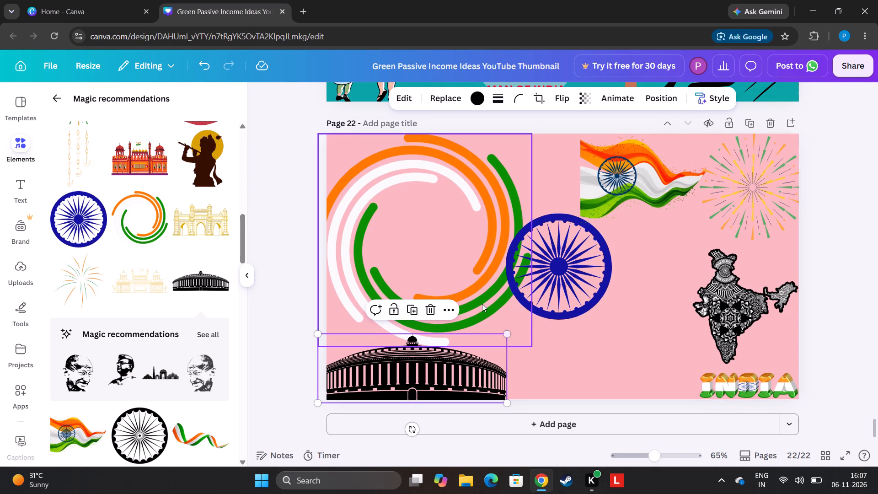
{"action": "left_click", "coordinate": [482, 303]}
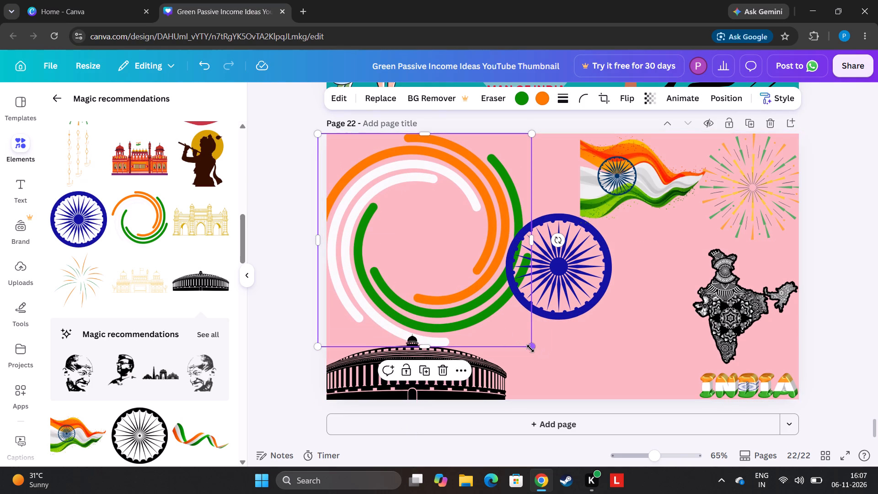
{"action": "left_click_drag", "start_coordinate": [530, 349], "coordinate": [465, 308]}
{"action": "left_click_drag", "start_coordinate": [434, 269], "coordinate": [439, 278]}
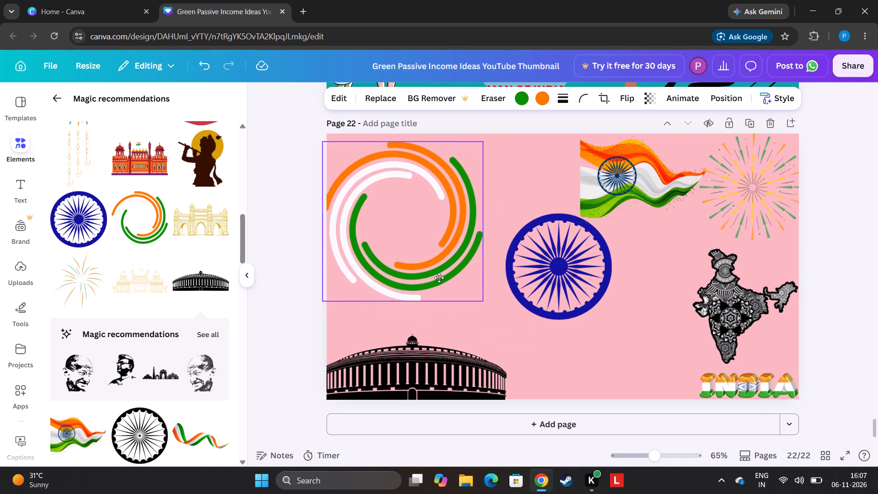
{"action": "left_click_drag", "start_coordinate": [439, 278], "coordinate": [449, 280]}
Shrink the blue Ashoka Chakra wheel and centre it inside the tricolour swirl on page 22.
{"action": "left_click_drag", "start_coordinate": [567, 285], "coordinate": [559, 280]}
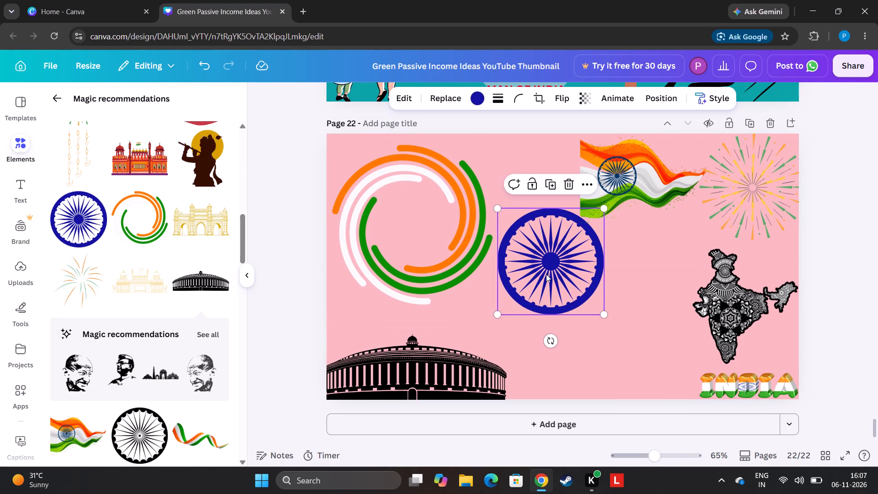
{"action": "left_click_drag", "start_coordinate": [563, 287], "coordinate": [423, 265]}
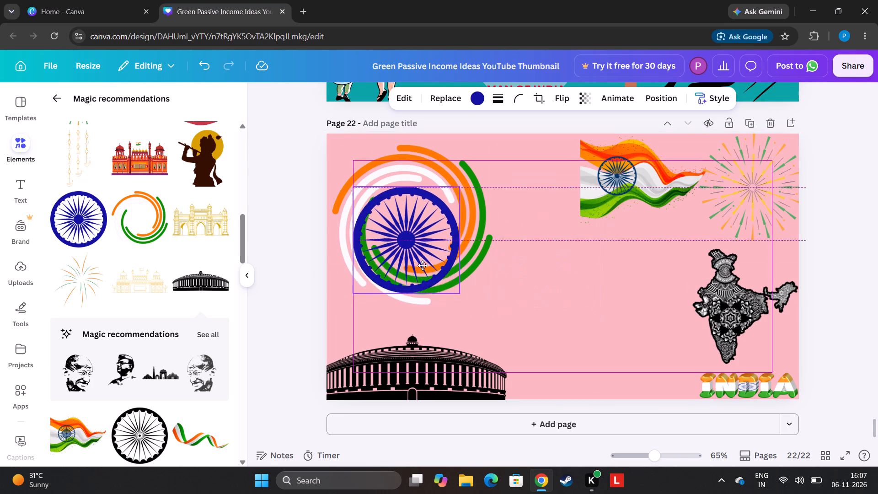
{"action": "left_click_drag", "start_coordinate": [423, 265], "coordinate": [426, 250]}
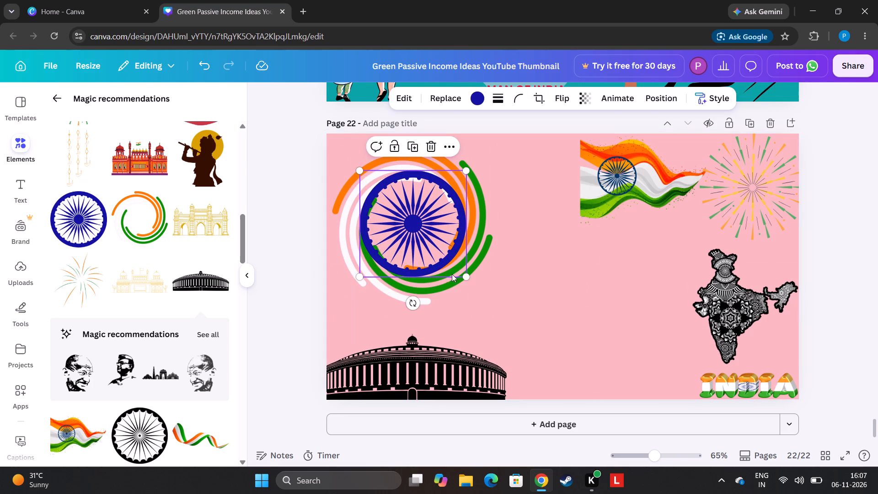
{"action": "left_click_drag", "start_coordinate": [463, 278], "coordinate": [444, 260]}
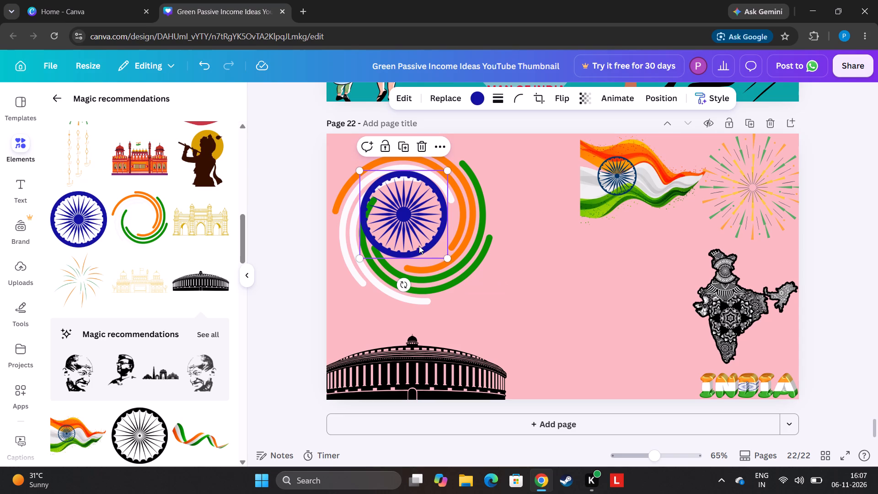
{"action": "left_click_drag", "start_coordinate": [405, 238], "coordinate": [410, 245]}
{"action": "left_click_drag", "start_coordinate": [456, 266], "coordinate": [448, 253]}
{"action": "left_click_drag", "start_coordinate": [411, 240], "coordinate": [423, 247]}
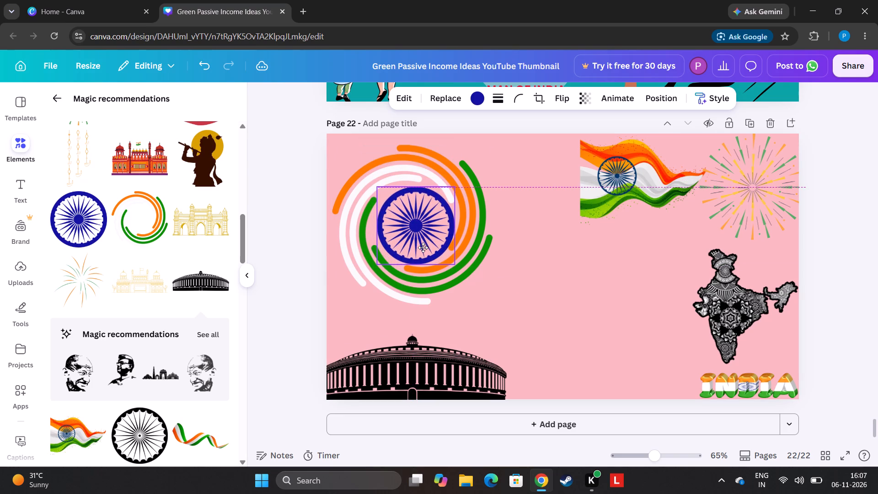
{"action": "left_click_drag", "start_coordinate": [423, 247], "coordinate": [420, 245]}
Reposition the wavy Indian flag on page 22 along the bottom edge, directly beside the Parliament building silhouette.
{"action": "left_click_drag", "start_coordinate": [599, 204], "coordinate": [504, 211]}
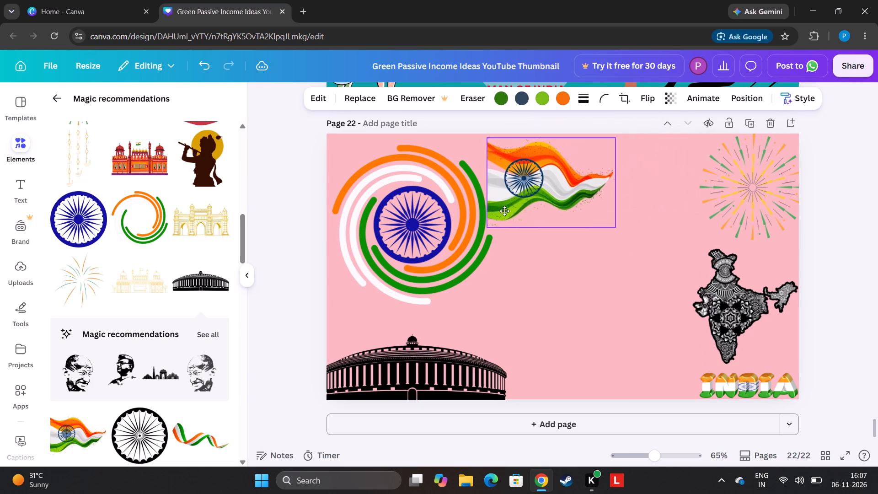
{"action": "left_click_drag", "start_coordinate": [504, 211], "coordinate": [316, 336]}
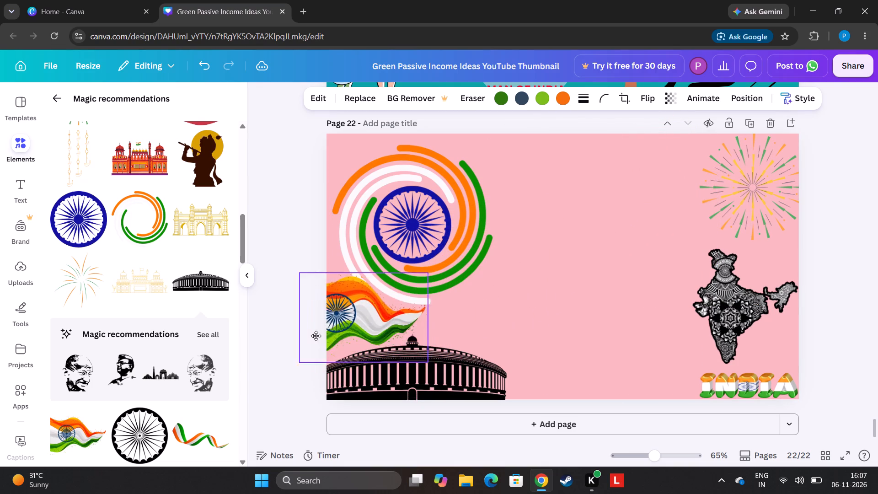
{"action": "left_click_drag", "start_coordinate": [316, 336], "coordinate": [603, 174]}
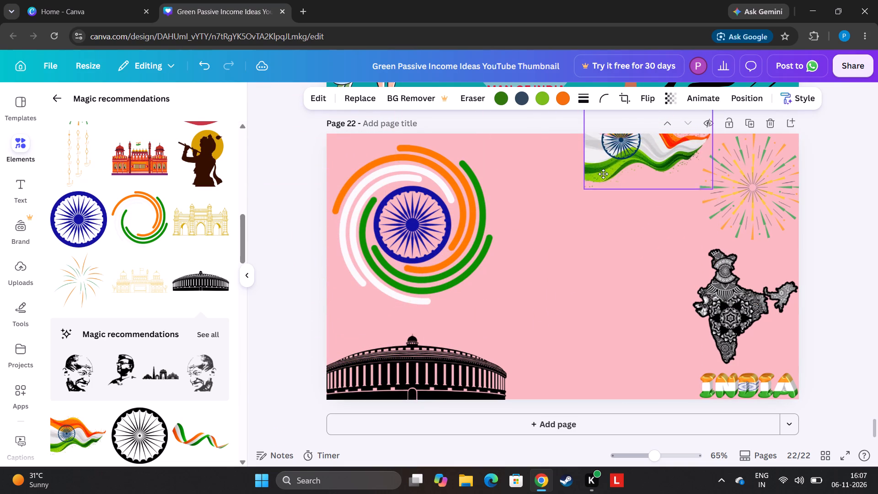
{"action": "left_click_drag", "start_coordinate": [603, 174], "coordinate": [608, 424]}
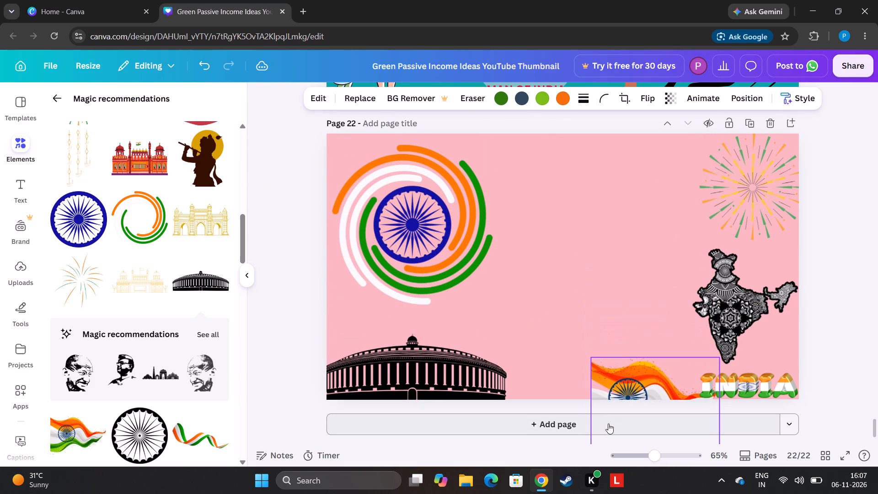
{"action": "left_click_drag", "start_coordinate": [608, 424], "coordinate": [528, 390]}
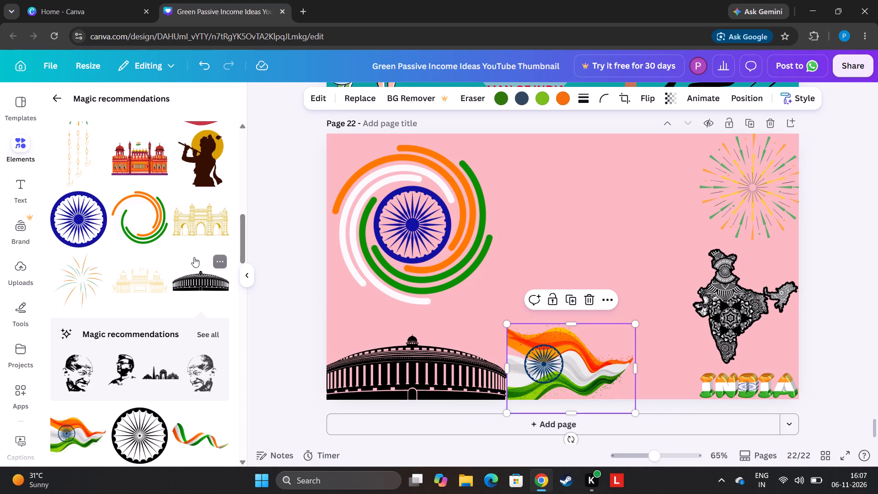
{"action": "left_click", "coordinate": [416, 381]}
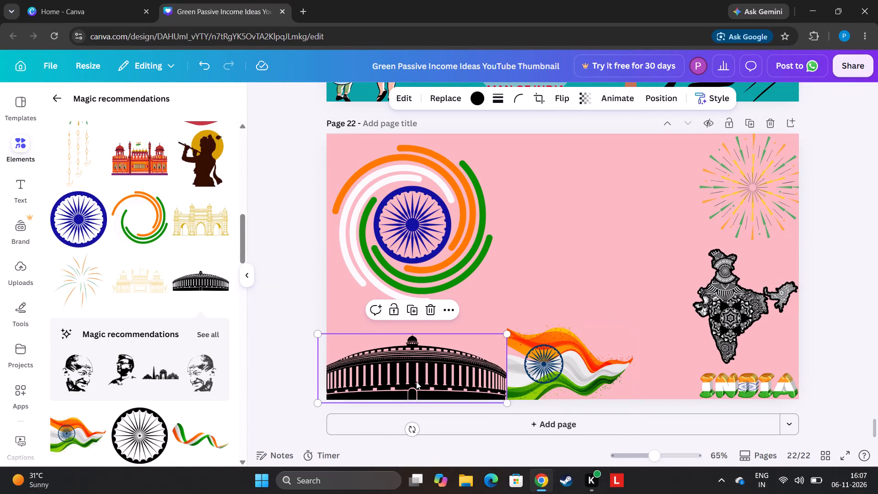
Add a new page 23 after page 22 and bring it into view.
{"action": "left_click", "coordinate": [617, 431]}
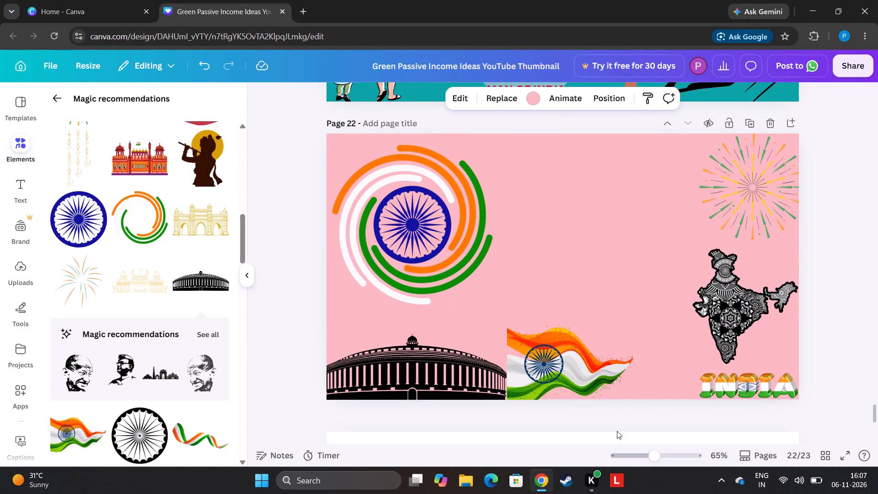
{"action": "left_click_drag", "start_coordinate": [873, 425], "coordinate": [872, 419]}
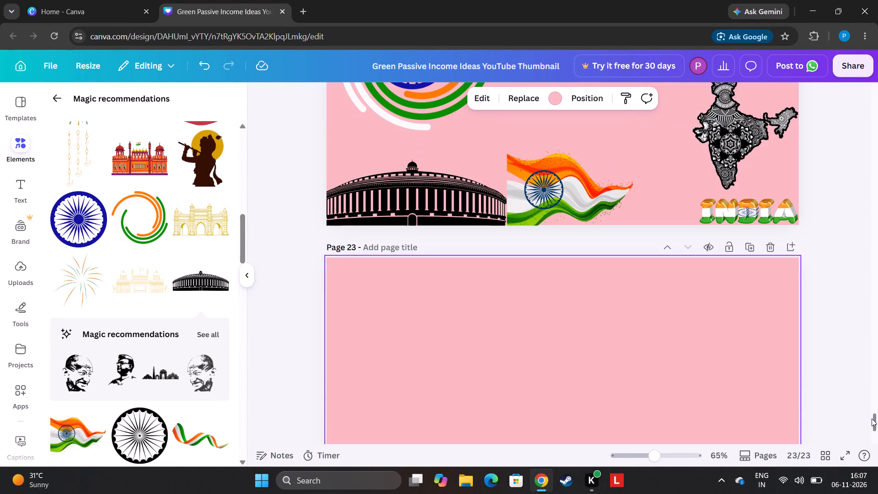
{"action": "left_click_drag", "start_coordinate": [872, 419], "coordinate": [873, 420]}
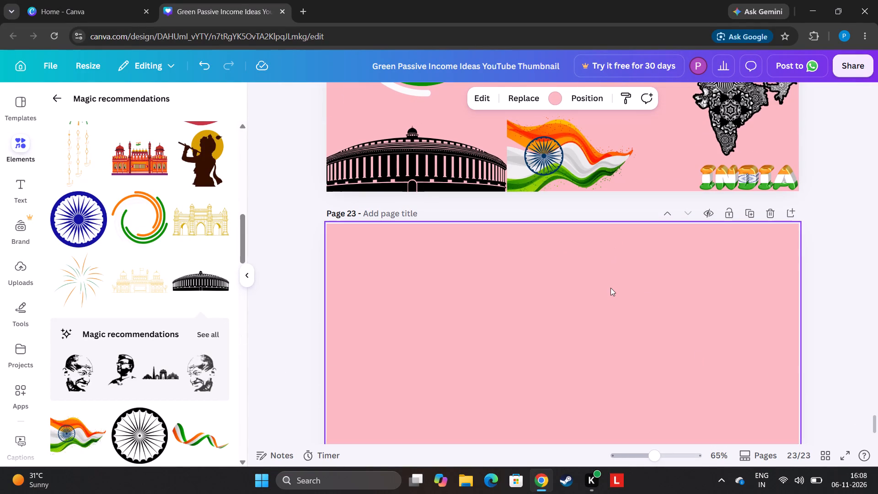
Change page 23's background to the olive-yellow swatch and fine-tune it to a muted #BEB658.
{"action": "left_click", "coordinate": [610, 288]}
{"action": "left_click", "coordinate": [610, 288]}
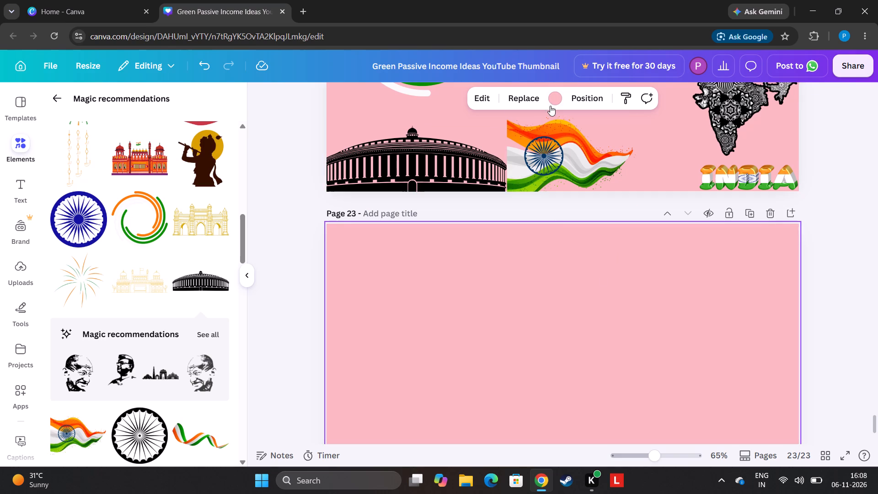
{"action": "left_click", "coordinate": [550, 102]}
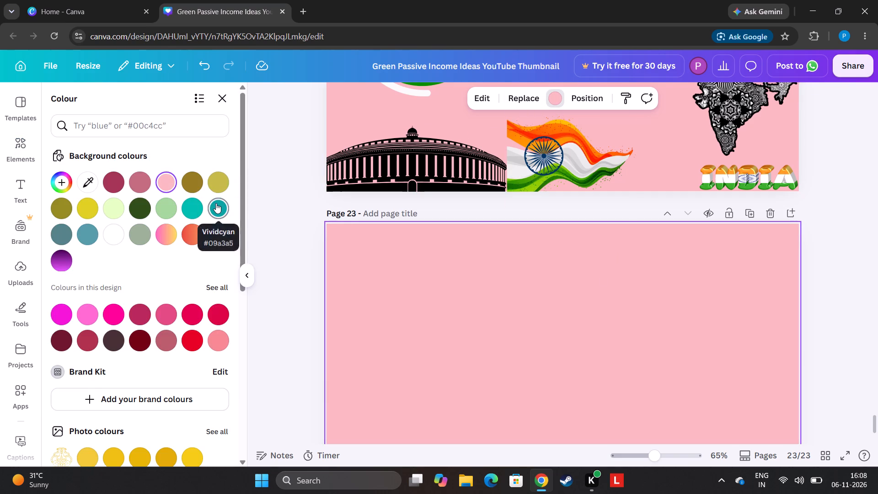
{"action": "left_click", "coordinate": [216, 203]}
{"action": "left_click", "coordinate": [219, 184]}
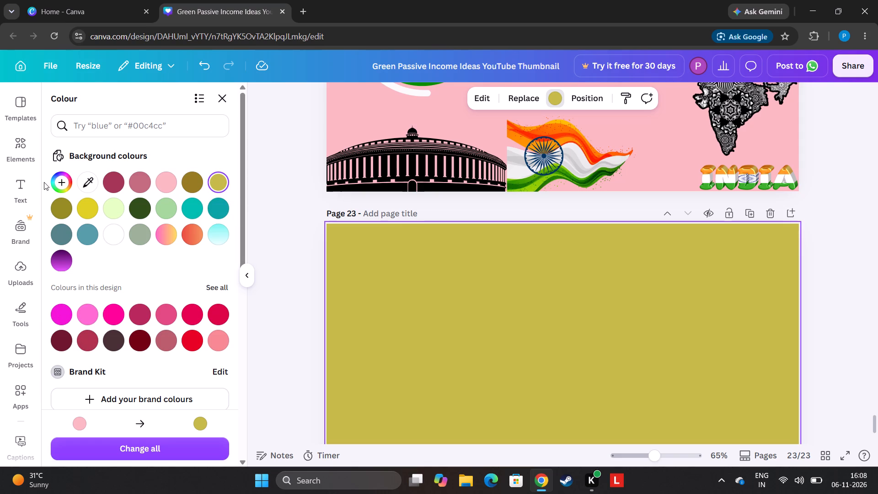
{"action": "left_click", "coordinate": [68, 177]}
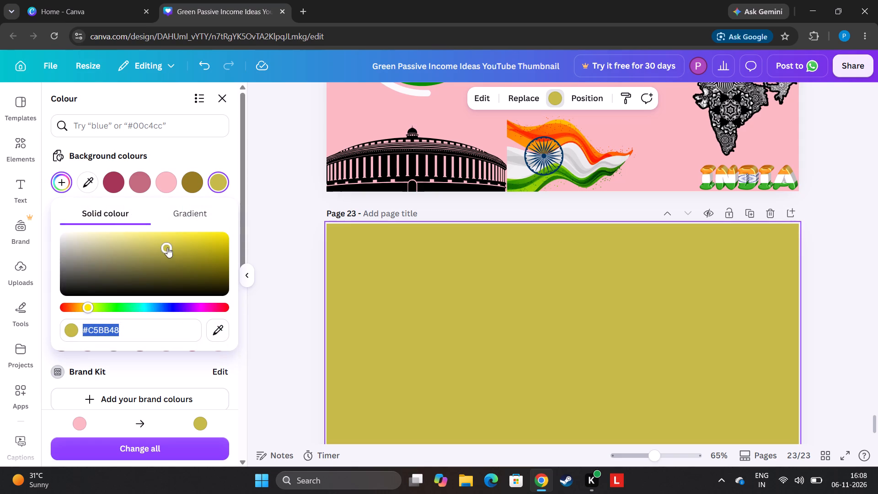
{"action": "left_click_drag", "start_coordinate": [168, 249], "coordinate": [159, 249]}
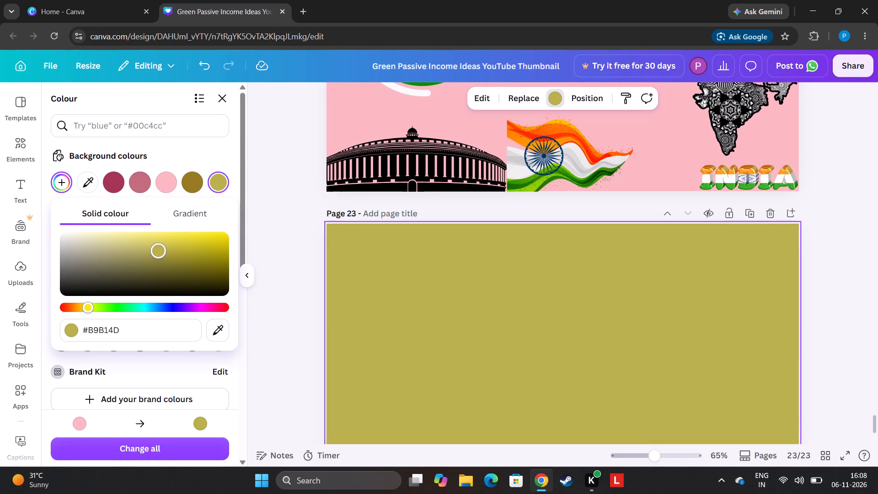
{"action": "left_click_drag", "start_coordinate": [159, 249], "coordinate": [151, 248]}
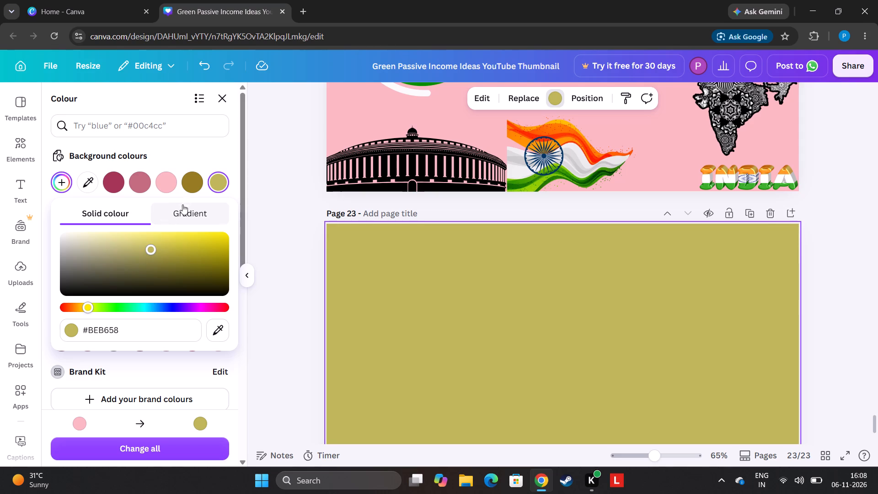
{"action": "left_click", "coordinate": [221, 113]}
{"action": "left_click", "coordinate": [221, 104]}
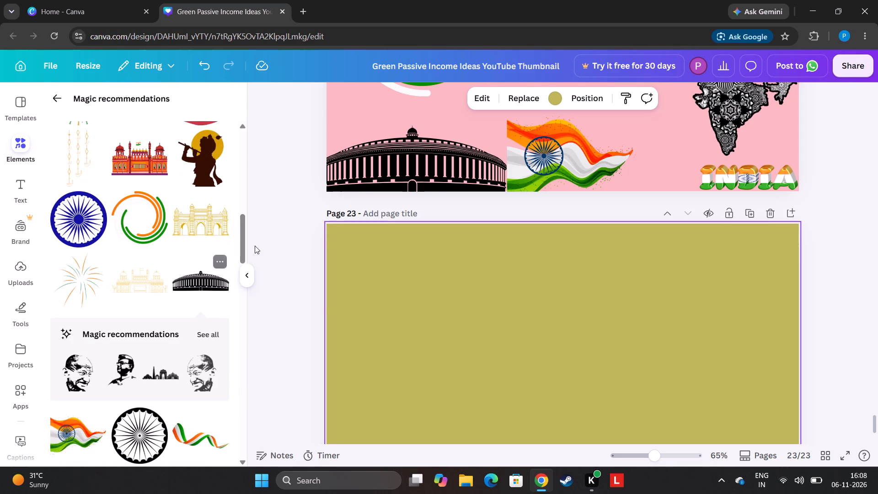
Move the black Parliament building silhouette from page 22 onto page 23, against the left edge of its lower area.
{"action": "left_click_drag", "start_coordinate": [477, 163], "coordinate": [497, 416]}
{"action": "left_click_drag", "start_coordinate": [497, 416], "coordinate": [482, 418]}
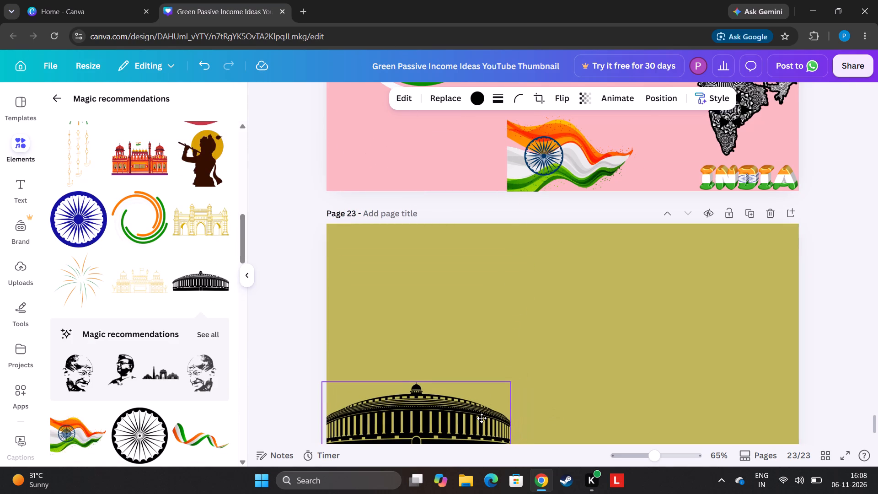
{"action": "left_click_drag", "start_coordinate": [482, 418], "coordinate": [485, 423]}
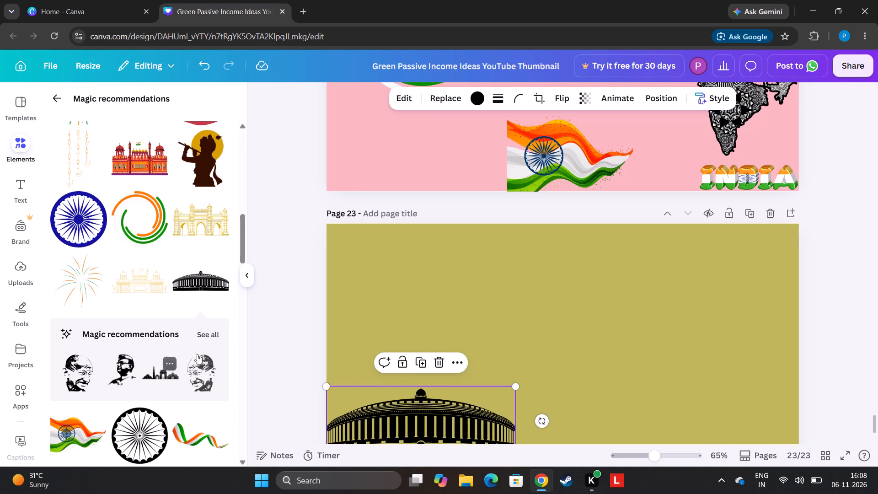
Browse the full list of recommended elements for further patriotic artwork suitable for page 23.
{"action": "left_click_drag", "start_coordinate": [243, 244], "coordinate": [244, 298]}
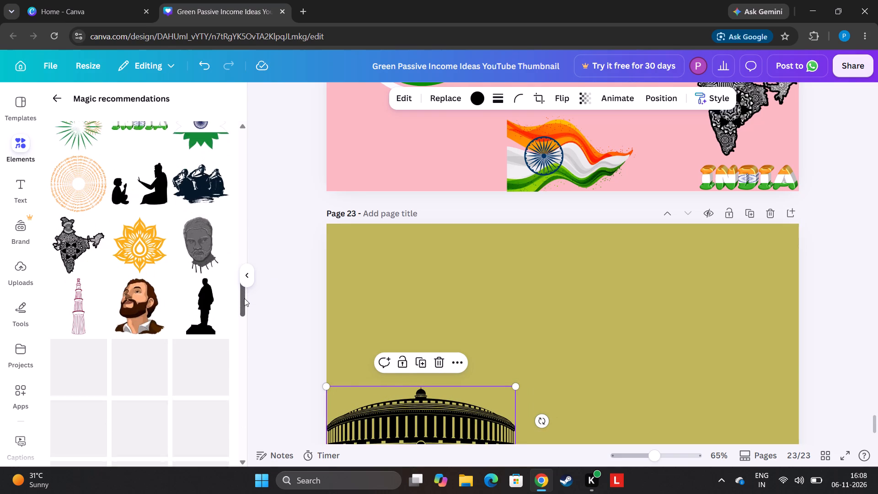
{"action": "left_click_drag", "start_coordinate": [244, 298], "coordinate": [244, 303]}
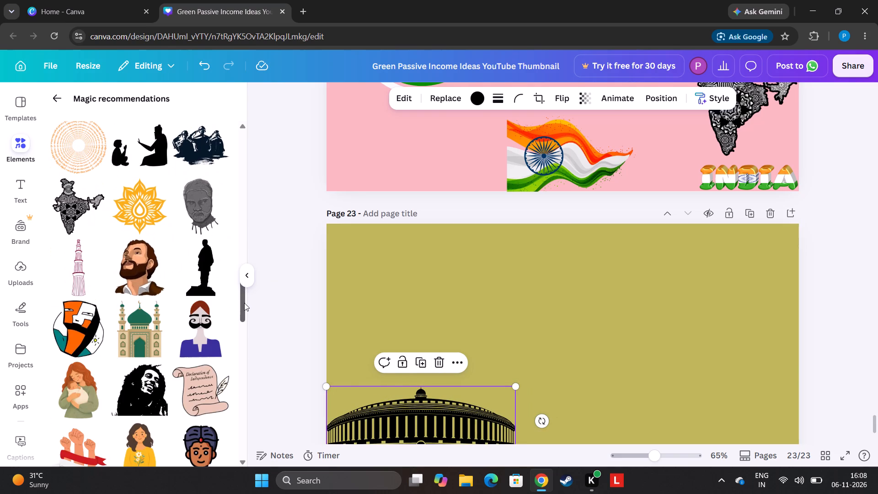
{"action": "left_click_drag", "start_coordinate": [244, 303], "coordinate": [267, 344]}
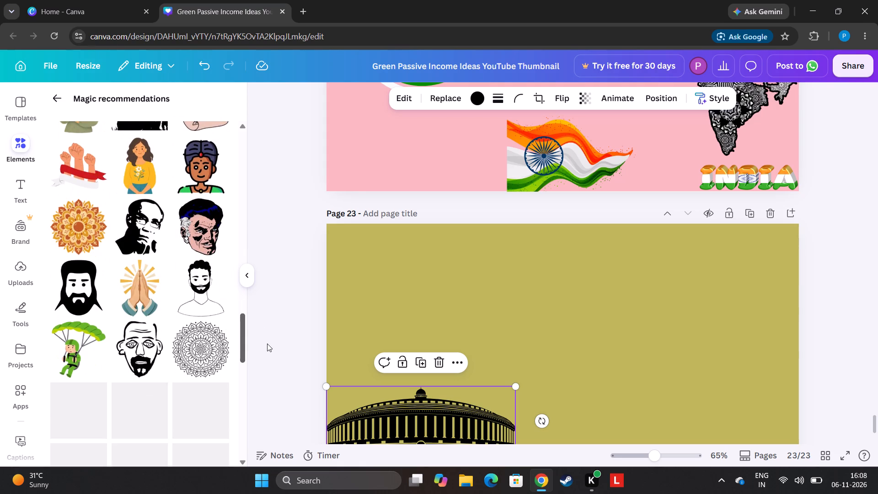
{"action": "left_click_drag", "start_coordinate": [267, 344], "coordinate": [270, 354]}
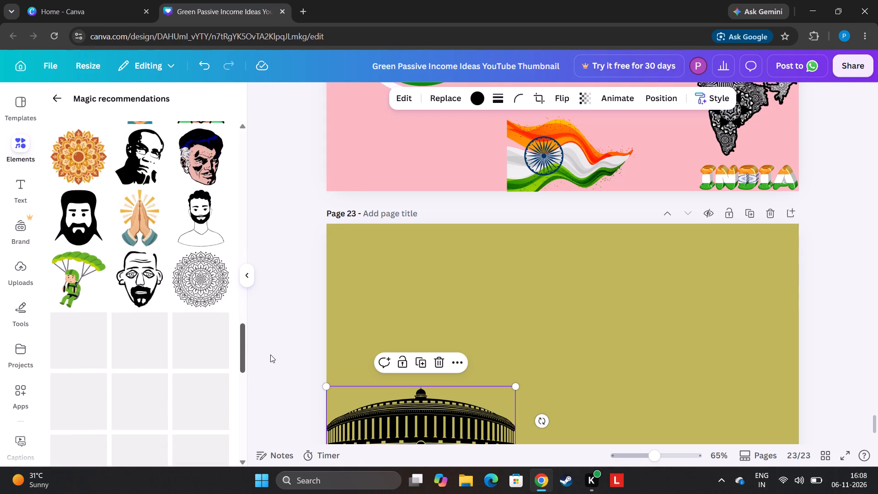
{"action": "left_click_drag", "start_coordinate": [270, 354], "coordinate": [273, 364]}
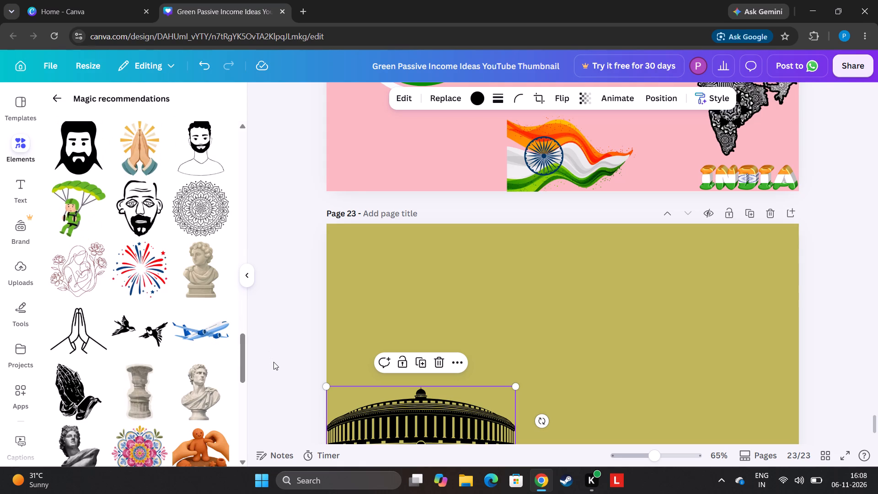
{"action": "left_click_drag", "start_coordinate": [244, 364], "coordinate": [246, 404]}
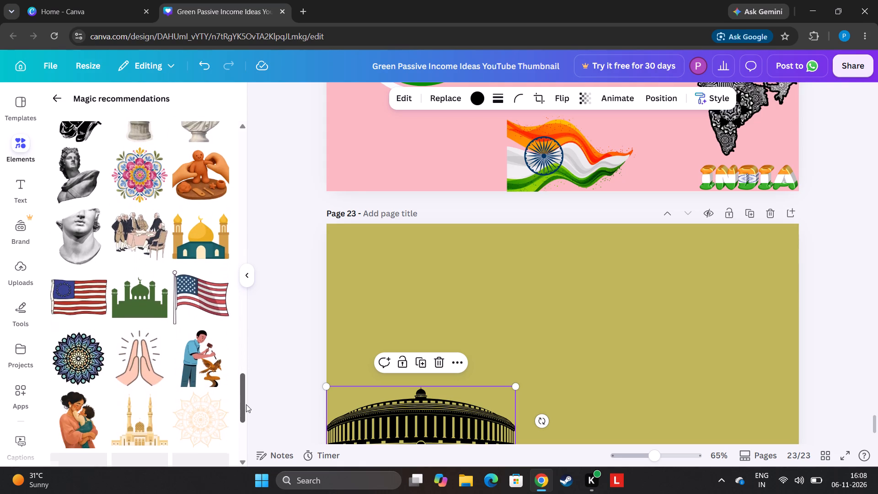
{"action": "left_click_drag", "start_coordinate": [246, 404], "coordinate": [245, 409]}
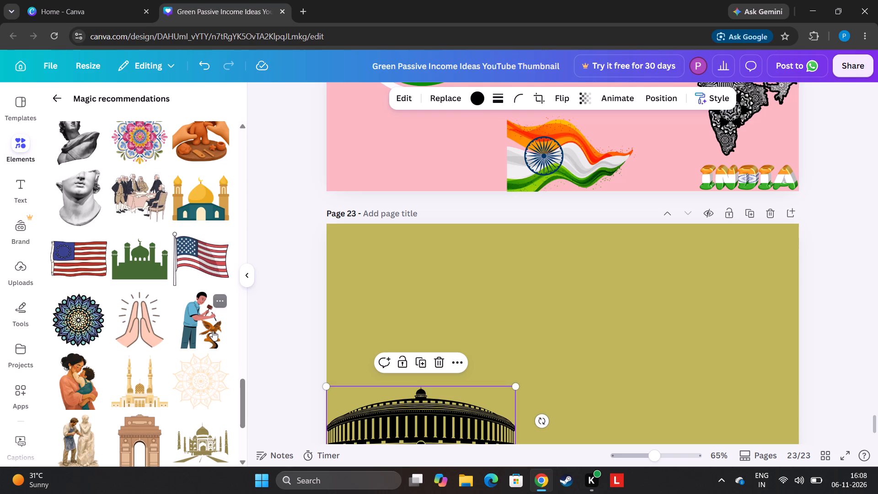
{"action": "left_click_drag", "start_coordinate": [244, 403], "coordinate": [247, 412]}
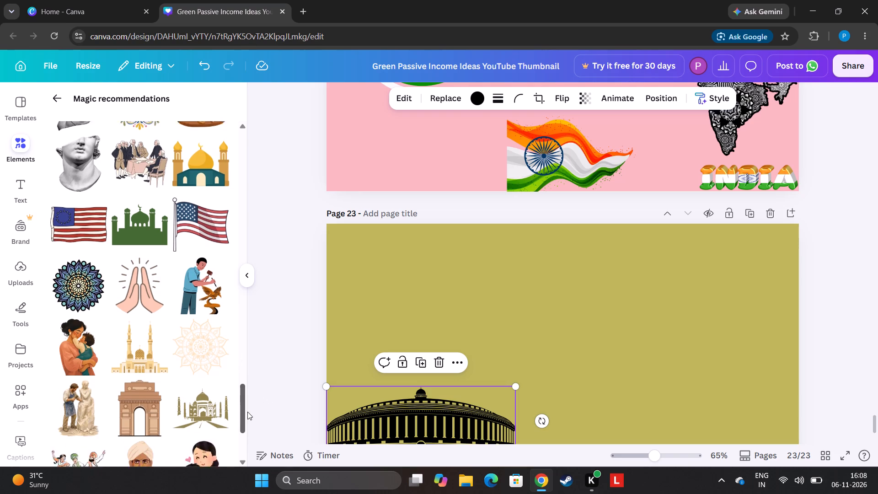
{"action": "left_click_drag", "start_coordinate": [247, 412], "coordinate": [259, 463]}
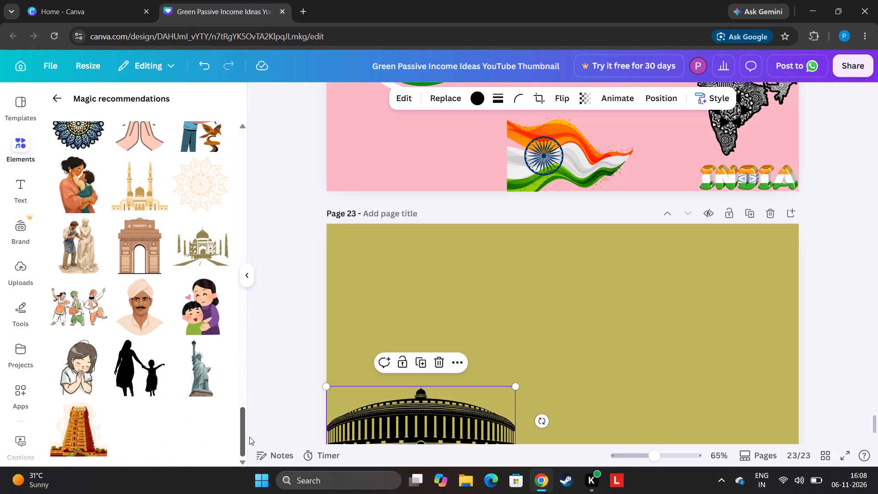
{"action": "left_click_drag", "start_coordinate": [249, 437], "coordinate": [251, 415]}
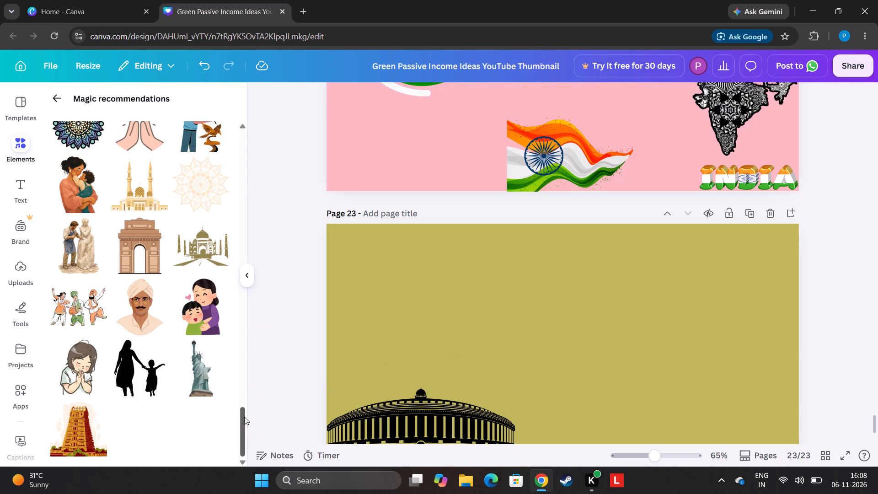
{"action": "left_click_drag", "start_coordinate": [238, 421], "coordinate": [244, 362]}
{"action": "left_click_drag", "start_coordinate": [242, 444], "coordinate": [249, 279]}
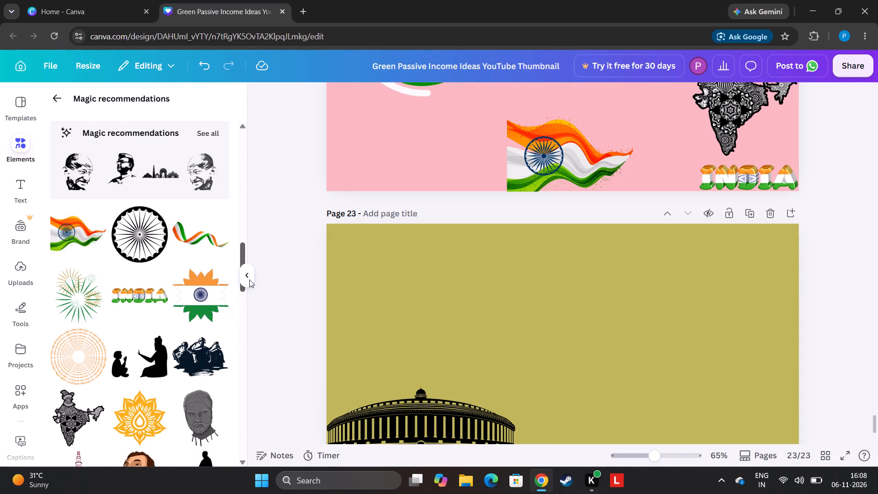
{"action": "left_click_drag", "start_coordinate": [249, 279], "coordinate": [249, 270]}
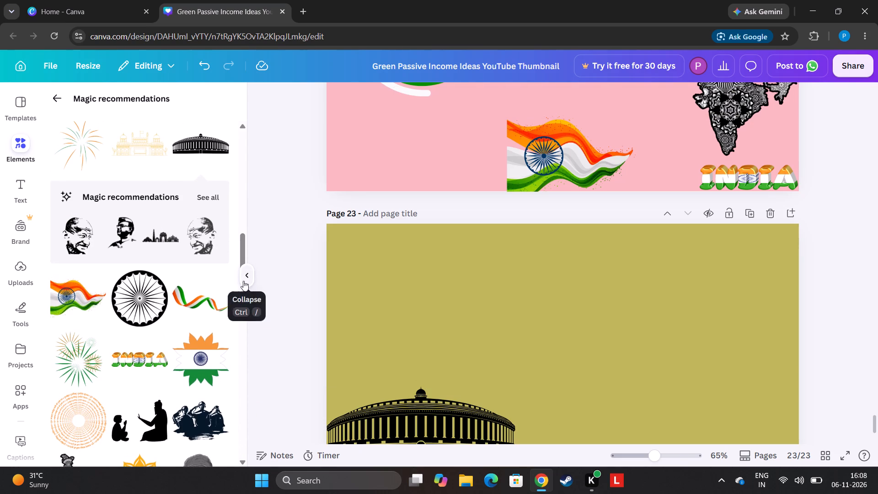
Move the wavy Indian flag from page 22 onto page 23, into the page's top-left area.
{"action": "left_click", "coordinate": [874, 423]}
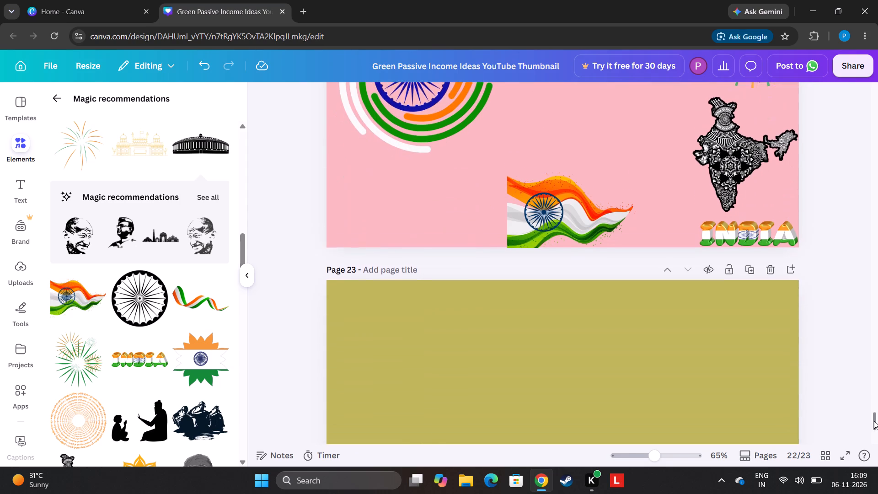
{"action": "left_click_drag", "start_coordinate": [567, 176], "coordinate": [420, 287]}
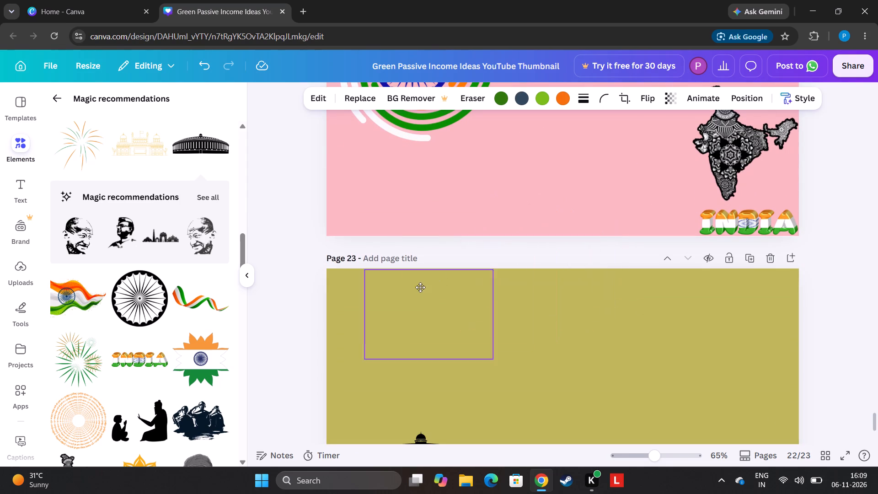
{"action": "left_click_drag", "start_coordinate": [420, 287], "coordinate": [380, 290]}
{"action": "left_click", "coordinate": [382, 287]}
{"action": "left_click", "coordinate": [402, 324]}
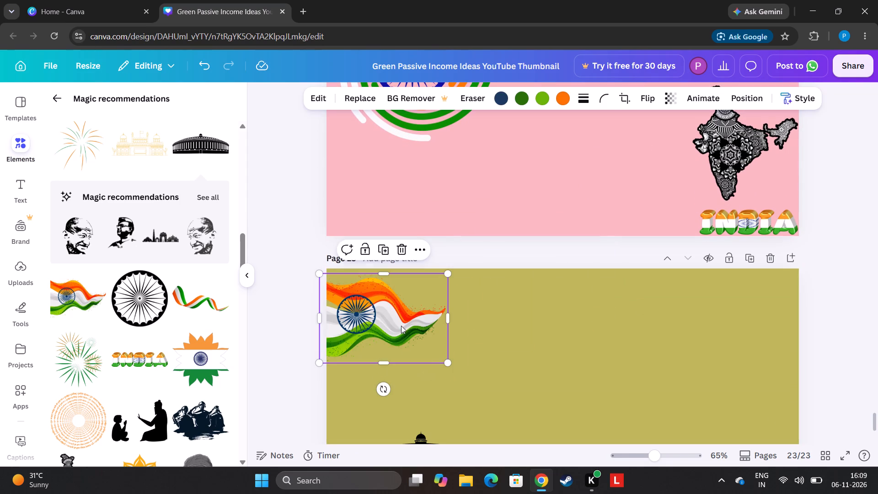
Enlarge page 23's wavy flag to about 1.6 times its size and shift it up into the top-left corner above the Parliament building.
{"action": "left_click_drag", "start_coordinate": [448, 364], "coordinate": [555, 370]}
{"action": "left_click_drag", "start_coordinate": [500, 379], "coordinate": [503, 359]}
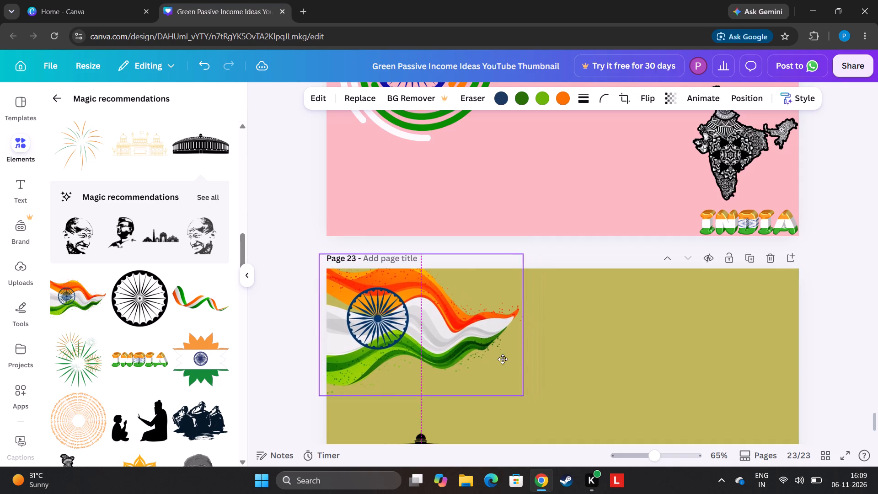
Nudge page 23's wavy flag slightly inward so its frame lines up with the page's left edge.
{"action": "left_click_drag", "start_coordinate": [503, 359], "coordinate": [509, 362]}
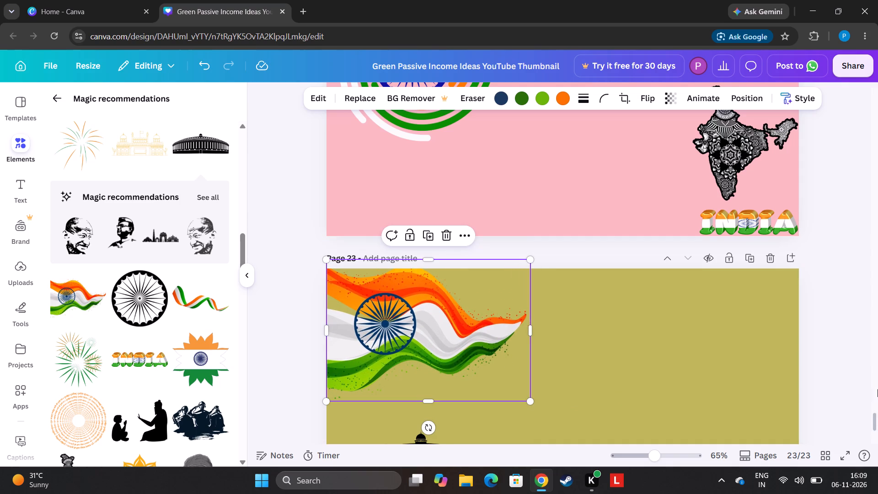
Move the black Parliament building silhouette down to the bottom edge of page 23, near its bottom-left corner.
{"action": "left_click_drag", "start_coordinate": [877, 424], "coordinate": [877, 439]}
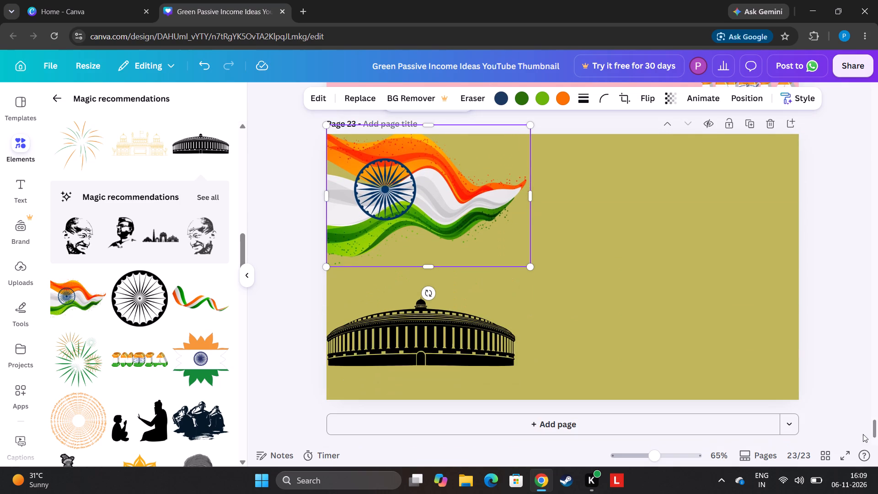
{"action": "left_click_drag", "start_coordinate": [469, 346], "coordinate": [475, 371]}
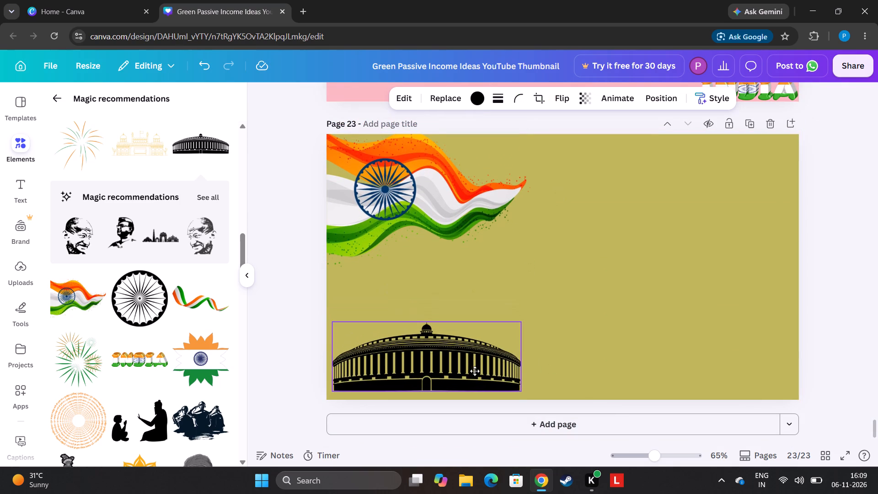
{"action": "left_click_drag", "start_coordinate": [475, 371], "coordinate": [472, 381]}
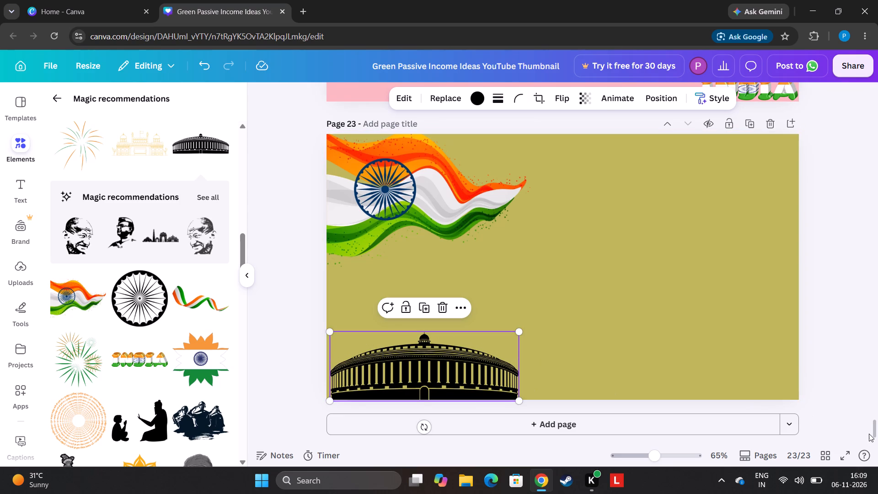
Add the black Indian monuments skyline from the full recommendations to page 22 and place it along the bottom-left edge beneath the tricolour swirl.
{"action": "left_click_drag", "start_coordinate": [871, 432], "coordinate": [849, 397]}
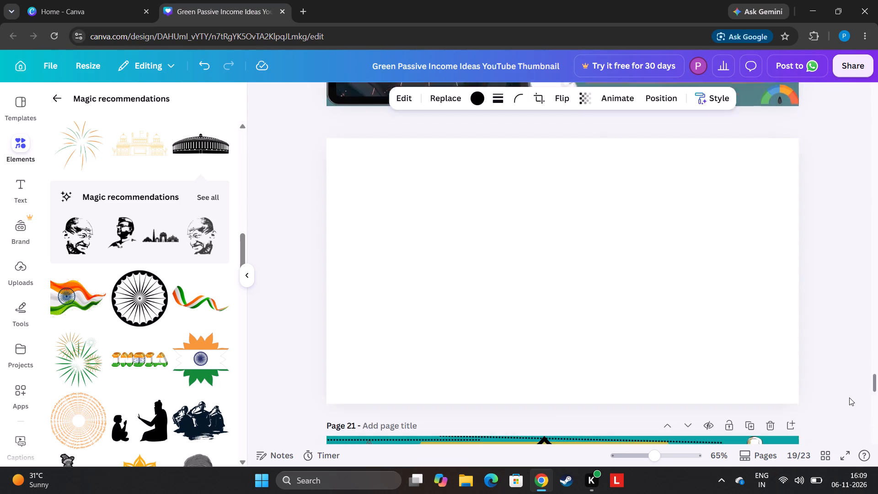
{"action": "left_click_drag", "start_coordinate": [849, 397], "coordinate": [833, 424]}
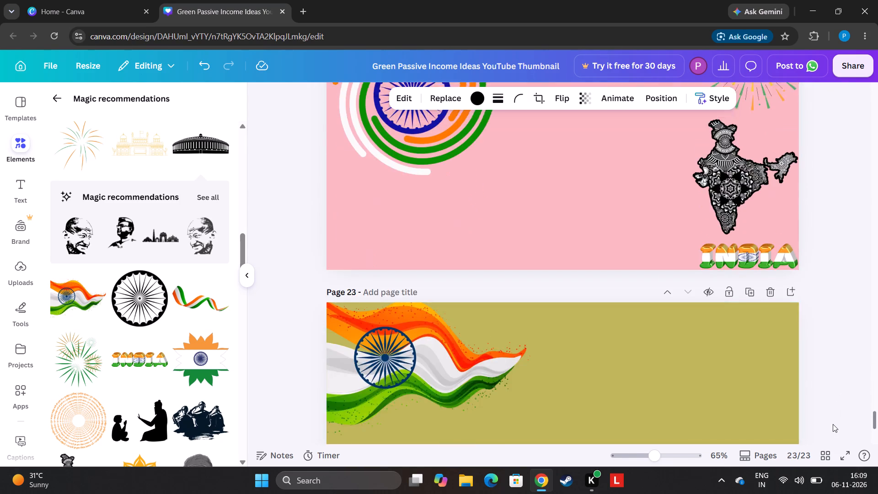
{"action": "left_click_drag", "start_coordinate": [833, 424], "coordinate": [831, 419]}
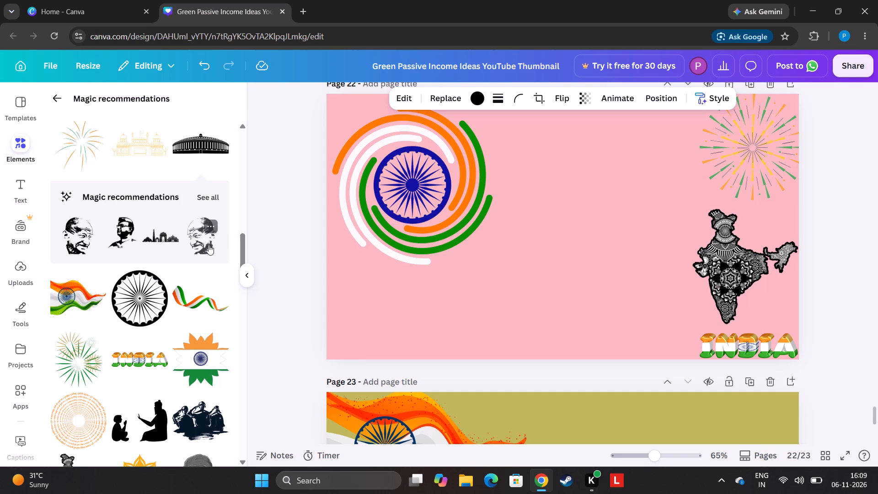
{"action": "left_click", "coordinate": [219, 190]}
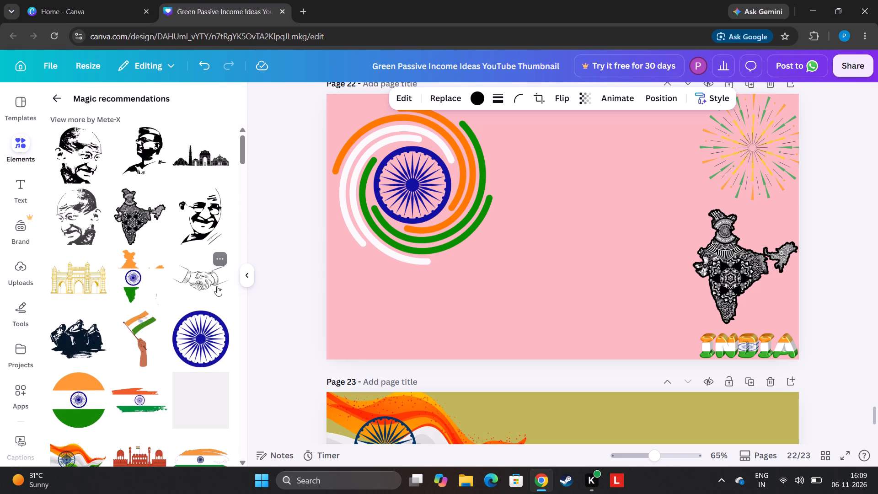
{"action": "left_click", "coordinate": [244, 136]}
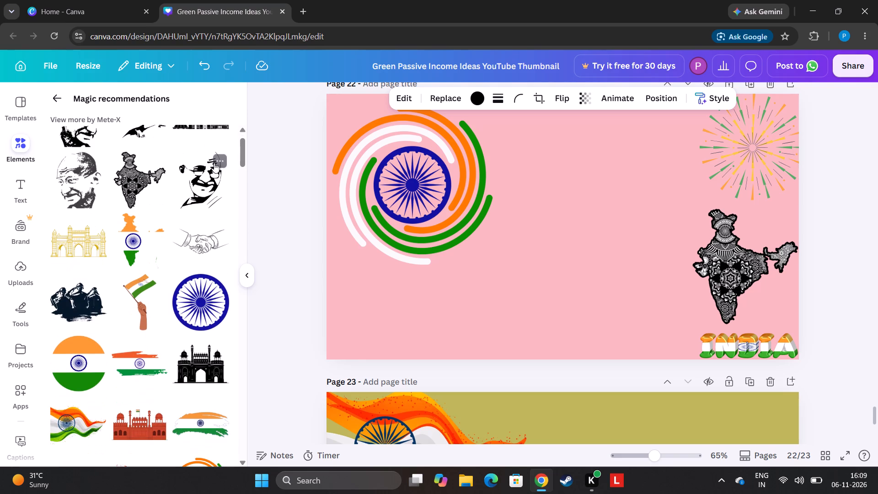
{"action": "left_click_drag", "start_coordinate": [239, 161], "coordinate": [240, 157]}
{"action": "left_click", "coordinate": [222, 153]}
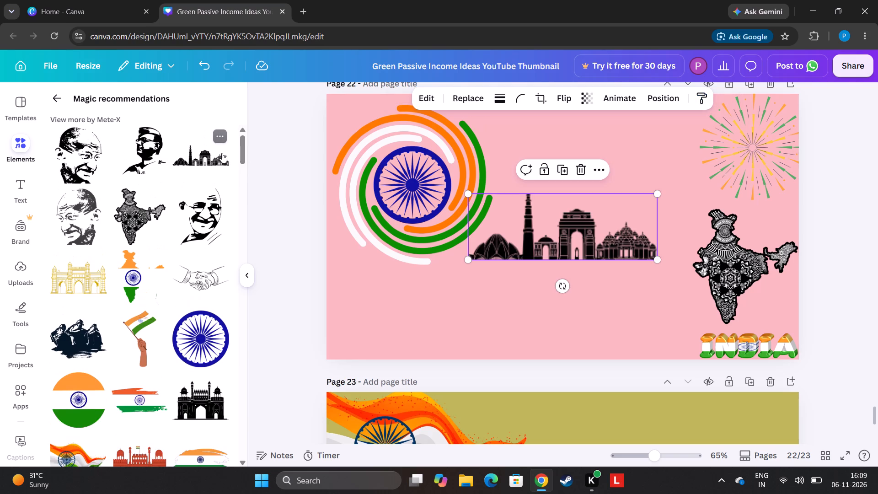
{"action": "left_click_drag", "start_coordinate": [526, 245], "coordinate": [358, 338]}
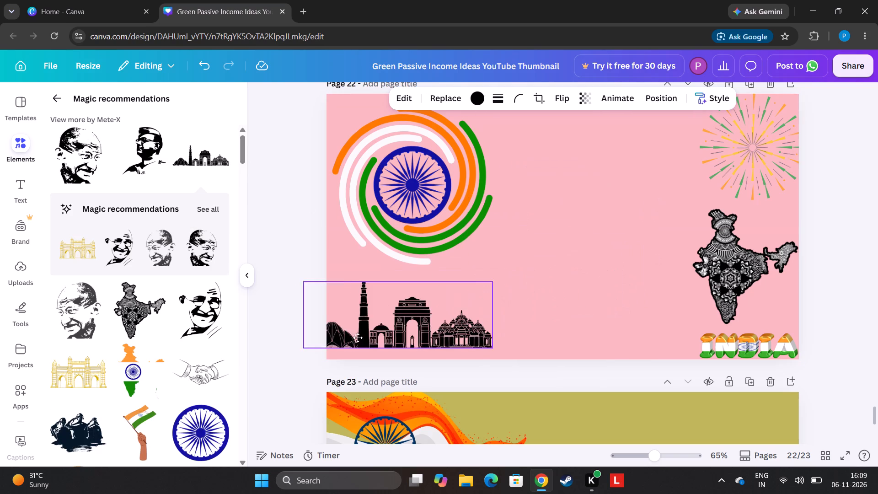
{"action": "left_click_drag", "start_coordinate": [358, 338], "coordinate": [390, 341]}
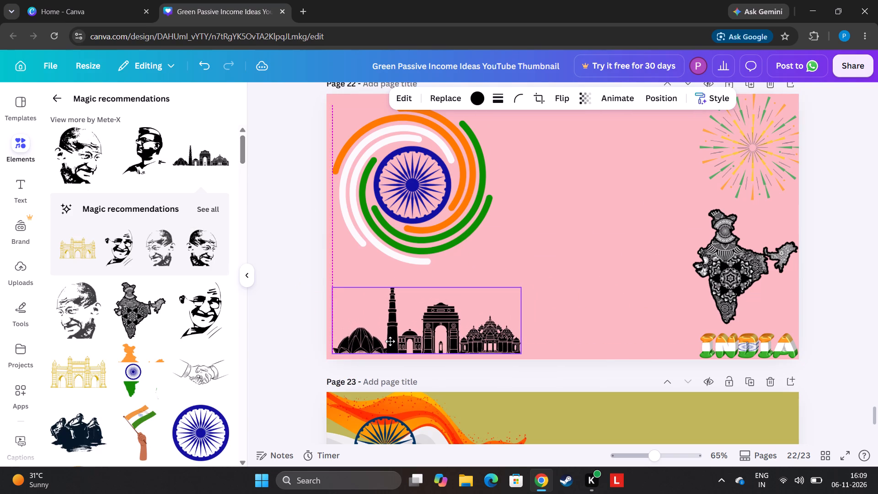
{"action": "left_click_drag", "start_coordinate": [390, 341], "coordinate": [389, 340]}
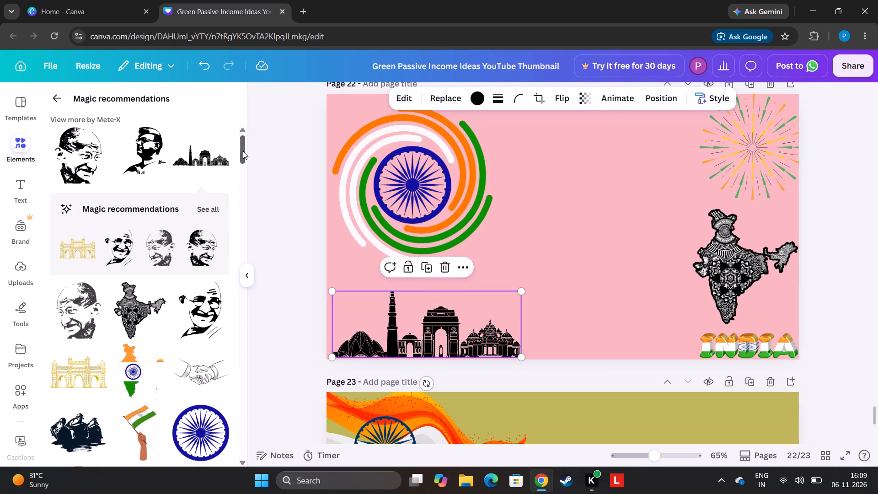
Browse the full list of recommended elements for further patriotic artwork.
{"action": "left_click_drag", "start_coordinate": [246, 142], "coordinate": [243, 167]}
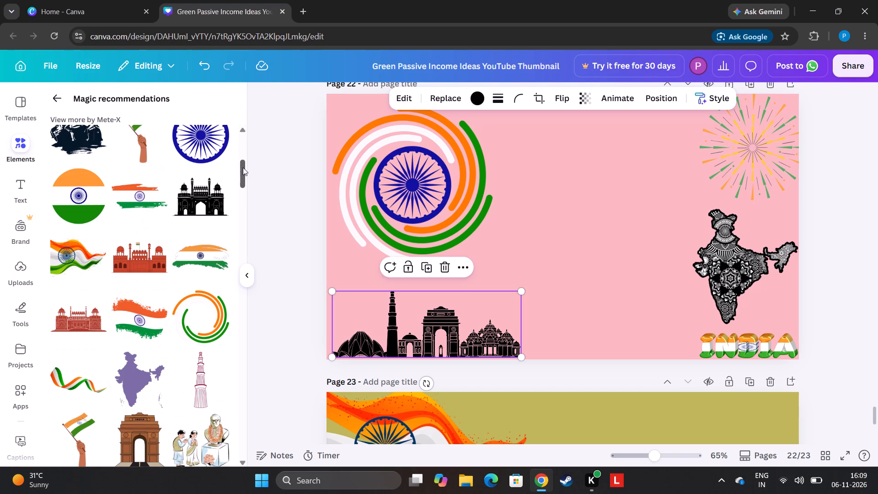
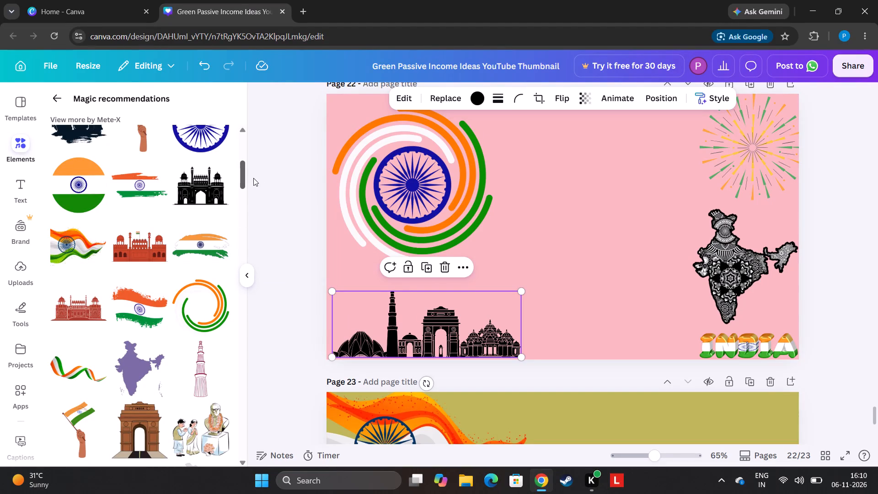
Add the soft grey oval shadow from the recently used elements to page 22, between the tricolour swirl and the India map.
{"action": "left_click_drag", "start_coordinate": [242, 178], "coordinate": [240, 183]}
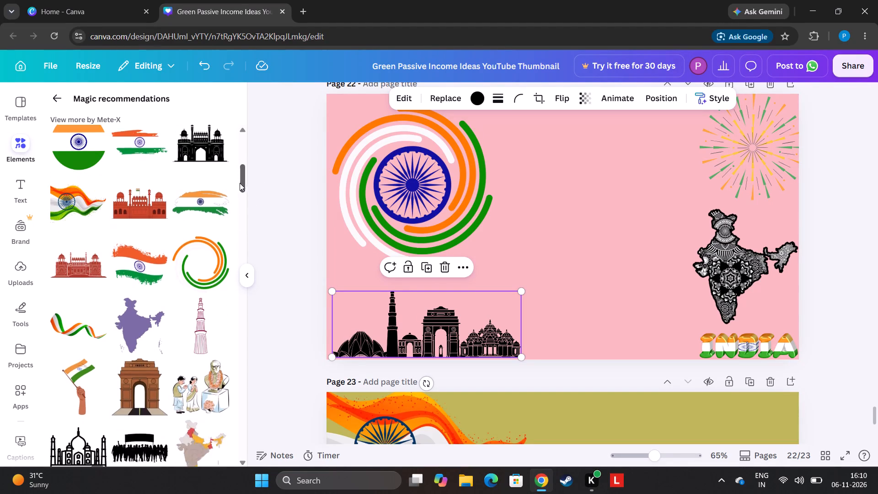
{"action": "left_click_drag", "start_coordinate": [240, 183], "coordinate": [225, 196]}
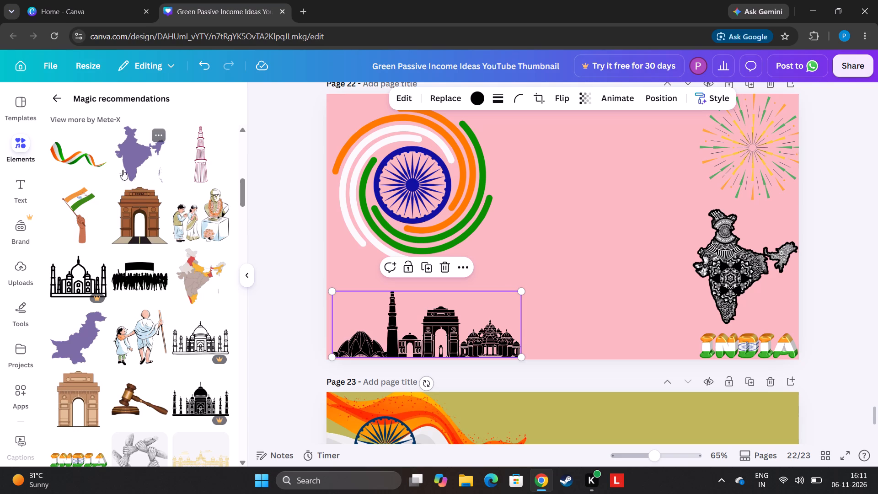
{"action": "left_click", "coordinate": [52, 98]}
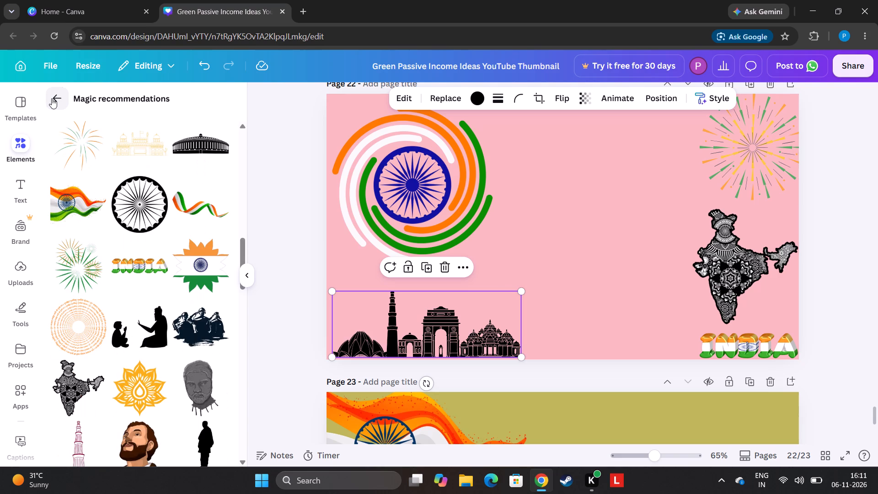
{"action": "left_click", "coordinate": [52, 98]}
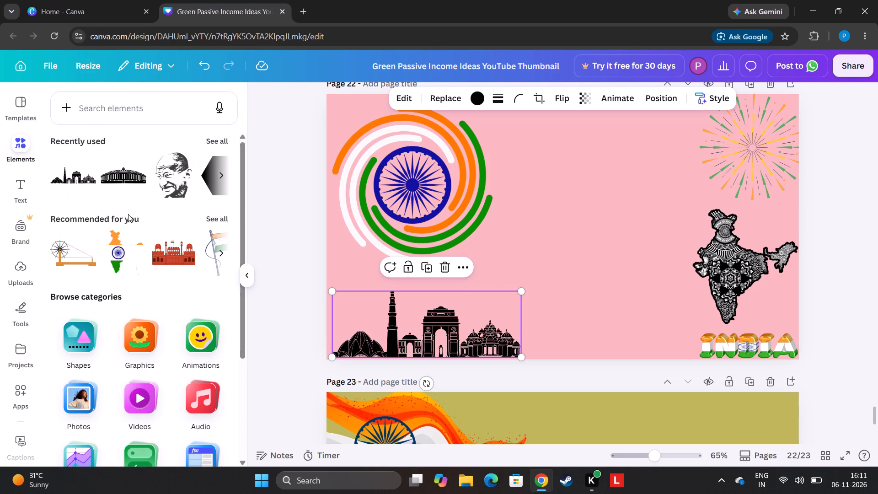
{"action": "left_click", "coordinate": [217, 139]}
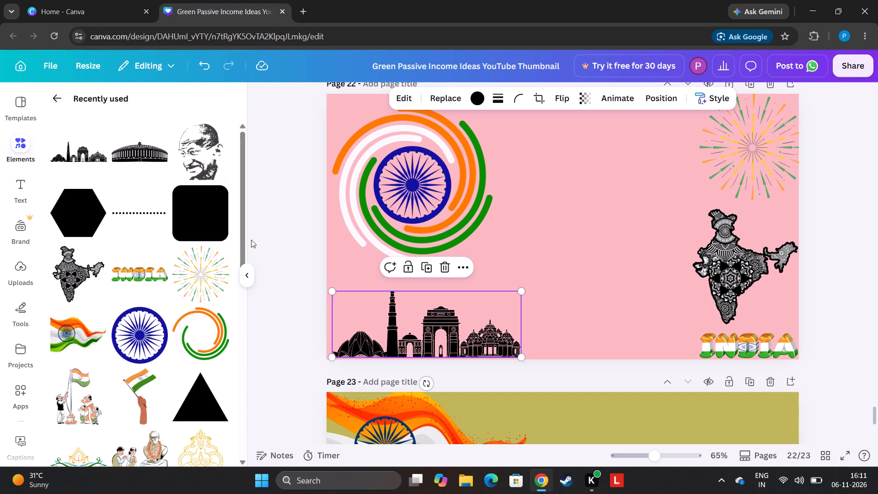
{"action": "left_click_drag", "start_coordinate": [246, 244], "coordinate": [251, 279]}
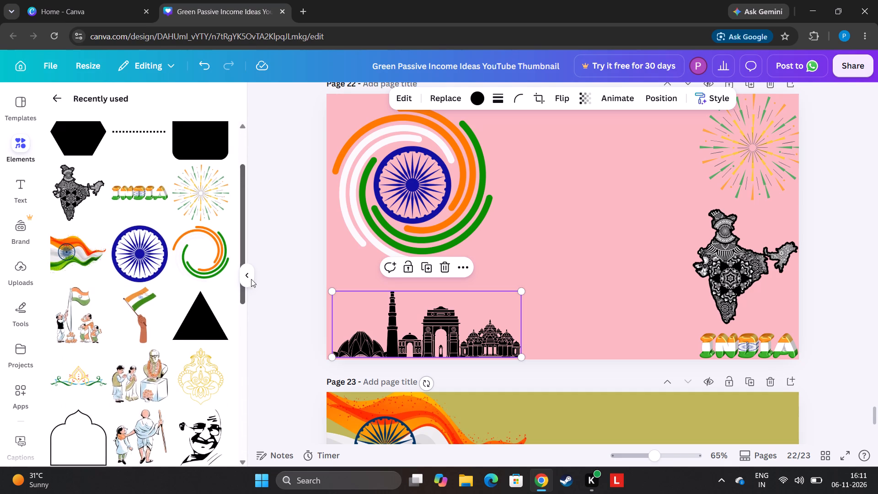
{"action": "left_click_drag", "start_coordinate": [251, 279], "coordinate": [255, 415]}
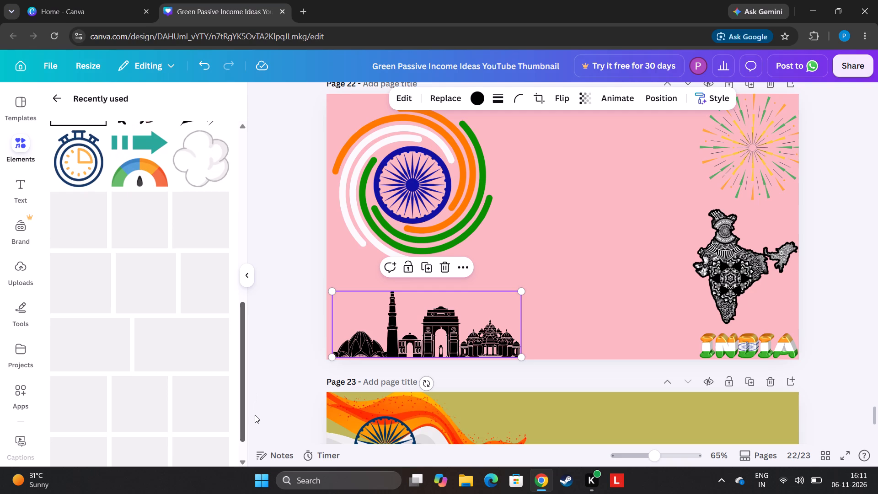
{"action": "left_click_drag", "start_coordinate": [255, 415], "coordinate": [253, 451]}
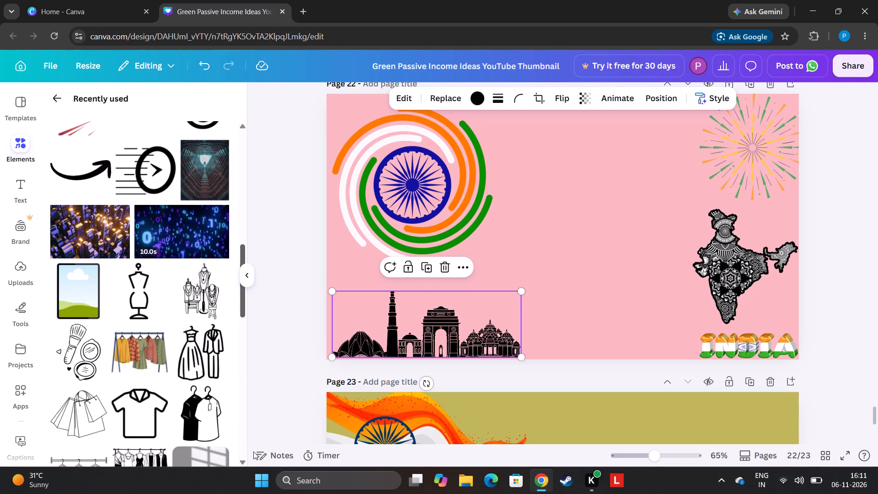
{"action": "left_click_drag", "start_coordinate": [253, 451], "coordinate": [250, 419]}
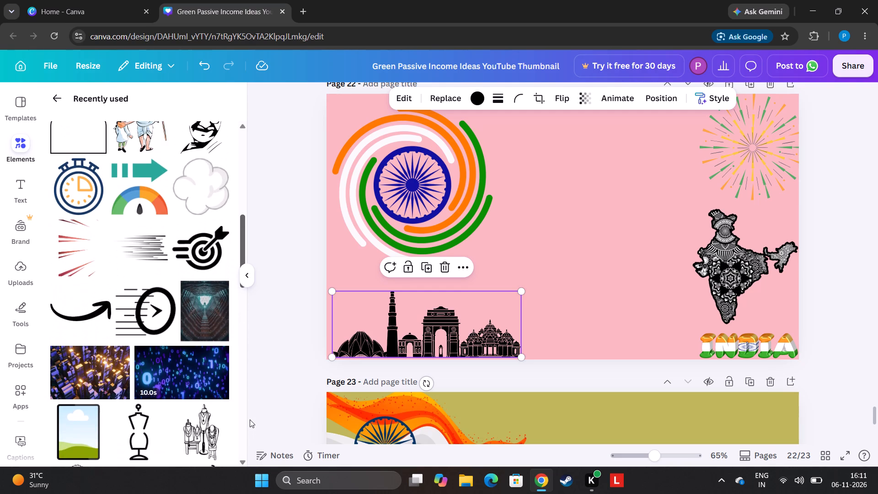
{"action": "left_click_drag", "start_coordinate": [250, 419], "coordinate": [250, 424]}
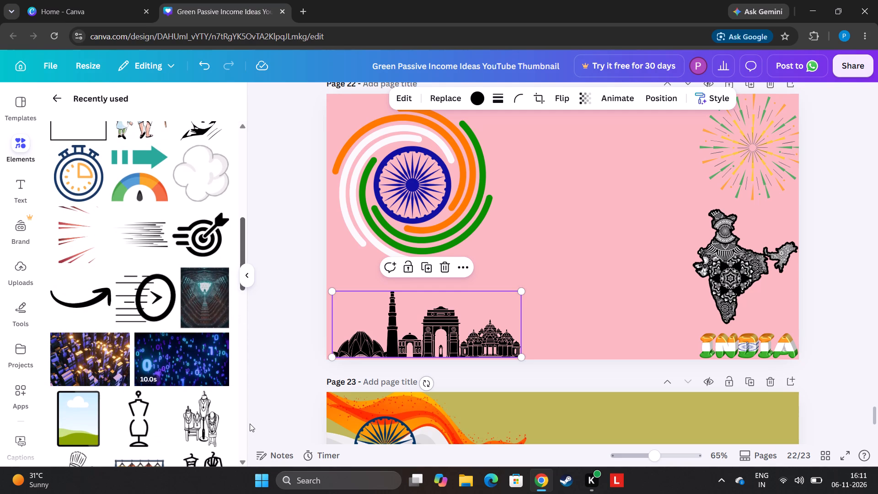
{"action": "left_click_drag", "start_coordinate": [250, 424], "coordinate": [247, 431]}
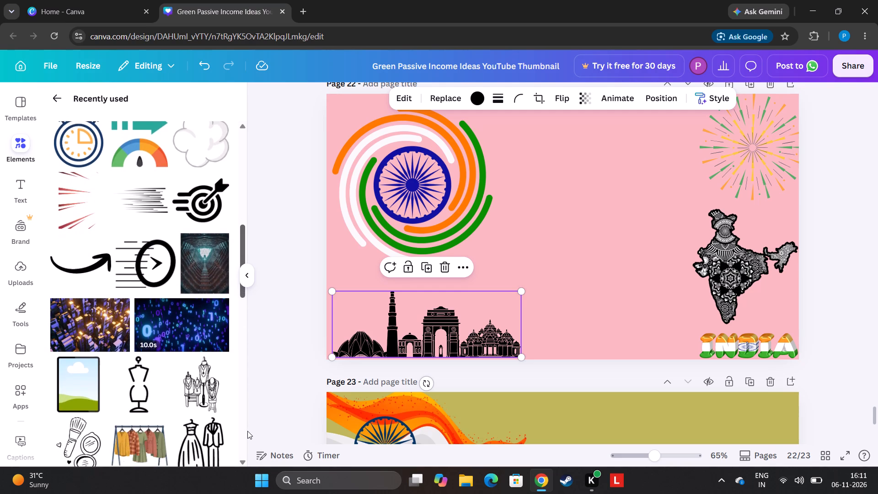
{"action": "left_click_drag", "start_coordinate": [247, 431], "coordinate": [260, 493]}
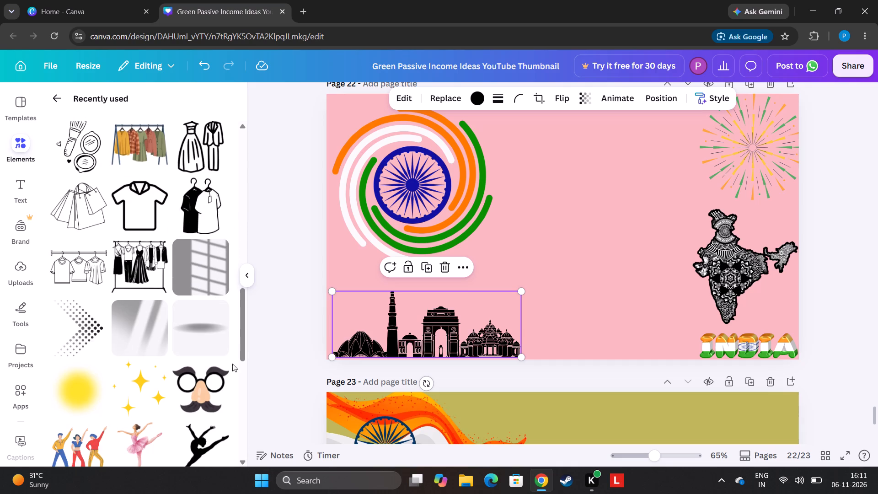
{"action": "left_click", "coordinate": [192, 335]}
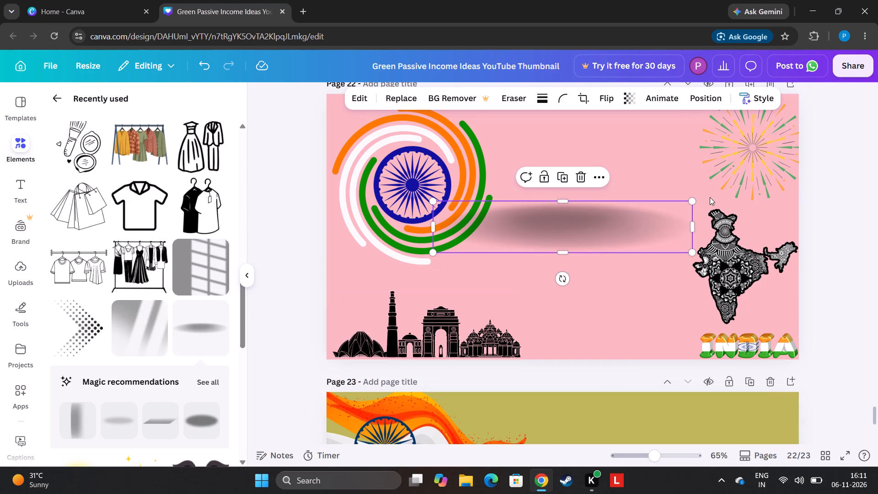
{"action": "left_click_drag", "start_coordinate": [629, 215], "coordinate": [649, 234]}
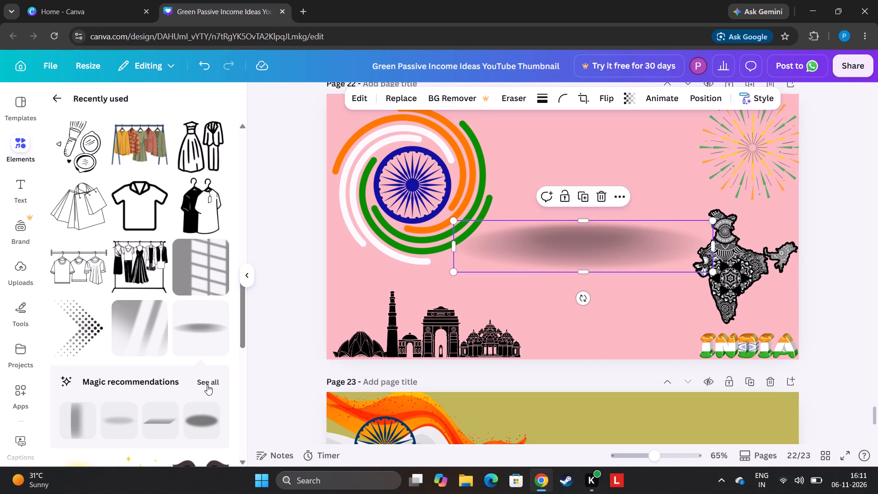
Add the rectangular shadow frame from the oval shadow's full recommendations to page 22 and shift it towards the India map.
{"action": "left_click", "coordinate": [207, 385]}
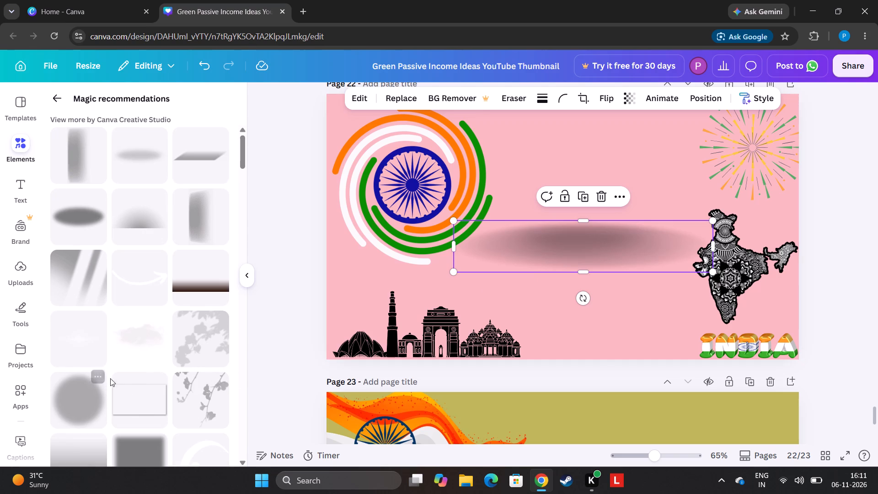
{"action": "left_click", "coordinate": [140, 400]}
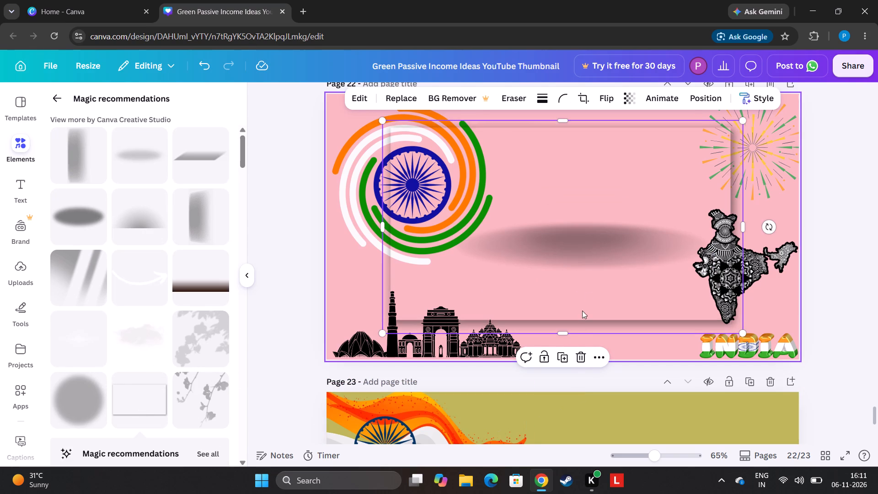
{"action": "left_click_drag", "start_coordinate": [588, 293], "coordinate": [607, 252]}
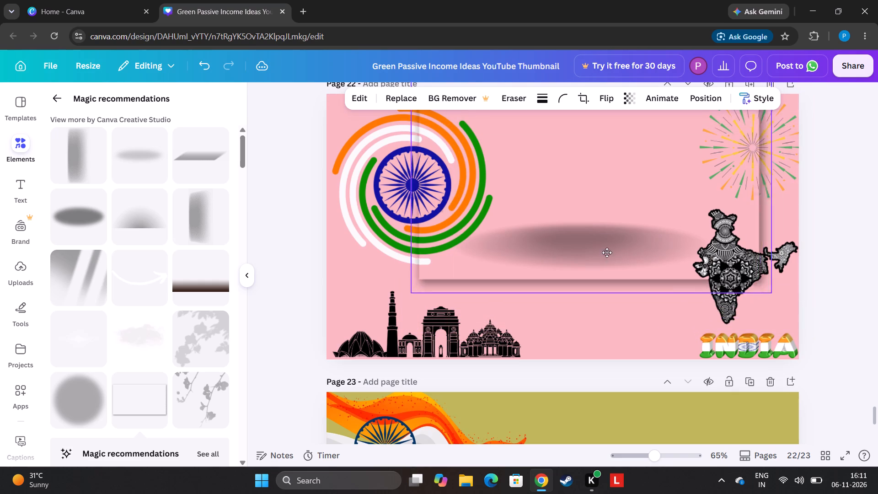
{"action": "left_click_drag", "start_coordinate": [607, 252], "coordinate": [609, 294]}
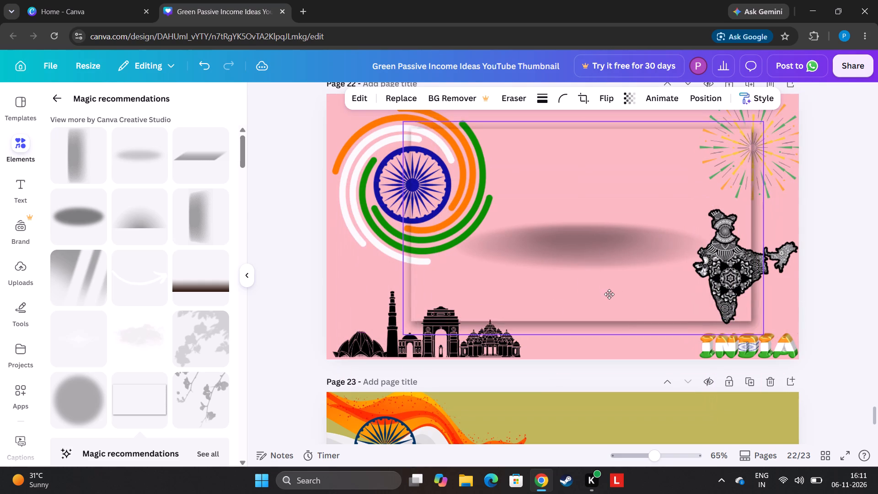
{"action": "left_click_drag", "start_coordinate": [609, 294], "coordinate": [619, 296]}
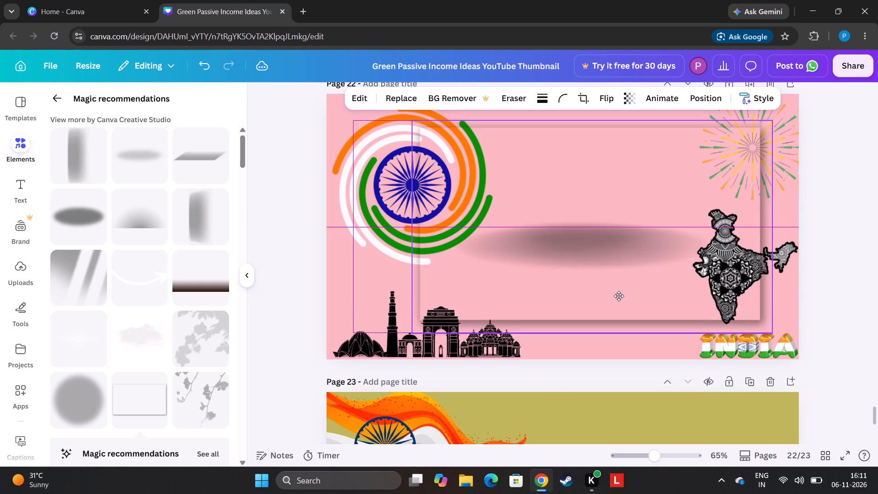
{"action": "left_click_drag", "start_coordinate": [619, 296], "coordinate": [631, 294]}
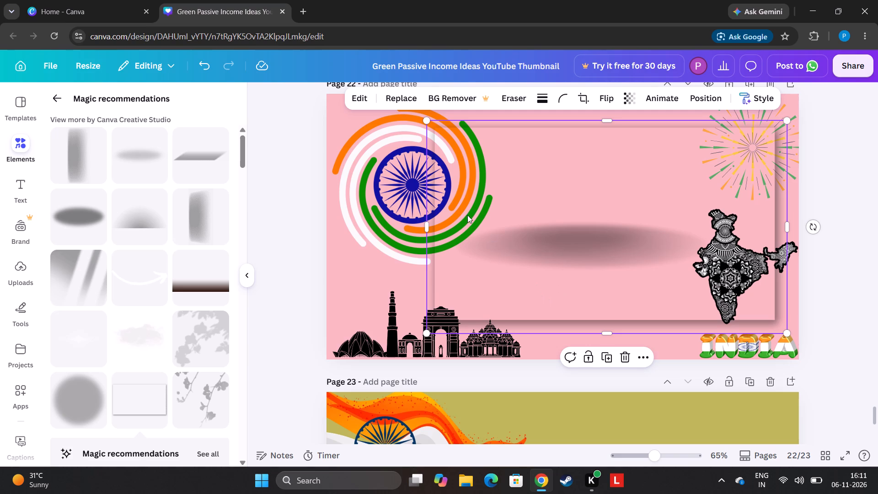
Move the rectangular shadow frame from page 22 onto page 23 and align it with that page's top-right corner.
{"action": "left_click_drag", "start_coordinate": [616, 286], "coordinate": [648, 493]}
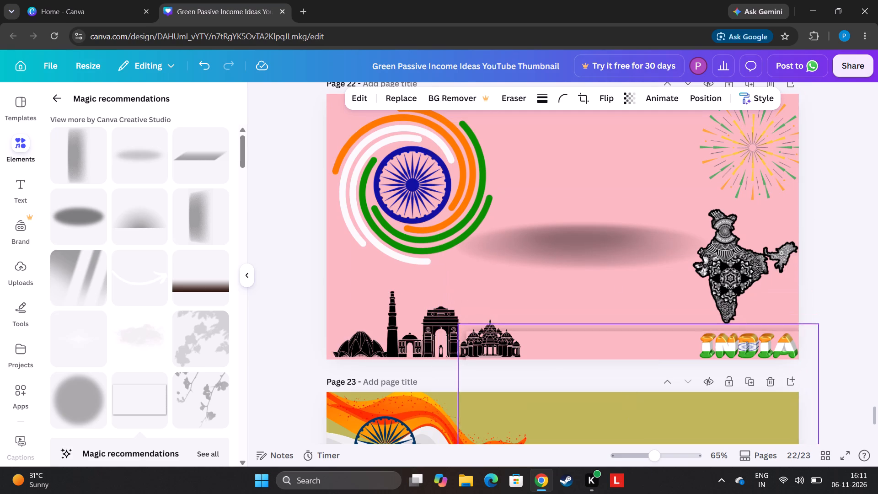
{"action": "left_click_drag", "start_coordinate": [648, 493], "coordinate": [625, 493]}
{"action": "left_click_drag", "start_coordinate": [875, 413], "coordinate": [876, 424]}
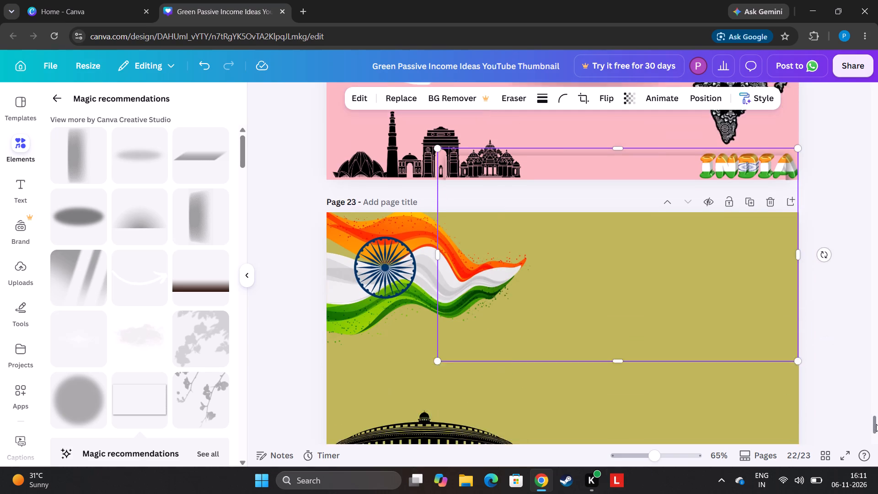
{"action": "left_click_drag", "start_coordinate": [876, 424], "coordinate": [876, 425]}
{"action": "left_click_drag", "start_coordinate": [693, 195], "coordinate": [677, 267]}
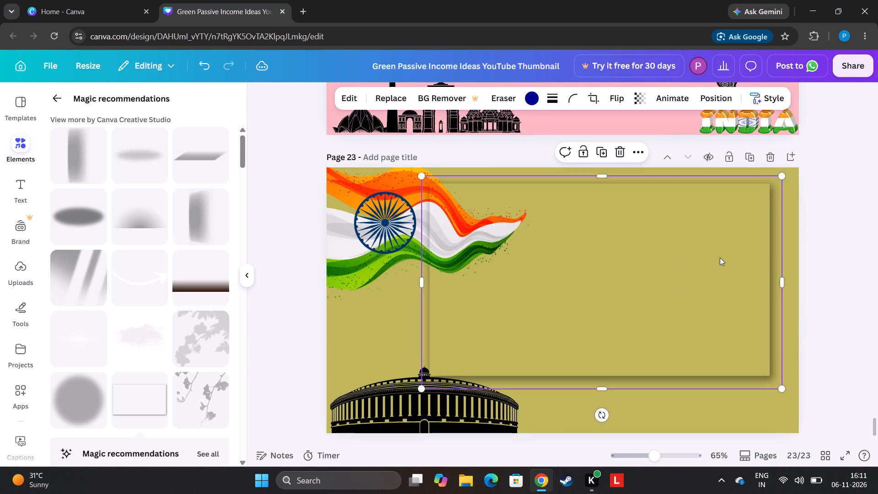
{"action": "left_click_drag", "start_coordinate": [672, 277], "coordinate": [699, 274]}
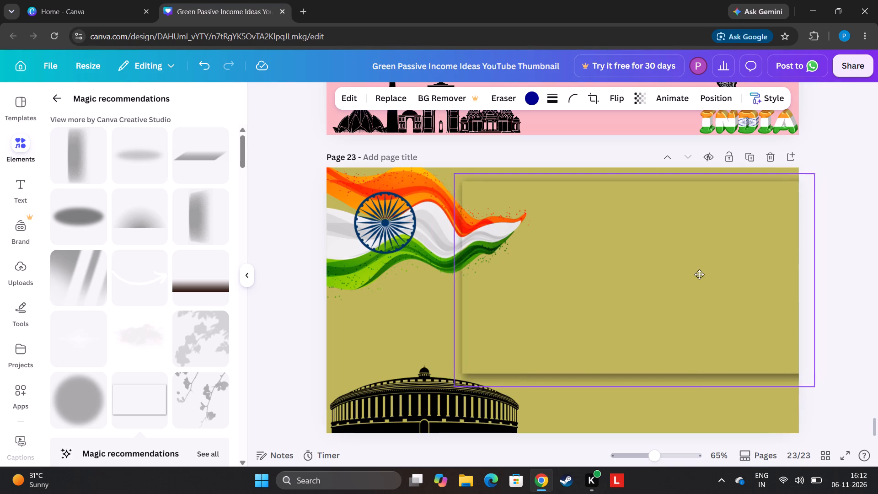
{"action": "left_click_drag", "start_coordinate": [699, 274], "coordinate": [690, 268]}
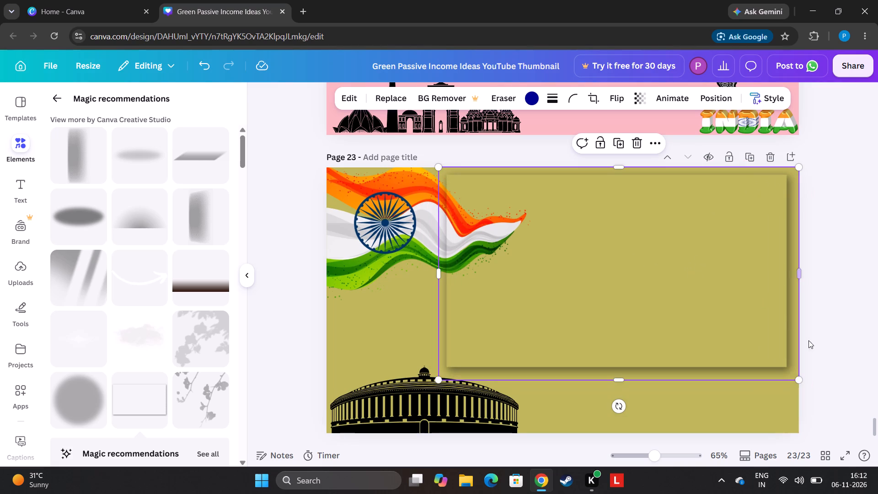
Add the half-round gradient shadow to page 22, shrink it, and place it at the top between the swirl and the fireworks.
{"action": "left_click_drag", "start_coordinate": [872, 427], "coordinate": [873, 421]}
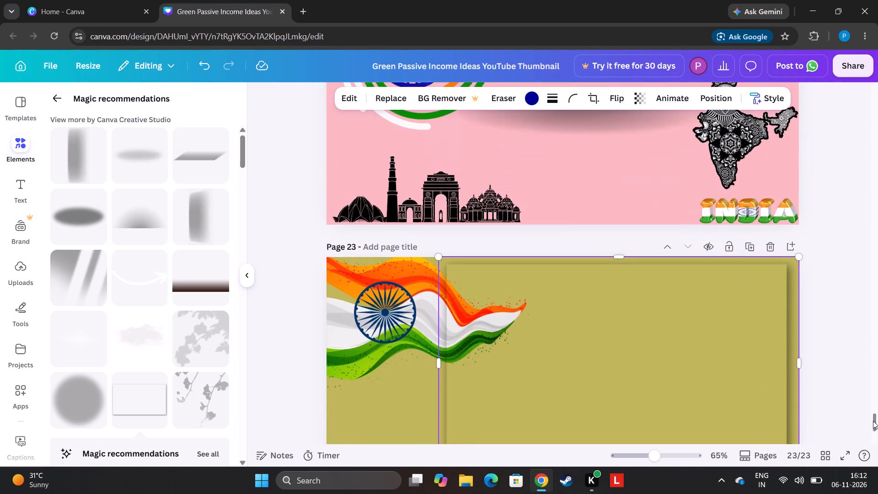
{"action": "left_click_drag", "start_coordinate": [873, 421], "coordinate": [872, 412]}
{"action": "left_click", "coordinate": [872, 411]}
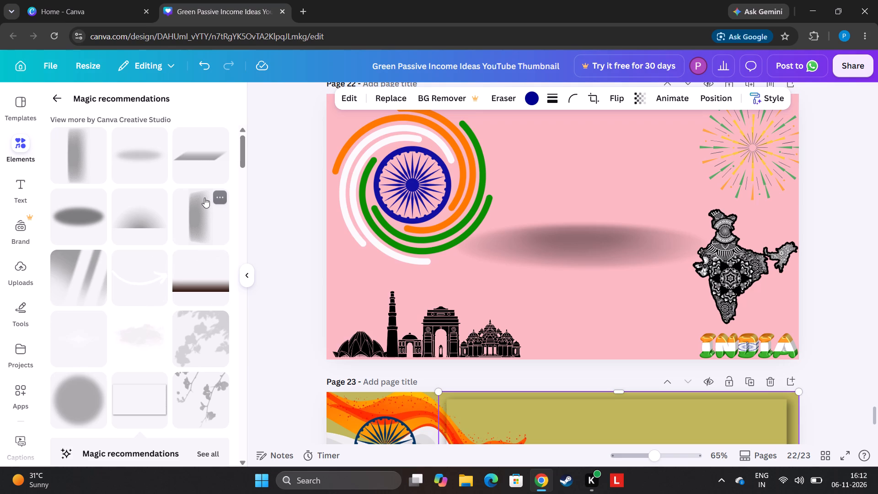
{"action": "left_click", "coordinate": [136, 212]}
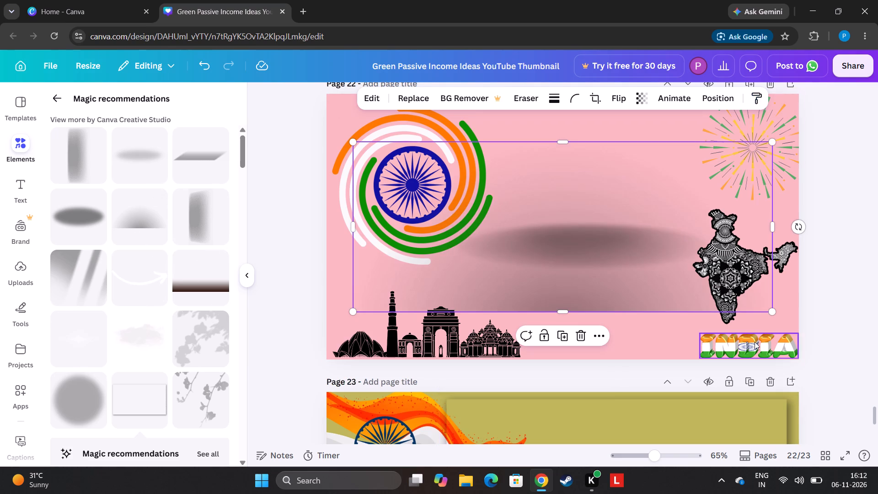
{"action": "left_click_drag", "start_coordinate": [775, 141], "coordinate": [707, 202]}
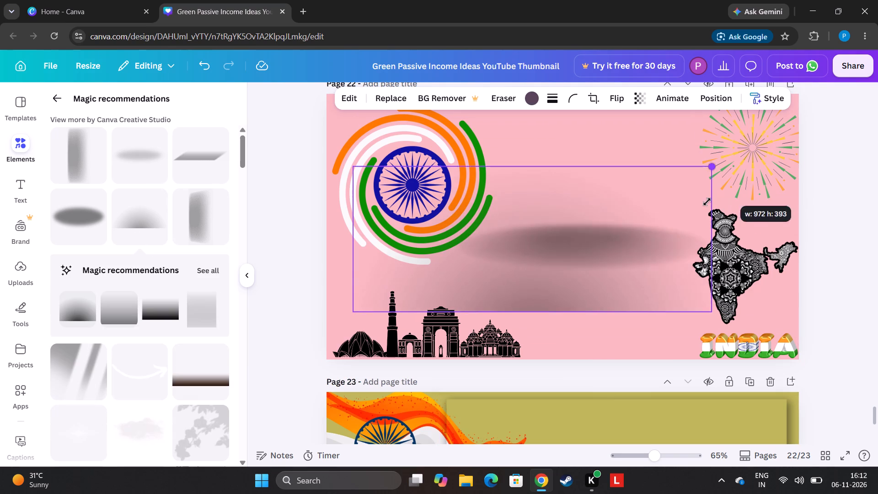
{"action": "left_click_drag", "start_coordinate": [707, 202], "coordinate": [610, 294]}
{"action": "left_click_drag", "start_coordinate": [522, 300], "coordinate": [626, 171]}
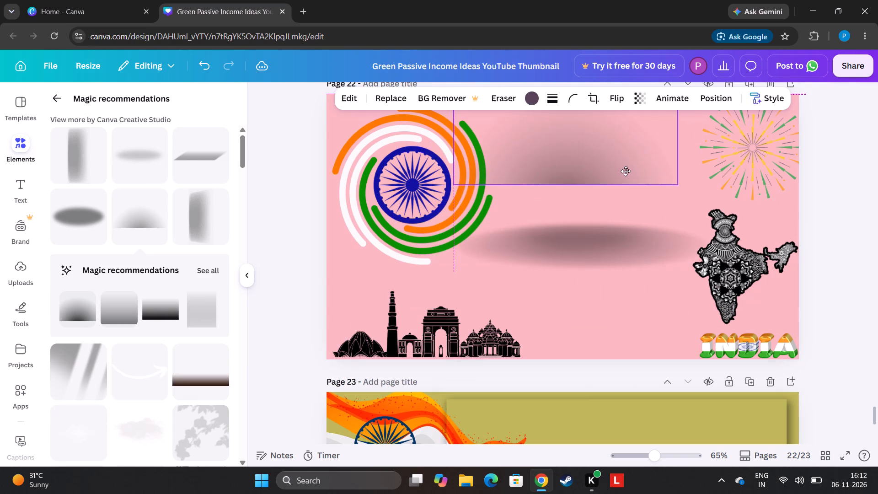
{"action": "left_click_drag", "start_coordinate": [626, 171], "coordinate": [642, 150]}
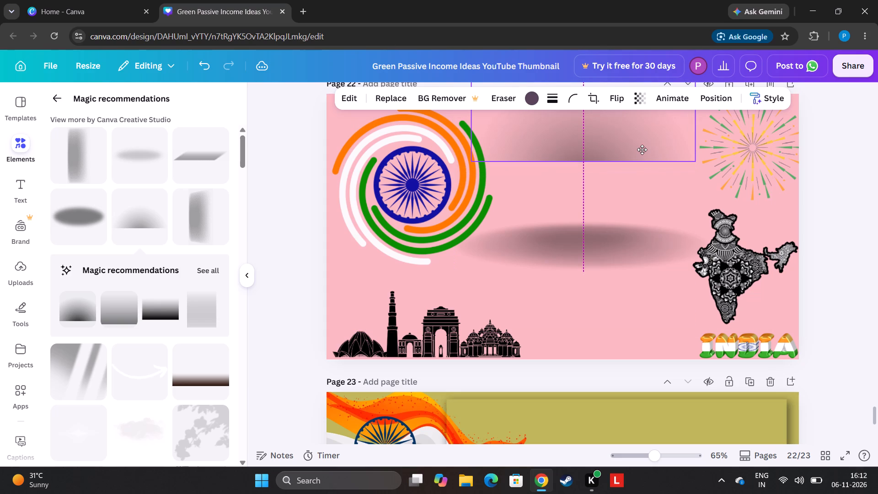
{"action": "left_click_drag", "start_coordinate": [642, 150], "coordinate": [649, 164]}
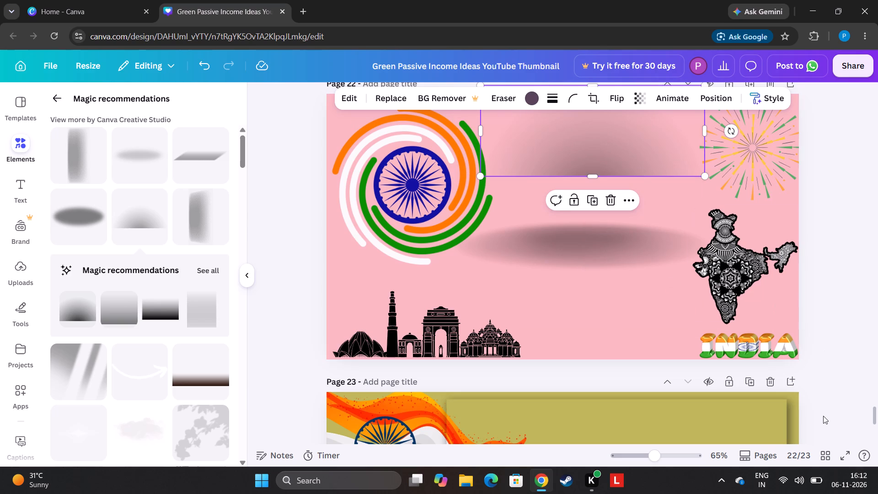
Move page 22's oval shadow down towards the monuments skyline and shrink it so it clears the India map.
{"action": "left_click", "coordinate": [871, 416]}
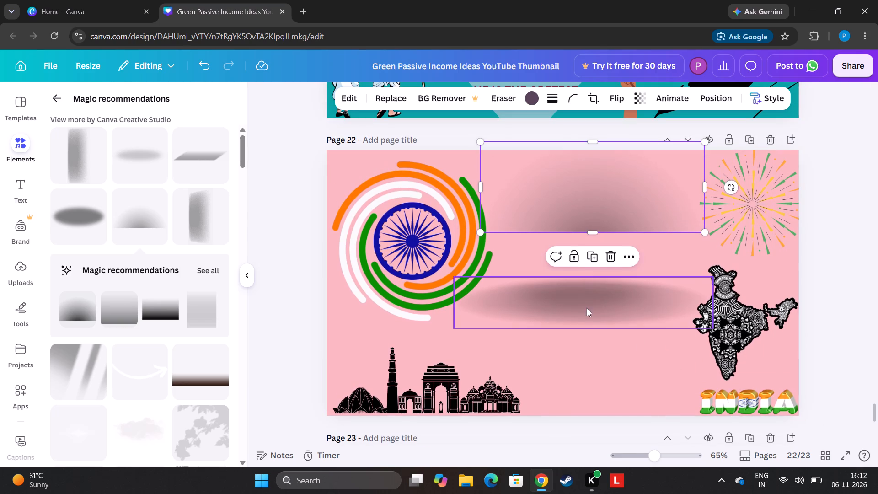
{"action": "left_click_drag", "start_coordinate": [587, 308], "coordinate": [596, 353]}
{"action": "left_click_drag", "start_coordinate": [723, 323], "coordinate": [702, 327]}
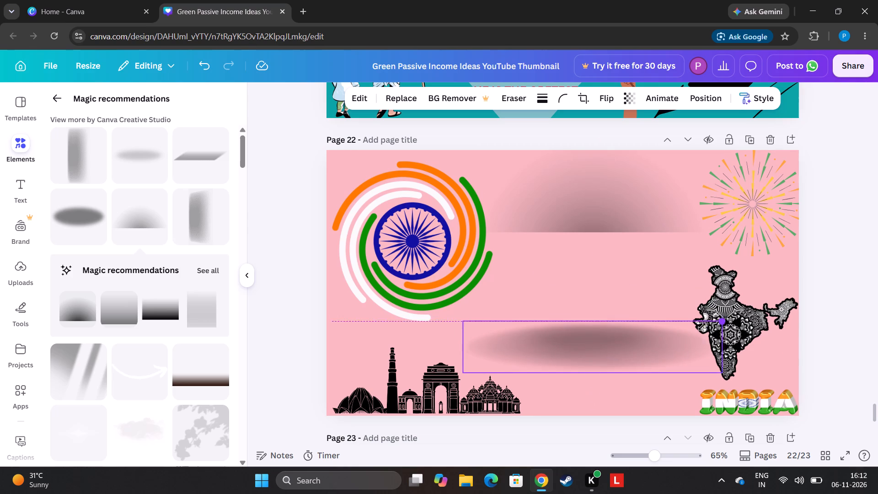
{"action": "left_click_drag", "start_coordinate": [702, 327], "coordinate": [648, 336]}
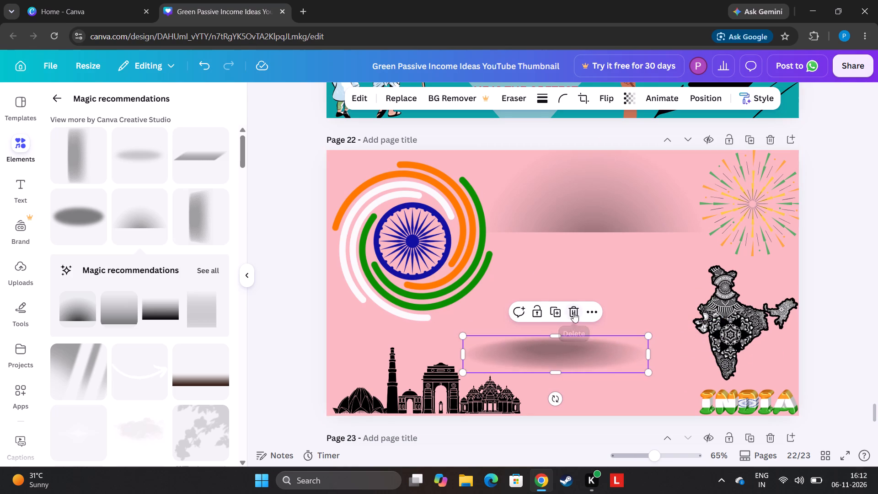
Delete the oval shadow above the monuments skyline on page 22.
{"action": "left_click", "coordinate": [573, 312]}
Shrink page 22's half-round gradient shadow and align it with the page's top edge between the swirl and fireworks.
{"action": "left_click_drag", "start_coordinate": [596, 197], "coordinate": [608, 215]}
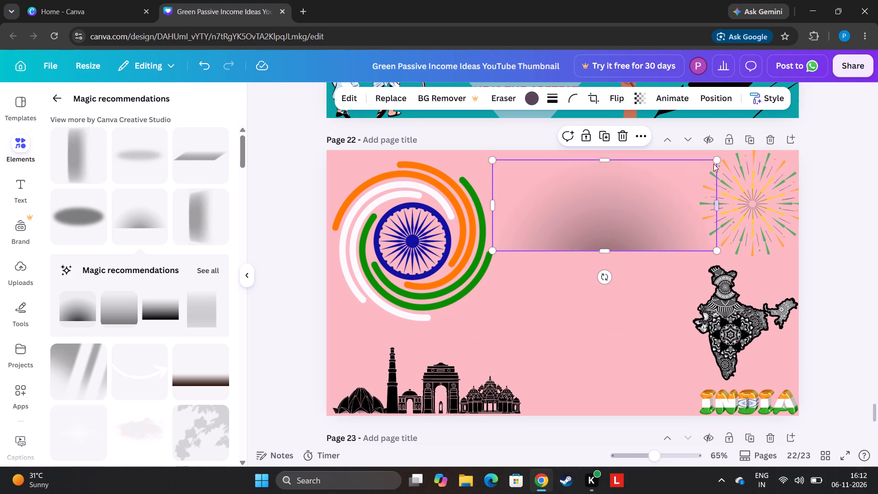
{"action": "left_click_drag", "start_coordinate": [715, 158], "coordinate": [680, 186]}
{"action": "left_click_drag", "start_coordinate": [627, 229], "coordinate": [632, 204]}
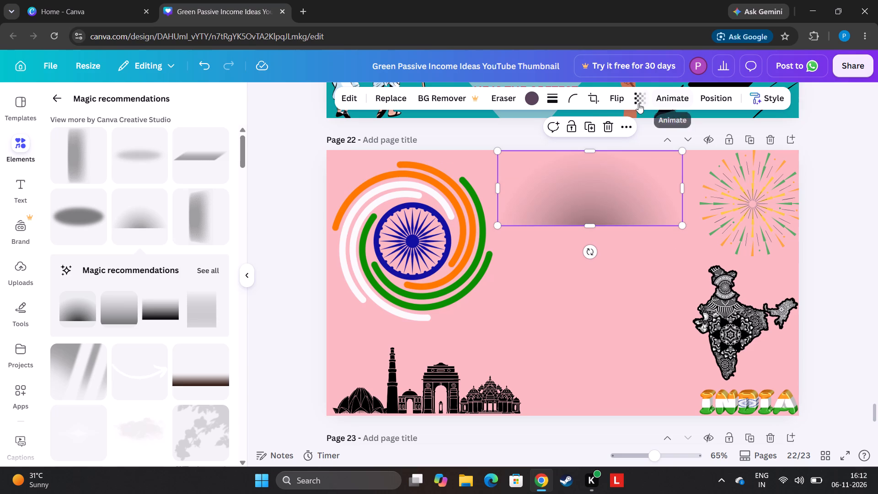
Set the half-round gradient shadow's transparency to 72.
{"action": "left_click", "coordinate": [638, 103]}
{"action": "left_click", "coordinate": [643, 146]}
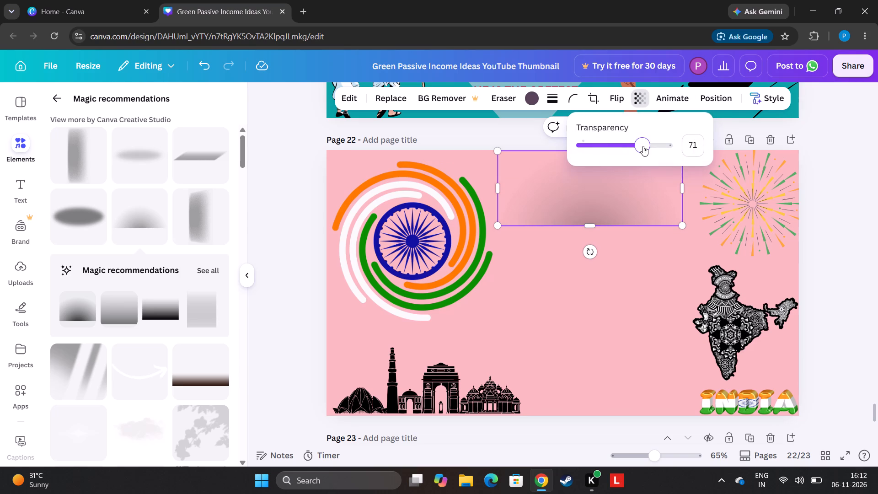
{"action": "left_click", "coordinate": [642, 147]}
{"action": "left_click_drag", "start_coordinate": [623, 151], "coordinate": [624, 152]}
{"action": "left_click_drag", "start_coordinate": [624, 152], "coordinate": [644, 157]}
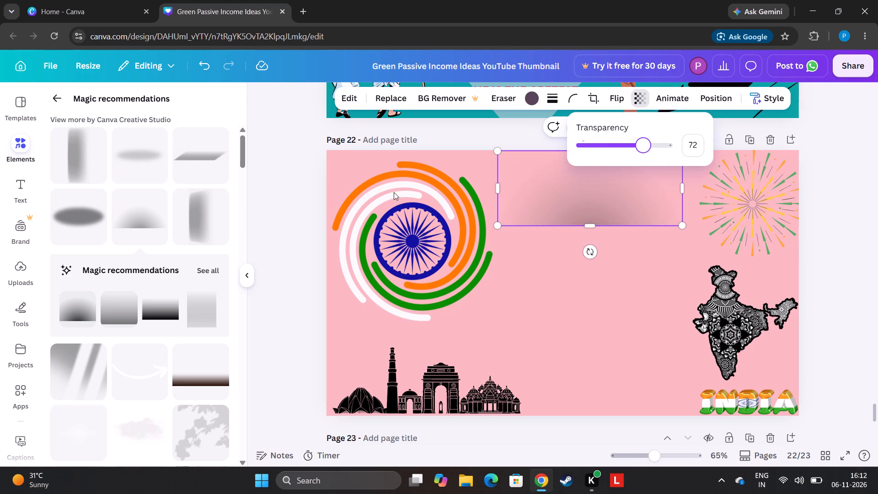
Add the yellow-green blurred glow from the recommendations to page 22 and place it over the fireworks.
{"action": "left_click_drag", "start_coordinate": [240, 165], "coordinate": [237, 204]}
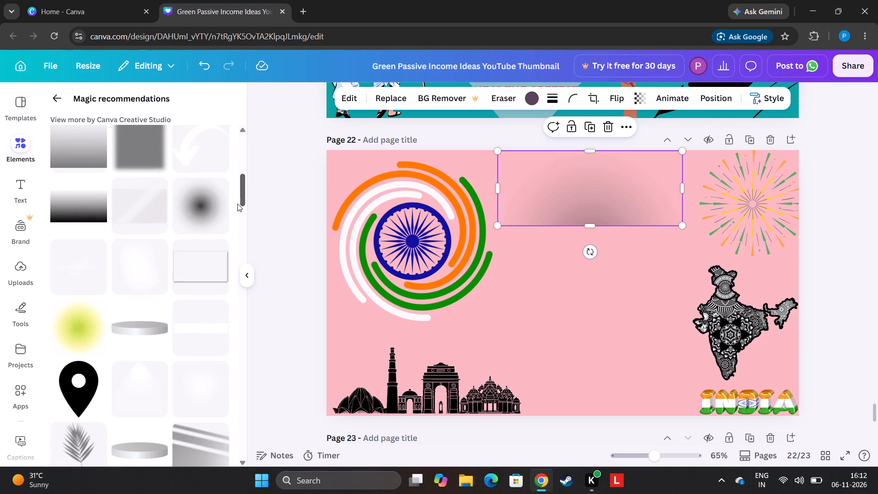
{"action": "left_click_drag", "start_coordinate": [237, 204], "coordinate": [236, 210]}
{"action": "left_click_drag", "start_coordinate": [235, 210], "coordinate": [235, 204]}
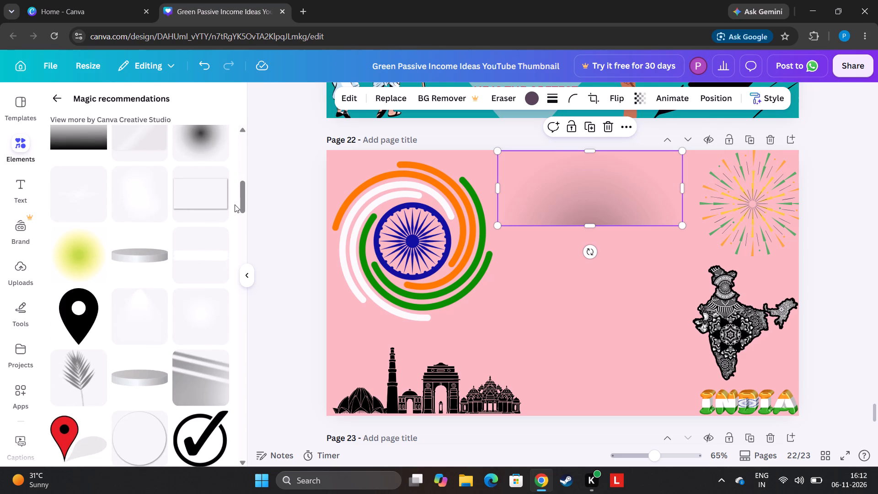
{"action": "left_click_drag", "start_coordinate": [235, 204], "coordinate": [235, 204]}
{"action": "left_click_drag", "start_coordinate": [242, 209], "coordinate": [244, 217]}
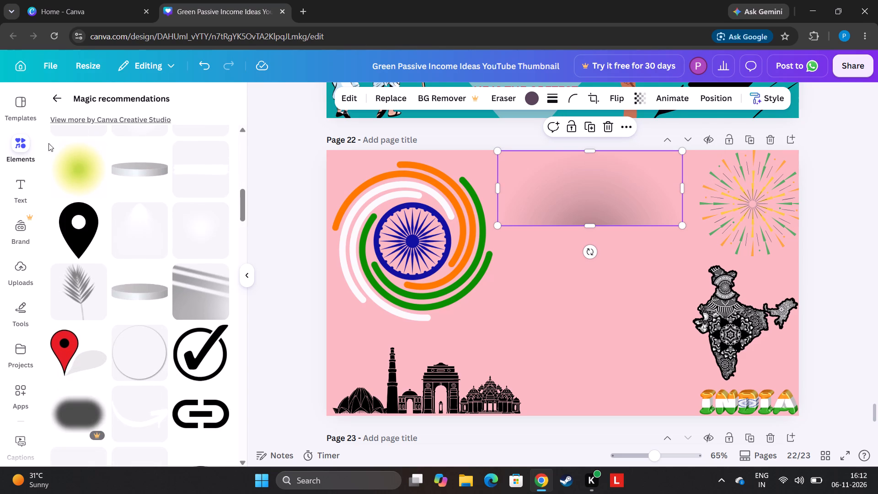
{"action": "left_click", "coordinate": [68, 165]}
{"action": "left_click", "coordinate": [69, 177]}
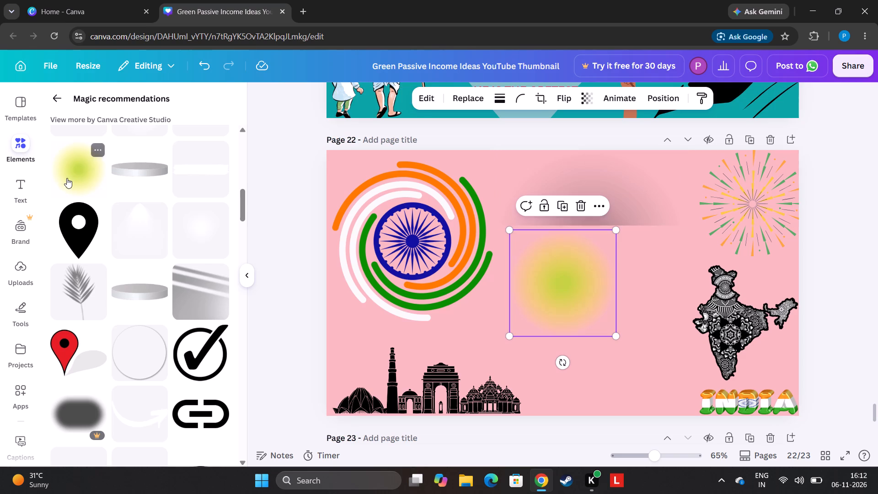
{"action": "left_click_drag", "start_coordinate": [570, 284], "coordinate": [752, 317]}
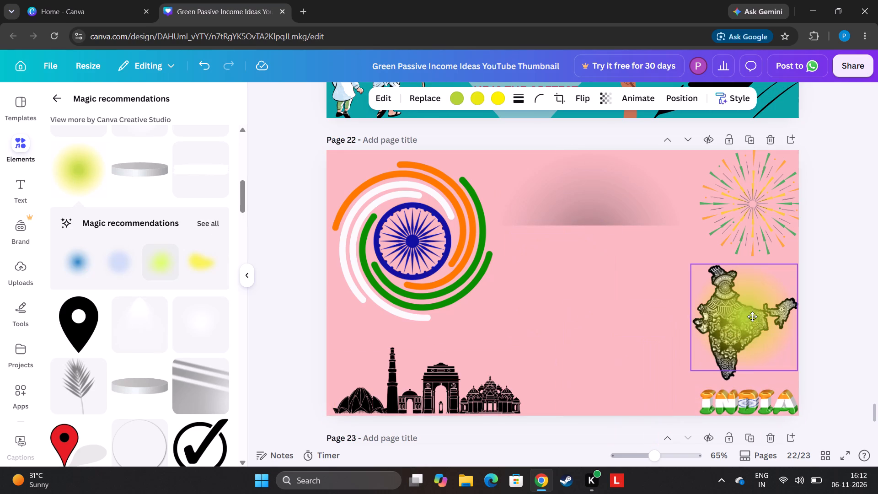
{"action": "left_click_drag", "start_coordinate": [752, 317], "coordinate": [765, 199]}
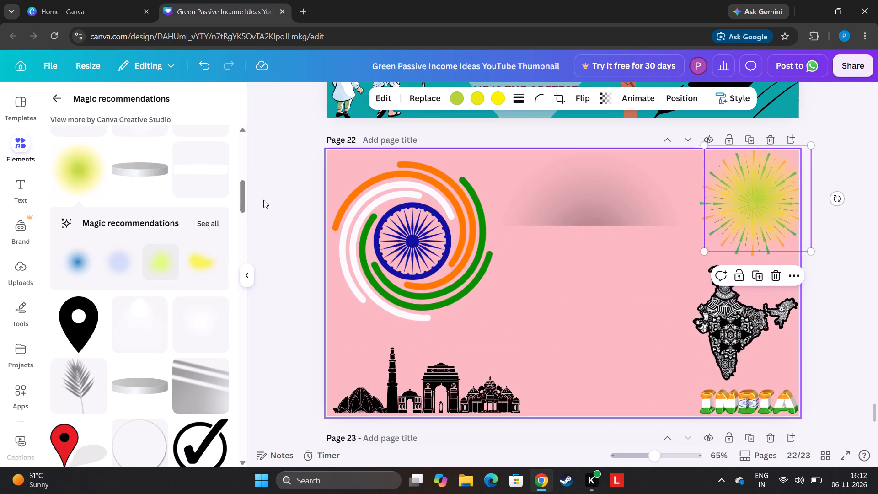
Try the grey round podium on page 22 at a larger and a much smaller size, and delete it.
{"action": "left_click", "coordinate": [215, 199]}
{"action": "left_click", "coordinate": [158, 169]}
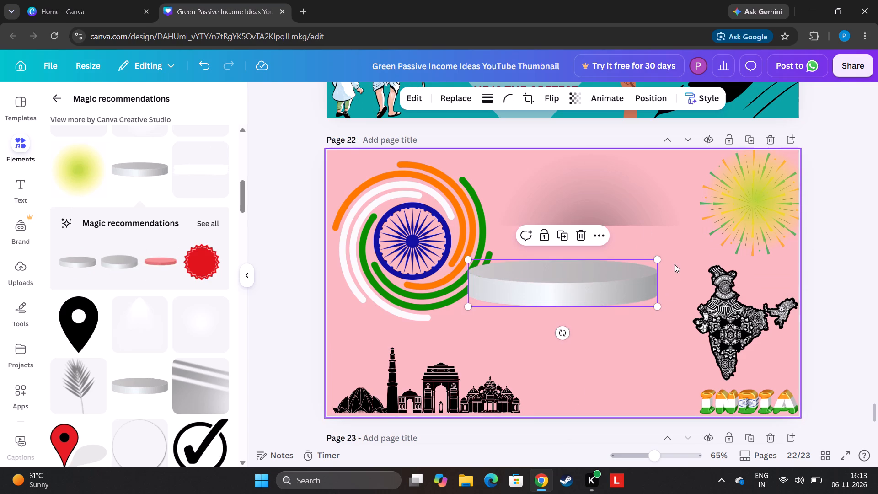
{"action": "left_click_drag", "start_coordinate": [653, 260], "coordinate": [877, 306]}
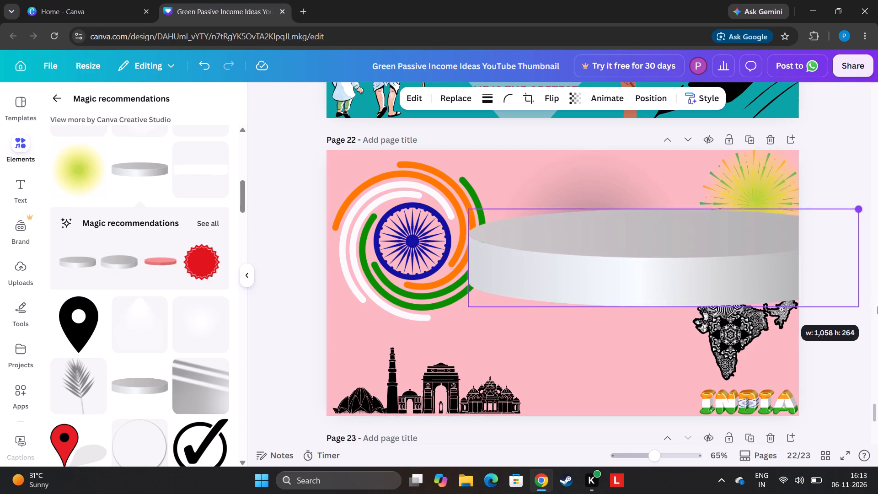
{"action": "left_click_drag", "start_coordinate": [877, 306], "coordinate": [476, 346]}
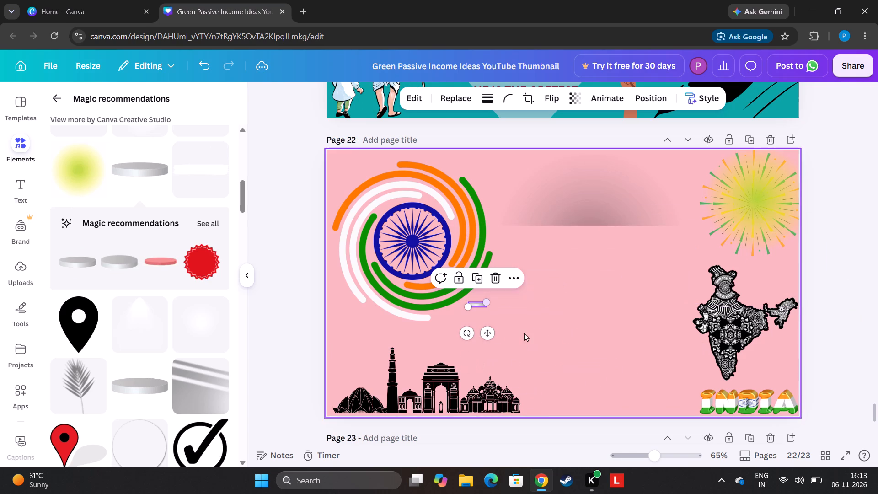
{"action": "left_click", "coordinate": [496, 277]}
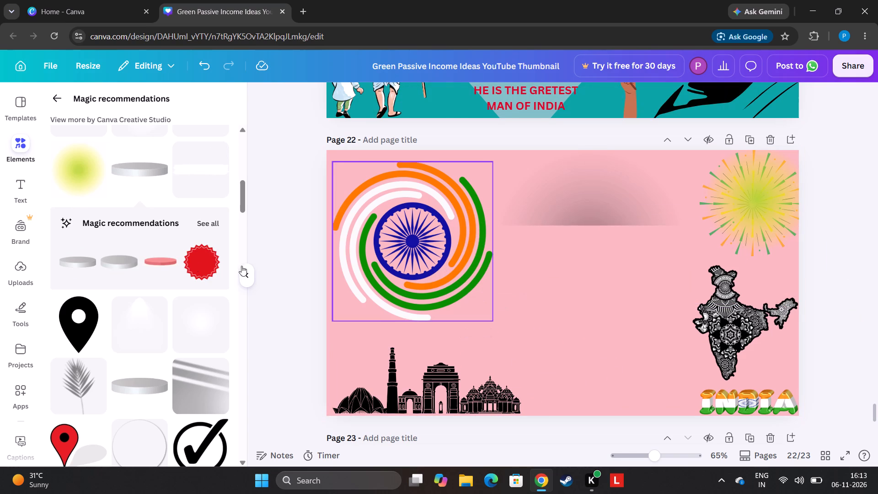
Add the Indian flag on a curved pole to page 22, shrink it, and place it over the skyline's lotus-shaped building.
{"action": "left_click_drag", "start_coordinate": [244, 210], "coordinate": [259, 395]}
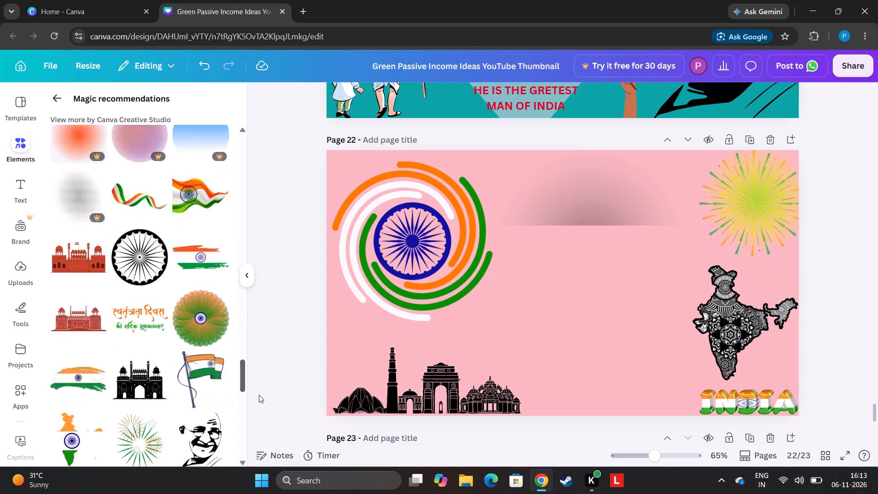
{"action": "left_click_drag", "start_coordinate": [259, 395], "coordinate": [266, 389]}
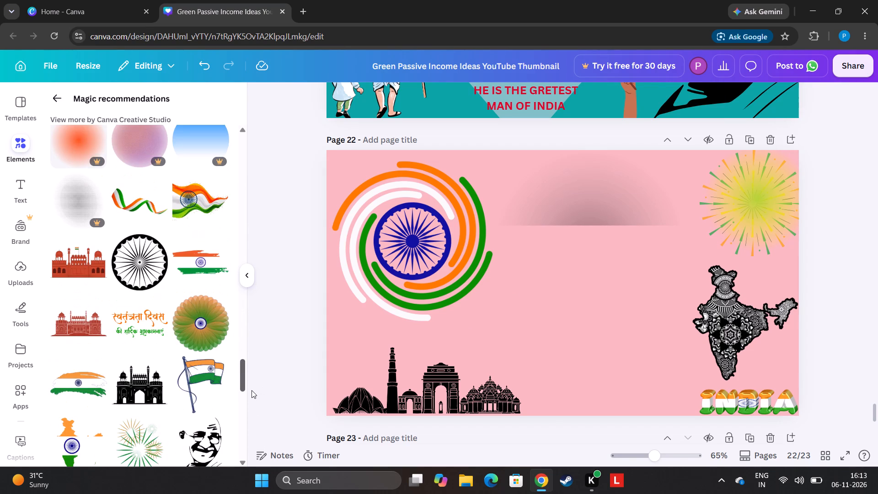
{"action": "left_click", "coordinate": [184, 397]}
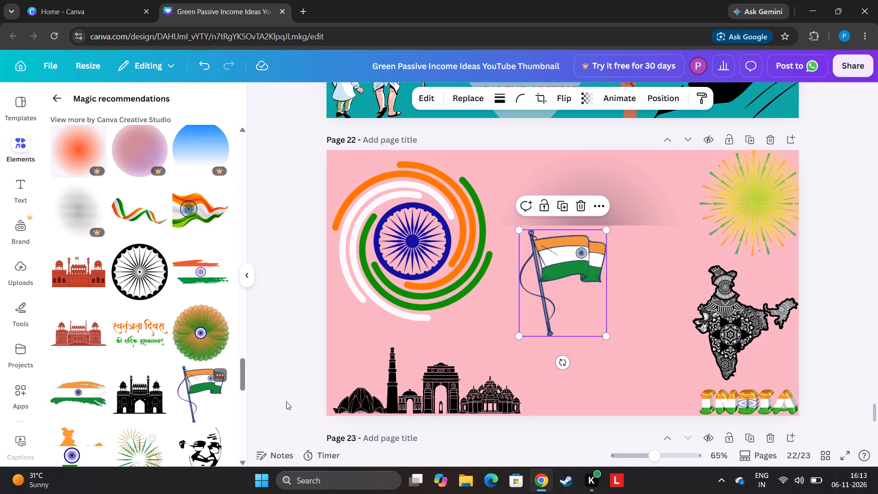
{"action": "left_click_drag", "start_coordinate": [605, 229], "coordinate": [604, 233]}
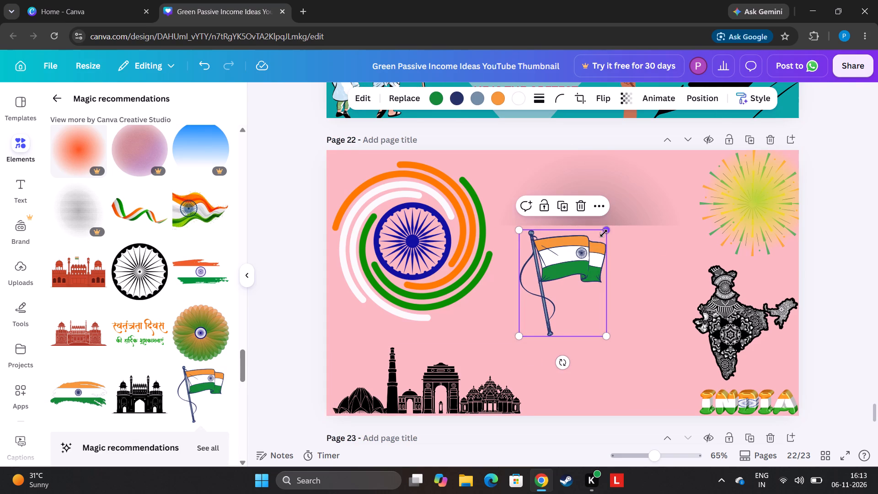
{"action": "left_click_drag", "start_coordinate": [604, 233], "coordinate": [590, 268]}
{"action": "left_click_drag", "start_coordinate": [561, 316], "coordinate": [425, 353]}
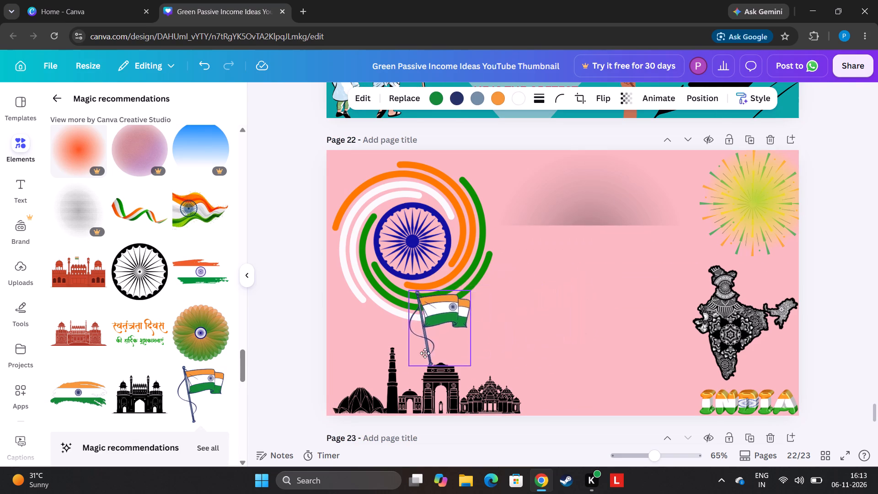
{"action": "left_click_drag", "start_coordinate": [425, 353], "coordinate": [413, 361]}
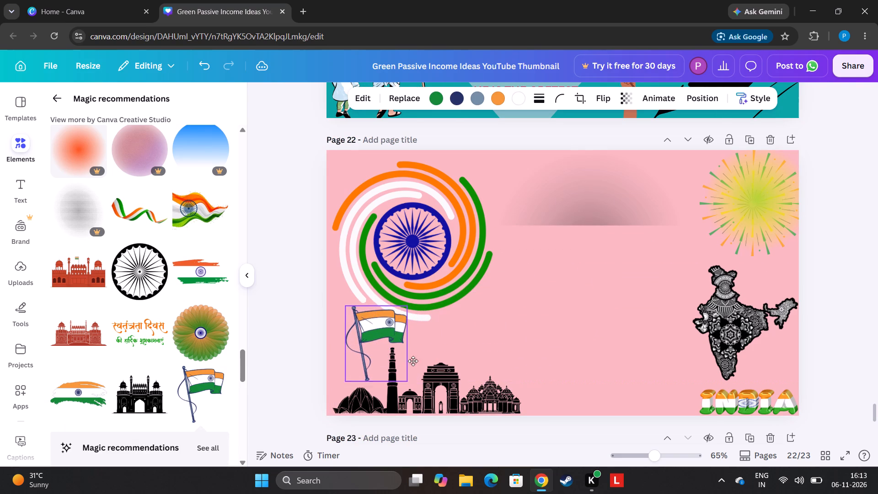
{"action": "left_click_drag", "start_coordinate": [413, 361], "coordinate": [405, 382]}
{"action": "left_click", "coordinate": [403, 382]}
{"action": "left_click_drag", "start_coordinate": [396, 367], "coordinate": [379, 364]}
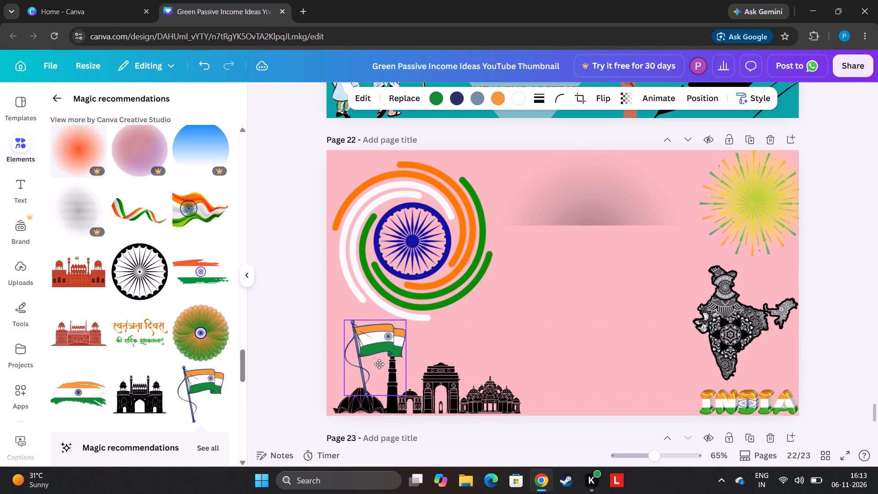
{"action": "left_click_drag", "start_coordinate": [379, 364], "coordinate": [364, 364]}
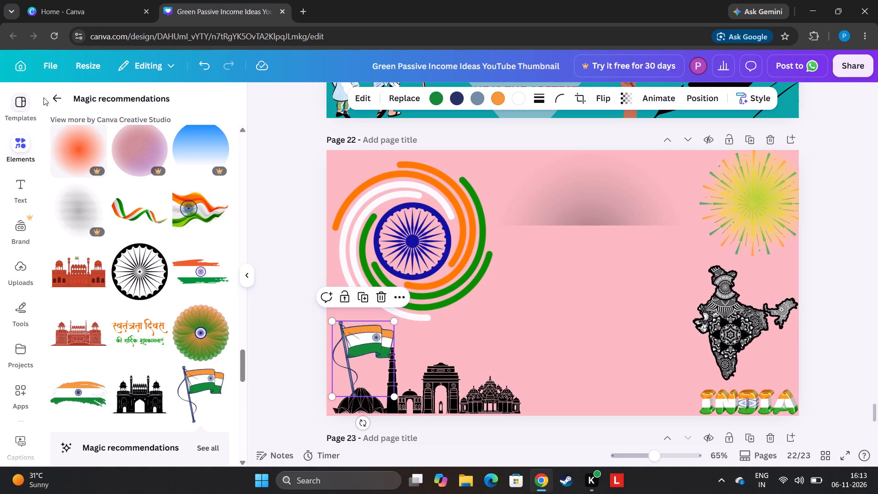
Add an octagon from the polygon shapes to the middle of page 22.
{"action": "left_click", "coordinate": [58, 98]}
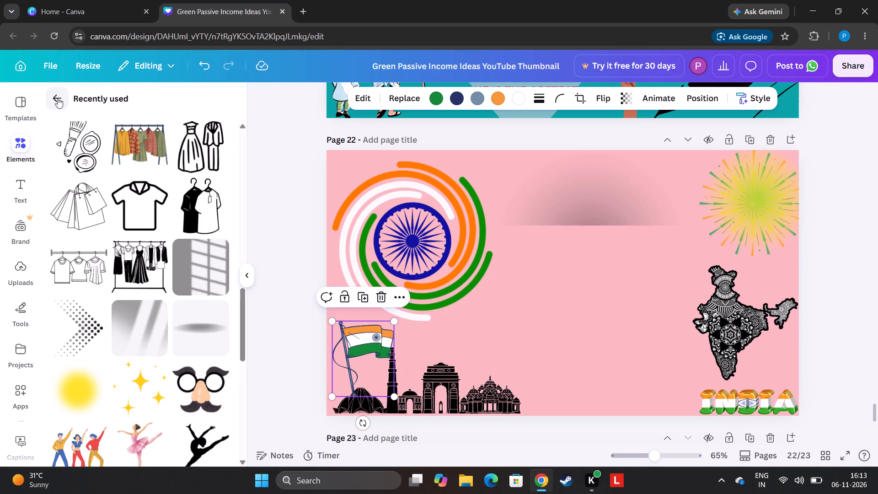
{"action": "left_click", "coordinate": [58, 98]}
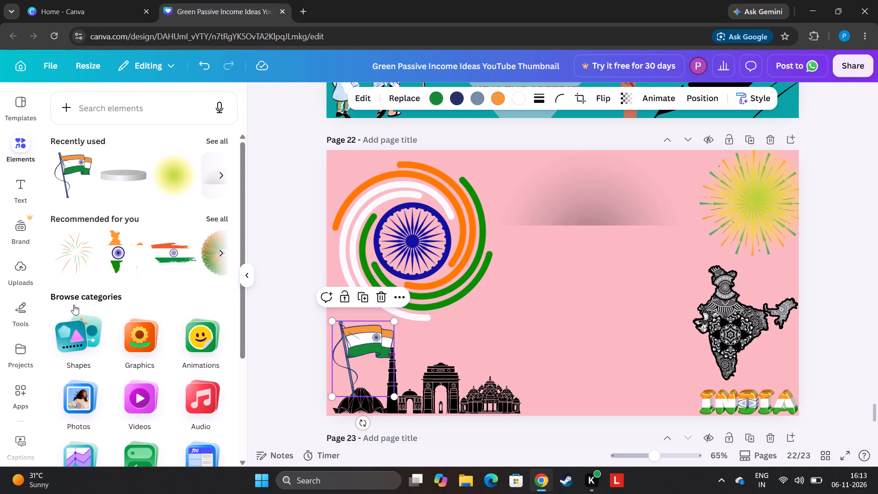
{"action": "left_click", "coordinate": [89, 332]}
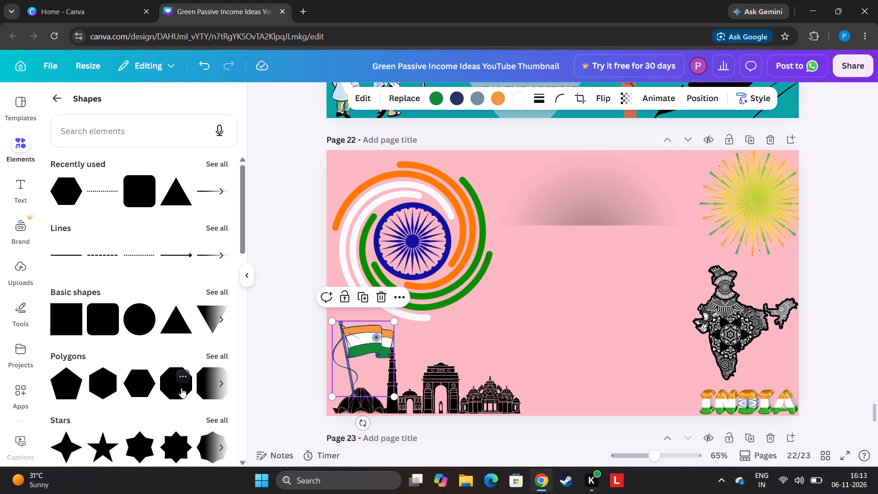
{"action": "left_click", "coordinate": [181, 388]}
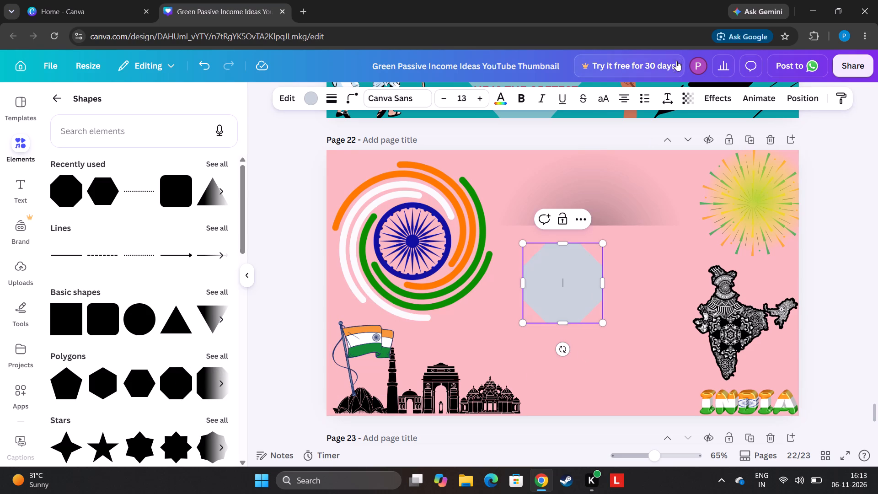
Set the octagon's text to uppercase and bright red #ff3131.
{"action": "left_click", "coordinate": [600, 97]}
{"action": "left_click", "coordinate": [507, 102]}
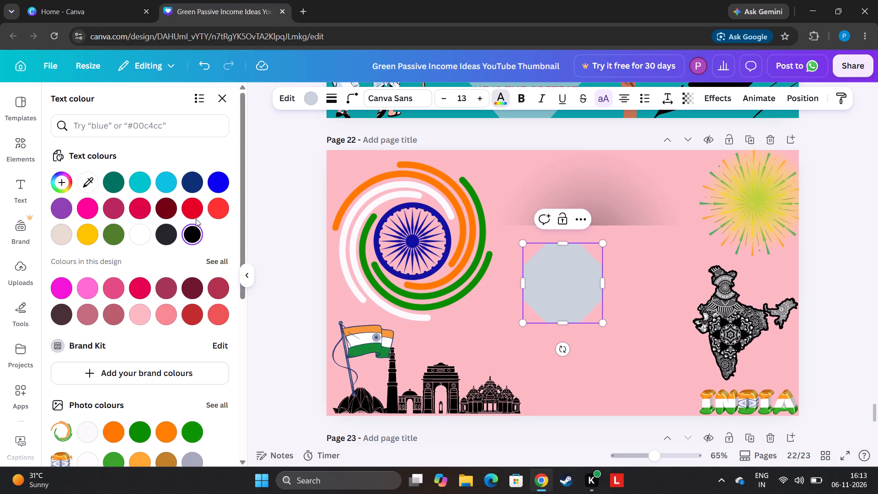
{"action": "left_click", "coordinate": [226, 212]}
{"action": "double_click", "coordinate": [224, 212]}
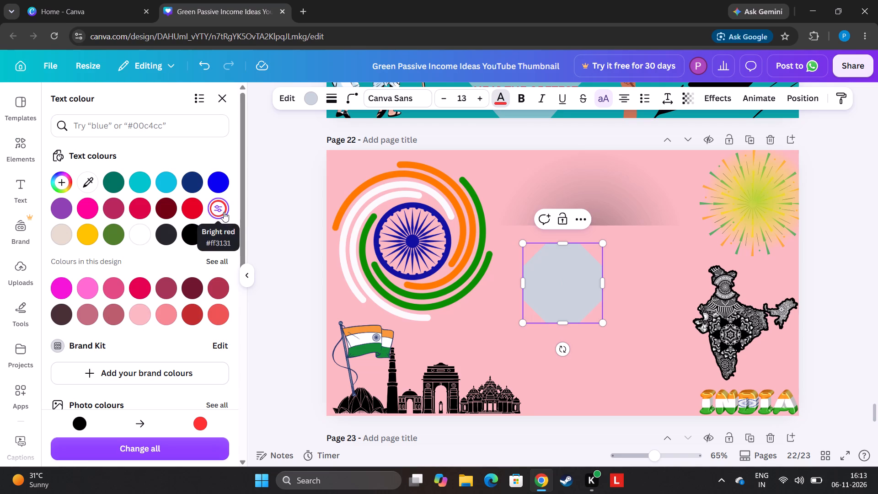
{"action": "double_click", "coordinate": [257, 218]}
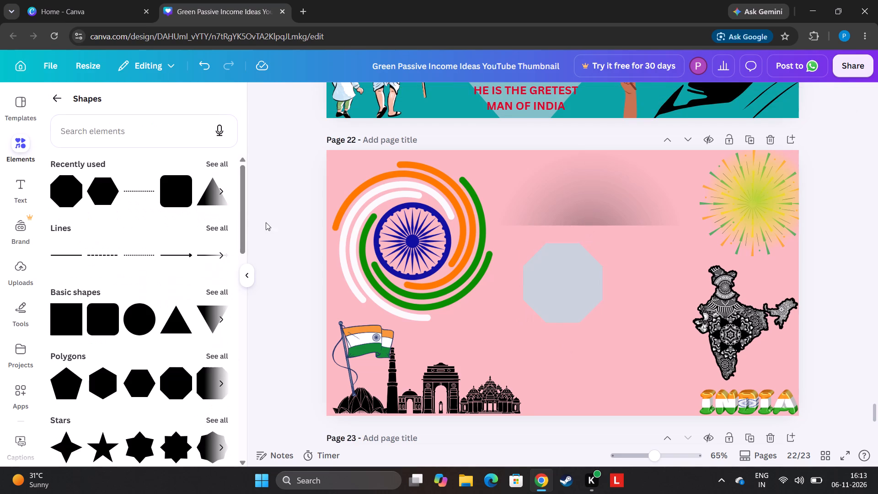
Fill the octagon with the crimson red from the colours already used in the design.
{"action": "left_click", "coordinate": [547, 283]}
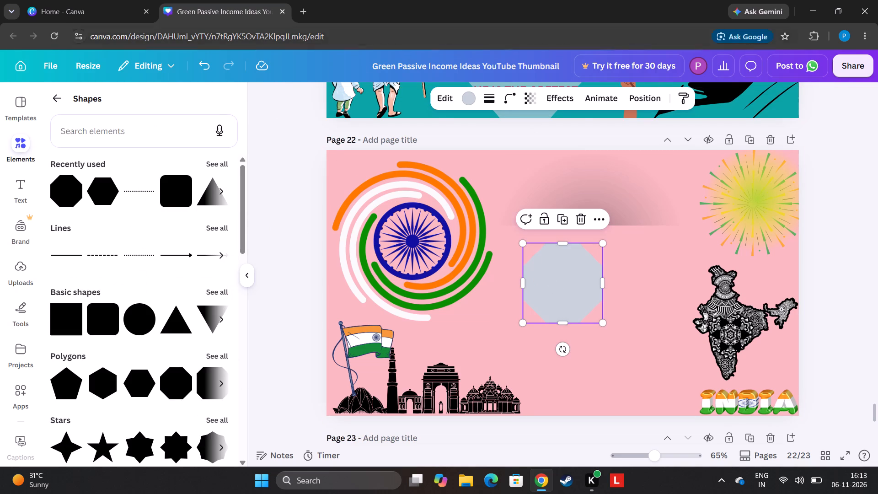
{"action": "left_click", "coordinate": [462, 87]}
{"action": "left_click", "coordinate": [466, 100]}
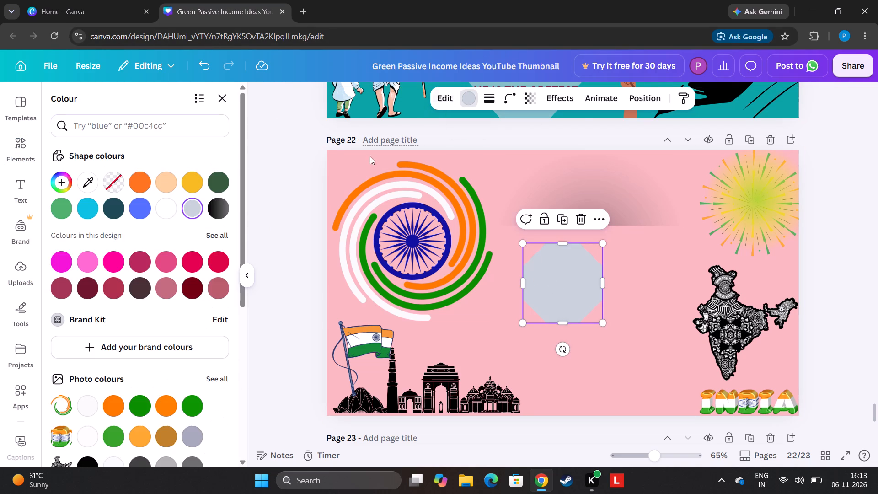
{"action": "left_click", "coordinate": [218, 264]}
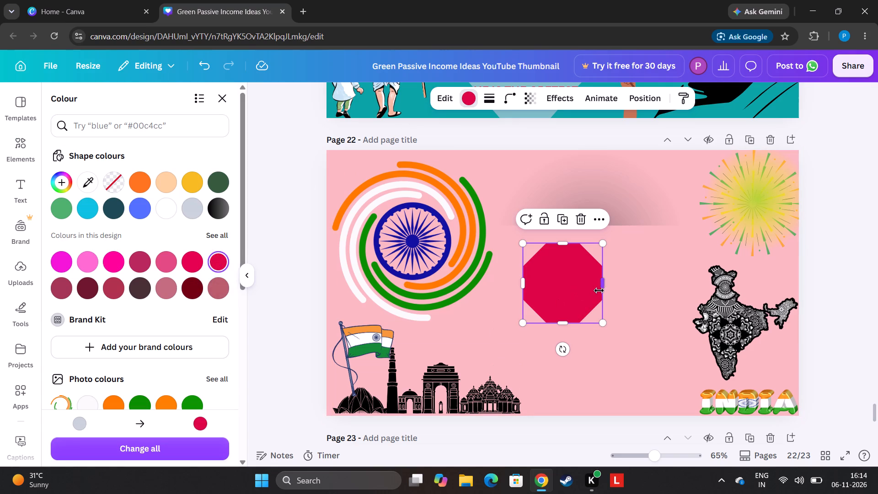
Stretch the crimson octagon on page 22 into a wide banner about 577 px wide, extending it towards the swirl and the India map.
{"action": "left_click_drag", "start_coordinate": [602, 289], "coordinate": [701, 291]}
{"action": "left_click_drag", "start_coordinate": [608, 322], "coordinate": [604, 366]}
{"action": "left_click_drag", "start_coordinate": [517, 303], "coordinate": [513, 303]}
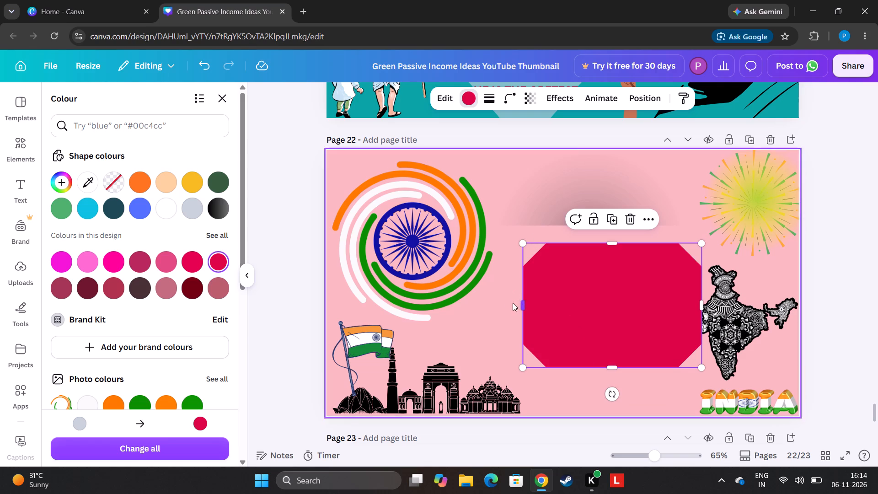
{"action": "left_click_drag", "start_coordinate": [513, 303], "coordinate": [502, 298]}
{"action": "left_click_drag", "start_coordinate": [524, 304], "coordinate": [523, 305]}
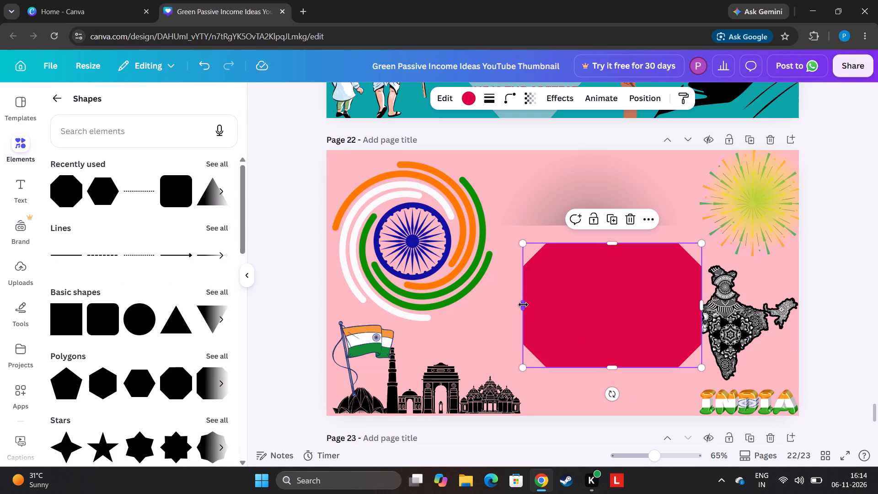
{"action": "left_click_drag", "start_coordinate": [523, 305], "coordinate": [490, 299]}
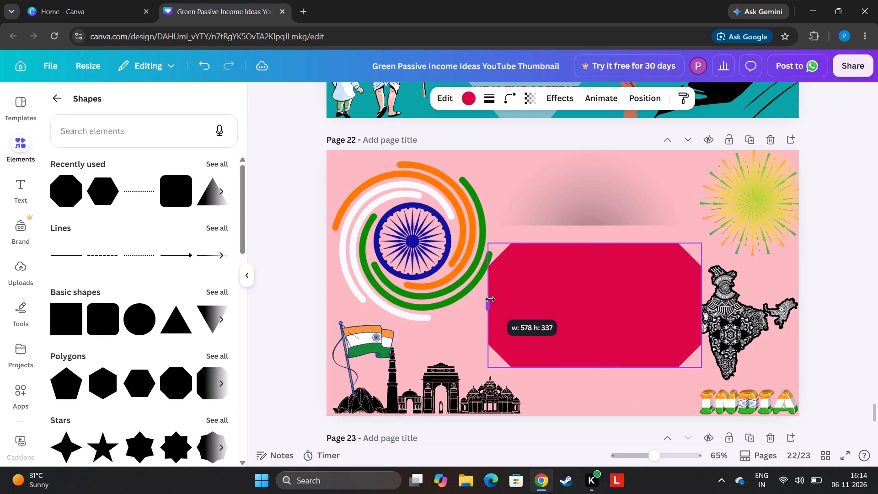
{"action": "left_click_drag", "start_coordinate": [490, 299], "coordinate": [490, 300]}
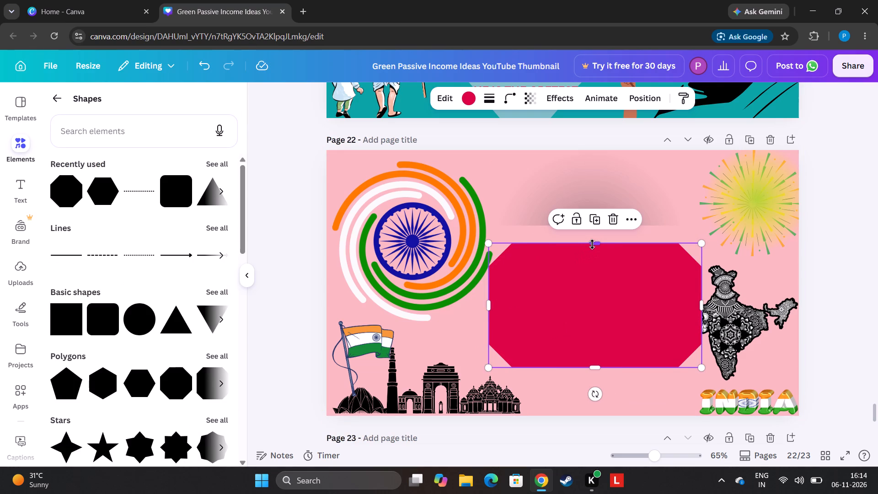
{"action": "left_click_drag", "start_coordinate": [592, 244], "coordinate": [605, 259]}
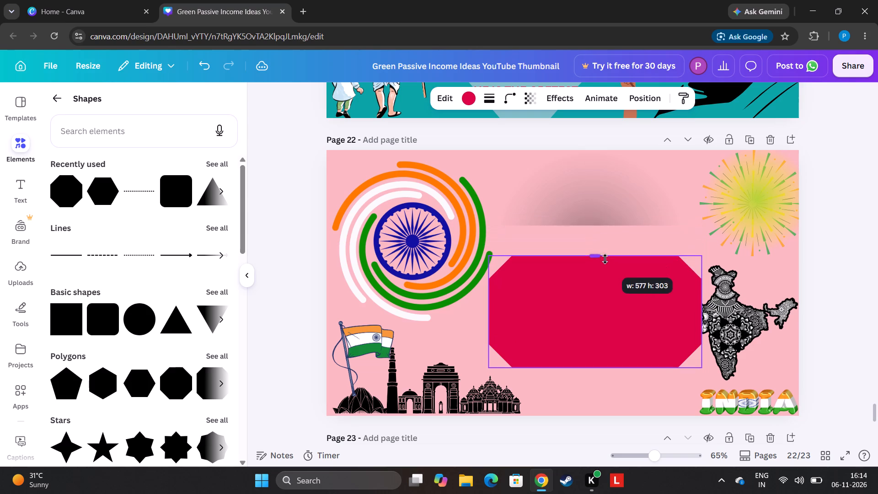
{"action": "left_click_drag", "start_coordinate": [605, 259], "coordinate": [606, 262]}
{"action": "left_click", "coordinate": [809, 274]}
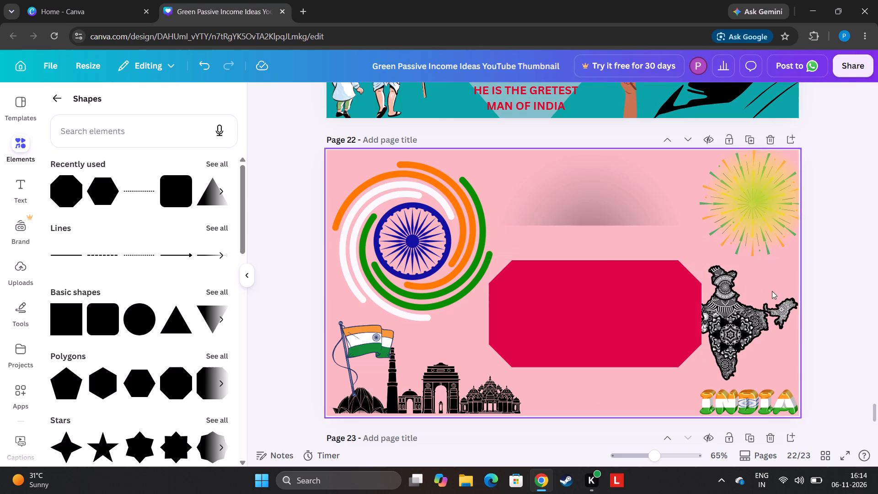
Move the crimson banner up between the swirl and the India map, and nudge the map slightly down and outward.
{"action": "left_click_drag", "start_coordinate": [632, 311], "coordinate": [629, 283]}
{"action": "left_click_drag", "start_coordinate": [714, 333], "coordinate": [720, 337]}
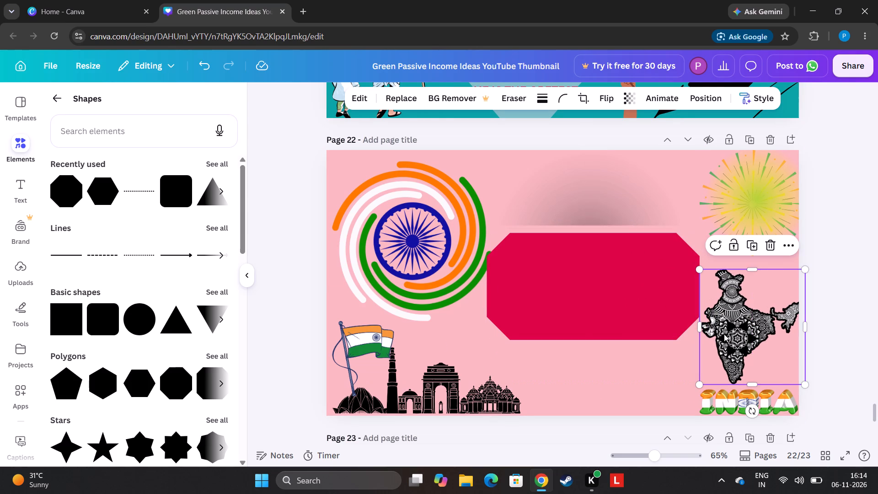
{"action": "left_click_drag", "start_coordinate": [596, 270], "coordinate": [601, 268]}
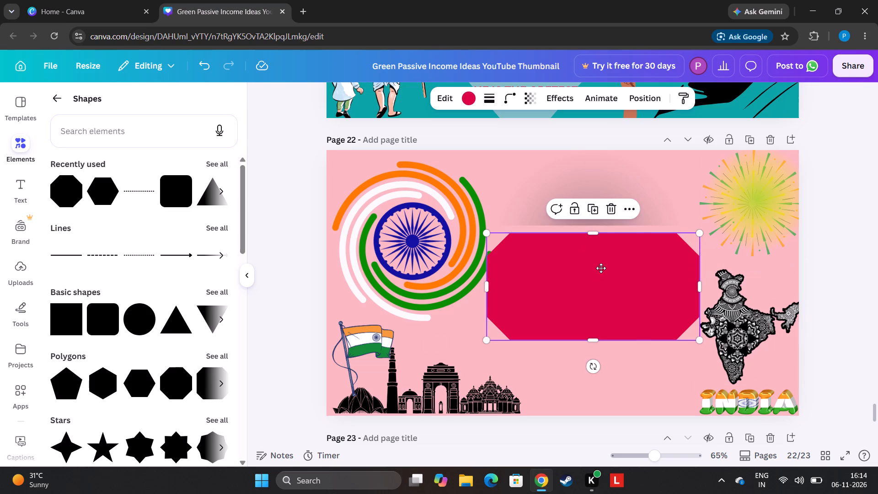
{"action": "left_click_drag", "start_coordinate": [601, 268], "coordinate": [601, 272]}
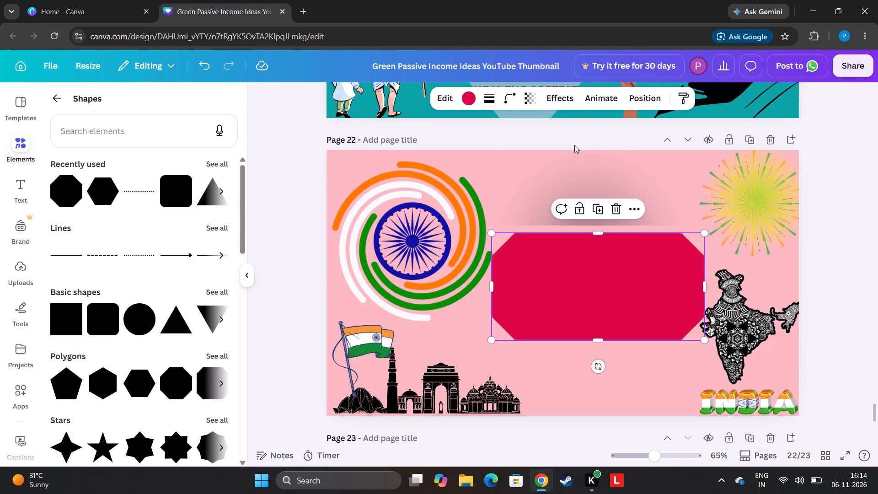
Set the crimson banner's transparency to 50.
{"action": "left_click", "coordinate": [531, 101]}
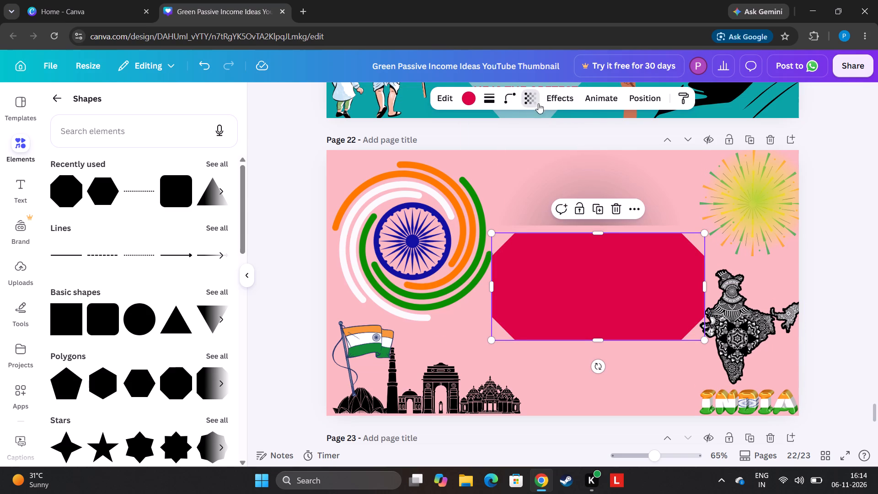
{"action": "left_click", "coordinate": [532, 145]}
{"action": "left_click", "coordinate": [531, 145]}
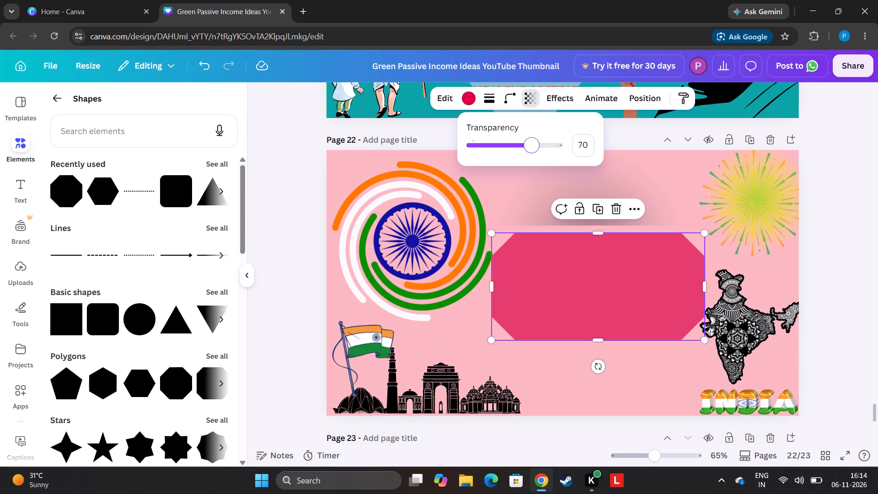
{"action": "left_click_drag", "start_coordinate": [524, 145], "coordinate": [514, 145]}
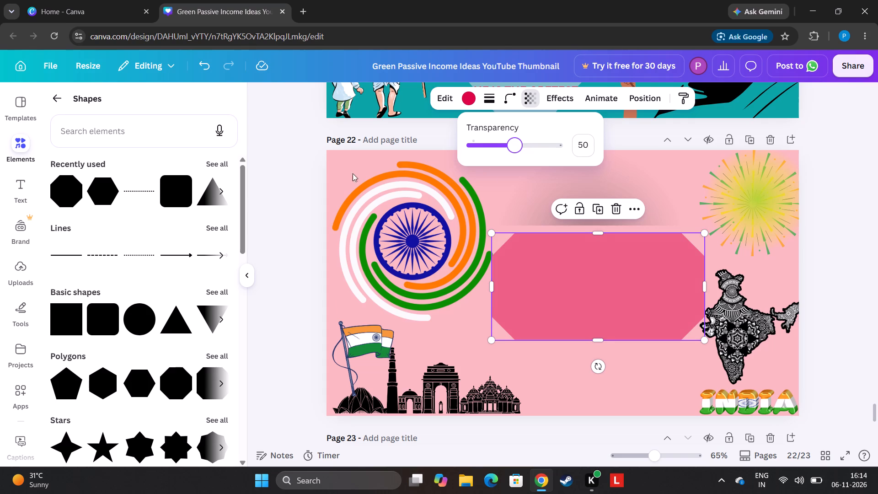
Add a heading to page 22 reading "happy independent day" and set it to uppercase.
{"action": "left_click", "coordinate": [54, 100]}
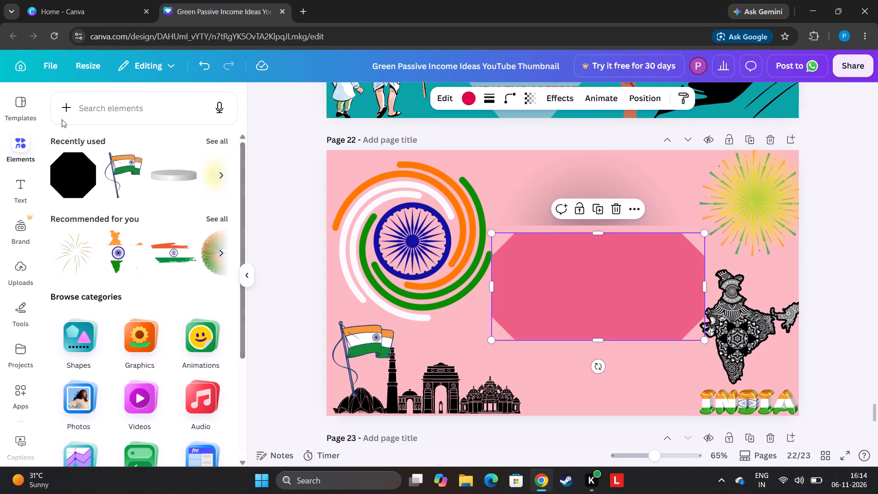
{"action": "left_click", "coordinate": [123, 107]}
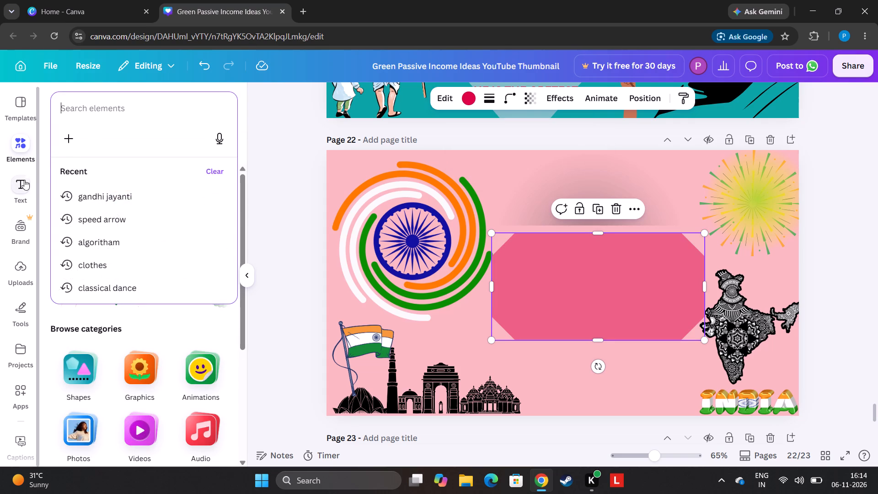
{"action": "left_click", "coordinate": [23, 186]}
{"action": "left_click", "coordinate": [146, 279]}
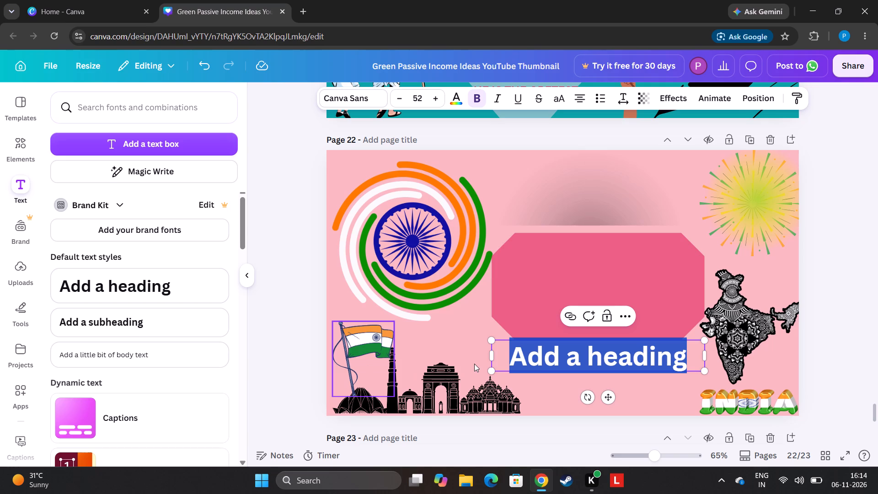
{"action": "key", "text": "BackSpace"}
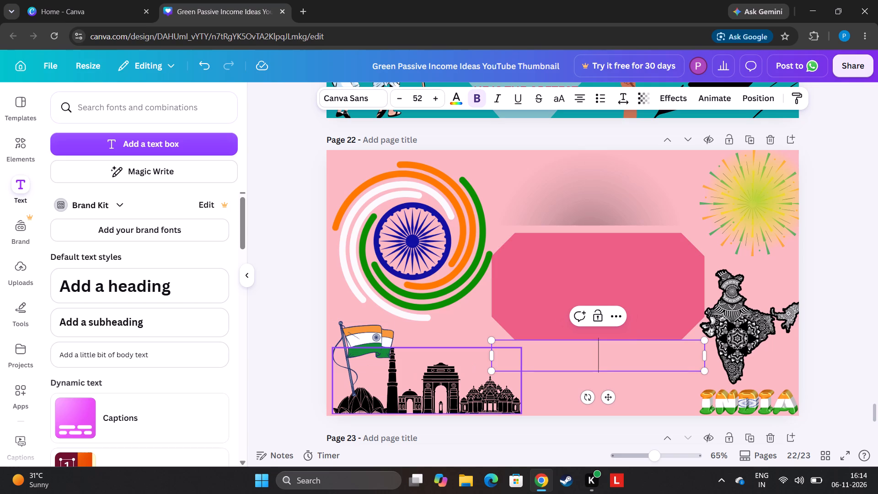
{"action": "key", "text": "h"}
{"action": "key", "text": "a"}
{"action": "type", "text": "pp"}
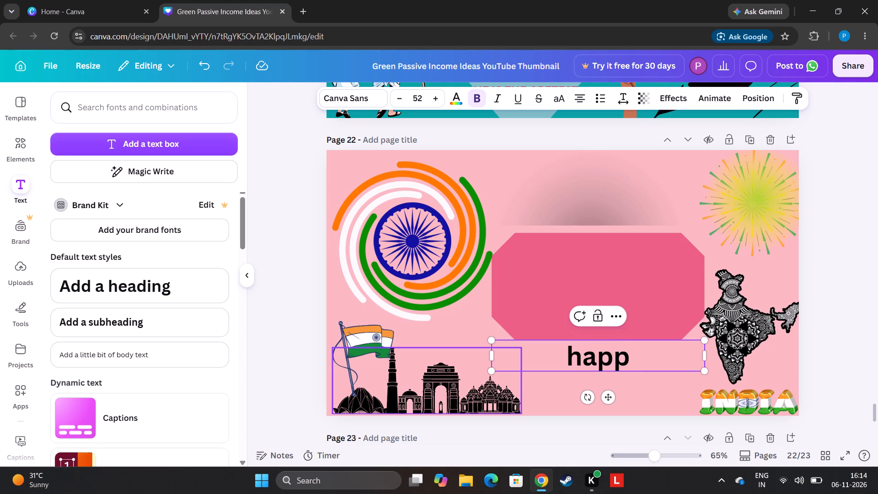
{"action": "key", "text": "y"}
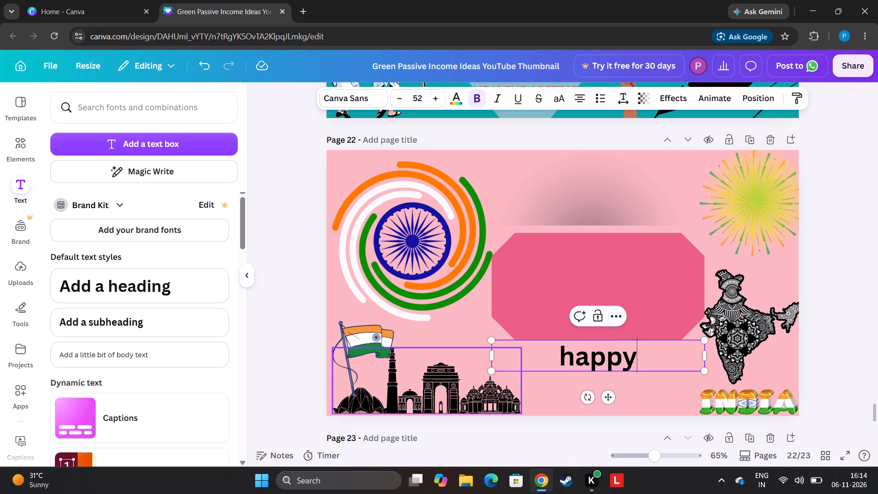
{"action": "key", "text": "space"}
{"action": "type", "text": "i"}
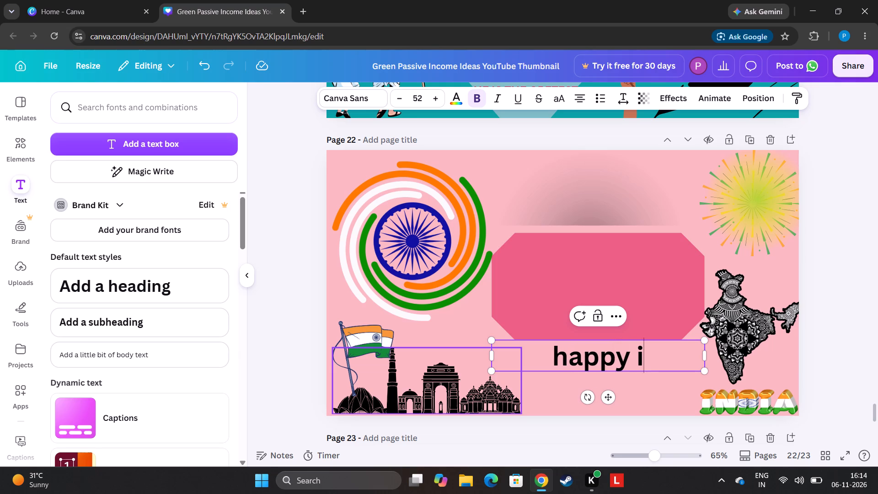
{"action": "key", "text": "n"}
{"action": "type", "text": "de"}
{"action": "key", "text": "p"}
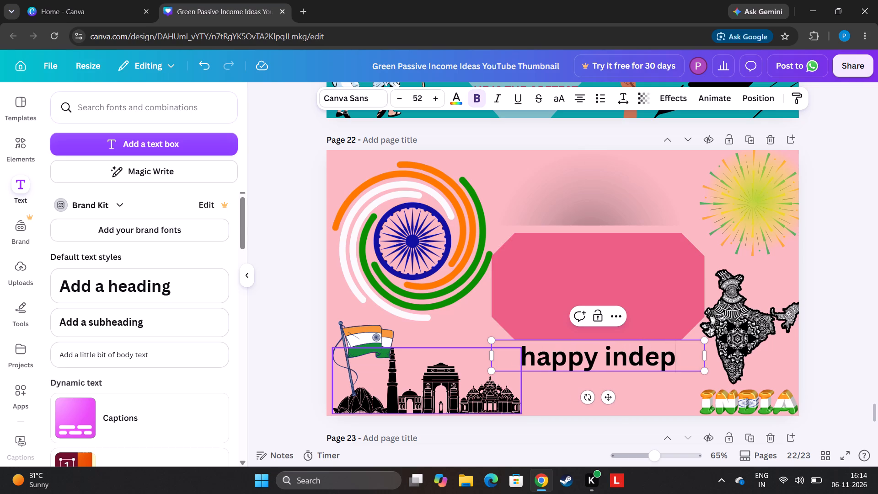
{"action": "type", "text": "en"}
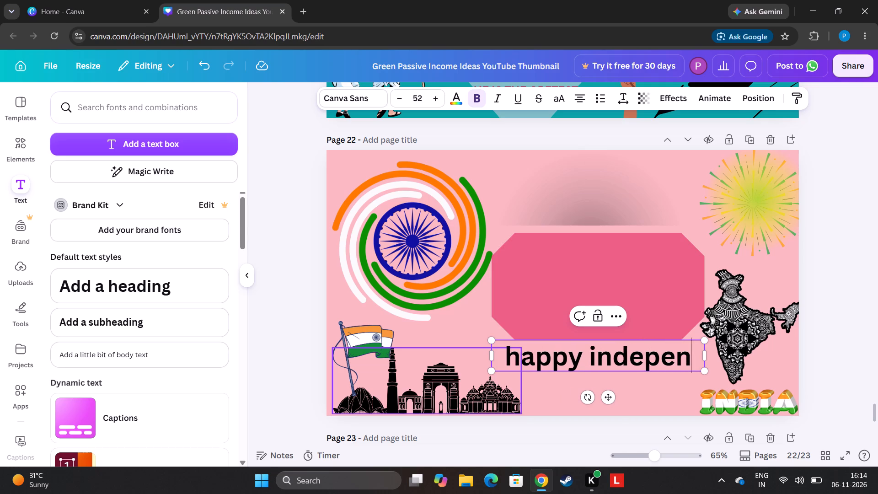
{"action": "type", "text": "dent"}
{"action": "key", "text": "space"}
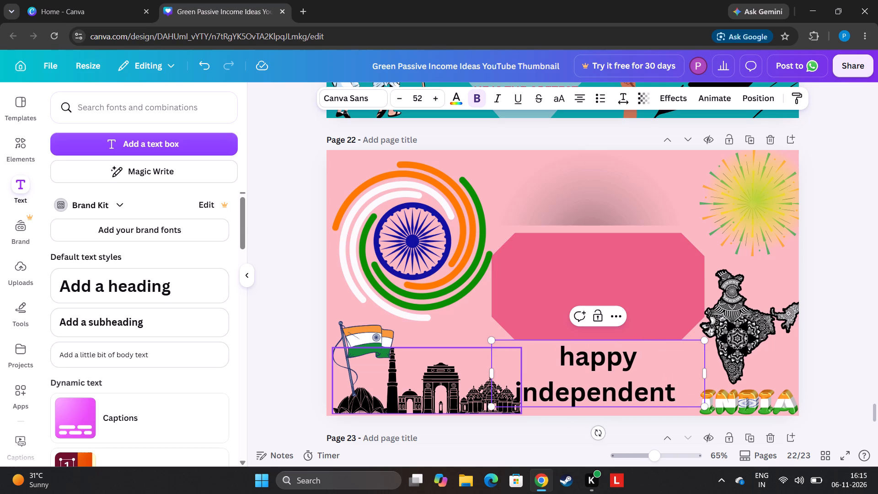
{"action": "key", "text": "d"}
{"action": "type", "text": "ay"}
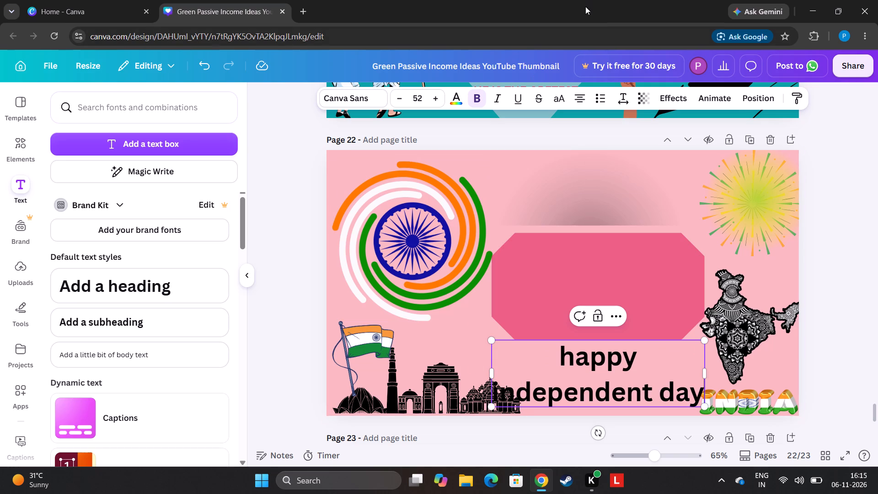
{"action": "left_click", "coordinate": [560, 102]}
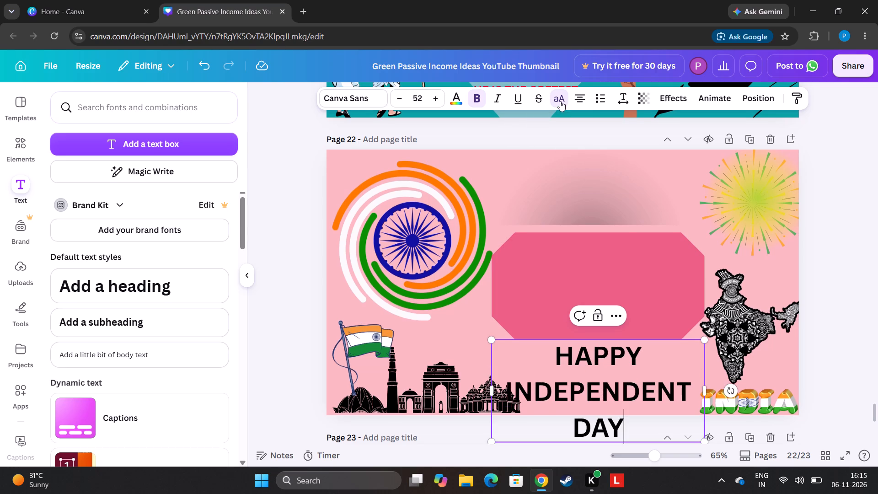
{"action": "left_click", "coordinate": [848, 259]}
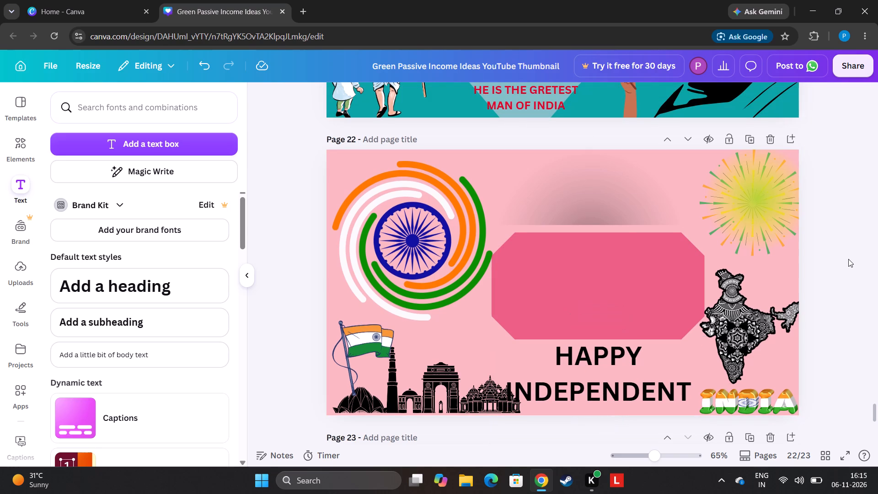
Place the heading on the semi-transparent octagonal banner.
{"action": "left_click_drag", "start_coordinate": [617, 378], "coordinate": [617, 265]}
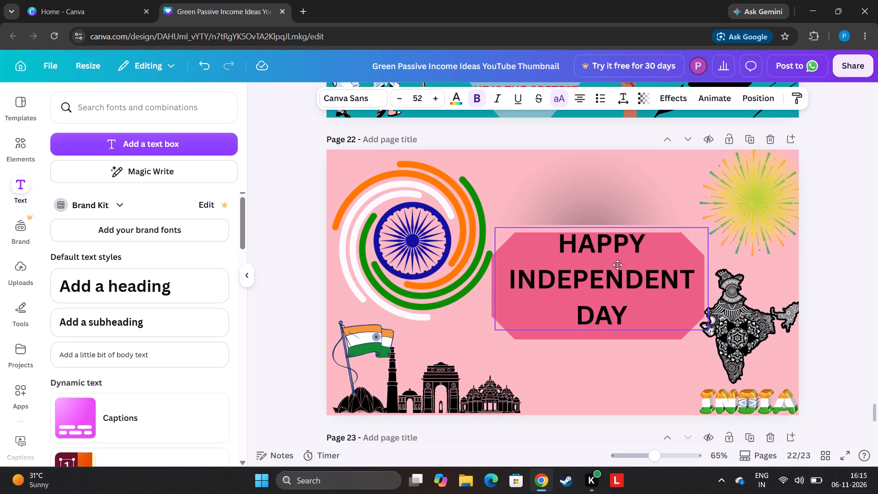
{"action": "left_click_drag", "start_coordinate": [617, 265], "coordinate": [616, 274]}
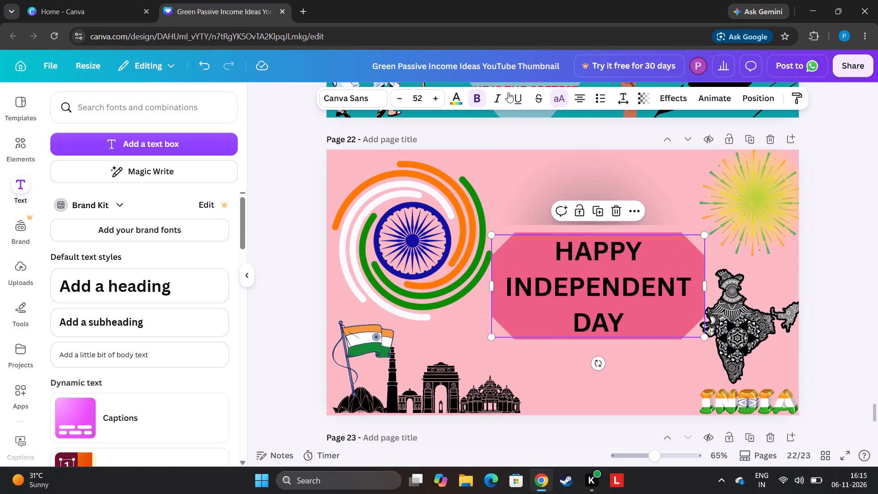
Tighten the heading's line spacing and recentre the text on the octagonal banner.
{"action": "left_click", "coordinate": [627, 102]}
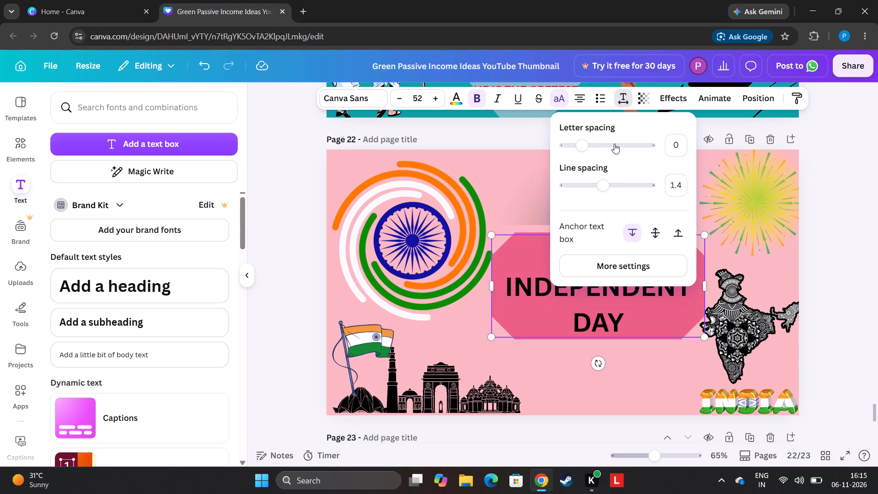
{"action": "left_click_drag", "start_coordinate": [605, 188], "coordinate": [588, 190]}
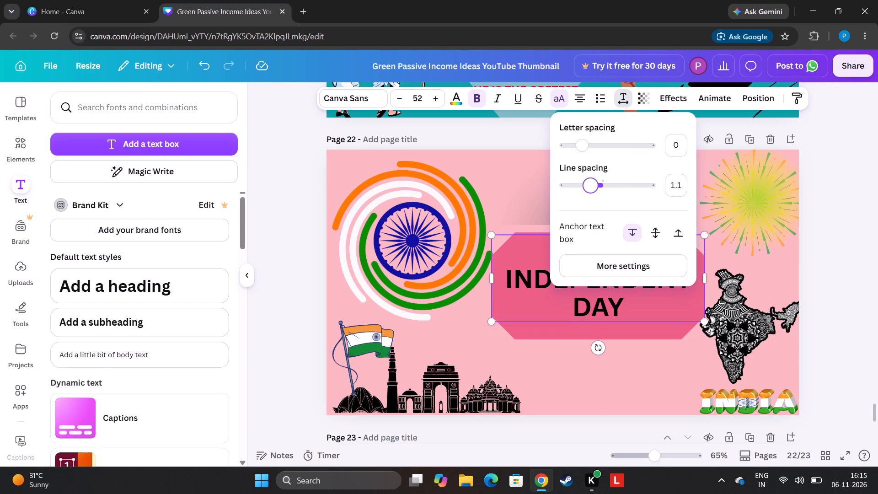
{"action": "left_click_drag", "start_coordinate": [588, 190], "coordinate": [584, 191]}
{"action": "left_click", "coordinate": [836, 220]}
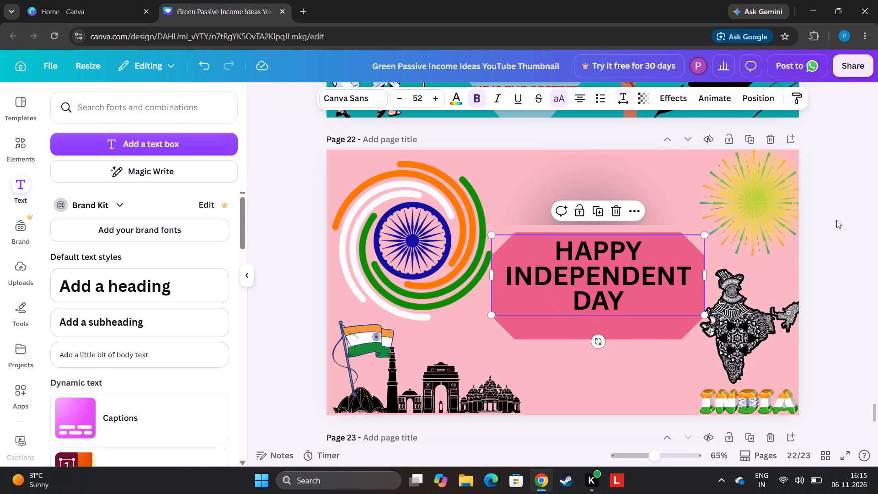
{"action": "left_click_drag", "start_coordinate": [665, 287], "coordinate": [648, 291]}
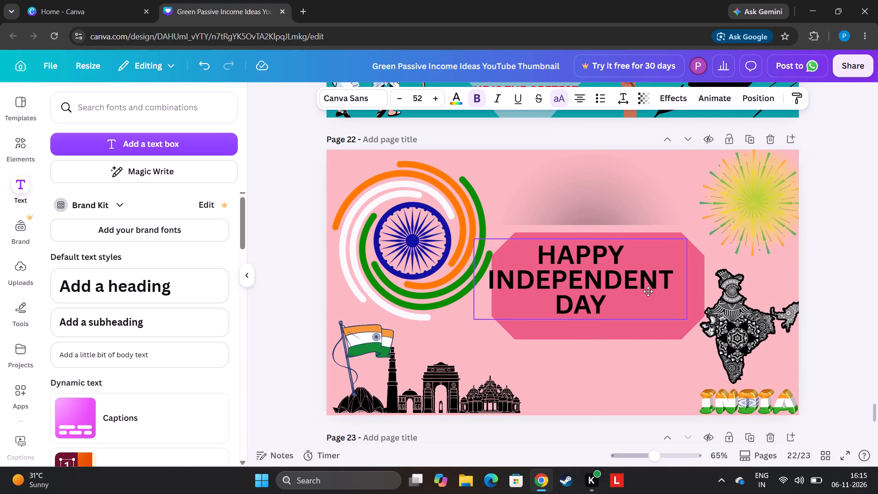
{"action": "left_click_drag", "start_coordinate": [648, 291], "coordinate": [664, 294]}
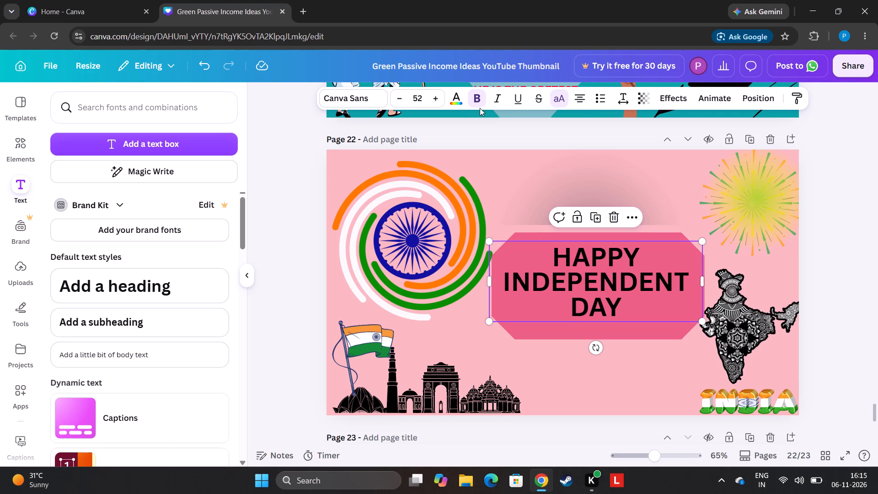
Try white for the heading text, then set its colour to vivid red #e60023.
{"action": "left_click", "coordinate": [458, 102]}
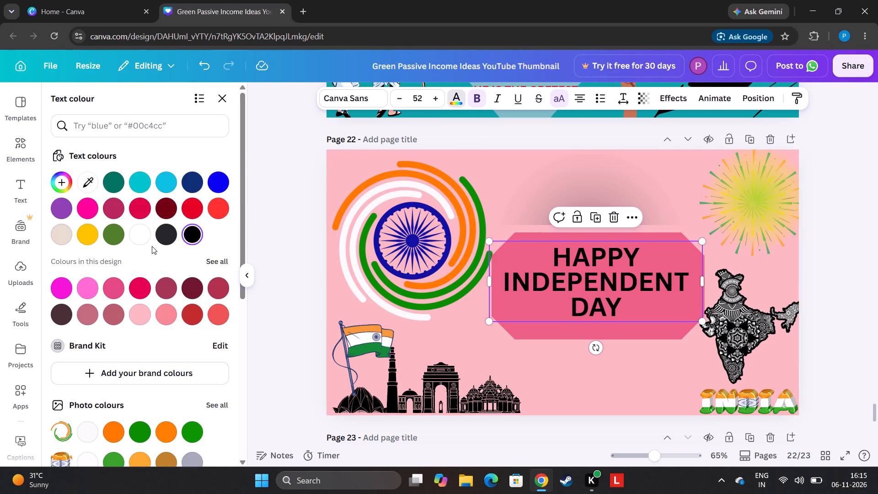
{"action": "left_click", "coordinate": [143, 240]}
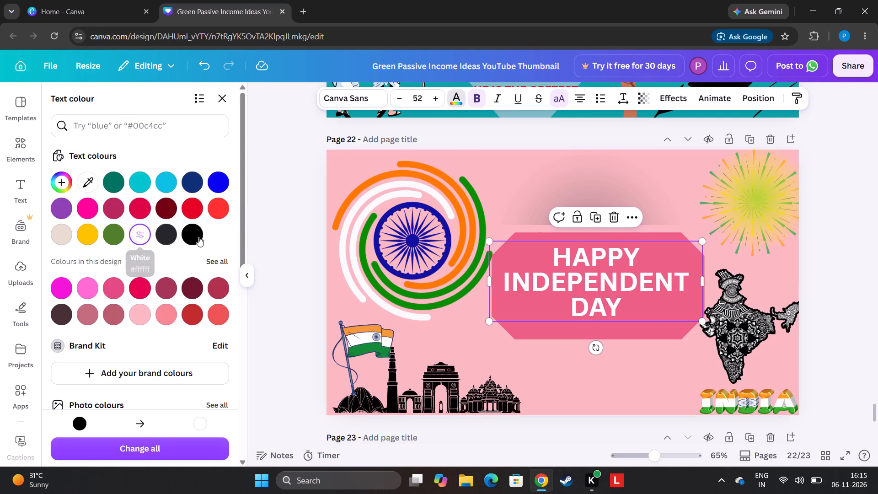
{"action": "left_click", "coordinate": [195, 208]}
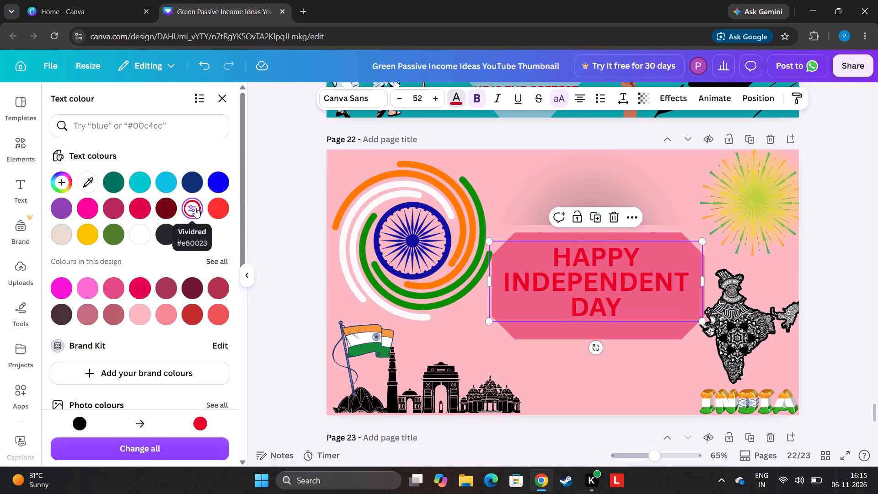
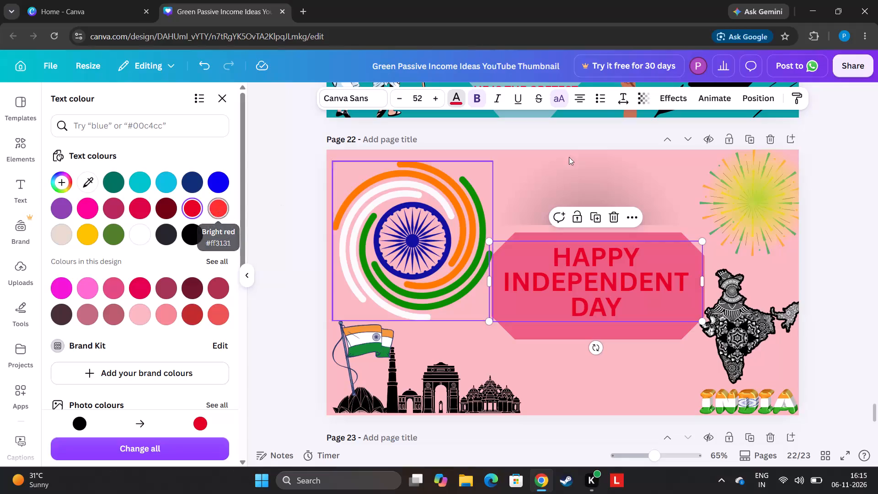
Try the Echo effect on the page 22 heading, then apply the Outline effect with thickness 83.
{"action": "left_click", "coordinate": [680, 104]}
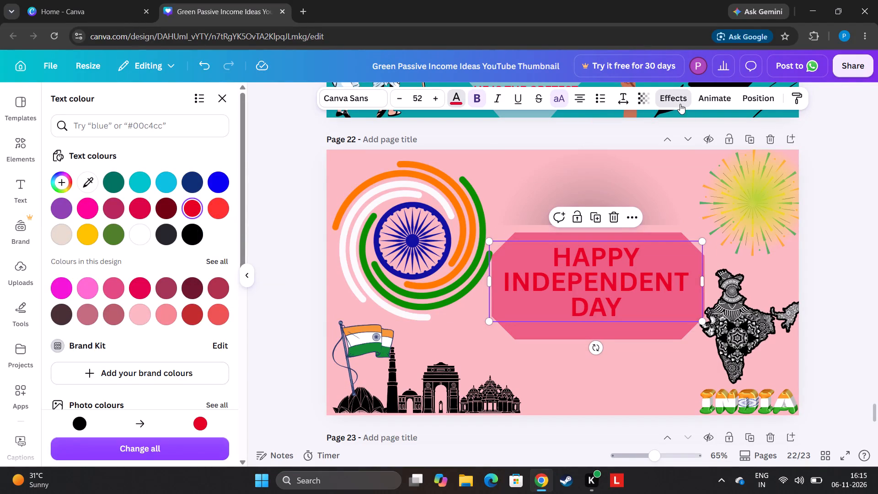
{"action": "left_click", "coordinate": [182, 166]}
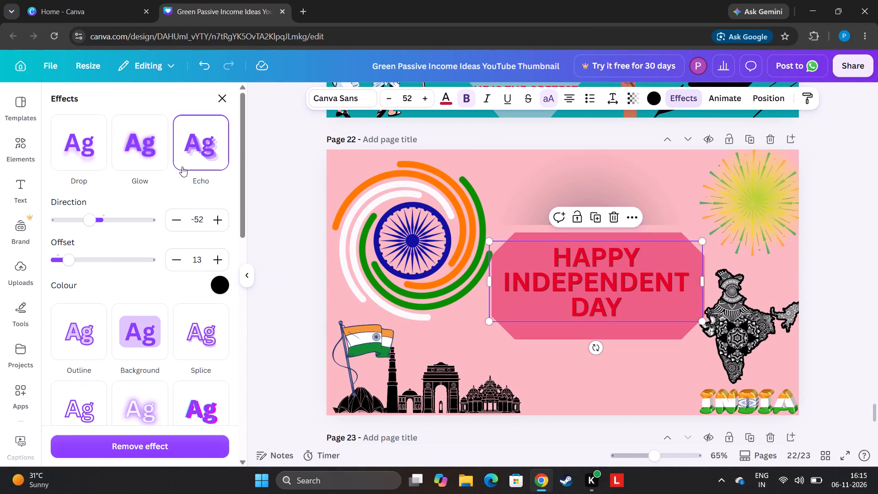
{"action": "left_click", "coordinate": [72, 340]}
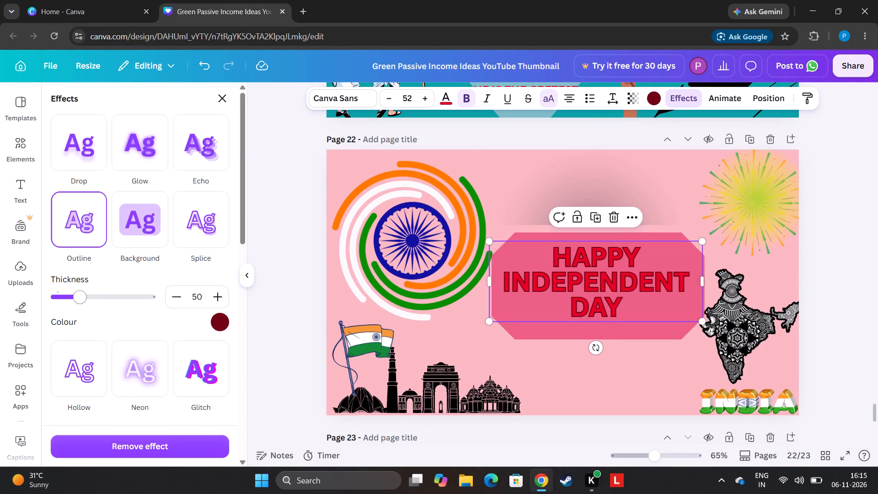
{"action": "left_click_drag", "start_coordinate": [85, 299], "coordinate": [94, 306]}
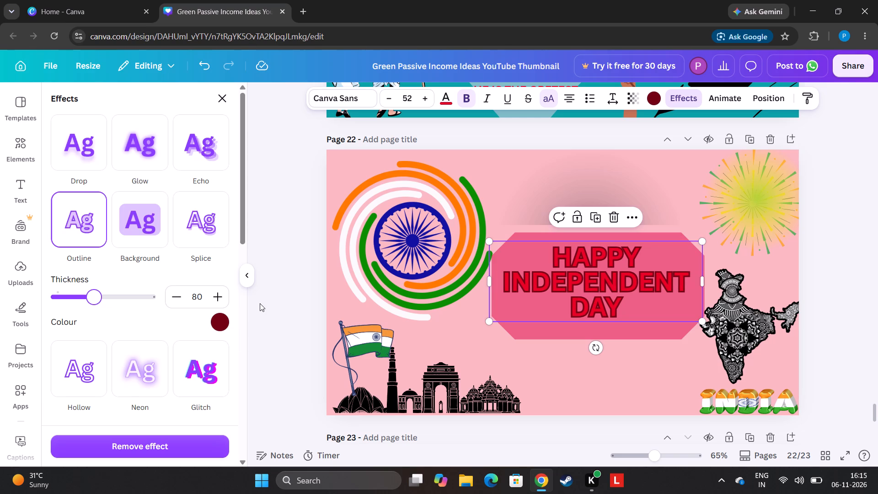
{"action": "left_click_drag", "start_coordinate": [89, 303], "coordinate": [188, 305]}
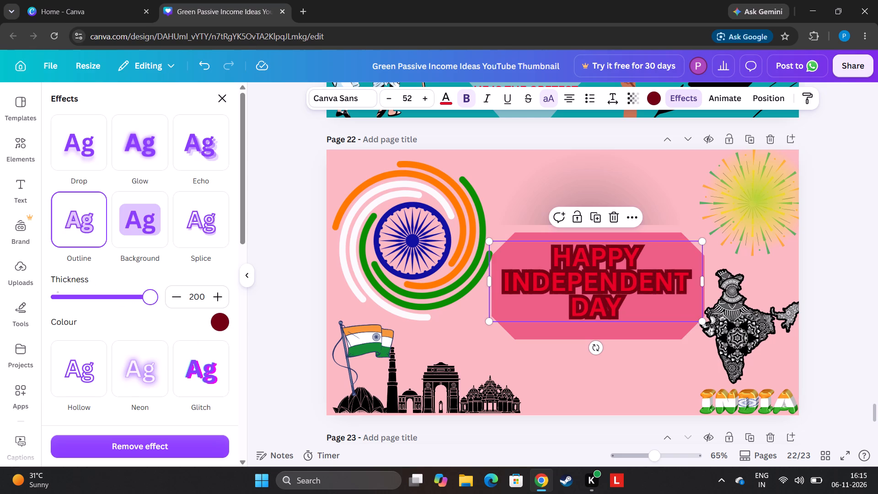
{"action": "left_click_drag", "start_coordinate": [188, 305], "coordinate": [97, 327]}
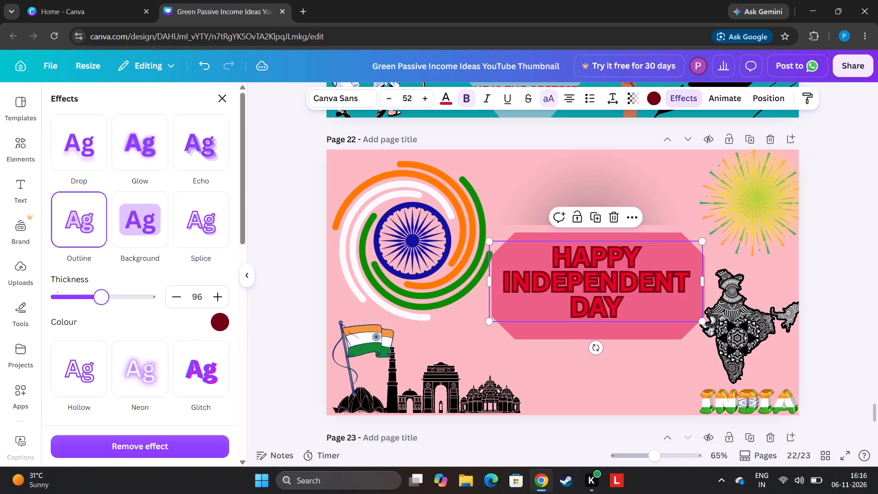
{"action": "left_click_drag", "start_coordinate": [97, 327], "coordinate": [95, 327]}
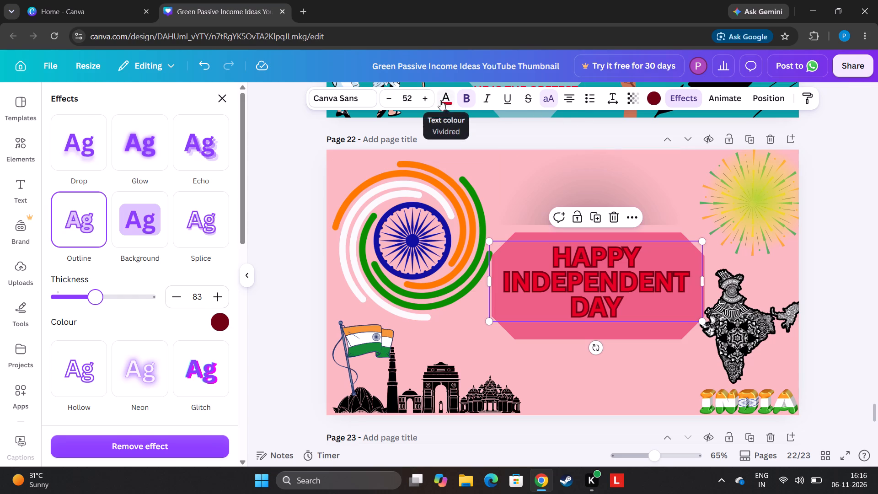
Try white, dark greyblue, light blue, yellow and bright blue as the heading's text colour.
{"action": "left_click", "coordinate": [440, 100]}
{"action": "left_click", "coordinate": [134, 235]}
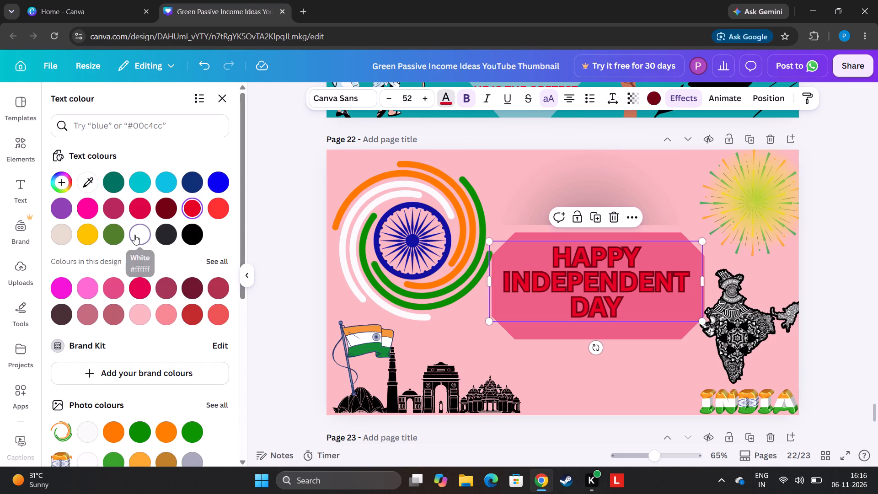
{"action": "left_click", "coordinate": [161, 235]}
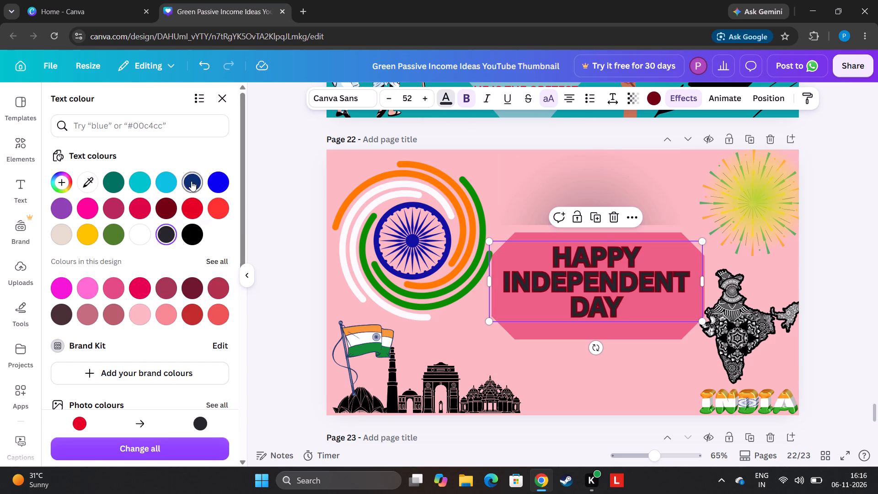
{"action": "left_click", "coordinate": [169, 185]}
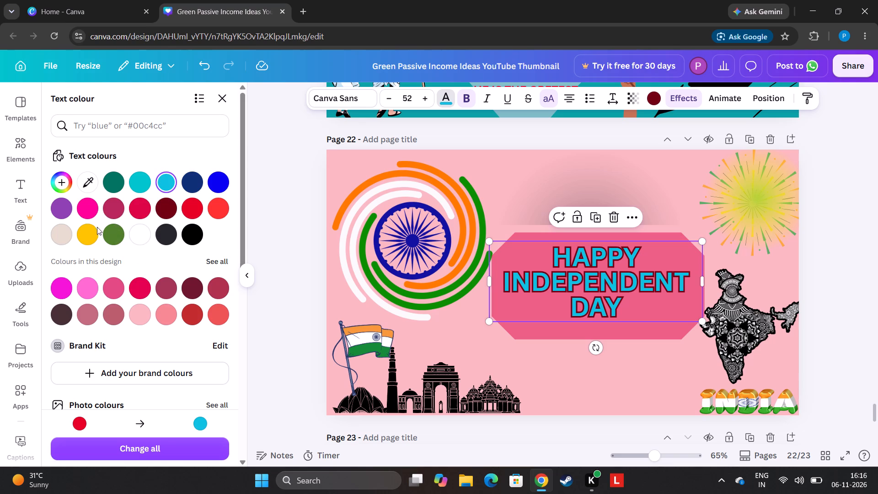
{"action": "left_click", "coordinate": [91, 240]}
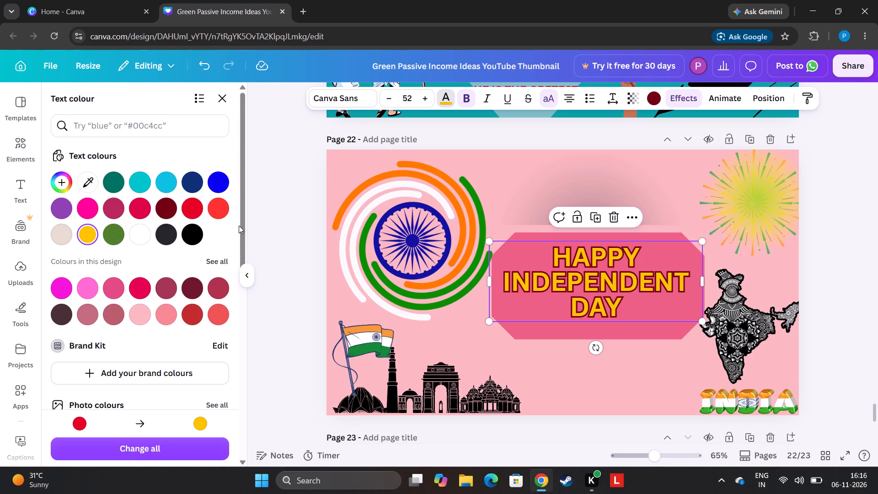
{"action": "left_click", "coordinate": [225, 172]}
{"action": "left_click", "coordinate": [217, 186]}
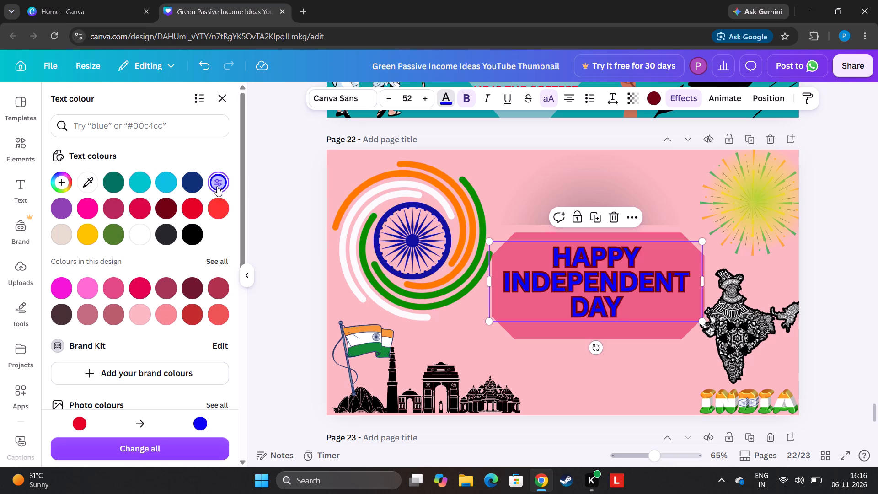
Try light grey, grey-green, pastel greyred and pale aqua from the document colours, then set the heading text to the aqua-to-white gradient.
{"action": "left_click_drag", "start_coordinate": [239, 222], "coordinate": [240, 272]}
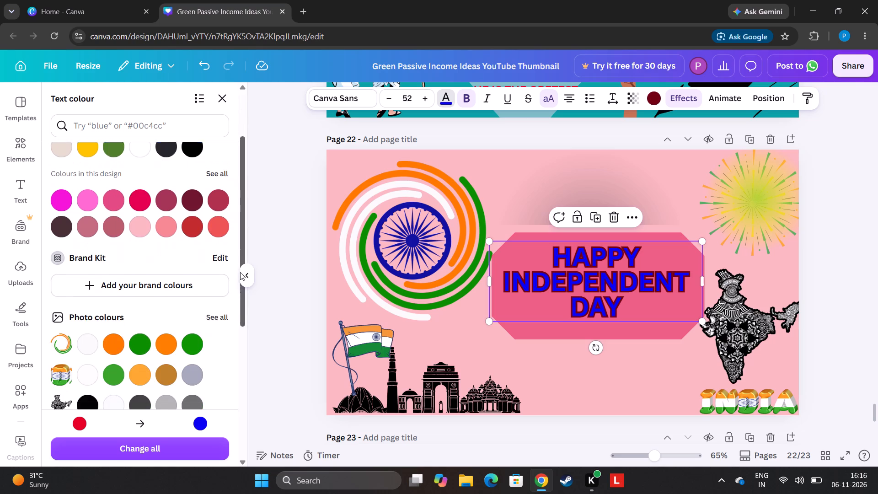
{"action": "left_click_drag", "start_coordinate": [240, 272], "coordinate": [240, 274]}
{"action": "left_click", "coordinate": [219, 161]}
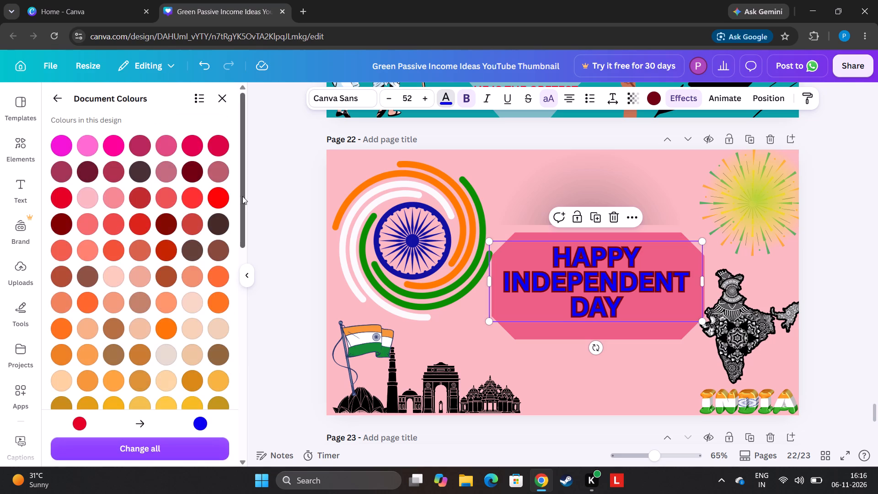
{"action": "left_click_drag", "start_coordinate": [242, 196], "coordinate": [243, 479]}
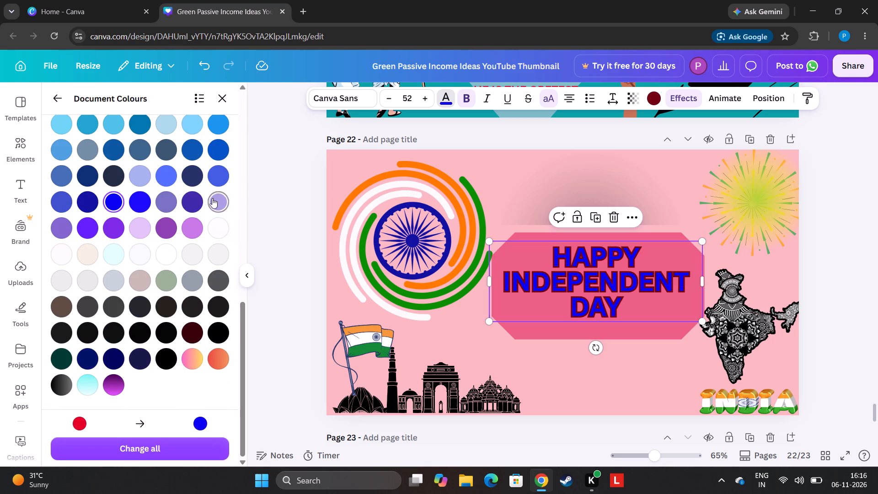
{"action": "left_click", "coordinate": [219, 253]}
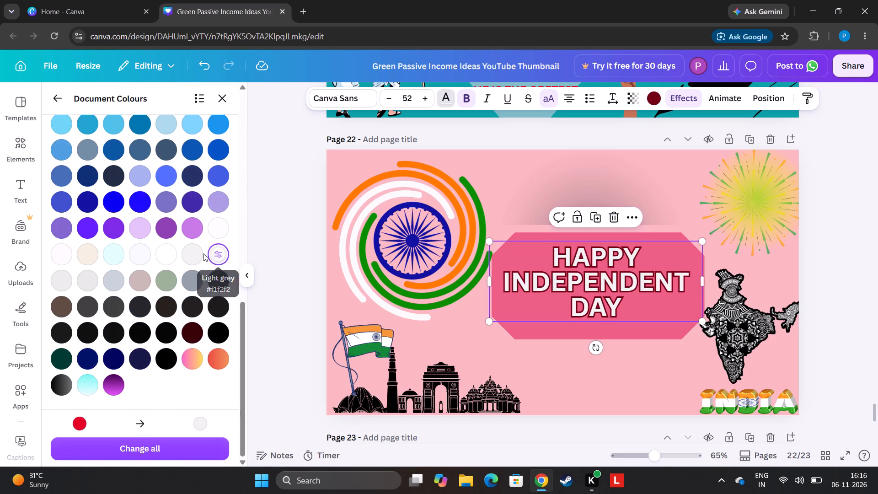
{"action": "left_click", "coordinate": [194, 257]}
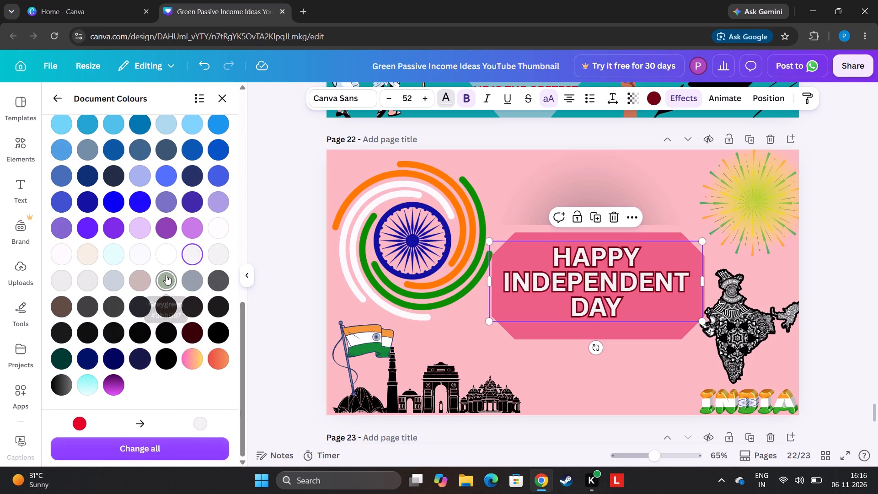
{"action": "left_click", "coordinate": [165, 279]}
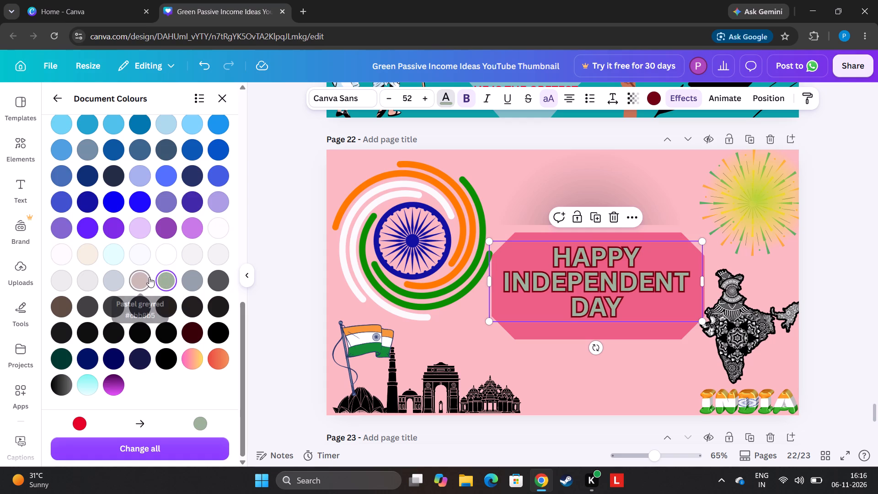
{"action": "left_click", "coordinate": [149, 277]}
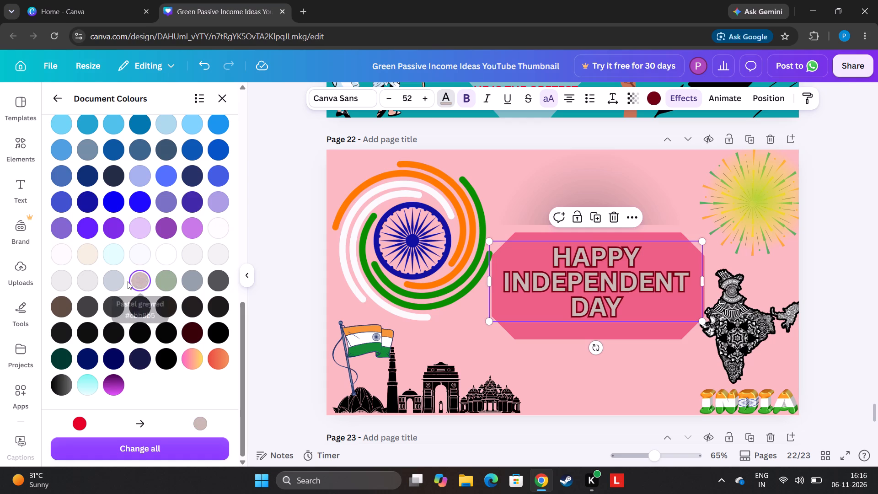
{"action": "left_click", "coordinate": [110, 279]}
{"action": "left_click", "coordinate": [116, 255]}
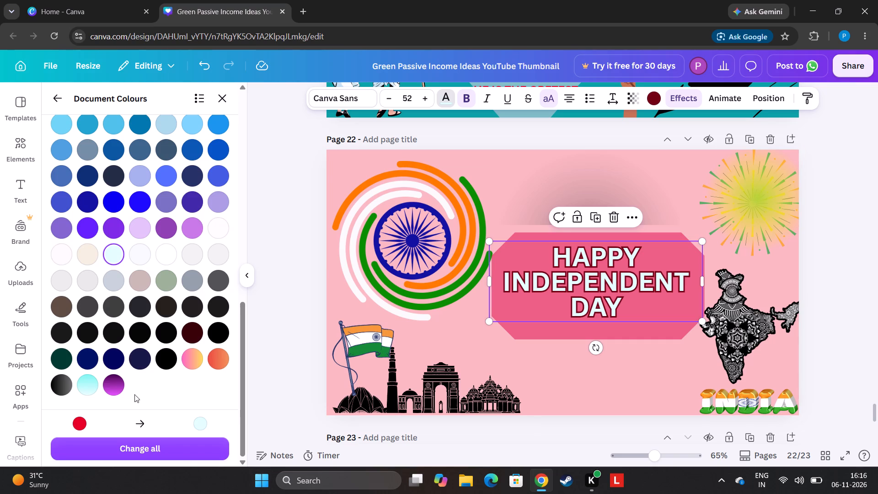
{"action": "left_click", "coordinate": [86, 394]}
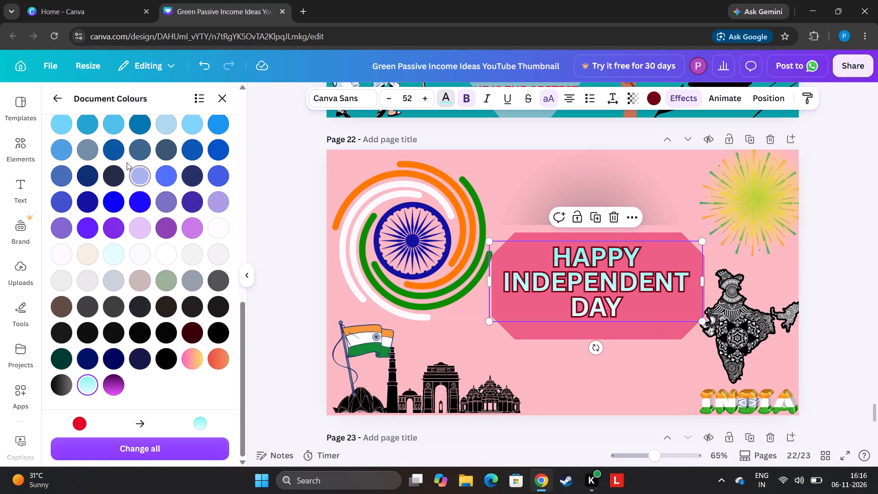
{"action": "left_click", "coordinate": [57, 93]}
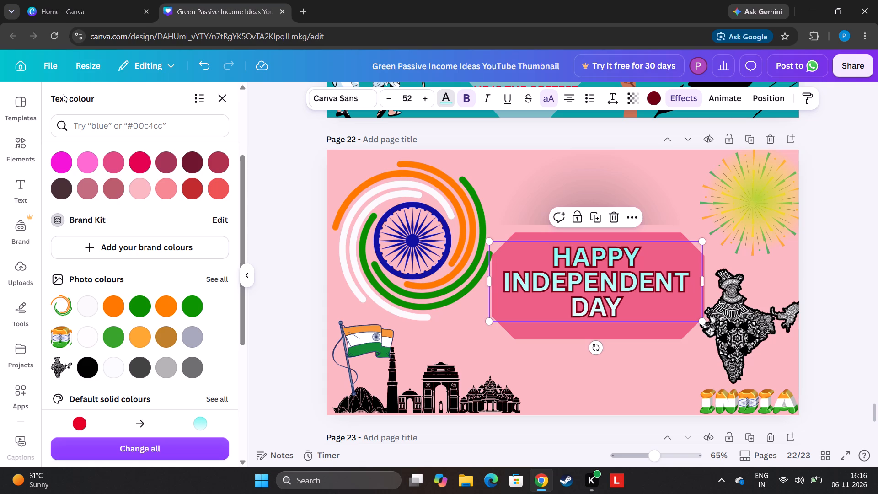
{"action": "left_click", "coordinate": [214, 94]}
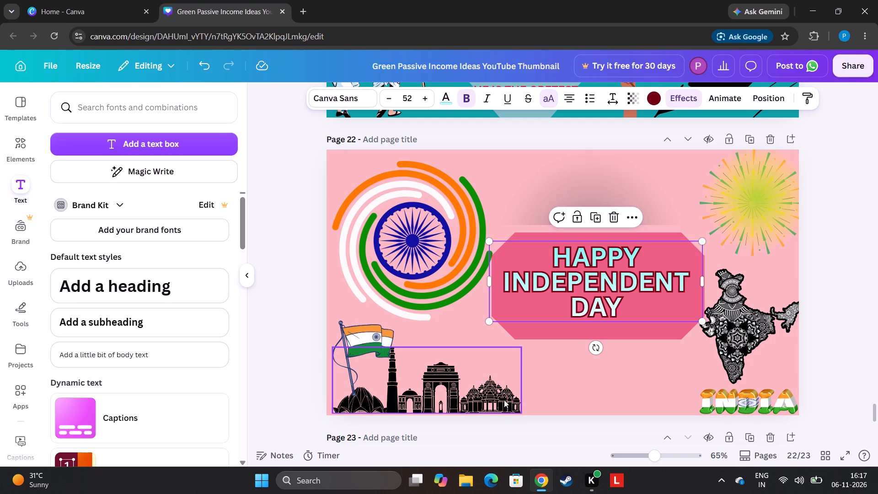
Add a new heading on page 22 reading "we all complete our country".
{"action": "left_click", "coordinate": [353, 376]}
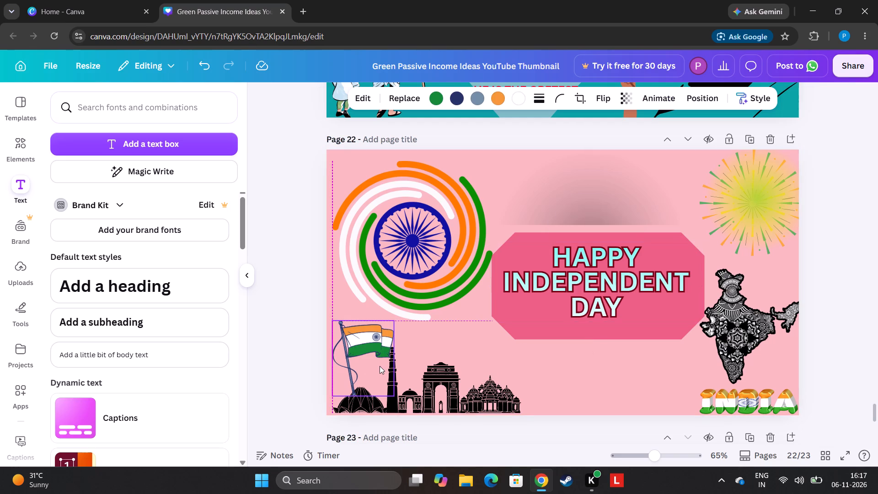
{"action": "left_click", "coordinate": [184, 278]}
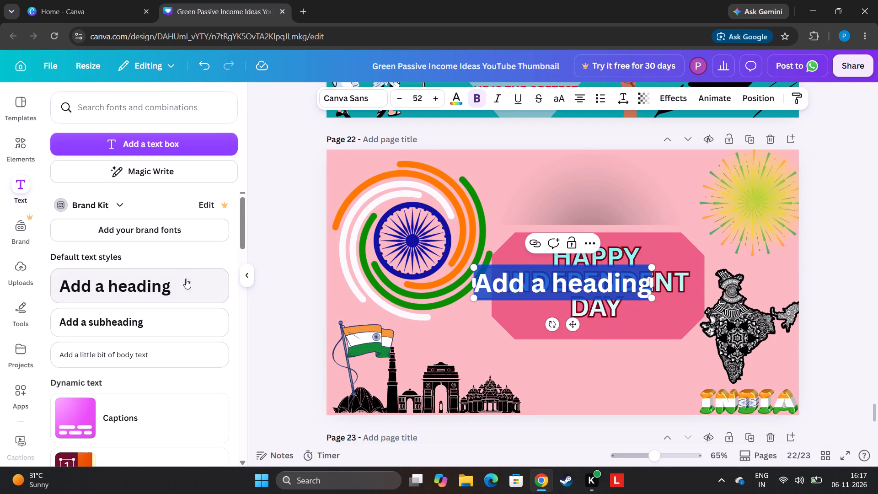
{"action": "key", "text": "BackSpace"}
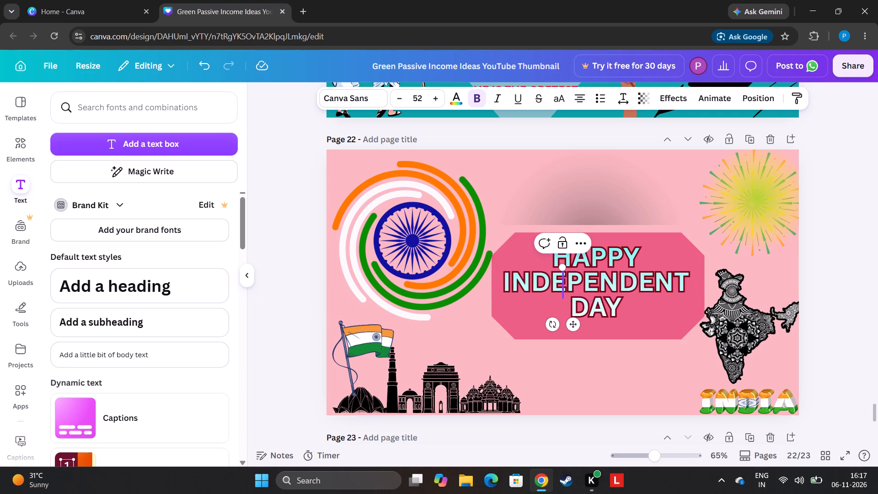
{"action": "type", "text": "to"}
{"action": "key", "text": "space"}
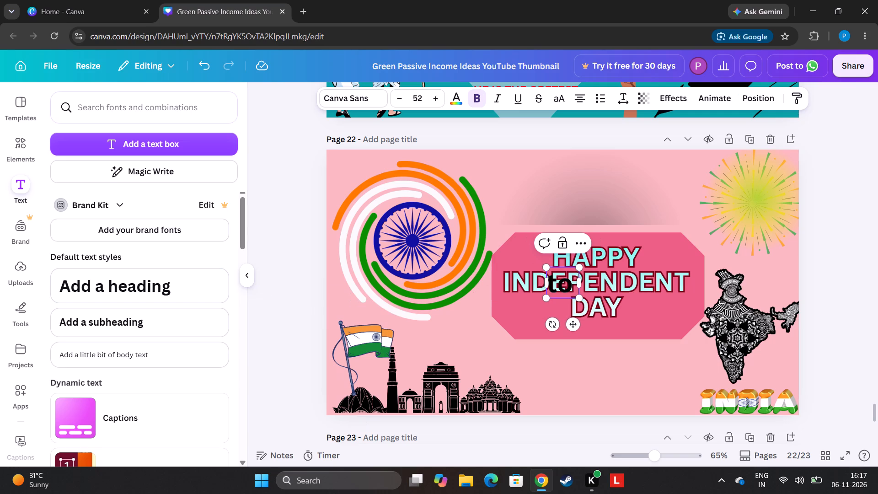
{"action": "key", "text": "BackSpace"}
{"action": "key", "text": "BackSpace"}
{"action": "key", "text": "BackSpace"}
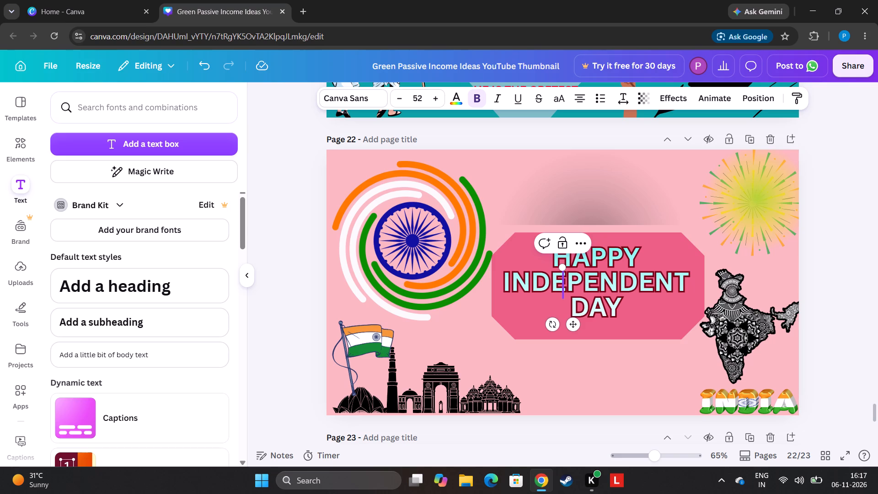
{"action": "type", "text": "we all"}
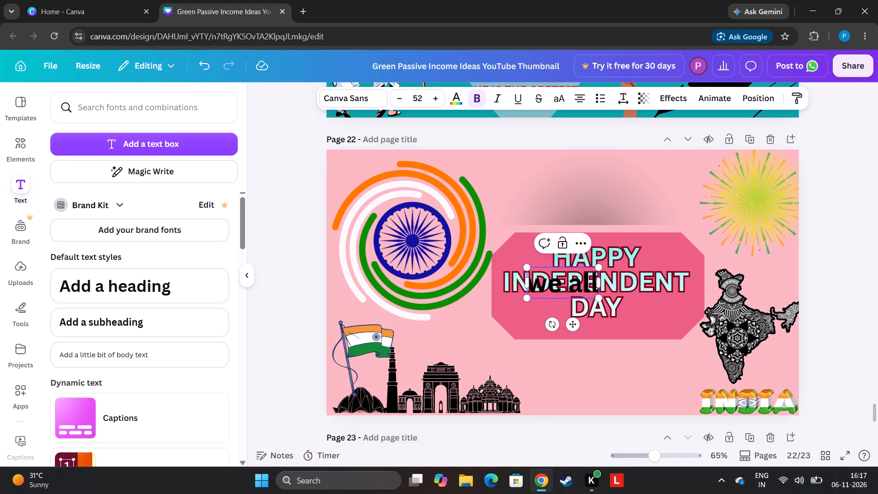
{"action": "key", "text": "space"}
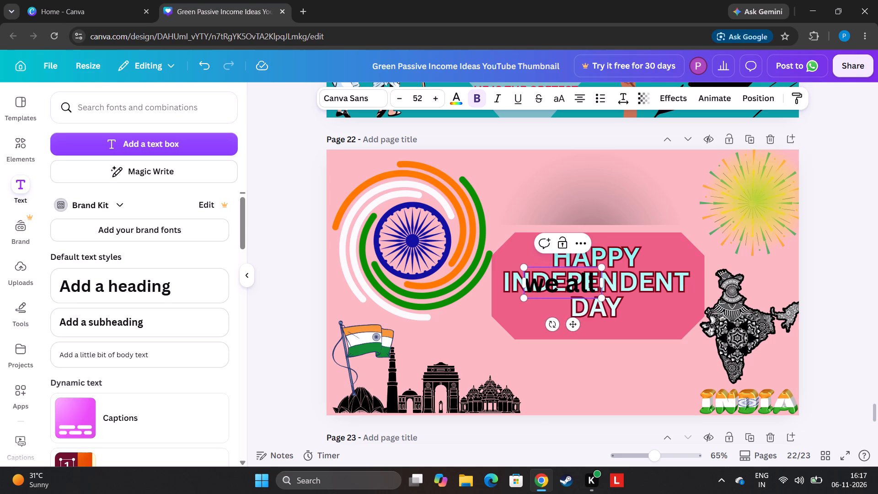
{"action": "key", "text": "c"}
{"action": "type", "text": "pli"}
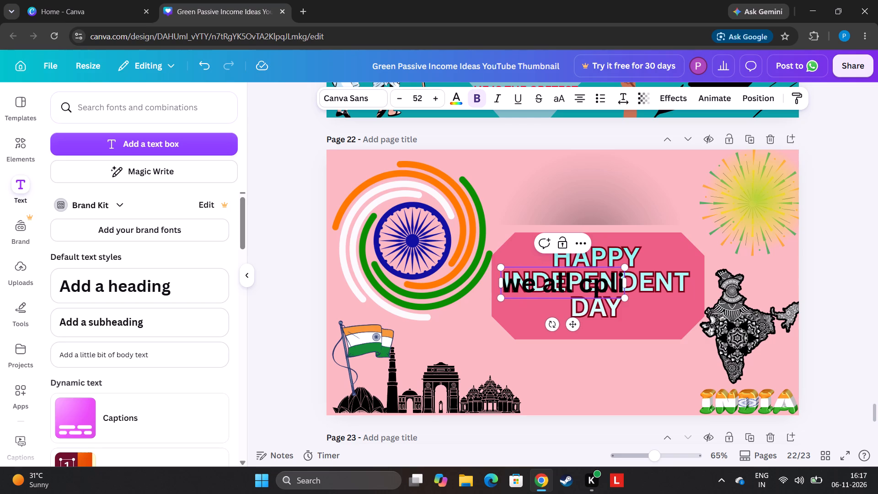
{"action": "key", "text": "t"}
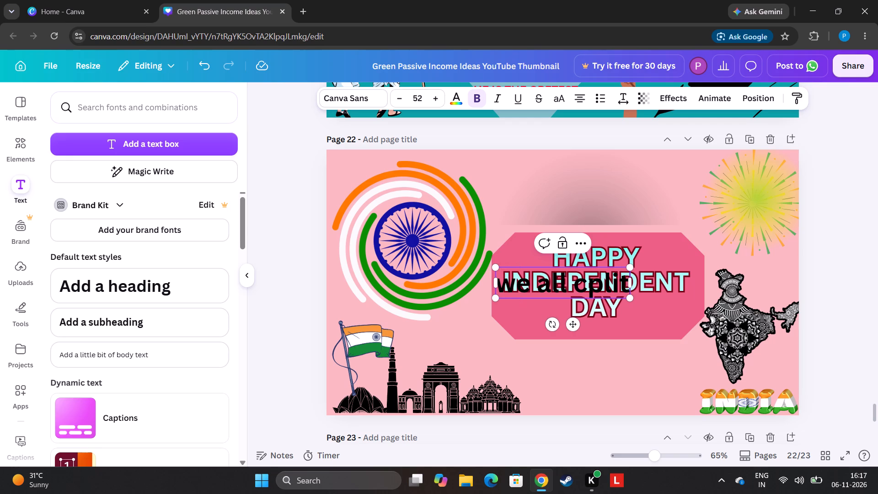
{"action": "key", "text": "BackSpace"}
{"action": "key", "text": "BackSpace"}
{"action": "key", "text": "BackSpace"}
{"action": "key", "text": "BackSpace"}
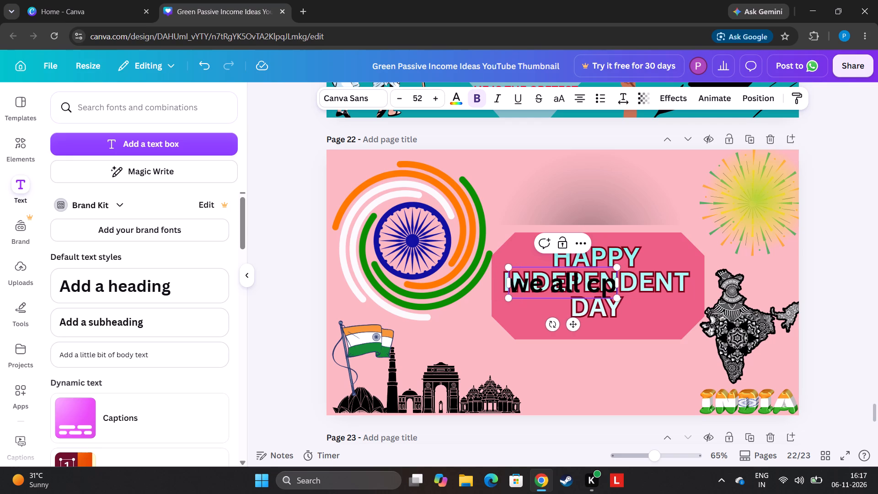
{"action": "key", "text": "o"}
{"action": "key", "text": "m"}
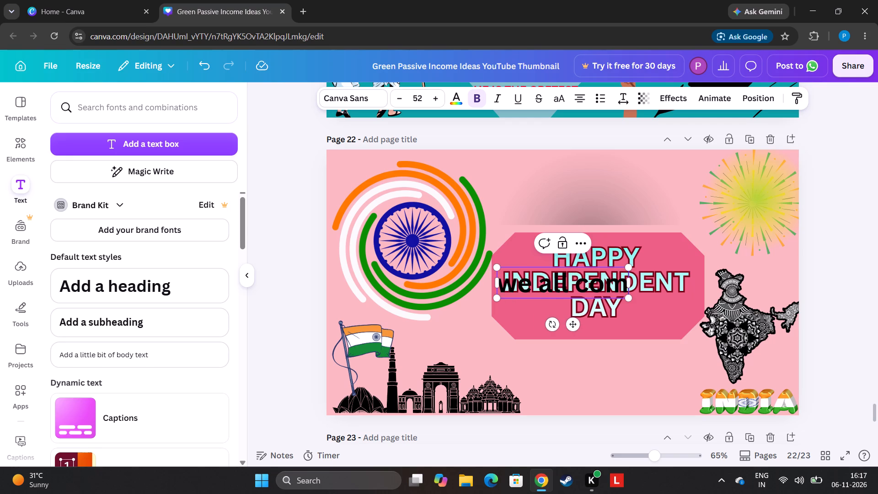
{"action": "type", "text": "pl"}
{"action": "type", "text": "ete ou"}
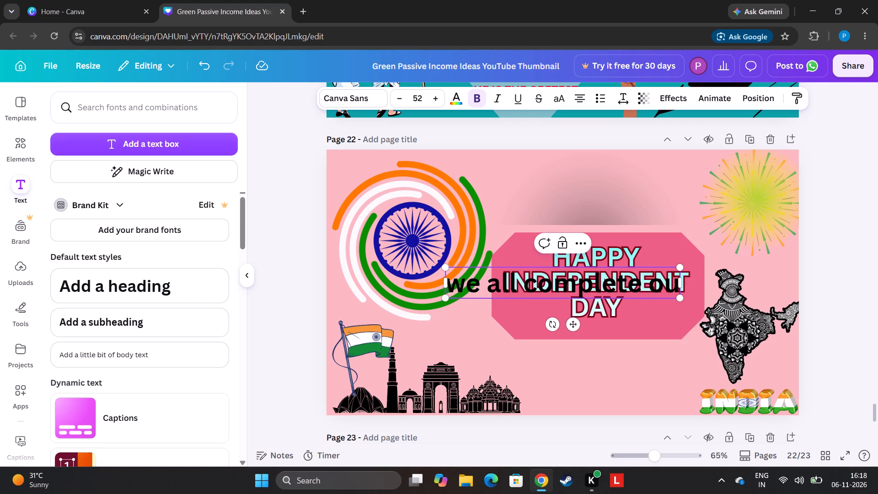
{"action": "type", "text": "r country"}
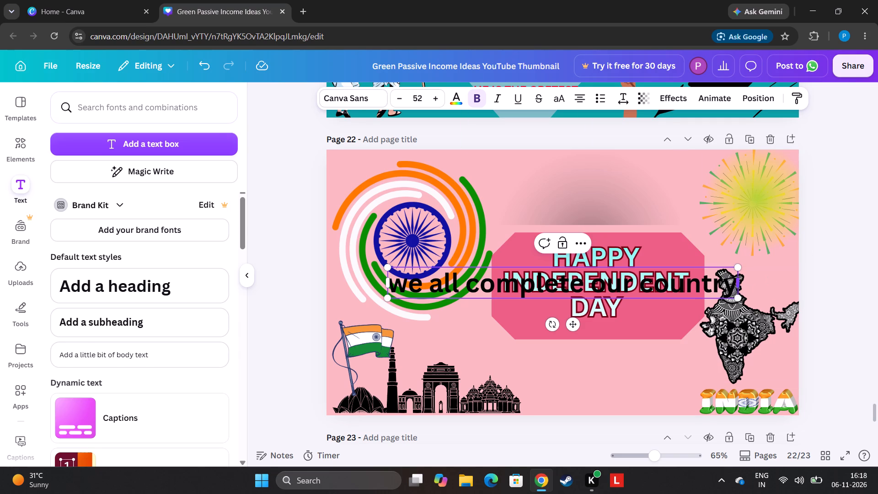
Shrink the new text line to about size 27.1, widen its text box and convert it to uppercase.
{"action": "left_click_drag", "start_coordinate": [737, 267], "coordinate": [634, 321]}
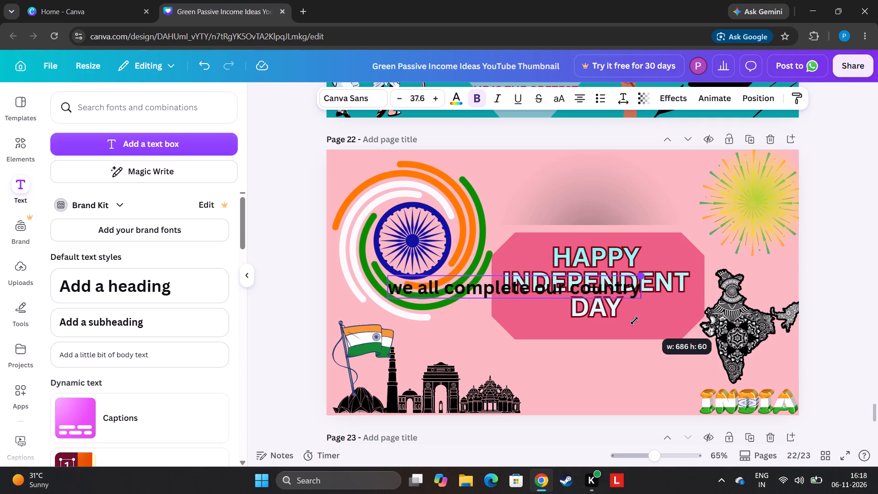
{"action": "left_click_drag", "start_coordinate": [634, 321], "coordinate": [524, 320]}
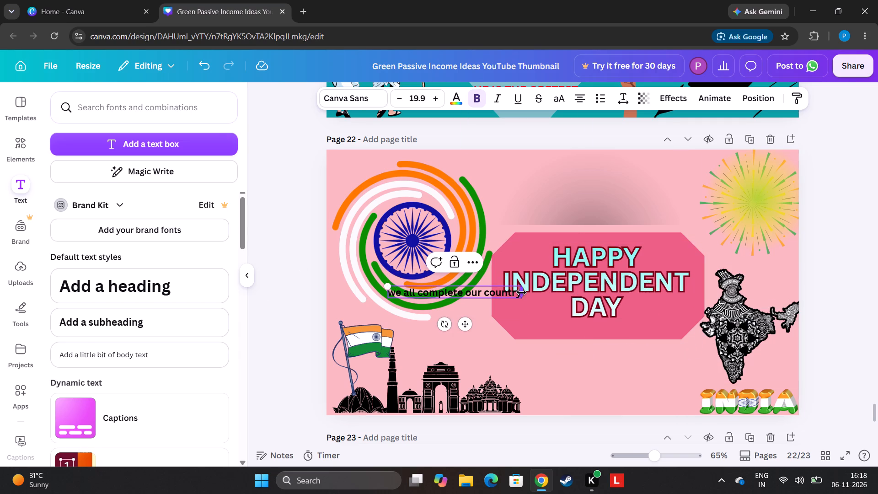
{"action": "left_click_drag", "start_coordinate": [521, 293], "coordinate": [567, 335]}
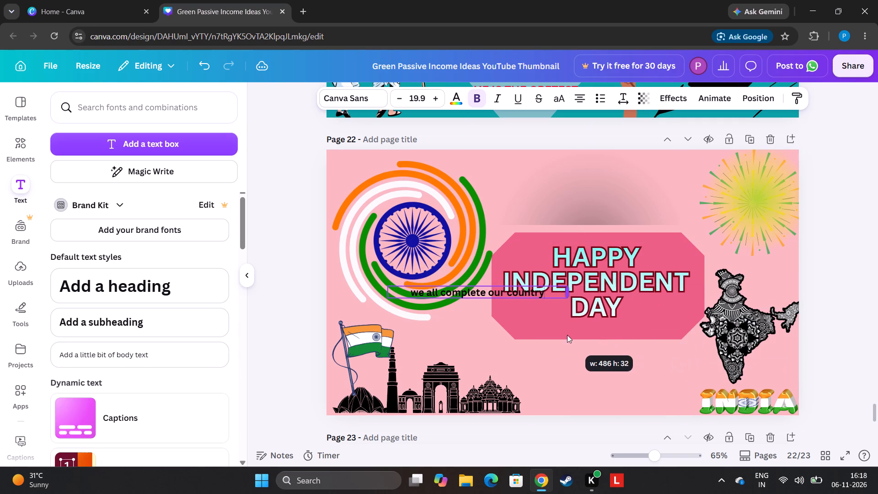
{"action": "left_click_drag", "start_coordinate": [567, 335], "coordinate": [566, 334]}
{"action": "left_click_drag", "start_coordinate": [386, 286], "coordinate": [324, 260]}
{"action": "left_click", "coordinate": [562, 92]}
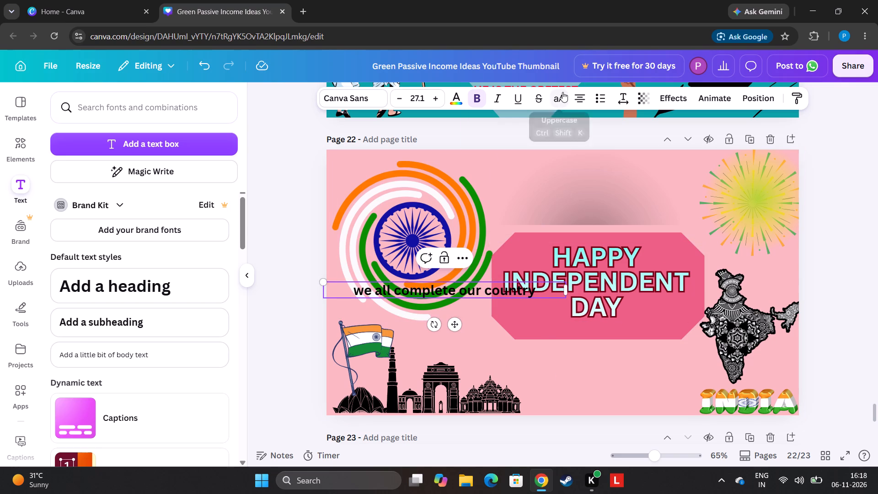
{"action": "left_click", "coordinate": [284, 241]}
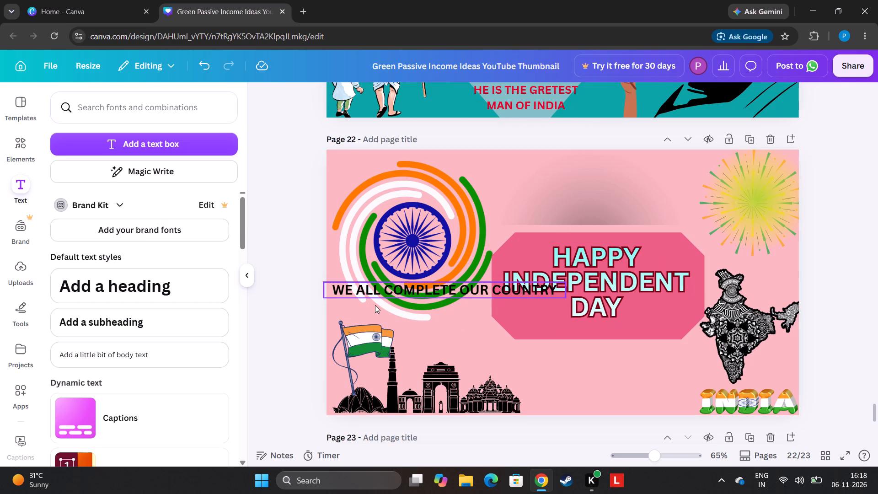
Place the "WE ALL COMPLETE OUR COUNTRY" line just beneath the pink banner and scale it down to about size 25.3.
{"action": "left_click_drag", "start_coordinate": [446, 298], "coordinate": [600, 355]}
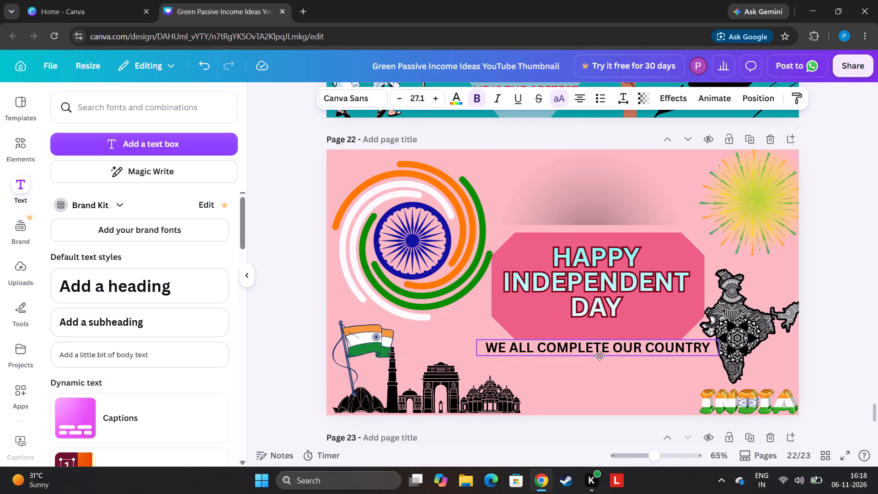
{"action": "left_click_drag", "start_coordinate": [600, 355], "coordinate": [599, 360]}
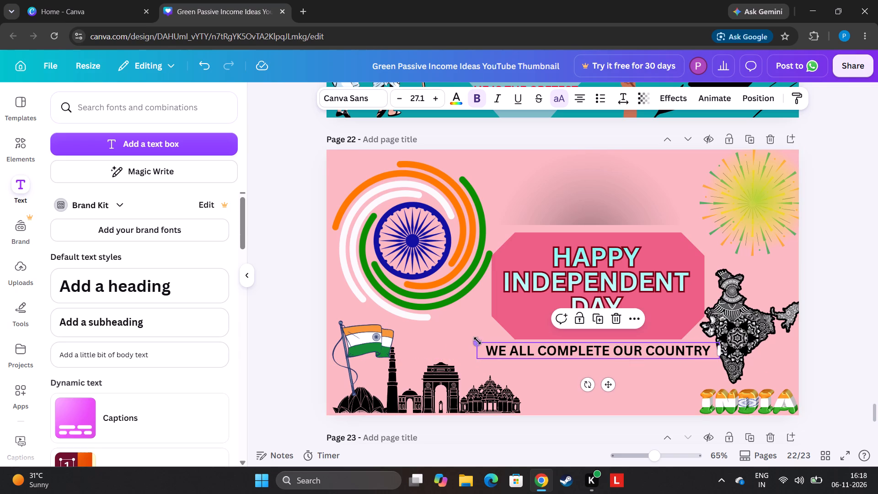
{"action": "left_click_drag", "start_coordinate": [475, 344], "coordinate": [492, 349]}
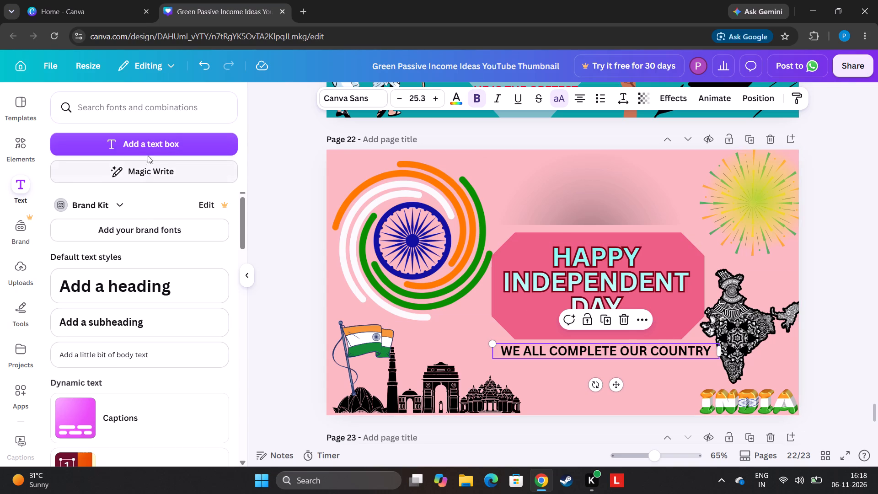
Duplicate the pink octagonal banner on page 22 and place the copy over the "WE ALL COMPLETE OUR COUNTRY" line.
{"action": "left_click", "coordinate": [14, 165]}
{"action": "left_click", "coordinate": [86, 331]}
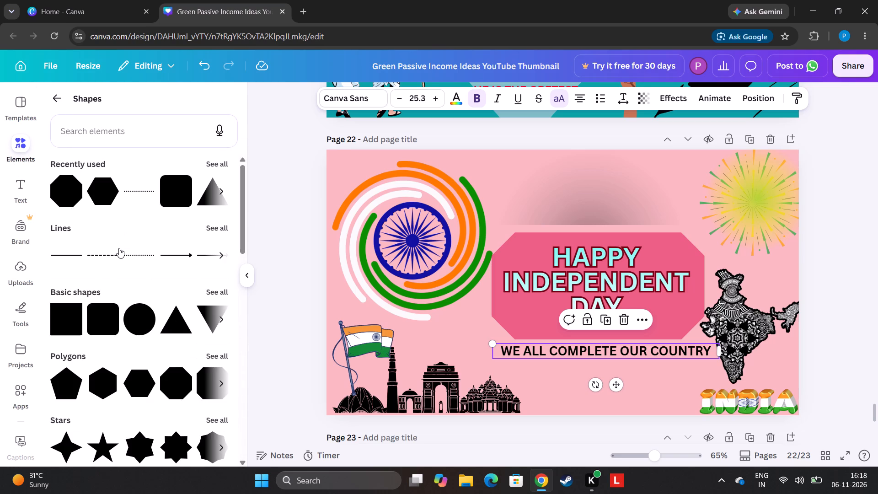
{"action": "left_click", "coordinate": [685, 271]}
{"action": "left_click", "coordinate": [679, 231]}
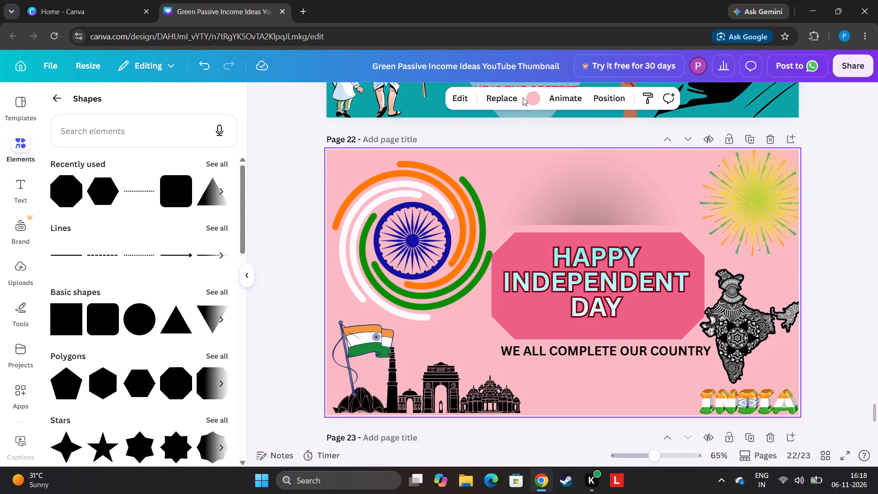
{"action": "left_click", "coordinate": [600, 236]}
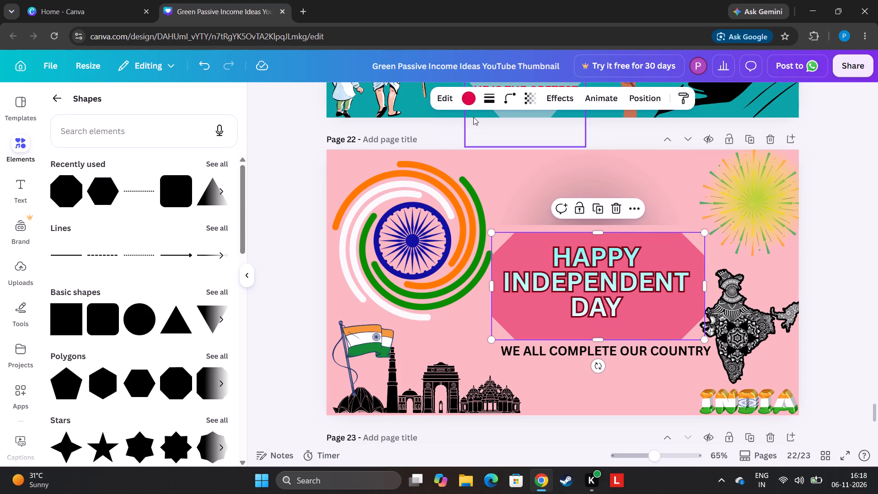
{"action": "left_click", "coordinate": [598, 209]}
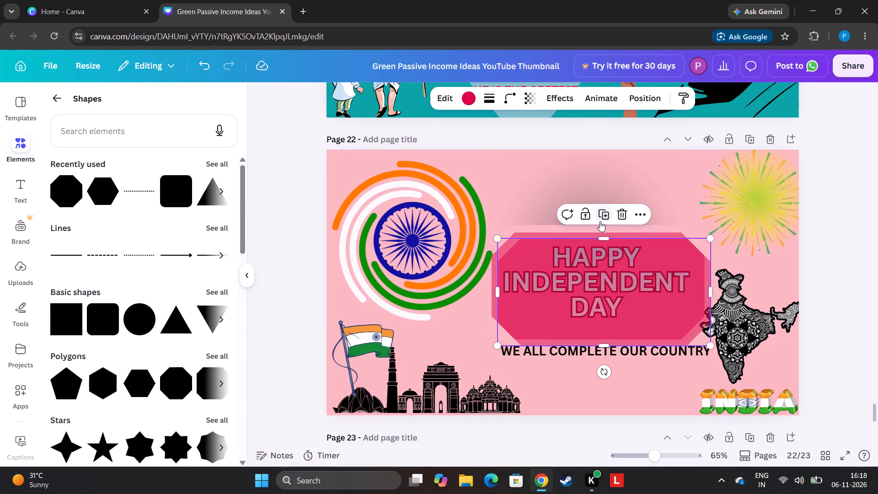
{"action": "left_click_drag", "start_coordinate": [621, 285], "coordinate": [622, 284]}
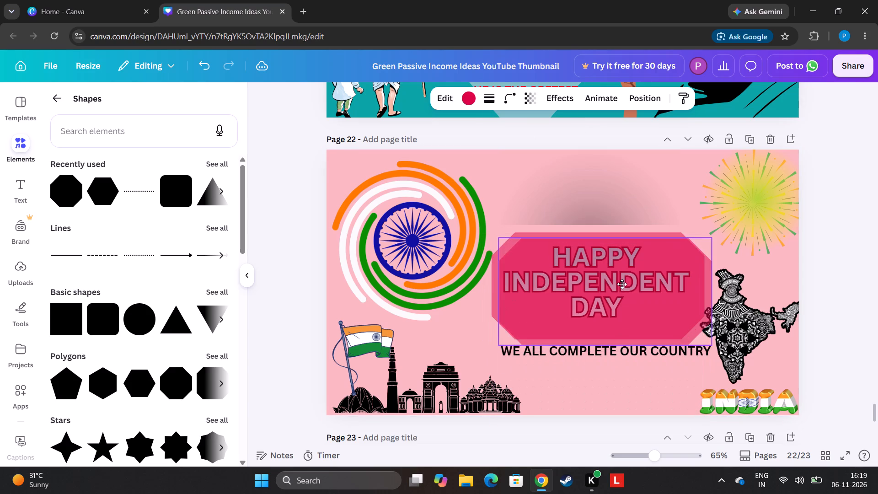
{"action": "left_click_drag", "start_coordinate": [622, 284], "coordinate": [600, 176]}
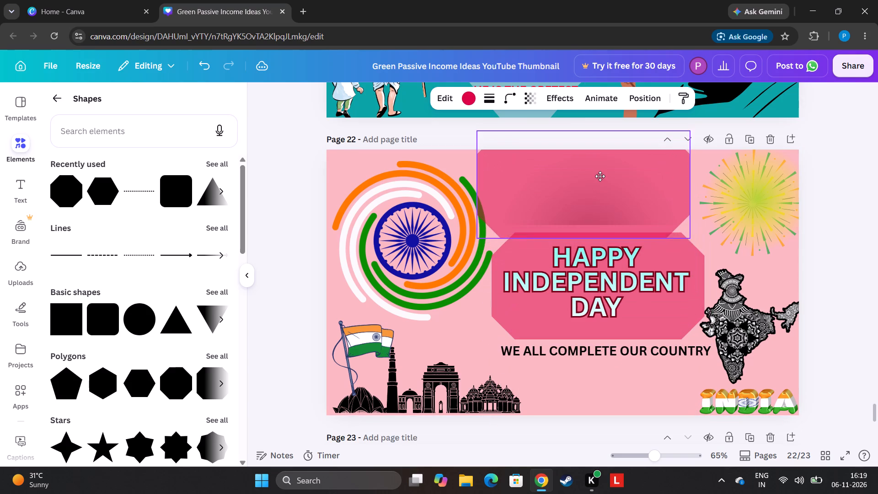
{"action": "left_click_drag", "start_coordinate": [600, 176], "coordinate": [609, 170]}
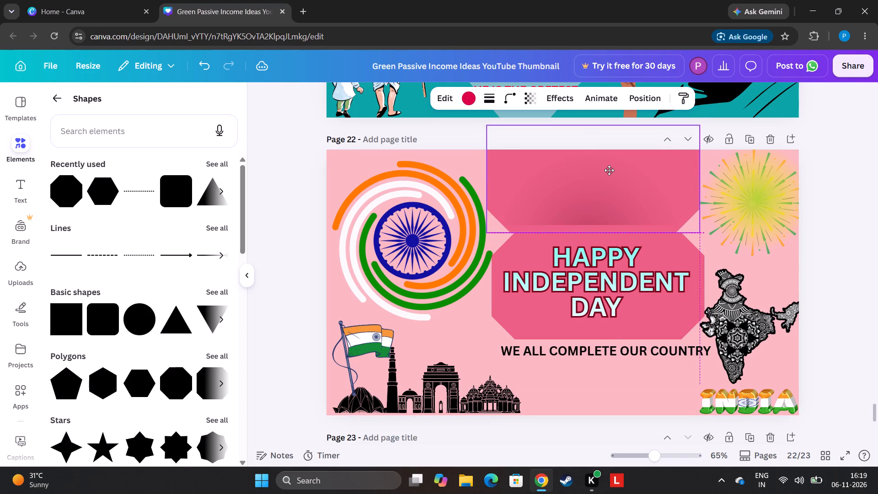
{"action": "left_click_drag", "start_coordinate": [609, 170], "coordinate": [613, 161]}
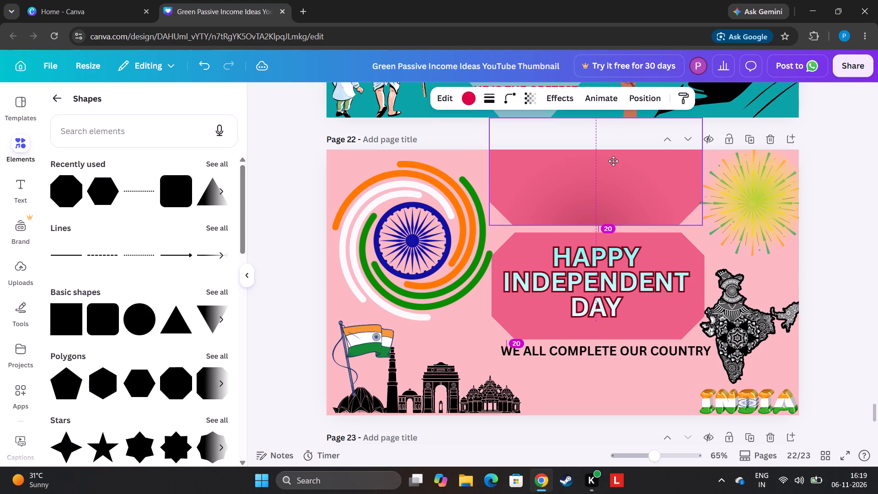
{"action": "left_click_drag", "start_coordinate": [613, 161], "coordinate": [648, 113]}
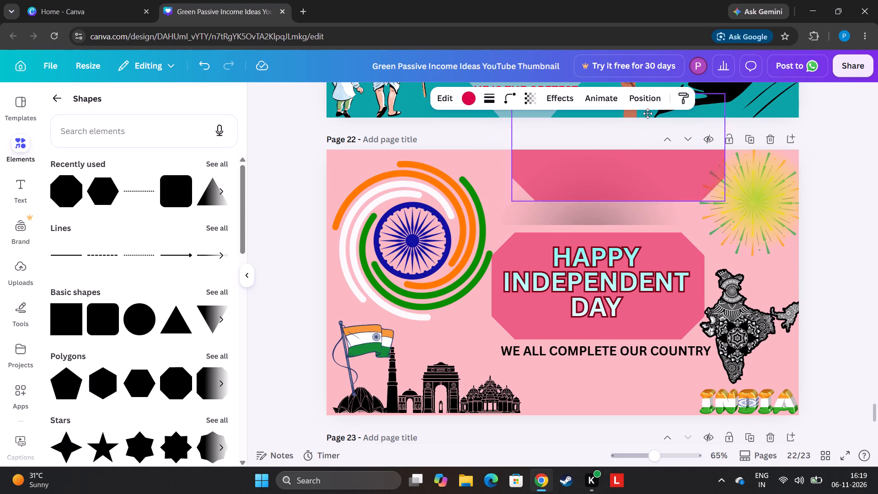
{"action": "left_click_drag", "start_coordinate": [648, 113], "coordinate": [615, 106]}
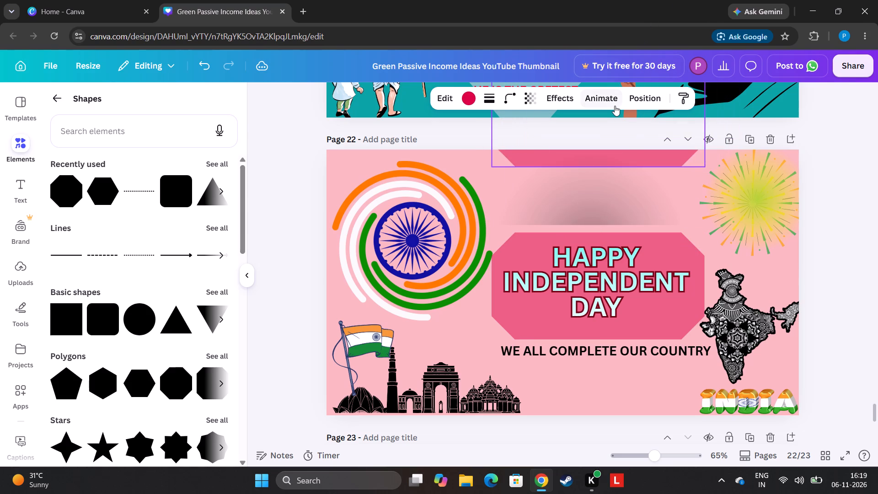
{"action": "left_click_drag", "start_coordinate": [615, 106], "coordinate": [397, 108]}
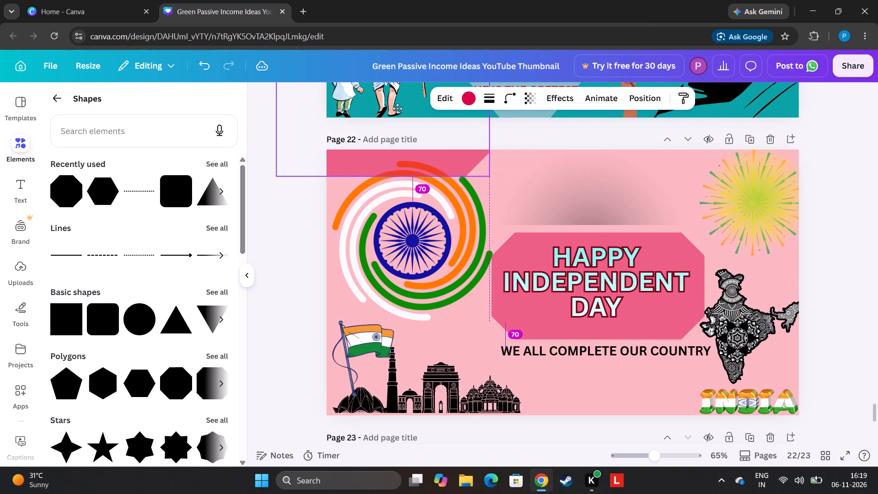
{"action": "left_click_drag", "start_coordinate": [397, 108], "coordinate": [561, 478]}
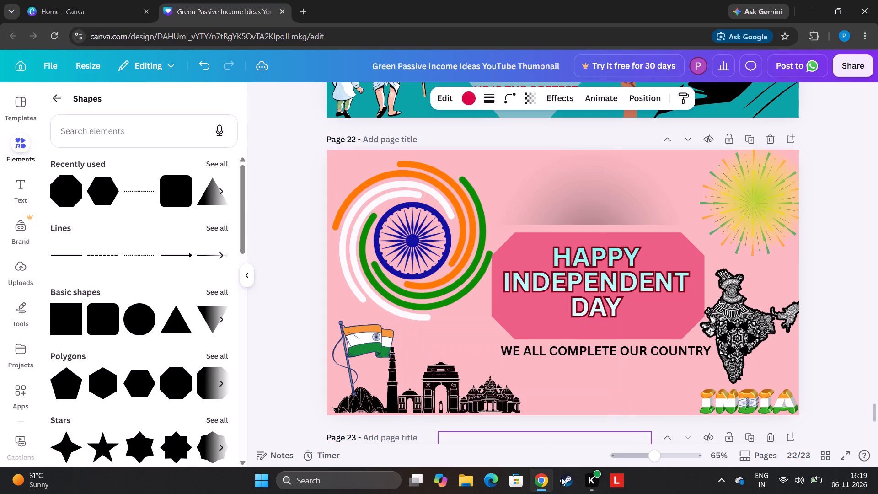
{"action": "left_click_drag", "start_coordinate": [561, 478], "coordinate": [600, 353]}
Change the duplicated banner shape's colour to light grey.
{"action": "left_click", "coordinate": [471, 97]}
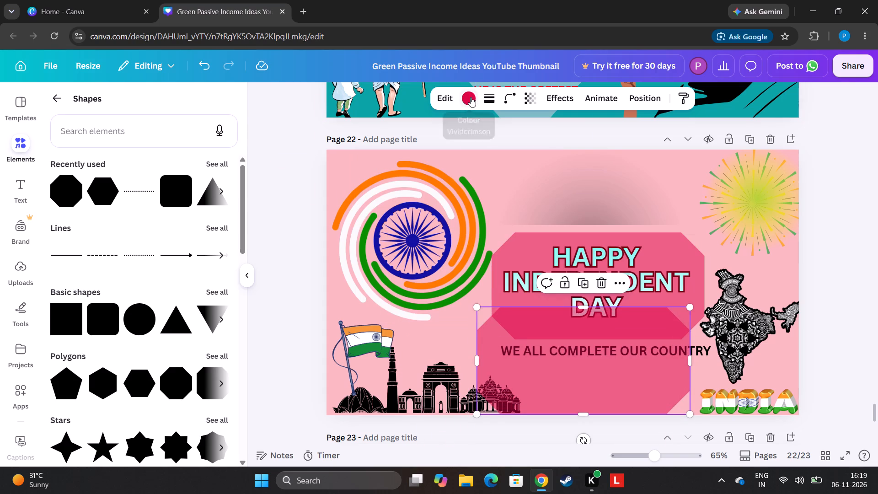
{"action": "left_click", "coordinate": [220, 205]}
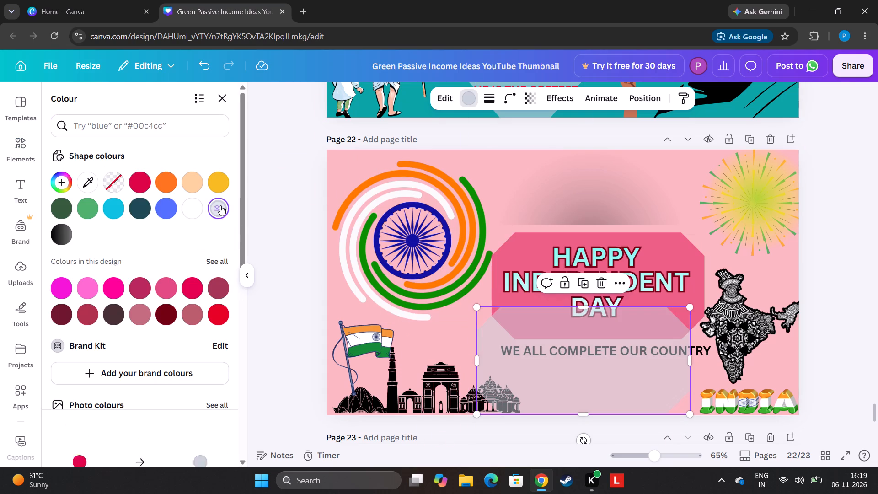
Recolour the duplicated banner shape on page 22 blue, trying orange and light grey first.
{"action": "left_click", "coordinate": [214, 174]}
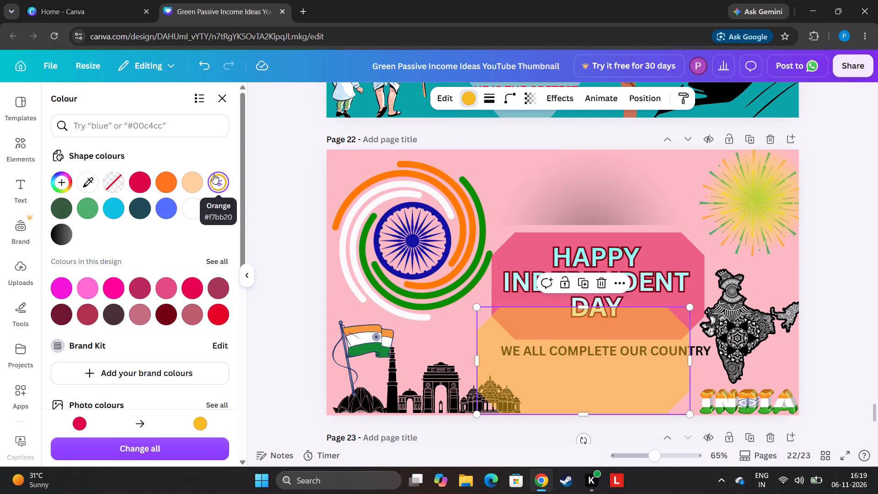
{"action": "left_click", "coordinate": [219, 208]}
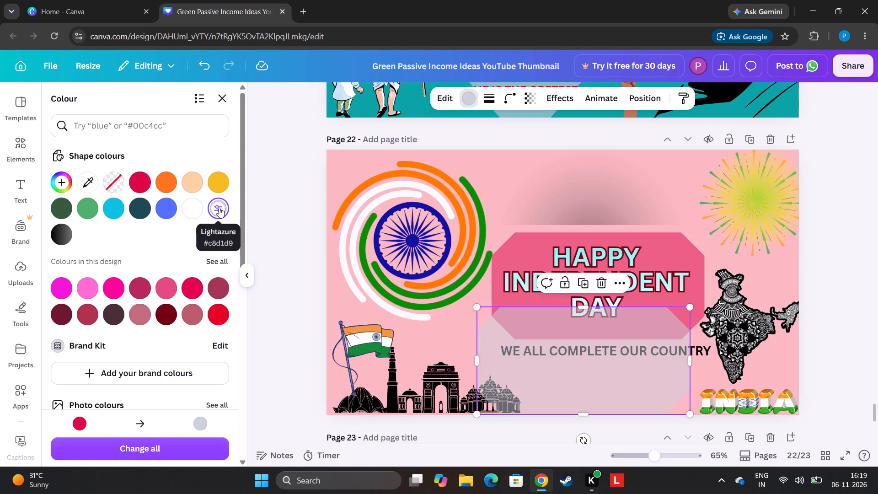
{"action": "left_click", "coordinate": [164, 212]}
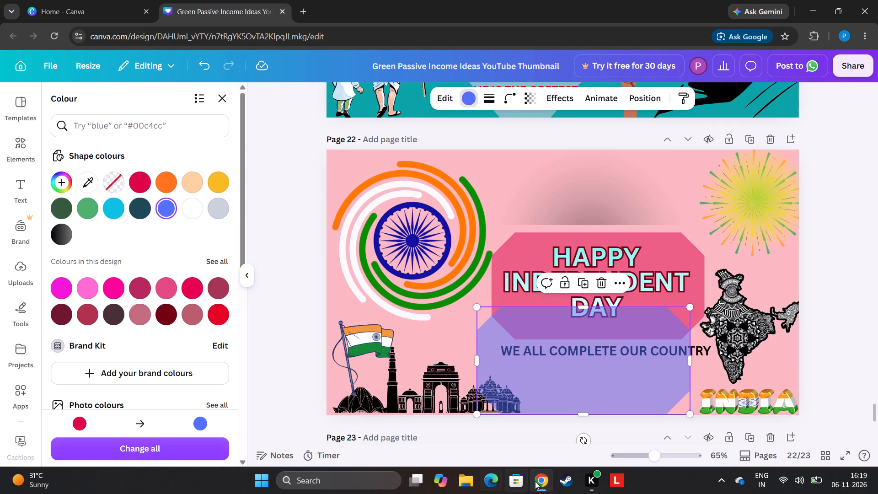
Flatten the blue banner shape to about 128 high and widen it slightly beyond 577.
{"action": "left_click_drag", "start_coordinate": [577, 413], "coordinate": [600, 355]}
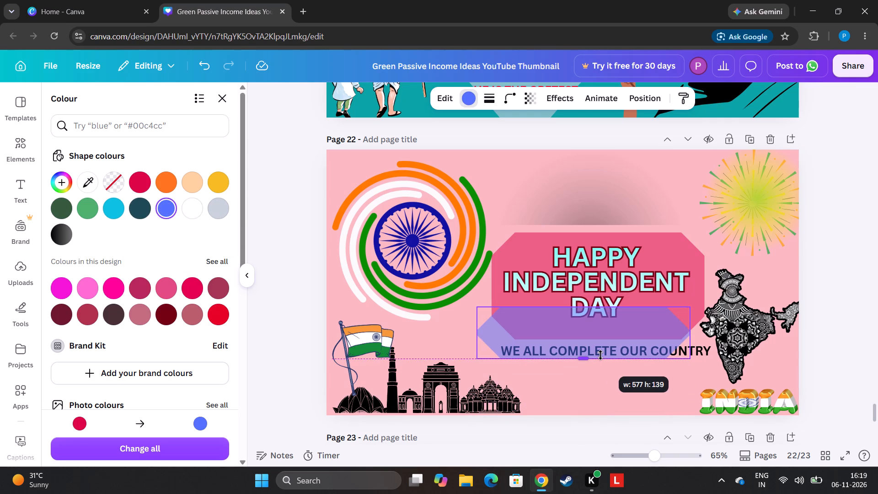
{"action": "left_click_drag", "start_coordinate": [600, 355], "coordinate": [603, 355]}
{"action": "left_click_drag", "start_coordinate": [592, 306], "coordinate": [595, 321]}
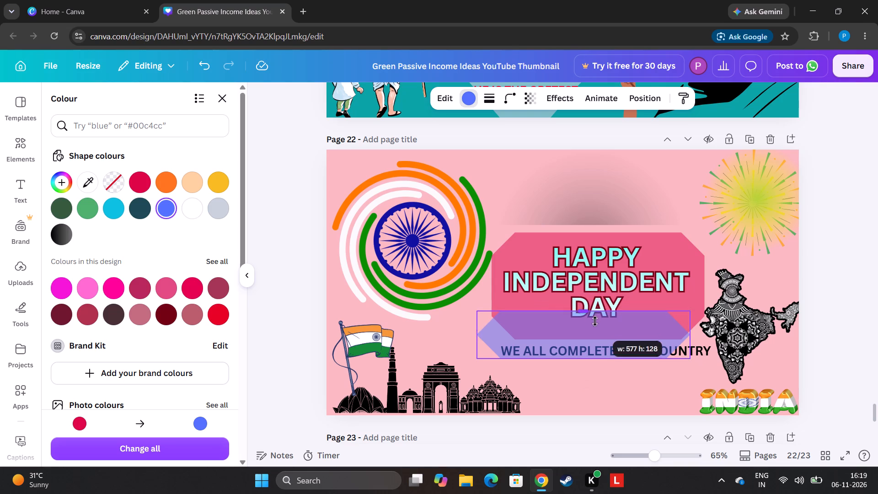
{"action": "left_click_drag", "start_coordinate": [595, 321], "coordinate": [597, 328]}
{"action": "left_click_drag", "start_coordinate": [588, 359], "coordinate": [590, 332]}
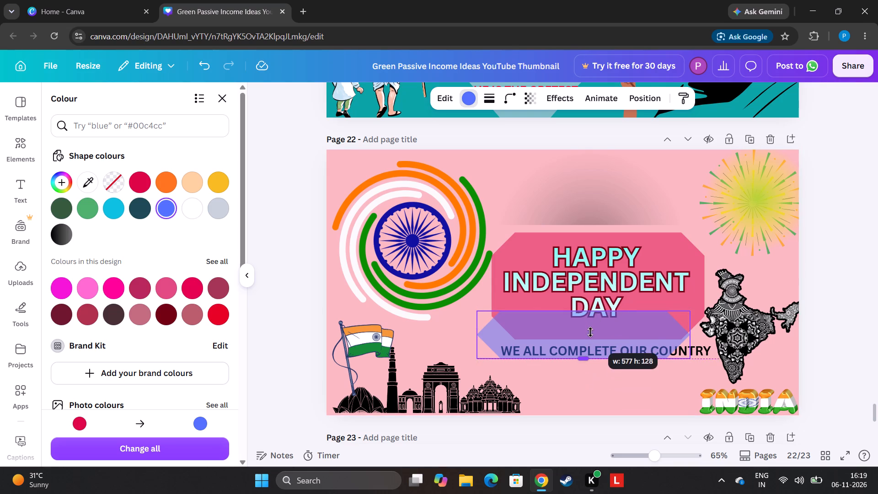
{"action": "left_click_drag", "start_coordinate": [590, 332], "coordinate": [590, 310]}
{"action": "left_click_drag", "start_coordinate": [589, 357], "coordinate": [590, 335]}
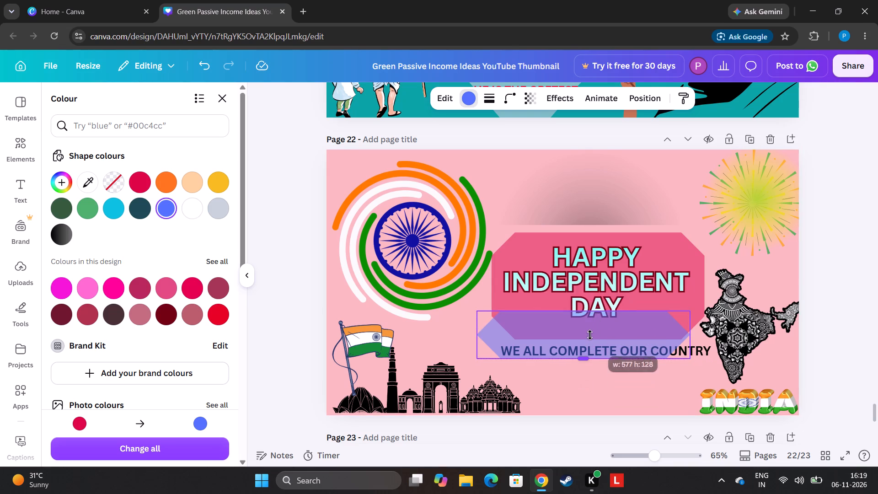
{"action": "left_click_drag", "start_coordinate": [590, 335], "coordinate": [590, 334]}
{"action": "left_click_drag", "start_coordinate": [686, 337], "coordinate": [649, 342]}
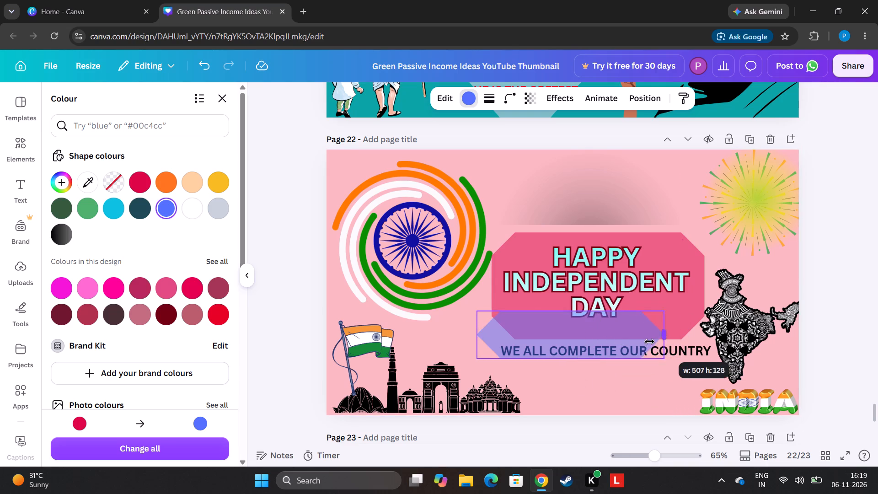
{"action": "left_click_drag", "start_coordinate": [649, 342], "coordinate": [696, 339]}
{"action": "left_click_drag", "start_coordinate": [601, 313], "coordinate": [605, 325]}
Move the blue shape just below the pink banner, over the "WE ALL COMPLETE OUR COUNTRY" line.
{"action": "left_click_drag", "start_coordinate": [610, 342], "coordinate": [611, 344]}
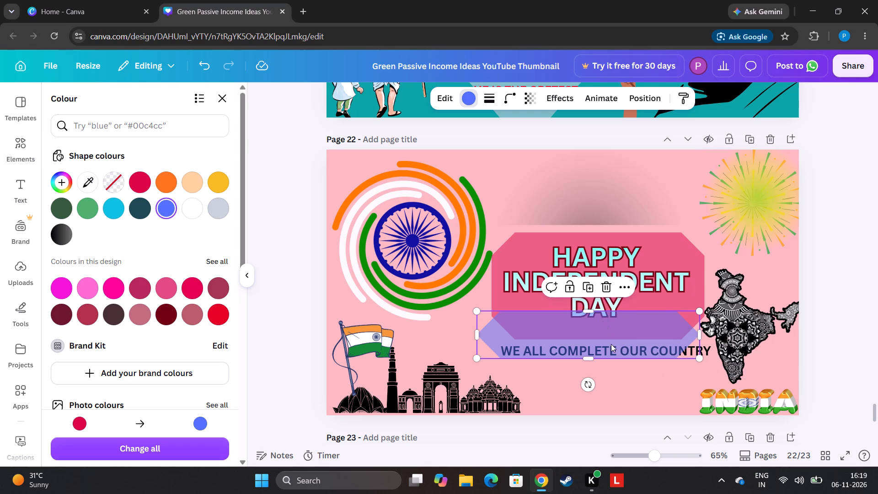
{"action": "left_click_drag", "start_coordinate": [611, 344], "coordinate": [626, 374]}
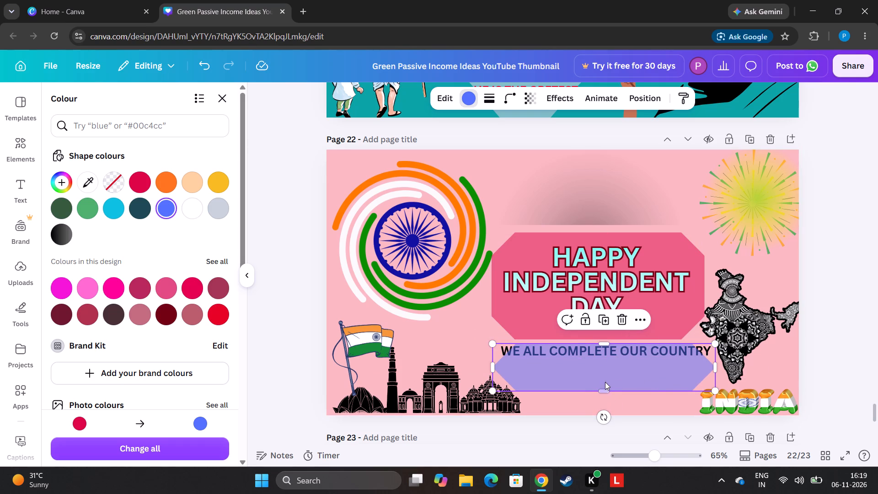
{"action": "left_click_drag", "start_coordinate": [605, 387], "coordinate": [608, 366]}
Reorder the blue shape's layer to beneath the tricolour swirl so that it sits behind the text line.
{"action": "left_click", "coordinate": [651, 100]}
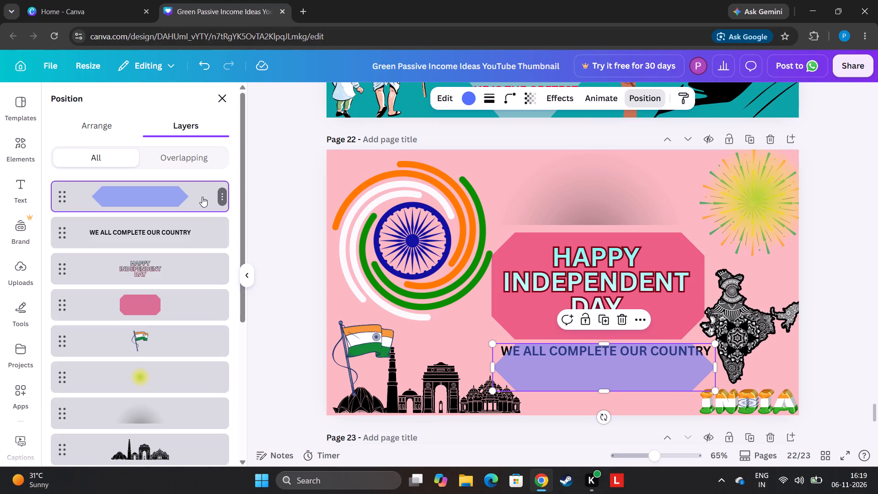
{"action": "left_click_drag", "start_coordinate": [202, 197], "coordinate": [214, 435]}
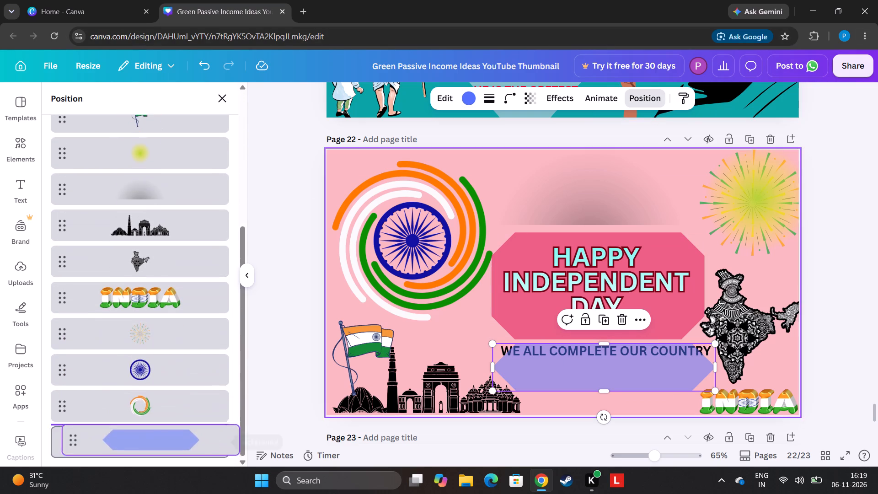
{"action": "left_click_drag", "start_coordinate": [214, 435], "coordinate": [214, 432]}
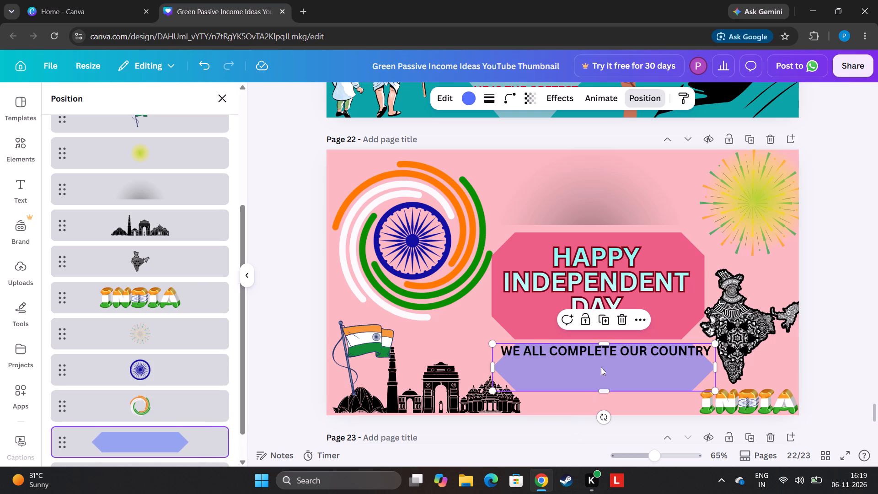
{"action": "left_click", "coordinate": [626, 351]}
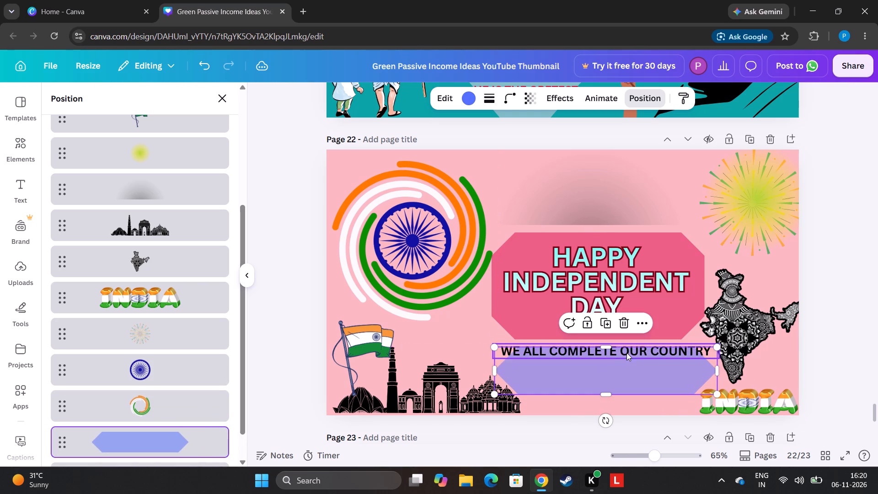
{"action": "left_click", "coordinate": [829, 322]}
{"action": "left_click", "coordinate": [829, 322]}
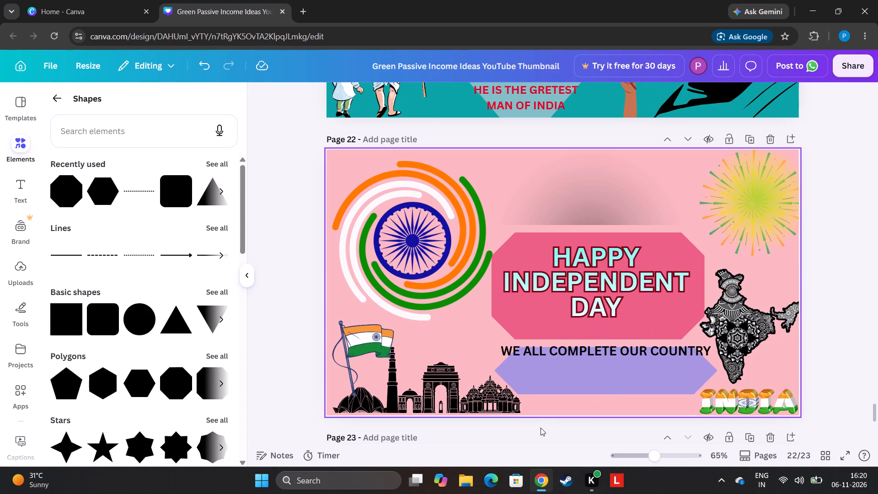
Centre the "WE ALL COMPLETE OUR COUNTRY" text on the blue shape and narrow its box so it wraps onto two lines.
{"action": "left_click_drag", "start_coordinate": [532, 348], "coordinate": [544, 362]}
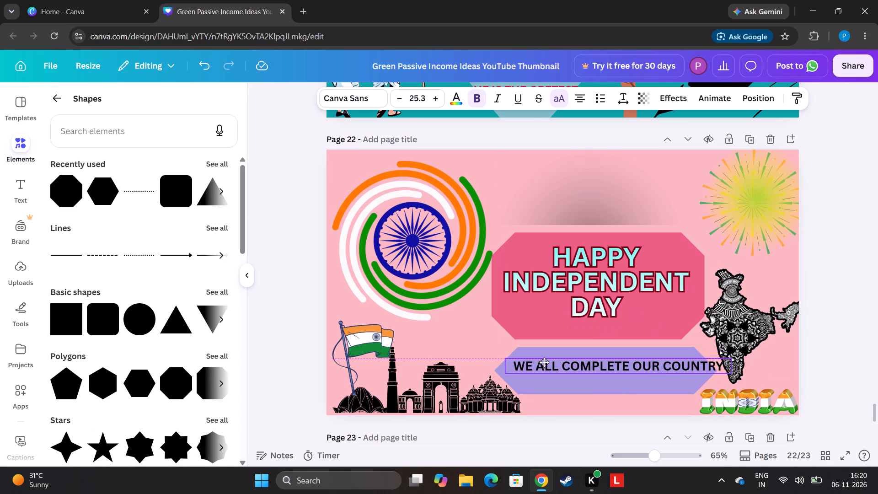
{"action": "left_click_drag", "start_coordinate": [544, 362], "coordinate": [539, 366]}
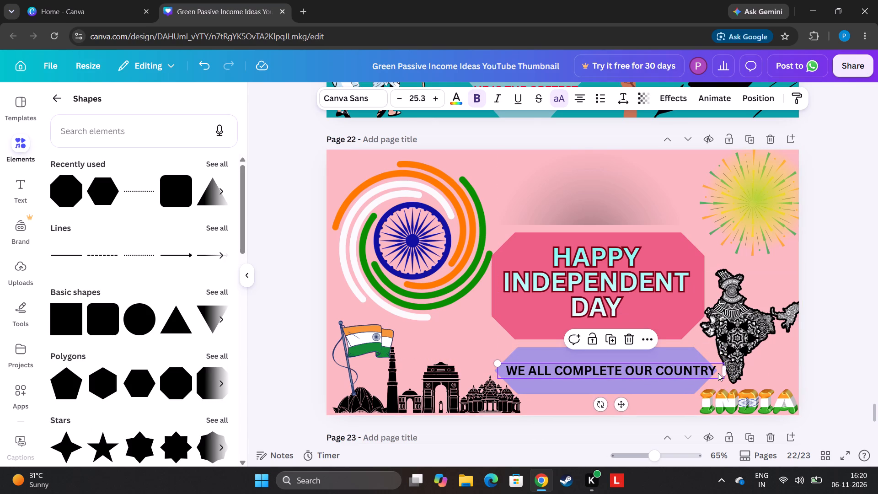
{"action": "left_click_drag", "start_coordinate": [725, 370], "coordinate": [701, 376]}
{"action": "left_click", "coordinate": [824, 346]}
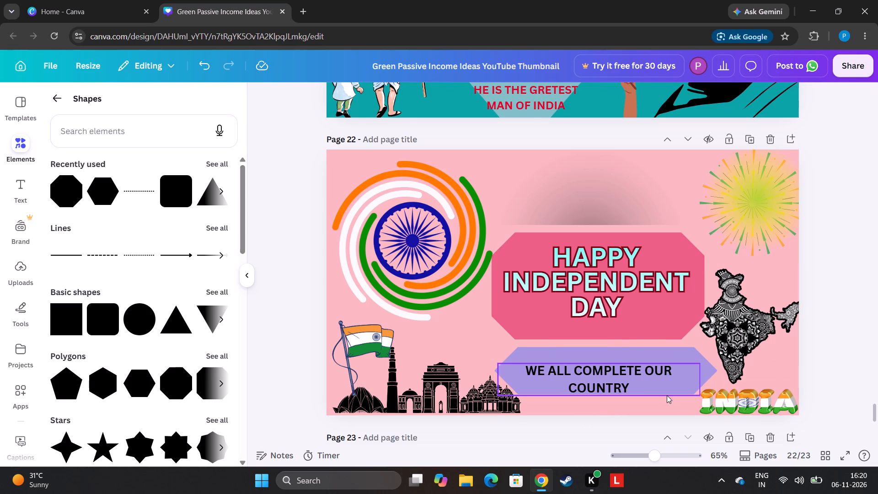
{"action": "left_click_drag", "start_coordinate": [648, 385], "coordinate": [660, 375]}
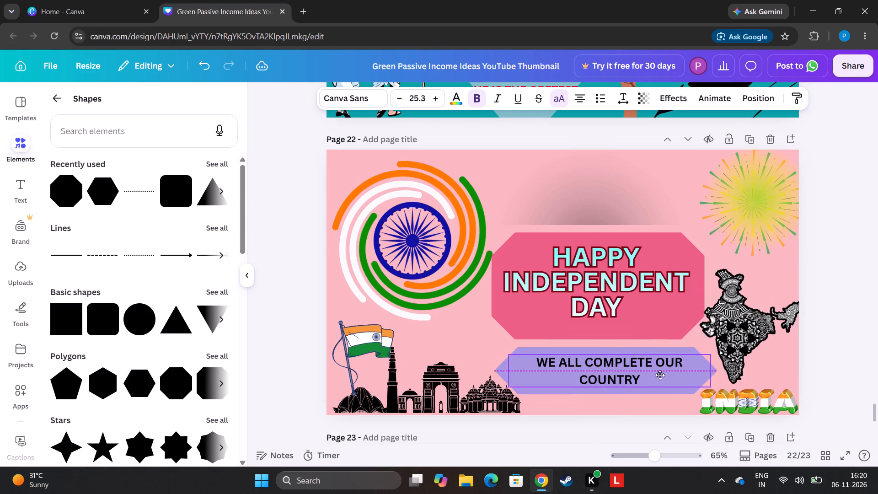
{"action": "left_click_drag", "start_coordinate": [660, 375], "coordinate": [659, 376]}
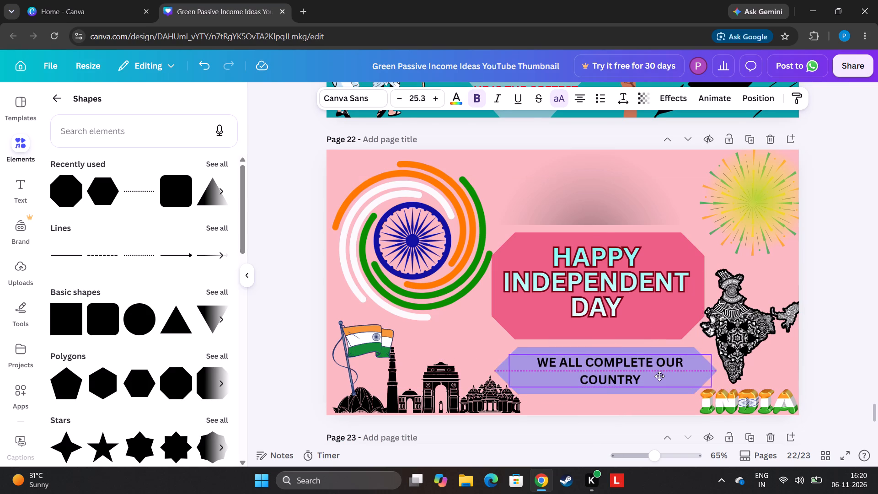
{"action": "left_click_drag", "start_coordinate": [659, 376], "coordinate": [658, 376]}
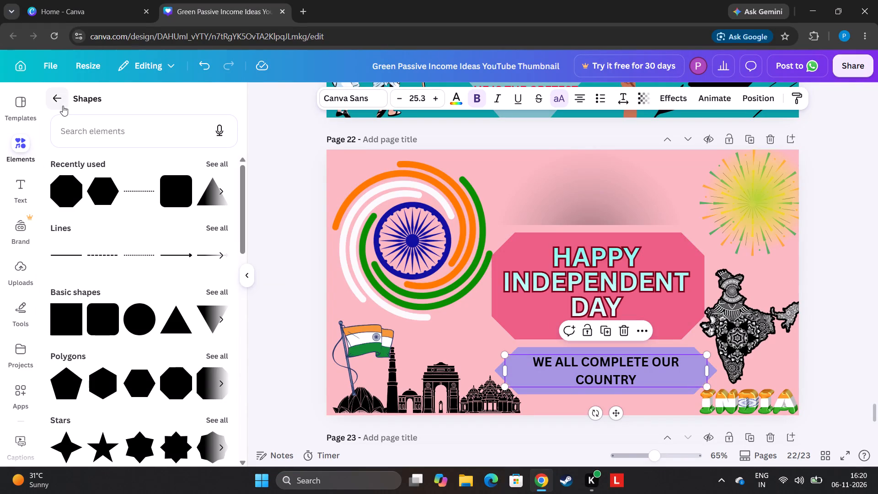
Add the blue-and-orange "Order Now!" text style from the font combinations to page 22.
{"action": "left_click", "coordinate": [61, 105]}
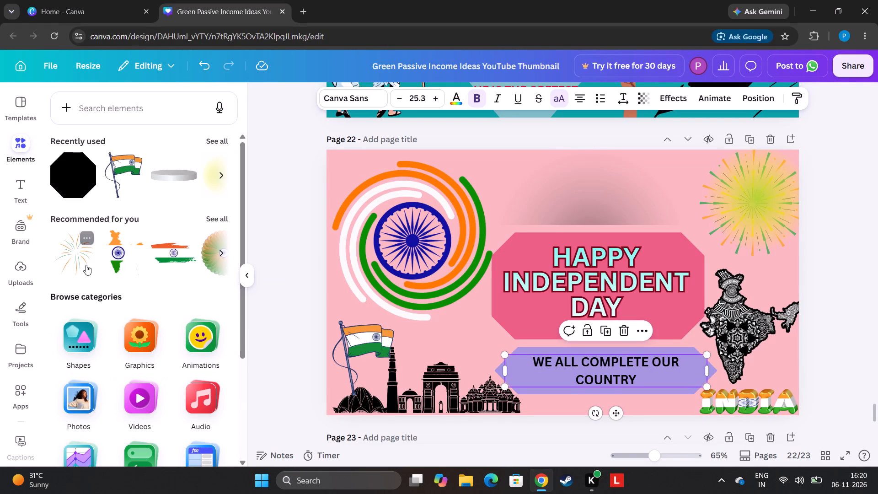
{"action": "left_click", "coordinate": [6, 172]}
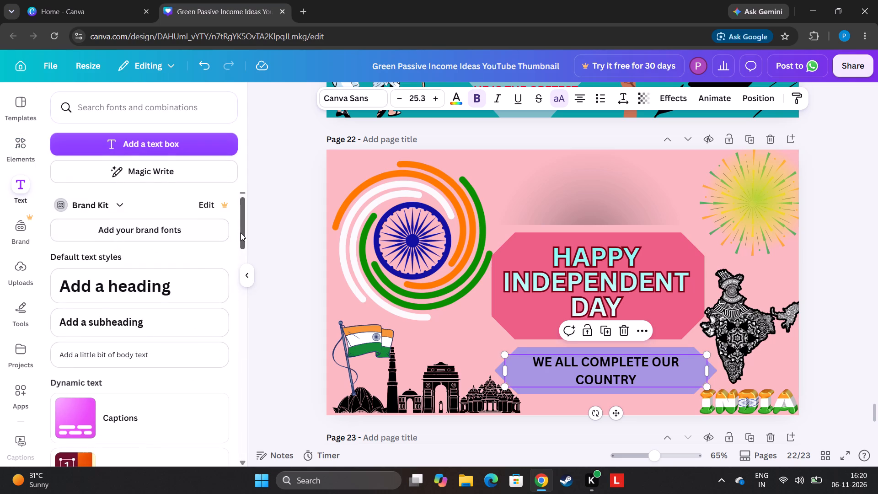
{"action": "left_click_drag", "start_coordinate": [241, 233], "coordinate": [293, 414]}
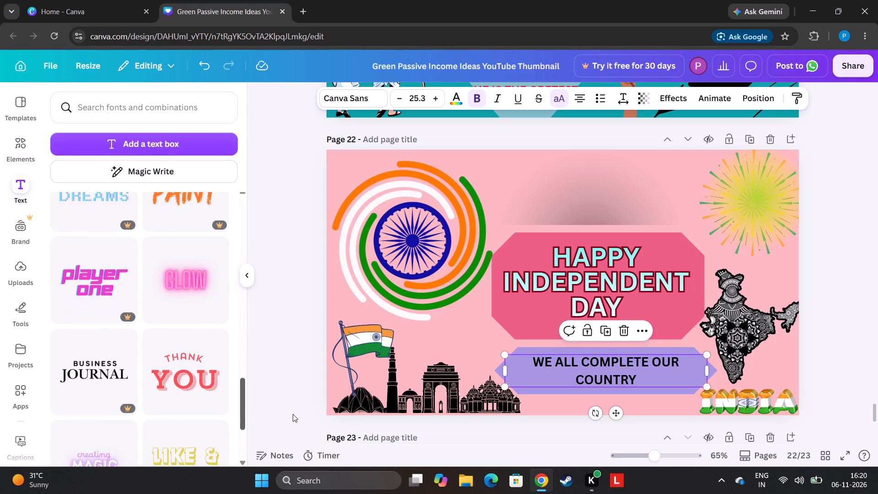
{"action": "left_click_drag", "start_coordinate": [293, 414], "coordinate": [298, 467]}
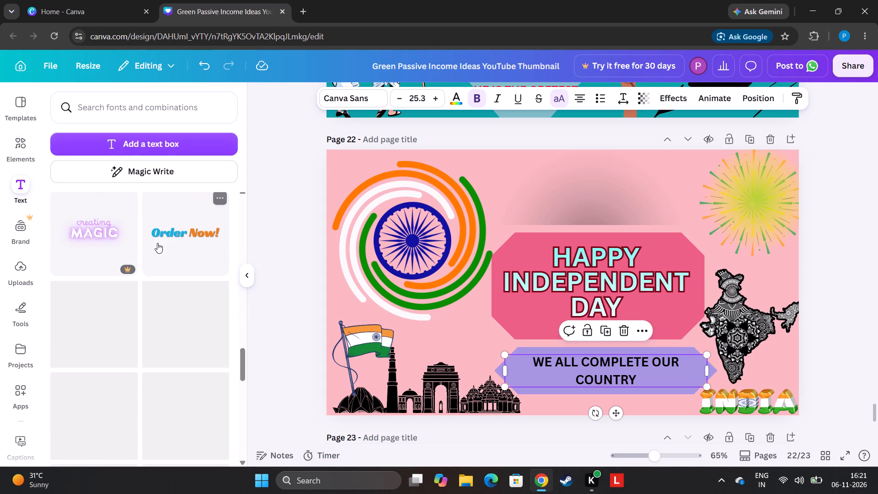
{"action": "left_click", "coordinate": [171, 247]}
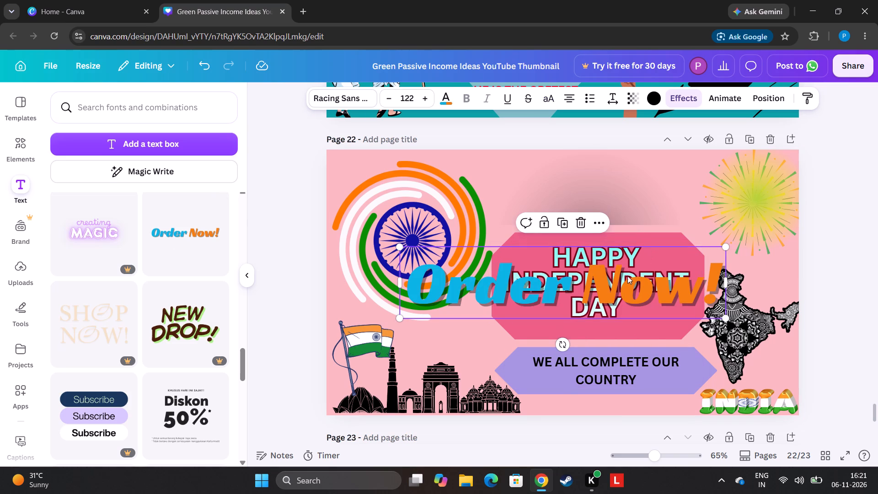
Place the "Order Now!" text above the pink banner and scale it down to about size 57.5.
{"action": "left_click_drag", "start_coordinate": [627, 278], "coordinate": [666, 183]}
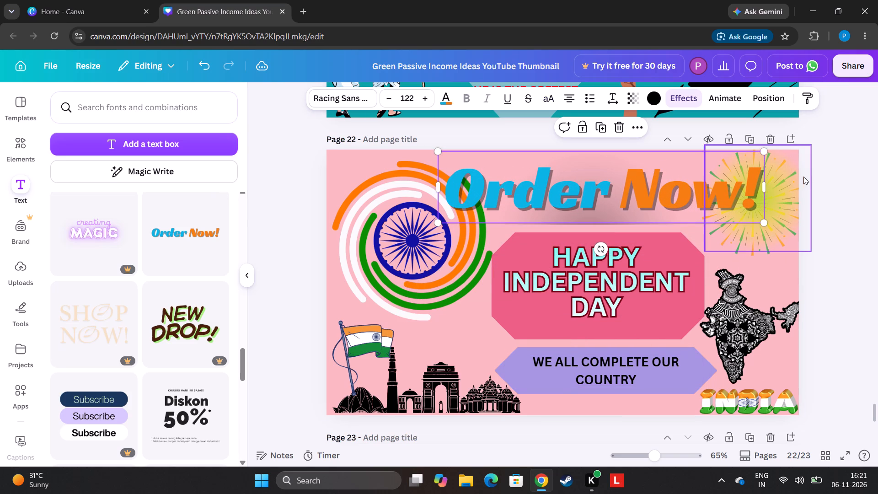
{"action": "left_click_drag", "start_coordinate": [765, 153], "coordinate": [551, 233]}
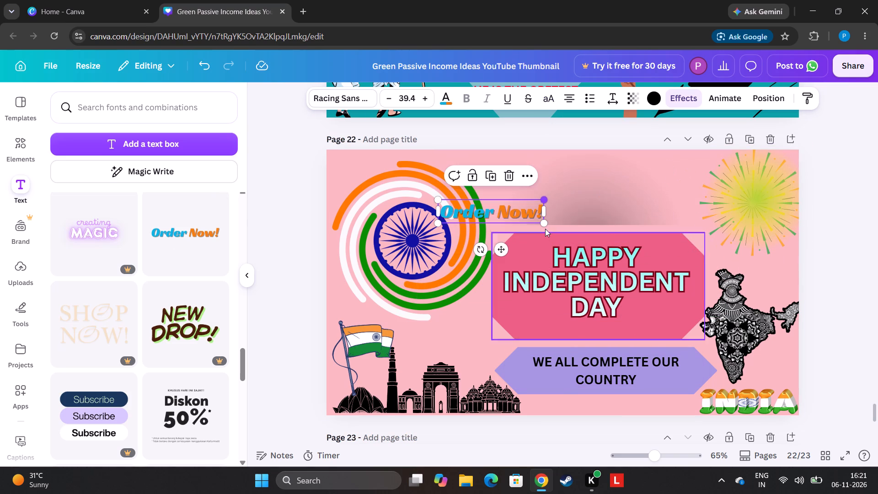
{"action": "left_click_drag", "start_coordinate": [518, 212], "coordinate": [576, 189]}
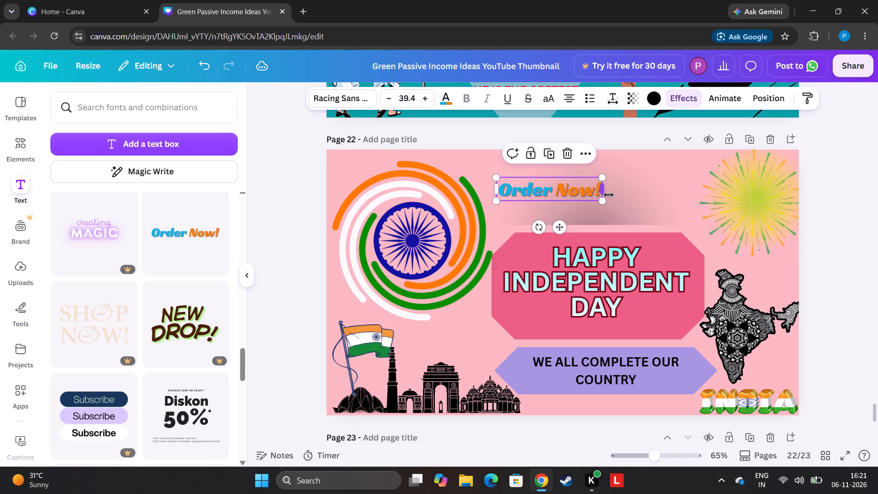
{"action": "left_click_drag", "start_coordinate": [605, 204], "coordinate": [655, 206]}
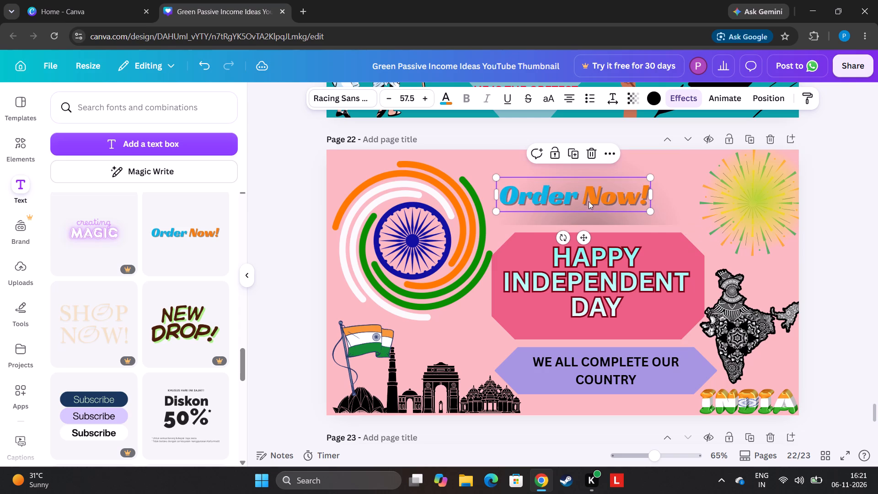
Replace the "Order Now!" text on page 22 with "15 august", leaving several spaces between the number and the month.
{"action": "left_click", "coordinate": [579, 201]}
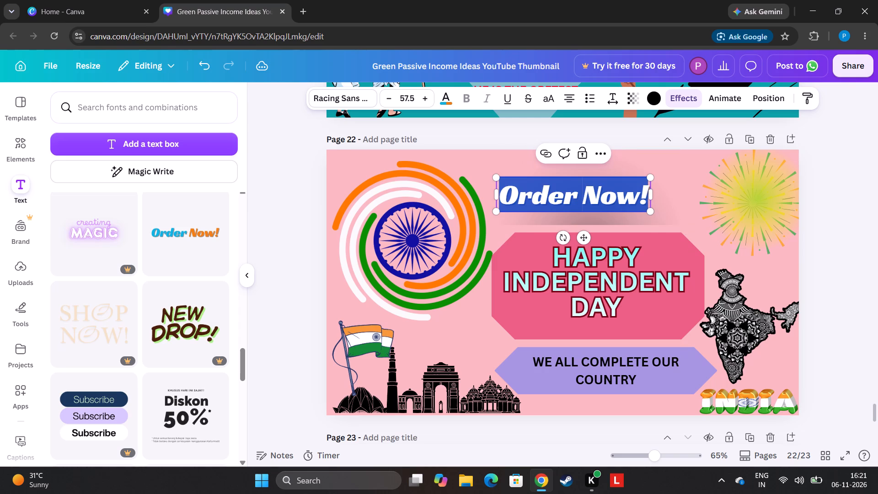
{"action": "key", "text": "BackSpace"}
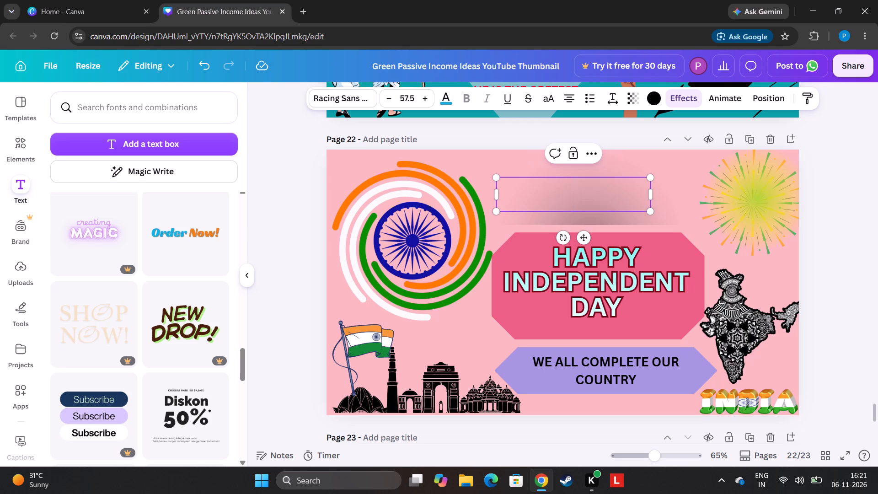
{"action": "type", "text": "15"}
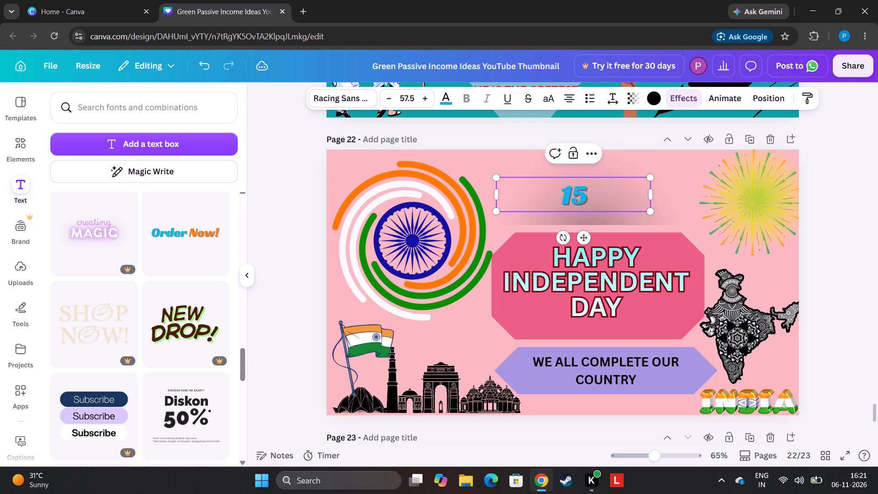
{"action": "key", "text": "space"}
{"action": "key", "text": "a"}
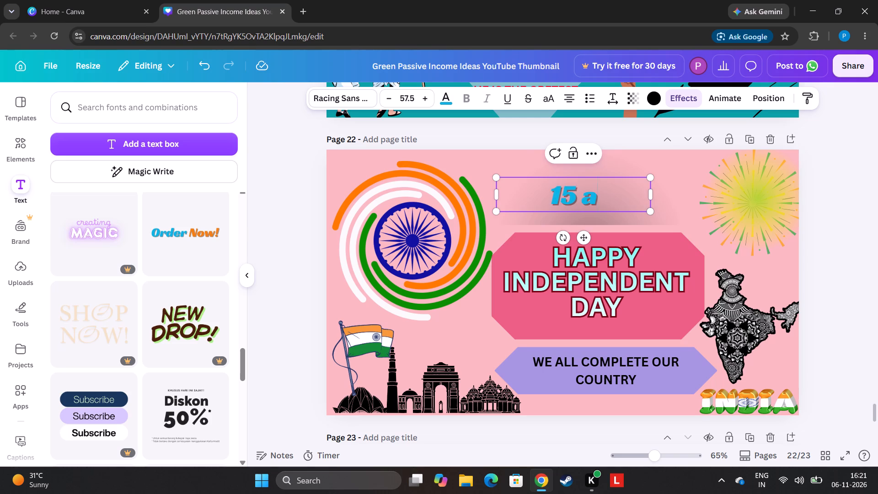
{"action": "key", "text": "BackSpace"}
{"action": "key", "text": "space"}
{"action": "key", "text": "space"}
{"action": "key", "text": "space"}
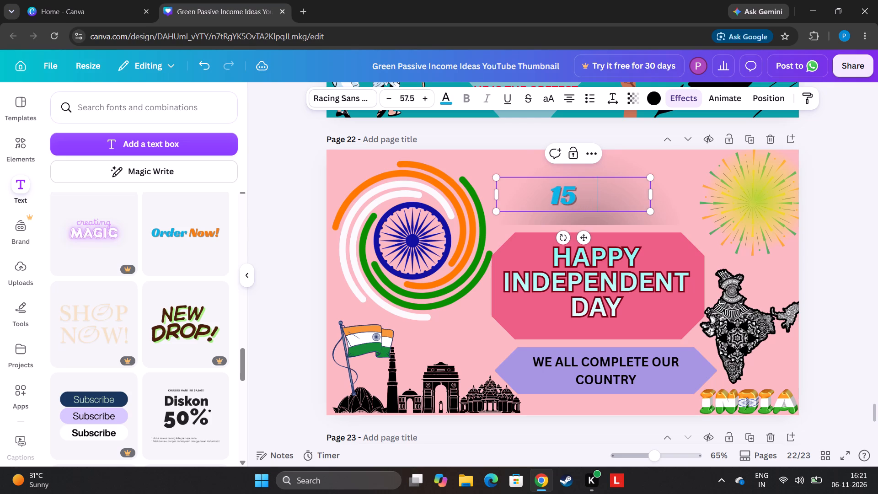
{"action": "key", "text": "space"}
{"action": "key", "text": "a"}
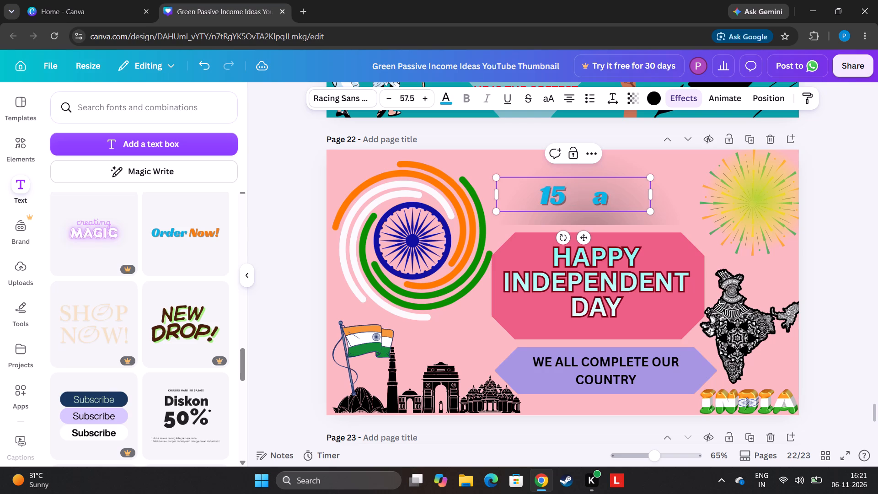
{"action": "type", "text": "ugu"}
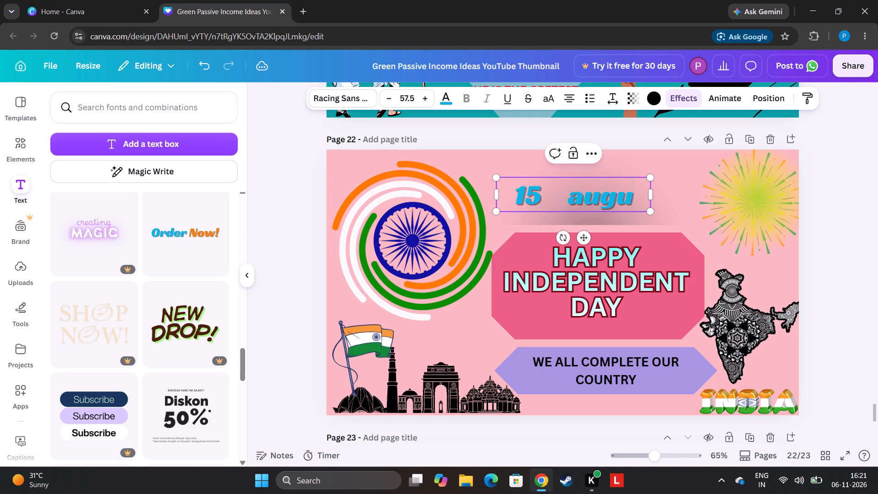
{"action": "type", "text": "st"}
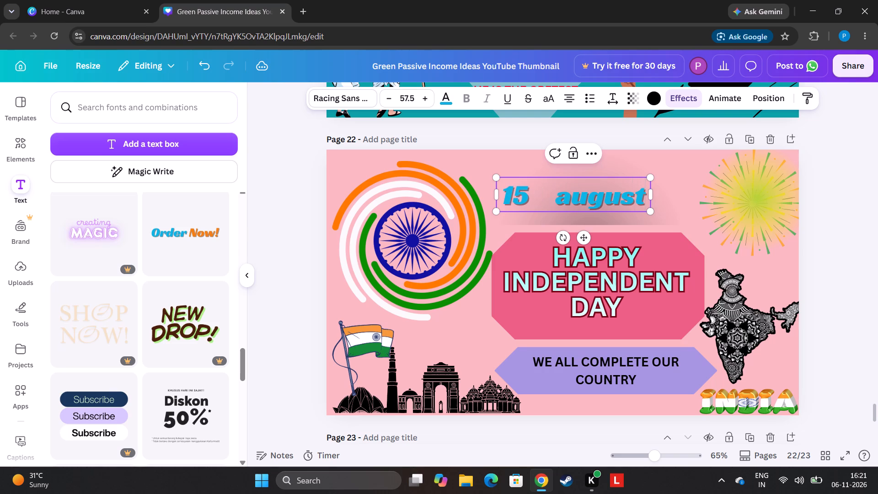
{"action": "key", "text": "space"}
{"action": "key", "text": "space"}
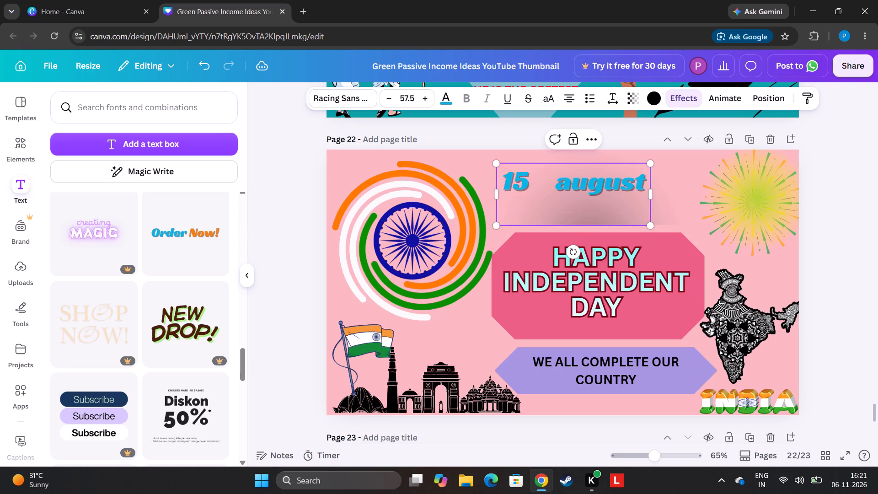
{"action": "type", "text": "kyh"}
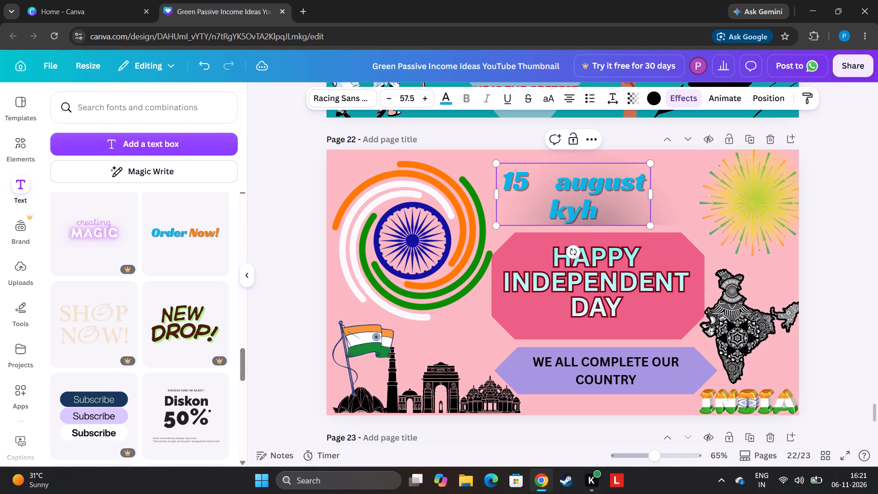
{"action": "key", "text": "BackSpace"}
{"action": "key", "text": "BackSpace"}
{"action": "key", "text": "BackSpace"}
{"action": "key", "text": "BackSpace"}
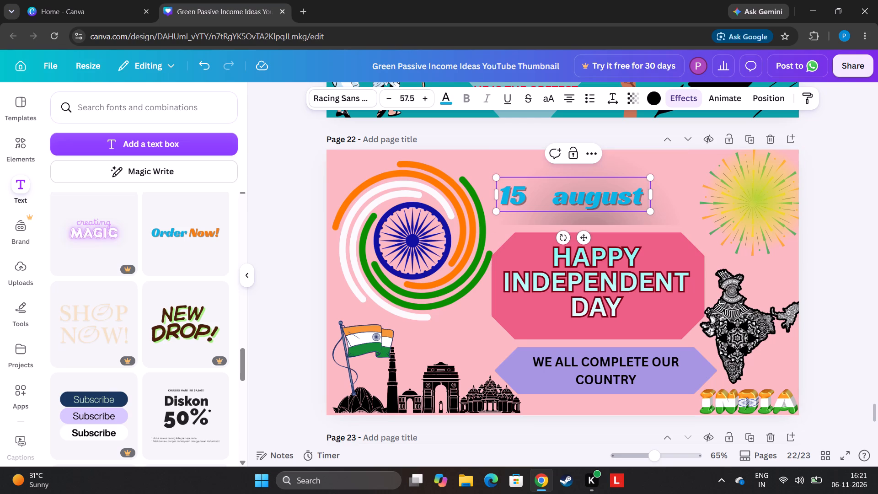
Delete the extra spaces between "15" and "august" in the date heading.
{"action": "left_click", "coordinate": [548, 200]}
{"action": "key", "text": "BackSpace"}
{"action": "key", "text": "BackSpace"}
{"action": "key", "text": "BackSpace"}
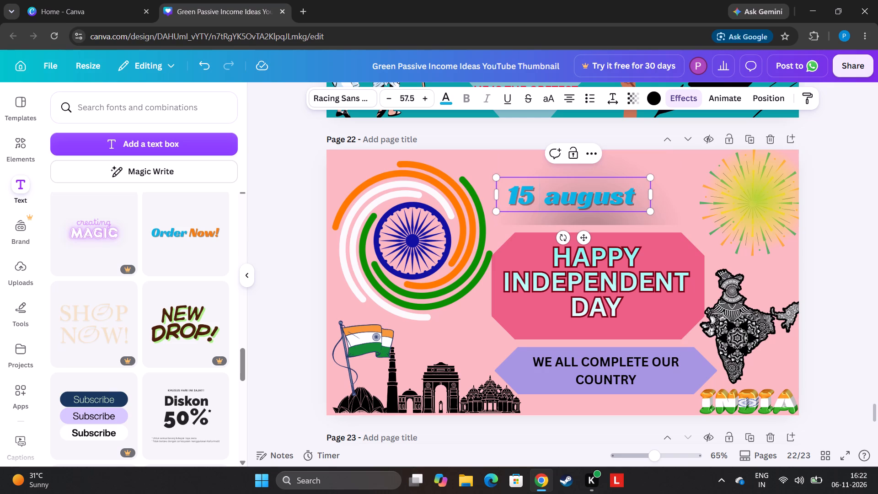
Convert the date heading to uppercase and move it up to the page's upper edge, centred above the pink banner.
{"action": "left_click", "coordinate": [550, 97]}
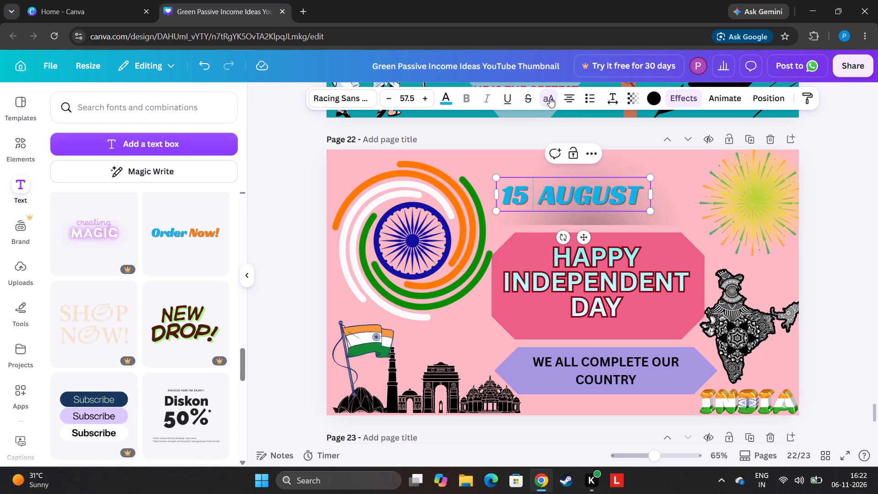
{"action": "left_click", "coordinate": [826, 200]}
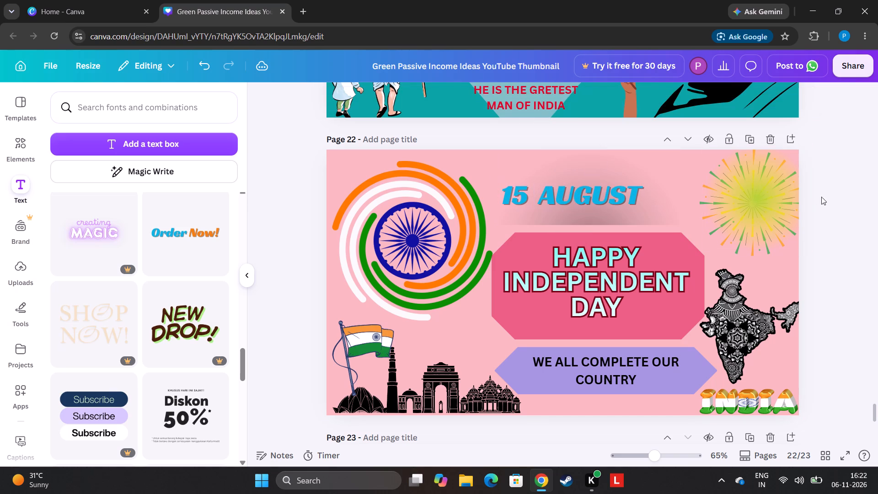
{"action": "left_click_drag", "start_coordinate": [618, 208], "coordinate": [640, 181]}
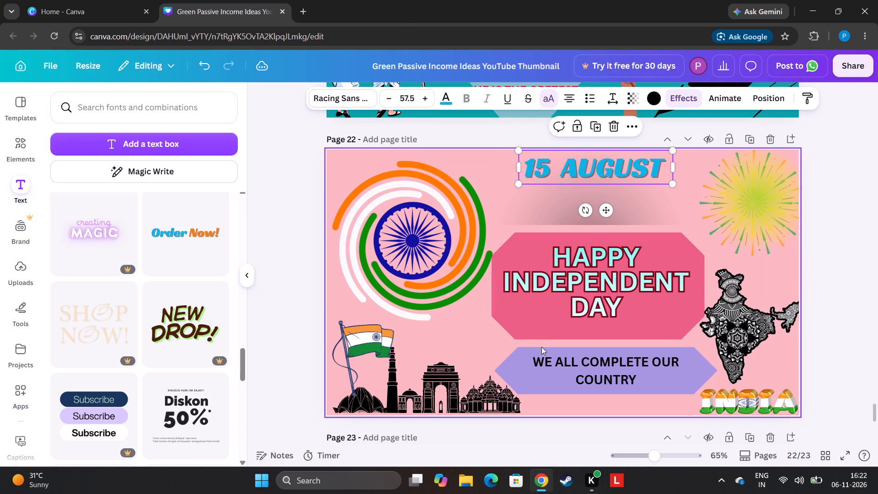
Duplicate the blue shape behind "WE ALL COMPLETE OUR COUNTRY", place the copy over the "15 AUGUST" heading and narrow it from both sides to fit.
{"action": "left_click", "coordinate": [548, 353]}
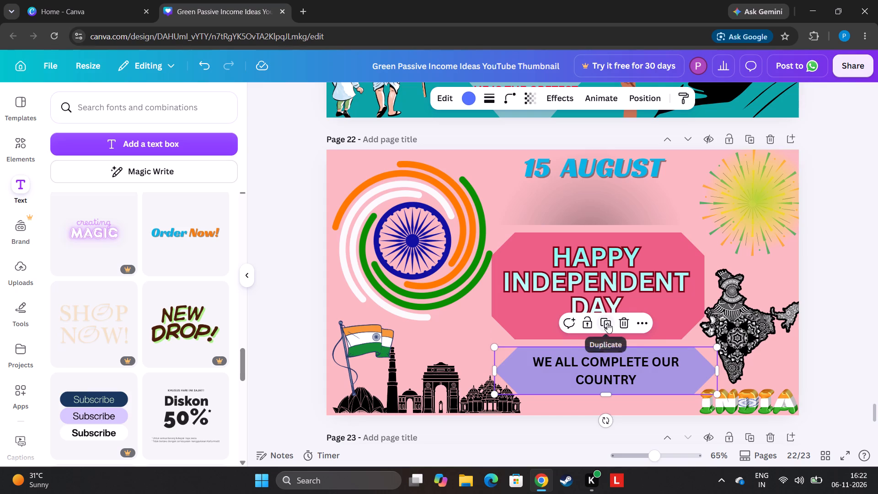
{"action": "left_click", "coordinate": [607, 323]}
{"action": "left_click_drag", "start_coordinate": [617, 362], "coordinate": [596, 156]}
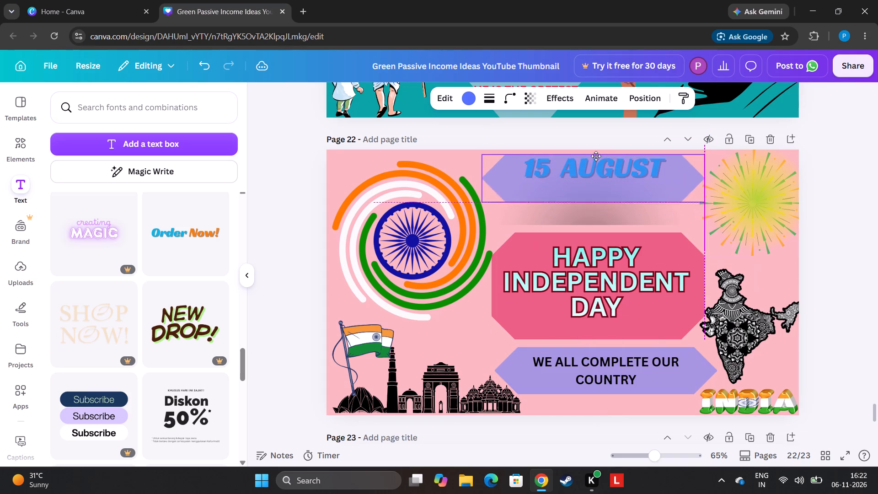
{"action": "left_click_drag", "start_coordinate": [596, 156], "coordinate": [594, 143]}
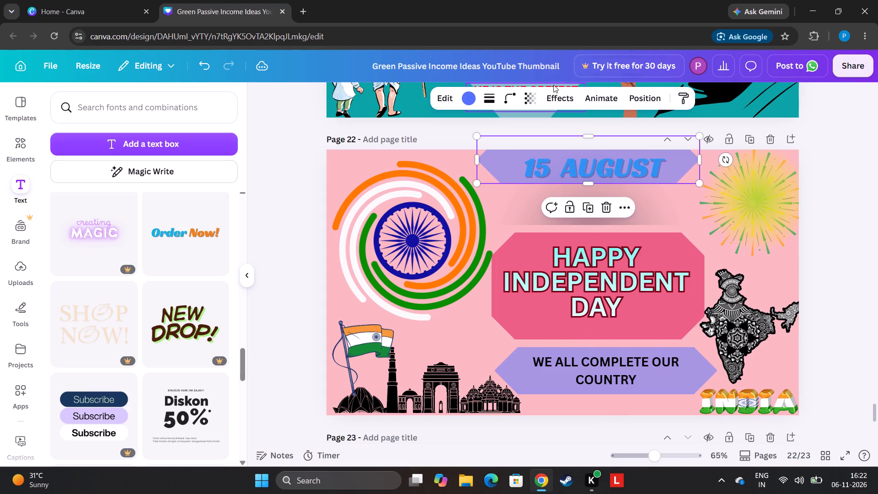
{"action": "left_click_drag", "start_coordinate": [481, 166], "coordinate": [504, 167]}
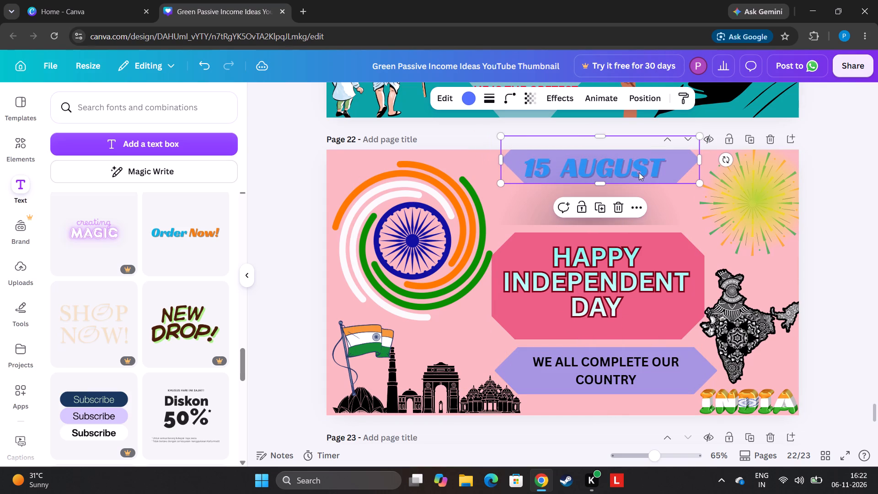
{"action": "left_click_drag", "start_coordinate": [699, 159], "coordinate": [699, 160]}
{"action": "left_click_drag", "start_coordinate": [699, 160], "coordinate": [680, 172]}
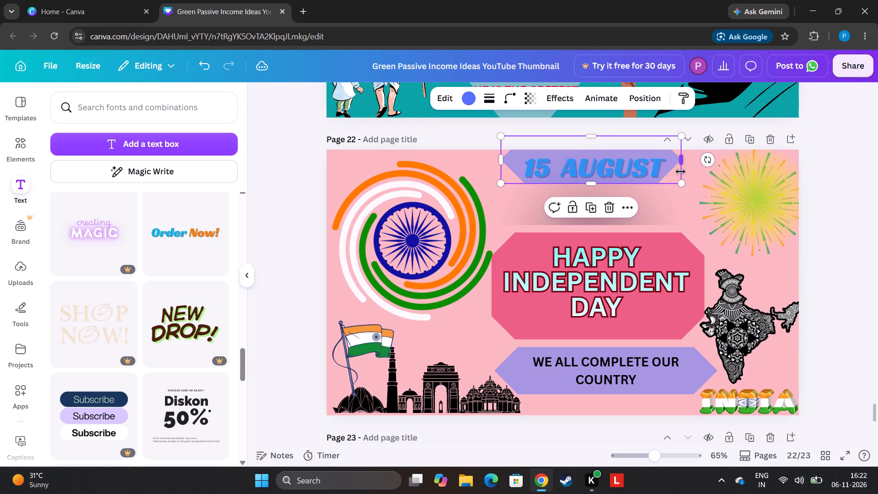
{"action": "left_click_drag", "start_coordinate": [622, 177], "coordinate": [622, 174]}
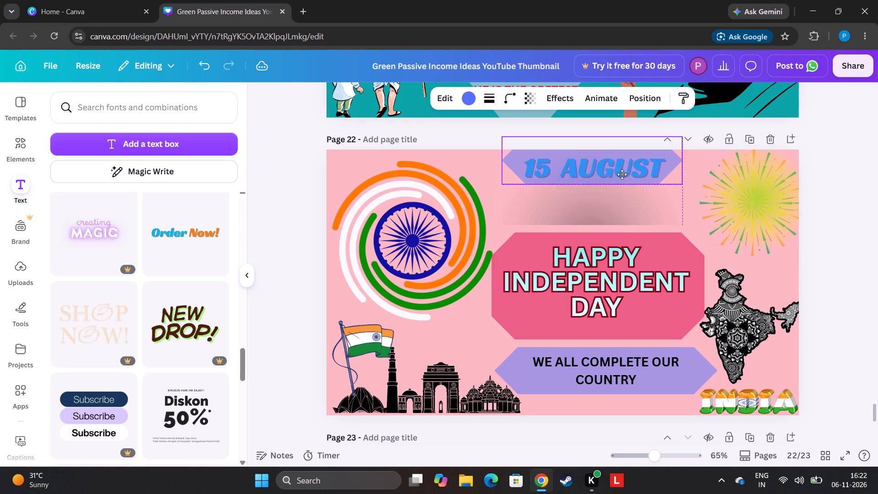
{"action": "left_click_drag", "start_coordinate": [622, 174], "coordinate": [627, 177]}
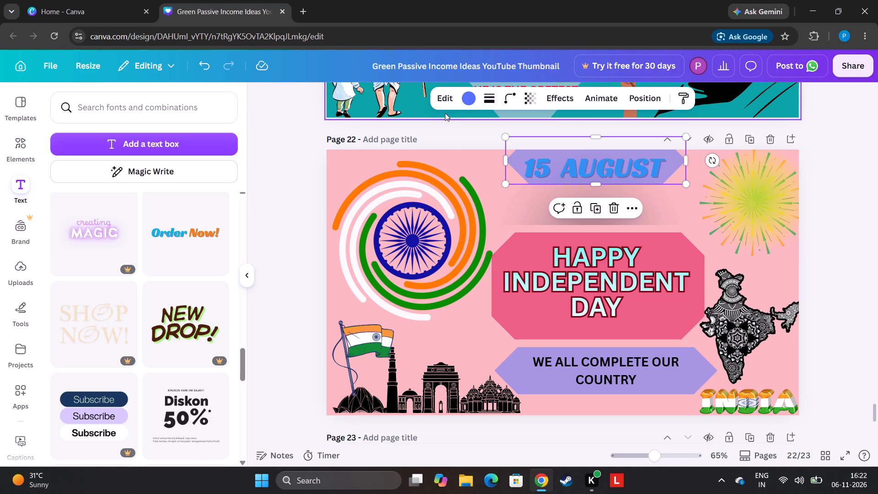
Recolour the duplicated shape over the date heading to light grey.
{"action": "left_click", "coordinate": [472, 102]}
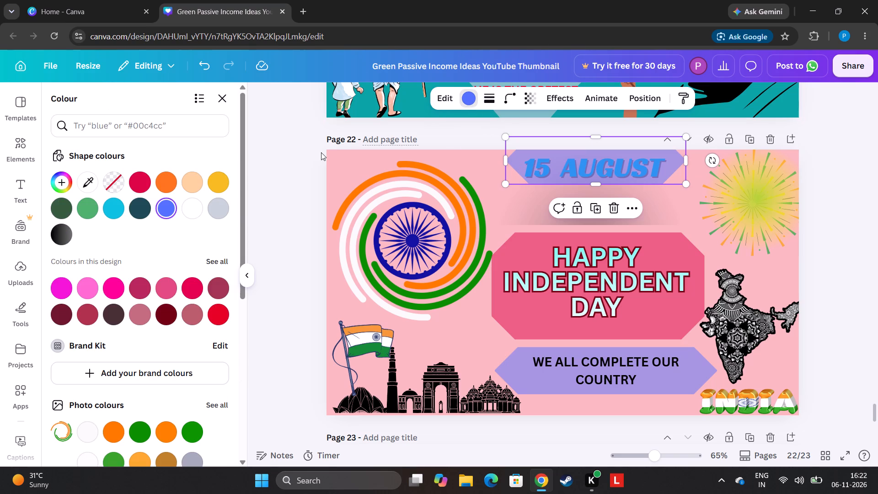
{"action": "left_click", "coordinate": [213, 186]}
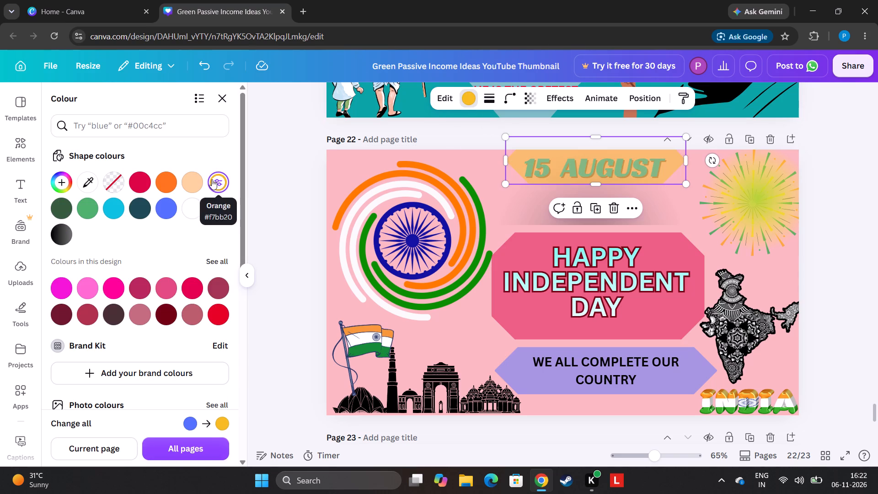
{"action": "left_click", "coordinate": [224, 204]}
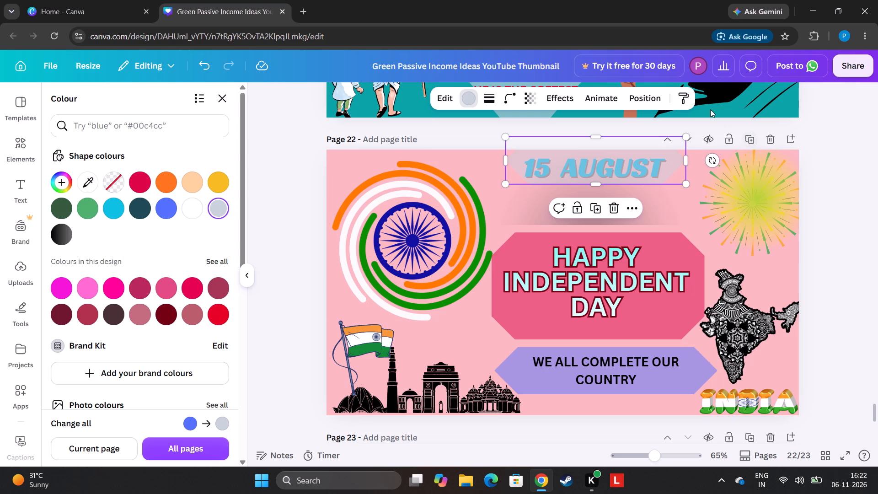
Reorder the light grey shape's layer to just beneath the tricolour swirl so that it sits behind "15 AUGUST".
{"action": "left_click", "coordinate": [642, 91]}
{"action": "left_click_drag", "start_coordinate": [181, 184], "coordinate": [182, 197]}
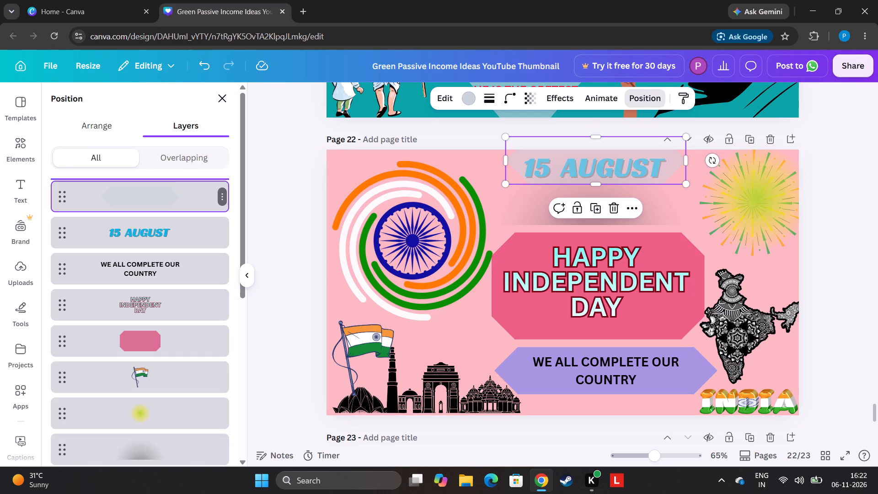
{"action": "left_click_drag", "start_coordinate": [182, 197], "coordinate": [191, 375]}
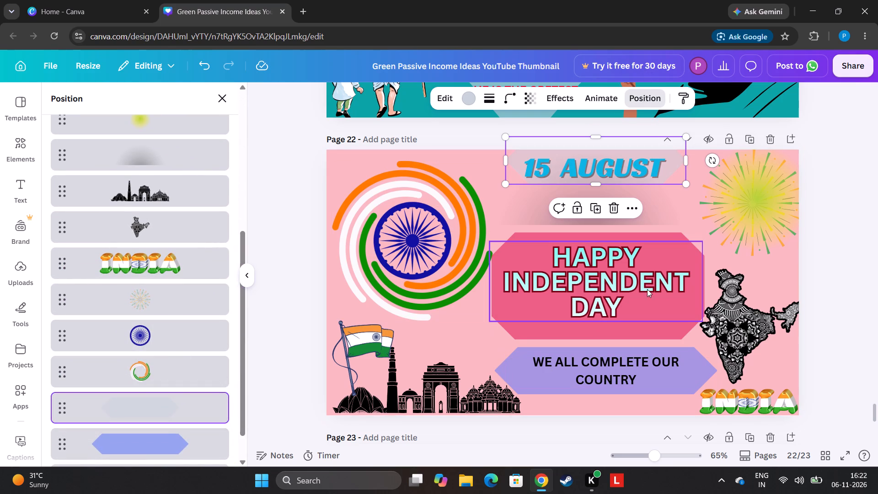
On page 23, reorder the shadowed frame's layer to beneath the waving tricolour flag.
{"action": "left_click_drag", "start_coordinate": [874, 410], "coordinate": [877, 431]}
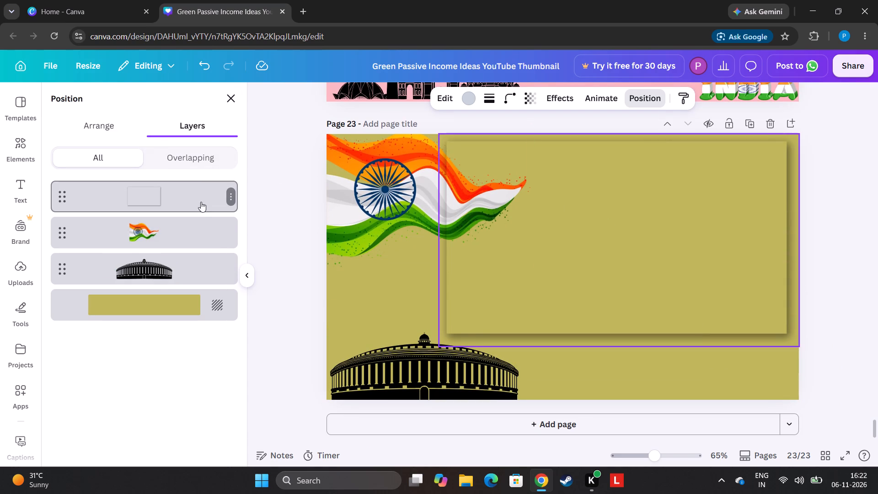
{"action": "left_click_drag", "start_coordinate": [196, 203], "coordinate": [199, 250]}
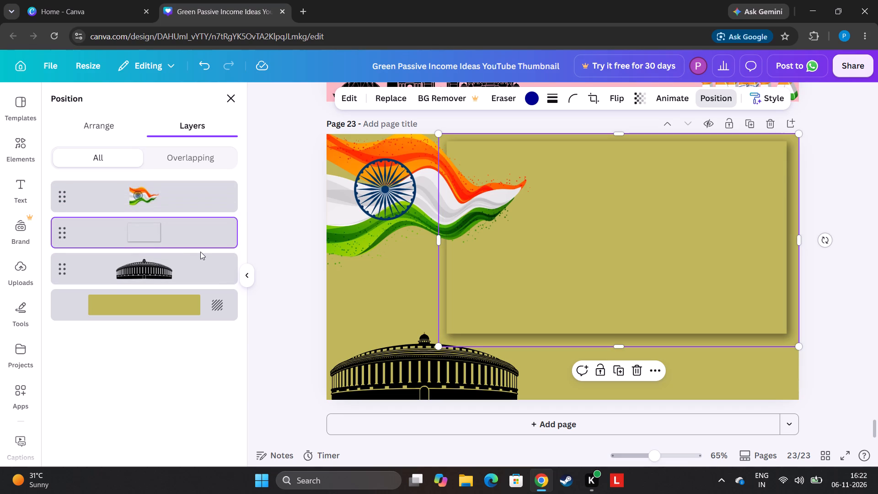
{"action": "left_click_drag", "start_coordinate": [190, 237], "coordinate": [168, 199]}
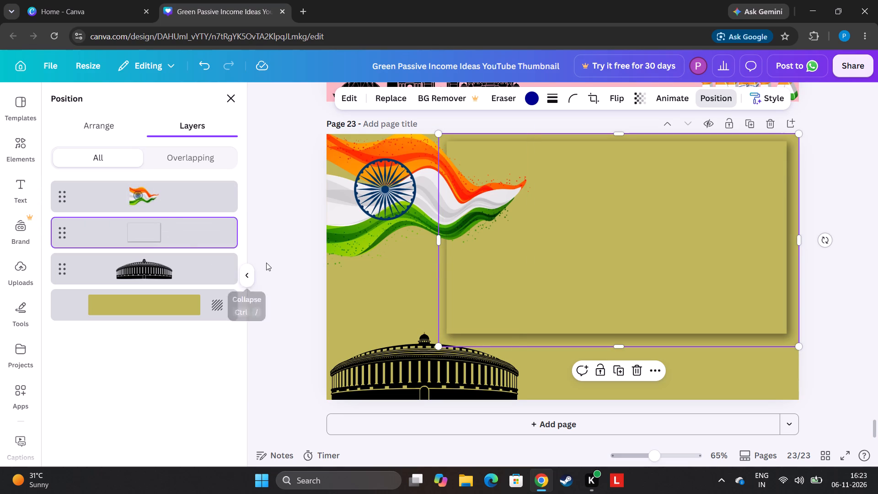
Shift the shadowed frame on page 23 slightly to the right and down.
{"action": "left_click_drag", "start_coordinate": [562, 268], "coordinate": [564, 268]}
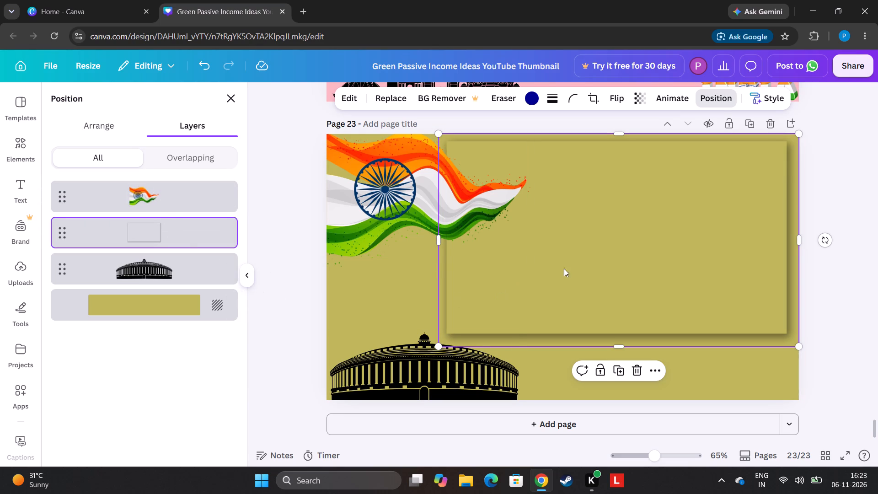
{"action": "left_click_drag", "start_coordinate": [564, 268], "coordinate": [578, 265]}
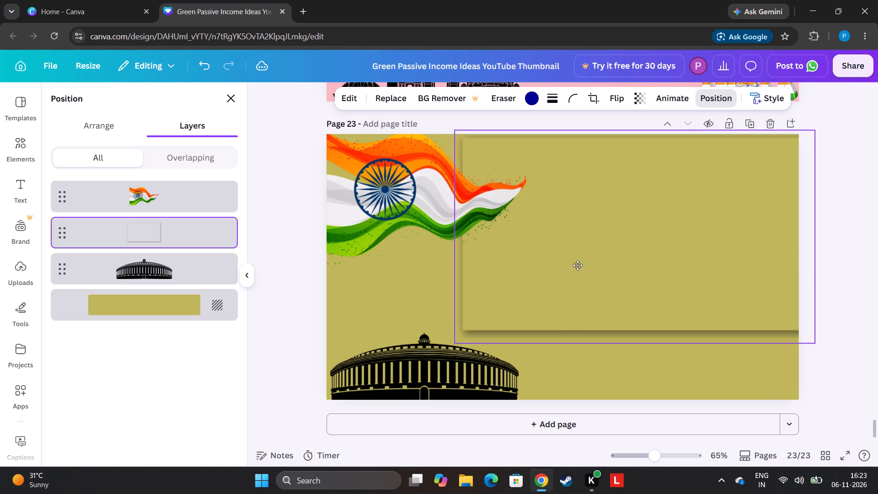
{"action": "left_click_drag", "start_coordinate": [578, 265], "coordinate": [568, 275]}
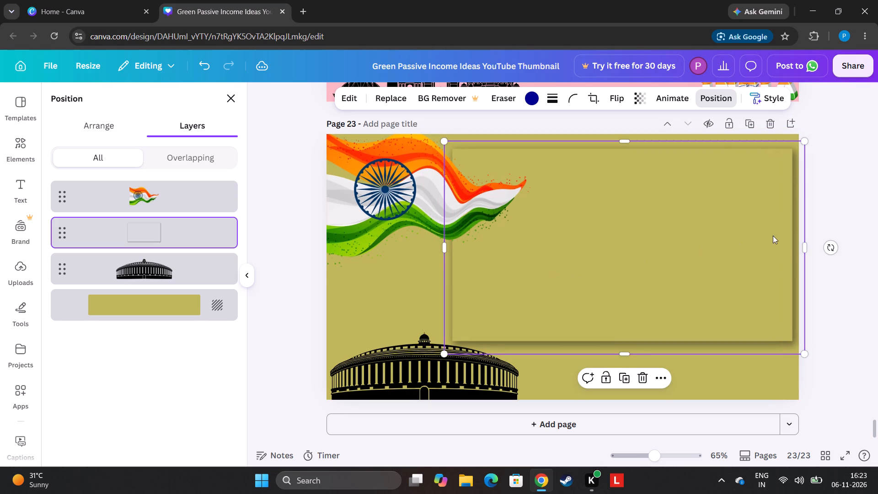
Browse the ready-made text designs and default text styles for a heading style suited to page 23.
{"action": "left_click", "coordinate": [355, 233]}
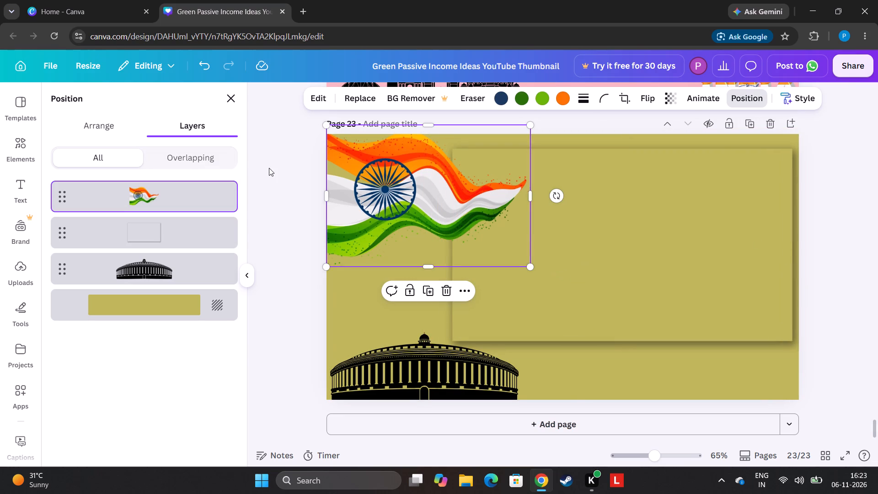
{"action": "left_click", "coordinate": [234, 103]}
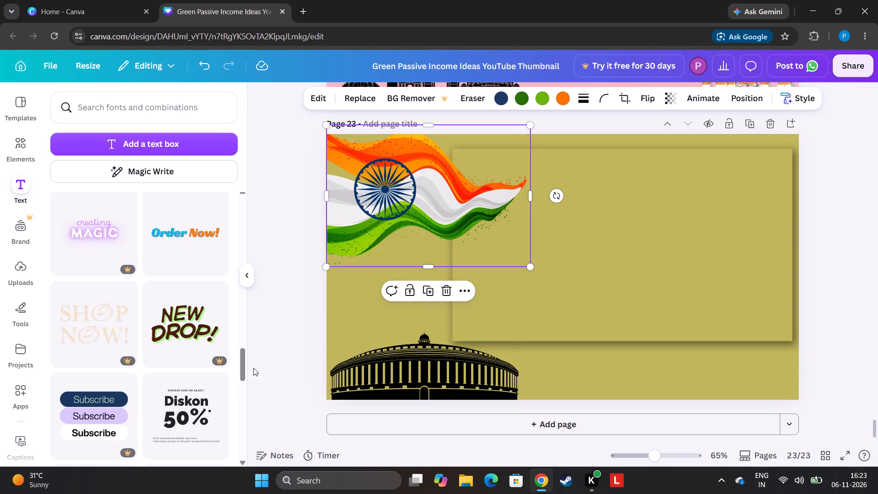
{"action": "left_click_drag", "start_coordinate": [246, 370], "coordinate": [246, 432]}
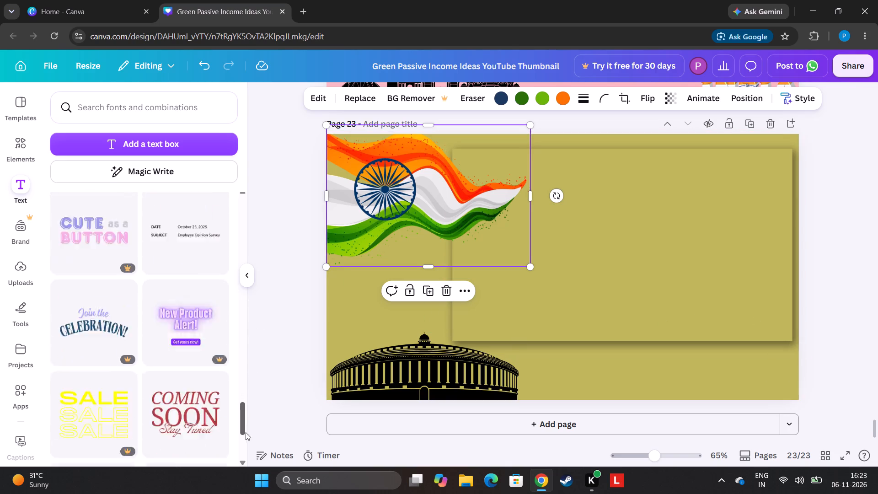
{"action": "left_click_drag", "start_coordinate": [246, 432], "coordinate": [244, 493]}
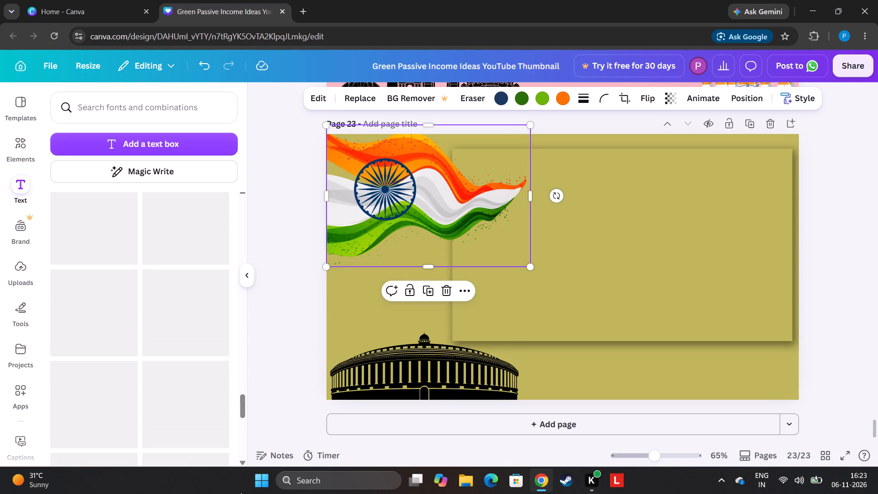
{"action": "left_click_drag", "start_coordinate": [245, 407], "coordinate": [236, 426]}
{"action": "left_click_drag", "start_coordinate": [236, 426], "coordinate": [268, 156]}
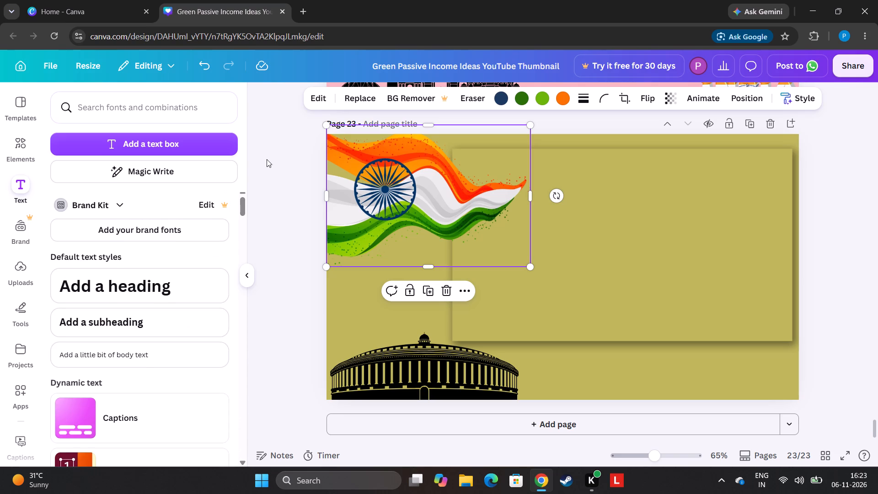
{"action": "left_click_drag", "start_coordinate": [245, 202], "coordinate": [239, 434]}
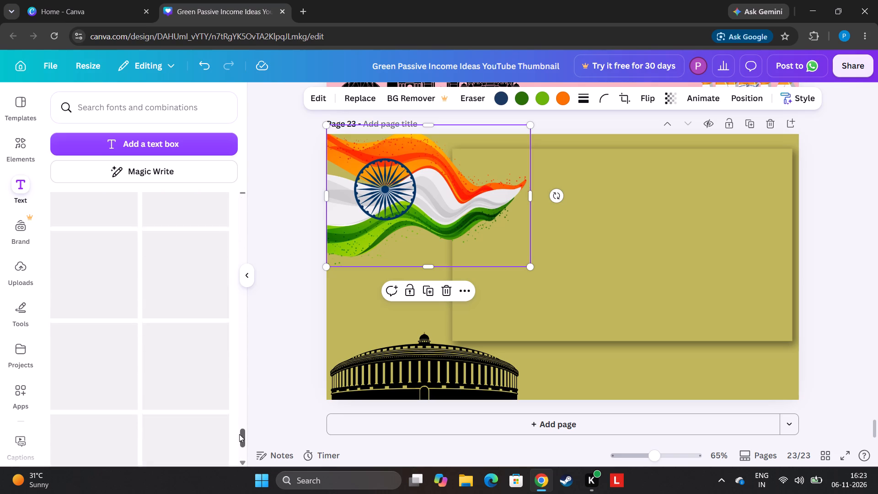
{"action": "left_click_drag", "start_coordinate": [239, 434], "coordinate": [236, 449]}
{"action": "left_click_drag", "start_coordinate": [234, 440], "coordinate": [228, 71]}
{"action": "left_click", "coordinate": [229, 426]}
{"action": "left_click_drag", "start_coordinate": [239, 429], "coordinate": [262, 305]}
{"action": "left_click_drag", "start_coordinate": [262, 305], "coordinate": [284, 128]}
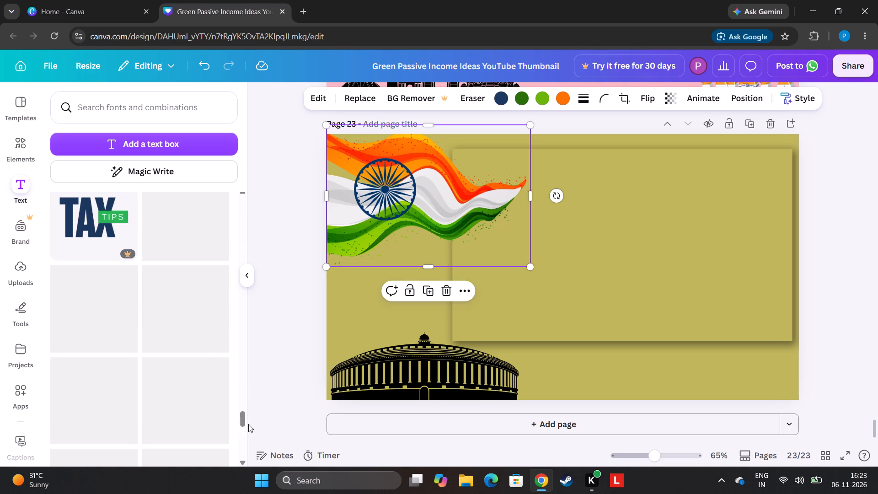
{"action": "left_click_drag", "start_coordinate": [244, 418], "coordinate": [279, 120]}
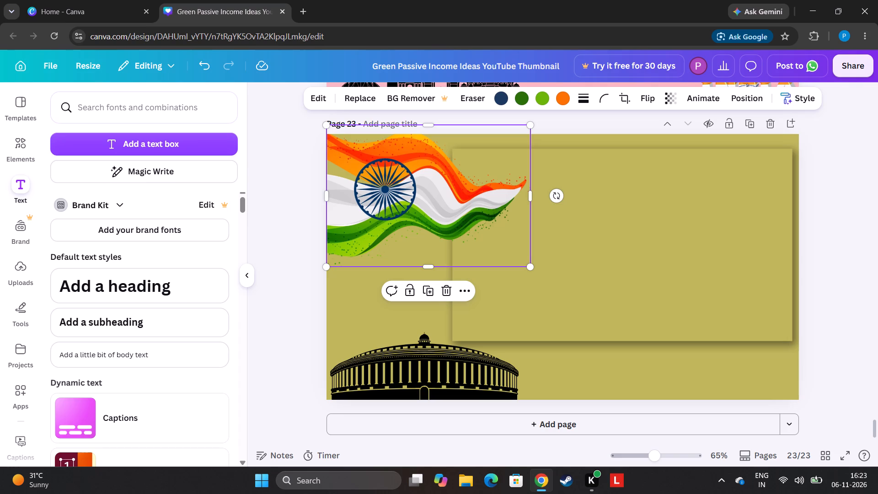
Add a heading text box to page 23 reading "happy national constitution".
{"action": "left_click", "coordinate": [164, 274]}
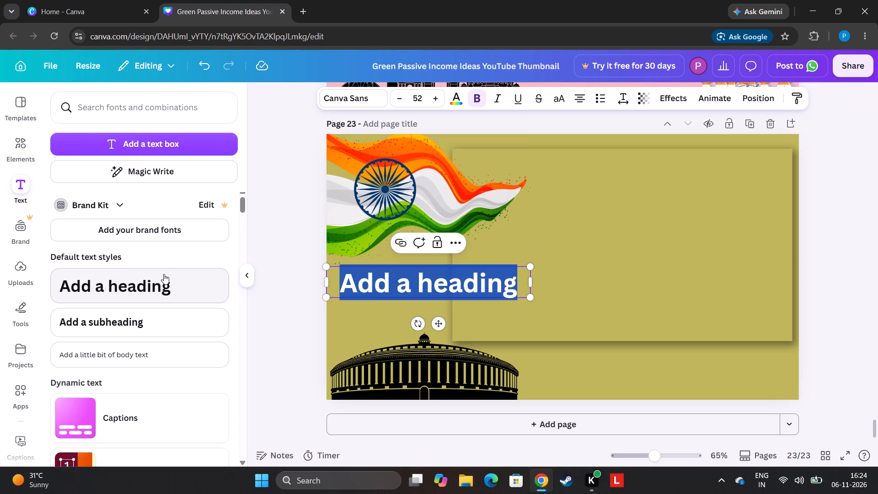
{"action": "key", "text": "BackSpace"}
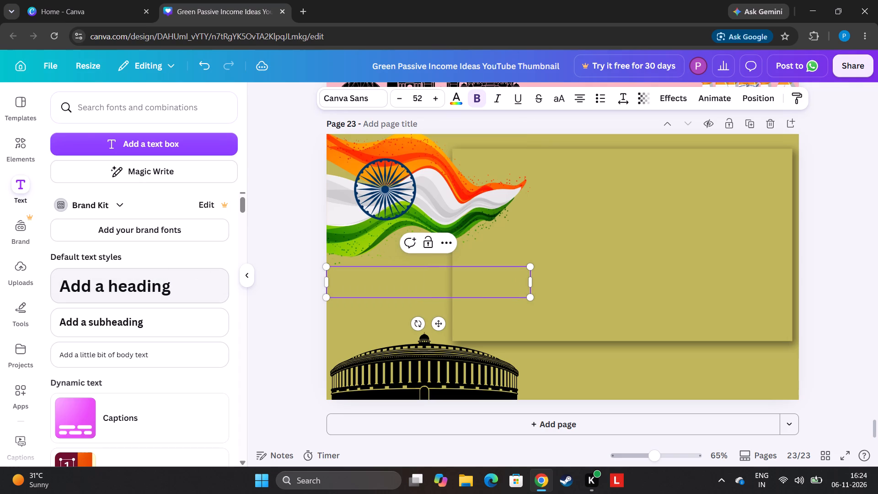
{"action": "key", "text": "h"}
{"action": "key", "text": "a"}
{"action": "type", "text": "pp"}
{"action": "type", "text": "y n"}
{"action": "type", "text": "atiop"}
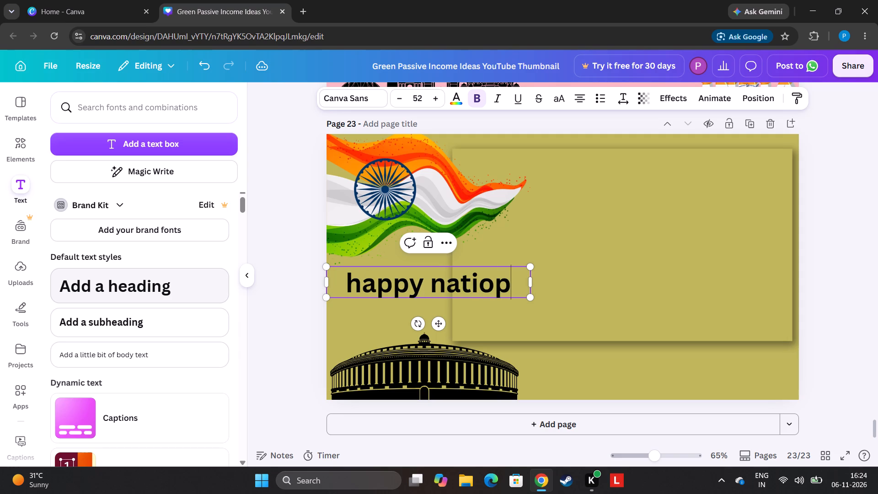
{"action": "key", "text": "BackSpace"}
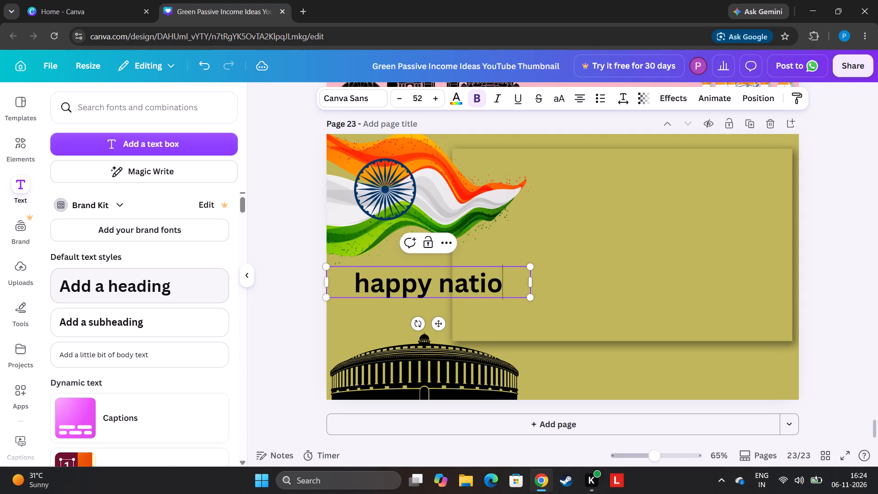
{"action": "key", "text": "n"}
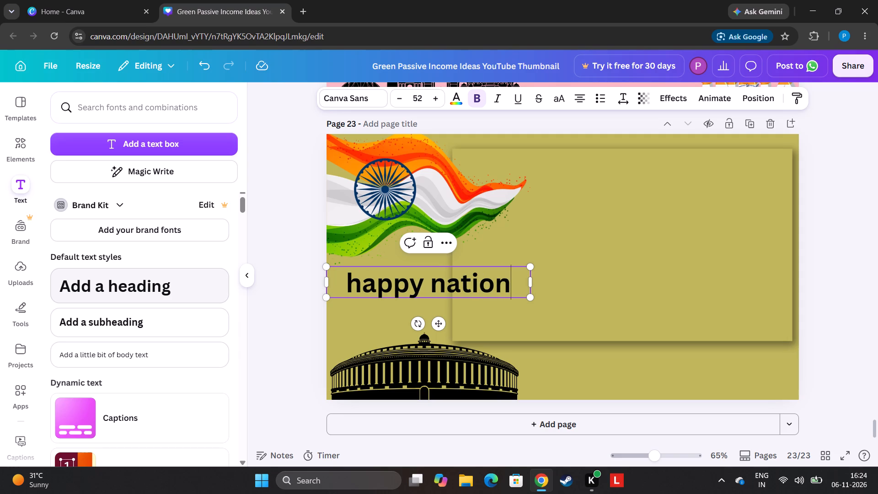
{"action": "key", "text": "a"}
{"action": "type", "text": "l"}
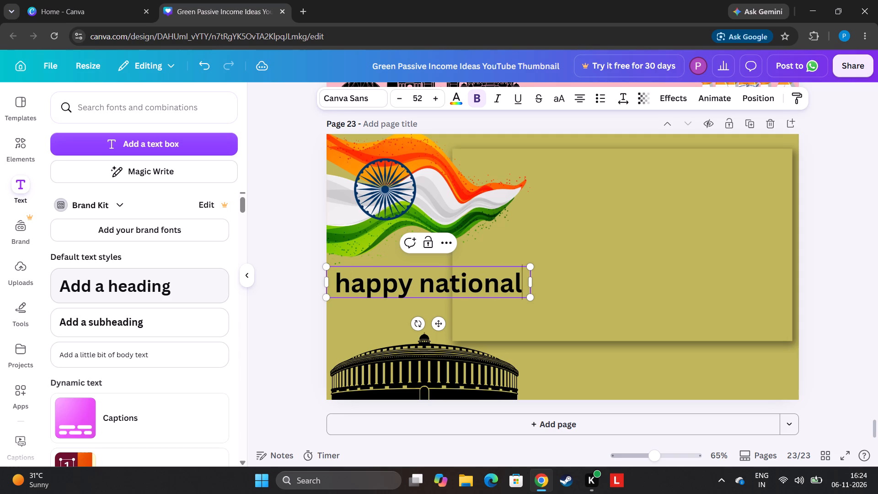
{"action": "key", "text": "space"}
{"action": "type", "text": "co"}
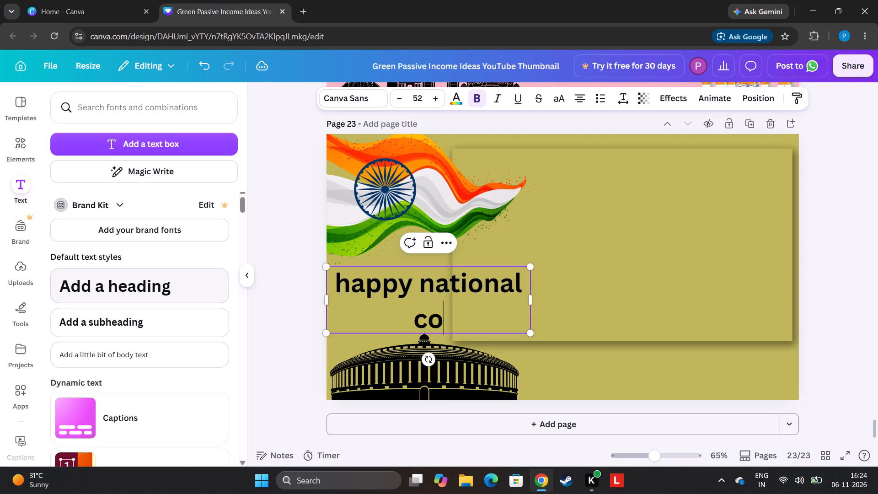
{"action": "key", "text": "n"}
{"action": "key", "text": "s"}
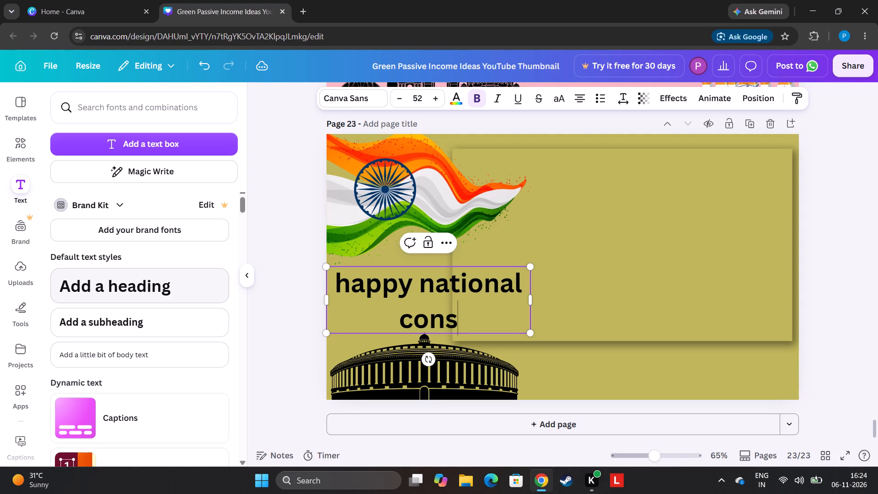
{"action": "type", "text": "to"}
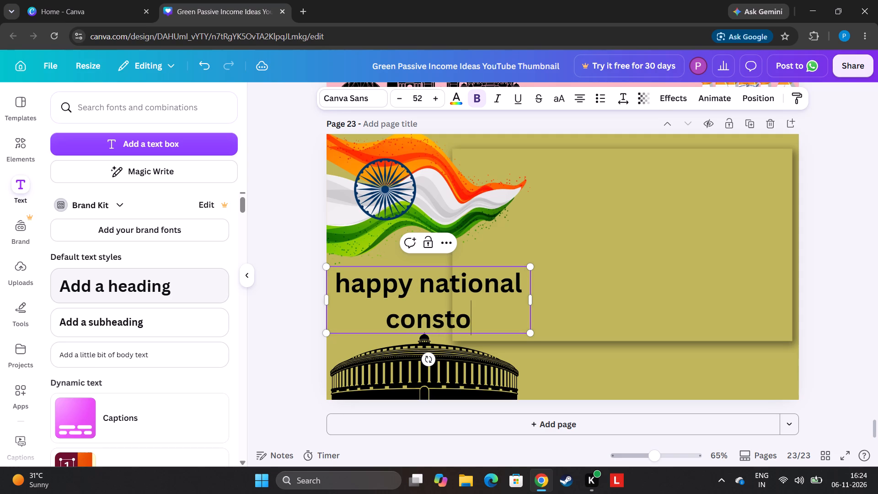
{"action": "key", "text": "BackSpace"}
{"action": "key", "text": "i"}
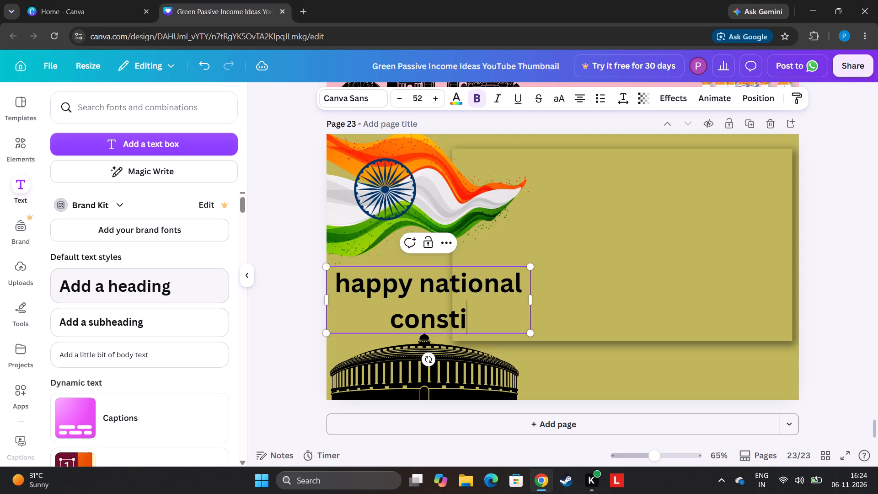
{"action": "type", "text": "tu"}
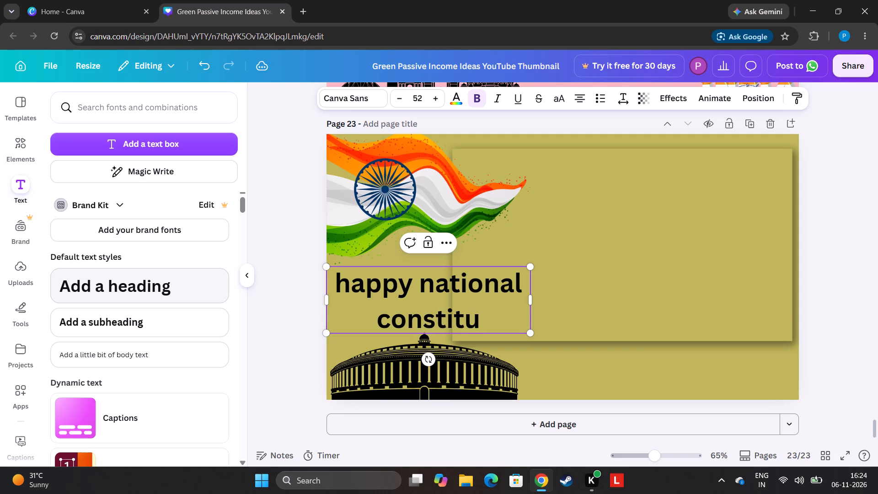
{"action": "key", "text": "s"}
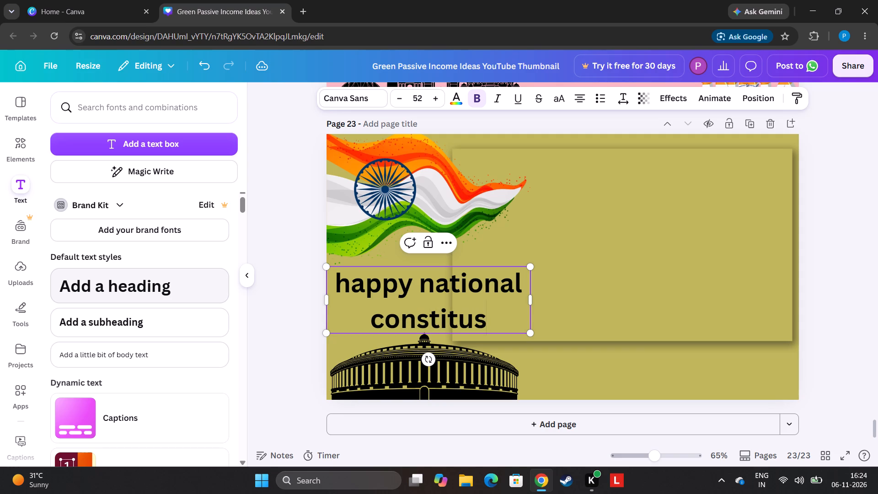
{"action": "key", "text": "BackSpace"}
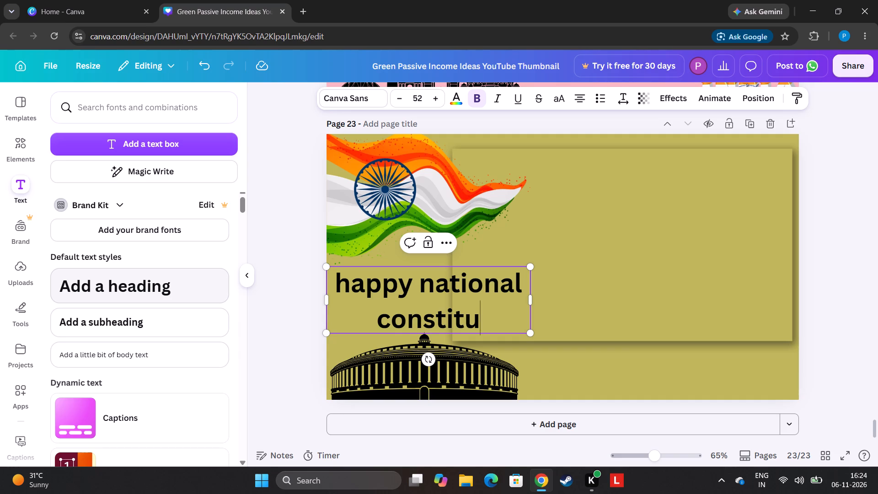
{"action": "type", "text": "ti"}
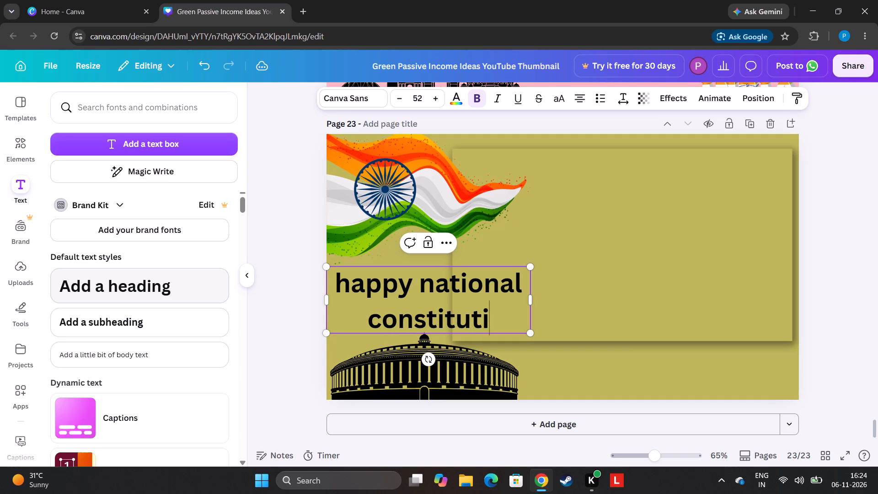
{"action": "key", "text": "o"}
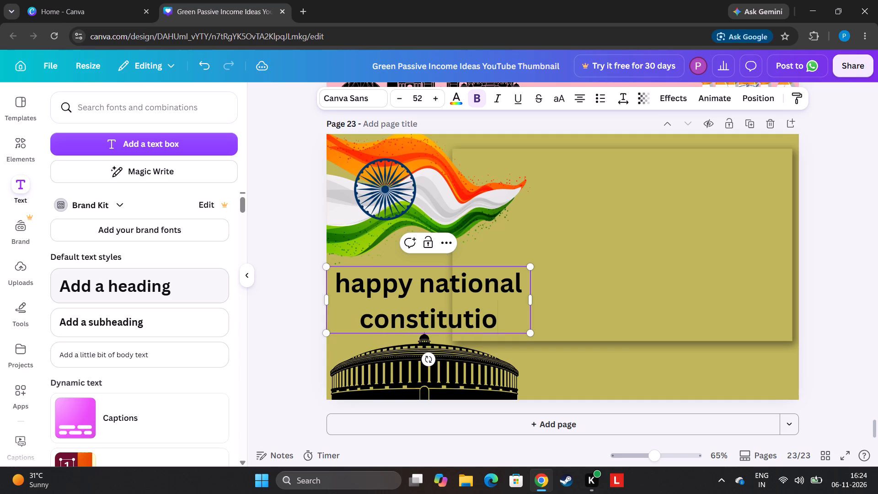
{"action": "key", "text": "n"}
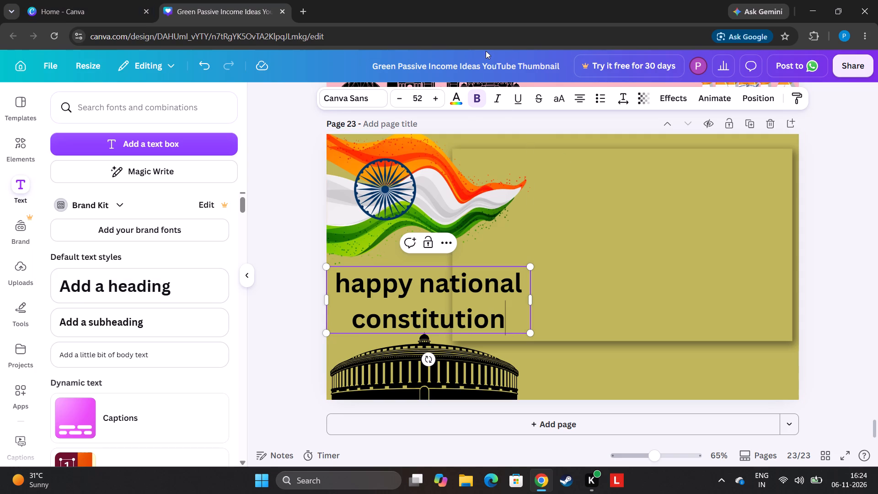
Convert the new heading on page 23 to uppercase.
{"action": "left_click", "coordinate": [561, 101]}
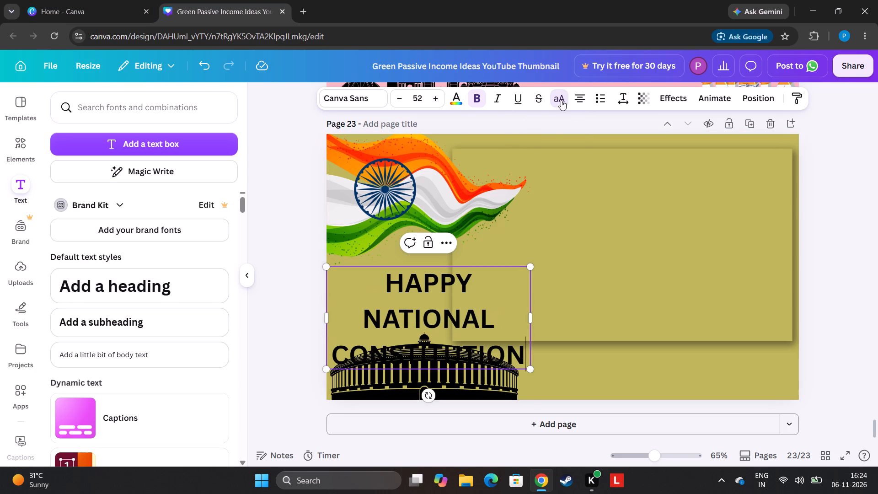
{"action": "left_click", "coordinate": [834, 305]}
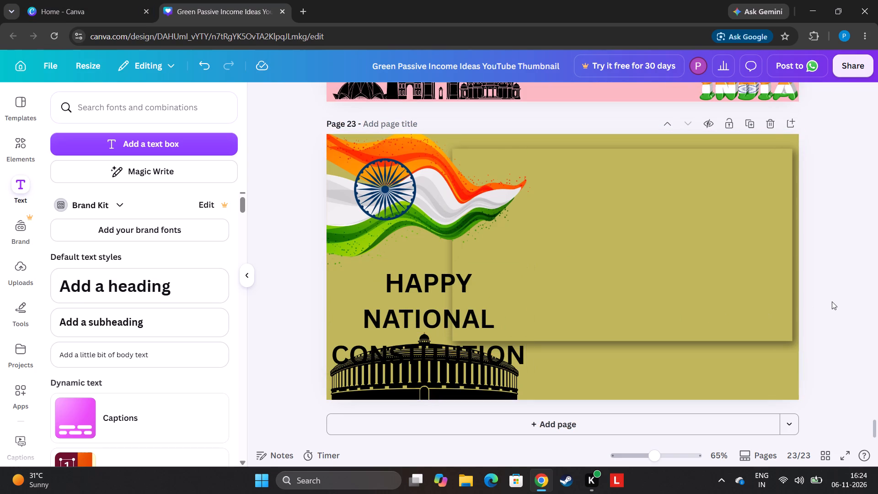
Move the "HAPPY NATIONAL CONSTITUTION" heading into the upper part of the shadowed frame.
{"action": "left_click_drag", "start_coordinate": [499, 307], "coordinate": [667, 191]}
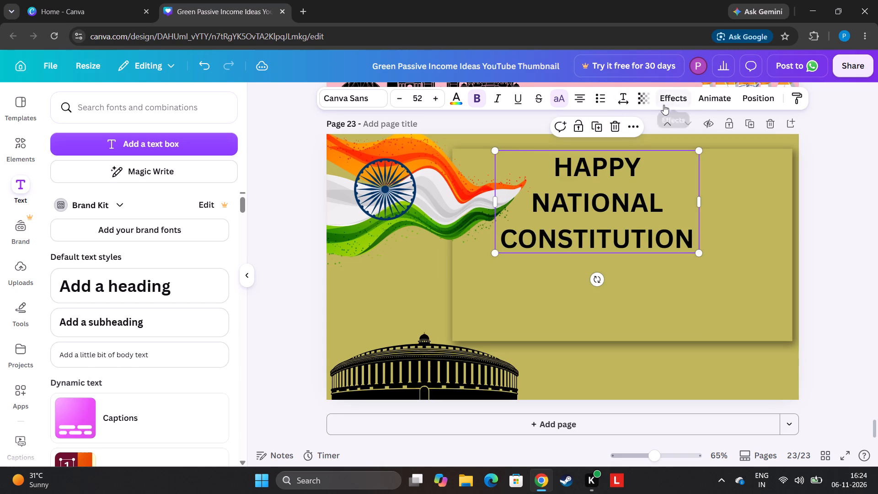
Tighten the line spacing of the "HAPPY NATIONAL CONSTITUTION" heading.
{"action": "left_click", "coordinate": [630, 101]}
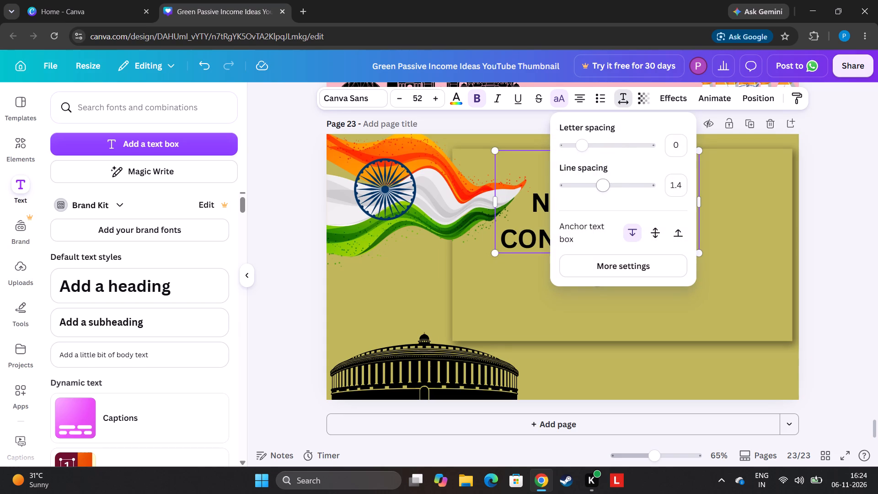
{"action": "left_click_drag", "start_coordinate": [610, 188], "coordinate": [594, 190]}
{"action": "left_click", "coordinate": [805, 231]}
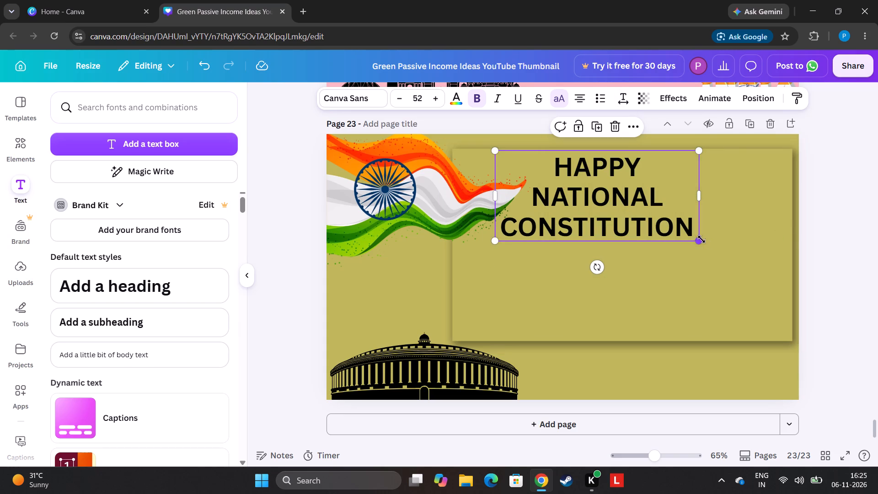
{"action": "left_click_drag", "start_coordinate": [699, 239], "coordinate": [770, 306]}
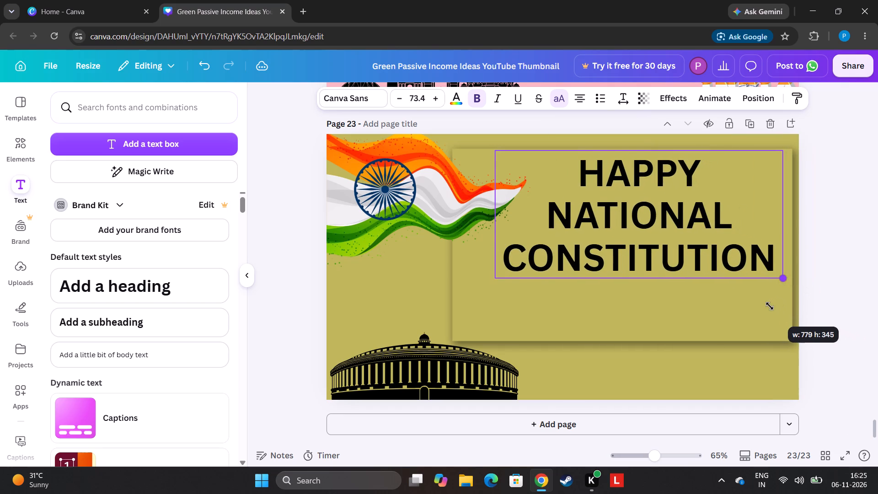
{"action": "left_click_drag", "start_coordinate": [770, 306], "coordinate": [766, 302]}
{"action": "left_click_drag", "start_coordinate": [710, 264], "coordinate": [728, 265]}
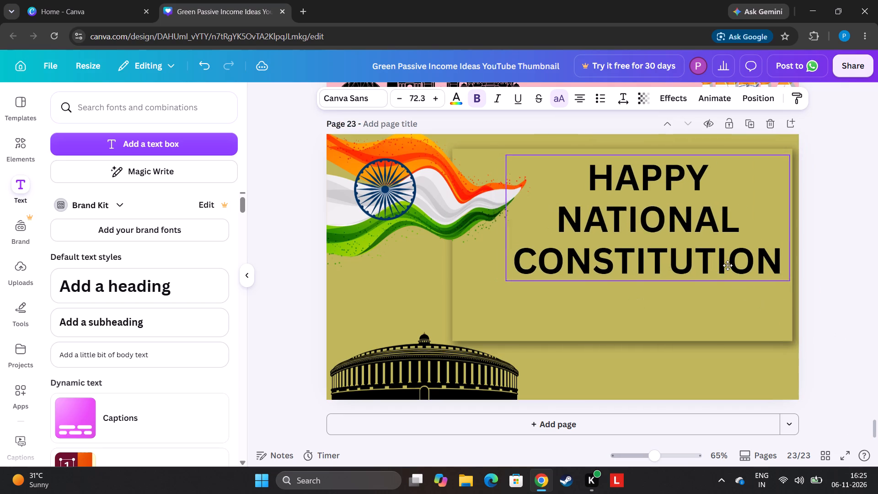
Move the "HAPPY NATIONAL CONSTITUTION" heading to the upper-right corner of the shadowed frame on page 23.
{"action": "left_click_drag", "start_coordinate": [728, 265], "coordinate": [729, 265]}
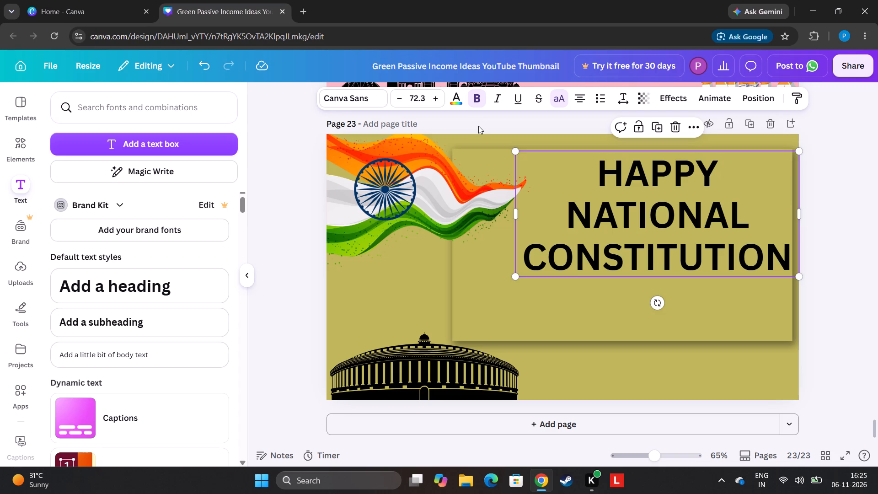
Recolour the "HAPPY NATIONAL CONSTITUTION" heading dark navy blue, after trying vivid red.
{"action": "left_click", "coordinate": [454, 93]}
{"action": "left_click", "coordinate": [171, 228]}
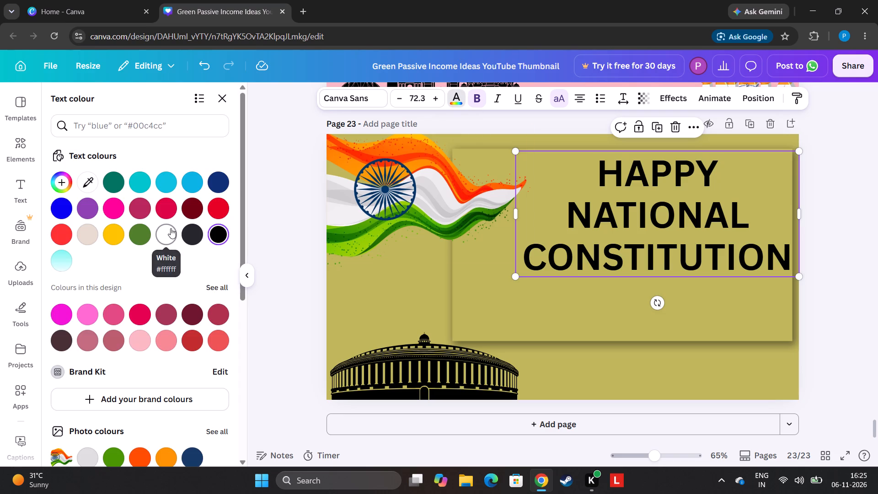
{"action": "left_click", "coordinate": [216, 208]}
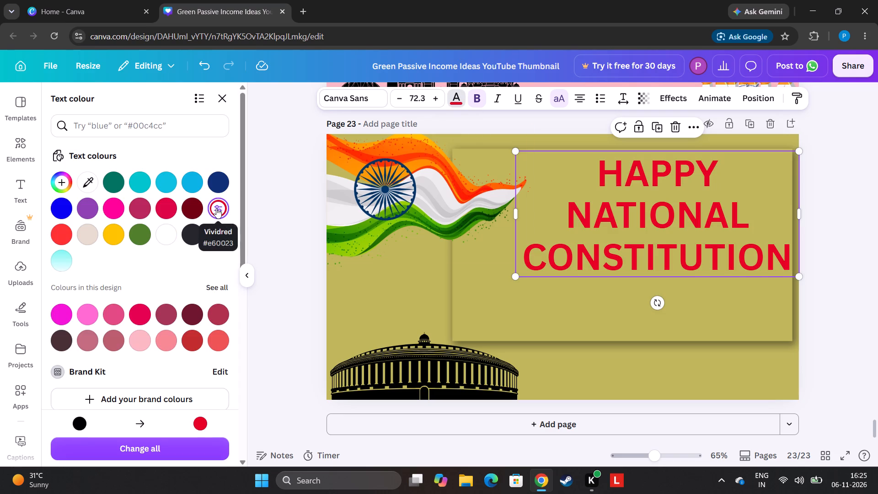
{"action": "left_click", "coordinate": [223, 188]}
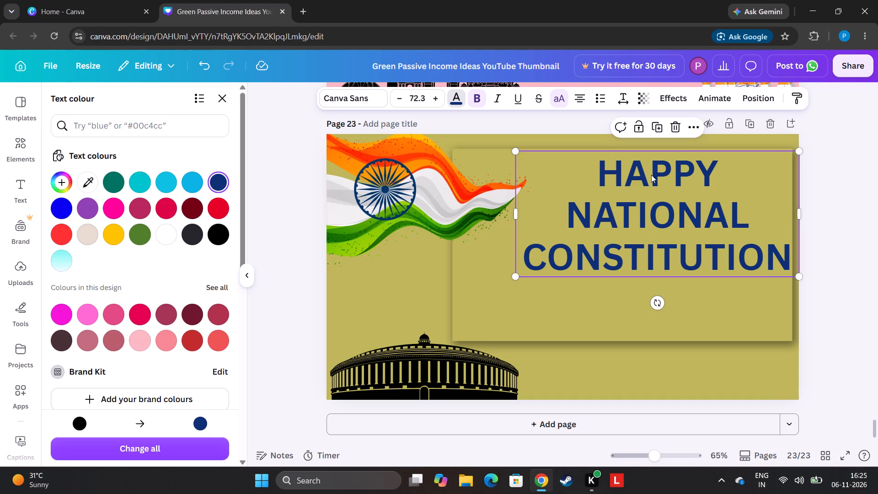
Tighten the line spacing of the navy "HAPPY NATIONAL CONSTITUTION" heading further so its three lines sit closer together.
{"action": "left_click", "coordinate": [619, 98]}
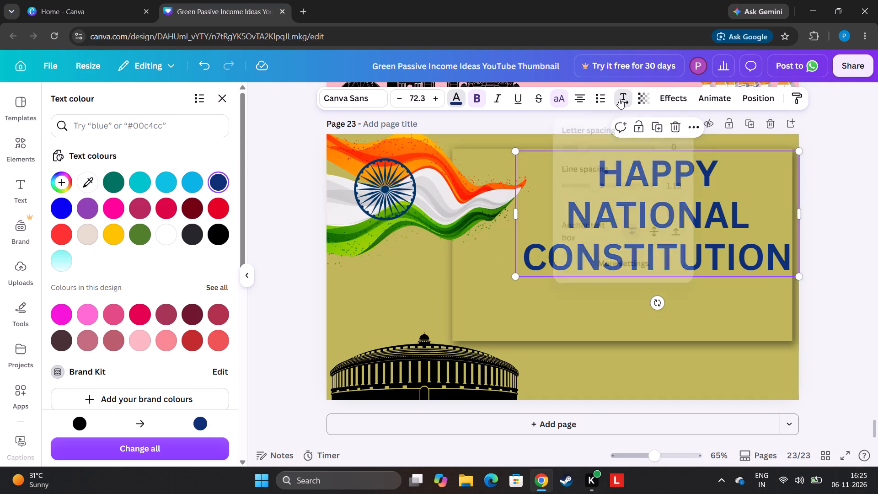
{"action": "left_click_drag", "start_coordinate": [597, 187], "coordinate": [590, 186]}
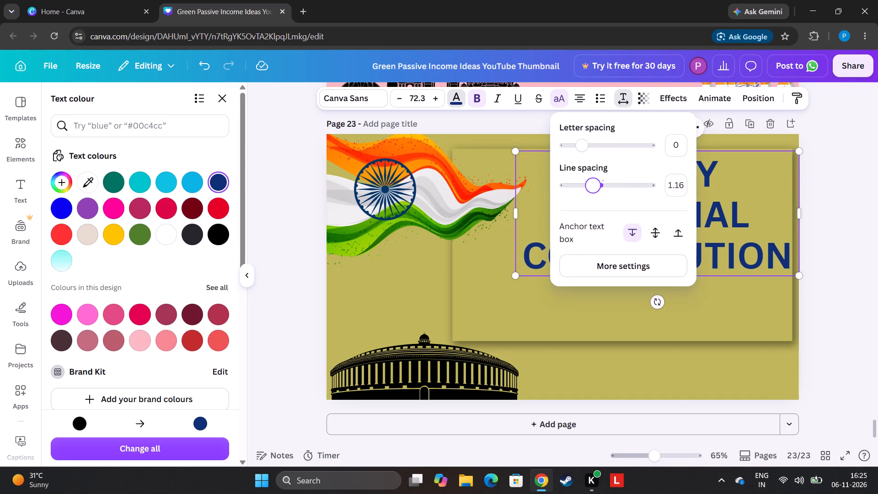
{"action": "left_click_drag", "start_coordinate": [590, 186], "coordinate": [584, 186]}
{"action": "left_click", "coordinate": [811, 213]}
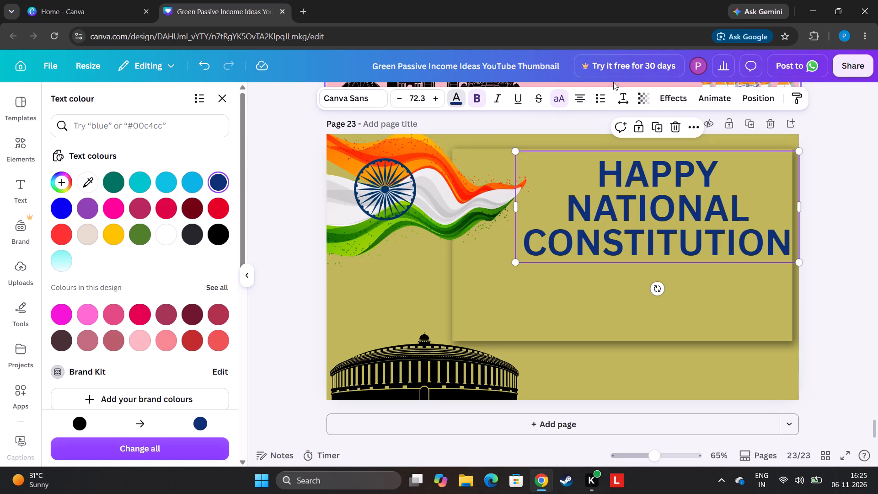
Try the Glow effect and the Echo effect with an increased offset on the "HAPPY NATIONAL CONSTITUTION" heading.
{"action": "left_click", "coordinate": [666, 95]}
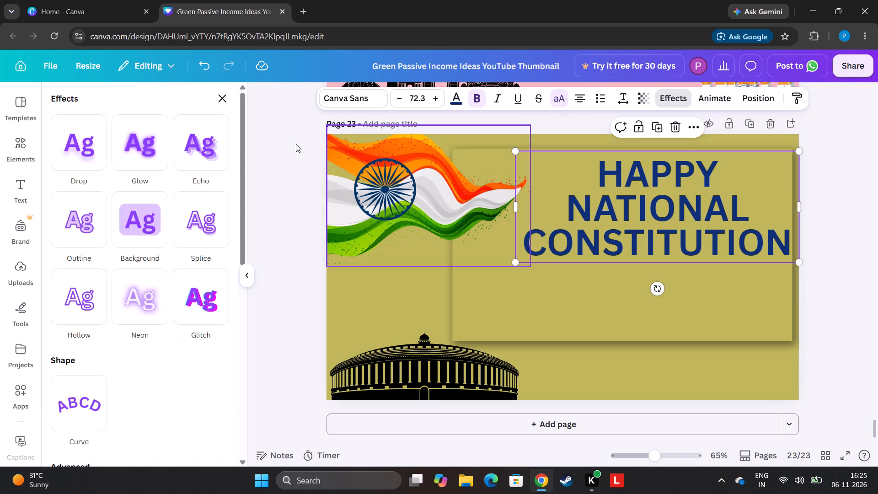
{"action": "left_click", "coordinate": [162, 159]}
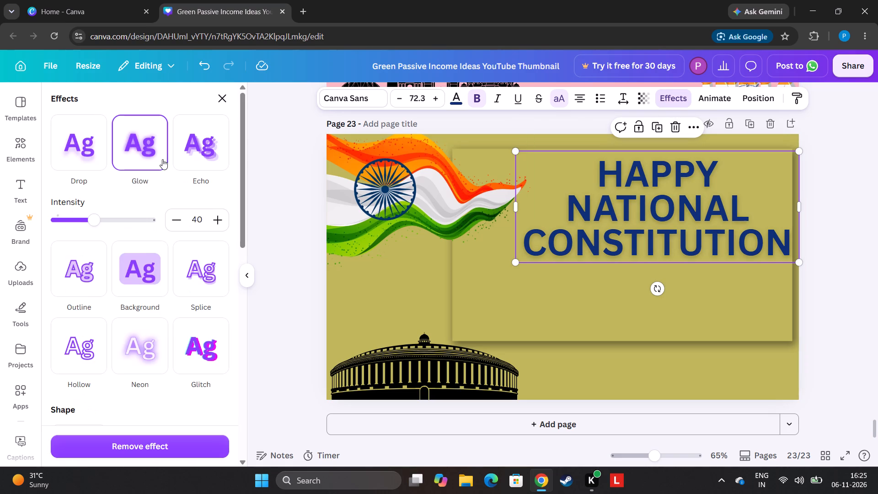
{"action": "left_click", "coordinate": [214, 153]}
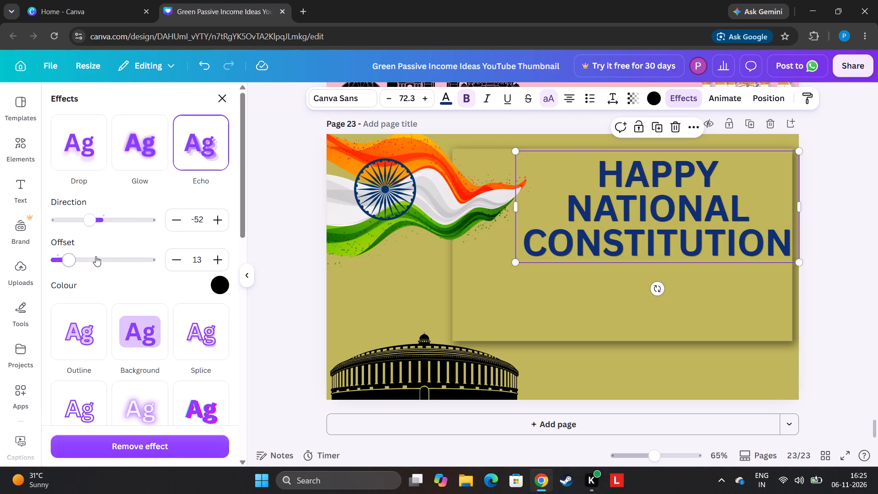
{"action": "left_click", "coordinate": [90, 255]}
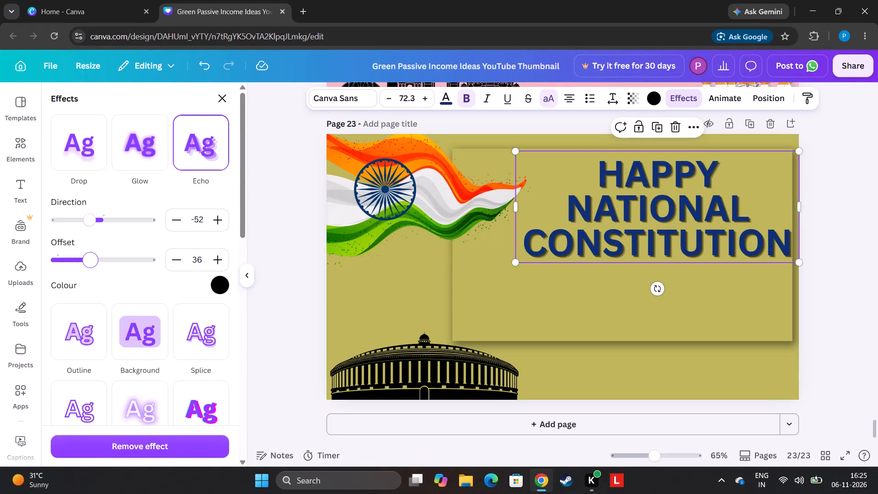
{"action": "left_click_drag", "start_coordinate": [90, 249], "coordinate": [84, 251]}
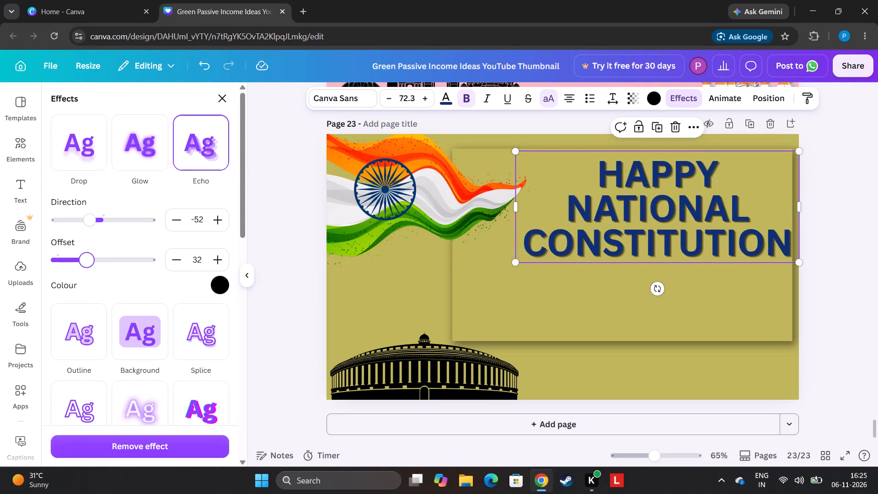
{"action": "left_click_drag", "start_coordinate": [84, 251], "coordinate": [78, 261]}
Apply the Outline text effect to the "HAPPY NATIONAL CONSTITUTION" heading with a thickness of 67.
{"action": "left_click", "coordinate": [64, 340]}
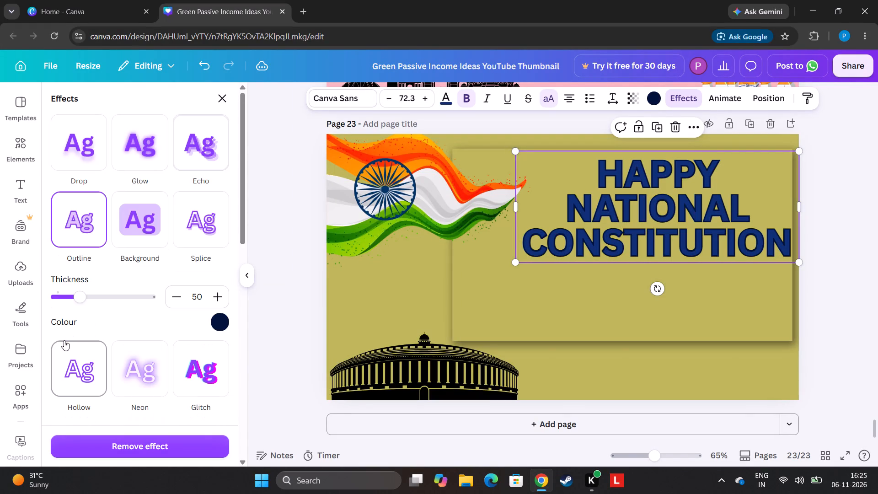
{"action": "left_click_drag", "start_coordinate": [78, 297], "coordinate": [86, 295]}
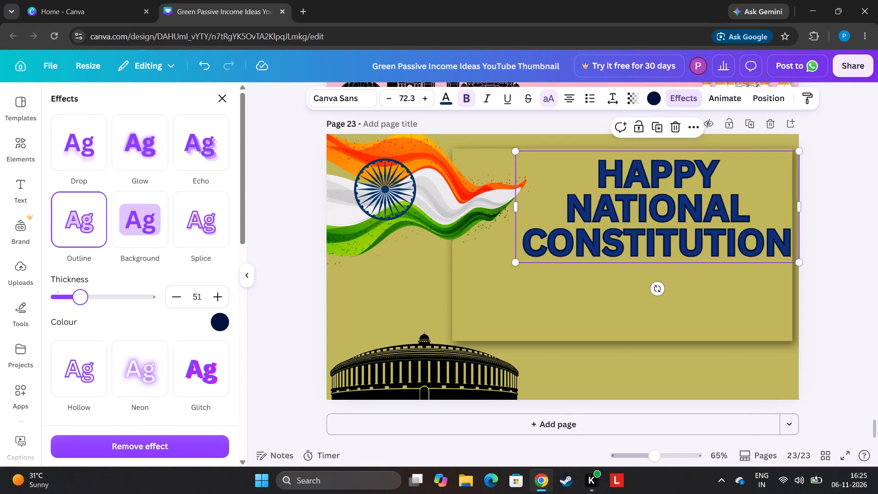
{"action": "left_click_drag", "start_coordinate": [86, 295], "coordinate": [265, 285]}
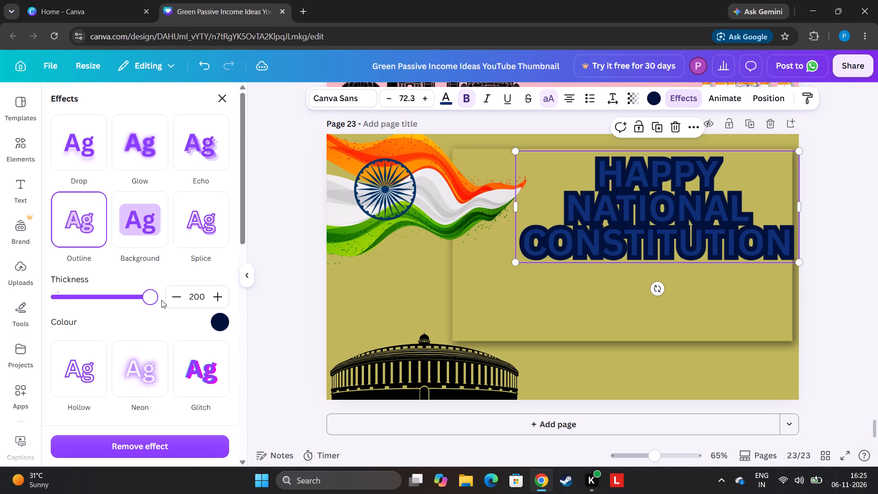
{"action": "left_click_drag", "start_coordinate": [143, 297], "coordinate": [92, 311]}
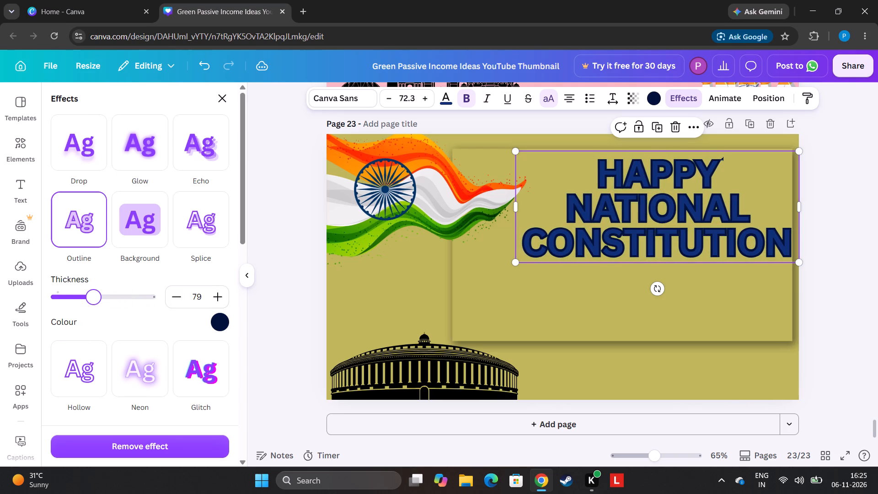
{"action": "left_click_drag", "start_coordinate": [92, 311], "coordinate": [87, 311]}
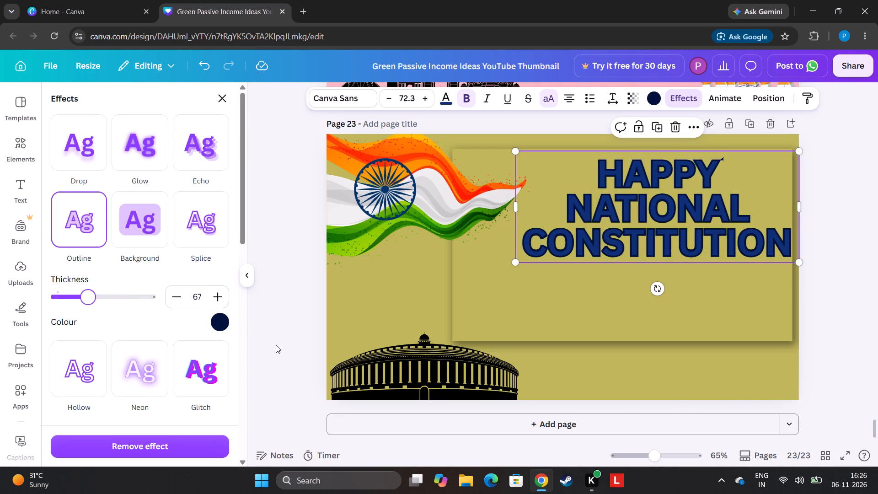
Duplicate the outlined heading, move the copy lower in the frame and replace its text with "DAY".
{"action": "left_click", "coordinate": [654, 135]}
{"action": "left_click_drag", "start_coordinate": [639, 211], "coordinate": [616, 284]}
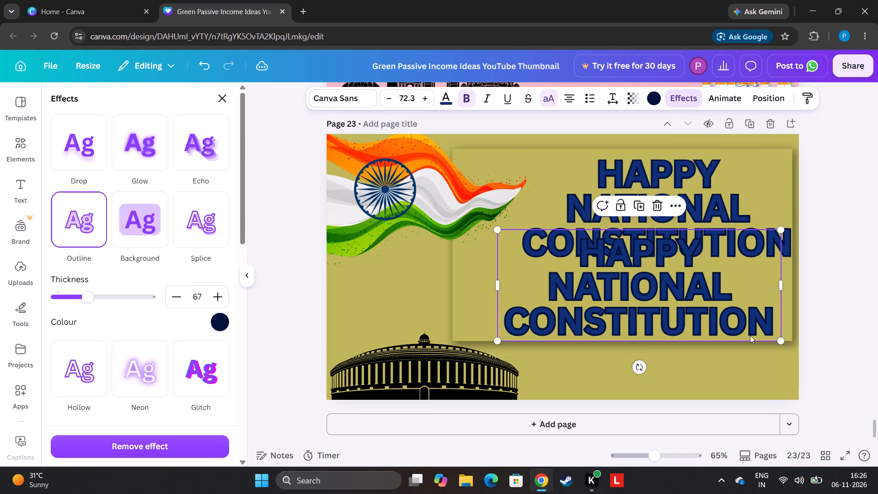
{"action": "left_click", "coordinate": [753, 327]}
{"action": "key", "text": "BackSpace"}
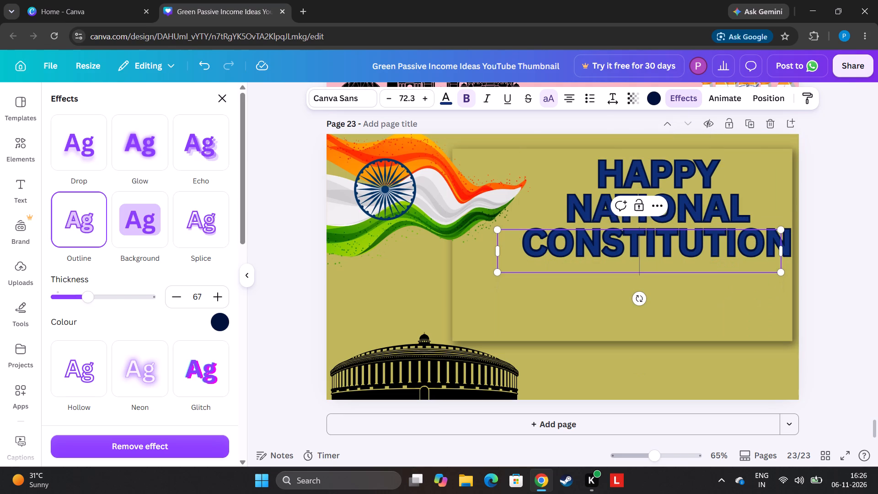
{"action": "type", "text": "day"}
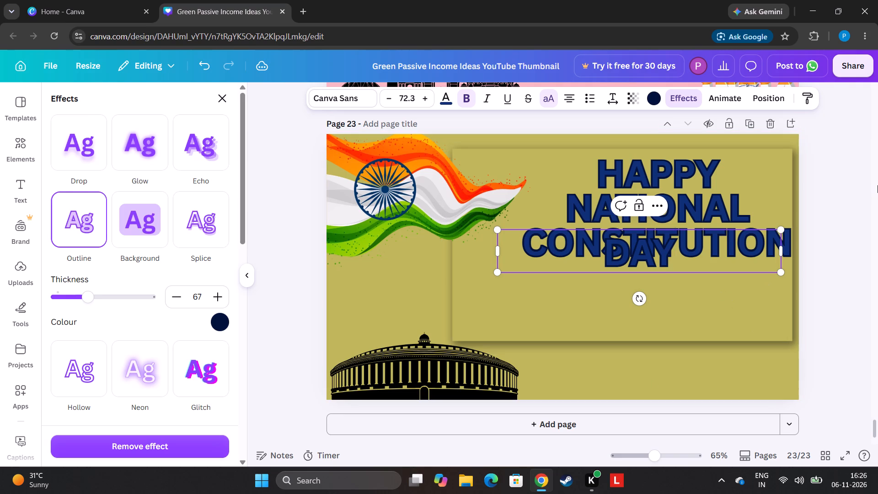
{"action": "left_click", "coordinate": [864, 169]}
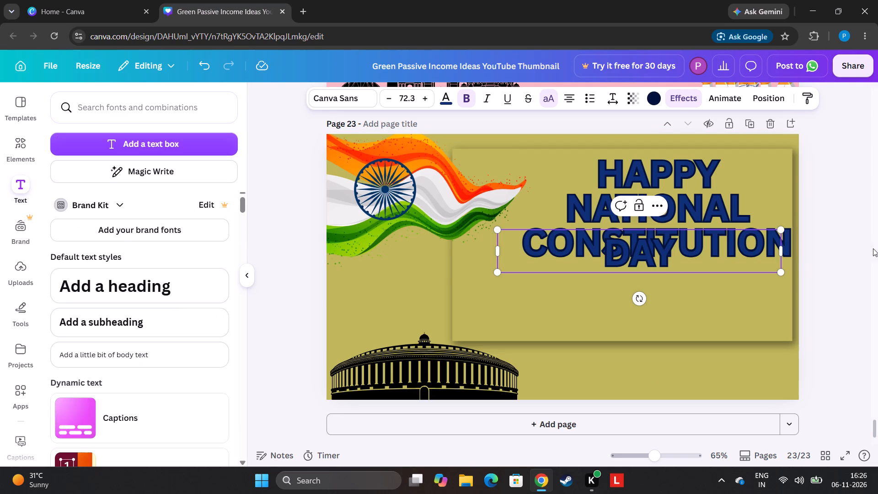
{"action": "left_click", "coordinate": [841, 247]}
Place "DAY" beneath the word "CONSTITUTION" inside the frame and enlarge it to about font size 98.8.
{"action": "left_click_drag", "start_coordinate": [705, 259], "coordinate": [717, 296]}
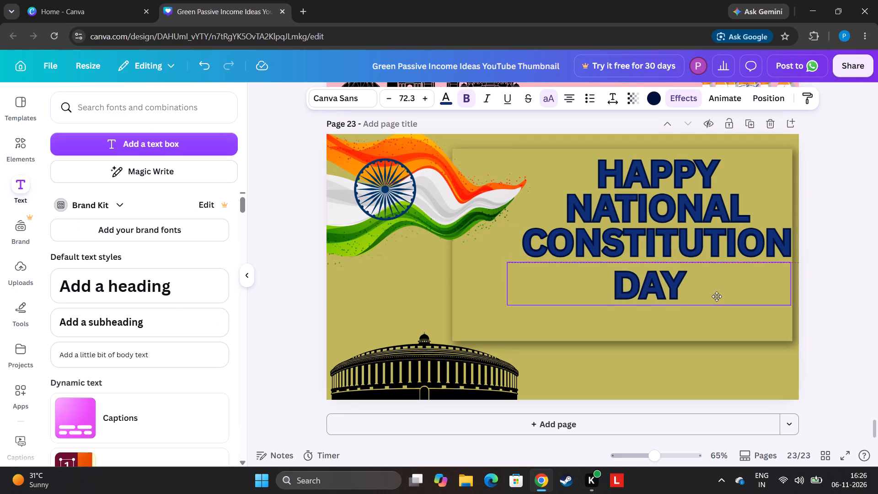
{"action": "left_click_drag", "start_coordinate": [717, 296], "coordinate": [709, 286]}
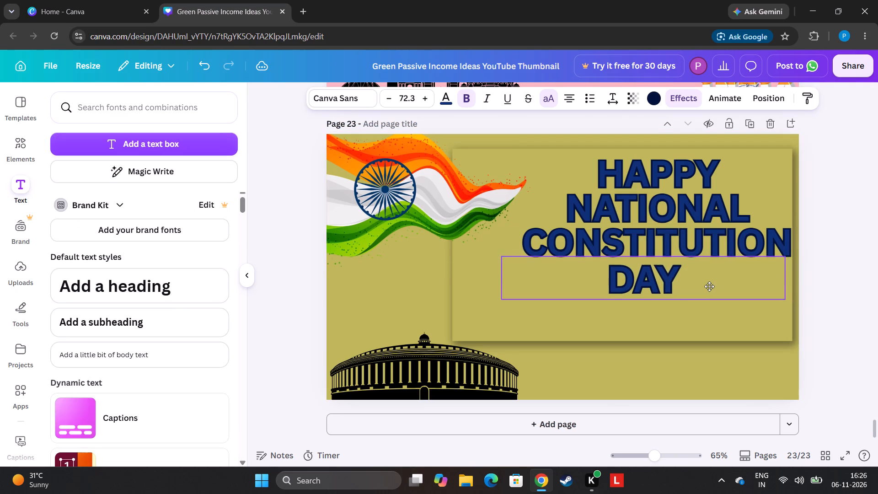
{"action": "left_click_drag", "start_coordinate": [709, 286], "coordinate": [709, 288]}
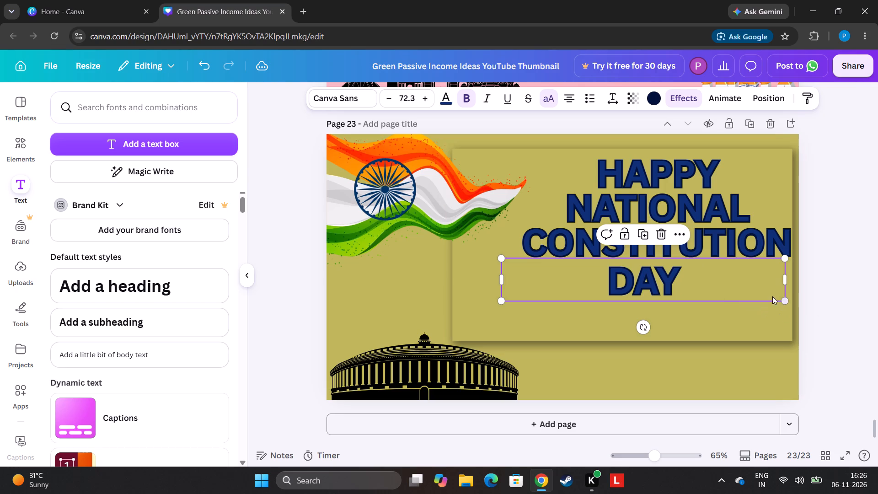
{"action": "left_click_drag", "start_coordinate": [788, 301], "coordinate": [877, 410]}
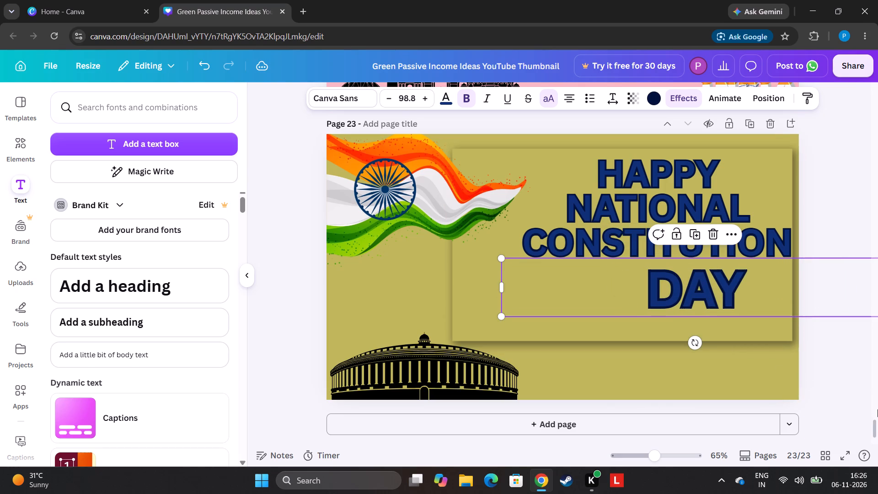
{"action": "left_click_drag", "start_coordinate": [758, 290], "coordinate": [727, 294]}
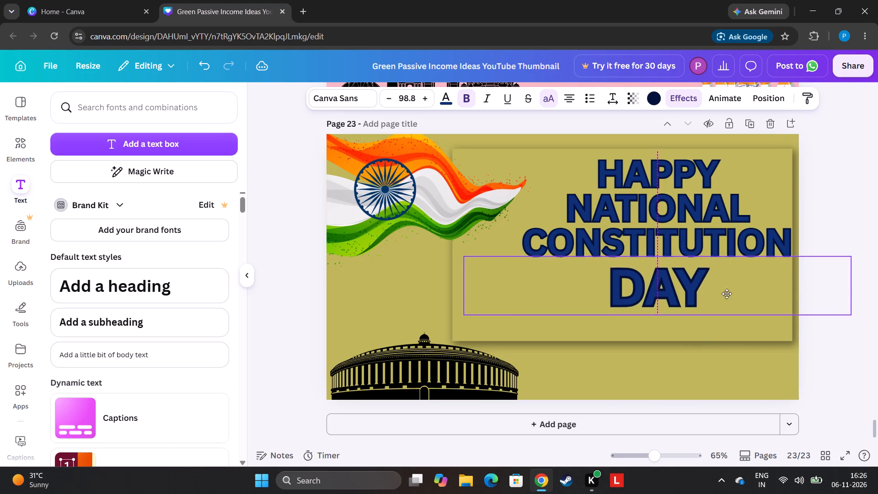
{"action": "left_click_drag", "start_coordinate": [727, 294], "coordinate": [732, 284]}
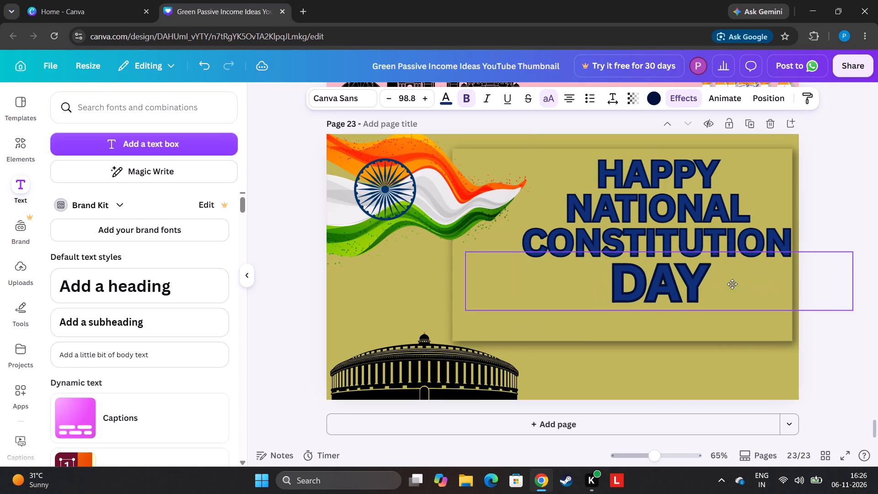
{"action": "left_click_drag", "start_coordinate": [732, 284], "coordinate": [736, 283]}
{"action": "left_click_drag", "start_coordinate": [727, 278], "coordinate": [726, 285]}
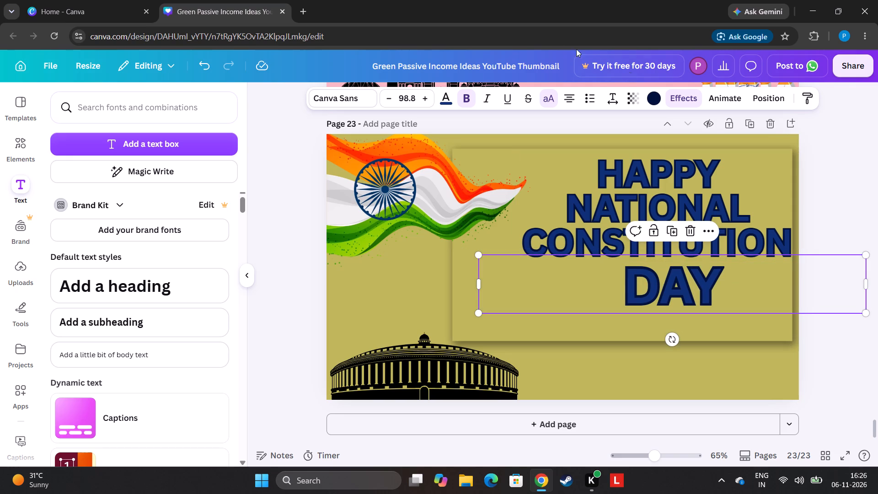
Recolour the "DAY" text green #50802b, after trying aqua blue, vivid red and white.
{"action": "left_click", "coordinate": [444, 102]}
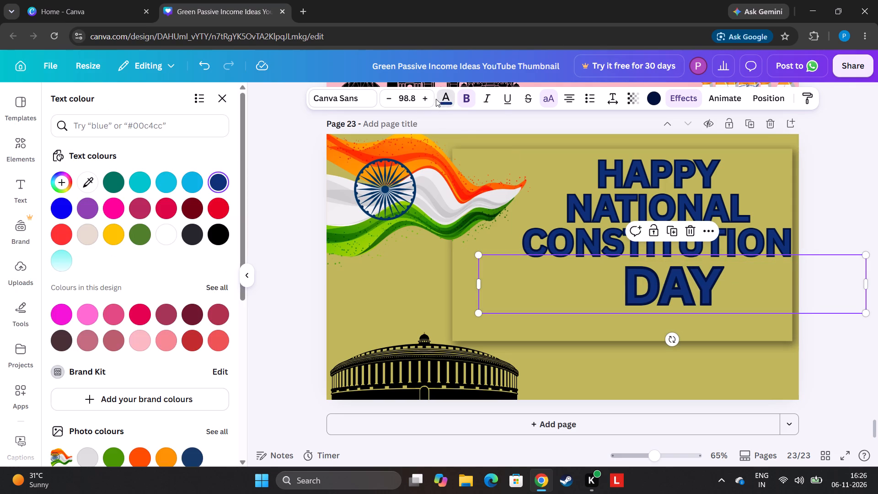
{"action": "left_click", "coordinate": [167, 186]}
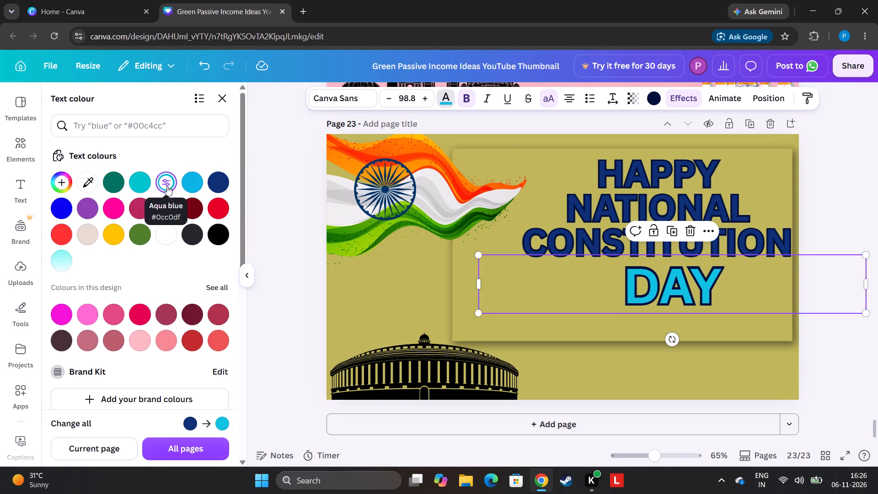
{"action": "left_click", "coordinate": [225, 214]}
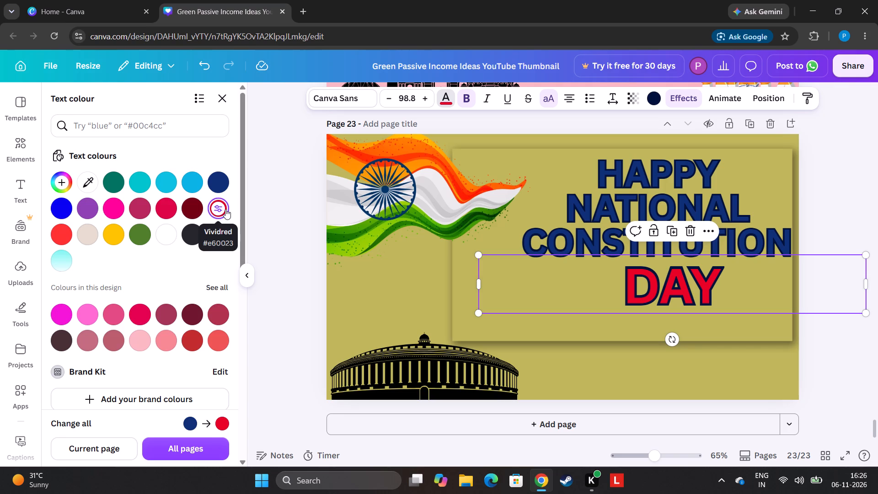
{"action": "left_click", "coordinate": [165, 233]}
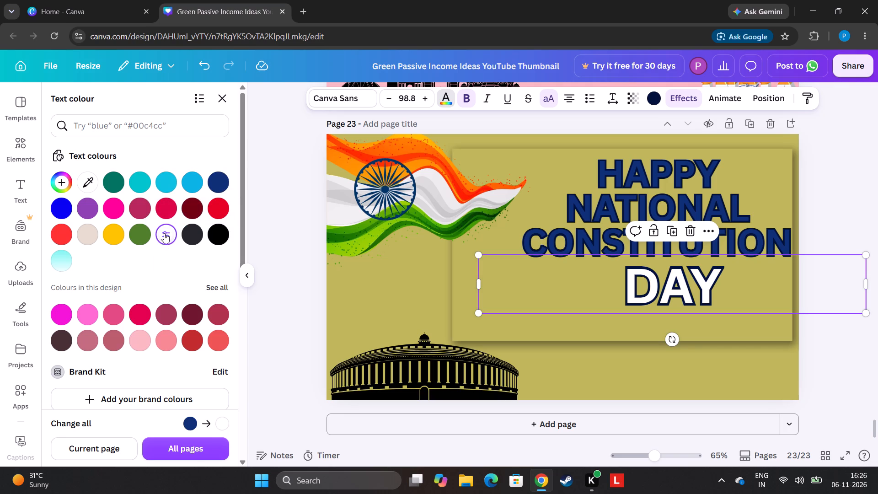
{"action": "left_click", "coordinate": [145, 232]}
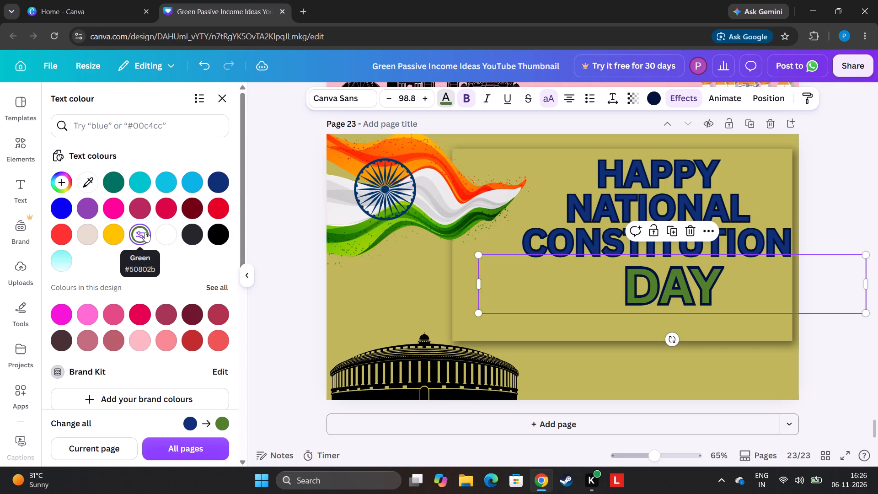
Recolour the "DAY" text dark teal green, after trying red, bright blue and light blue.
{"action": "left_click", "coordinate": [61, 236]}
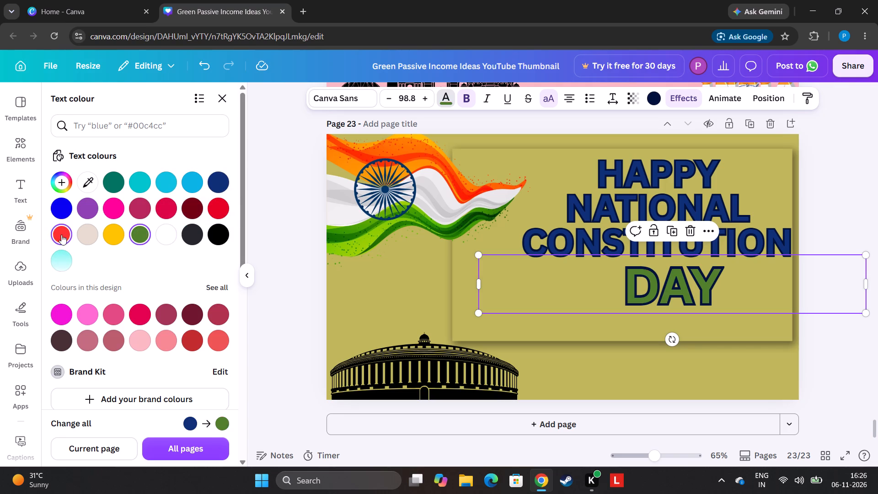
{"action": "left_click", "coordinate": [55, 204]}
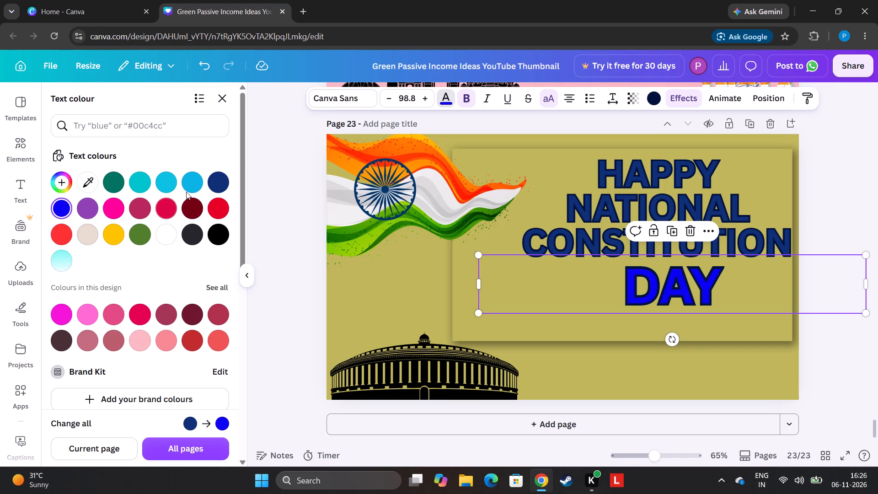
{"action": "left_click", "coordinate": [188, 187]}
{"action": "left_click", "coordinate": [113, 183]}
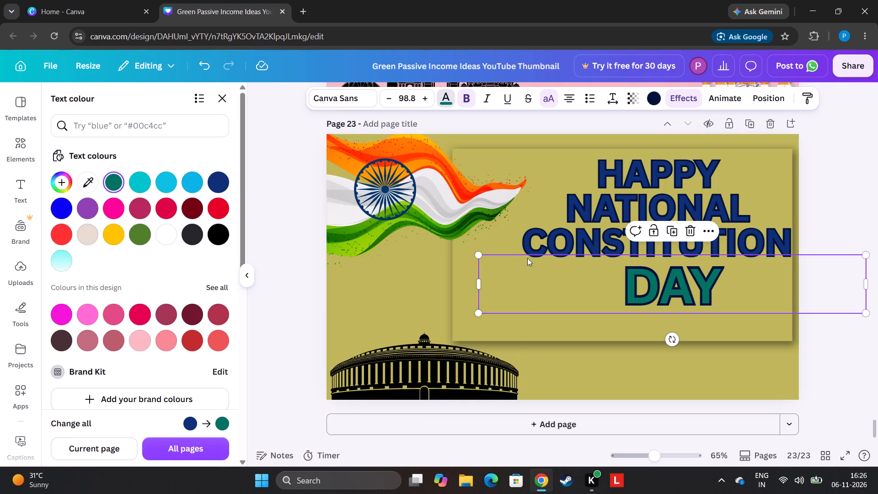
Recolour only the word "CONSTITUTION" in the heading vivid red #e60023.
{"action": "left_click", "coordinate": [524, 240]}
{"action": "left_click", "coordinate": [524, 238]}
{"action": "left_click_drag", "start_coordinate": [524, 238], "coordinate": [524, 238]}
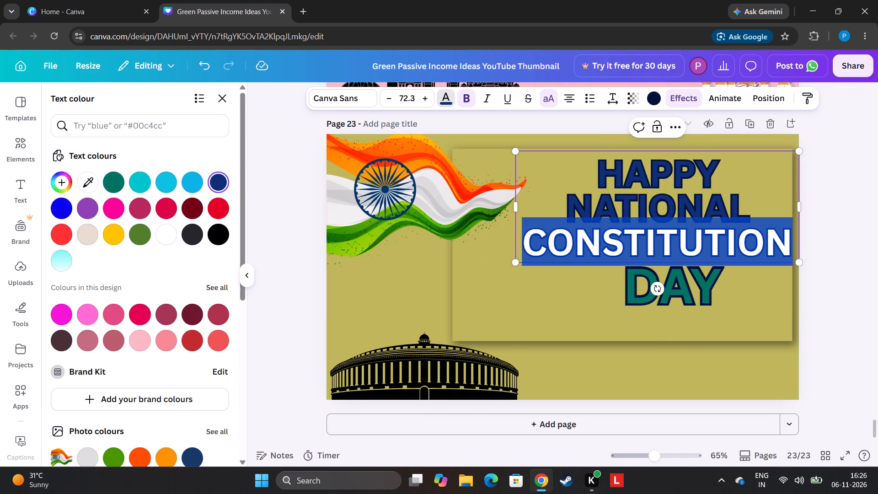
{"action": "left_click_drag", "start_coordinate": [524, 238], "coordinate": [534, 245]}
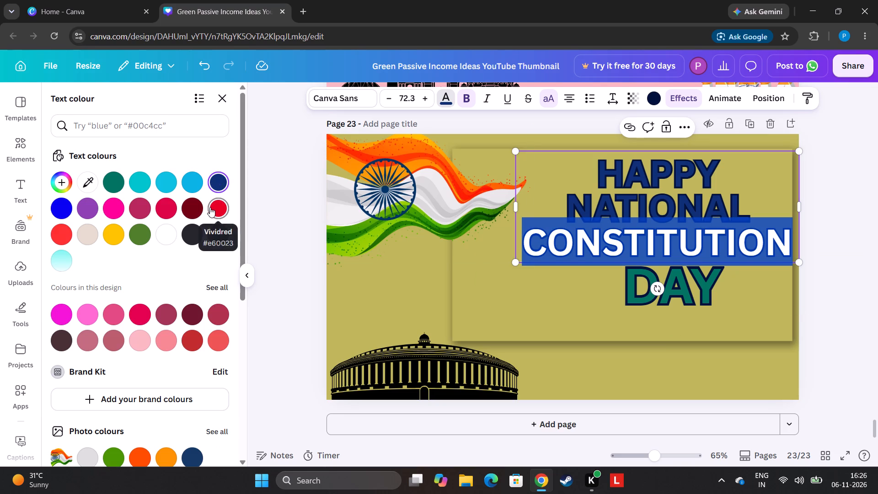
{"action": "left_click", "coordinate": [210, 207]}
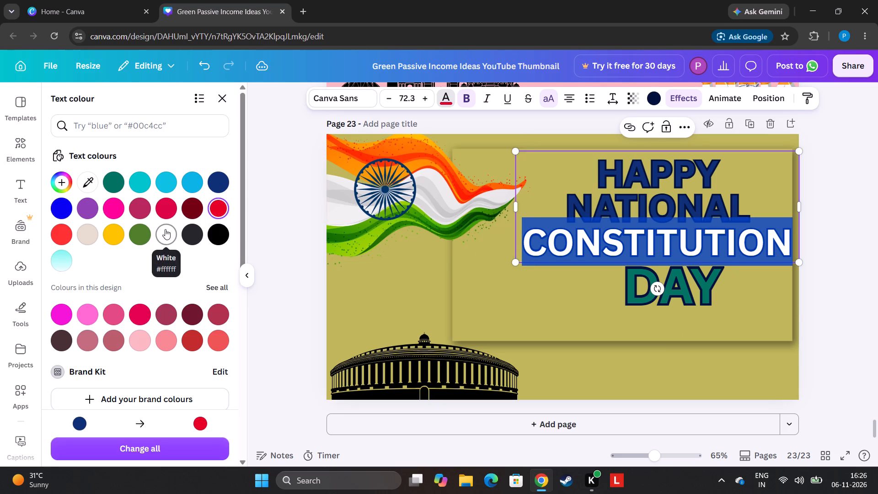
{"action": "left_click", "coordinate": [261, 269]}
{"action": "left_click", "coordinate": [261, 269]}
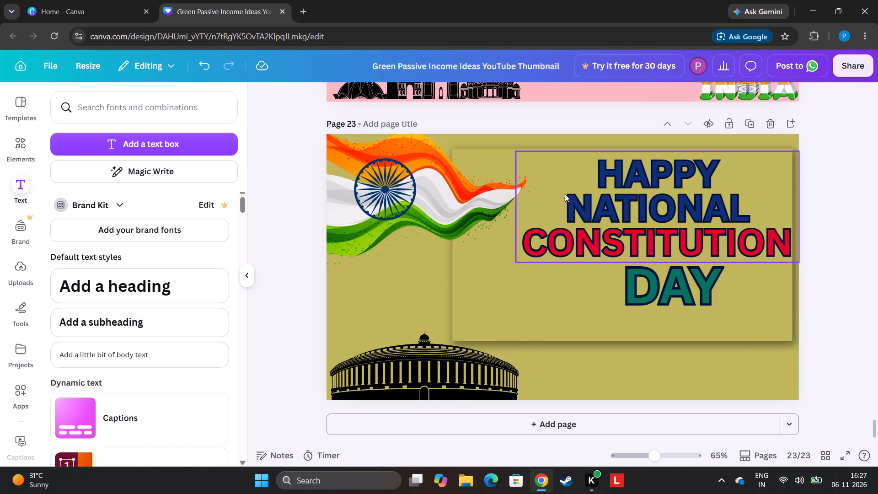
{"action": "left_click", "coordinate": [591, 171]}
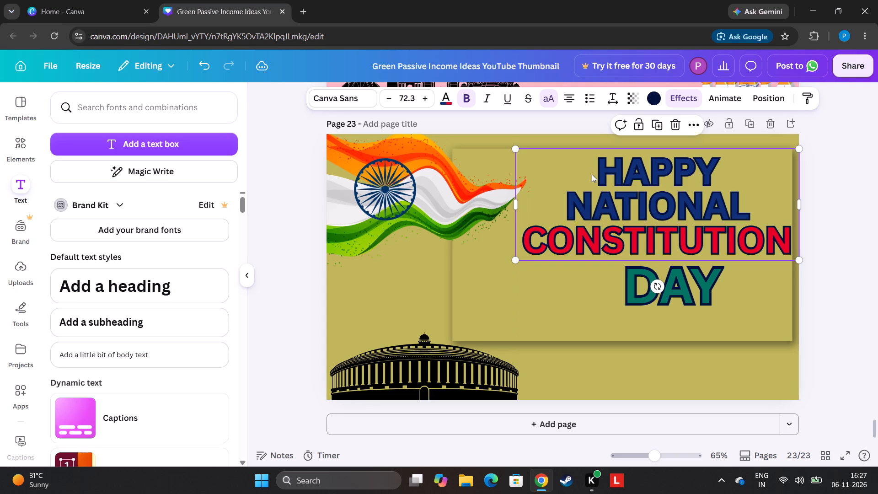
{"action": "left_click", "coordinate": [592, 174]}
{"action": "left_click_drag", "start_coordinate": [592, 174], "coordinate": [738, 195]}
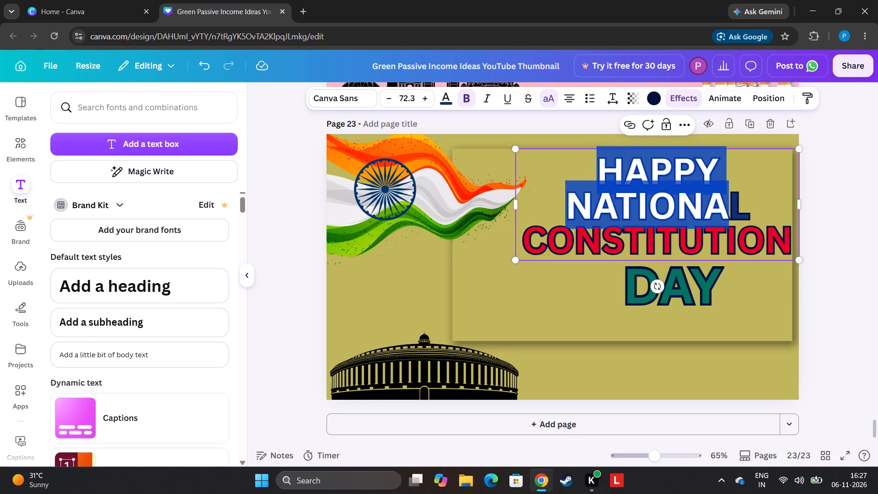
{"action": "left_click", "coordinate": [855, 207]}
Recolour only the word "NATIONAL" in the heading bright magenta pink, after trying light blue and red #c12d2e.
{"action": "left_click", "coordinate": [590, 165]}
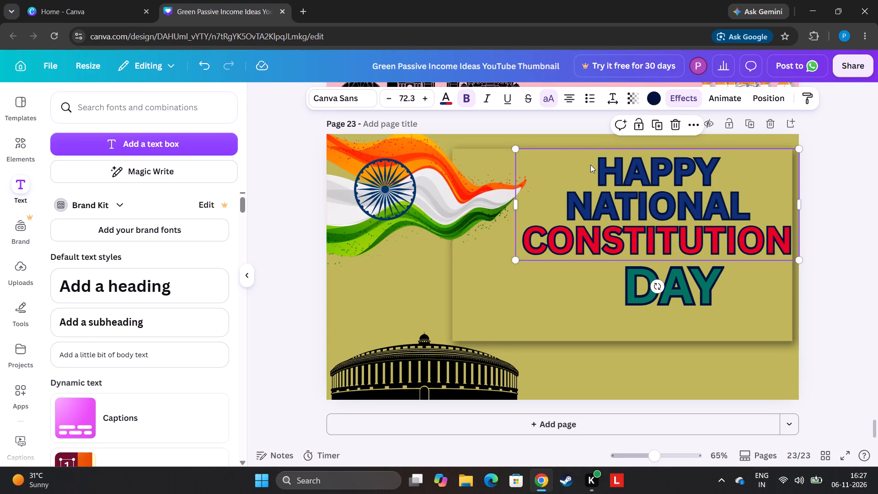
{"action": "left_click", "coordinate": [561, 192]}
{"action": "left_click_drag", "start_coordinate": [558, 203], "coordinate": [633, 212]}
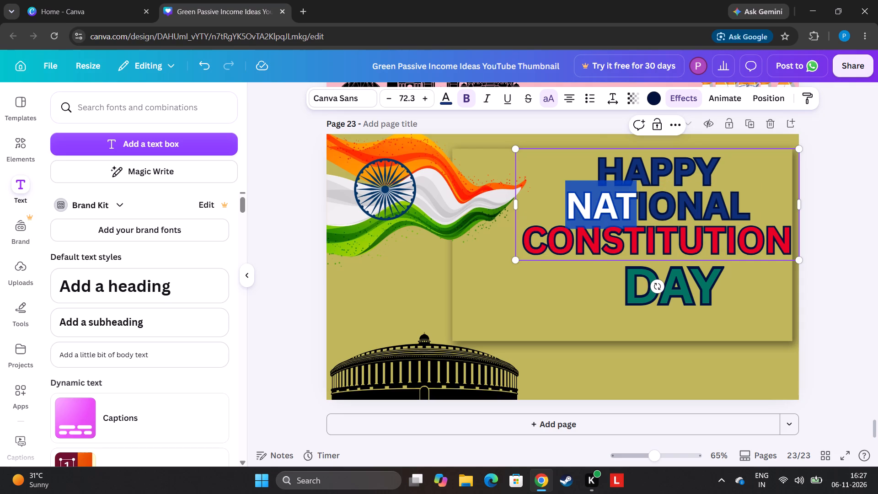
{"action": "left_click_drag", "start_coordinate": [633, 212], "coordinate": [699, 215]}
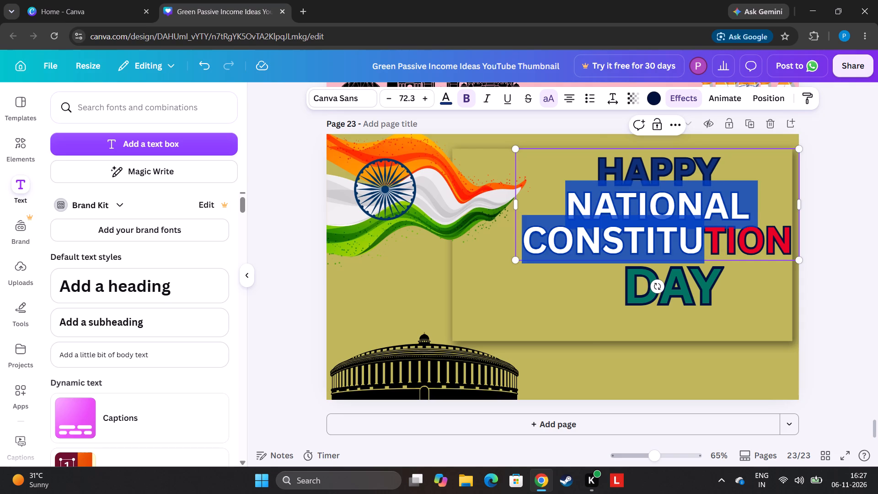
{"action": "left_click_drag", "start_coordinate": [699, 215], "coordinate": [685, 206]}
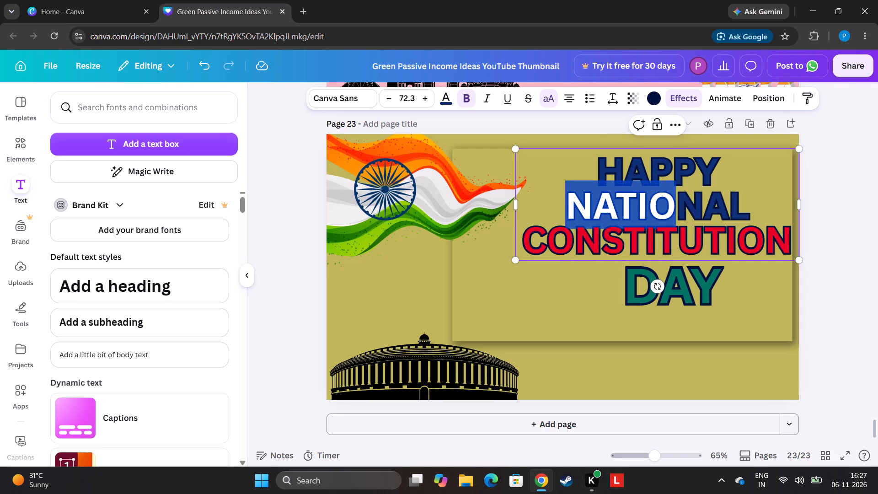
{"action": "left_click_drag", "start_coordinate": [685, 206], "coordinate": [734, 209]}
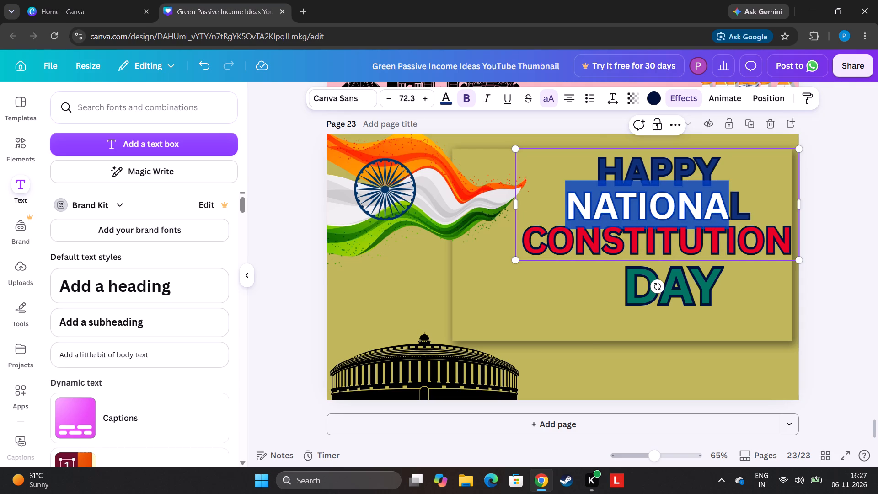
{"action": "left_click_drag", "start_coordinate": [734, 209], "coordinate": [741, 209]}
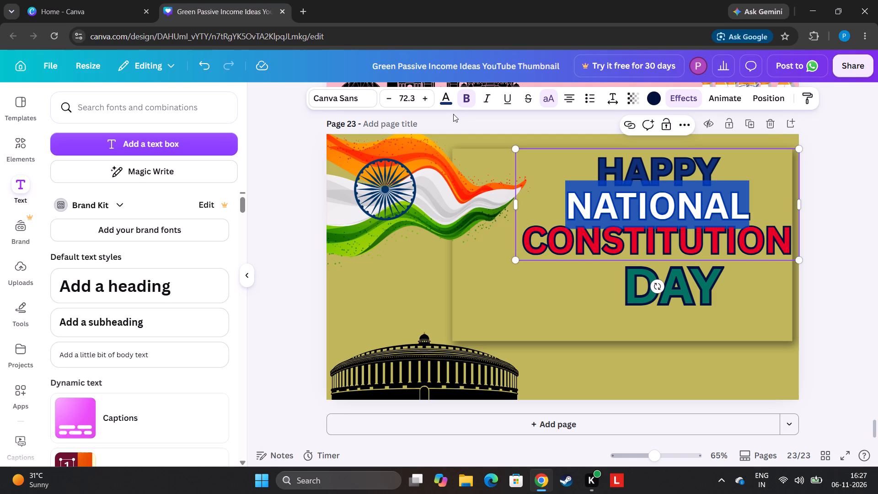
{"action": "left_click", "coordinate": [443, 107]}
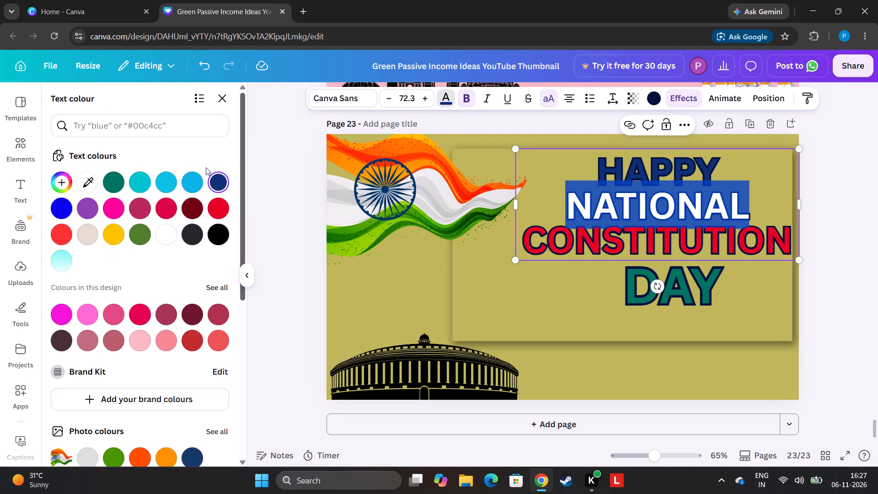
{"action": "left_click", "coordinate": [194, 183]}
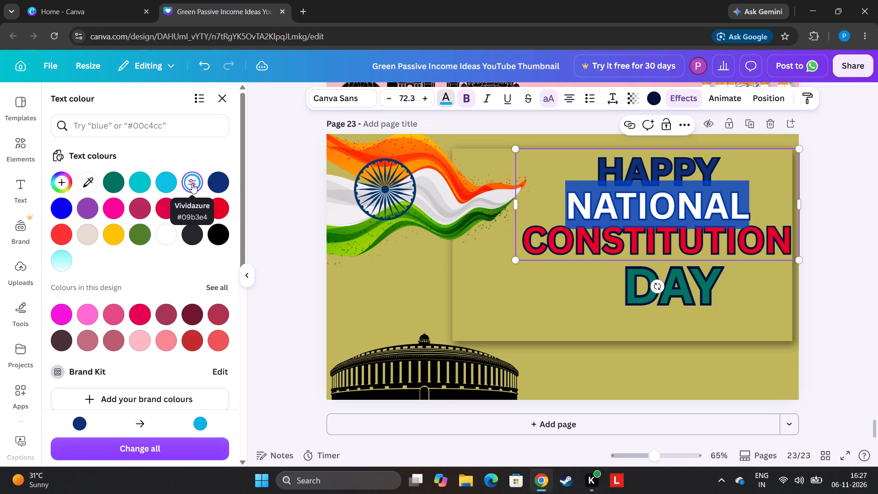
{"action": "left_click", "coordinate": [198, 338]}
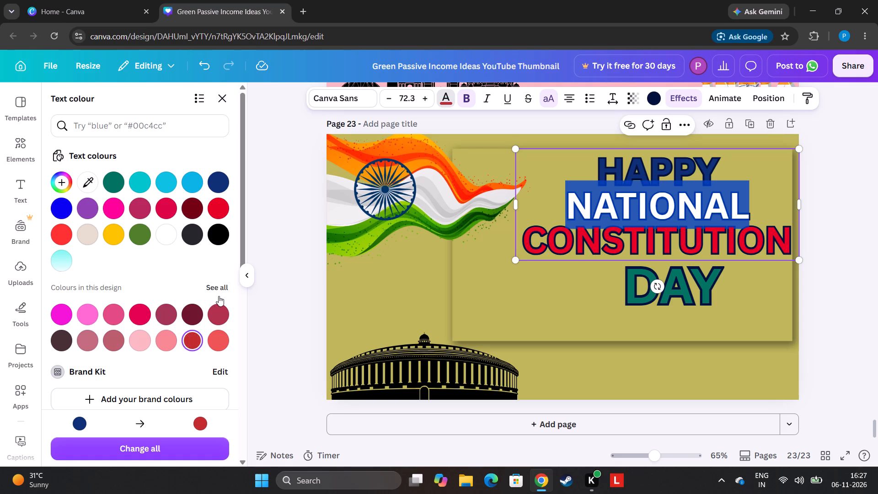
{"action": "left_click", "coordinate": [51, 313]}
{"action": "left_click", "coordinate": [257, 294]}
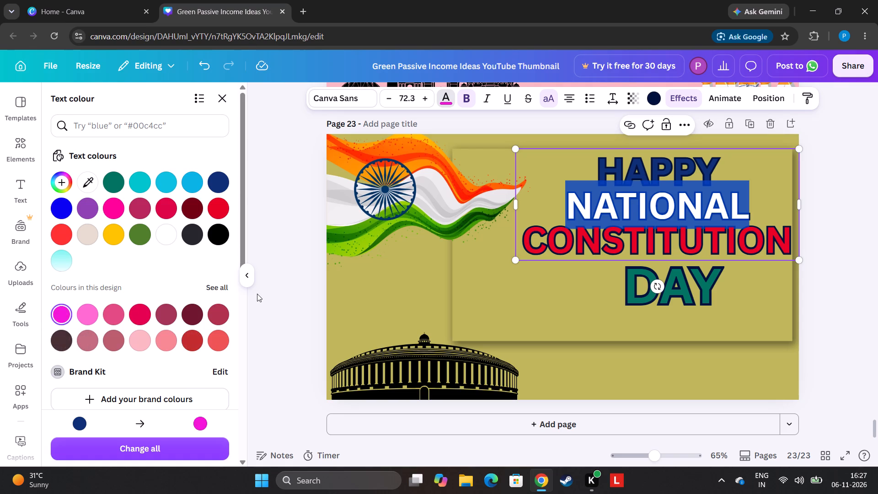
{"action": "left_click", "coordinate": [257, 294]}
{"action": "left_click", "coordinate": [257, 294]}
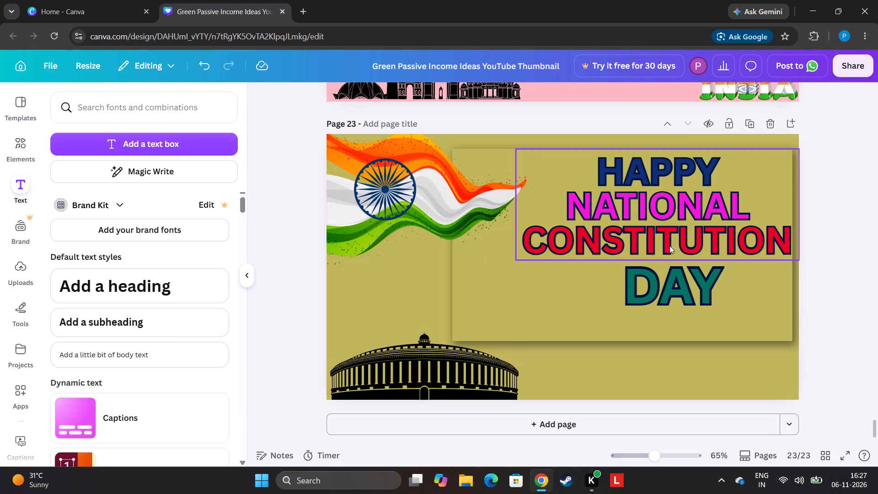
Nudge the "HAPPY NATIONAL CONSTITUTION" heading to fit inside the frame and move "DAY" slightly up beneath it.
{"action": "left_click", "coordinate": [574, 201]}
{"action": "left_click_drag", "start_coordinate": [556, 210], "coordinate": [588, 215]}
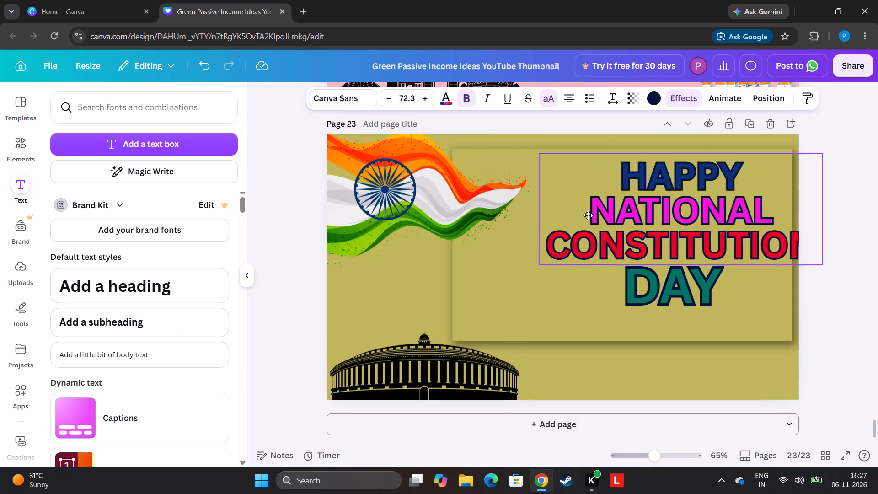
{"action": "left_click_drag", "start_coordinate": [588, 215], "coordinate": [556, 209]}
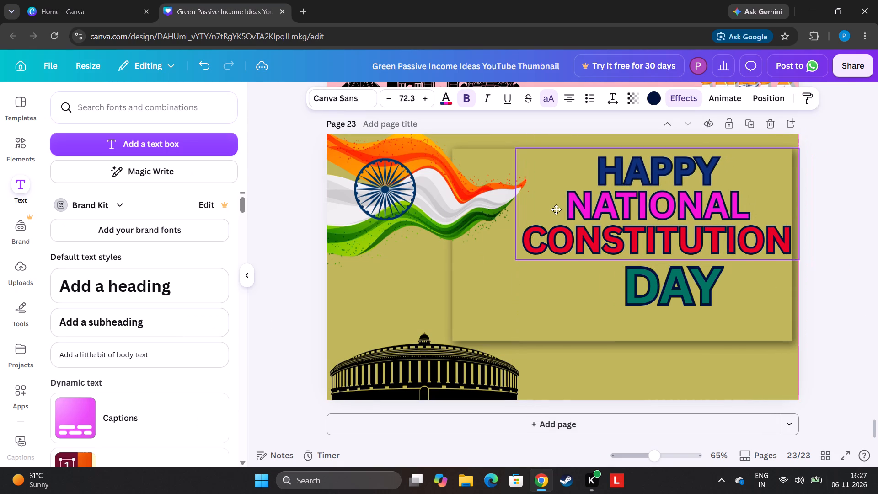
{"action": "left_click_drag", "start_coordinate": [556, 209], "coordinate": [551, 208]}
{"action": "left_click_drag", "start_coordinate": [680, 307], "coordinate": [685, 303]}
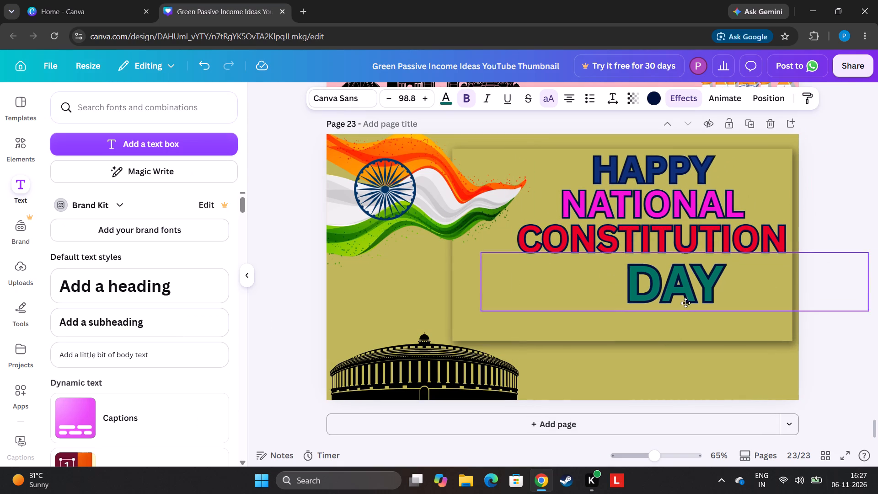
{"action": "left_click_drag", "start_coordinate": [685, 303], "coordinate": [684, 303]}
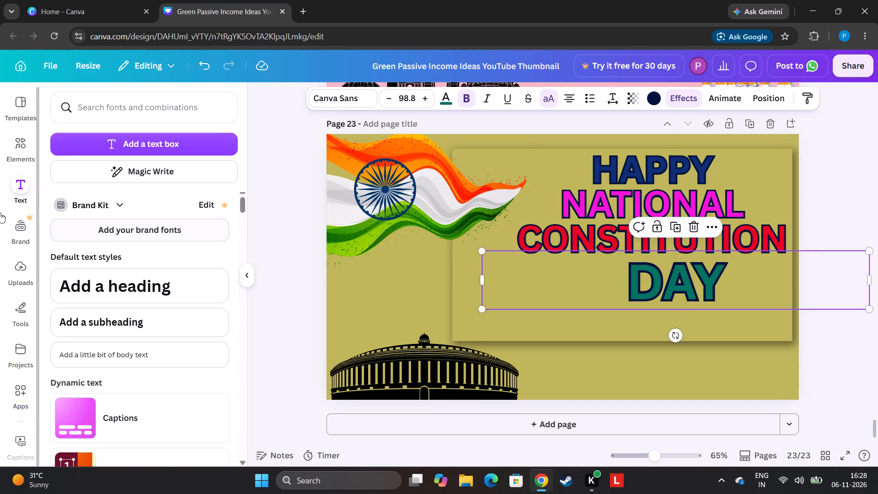
Browse the element categories and ready-made text styles for a decoration for page 23.
{"action": "left_click", "coordinate": [21, 151]}
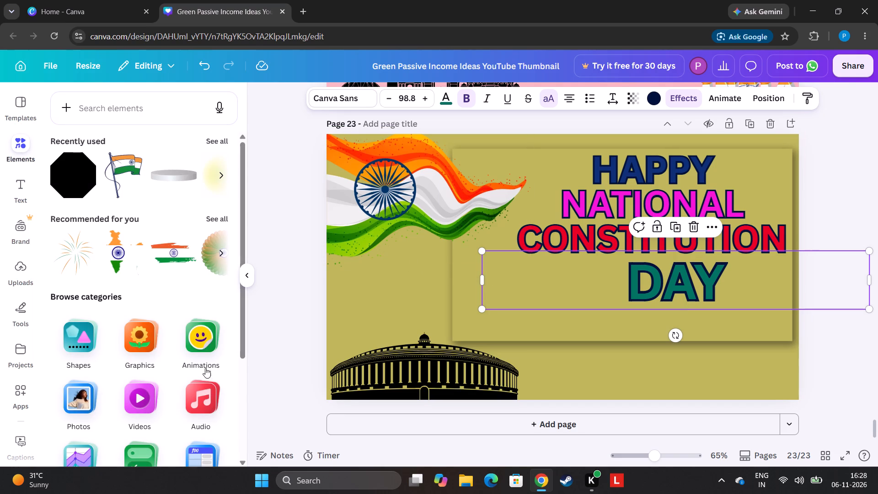
{"action": "left_click_drag", "start_coordinate": [241, 349], "coordinate": [248, 415]}
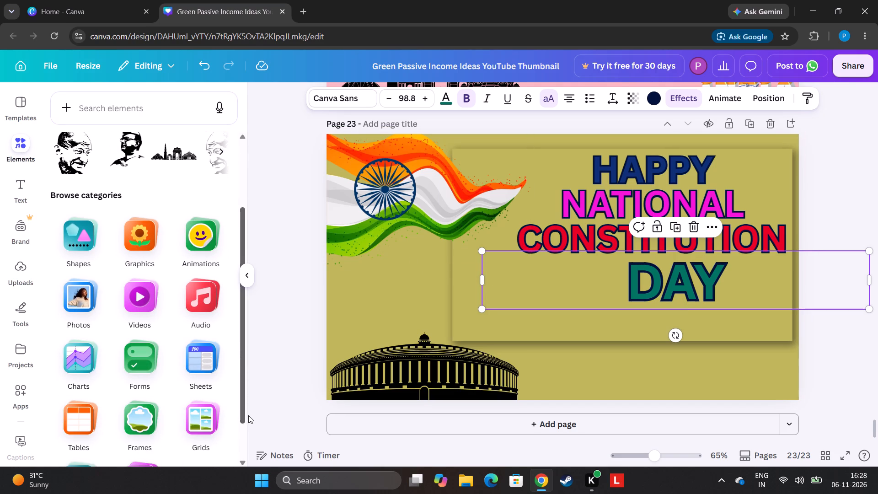
{"action": "left_click_drag", "start_coordinate": [248, 415], "coordinate": [249, 418]}
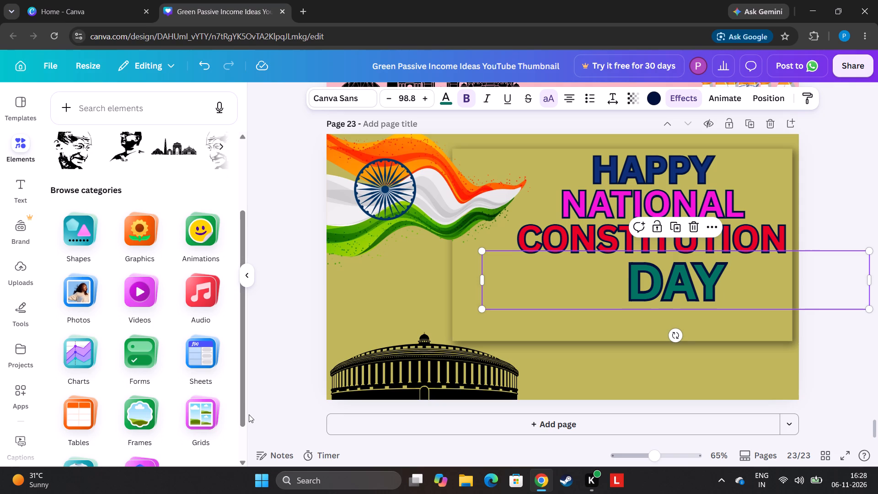
{"action": "left_click", "coordinate": [25, 196]}
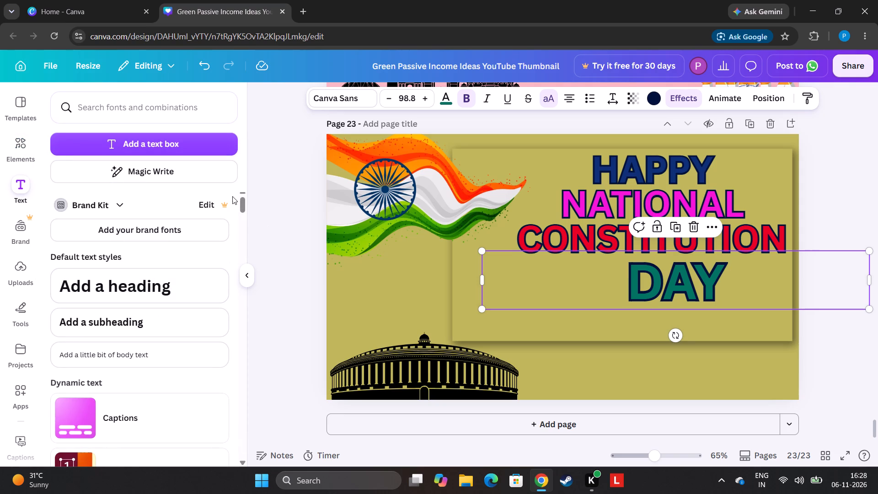
{"action": "left_click_drag", "start_coordinate": [241, 201], "coordinate": [249, 240]}
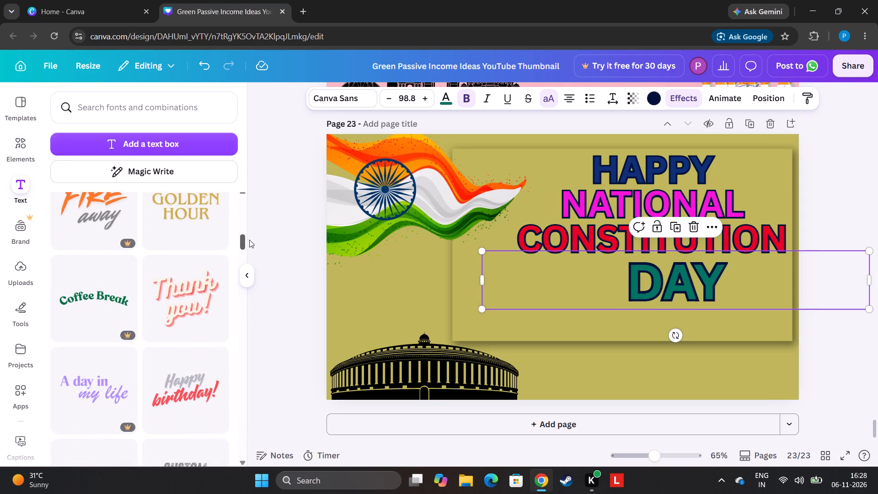
{"action": "left_click_drag", "start_coordinate": [249, 240], "coordinate": [263, 264]}
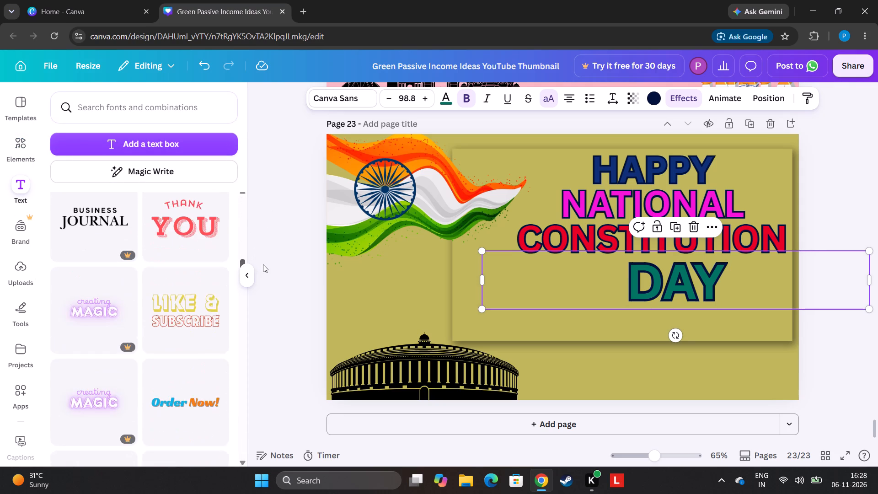
{"action": "left_click_drag", "start_coordinate": [263, 264], "coordinate": [294, 291]}
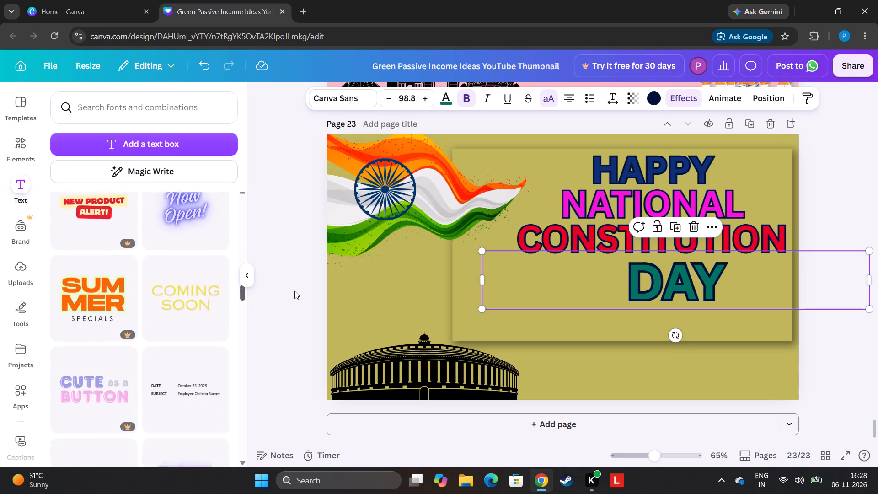
{"action": "left_click_drag", "start_coordinate": [294, 291], "coordinate": [305, 321]}
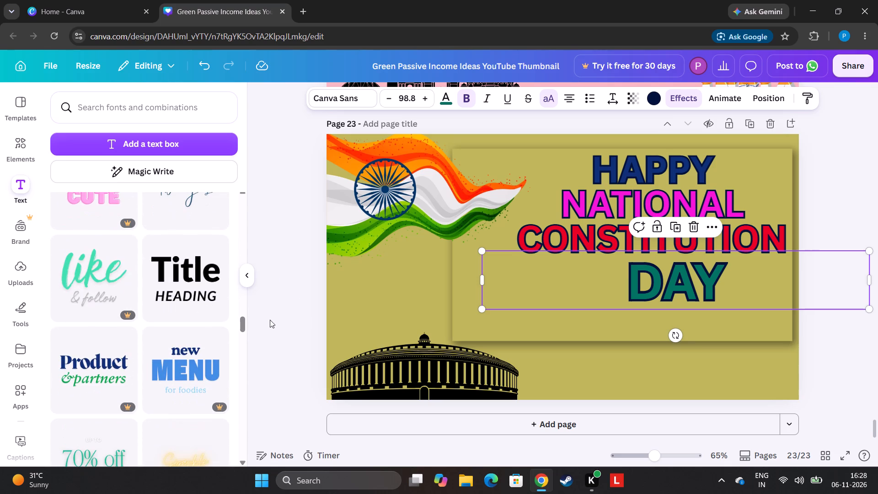
{"action": "left_click_drag", "start_coordinate": [246, 324], "coordinate": [246, 348]}
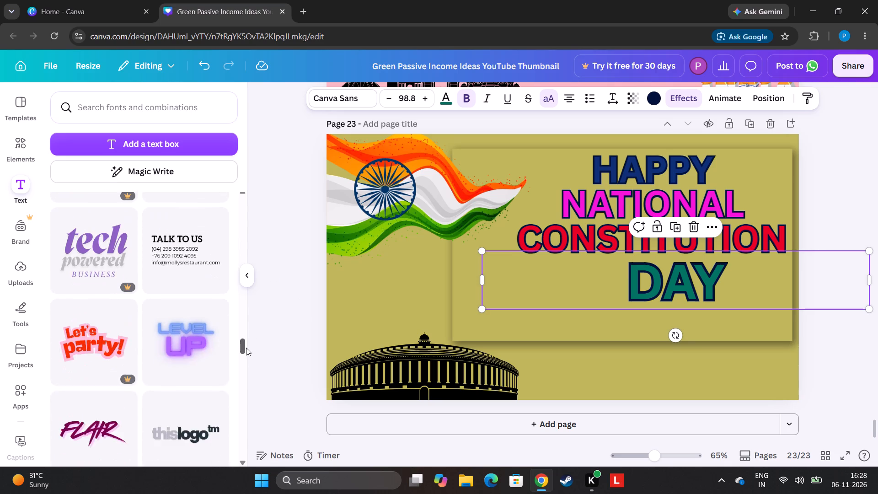
{"action": "left_click_drag", "start_coordinate": [246, 348], "coordinate": [241, 325]}
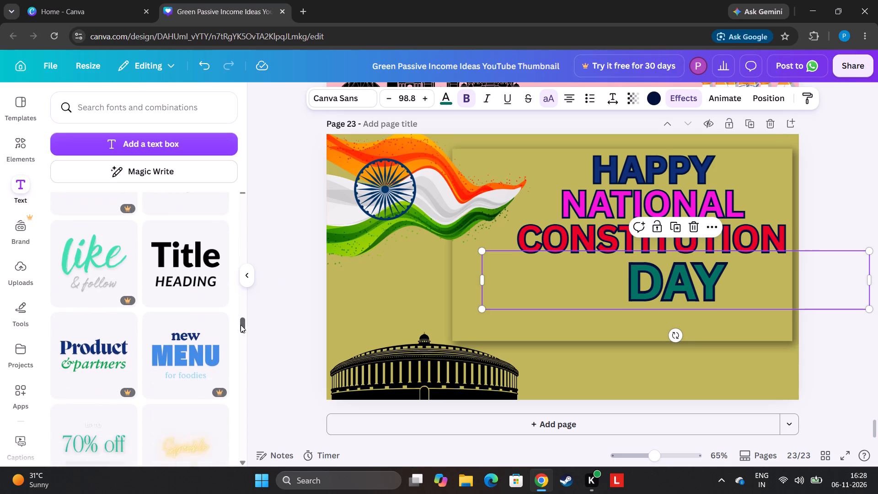
{"action": "left_click_drag", "start_coordinate": [241, 325], "coordinate": [229, 369]}
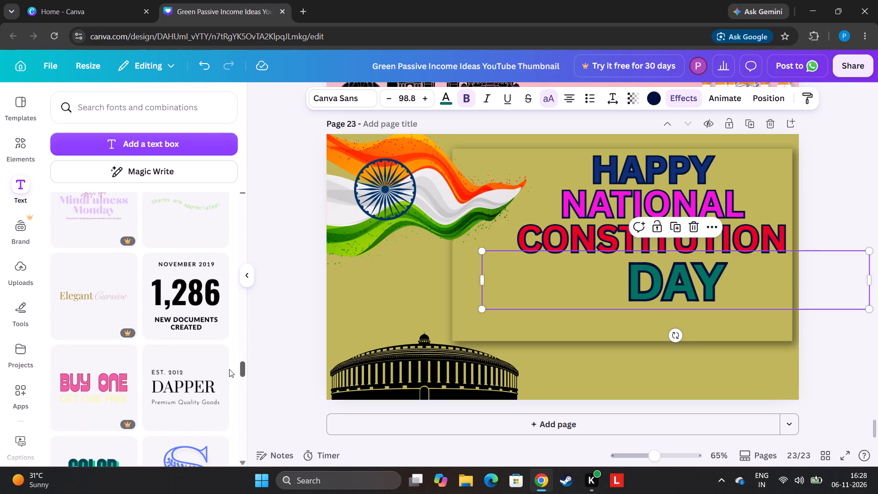
{"action": "left_click_drag", "start_coordinate": [229, 369], "coordinate": [224, 381]}
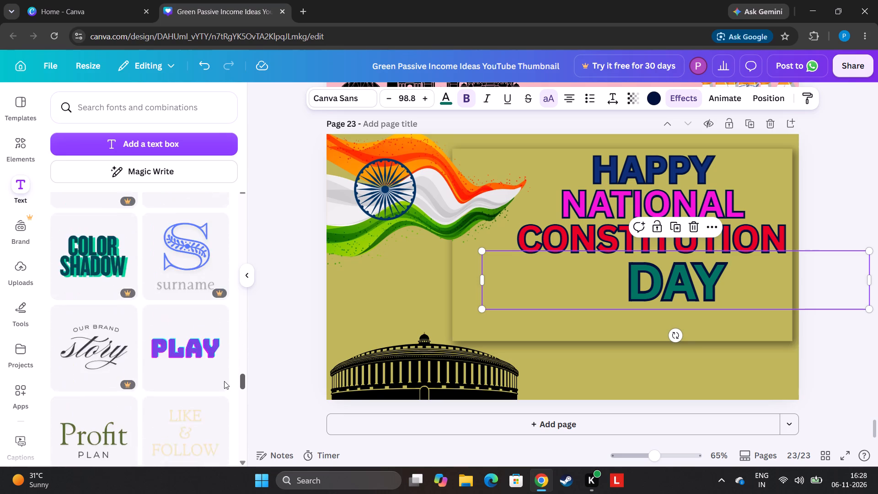
{"action": "left_click_drag", "start_coordinate": [224, 381], "coordinate": [223, 406]}
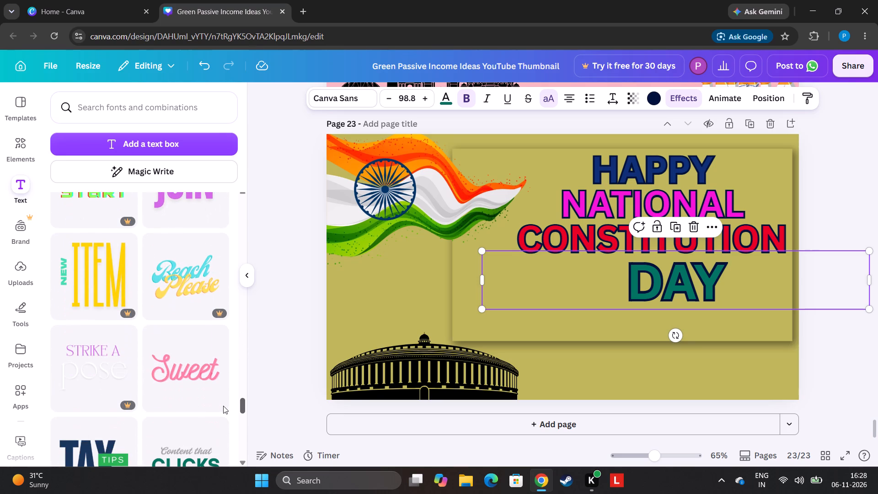
{"action": "left_click_drag", "start_coordinate": [223, 406], "coordinate": [222, 404]}
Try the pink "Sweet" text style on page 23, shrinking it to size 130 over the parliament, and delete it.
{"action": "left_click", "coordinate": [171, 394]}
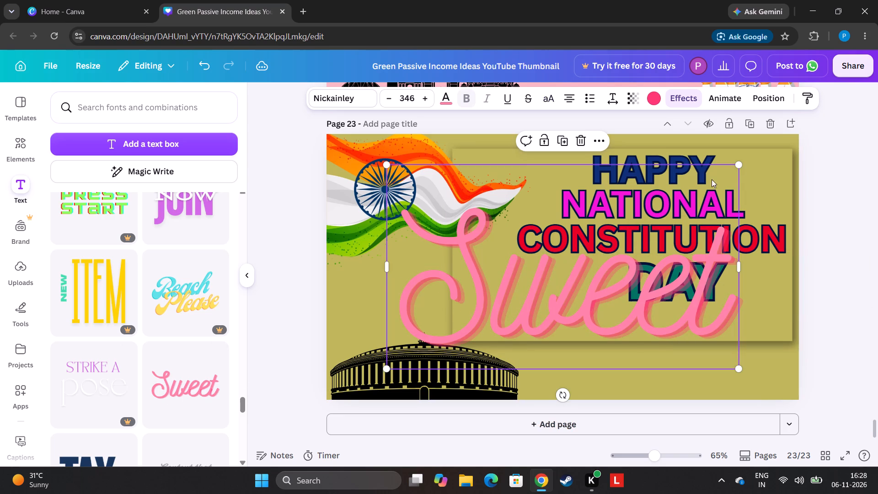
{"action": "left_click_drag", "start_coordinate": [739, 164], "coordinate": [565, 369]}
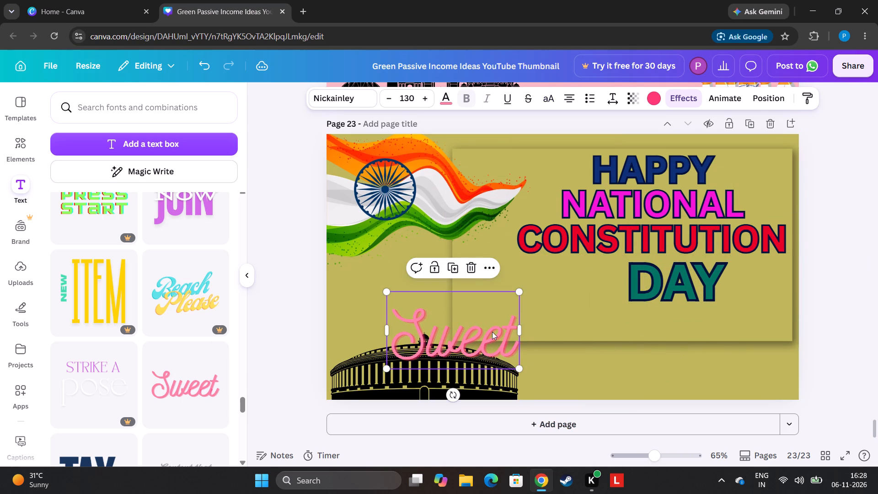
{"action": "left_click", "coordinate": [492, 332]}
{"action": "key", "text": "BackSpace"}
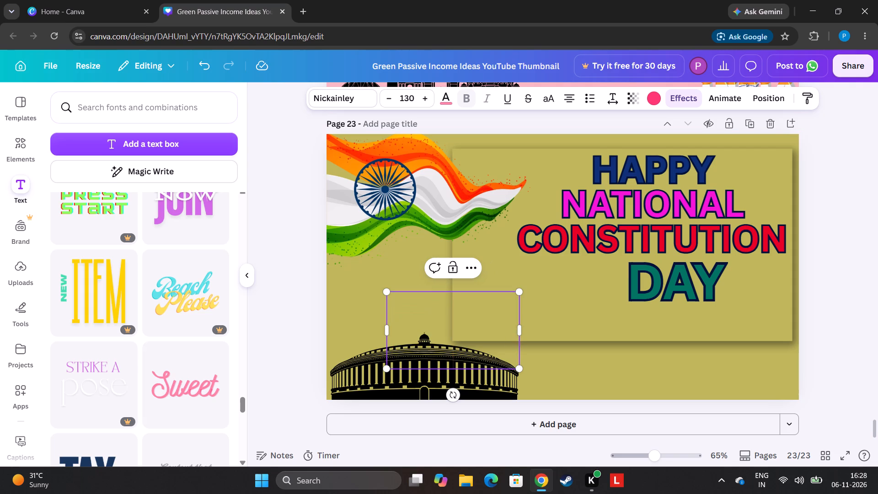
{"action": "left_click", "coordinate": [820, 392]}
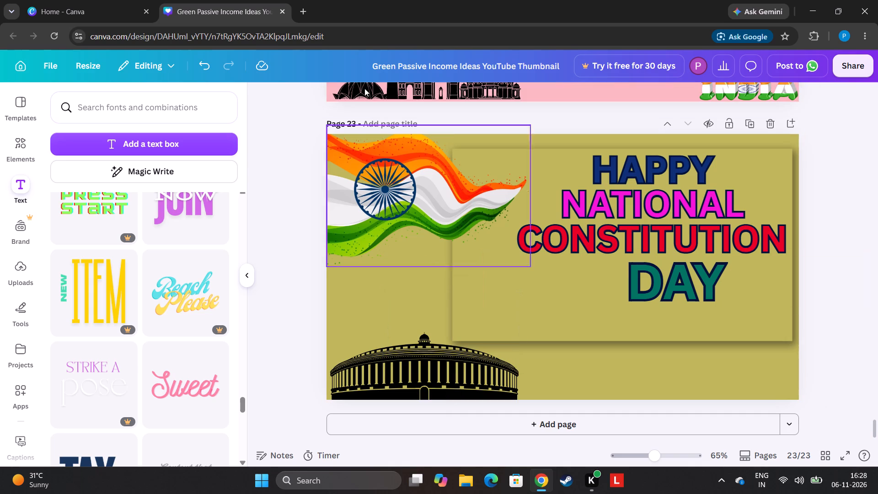
Add a dotted line and a rounded square from the recently used shapes to page 23.
{"action": "left_click", "coordinate": [32, 159]}
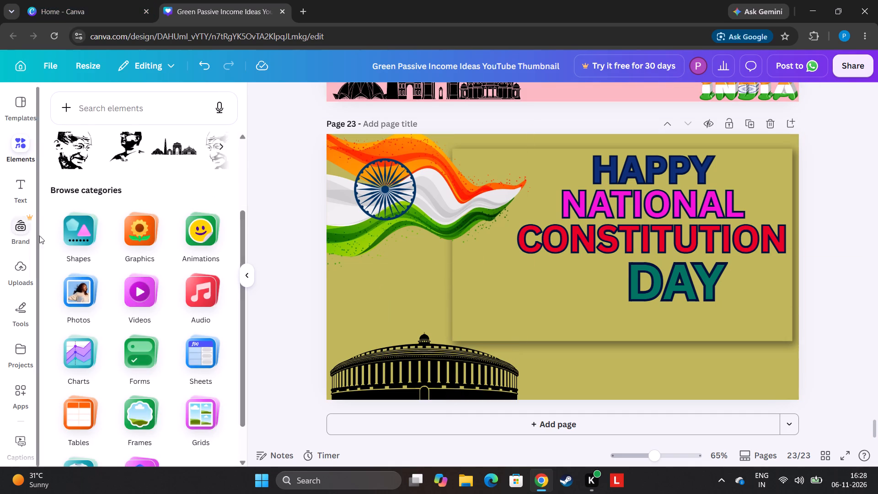
{"action": "left_click", "coordinate": [94, 243]}
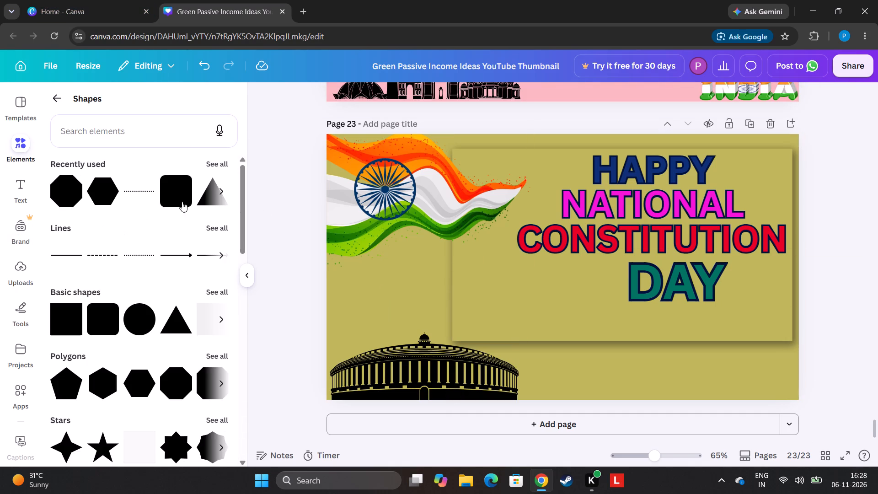
{"action": "left_click", "coordinate": [154, 200]}
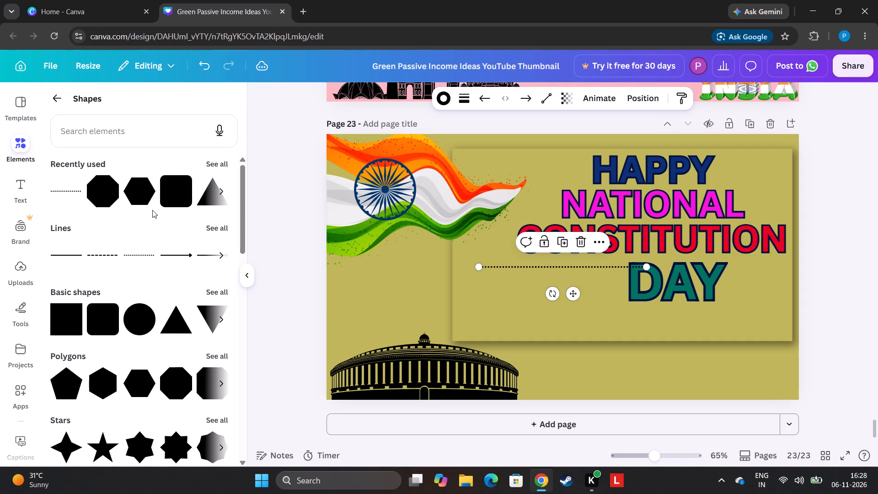
{"action": "left_click", "coordinate": [179, 195]}
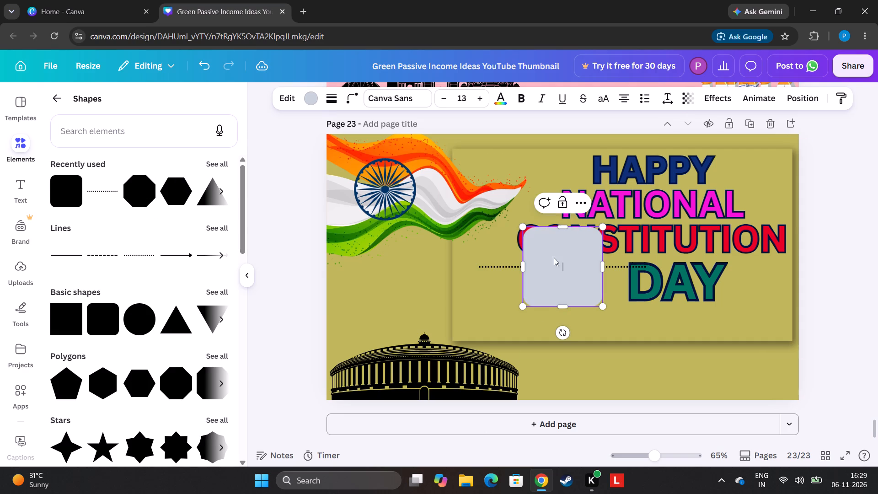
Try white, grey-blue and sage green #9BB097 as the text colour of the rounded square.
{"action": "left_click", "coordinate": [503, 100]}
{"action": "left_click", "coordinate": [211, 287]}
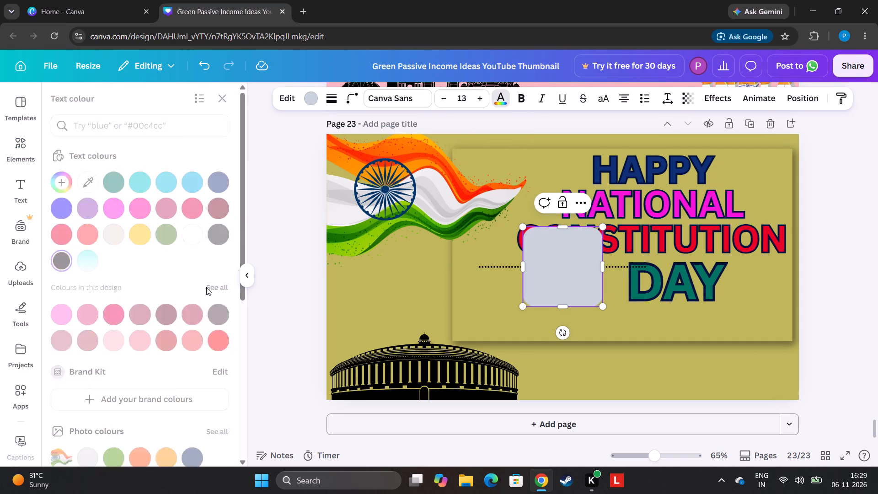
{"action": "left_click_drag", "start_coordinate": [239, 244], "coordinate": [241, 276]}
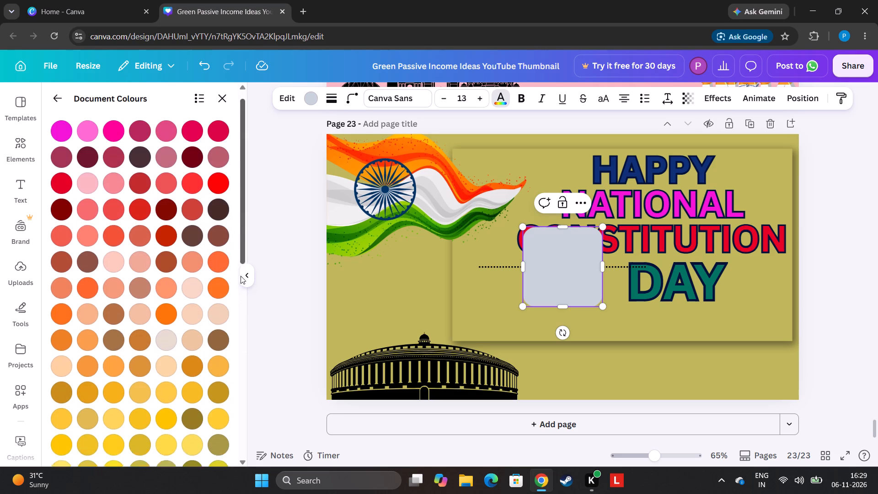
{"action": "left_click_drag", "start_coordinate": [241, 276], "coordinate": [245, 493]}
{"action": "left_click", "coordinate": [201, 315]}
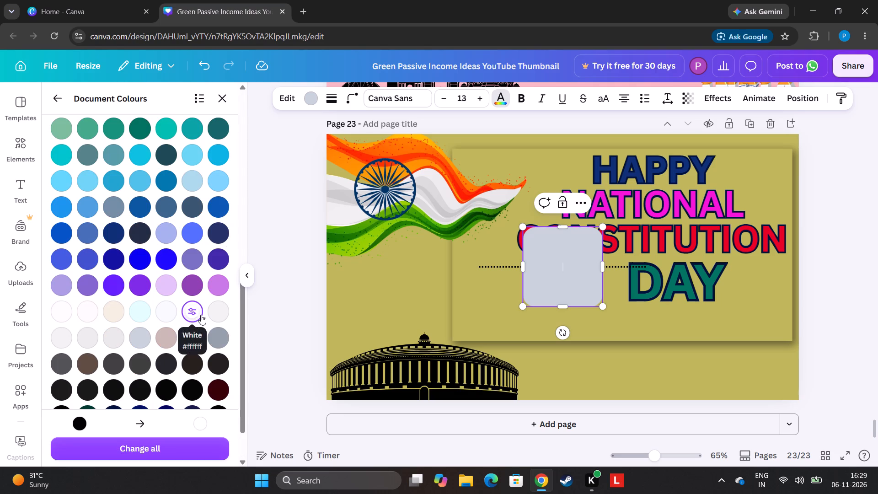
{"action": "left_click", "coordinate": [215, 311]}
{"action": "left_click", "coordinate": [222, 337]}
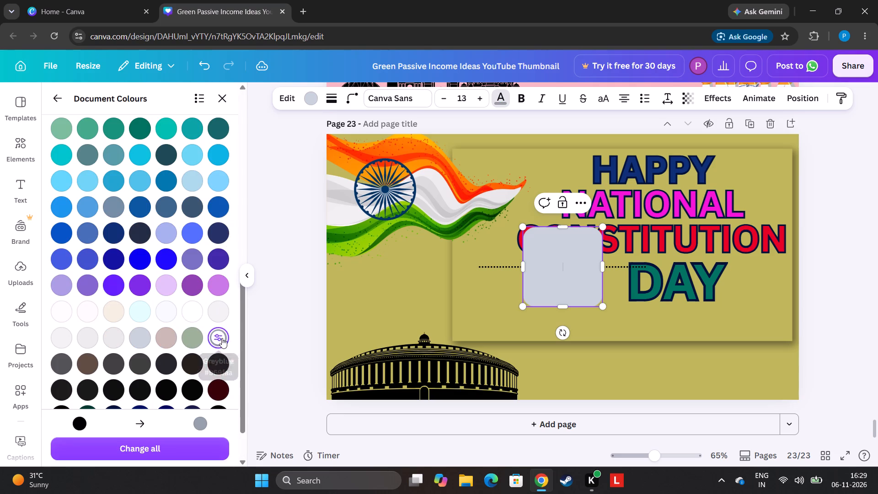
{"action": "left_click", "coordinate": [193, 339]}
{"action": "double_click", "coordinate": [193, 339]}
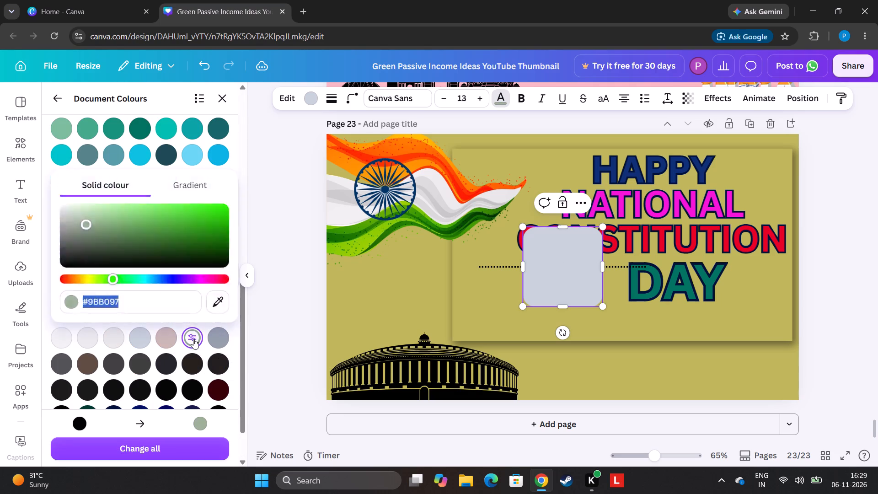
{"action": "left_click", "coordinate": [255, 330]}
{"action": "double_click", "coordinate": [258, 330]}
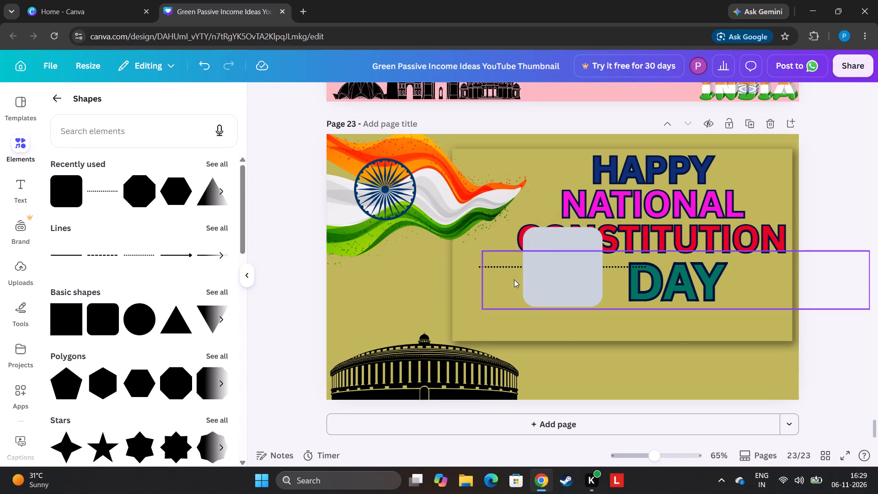
Examine the full range of default solid colours for a new fill for the rounded square on page 23.
{"action": "left_click", "coordinate": [522, 279]}
{"action": "left_click", "coordinate": [580, 242]}
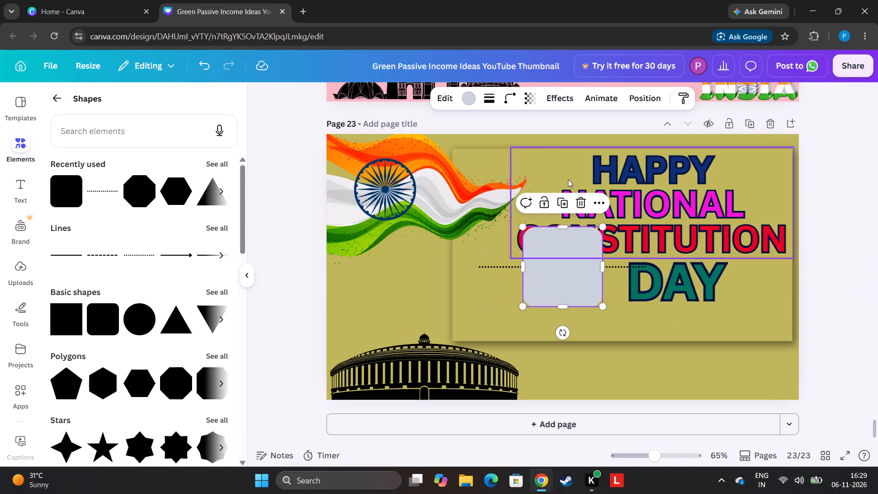
{"action": "left_click", "coordinate": [471, 103]}
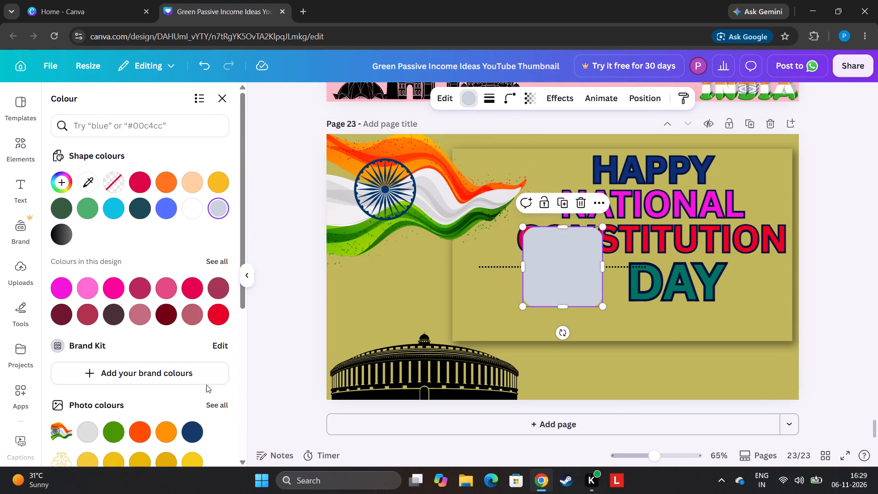
{"action": "left_click_drag", "start_coordinate": [245, 294], "coordinate": [250, 456]}
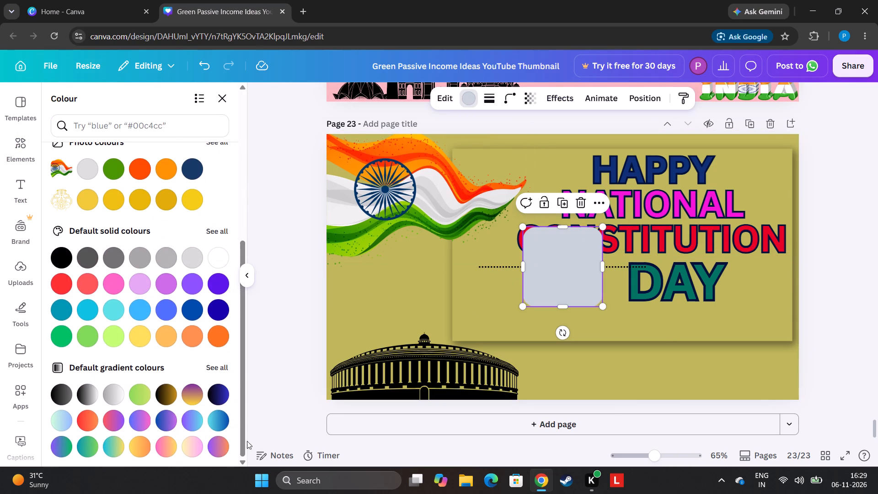
{"action": "left_click_drag", "start_coordinate": [212, 230], "coordinate": [218, 230]}
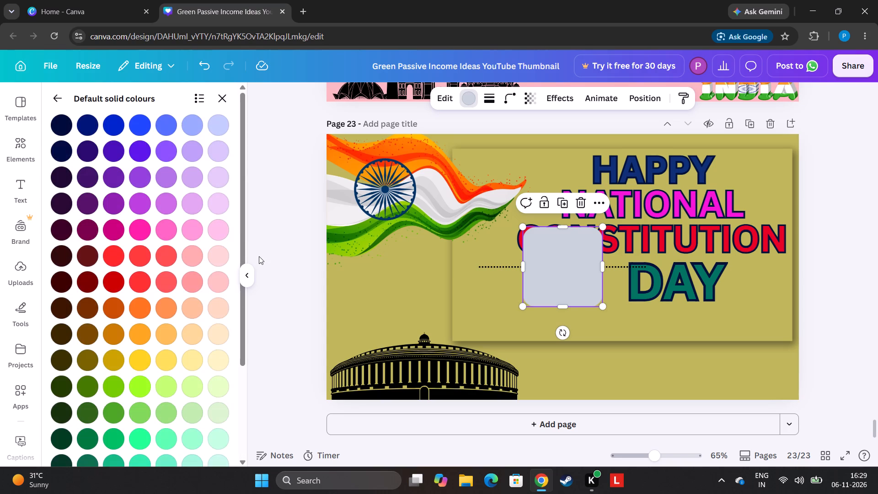
{"action": "left_click_drag", "start_coordinate": [245, 245], "coordinate": [343, 478]}
{"action": "left_click_drag", "start_coordinate": [236, 341], "coordinate": [237, 419]}
{"action": "left_click_drag", "start_coordinate": [246, 355], "coordinate": [258, 493]}
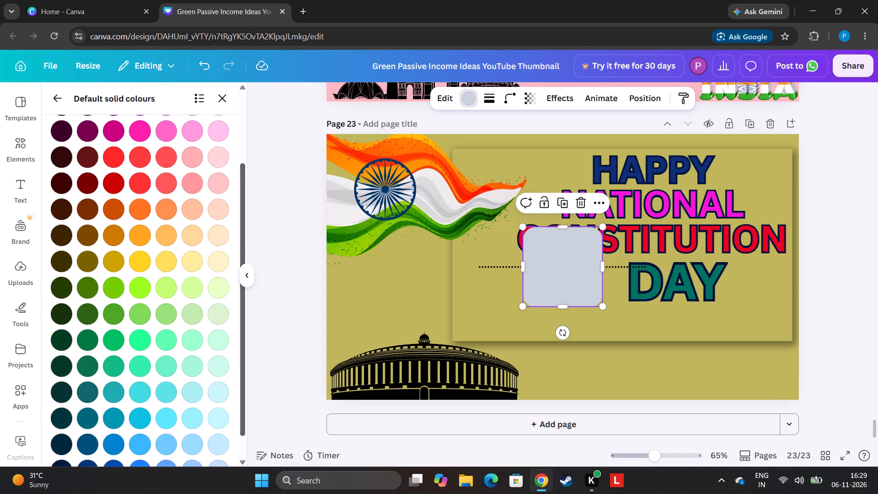
{"action": "left_click_drag", "start_coordinate": [258, 493], "coordinate": [261, 493]}
{"action": "left_click_drag", "start_coordinate": [241, 392], "coordinate": [248, 475]}
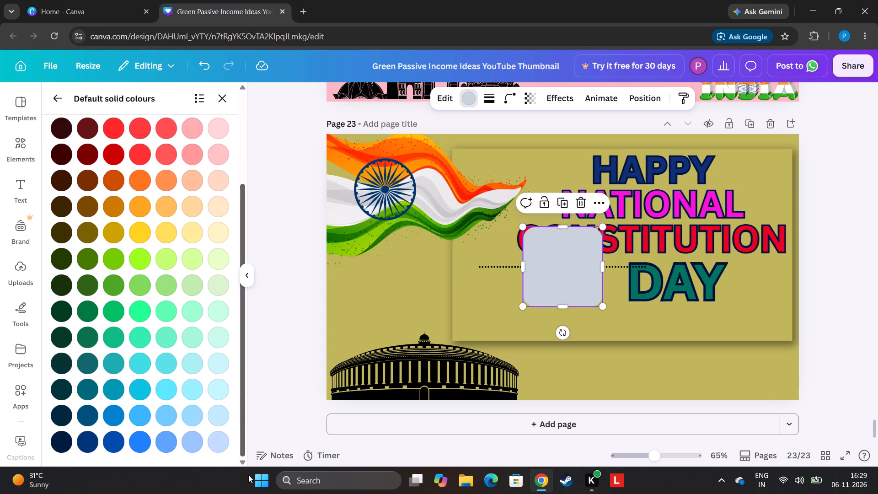
{"action": "left_click_drag", "start_coordinate": [248, 475], "coordinate": [239, 400]}
{"action": "left_click_drag", "start_coordinate": [236, 398], "coordinate": [240, 0]}
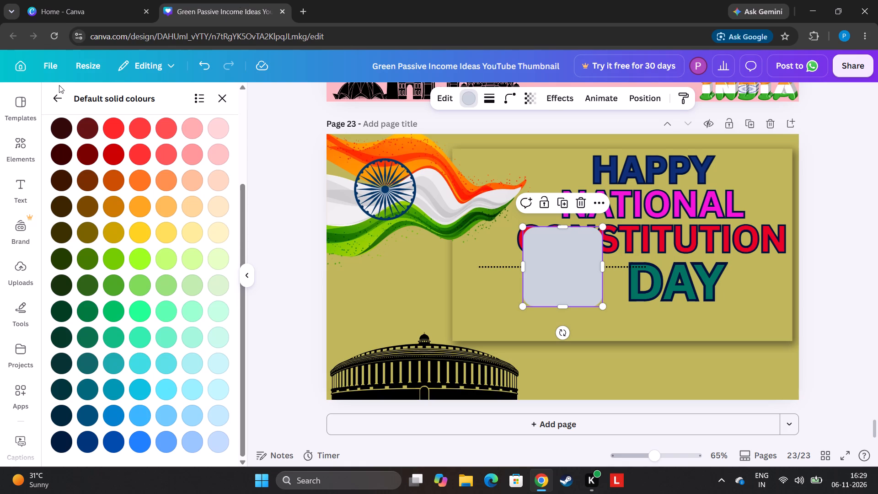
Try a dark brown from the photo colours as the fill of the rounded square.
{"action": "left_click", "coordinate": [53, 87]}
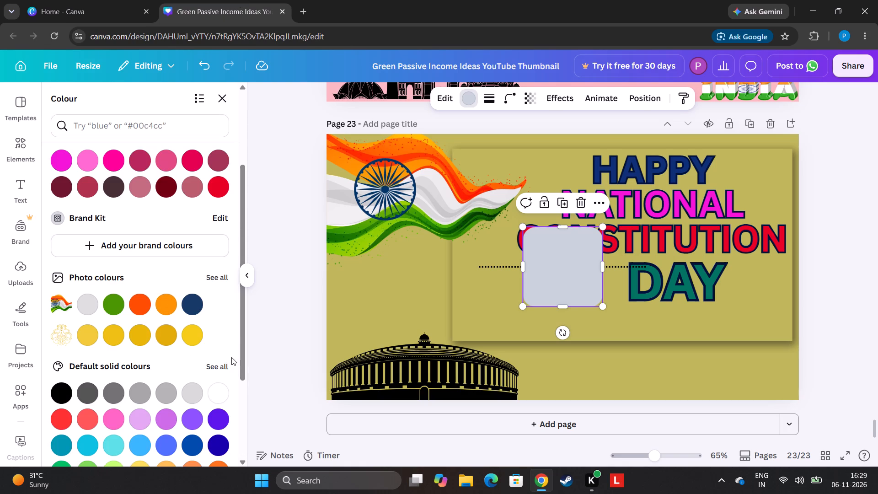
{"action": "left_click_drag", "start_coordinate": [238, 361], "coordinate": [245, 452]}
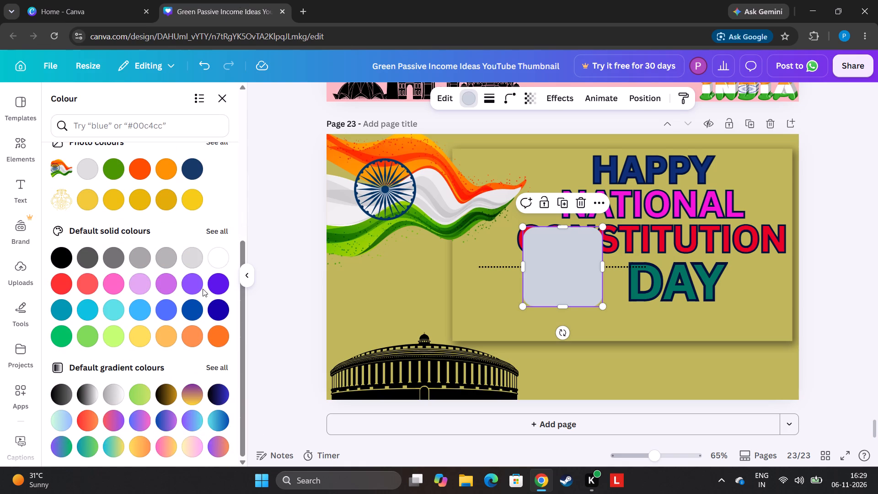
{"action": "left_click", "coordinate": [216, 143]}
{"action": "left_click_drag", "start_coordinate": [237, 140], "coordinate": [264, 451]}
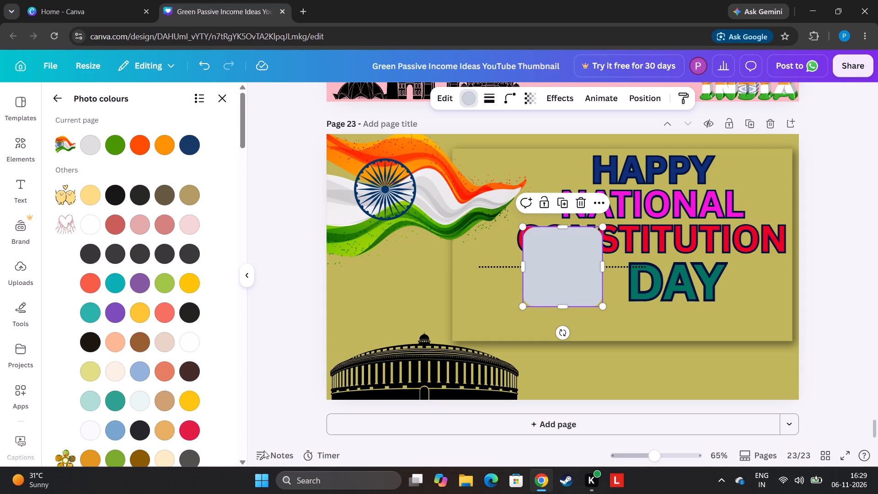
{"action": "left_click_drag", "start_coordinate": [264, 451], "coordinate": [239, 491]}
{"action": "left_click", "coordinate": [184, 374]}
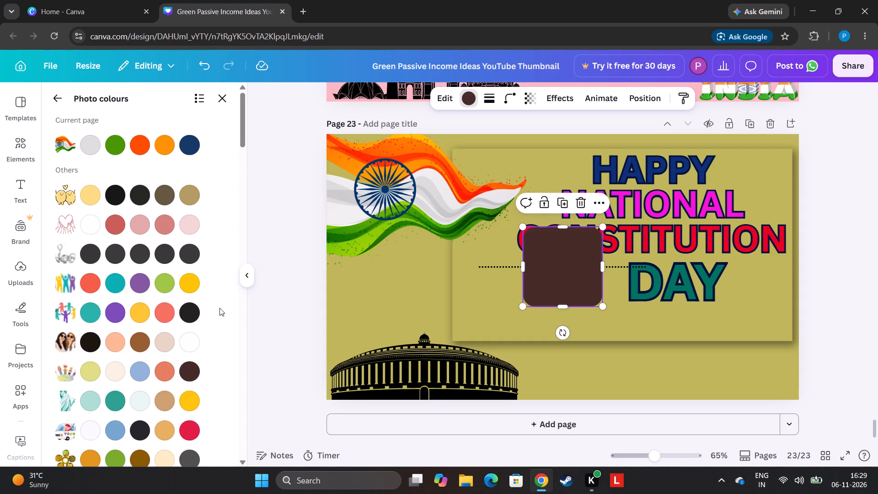
Fill the rounded square with a pale light blue from the default solid colours.
{"action": "left_click", "coordinate": [50, 93]}
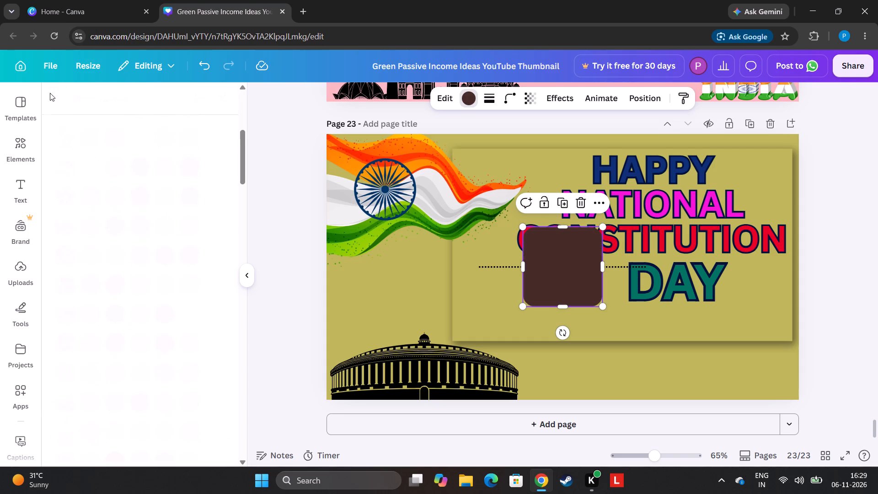
{"action": "left_click", "coordinate": [211, 234]}
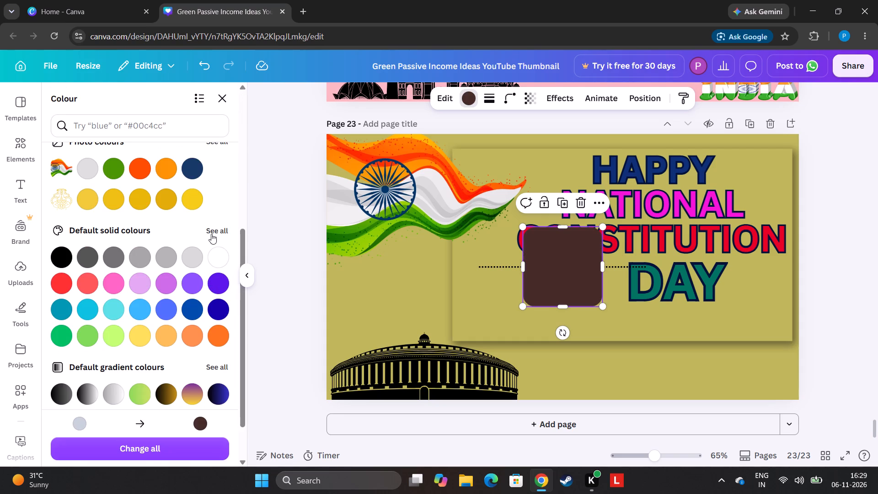
{"action": "left_click_drag", "start_coordinate": [244, 255], "coordinate": [272, 431]}
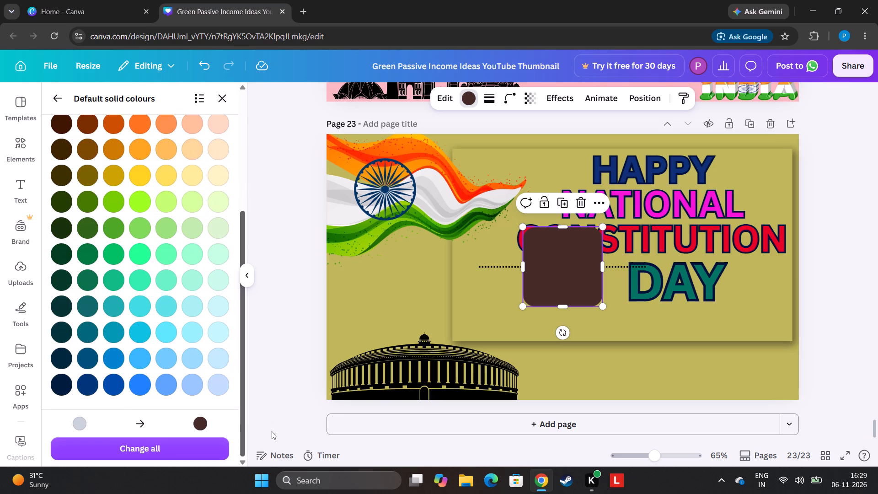
{"action": "left_click_drag", "start_coordinate": [272, 431], "coordinate": [268, 466]}
{"action": "left_click", "coordinate": [222, 357]}
{"action": "left_click", "coordinate": [204, 325]}
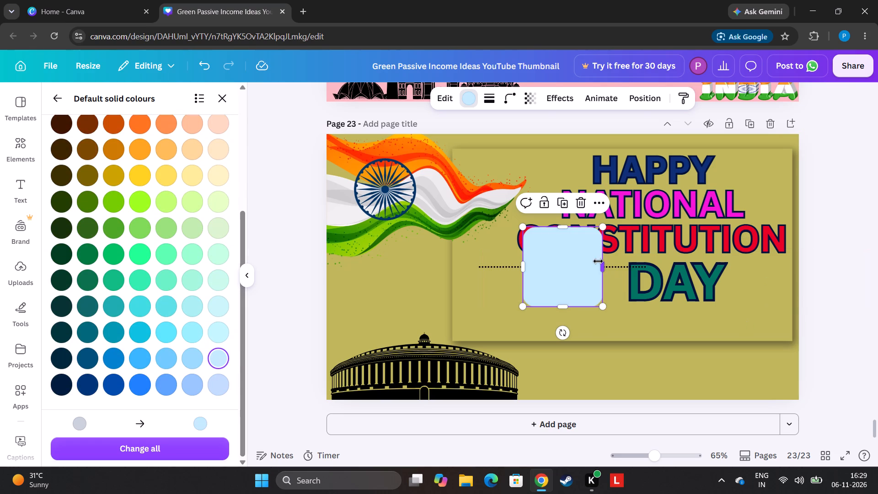
Stretch and flatten the light-blue rounded square into a horizontal bar about 811 wide and 110 high.
{"action": "left_click_drag", "start_coordinate": [600, 264], "coordinate": [819, 218]}
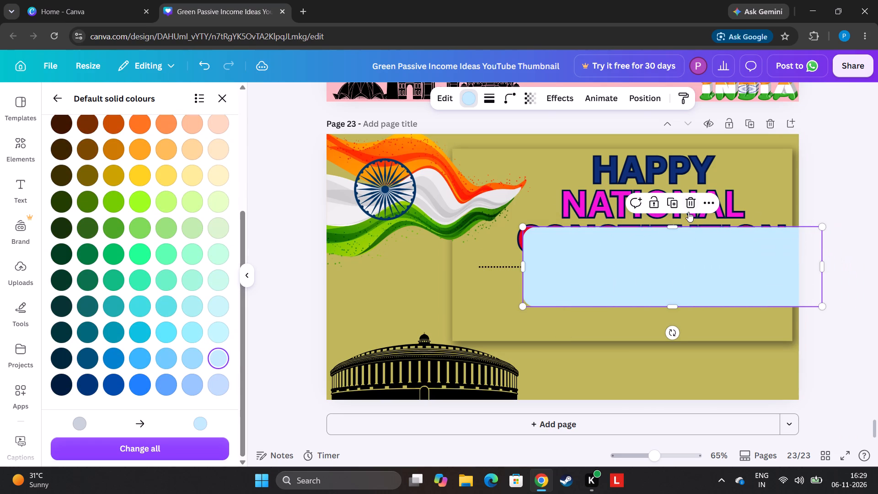
{"action": "left_click_drag", "start_coordinate": [669, 227], "coordinate": [670, 254]}
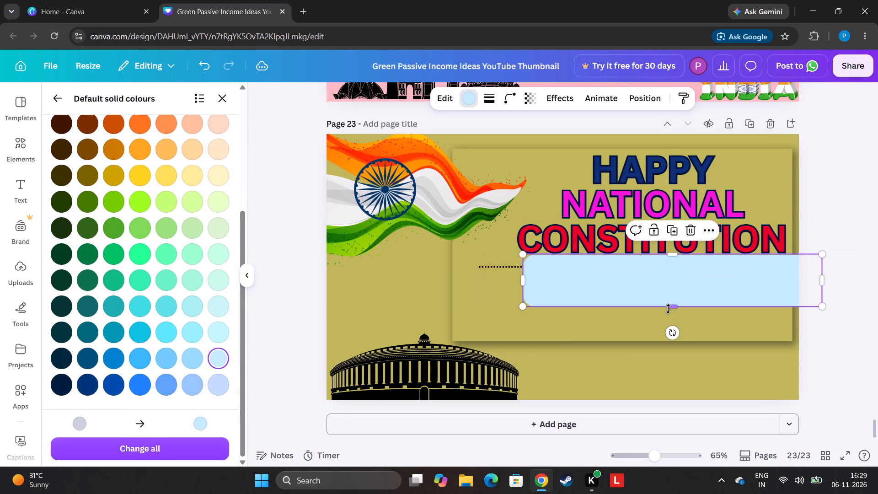
{"action": "left_click_drag", "start_coordinate": [674, 309], "coordinate": [673, 295]}
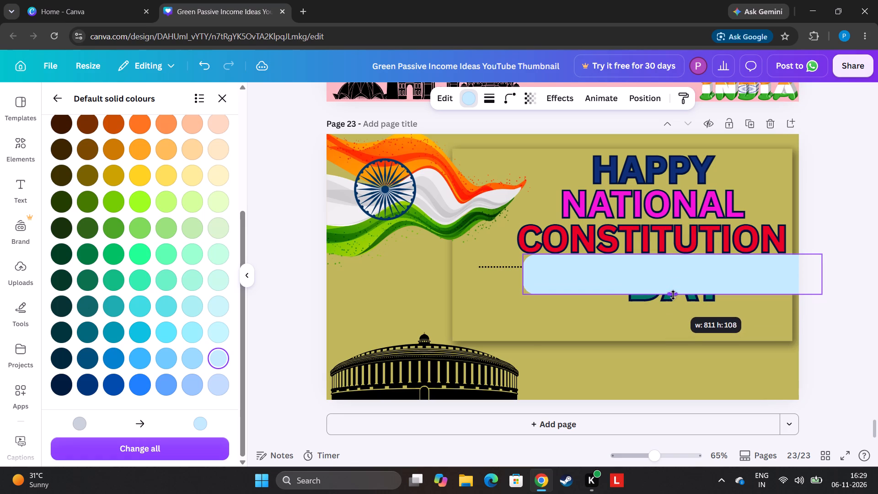
{"action": "left_click_drag", "start_coordinate": [673, 295], "coordinate": [675, 298]}
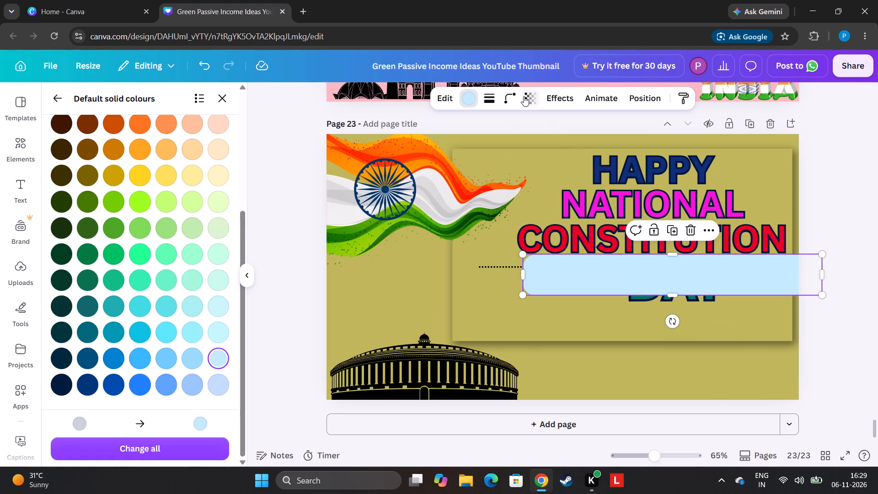
Set the light-blue bar's transparency to 69.
{"action": "left_click", "coordinate": [523, 99]}
{"action": "double_click", "coordinate": [531, 142]}
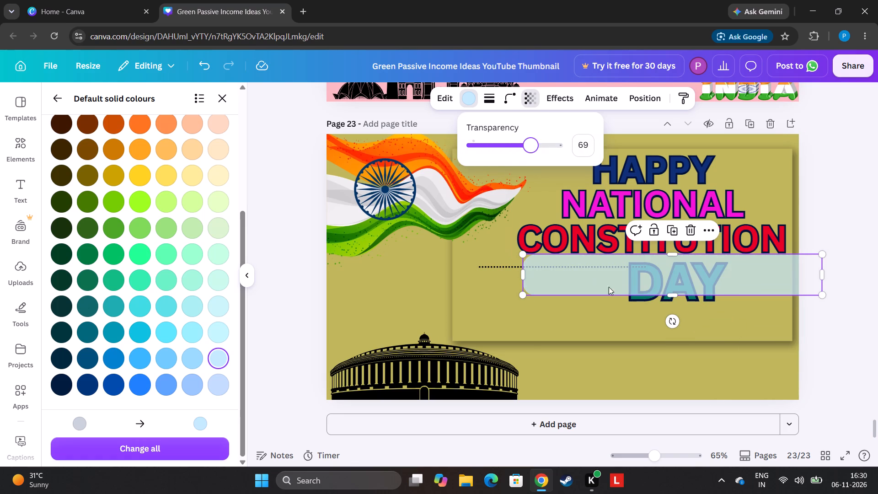
Move the translucent bar over the word CONSTITUTION and trim it to about 768 wide and 87 high.
{"action": "left_click_drag", "start_coordinate": [645, 284], "coordinate": [616, 247]}
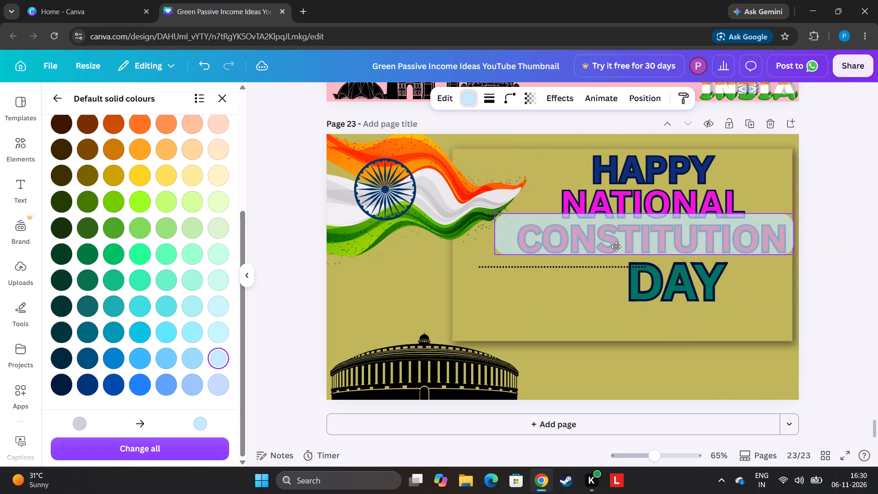
{"action": "left_click_drag", "start_coordinate": [616, 247], "coordinate": [618, 249]}
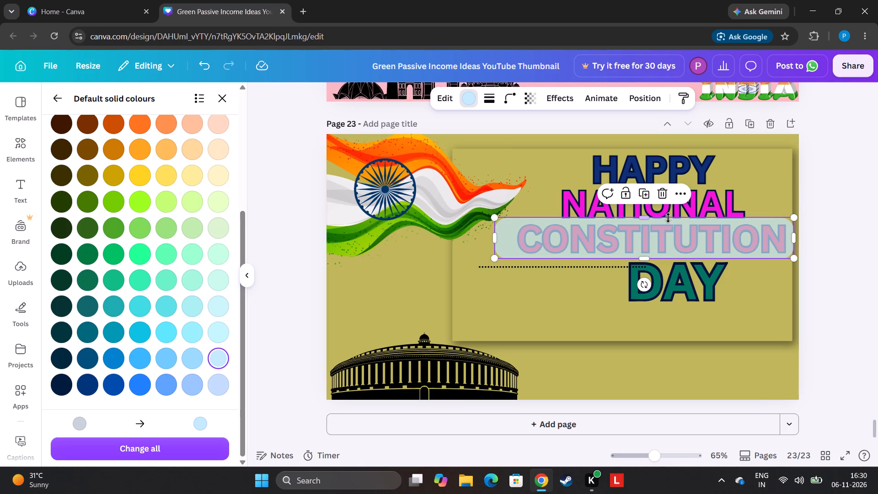
{"action": "left_click_drag", "start_coordinate": [655, 219], "coordinate": [655, 224]}
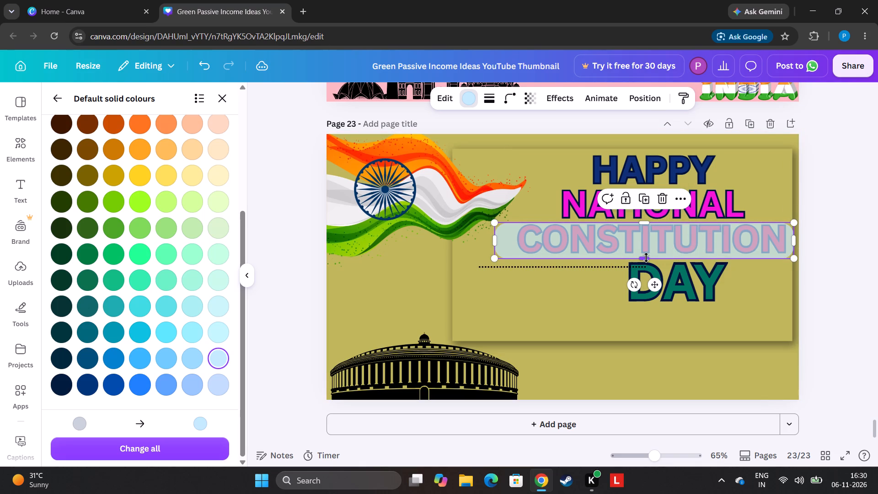
{"action": "left_click", "coordinate": [646, 258]}
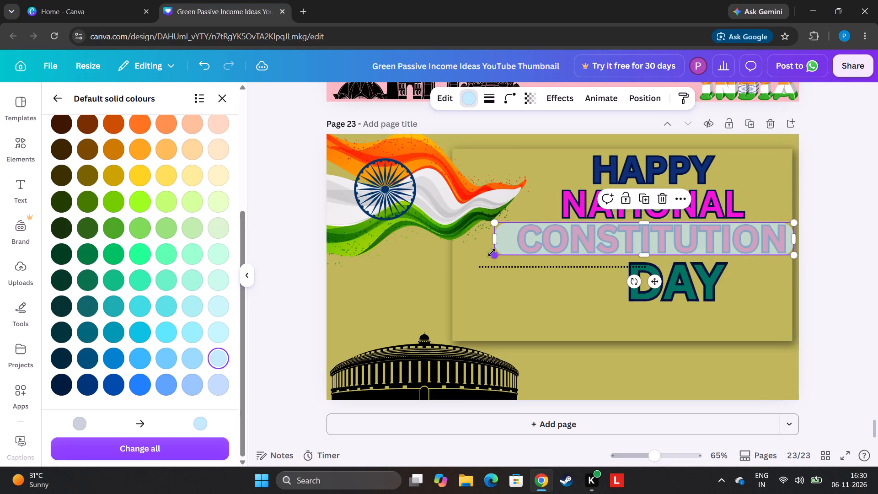
{"action": "left_click_drag", "start_coordinate": [498, 246], "coordinate": [506, 252]}
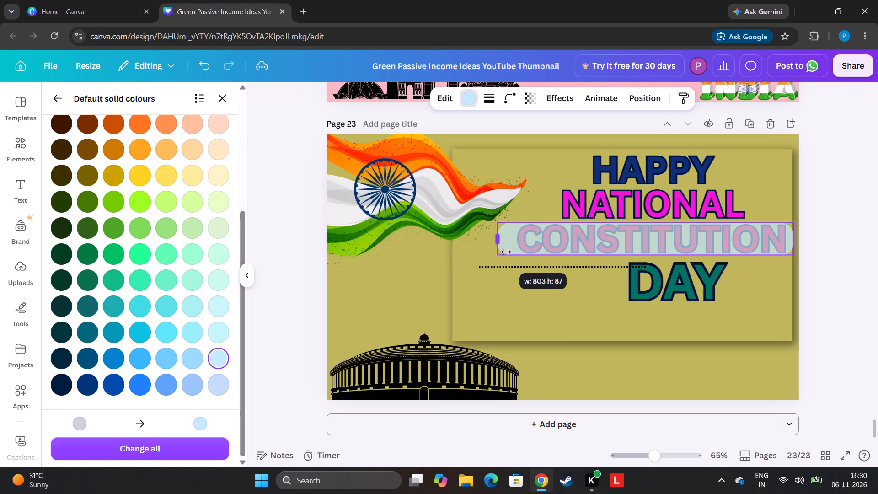
{"action": "left_click_drag", "start_coordinate": [506, 252], "coordinate": [514, 247]}
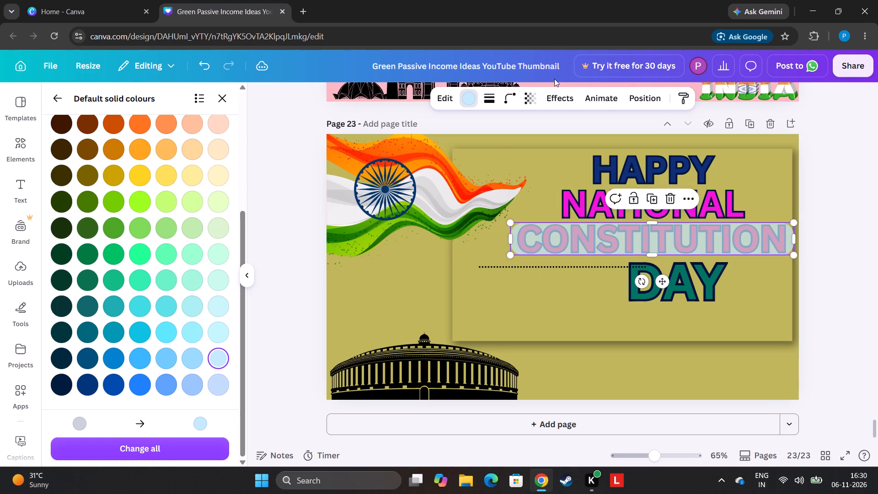
Reorder the light-blue bar's layer to sit directly above the olive background, behind the CONSTITUTION text.
{"action": "left_click", "coordinate": [650, 91]}
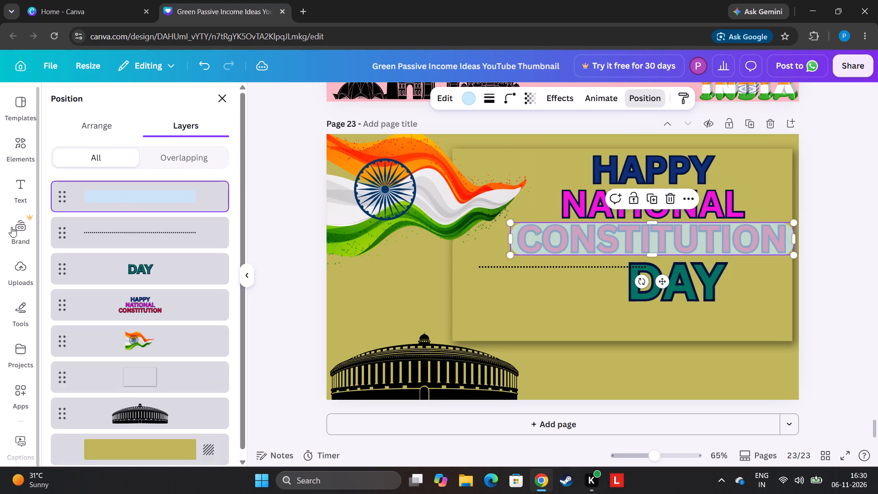
{"action": "left_click_drag", "start_coordinate": [128, 197], "coordinate": [149, 446]}
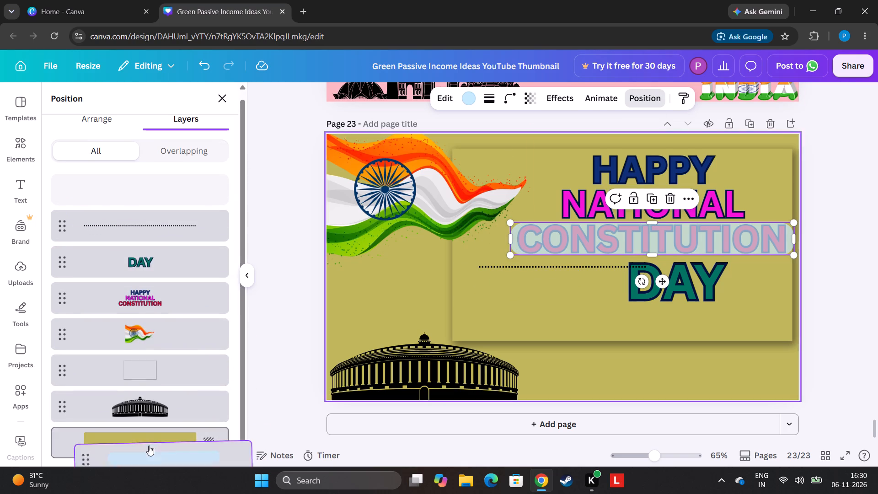
{"action": "left_click_drag", "start_coordinate": [149, 446], "coordinate": [145, 430]}
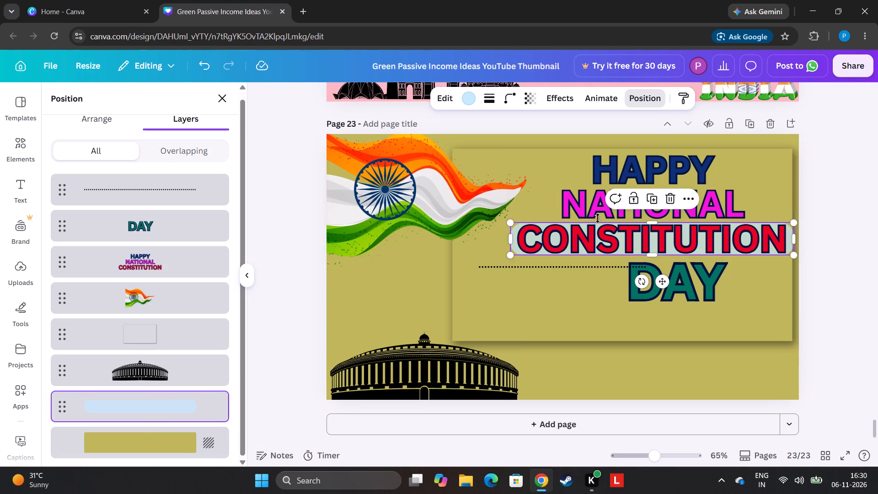
Duplicate the light-blue bar, reduce the copy's height slightly and move it over the word NATIONAL.
{"action": "left_click", "coordinate": [653, 205]}
{"action": "left_click_drag", "start_coordinate": [656, 257], "coordinate": [673, 252]}
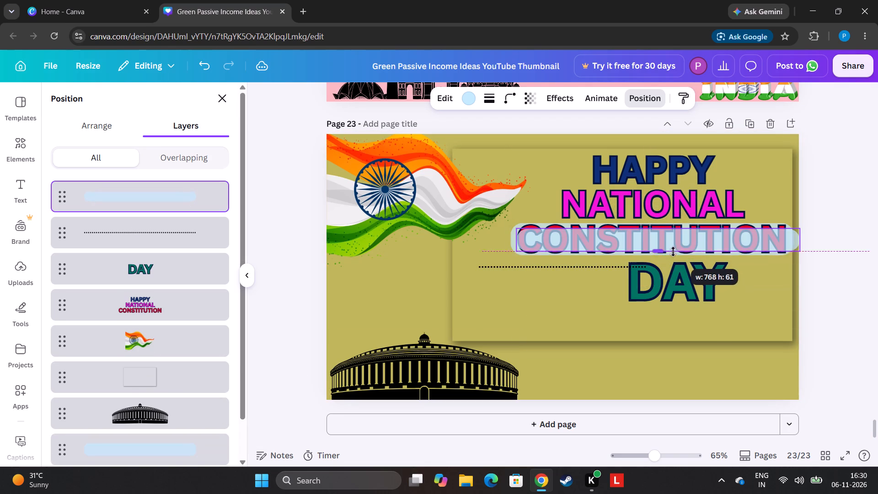
{"action": "left_click_drag", "start_coordinate": [673, 252], "coordinate": [673, 253]}
{"action": "left_click_drag", "start_coordinate": [733, 245], "coordinate": [724, 167]}
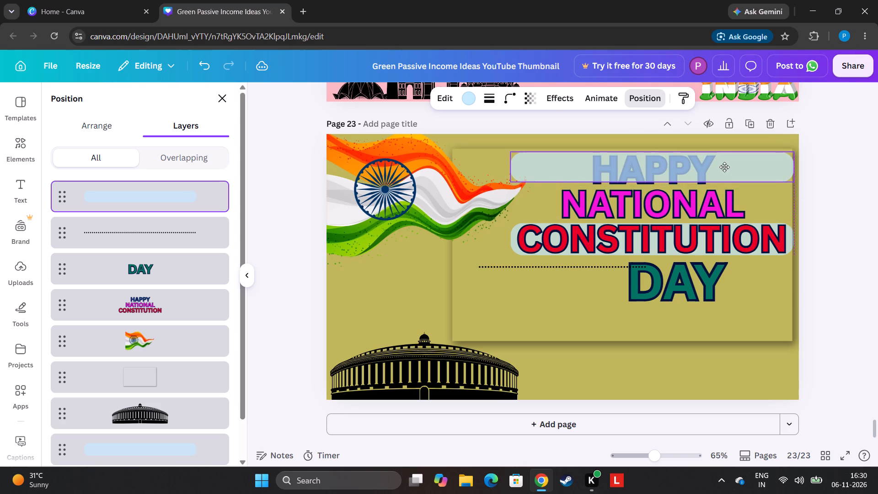
{"action": "left_click_drag", "start_coordinate": [724, 167], "coordinate": [740, 212]}
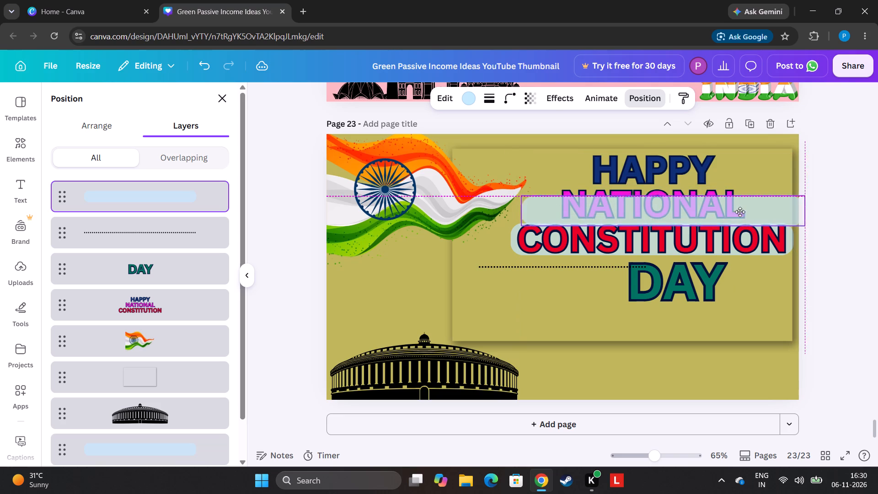
{"action": "left_click_drag", "start_coordinate": [740, 212], "coordinate": [741, 204]}
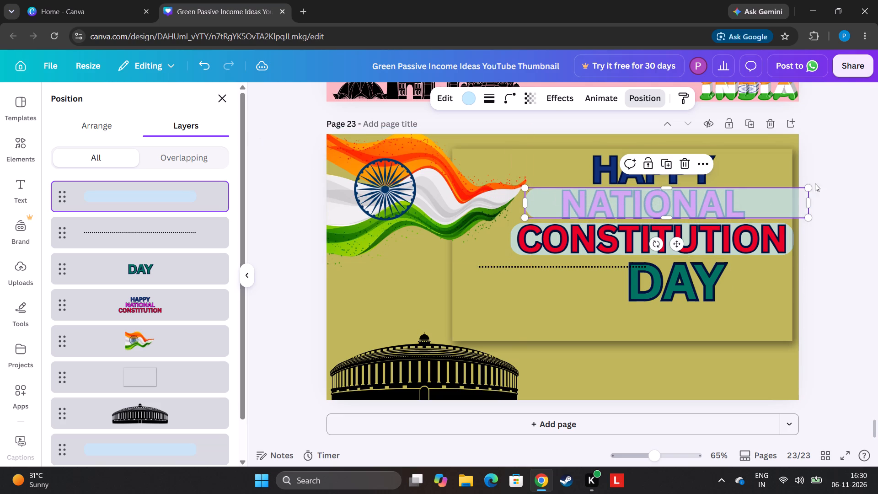
Move the copied light-blue bar from NATIONAL to DAY, resize it to fit closely around the word, and shift the dotted line clear.
{"action": "left_click_drag", "start_coordinate": [811, 201], "coordinate": [766, 202]}
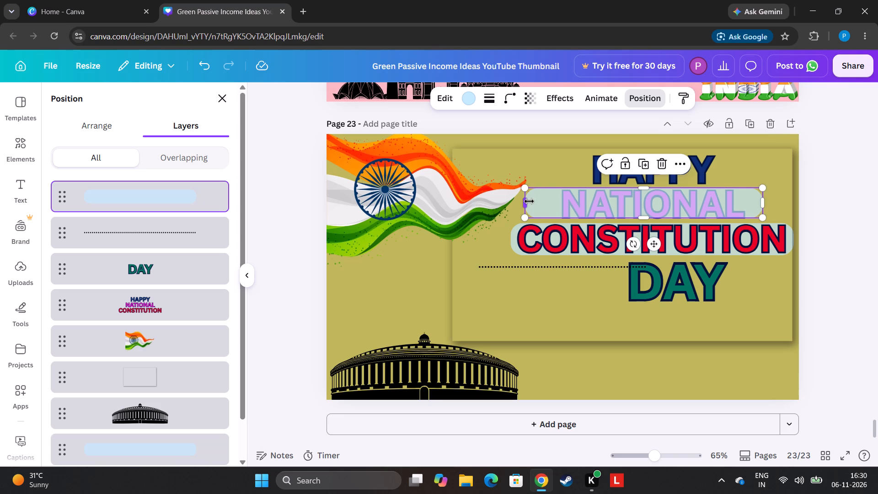
{"action": "left_click_drag", "start_coordinate": [529, 201], "coordinate": [549, 202]}
{"action": "left_click_drag", "start_coordinate": [642, 197], "coordinate": [695, 270]}
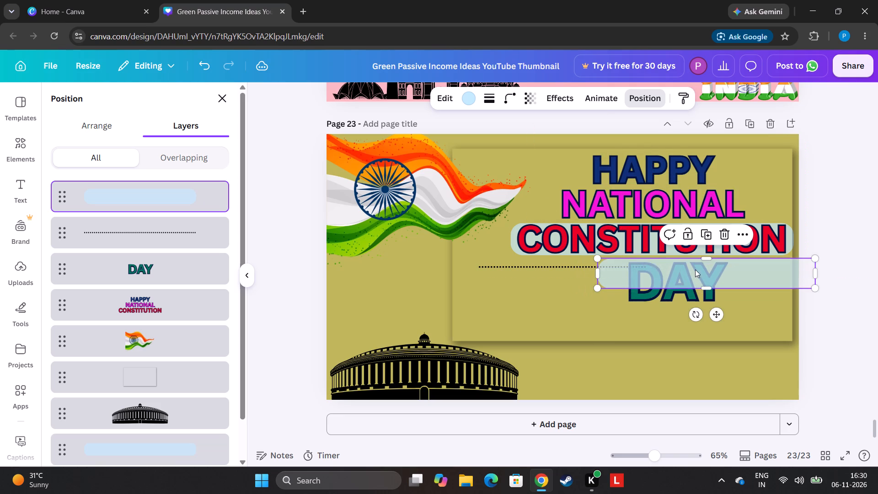
{"action": "left_click_drag", "start_coordinate": [538, 265], "coordinate": [460, 316]}
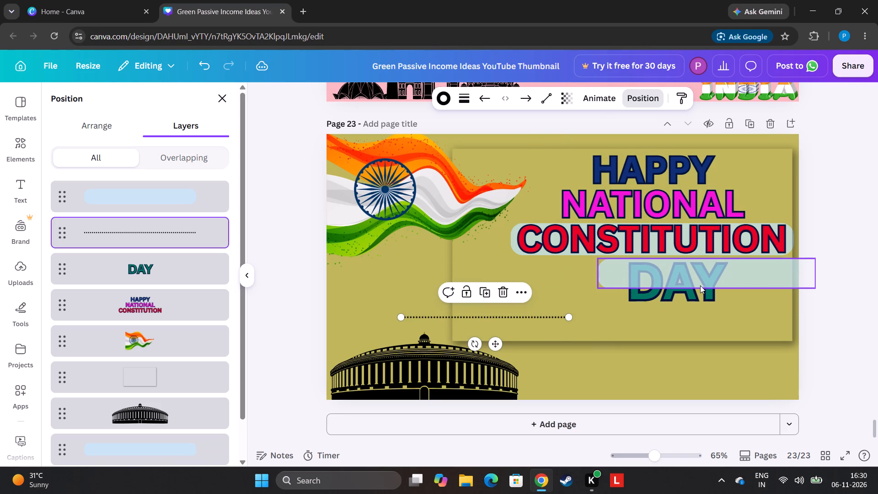
{"action": "left_click_drag", "start_coordinate": [701, 282], "coordinate": [696, 285]}
{"action": "left_click_drag", "start_coordinate": [704, 292], "coordinate": [713, 306]}
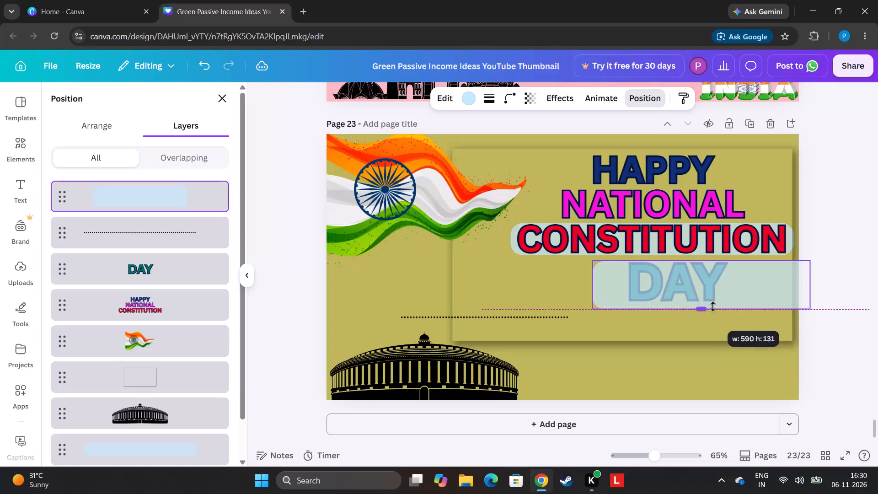
{"action": "left_click_drag", "start_coordinate": [713, 306], "coordinate": [715, 306]}
{"action": "left_click_drag", "start_coordinate": [812, 281], "coordinate": [733, 282]}
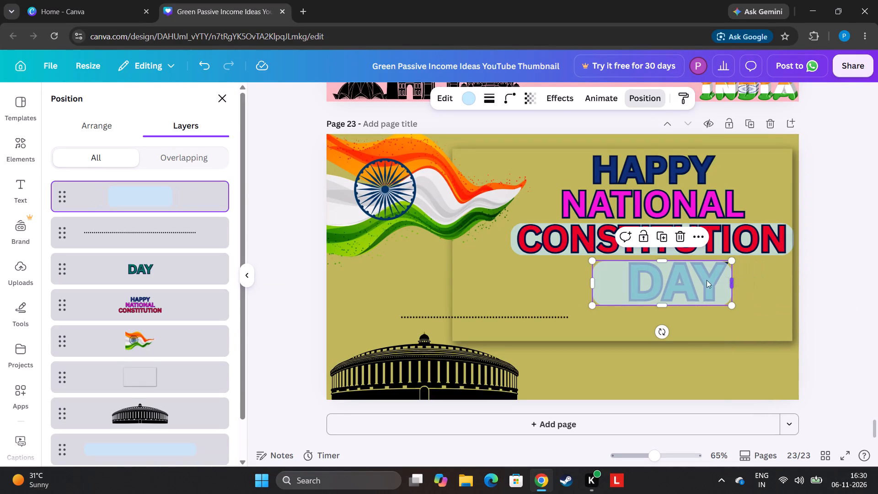
{"action": "left_click_drag", "start_coordinate": [594, 285], "coordinate": [623, 285]}
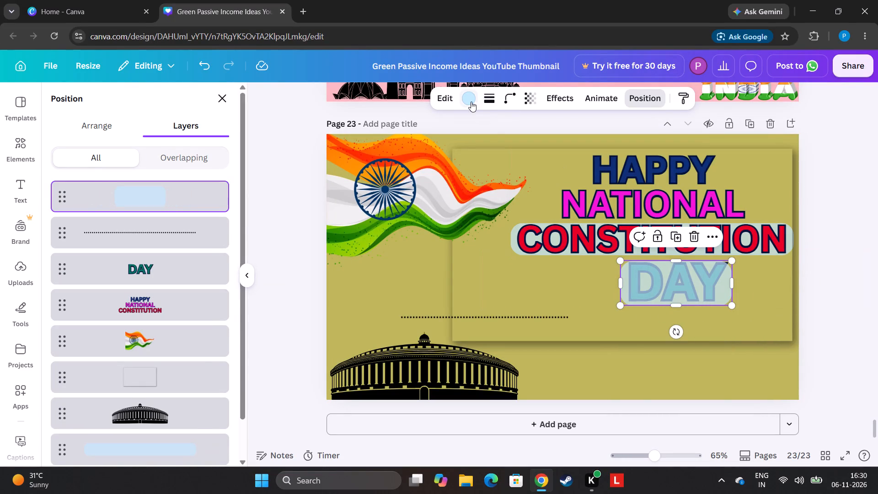
Recolour the bar over DAY to the golden yellow shape colour.
{"action": "left_click", "coordinate": [471, 101]}
{"action": "left_click", "coordinate": [221, 183]}
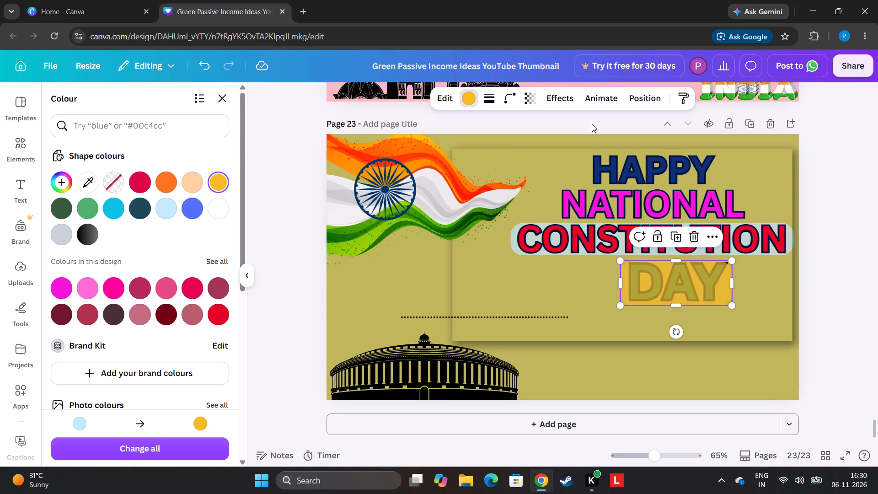
Reorder the yellow bar's layer behind the DAY text, between the shadowed rectangle and the parliament building.
{"action": "left_click", "coordinate": [642, 104]}
{"action": "left_click_drag", "start_coordinate": [177, 188], "coordinate": [178, 188]}
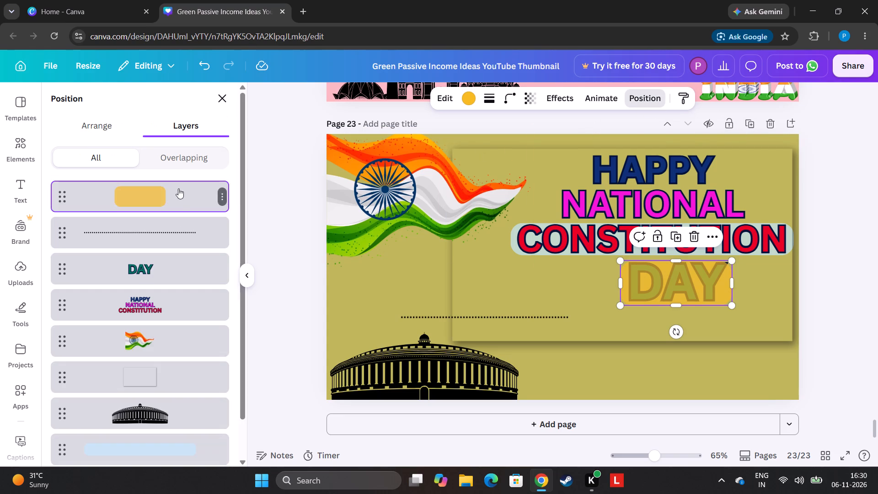
{"action": "left_click_drag", "start_coordinate": [178, 188], "coordinate": [200, 359]}
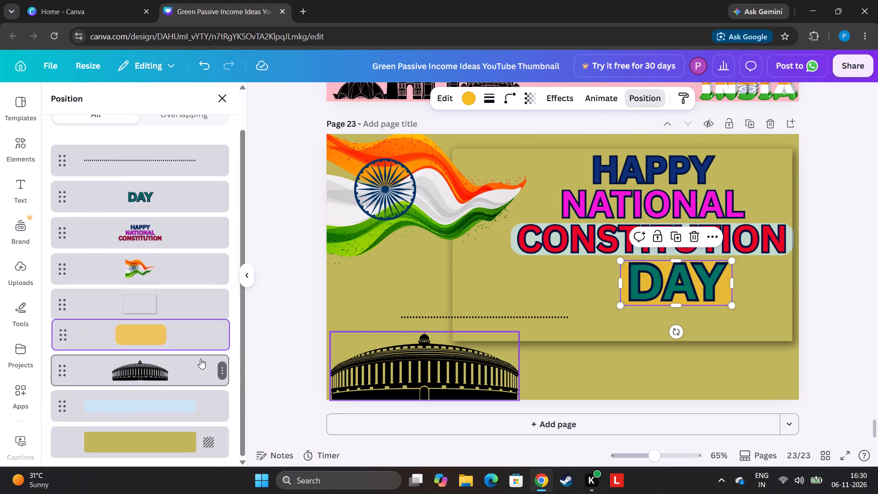
{"action": "left_click", "coordinate": [844, 250]}
{"action": "left_click", "coordinate": [844, 250]}
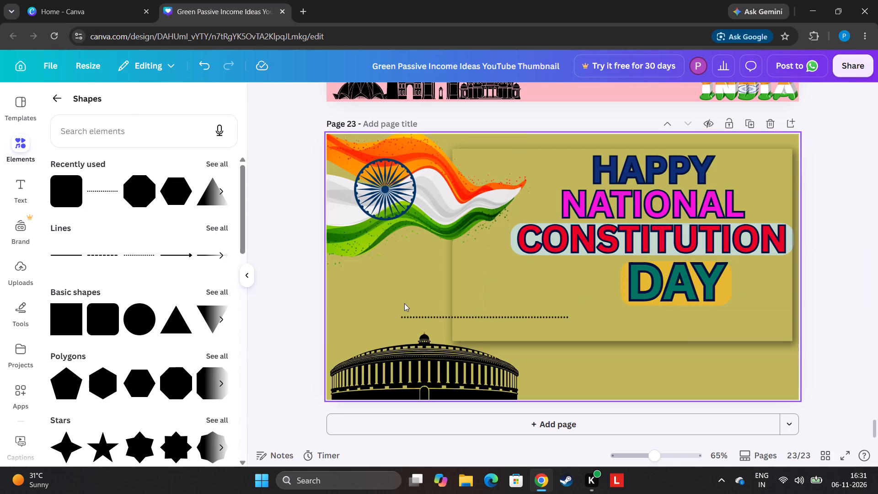
Move the dotted line to just beneath the word DAY.
{"action": "left_click_drag", "start_coordinate": [457, 311], "coordinate": [664, 309]}
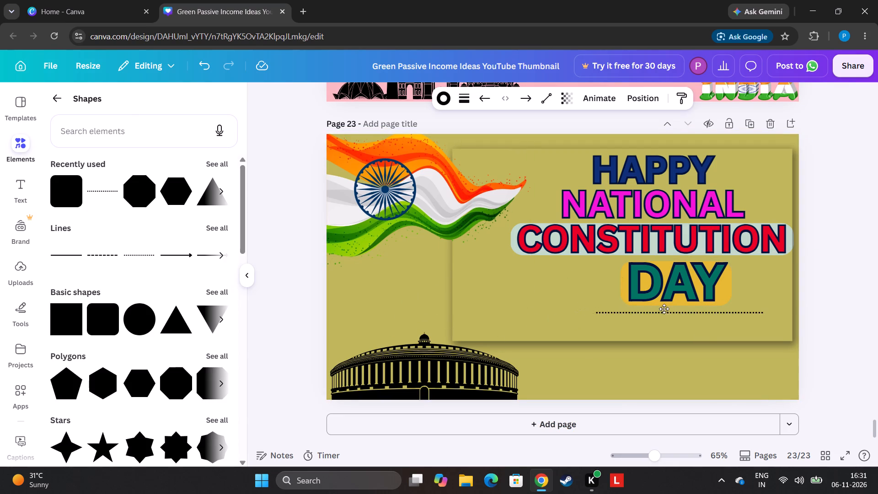
{"action": "left_click_drag", "start_coordinate": [664, 309], "coordinate": [665, 309]}
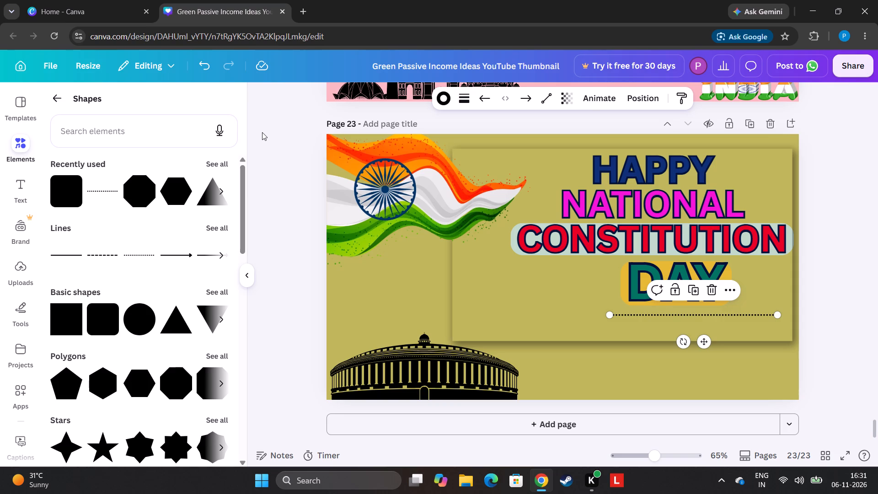
Add the line-drawn handshake graphic from the full set of recommended elements to page 23.
{"action": "left_click", "coordinate": [56, 102]}
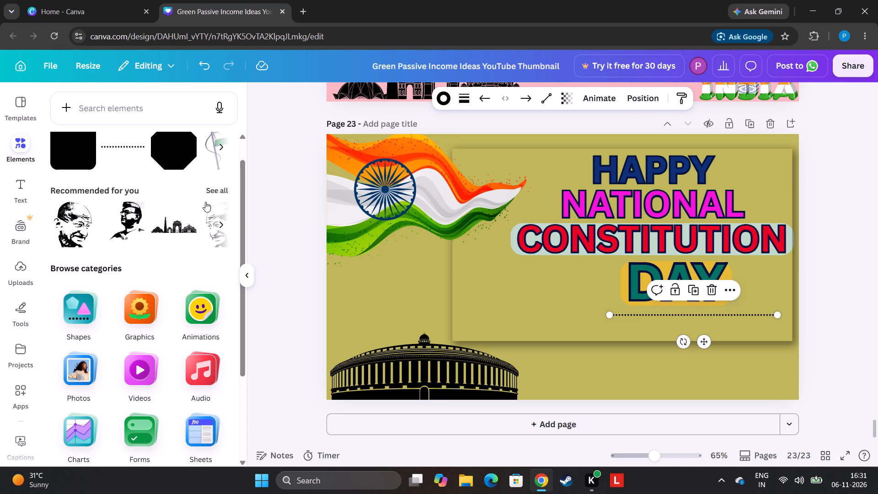
{"action": "left_click", "coordinate": [231, 186]}
{"action": "left_click", "coordinate": [217, 187]}
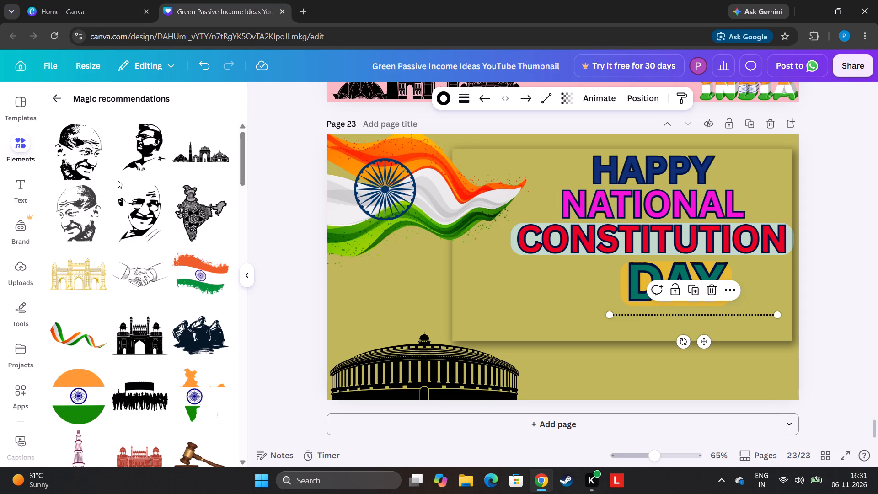
{"action": "left_click", "coordinate": [124, 304]}
{"action": "left_click", "coordinate": [130, 274]}
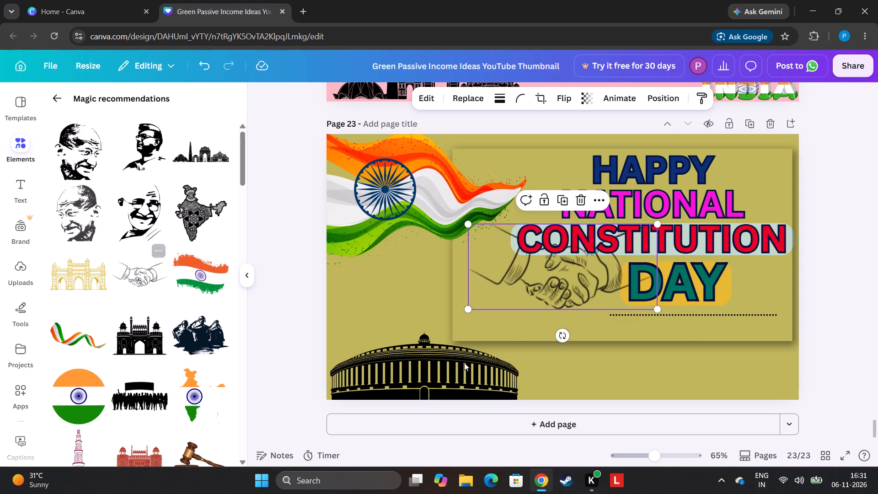
Shrink the handshake sketch to less than half its size and place it beside DAY, beneath CONSTITUTION.
{"action": "left_click_drag", "start_coordinate": [598, 256], "coordinate": [673, 377]}
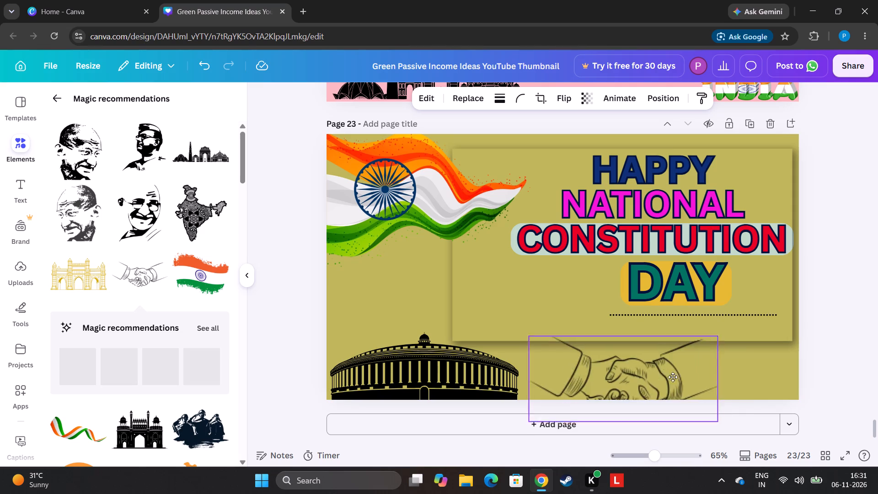
{"action": "left_click_drag", "start_coordinate": [673, 377], "coordinate": [728, 347]}
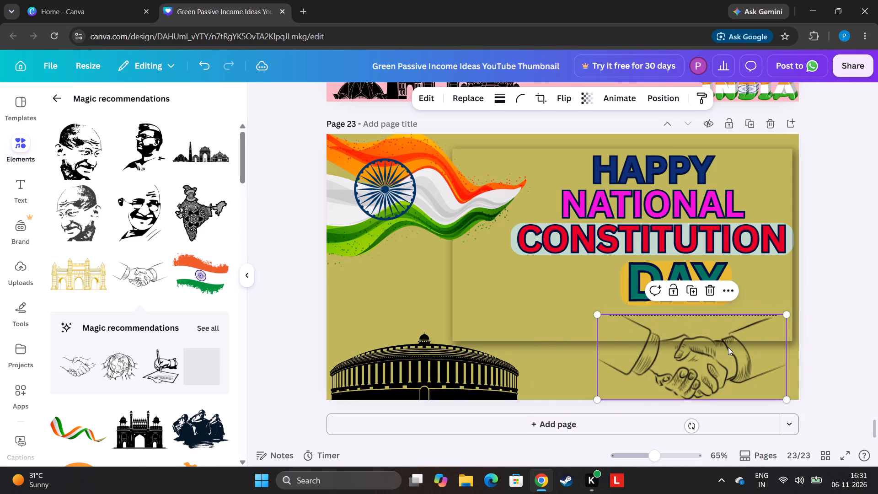
{"action": "left_click_drag", "start_coordinate": [787, 314], "coordinate": [692, 376]}
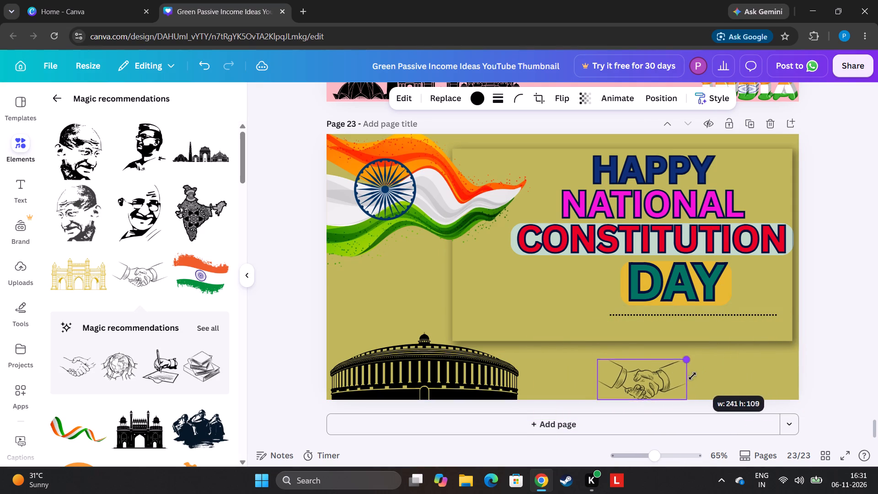
{"action": "left_click_drag", "start_coordinate": [692, 376], "coordinate": [689, 376]}
{"action": "left_click_drag", "start_coordinate": [628, 392], "coordinate": [549, 289]}
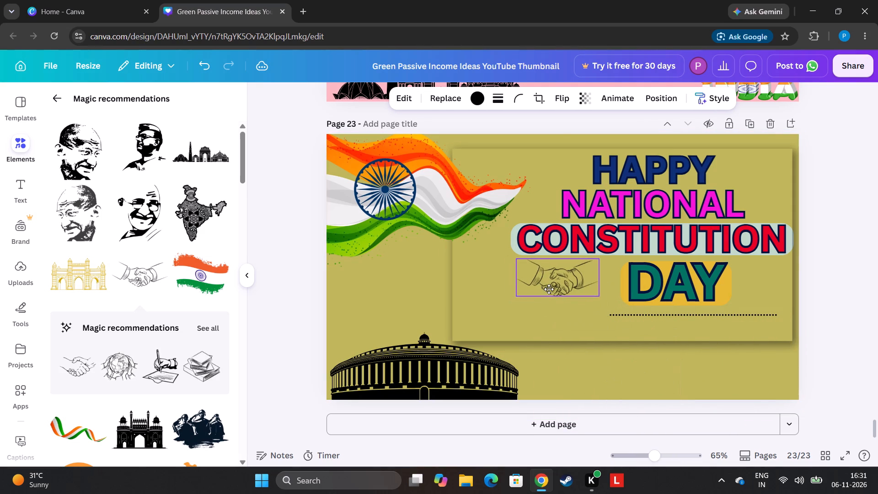
{"action": "left_click_drag", "start_coordinate": [549, 289], "coordinate": [565, 295]}
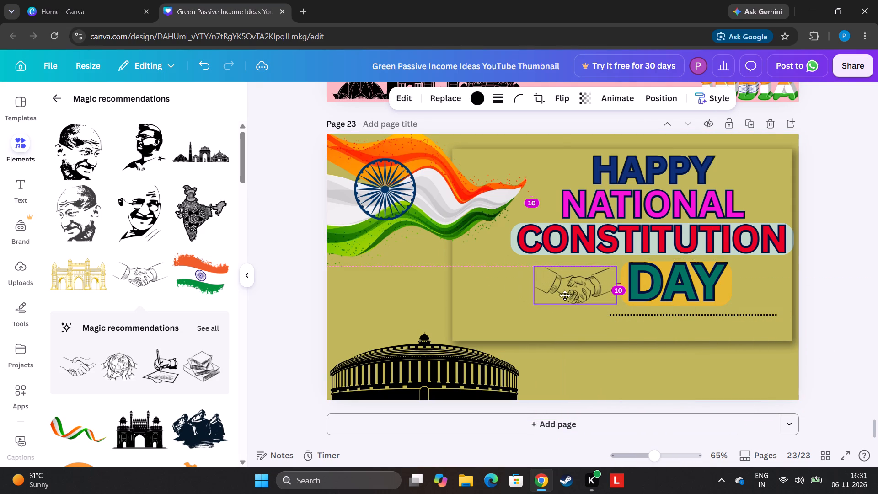
{"action": "left_click_drag", "start_coordinate": [565, 295], "coordinate": [566, 295]}
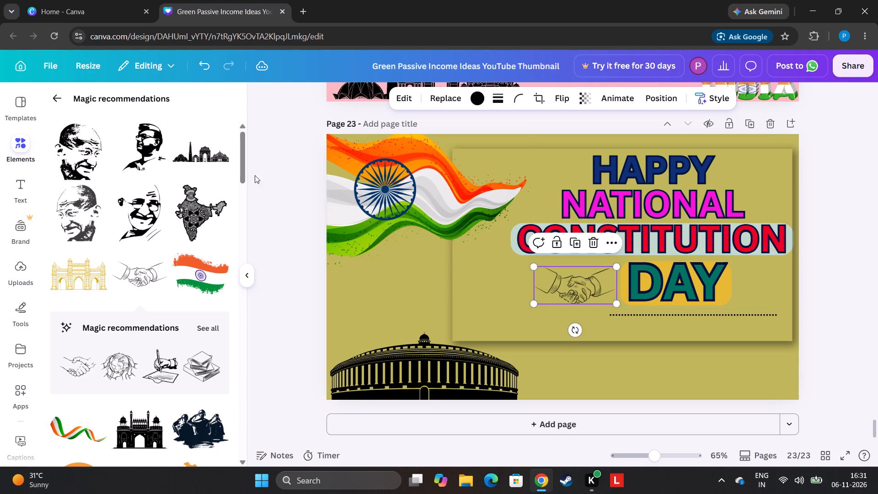
Browse all graphics related to the handshake and add two copies of the sketched scales of justice.
{"action": "left_click_drag", "start_coordinate": [242, 168], "coordinate": [236, 208]}
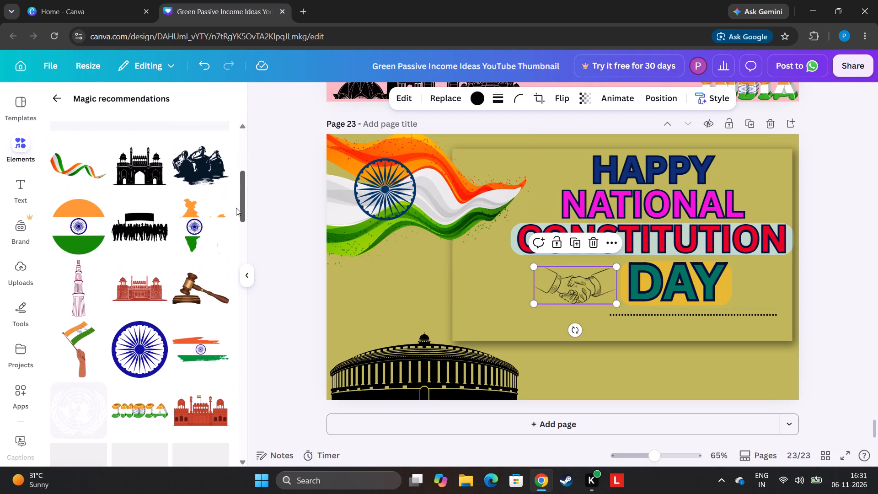
{"action": "left_click_drag", "start_coordinate": [236, 208], "coordinate": [228, 288]}
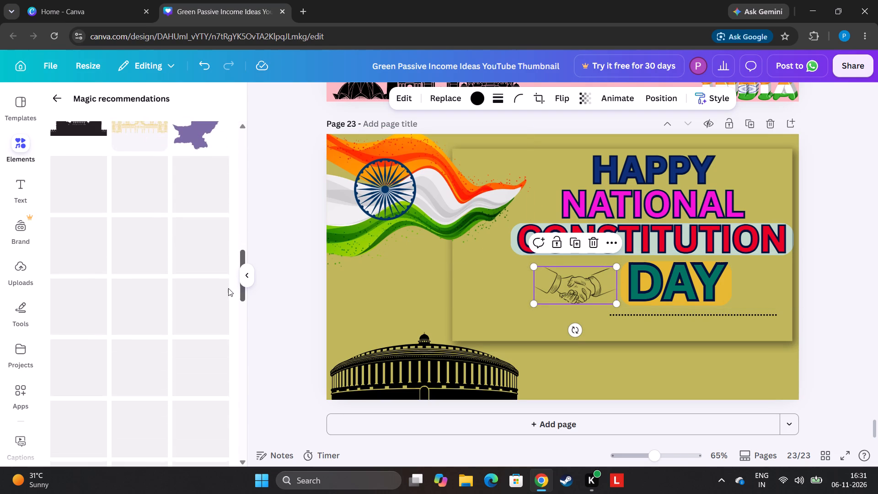
{"action": "left_click_drag", "start_coordinate": [228, 288], "coordinate": [196, 196]}
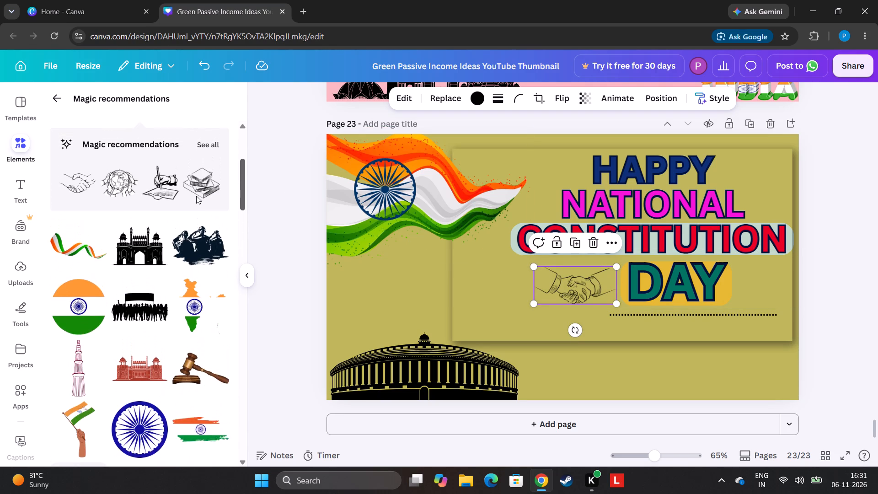
{"action": "left_click_drag", "start_coordinate": [196, 196], "coordinate": [195, 193]}
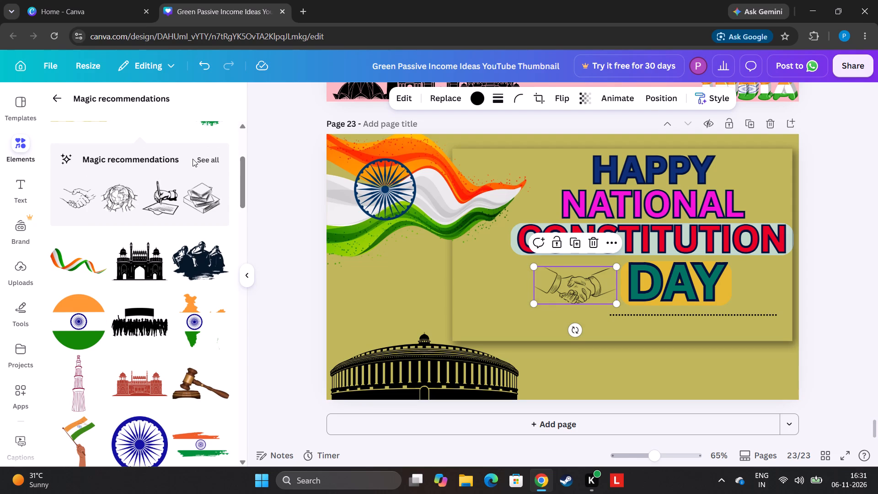
{"action": "left_click", "coordinate": [211, 154]}
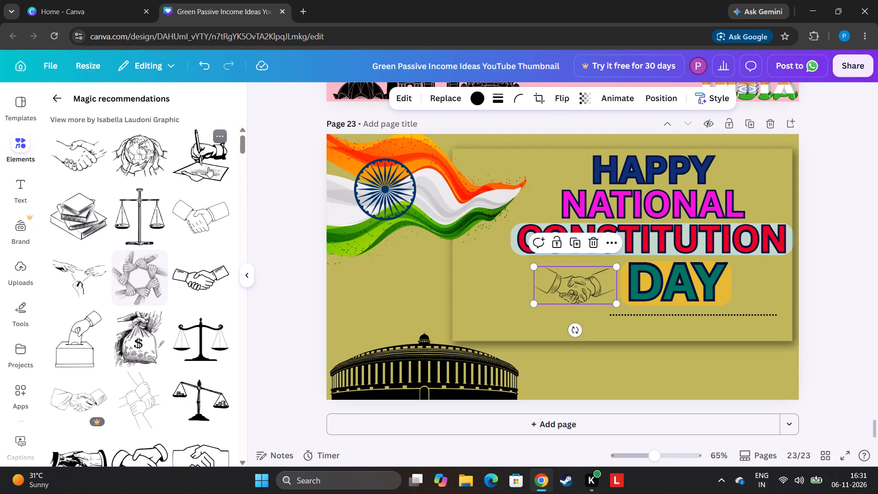
{"action": "left_click", "coordinate": [155, 218]}
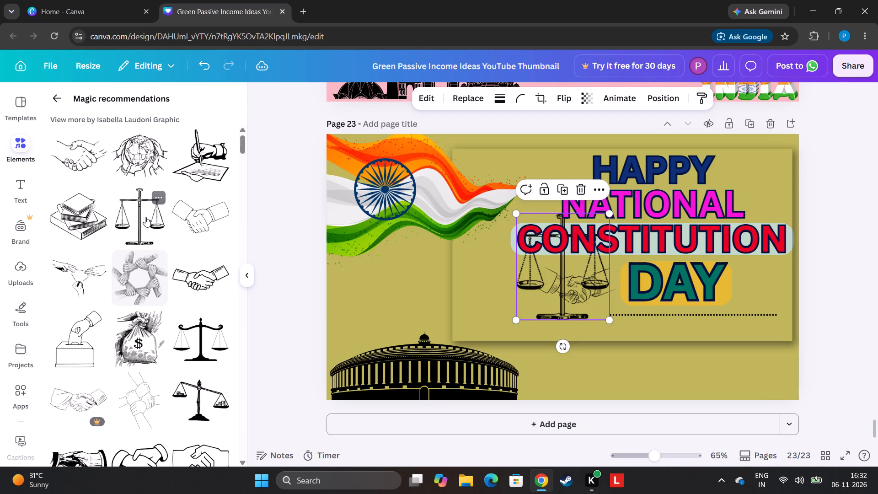
{"action": "left_click", "coordinate": [145, 219]}
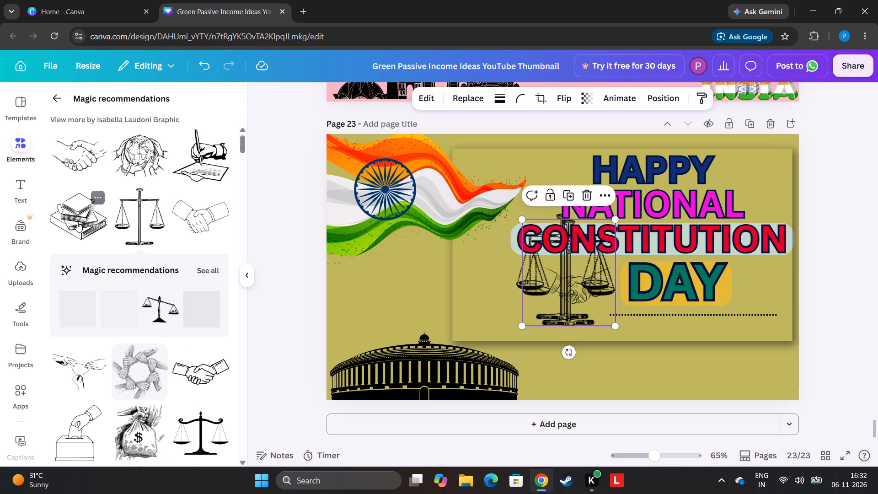
Add the sketched stack of books and place it between the flag and the parliament building.
{"action": "left_click", "coordinate": [77, 222]}
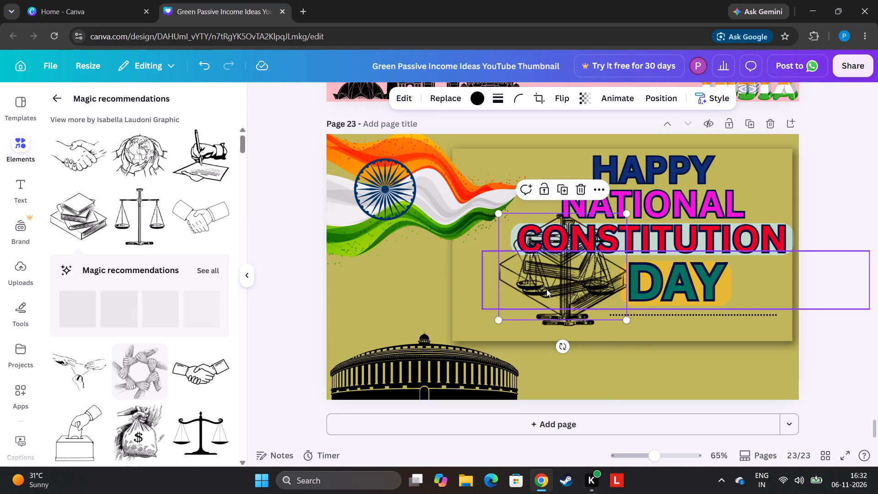
{"action": "left_click_drag", "start_coordinate": [546, 289], "coordinate": [369, 293]}
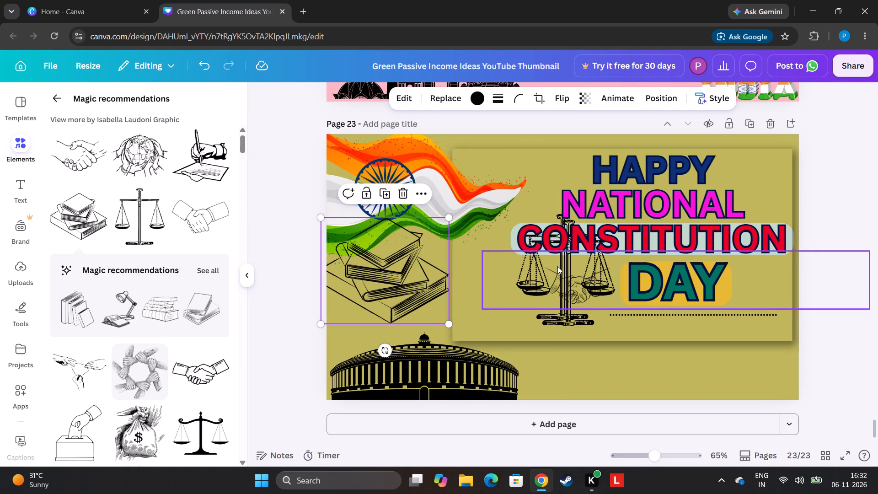
Move one of the scales of justice down below the heading, toward the page's lower edge beside the parliament building.
{"action": "left_click", "coordinate": [557, 266]}
{"action": "left_click_drag", "start_coordinate": [583, 322], "coordinate": [610, 419]}
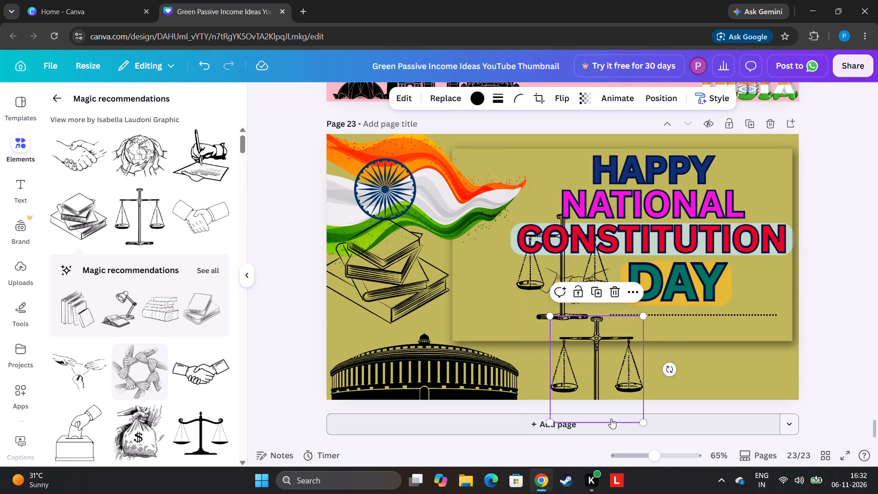
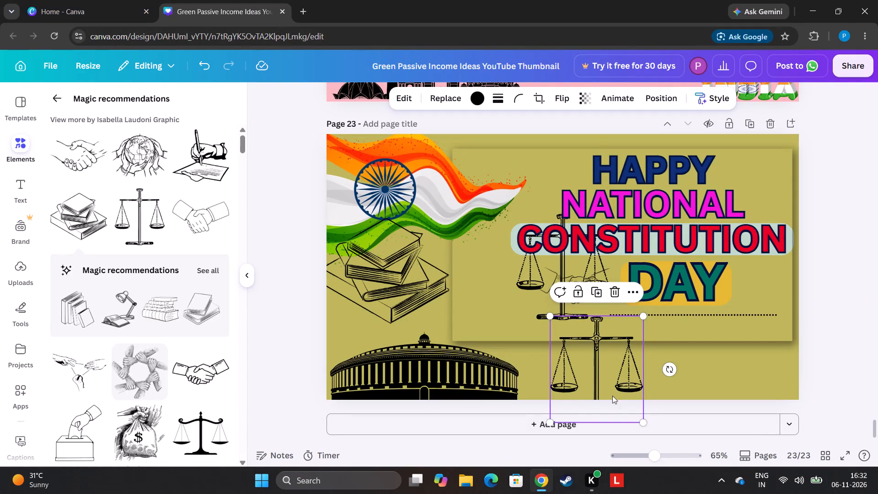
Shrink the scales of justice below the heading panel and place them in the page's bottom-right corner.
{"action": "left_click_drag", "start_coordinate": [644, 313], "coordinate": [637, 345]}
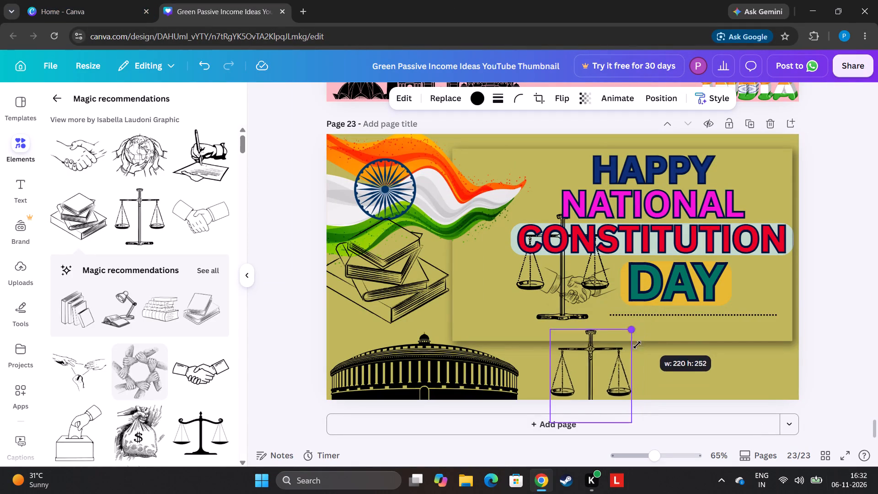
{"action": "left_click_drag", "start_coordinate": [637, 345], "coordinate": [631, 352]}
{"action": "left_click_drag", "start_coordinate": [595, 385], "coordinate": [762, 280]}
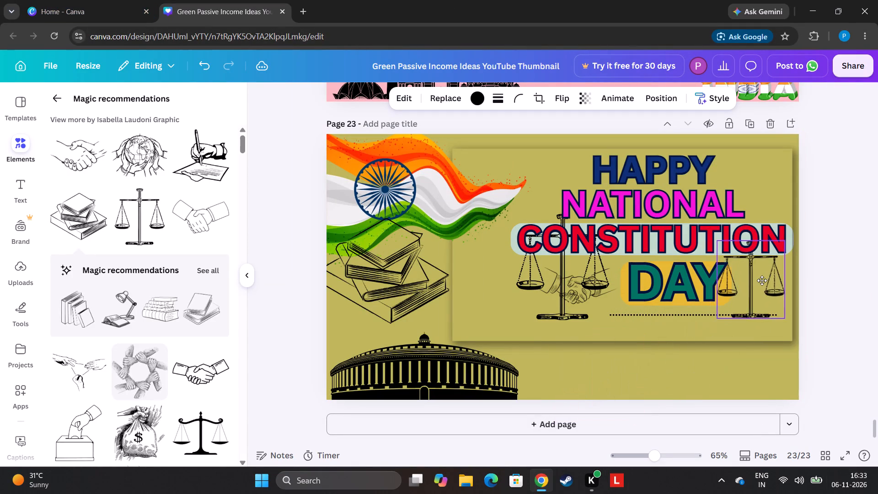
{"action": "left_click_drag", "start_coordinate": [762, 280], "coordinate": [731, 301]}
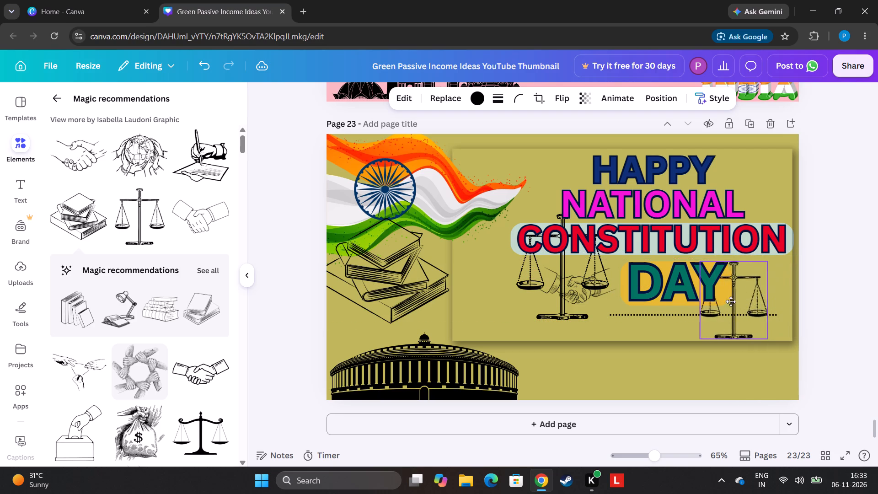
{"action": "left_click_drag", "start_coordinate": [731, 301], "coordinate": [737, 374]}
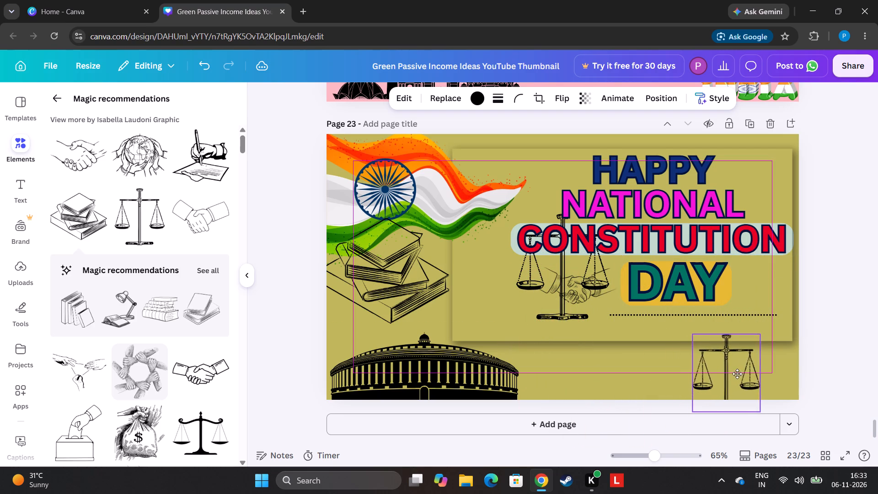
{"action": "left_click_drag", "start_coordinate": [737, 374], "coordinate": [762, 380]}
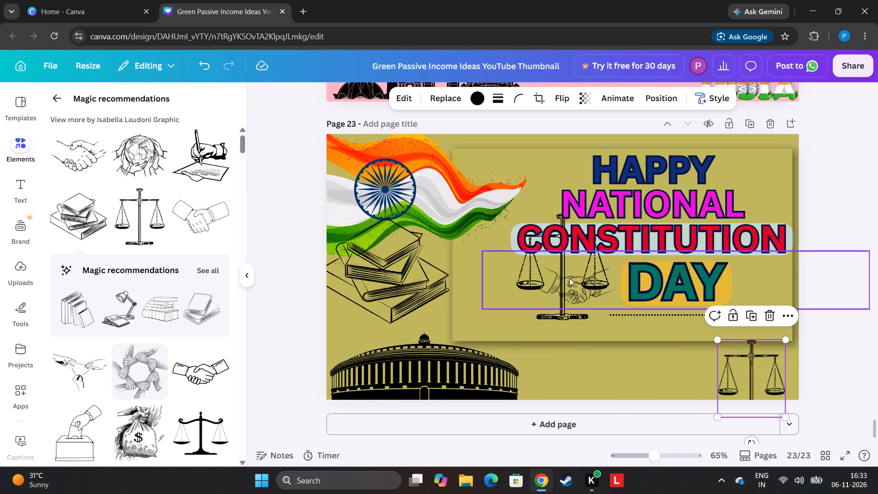
Shrink the stack-of-books drawing and place it between the flag and the parliament building.
{"action": "left_click_drag", "start_coordinate": [395, 274], "coordinate": [492, 305]}
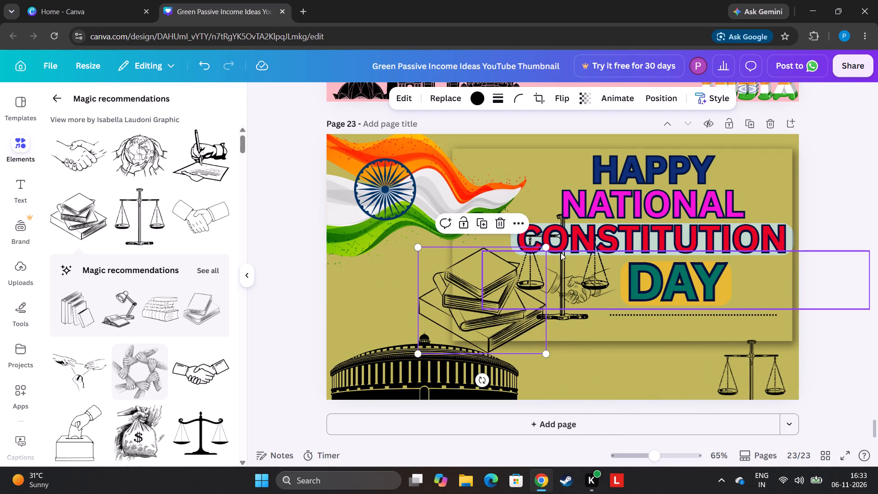
{"action": "left_click_drag", "start_coordinate": [548, 250], "coordinate": [497, 303]}
{"action": "left_click_drag", "start_coordinate": [476, 333], "coordinate": [392, 300]}
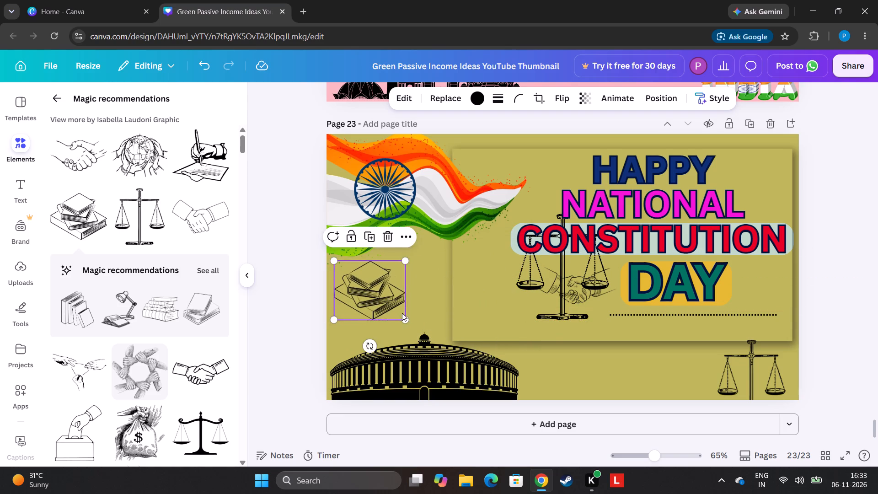
{"action": "left_click_drag", "start_coordinate": [402, 314], "coordinate": [409, 313]}
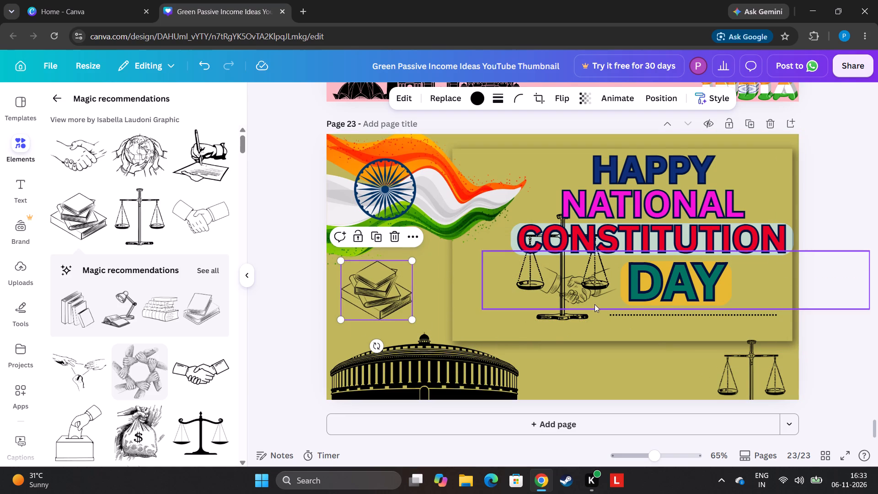
Pull the large scales of justice out from behind the CONSTITUTION text and delete them.
{"action": "left_click_drag", "start_coordinate": [587, 305], "coordinate": [588, 309]}
{"action": "left_click", "coordinate": [587, 304]}
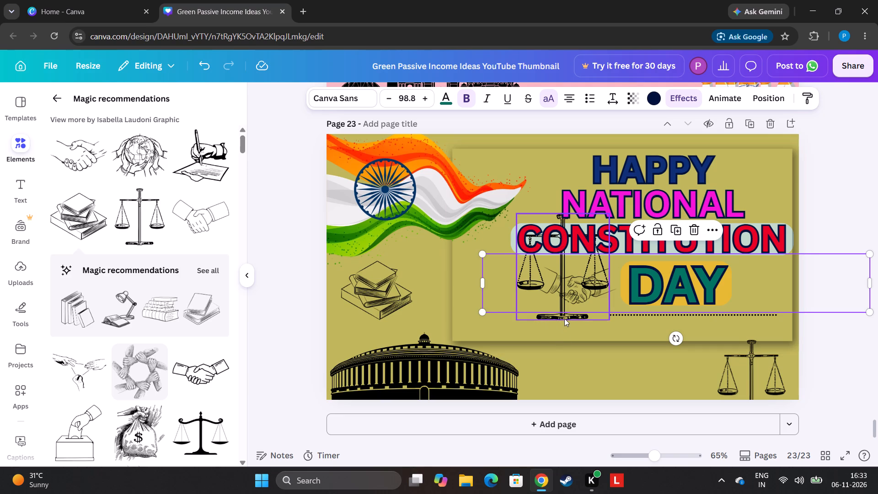
{"action": "left_click_drag", "start_coordinate": [566, 319], "coordinate": [583, 432]}
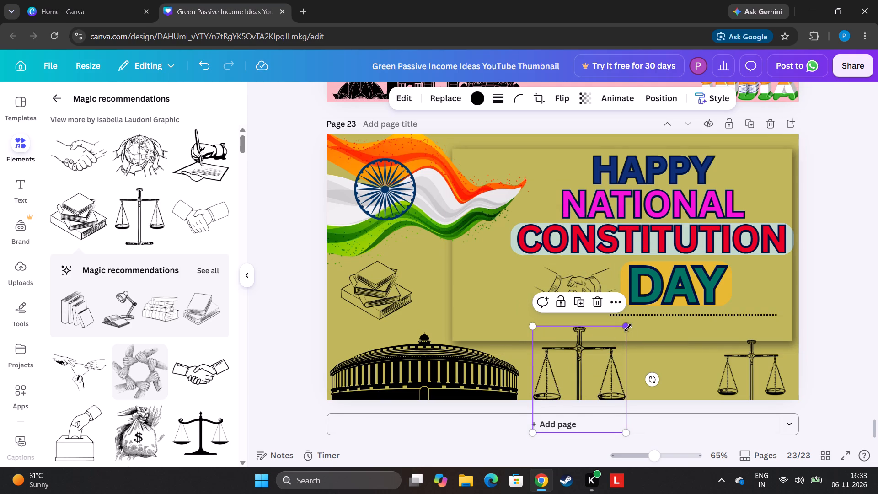
{"action": "left_click_drag", "start_coordinate": [628, 328], "coordinate": [596, 385]}
{"action": "left_click", "coordinate": [578, 350]}
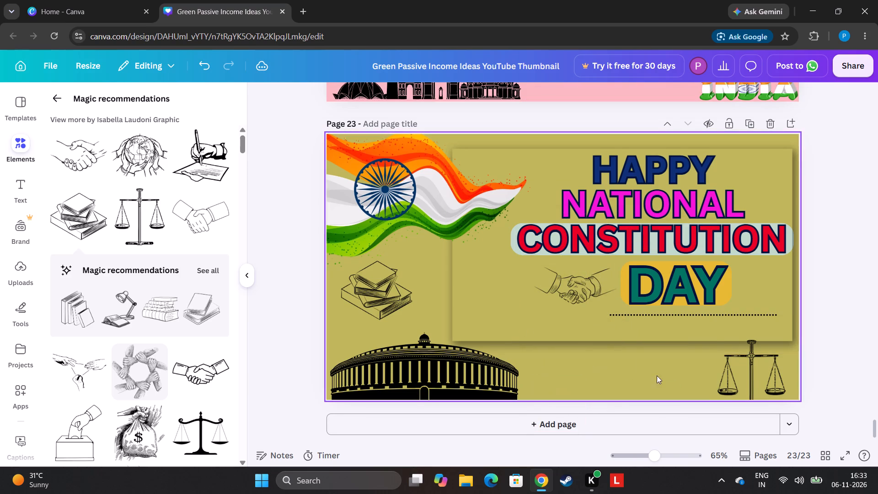
Shrink the remaining scales of justice and place them to the right of the words HAPPY and NATIONAL.
{"action": "left_click_drag", "start_coordinate": [766, 386], "coordinate": [713, 218]}
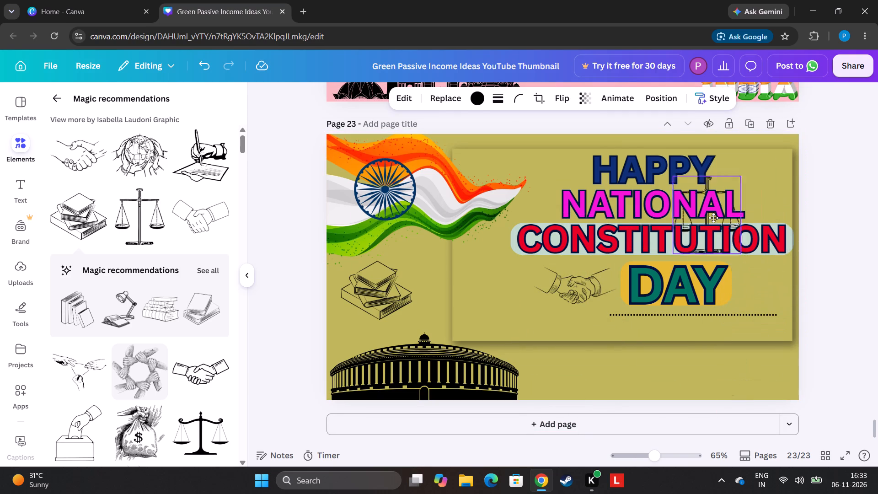
{"action": "left_click_drag", "start_coordinate": [713, 218], "coordinate": [523, 298]}
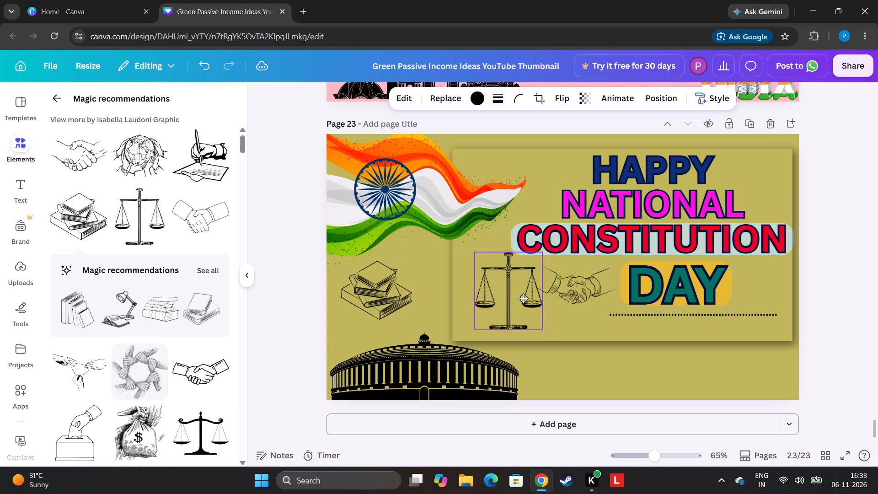
{"action": "left_click_drag", "start_coordinate": [523, 298], "coordinate": [502, 300]}
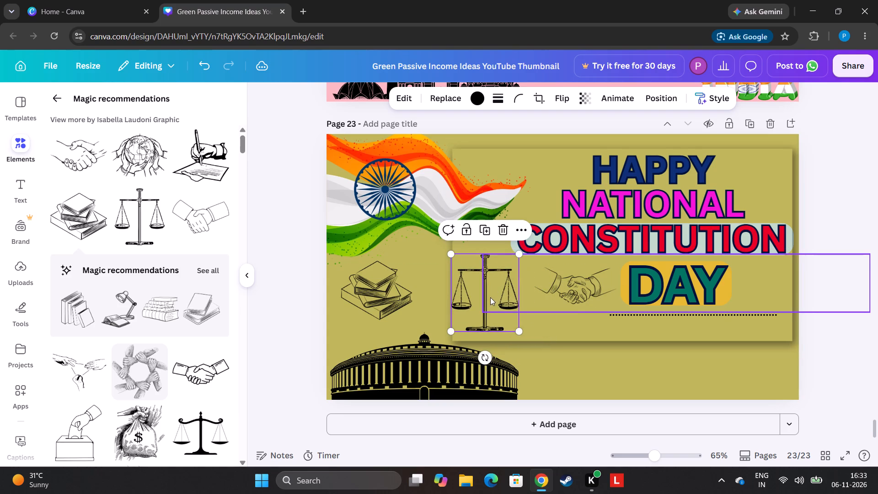
{"action": "left_click_drag", "start_coordinate": [514, 254], "coordinate": [506, 306]}
{"action": "left_click_drag", "start_coordinate": [470, 317], "coordinate": [519, 317]}
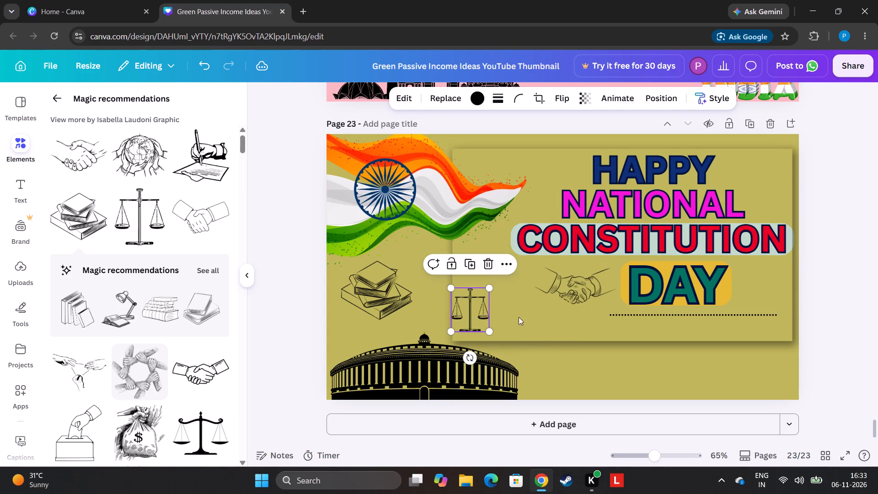
{"action": "left_click_drag", "start_coordinate": [519, 317], "coordinate": [768, 191]}
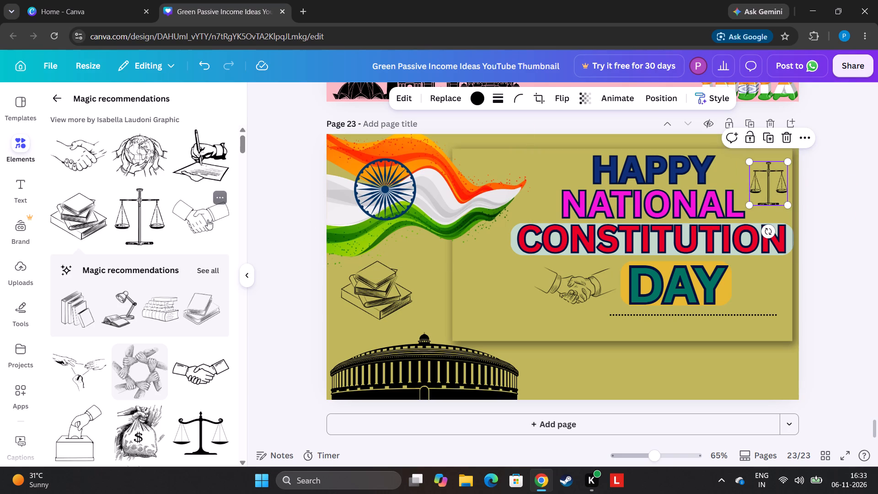
Add the hand-writing-on-paper drawing, shrink it and place it to the left of HAPPY at the flag's tip.
{"action": "left_click", "coordinate": [213, 163]}
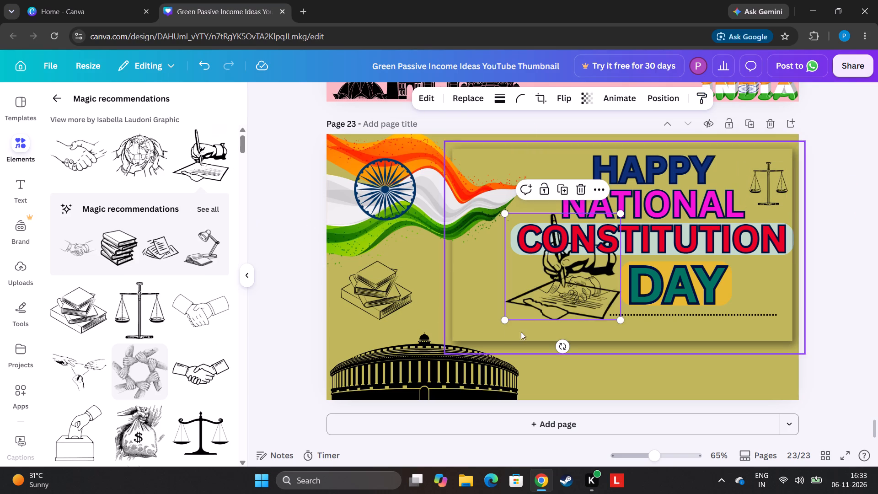
{"action": "left_click_drag", "start_coordinate": [573, 291], "coordinate": [600, 367]}
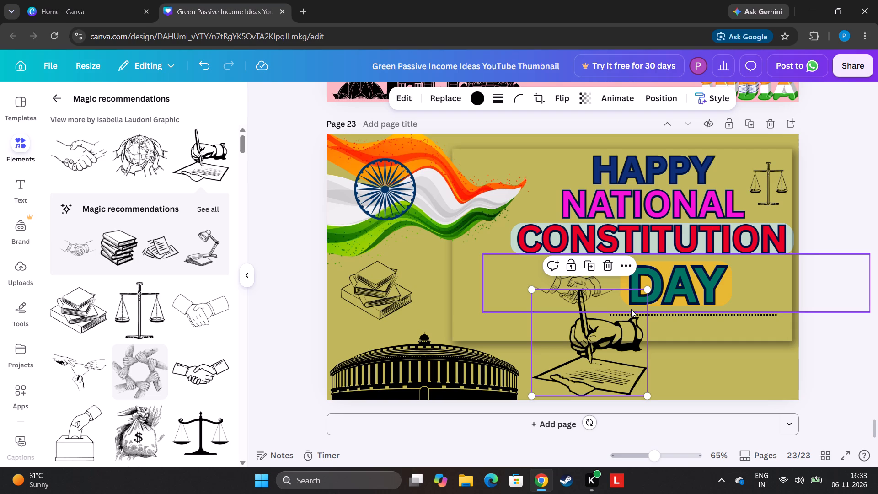
{"action": "left_click_drag", "start_coordinate": [648, 290], "coordinate": [622, 377]}
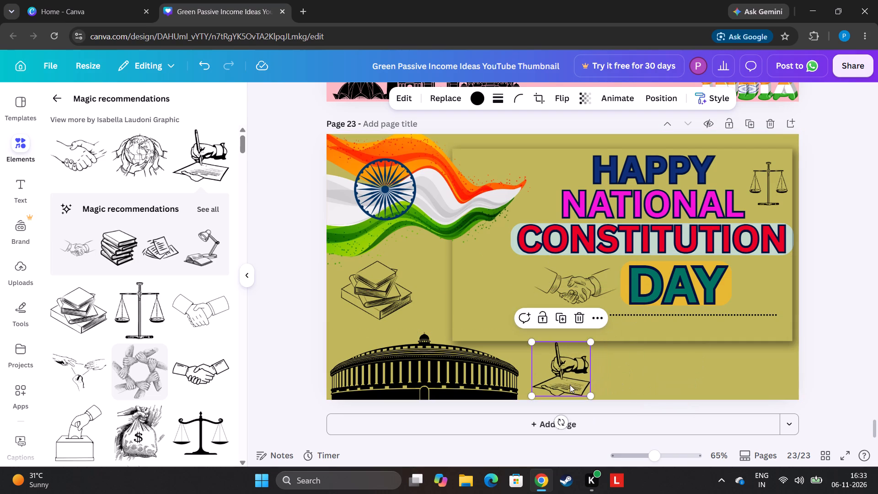
{"action": "left_click_drag", "start_coordinate": [570, 385], "coordinate": [552, 193]}
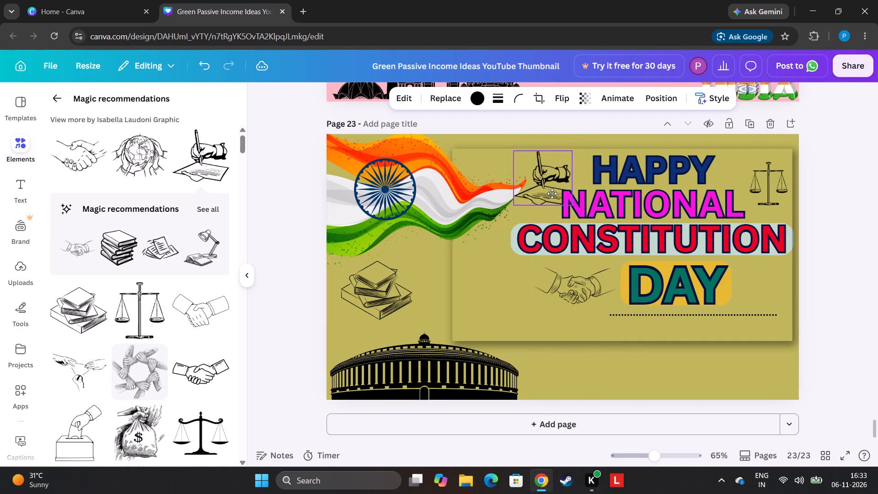
{"action": "left_click_drag", "start_coordinate": [552, 193], "coordinate": [530, 202]}
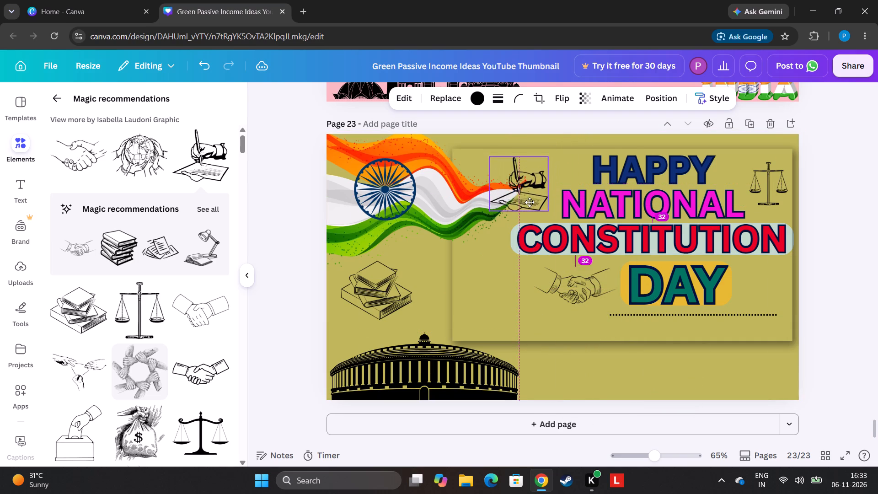
{"action": "left_click_drag", "start_coordinate": [530, 202], "coordinate": [542, 204]}
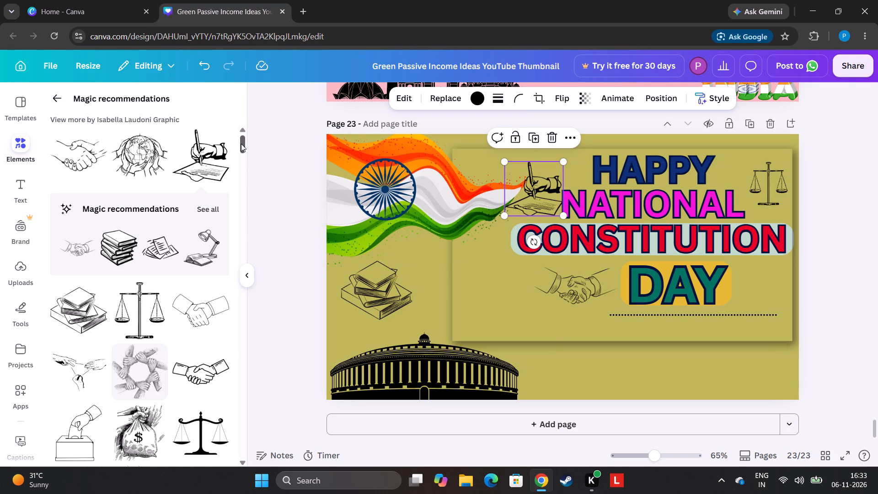
Add the raised-fists line drawing, shrink it and place it in the page's bottom-right corner.
{"action": "left_click_drag", "start_coordinate": [241, 144], "coordinate": [257, 174]}
{"action": "left_click", "coordinate": [195, 266]}
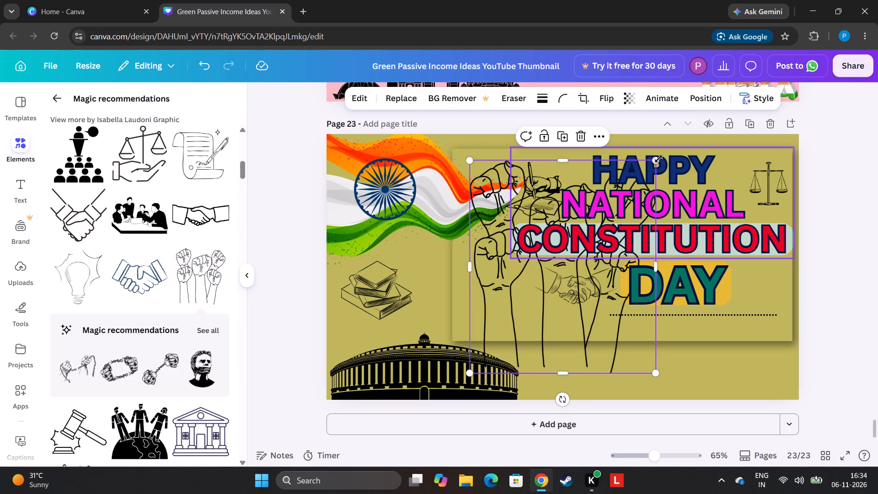
{"action": "left_click_drag", "start_coordinate": [657, 159], "coordinate": [612, 294]}
{"action": "left_click_drag", "start_coordinate": [529, 314], "coordinate": [587, 356]}
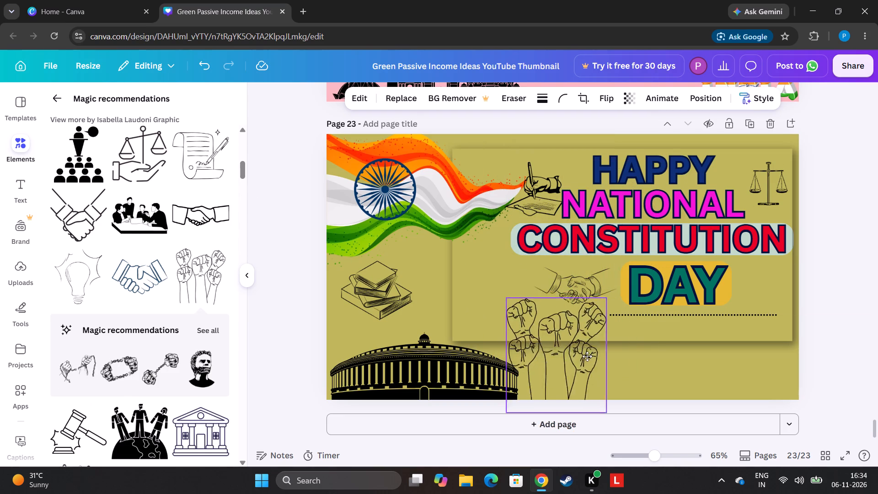
{"action": "left_click_drag", "start_coordinate": [587, 356], "coordinate": [760, 350]}
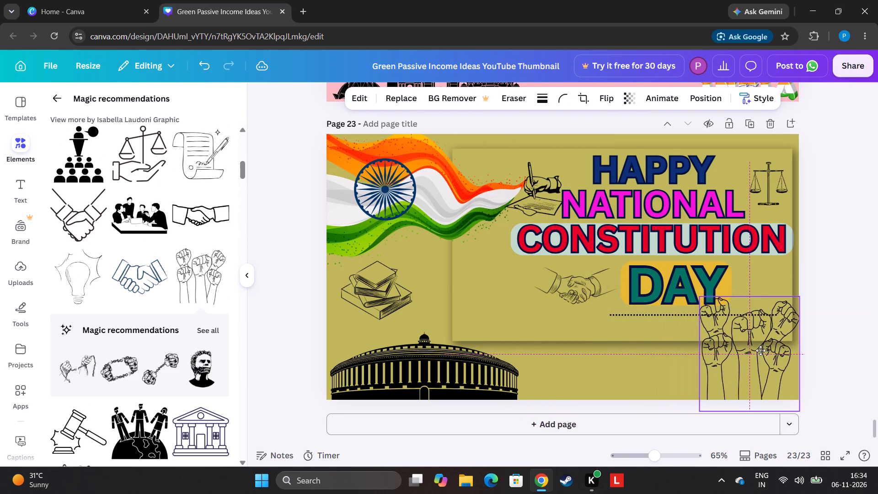
{"action": "left_click_drag", "start_coordinate": [760, 350], "coordinate": [768, 349]}
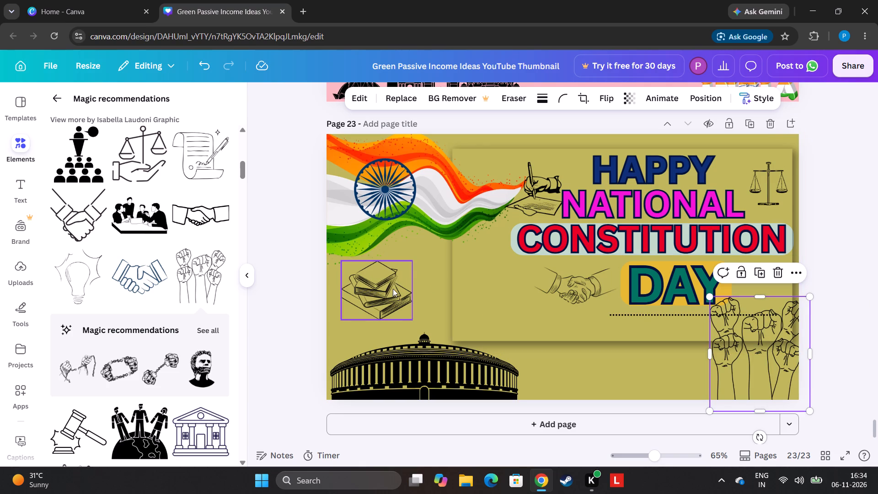
Add the outlined gavel, shrink it and place it between the books and the handshake.
{"action": "left_click", "coordinate": [70, 426]}
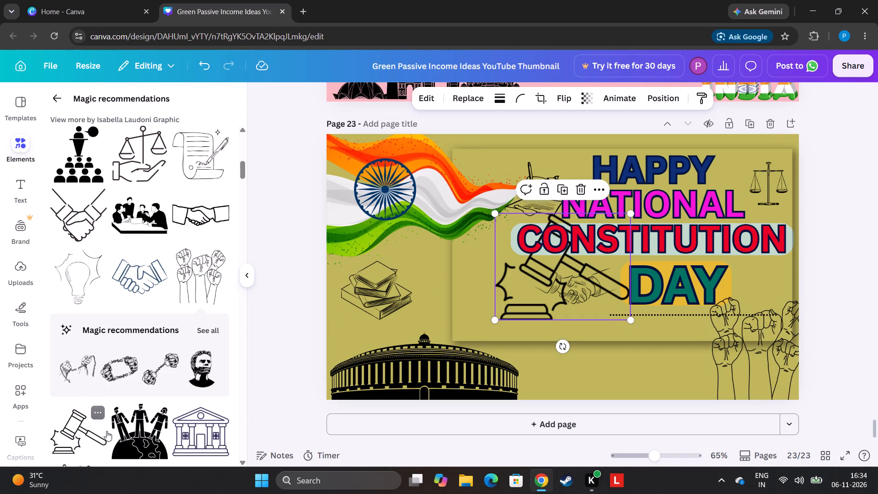
{"action": "left_click_drag", "start_coordinate": [632, 214], "coordinate": [576, 287]}
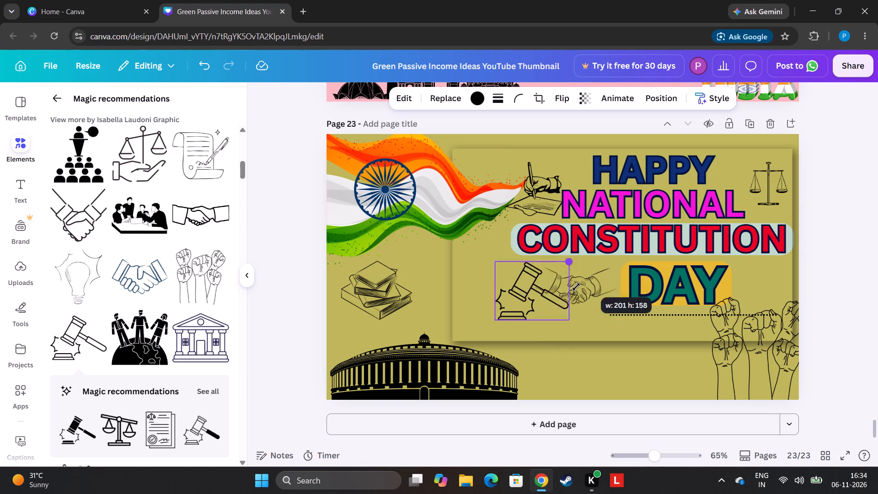
{"action": "left_click_drag", "start_coordinate": [576, 287], "coordinate": [569, 297]}
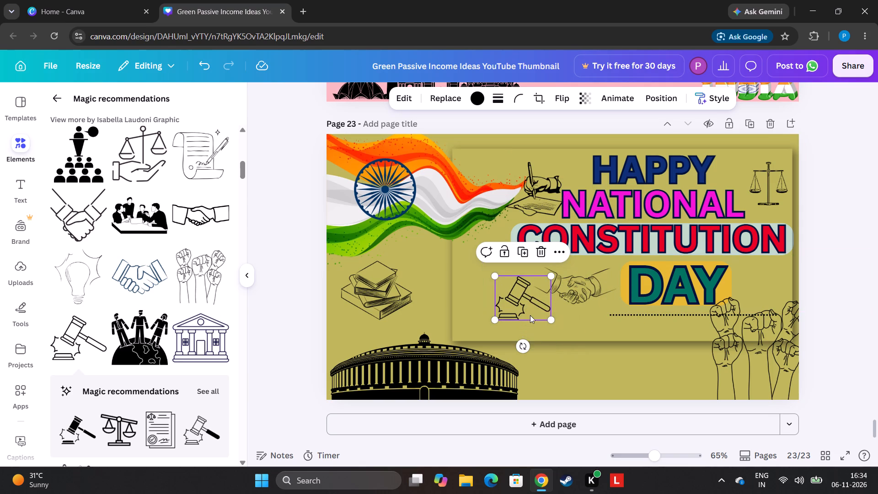
{"action": "left_click_drag", "start_coordinate": [530, 312], "coordinate": [506, 313]}
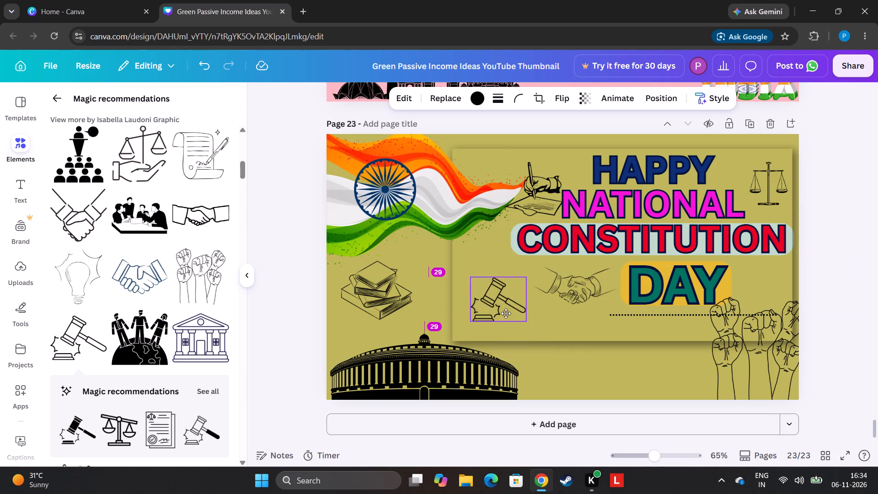
{"action": "left_click_drag", "start_coordinate": [506, 313], "coordinate": [509, 306]}
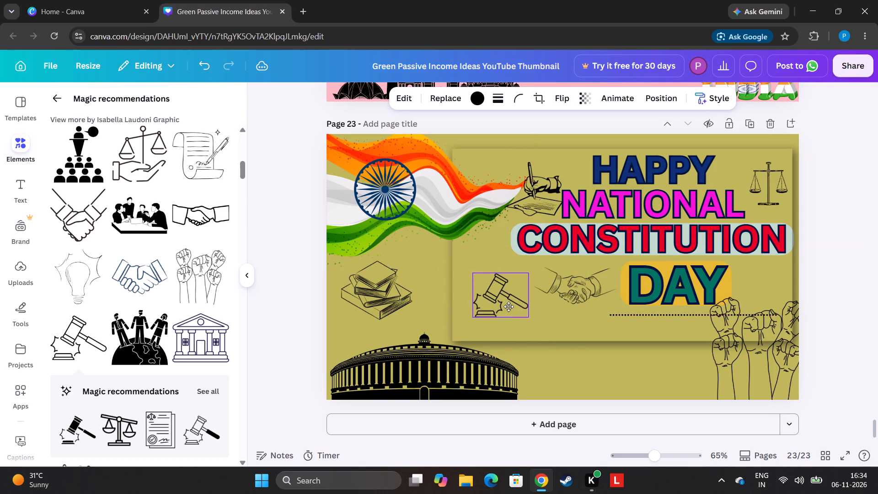
{"action": "left_click_drag", "start_coordinate": [509, 306], "coordinate": [509, 306]}
{"action": "left_click_drag", "start_coordinate": [529, 311], "coordinate": [533, 321]}
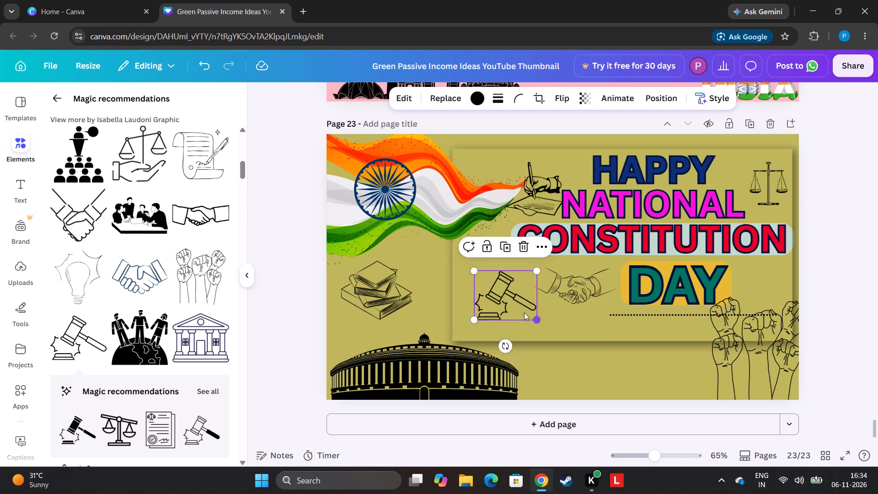
{"action": "left_click_drag", "start_coordinate": [516, 306], "coordinate": [506, 303]}
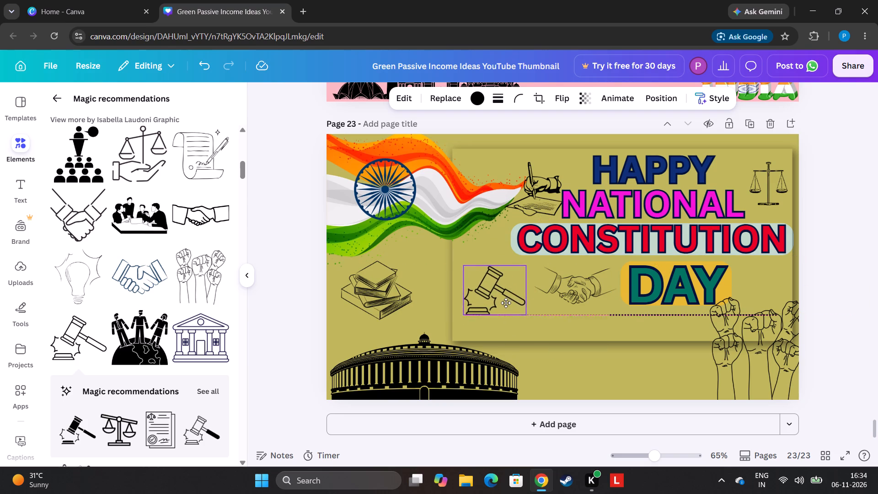
{"action": "left_click_drag", "start_coordinate": [506, 303], "coordinate": [506, 304]}
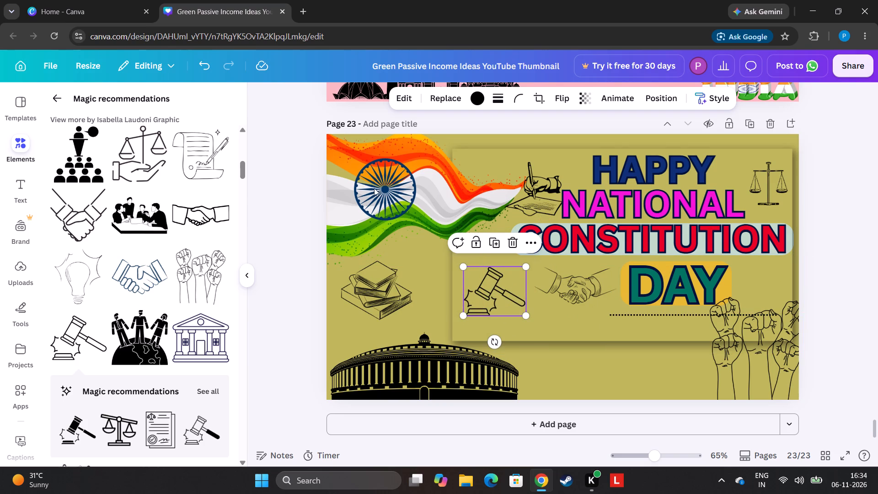
Look back through the earlier thumbnails on pages 17 to 22 for reference and return to page 23.
{"action": "left_click", "coordinate": [64, 97]}
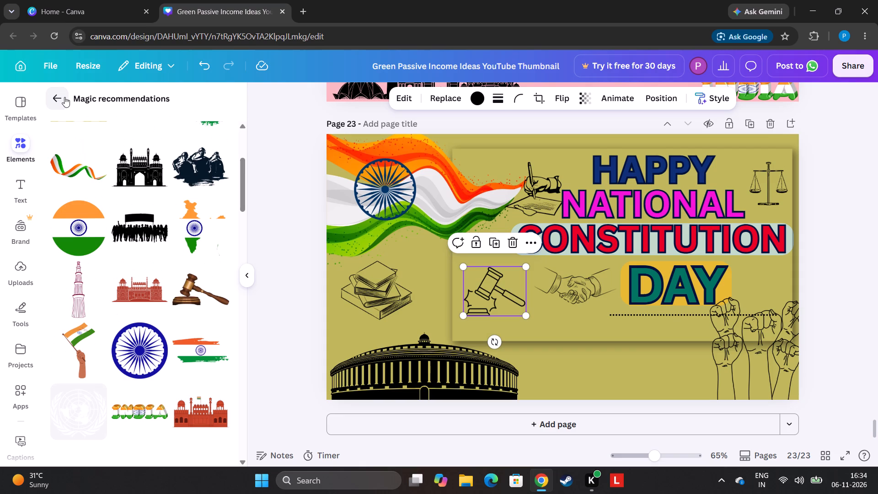
{"action": "left_click", "coordinate": [56, 98]}
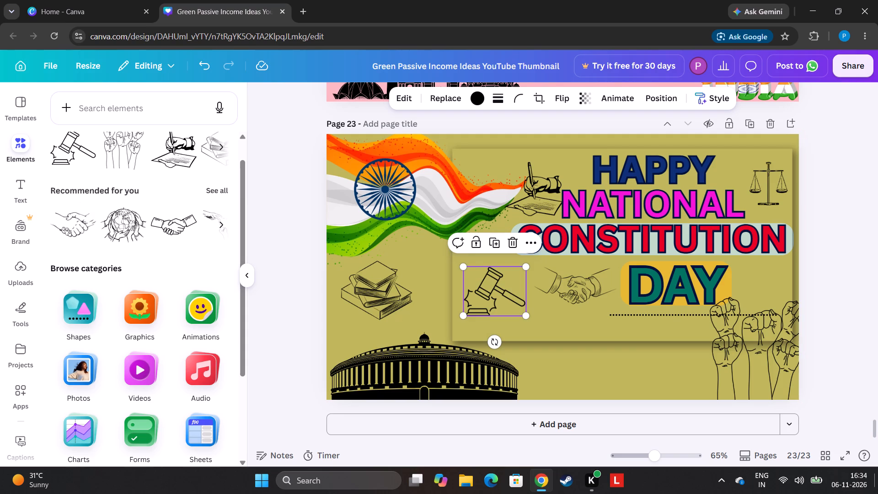
{"action": "left_click_drag", "start_coordinate": [875, 436], "coordinate": [873, 421]}
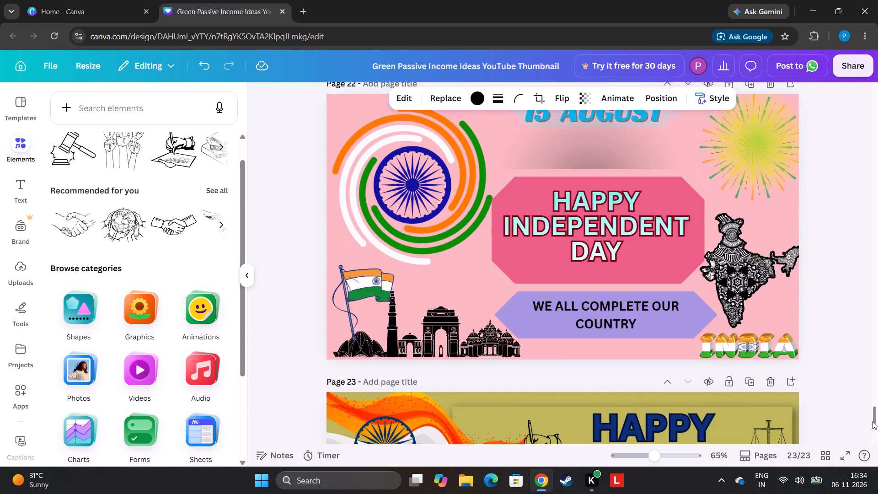
{"action": "left_click_drag", "start_coordinate": [873, 421], "coordinate": [856, 421]}
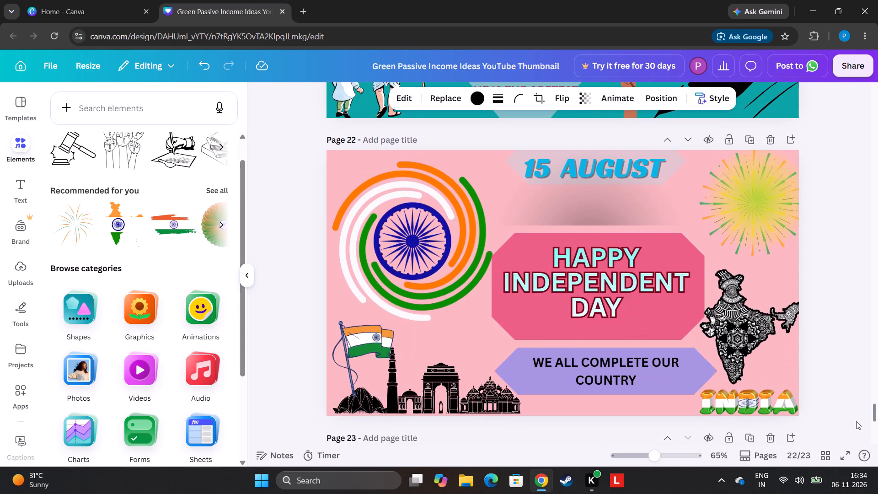
{"action": "left_click_drag", "start_coordinate": [856, 421], "coordinate": [830, 395]}
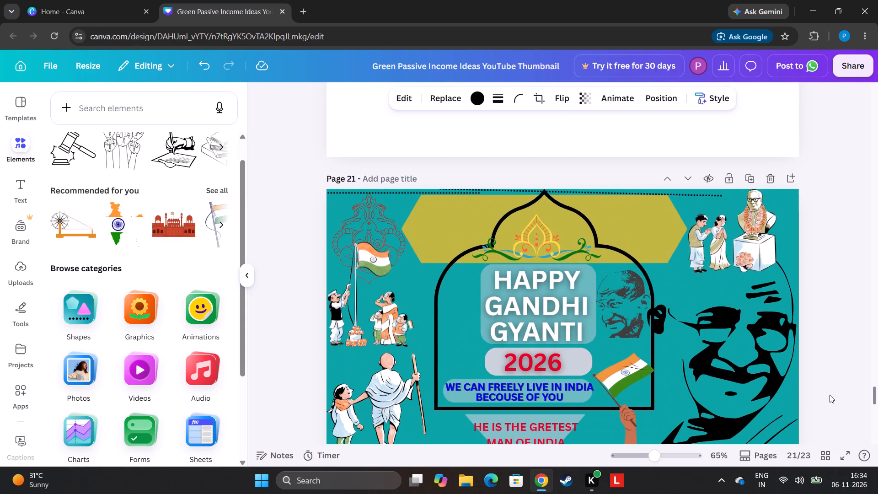
{"action": "left_click_drag", "start_coordinate": [830, 395], "coordinate": [839, 370]}
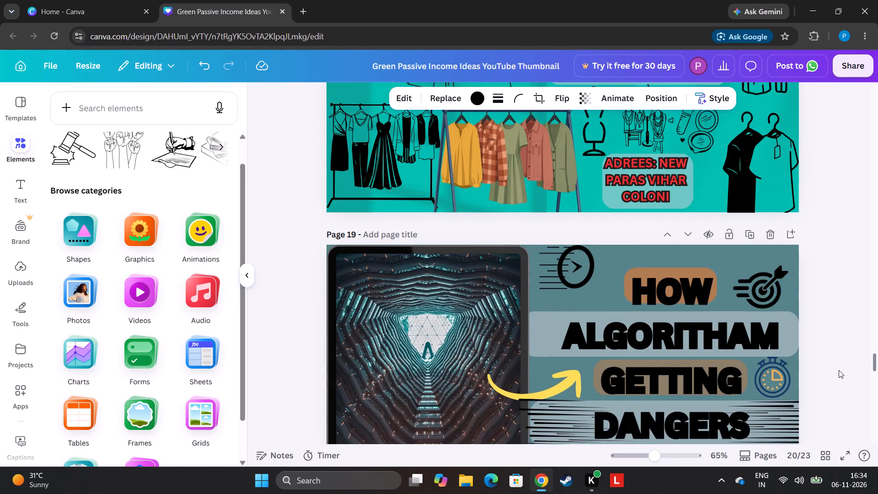
{"action": "left_click_drag", "start_coordinate": [839, 370], "coordinate": [862, 350]}
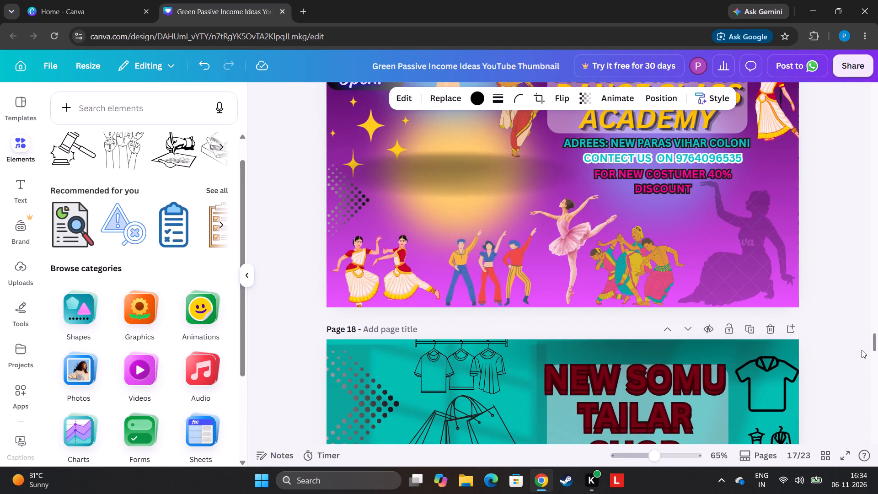
{"action": "left_click_drag", "start_coordinate": [862, 350], "coordinate": [863, 419]}
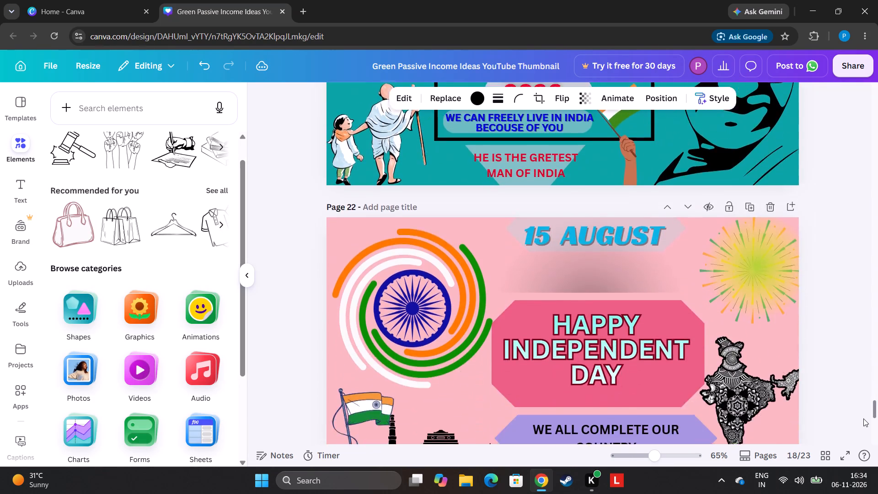
{"action": "left_click_drag", "start_coordinate": [863, 419], "coordinate": [873, 442]}
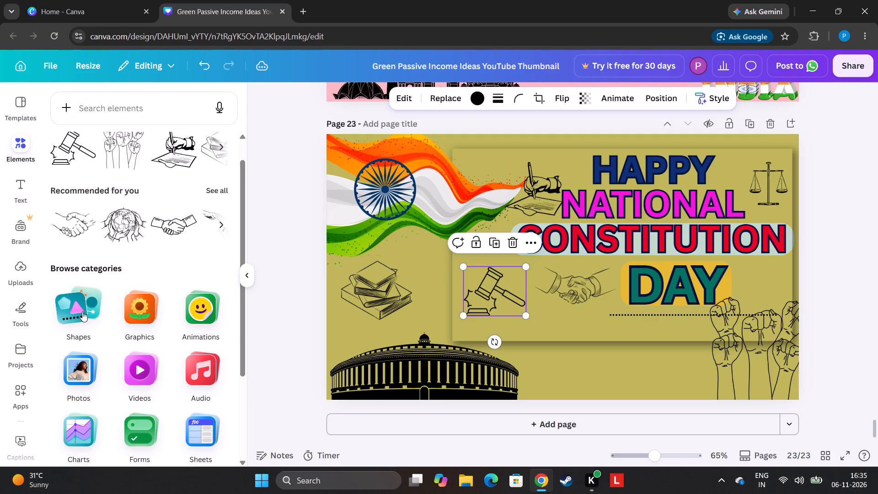
Add a subheading text to page 23 reading "bheem rao abedgar".
{"action": "left_click", "coordinate": [27, 180]}
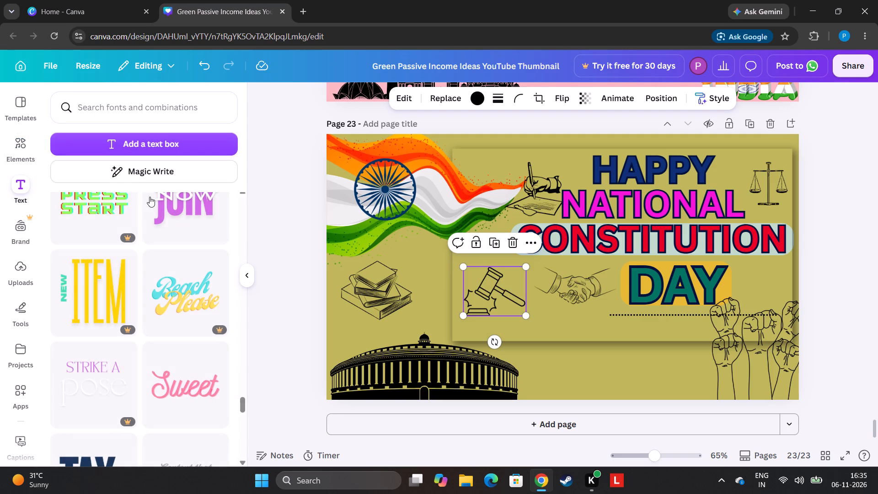
{"action": "left_click_drag", "start_coordinate": [239, 406], "coordinate": [276, 200]}
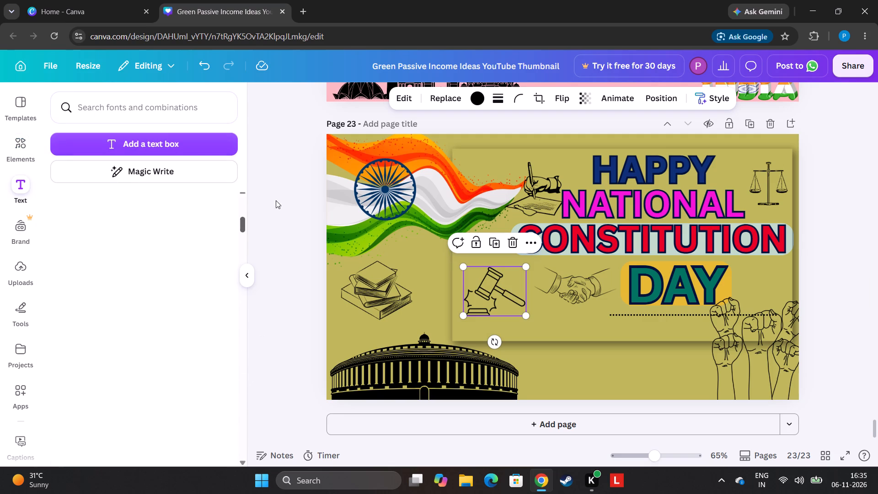
{"action": "left_click_drag", "start_coordinate": [276, 200], "coordinate": [289, 149]}
{"action": "left_click", "coordinate": [151, 314]}
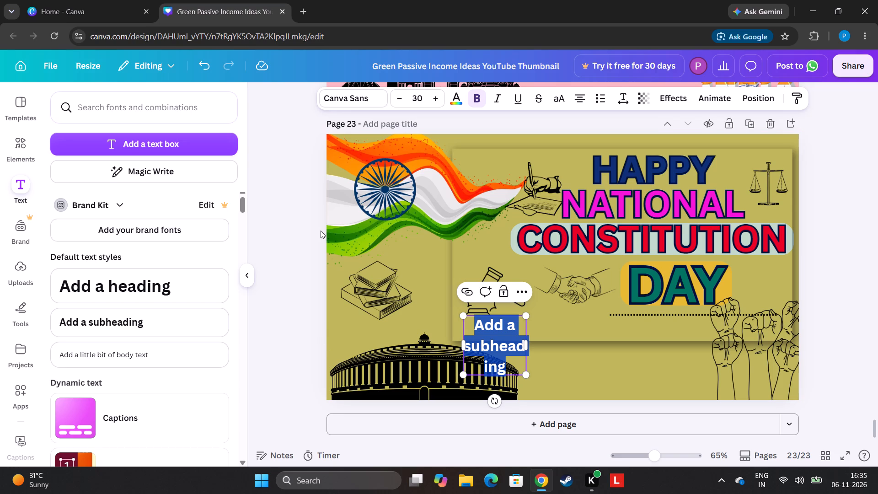
{"action": "key", "text": "BackSpace"}
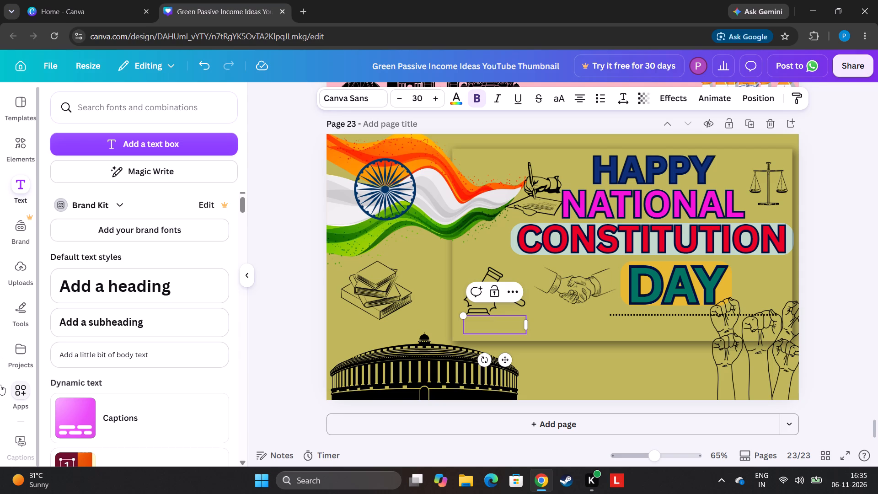
{"action": "key", "text": "d"}
{"action": "type", "text": "r"}
{"action": "key", "text": "space"}
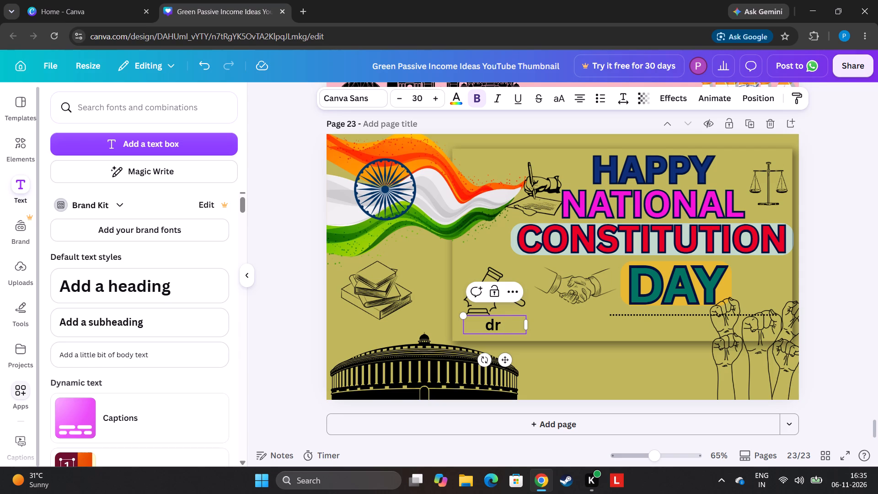
{"action": "key", "text": "BackSpace"}
{"action": "key", "text": "BackSpace"}
{"action": "key", "text": "BackSpace"}
{"action": "type", "text": "bh"}
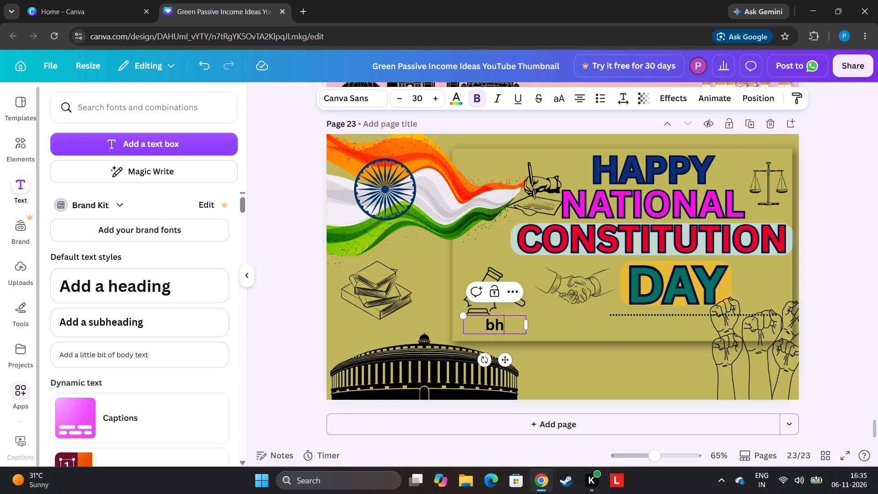
{"action": "key", "text": "e"}
{"action": "key", "text": "e"}
{"action": "type", "text": "m r"}
{"action": "key", "text": "a"}
{"action": "type", "text": "m"}
{"action": "key", "text": "space"}
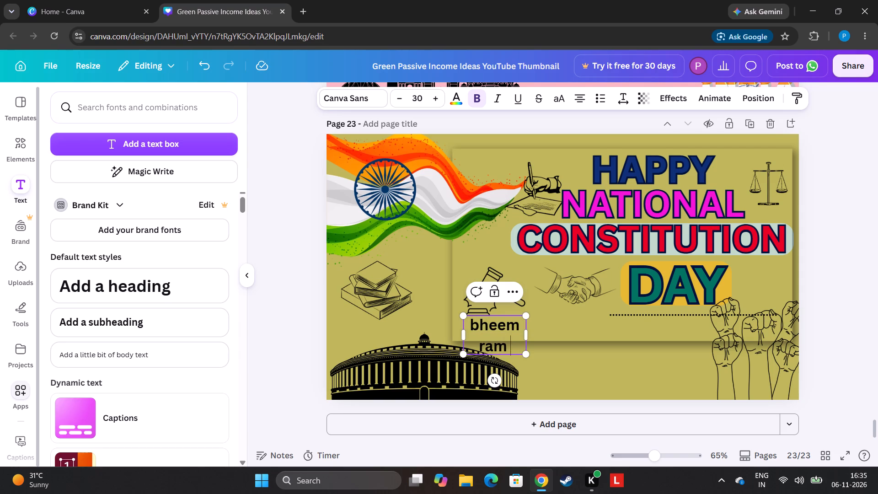
{"action": "key", "text": "a"}
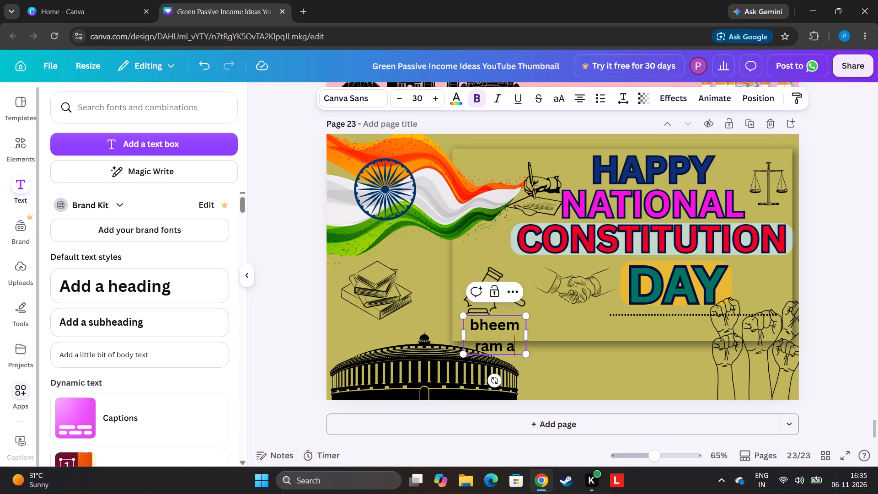
{"action": "key", "text": "BackSpace"}
{"action": "key", "text": "BackSpace"}
{"action": "key", "text": "BackSpace"}
{"action": "key", "text": "BackSpace"}
{"action": "key", "text": "BackSpace"}
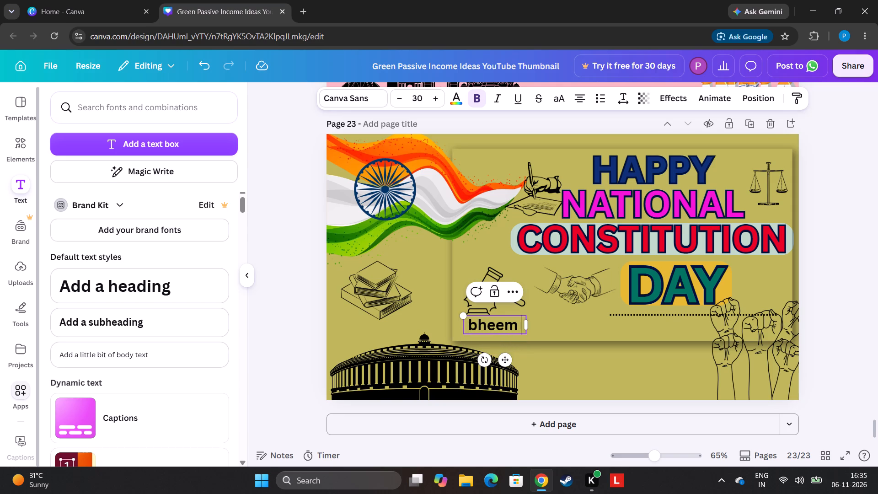
{"action": "key", "text": "r"}
{"action": "key", "text": "a"}
{"action": "type", "text": "o"}
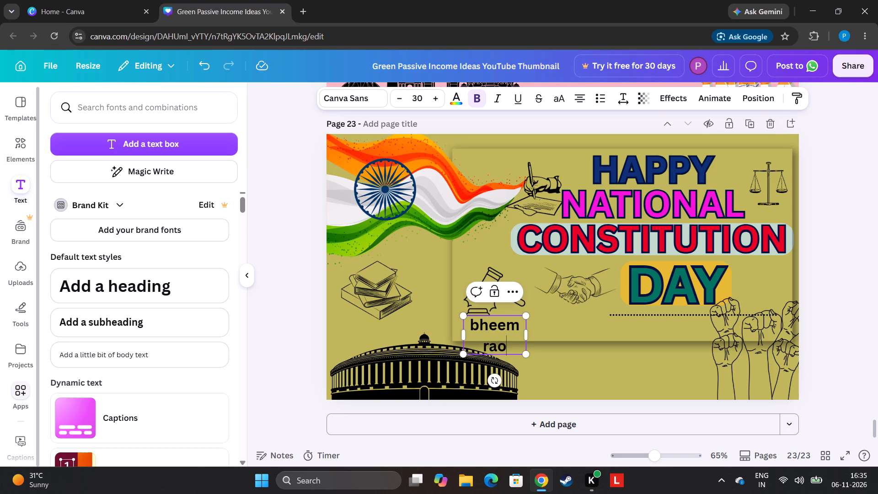
{"action": "key", "text": "space"}
{"action": "key", "text": "a"}
{"action": "key", "text": "b"}
{"action": "key", "text": "e"}
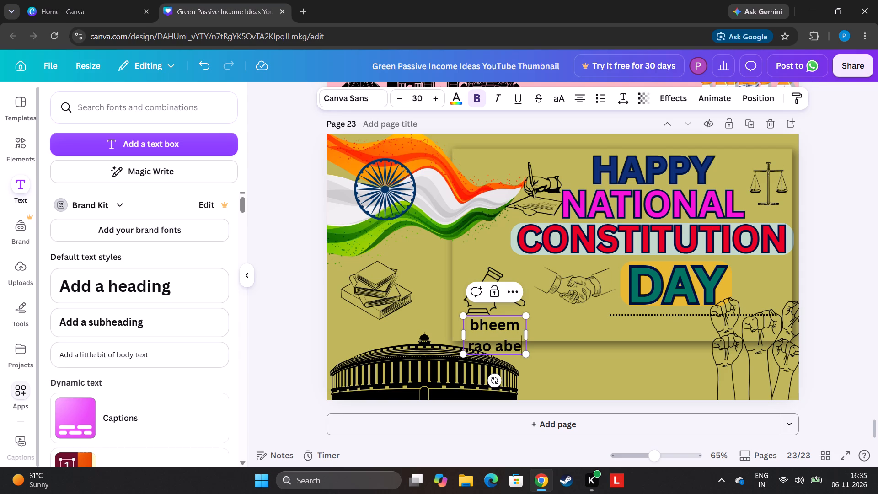
{"action": "key", "text": "d"}
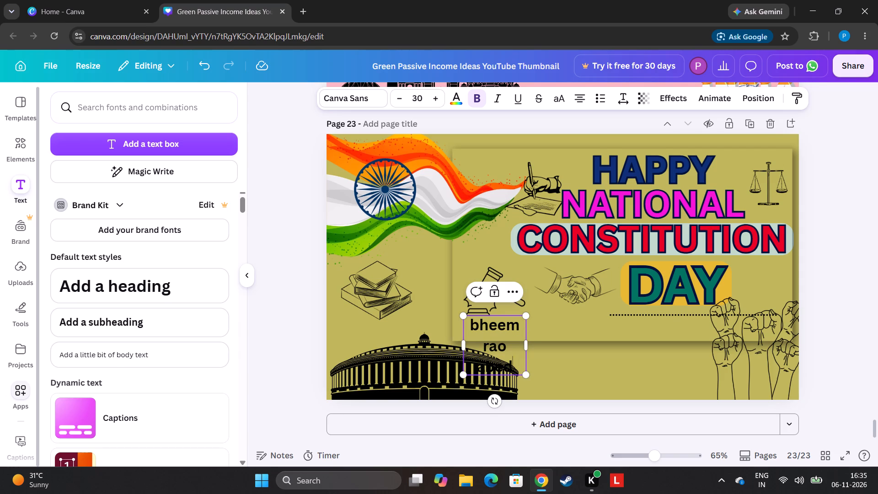
{"action": "key", "text": "g"}
{"action": "key", "text": "a"}
{"action": "key", "text": "r"}
{"action": "key", "text": "space"}
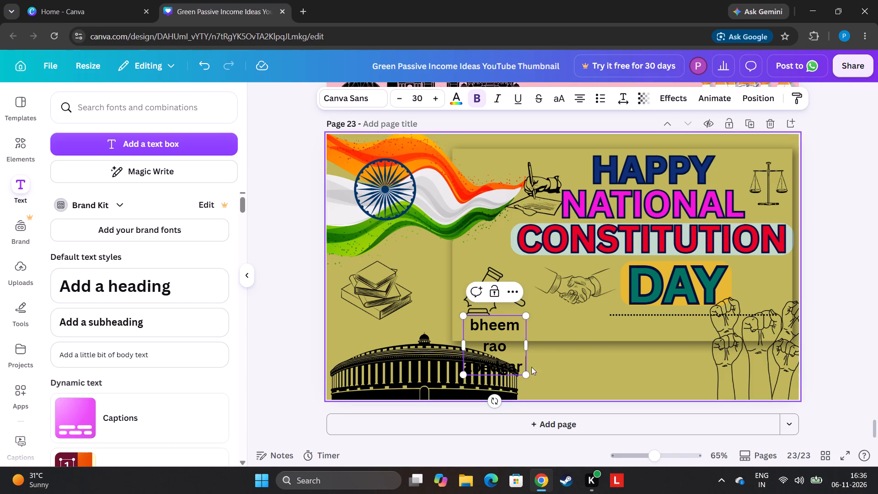
Move the "bheem rao abedgar" text below DAY and widen its box so the name fits on one line.
{"action": "left_click_drag", "start_coordinate": [525, 346], "coordinate": [615, 349]}
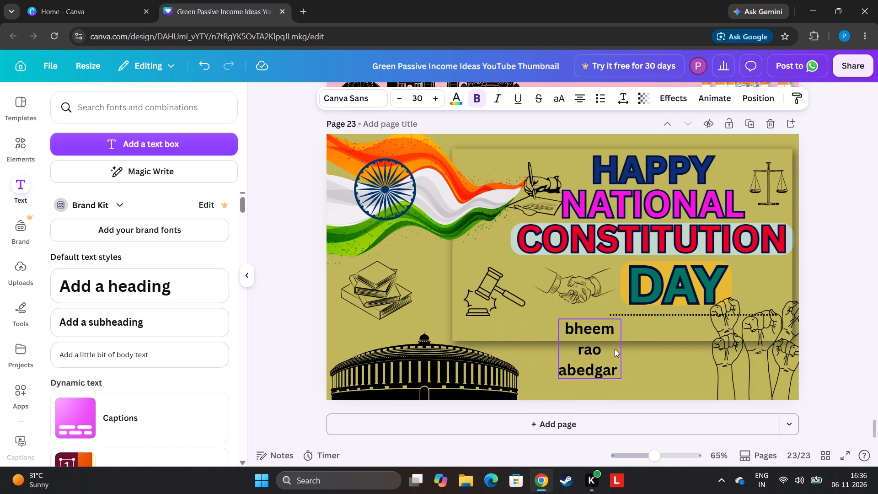
{"action": "left_click_drag", "start_coordinate": [615, 349], "coordinate": [614, 349]}
{"action": "left_click_drag", "start_coordinate": [617, 351], "coordinate": [694, 352]}
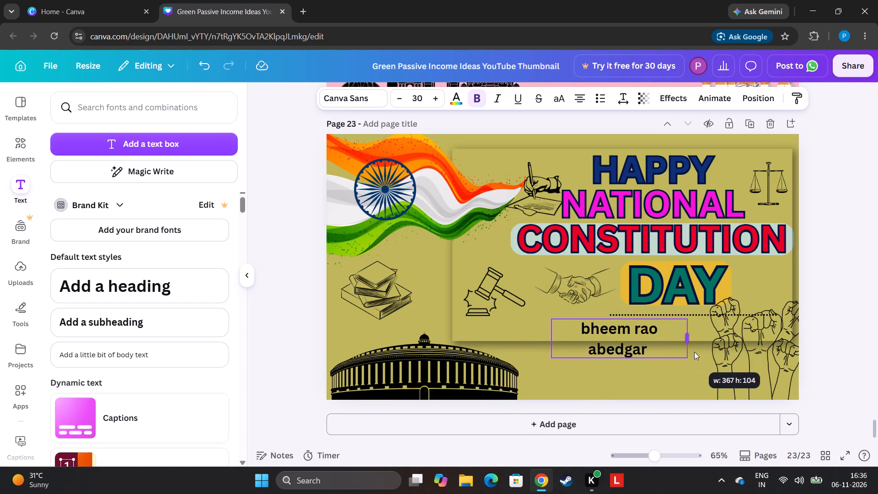
{"action": "left_click_drag", "start_coordinate": [694, 352], "coordinate": [727, 352]}
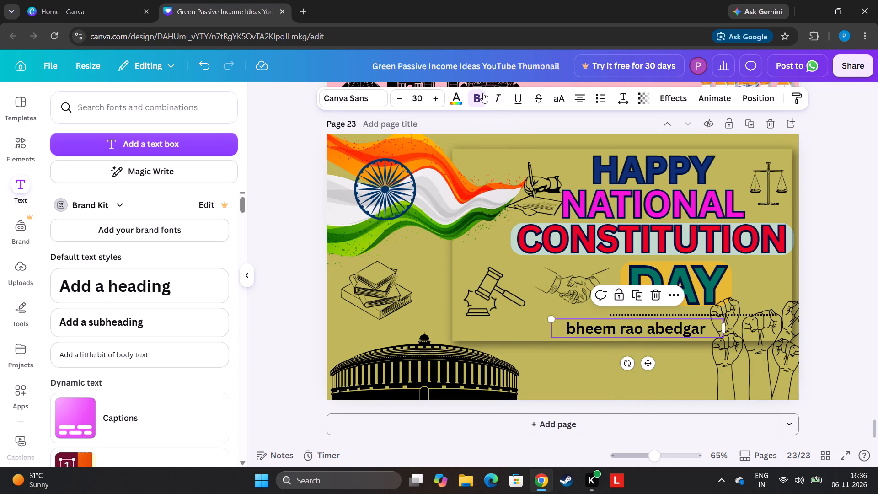
Convert the name text to uppercase and place it between the parliament building and the raised fists.
{"action": "left_click", "coordinate": [557, 99]}
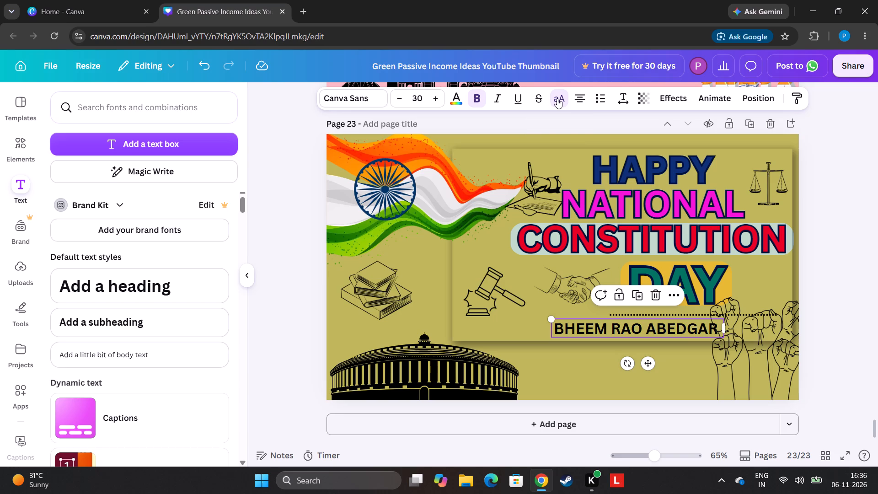
{"action": "left_click", "coordinate": [804, 216]}
{"action": "left_click_drag", "start_coordinate": [658, 328], "coordinate": [659, 343]}
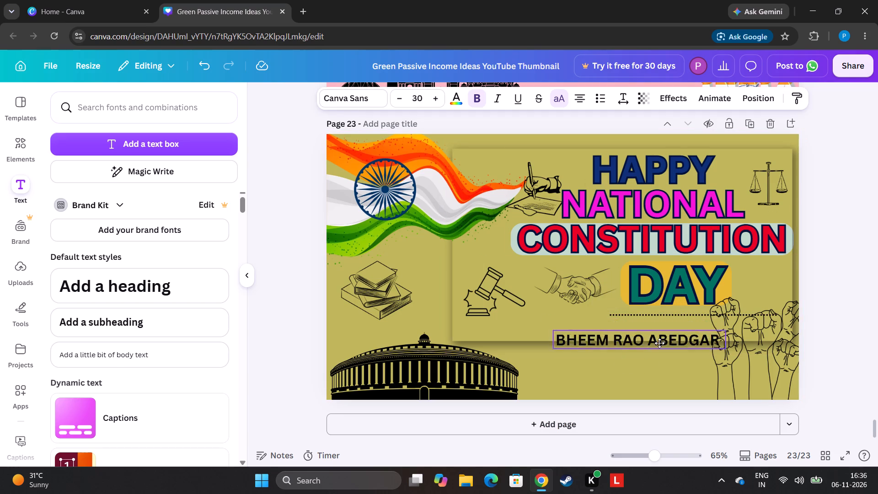
{"action": "left_click_drag", "start_coordinate": [659, 343], "coordinate": [629, 359]}
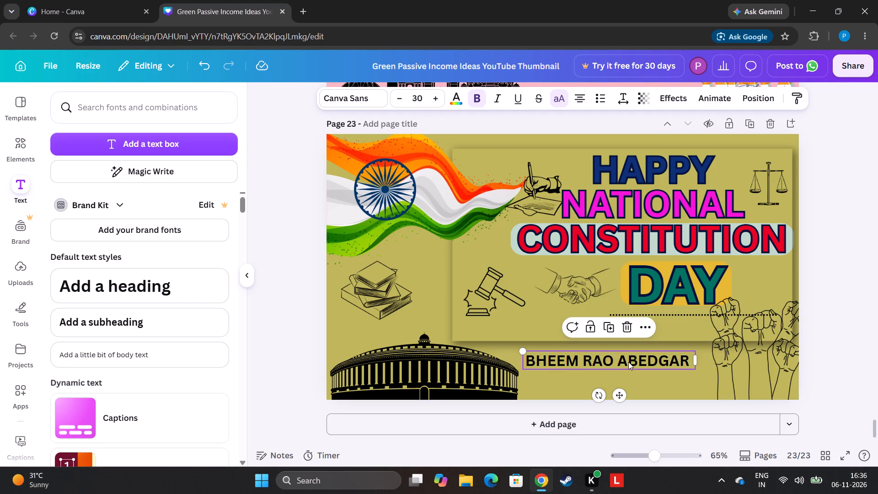
Correct the surname to AMBEDGAR and extend the line to read "BHEEM RAO AMBEDGAR IS GAVE US A CONSTITUTIOMN".
{"action": "left_click", "coordinate": [686, 358]}
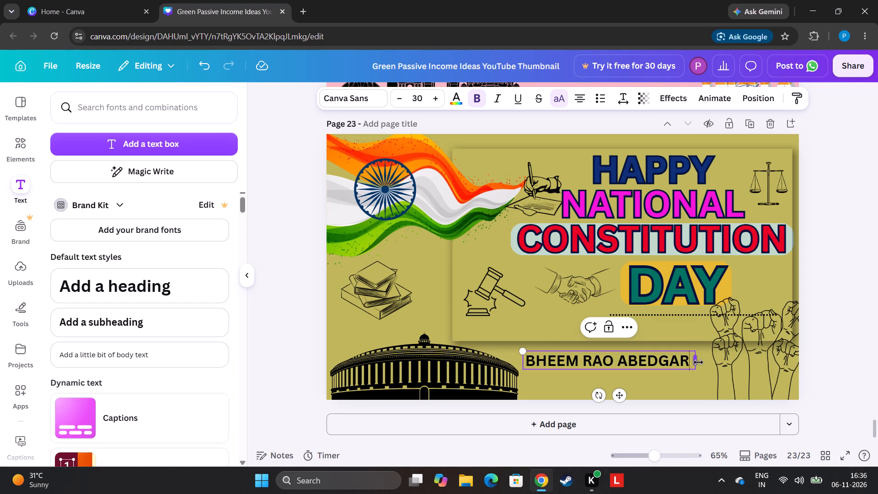
{"action": "key", "text": "space"}
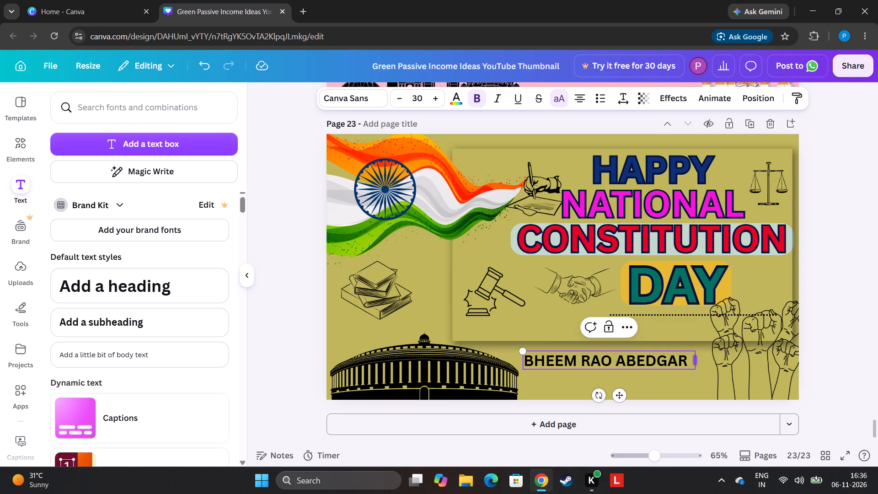
{"action": "left_click", "coordinate": [626, 367]}
{"action": "key", "text": "m"}
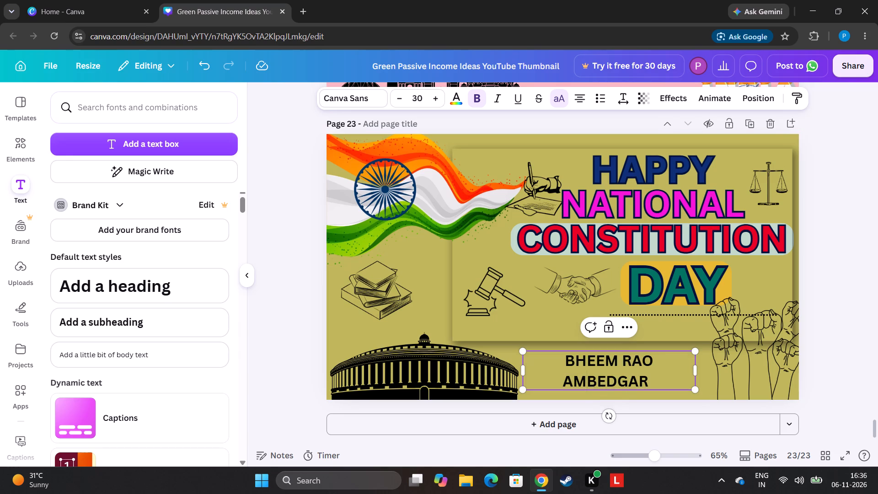
{"action": "left_click", "coordinate": [656, 379]}
{"action": "type", "text": "is"}
{"action": "key", "text": "space"}
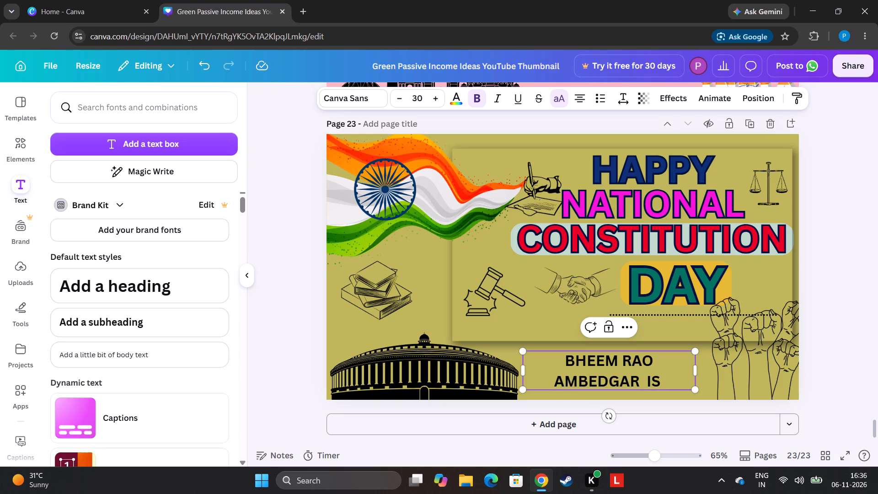
{"action": "type", "text": "gave us a con"}
{"action": "type", "text": "stitutiomn"}
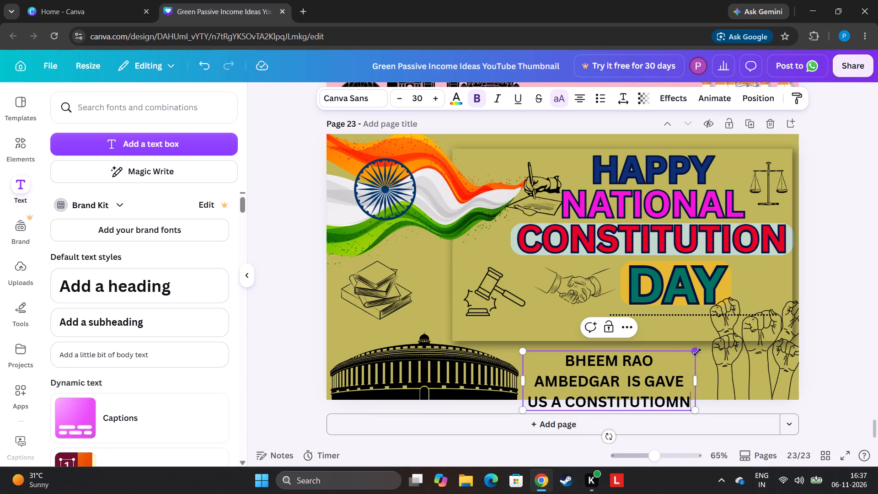
Scale the sentence to font size 27.7 in a slightly wider box and raise it to fit inside the page's lower edge.
{"action": "left_click_drag", "start_coordinate": [697, 352], "coordinate": [690, 370]}
{"action": "left_click_drag", "start_coordinate": [684, 386], "coordinate": [700, 366]}
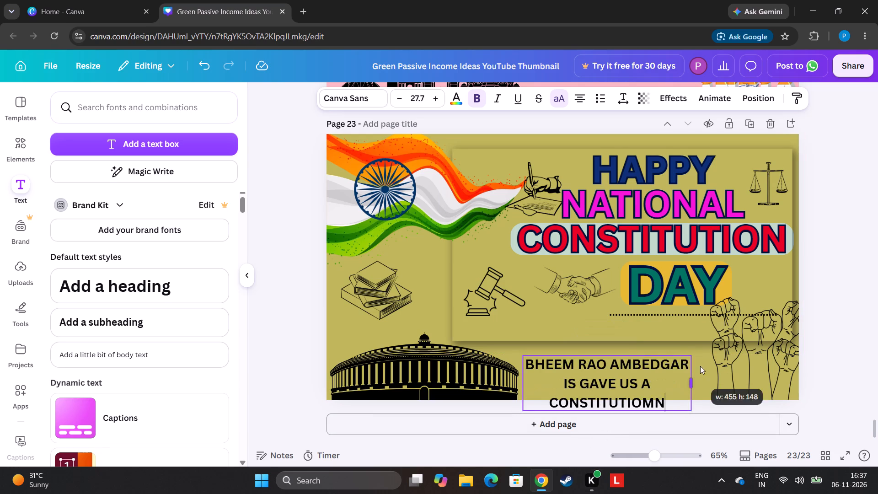
{"action": "left_click_drag", "start_coordinate": [700, 366], "coordinate": [711, 364]}
{"action": "left_click", "coordinate": [843, 357]}
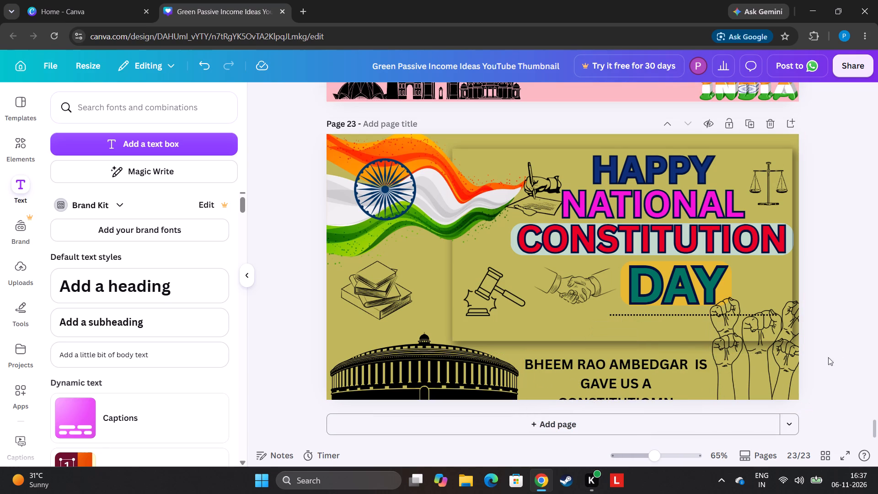
{"action": "left_click_drag", "start_coordinate": [634, 374], "coordinate": [634, 364]}
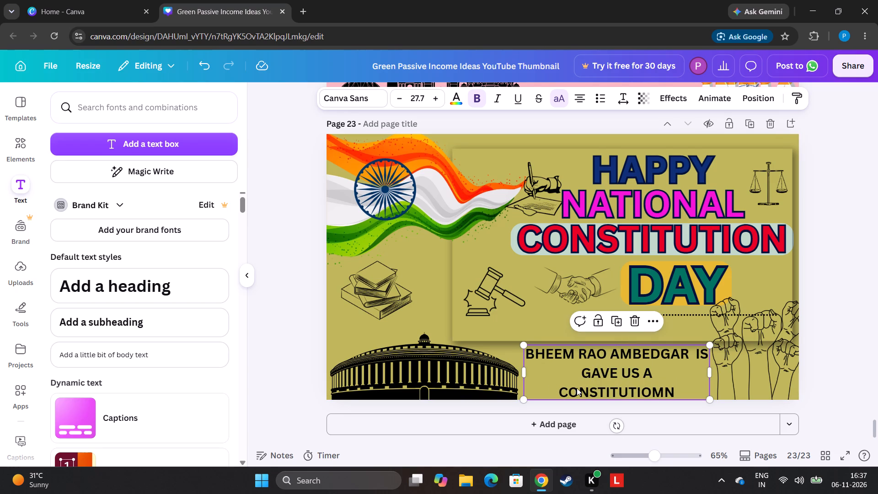
Tighten the sentence's line spacing to 0.94.
{"action": "left_click", "coordinate": [620, 96]}
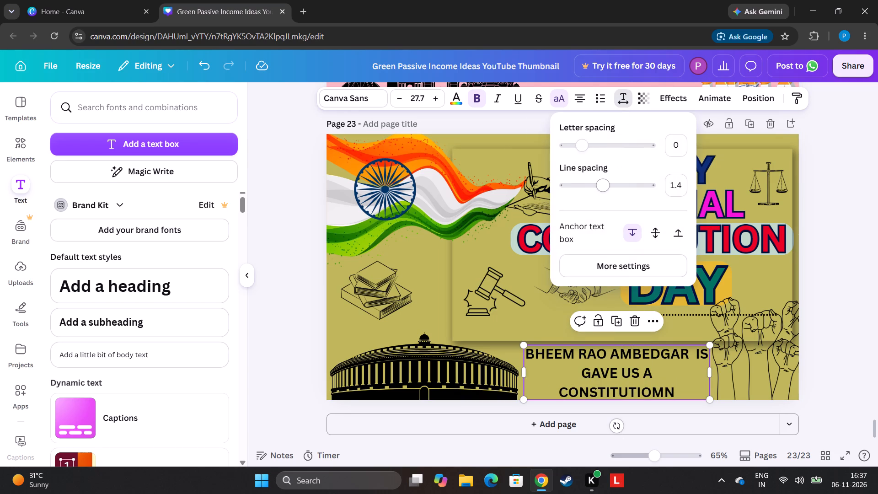
{"action": "left_click_drag", "start_coordinate": [600, 192], "coordinate": [583, 197]}
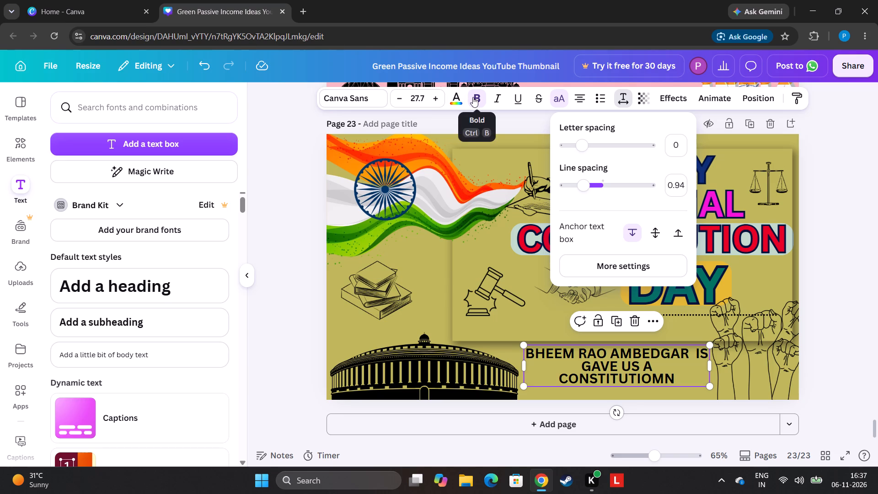
Format the sentence as white italic text without bold.
{"action": "left_click", "coordinate": [458, 104]}
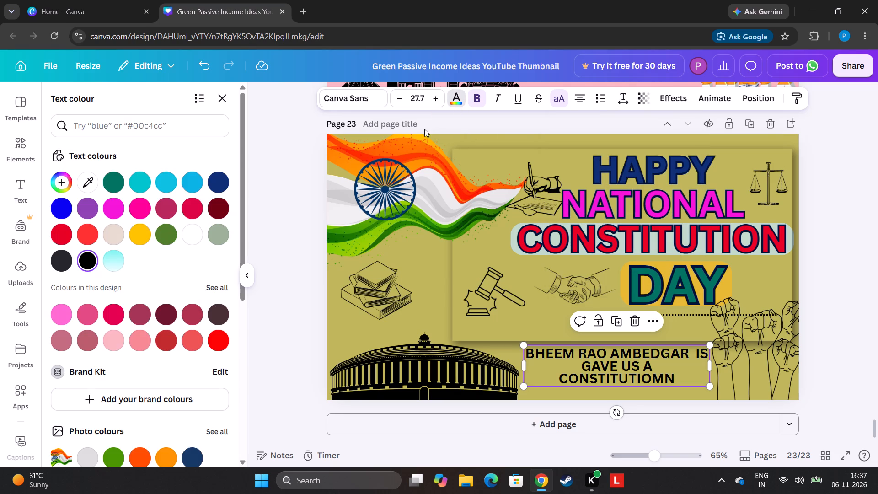
{"action": "left_click", "coordinate": [188, 238]}
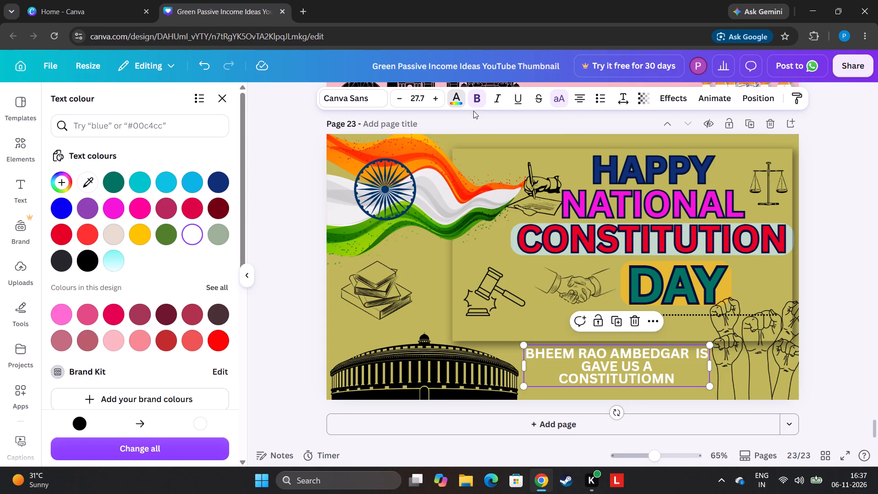
{"action": "left_click", "coordinate": [491, 96]}
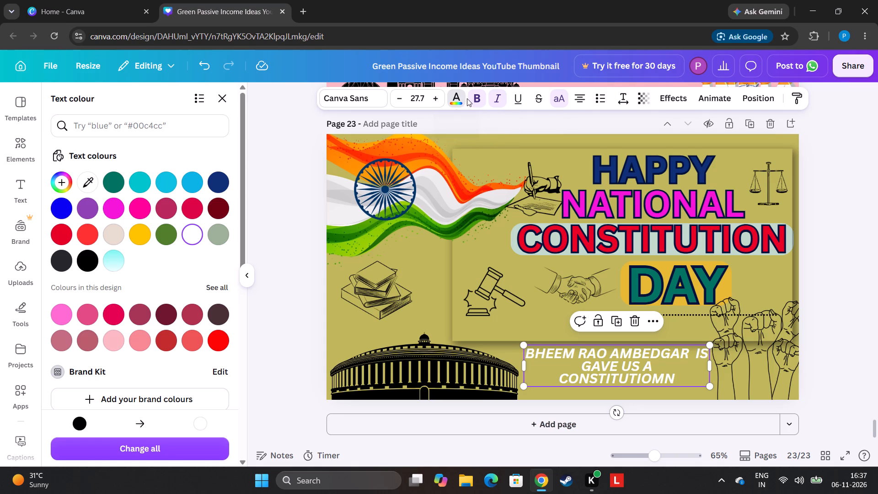
{"action": "left_click", "coordinate": [471, 98]}
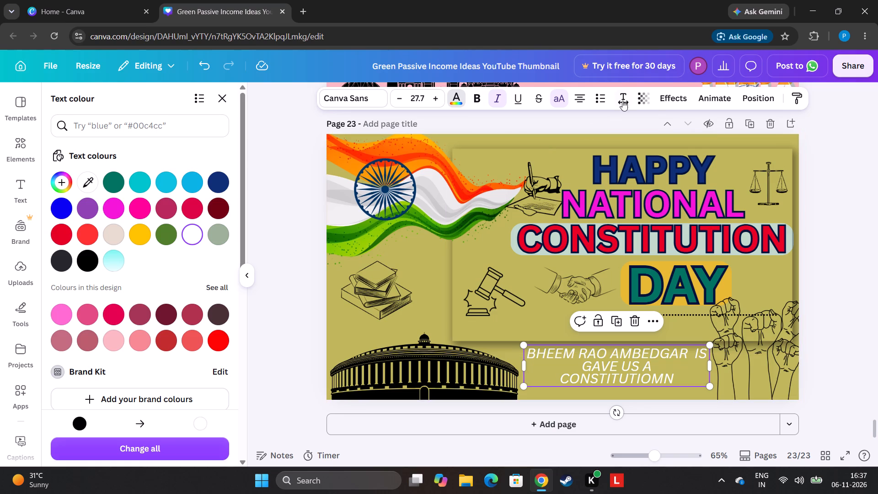
Give the sentence a grey Outline effect with thickness 103.
{"action": "left_click", "coordinate": [670, 104]}
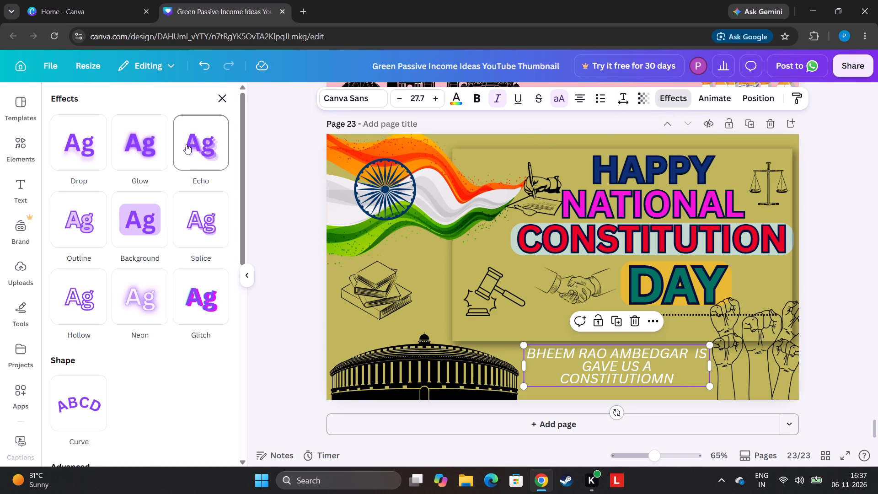
{"action": "left_click", "coordinate": [186, 144]}
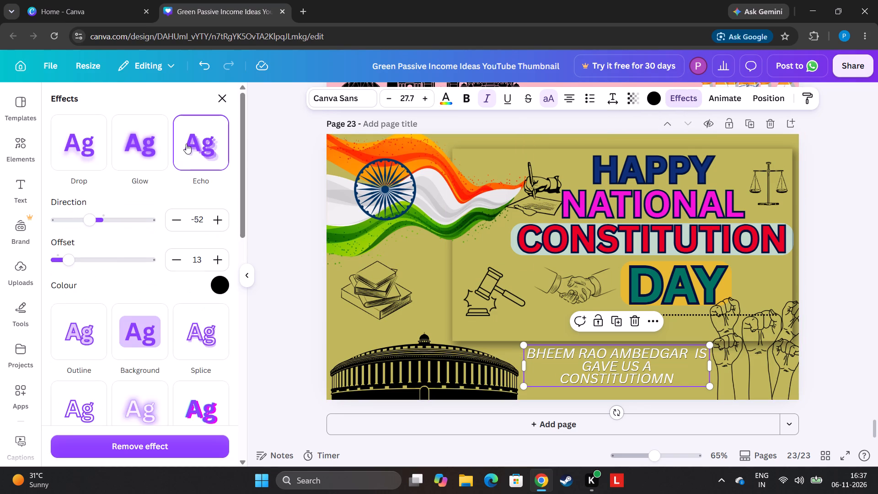
{"action": "left_click", "coordinate": [61, 338]}
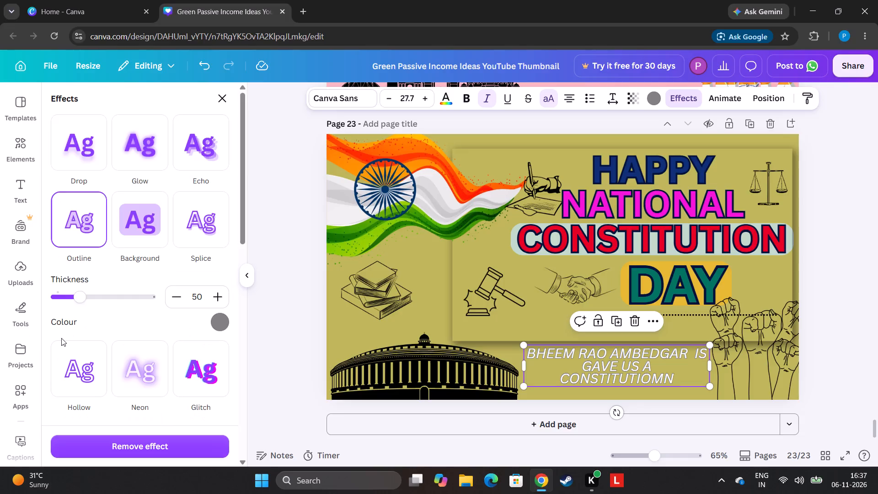
{"action": "left_click_drag", "start_coordinate": [79, 295], "coordinate": [103, 295]}
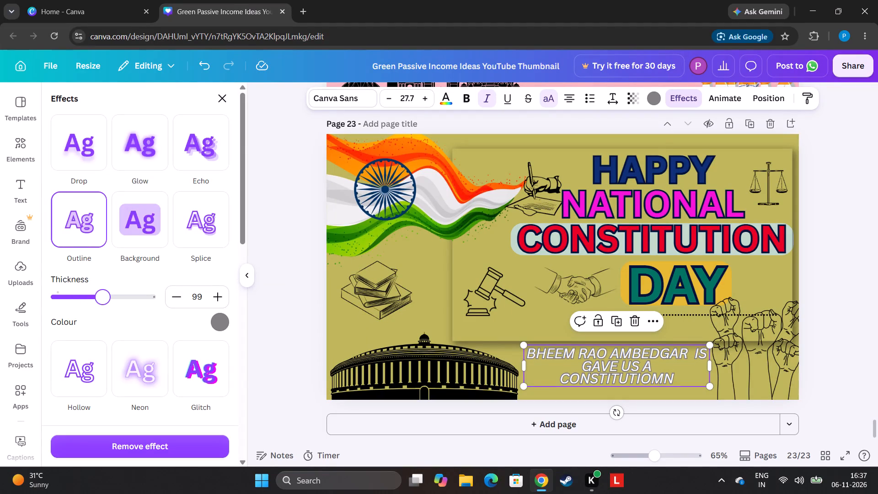
{"action": "left_click_drag", "start_coordinate": [103, 295], "coordinate": [105, 296]}
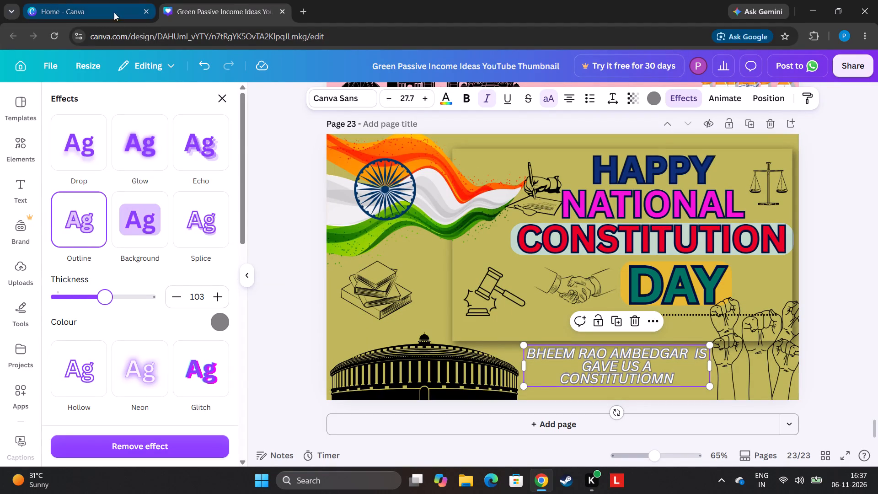
{"action": "left_click", "coordinate": [218, 100]}
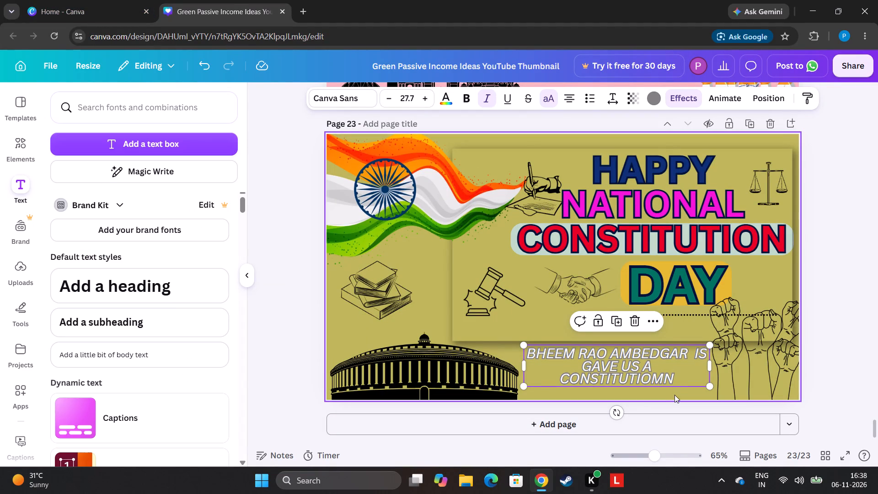
Add a new page 24 and set its background colour to teal.
{"action": "left_click", "coordinate": [680, 418]}
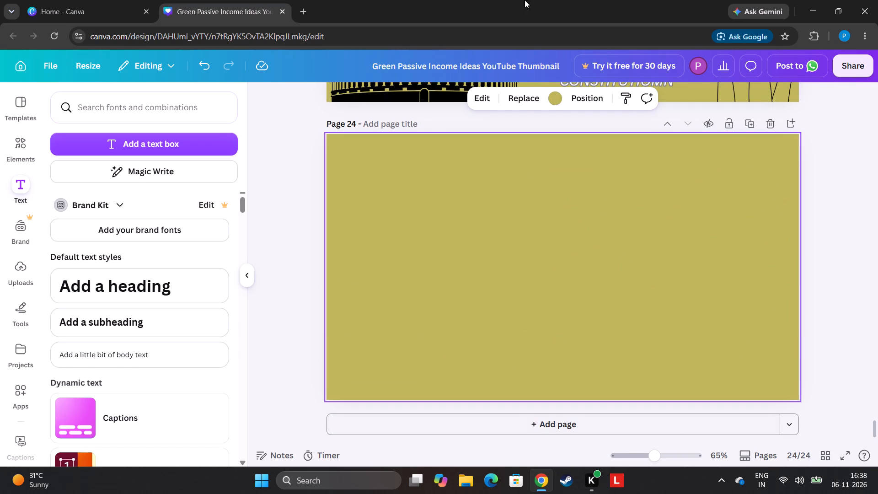
{"action": "left_click", "coordinate": [556, 106]}
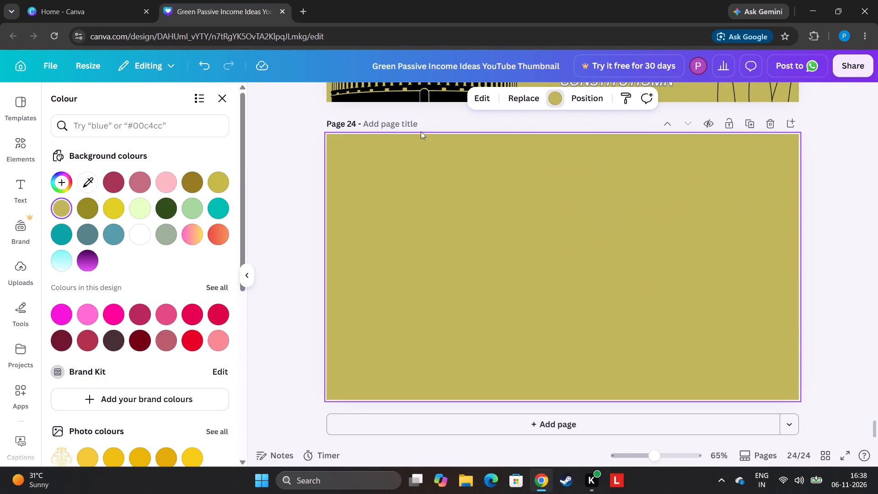
{"action": "left_click", "coordinate": [214, 214]}
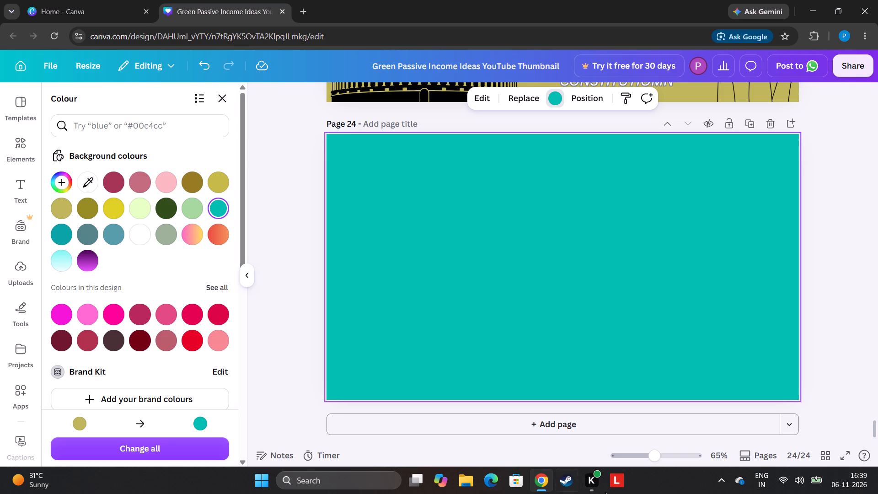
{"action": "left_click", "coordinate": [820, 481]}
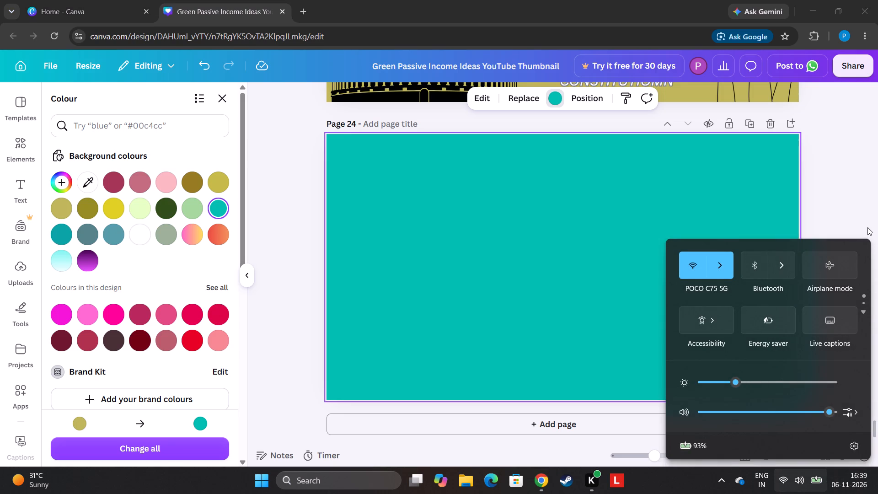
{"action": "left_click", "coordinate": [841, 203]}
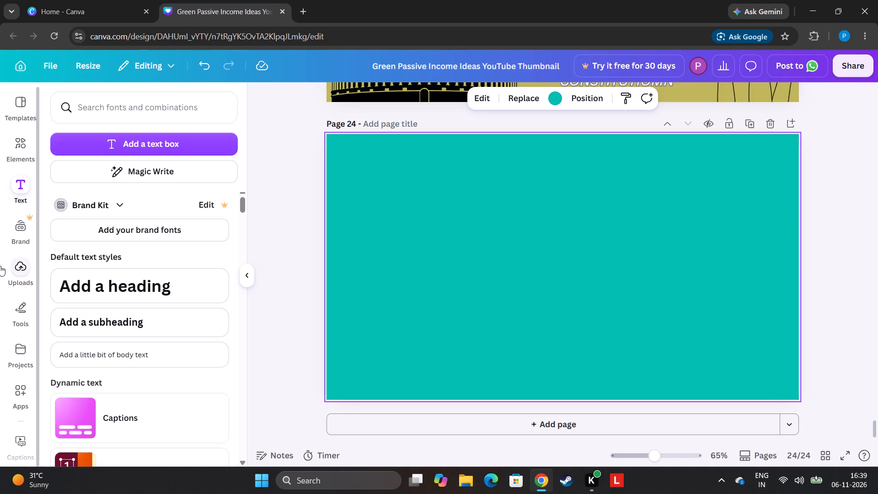
Add an octagon shape to page 24.
{"action": "left_click", "coordinate": [15, 163]}
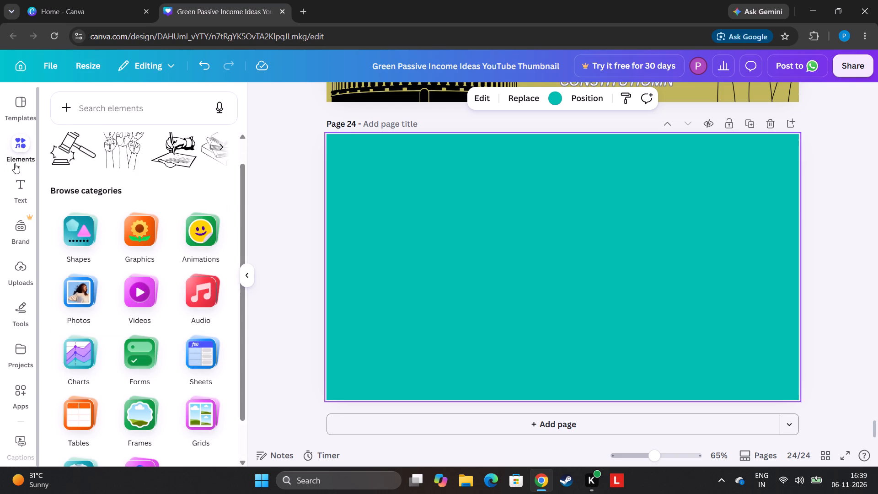
{"action": "left_click", "coordinate": [80, 236]}
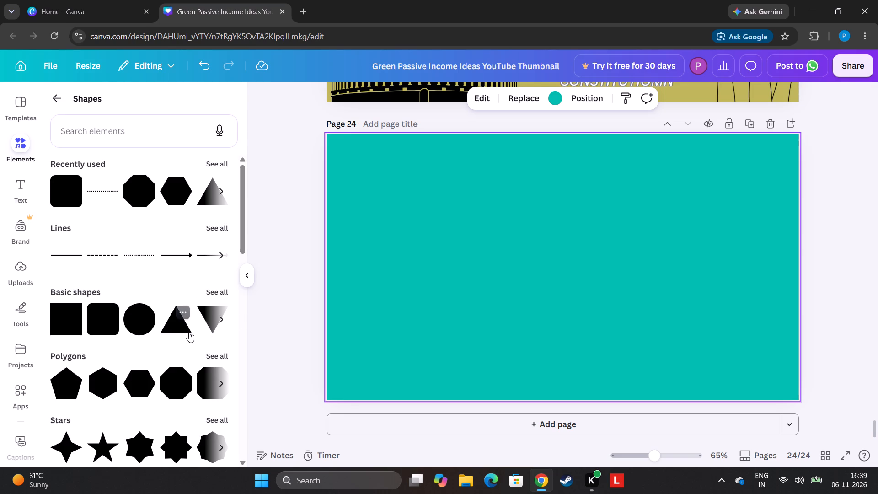
{"action": "left_click", "coordinate": [183, 389]}
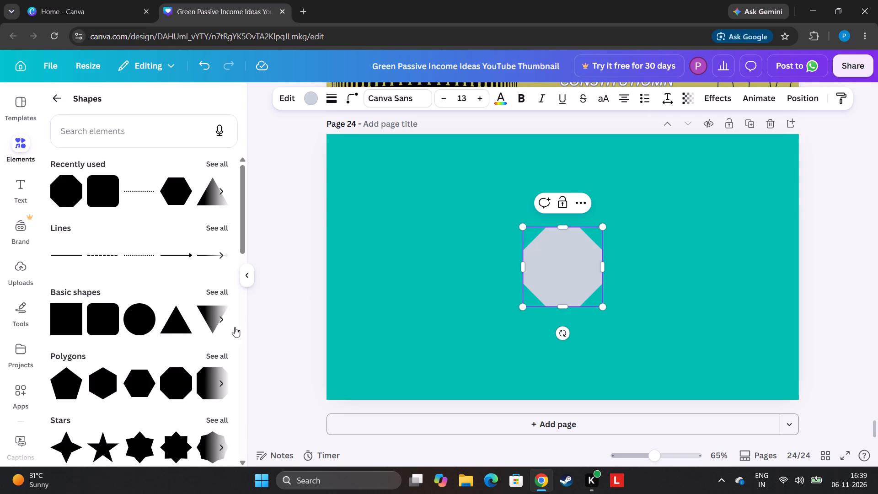
Set the octagon's text colour to dark blue #0f2f76.
{"action": "left_click", "coordinate": [504, 107]}
{"action": "left_click", "coordinate": [209, 188]}
{"action": "left_click", "coordinate": [209, 183]}
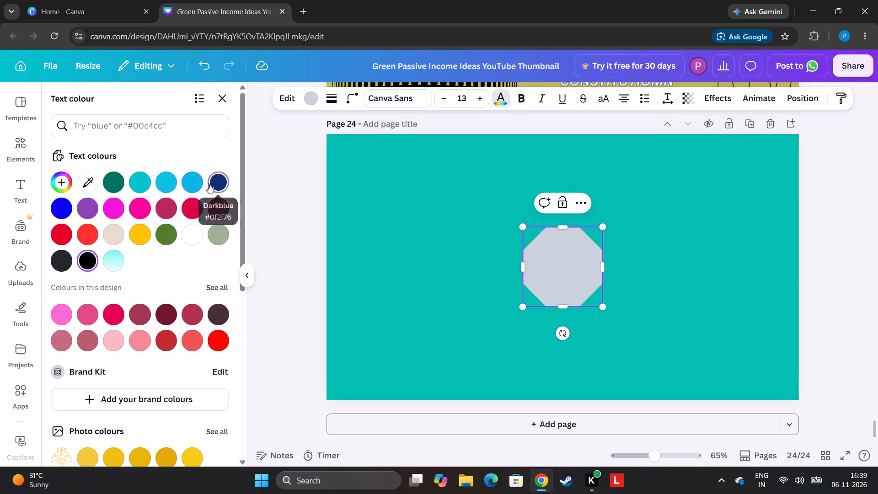
{"action": "double_click", "coordinate": [277, 181]}
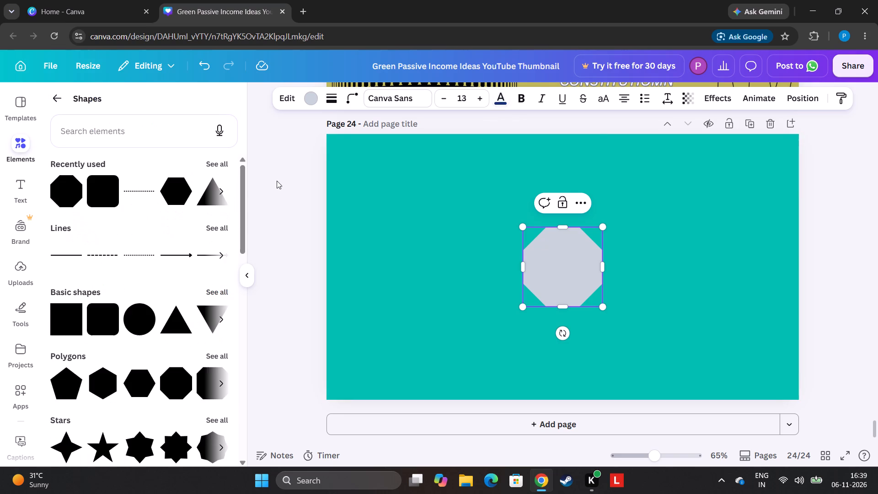
Fill the octagon on page 24 with yellow-orange.
{"action": "left_click", "coordinate": [550, 267]}
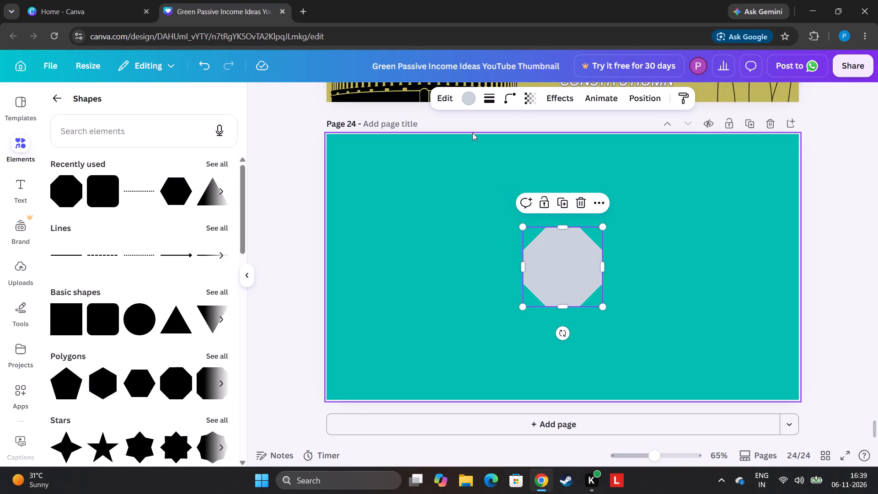
{"action": "left_click", "coordinate": [473, 98]}
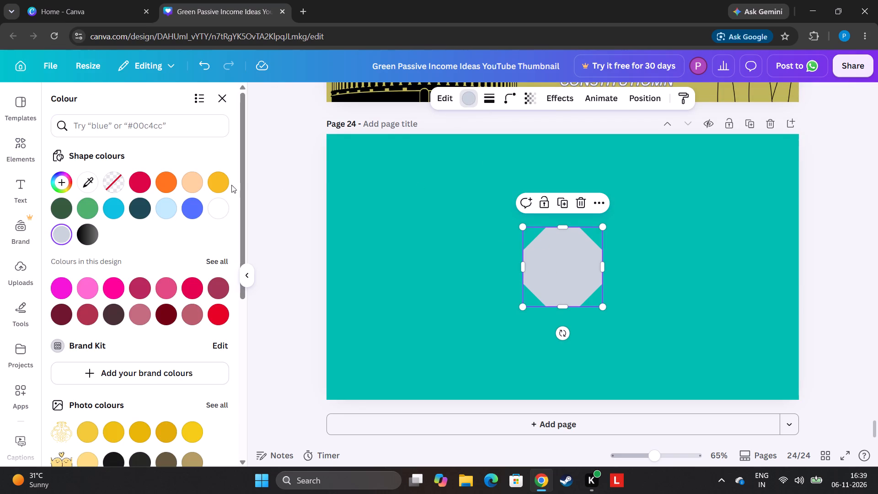
{"action": "left_click", "coordinate": [214, 183]}
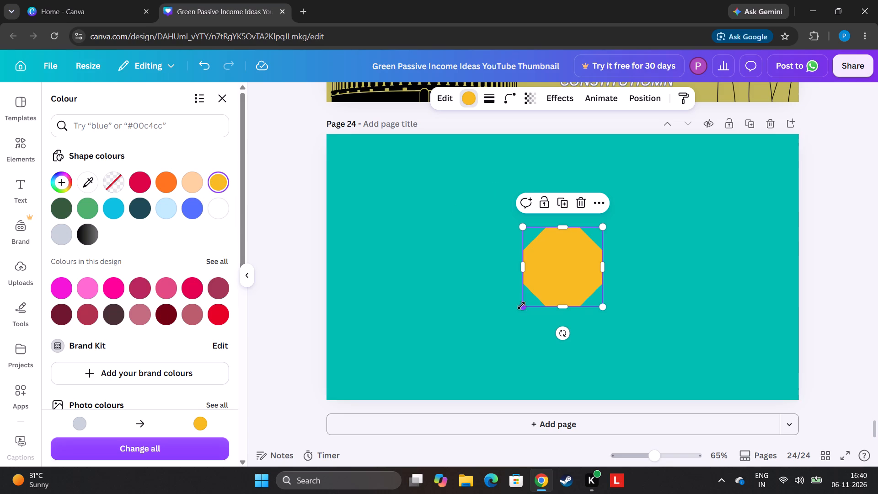
Enlarge the octagon, align it to the page's top-left corner and stretch it across the page to about 1,275 by 378.
{"action": "left_click_drag", "start_coordinate": [521, 306], "coordinate": [367, 340]}
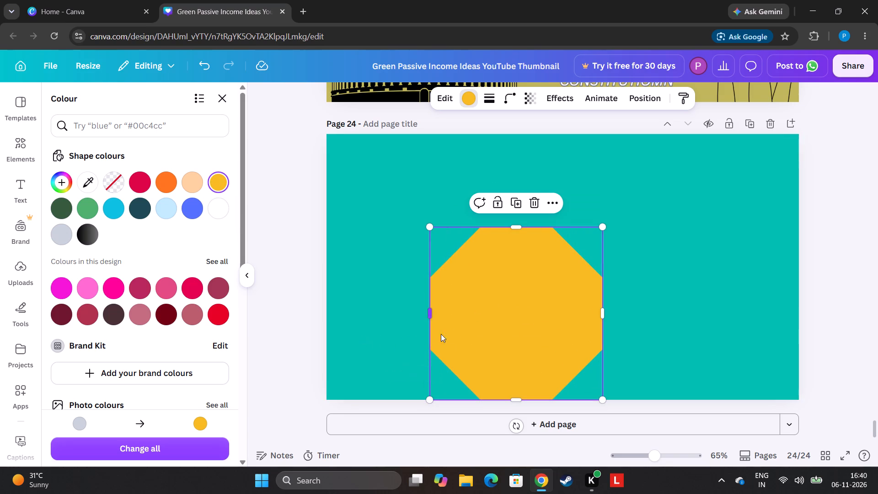
{"action": "left_click_drag", "start_coordinate": [459, 329], "coordinate": [342, 238]}
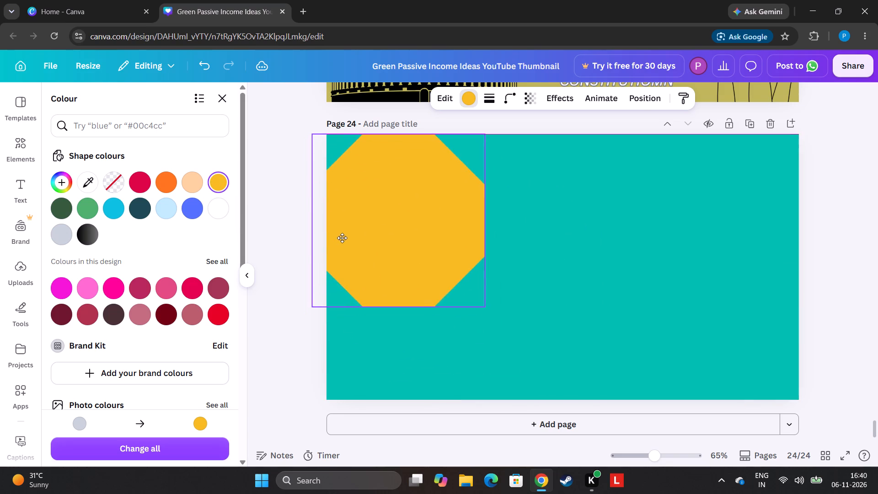
{"action": "left_click_drag", "start_coordinate": [342, 238], "coordinate": [359, 245]}
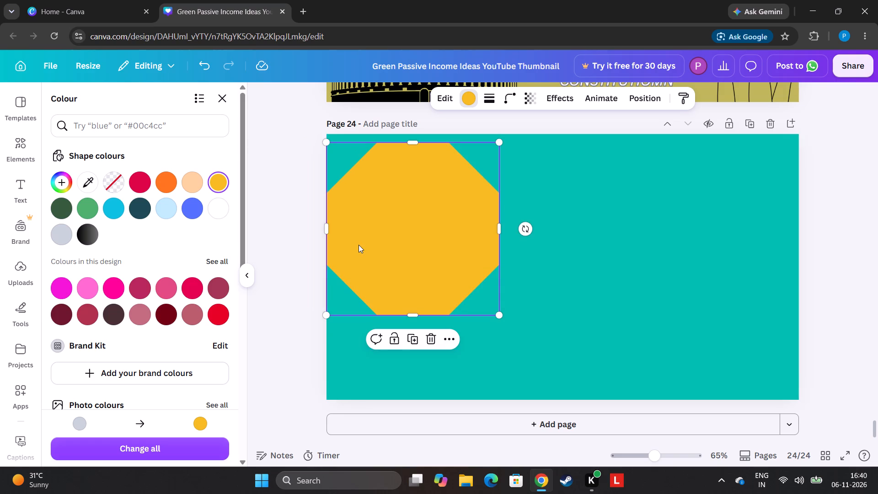
{"action": "left_click_drag", "start_coordinate": [359, 245], "coordinate": [358, 235]}
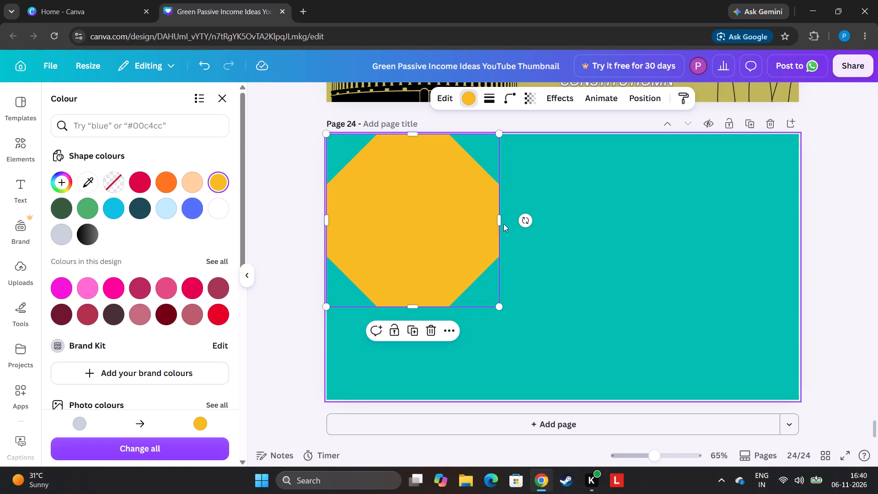
{"action": "left_click_drag", "start_coordinate": [503, 224], "coordinate": [801, 221]}
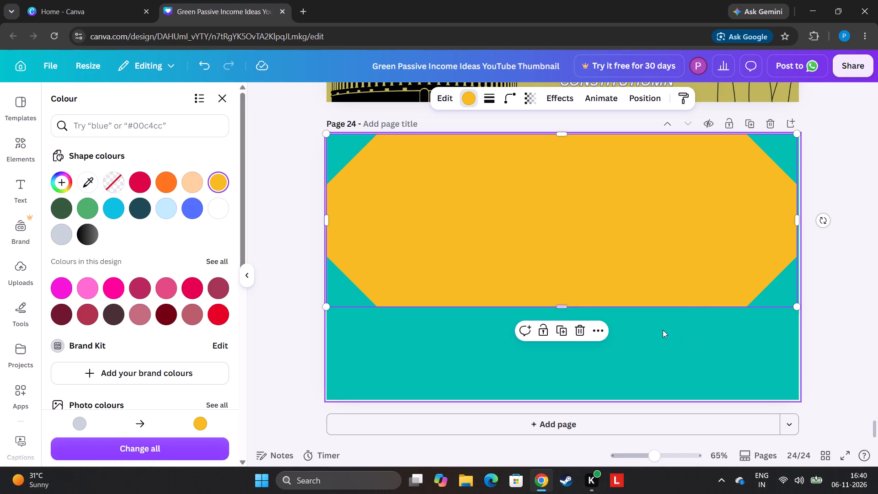
{"action": "left_click_drag", "start_coordinate": [610, 310], "coordinate": [616, 312]}
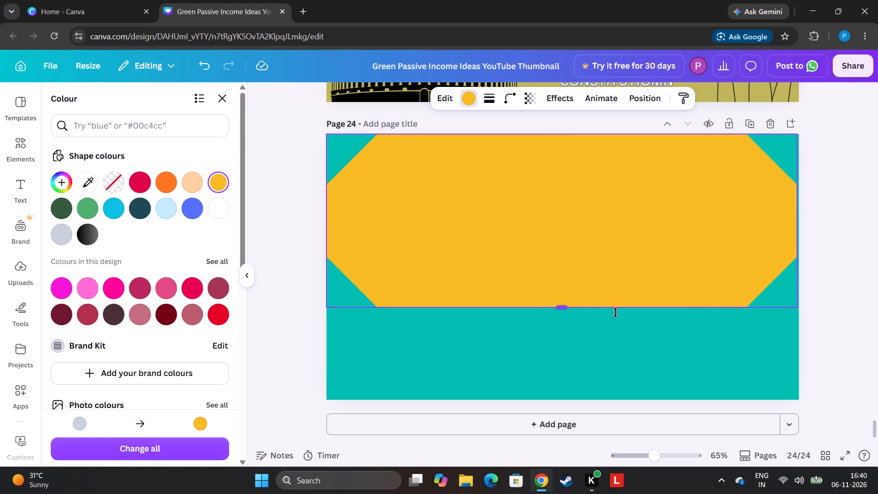
{"action": "left_click_drag", "start_coordinate": [616, 312], "coordinate": [640, 410]}
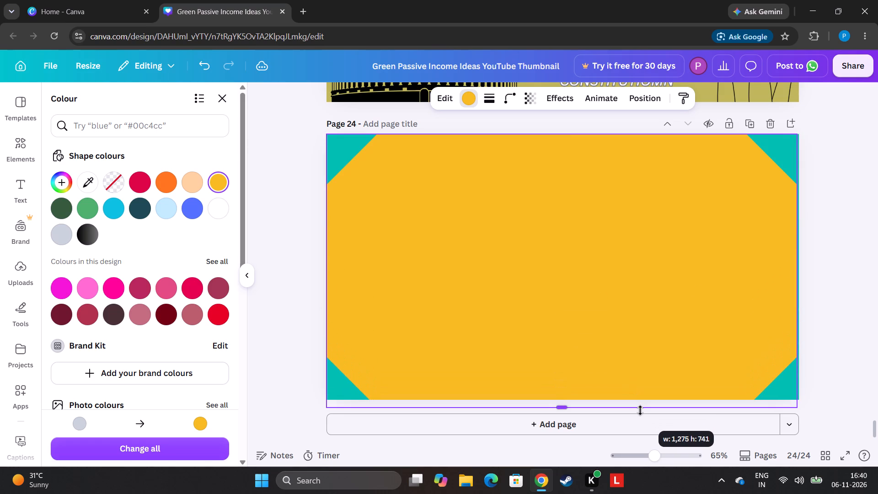
{"action": "left_click_drag", "start_coordinate": [640, 410], "coordinate": [642, 350]}
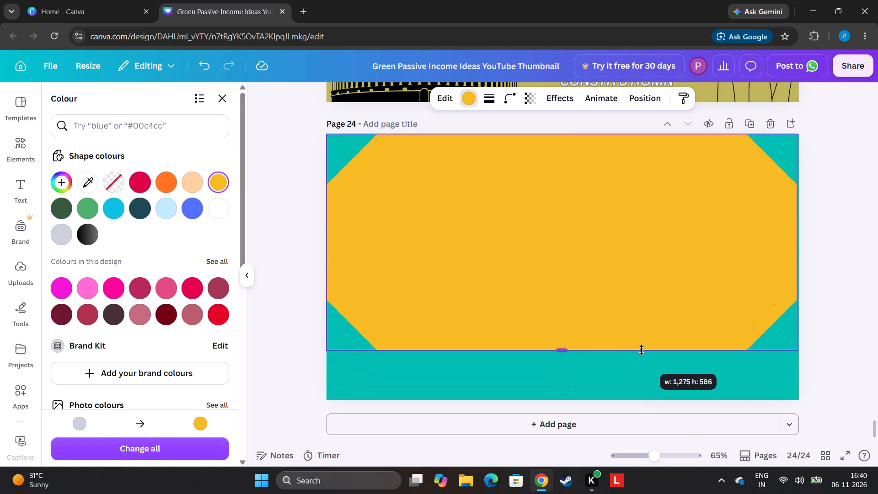
{"action": "left_click_drag", "start_coordinate": [642, 350], "coordinate": [643, 282]}
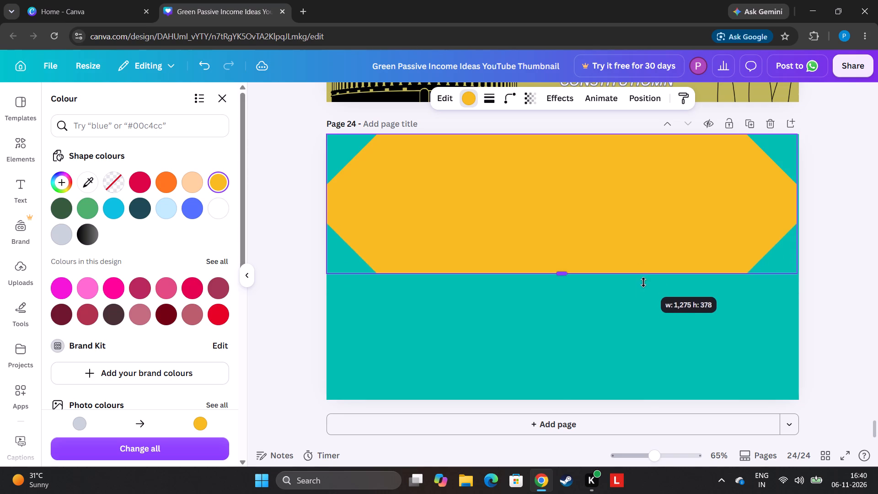
{"action": "left_click_drag", "start_coordinate": [643, 282], "coordinate": [646, 276]}
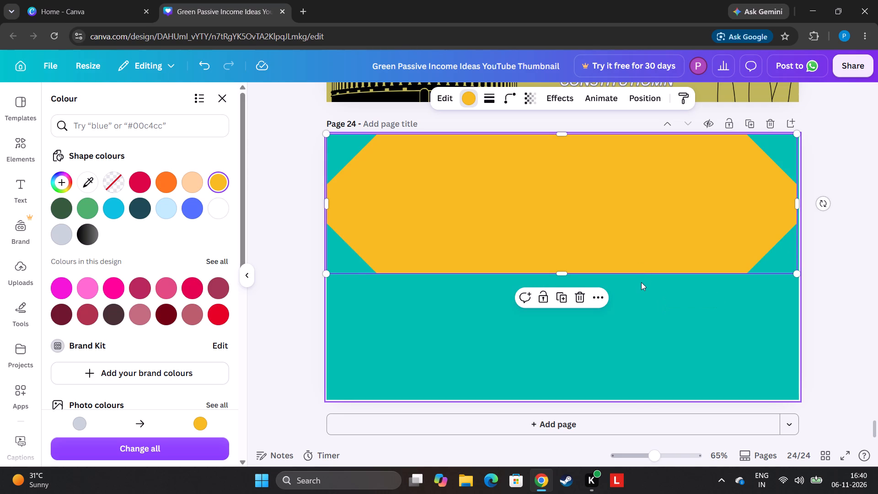
Set the octagon's transparency to 64.
{"action": "left_click", "coordinate": [533, 99]}
{"action": "left_click", "coordinate": [521, 151]}
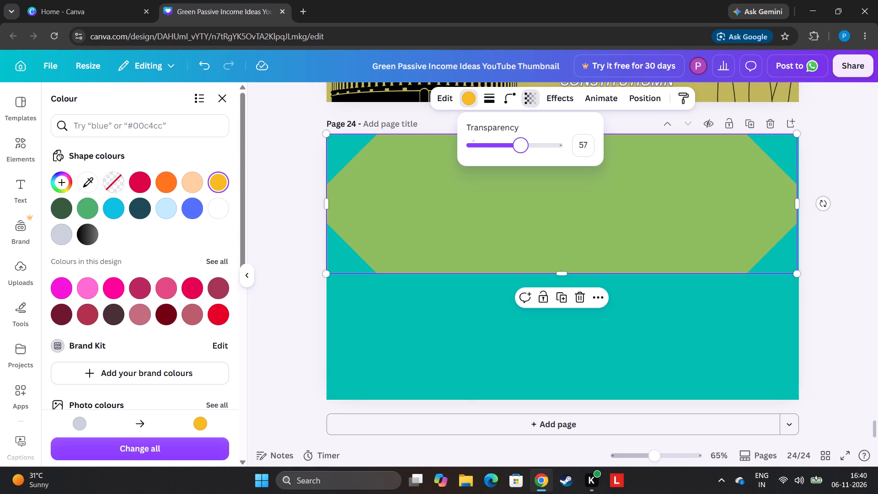
{"action": "left_click", "coordinate": [527, 151]}
{"action": "left_click", "coordinate": [316, 181]}
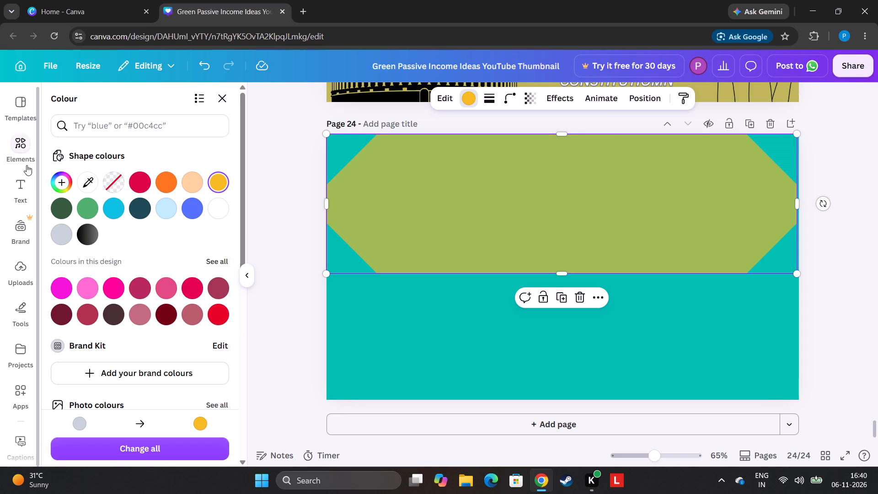
Add a heading to page 24 reading "happy rebublic day".
{"action": "left_click", "coordinate": [30, 190]}
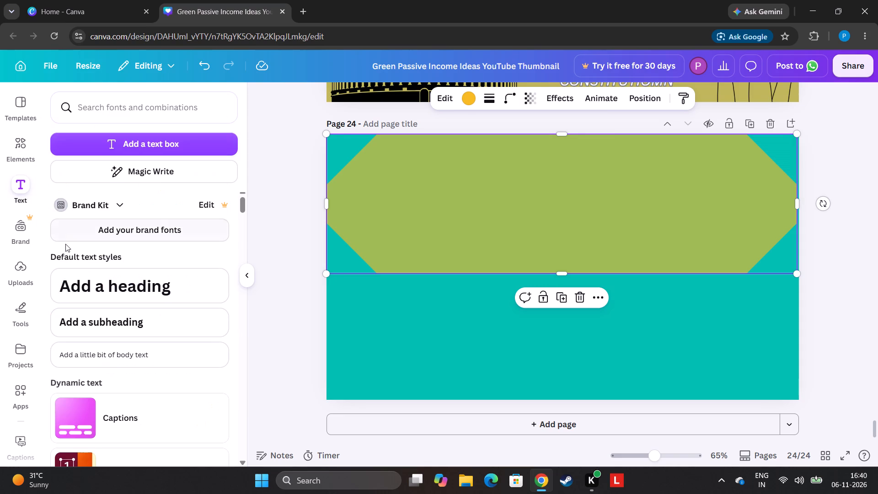
{"action": "left_click", "coordinate": [117, 281]}
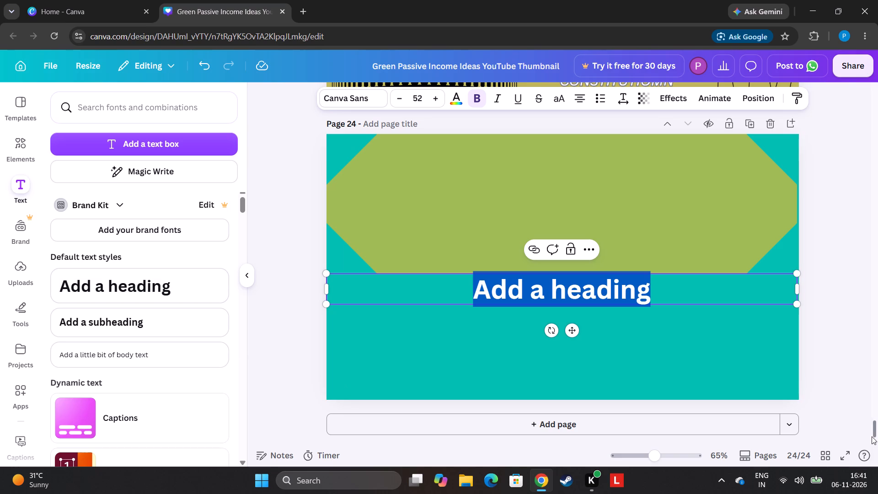
{"action": "left_click_drag", "start_coordinate": [872, 436], "coordinate": [873, 390]}
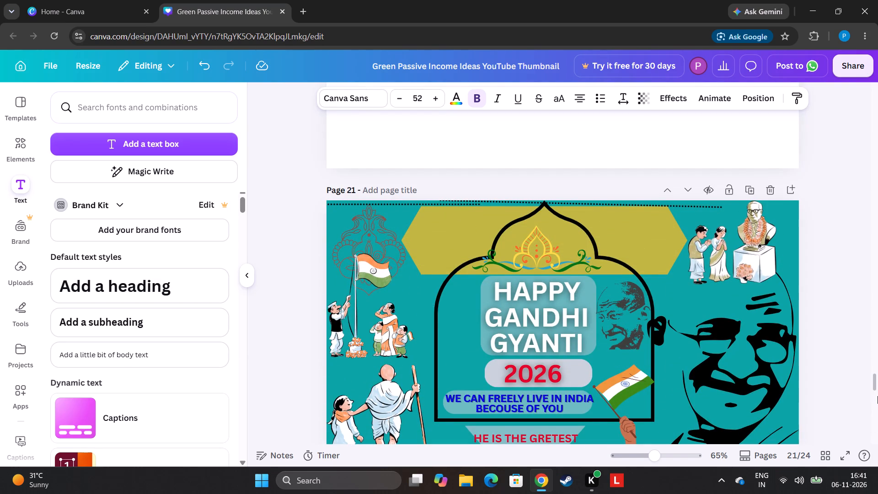
{"action": "left_click_drag", "start_coordinate": [876, 389], "coordinate": [877, 375]}
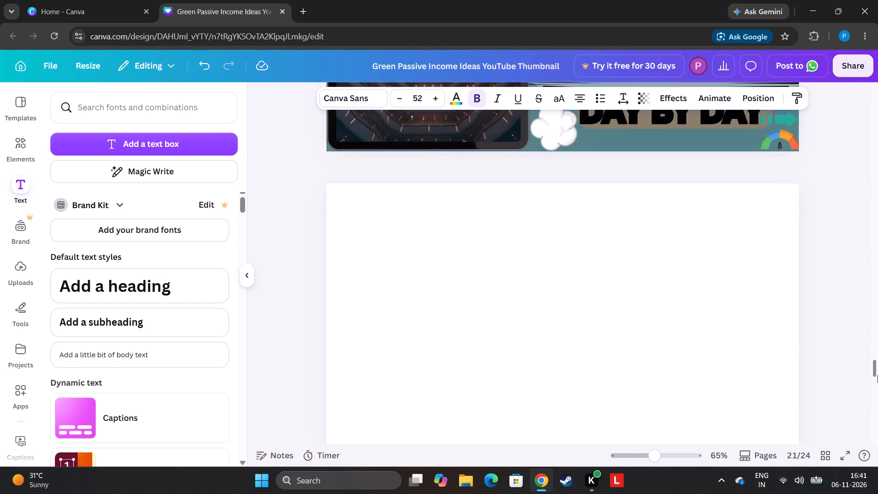
{"action": "left_click_drag", "start_coordinate": [877, 375], "coordinate": [855, 400]}
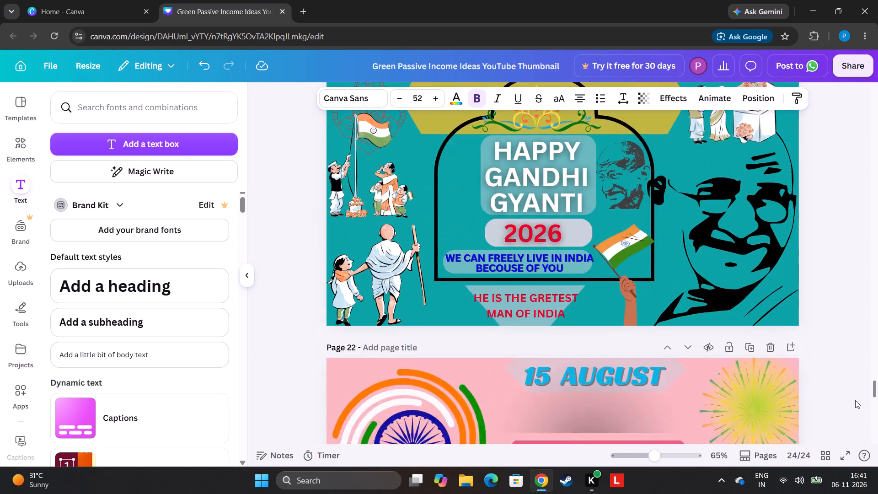
{"action": "left_click_drag", "start_coordinate": [855, 400], "coordinate": [862, 442]}
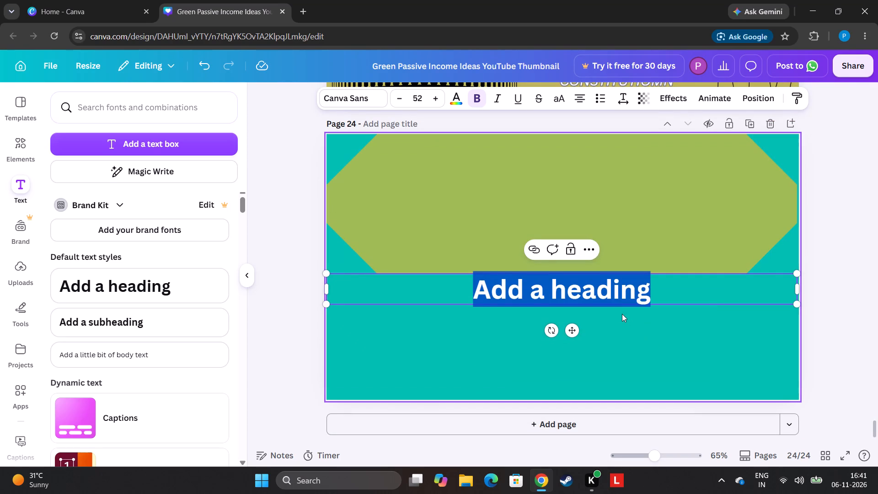
{"action": "key", "text": "BackSpace"}
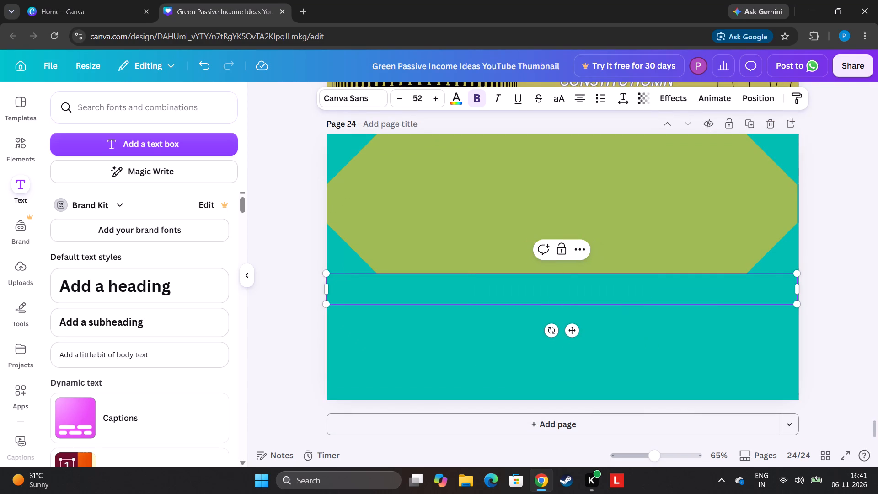
{"action": "key", "text": "h"}
{"action": "key", "text": "a"}
{"action": "type", "text": "pp"}
{"action": "type", "text": "y"}
{"action": "key", "text": "space"}
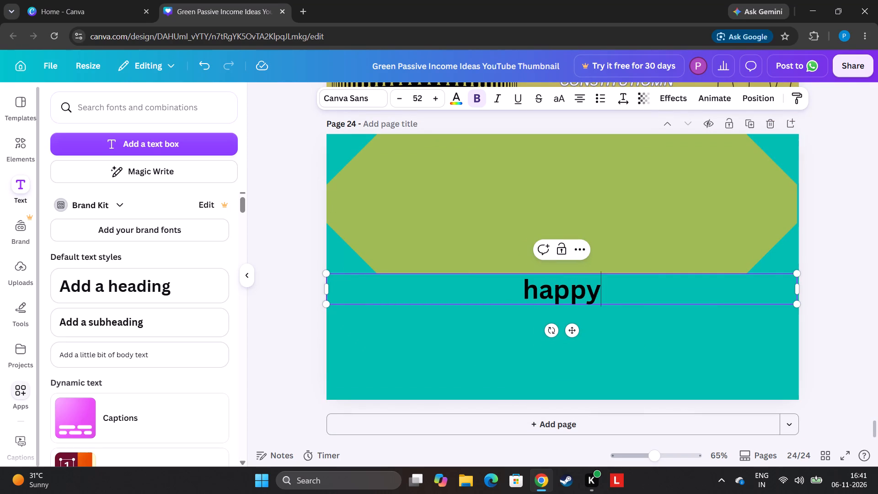
{"action": "key", "text": "r"}
{"action": "key", "text": "e"}
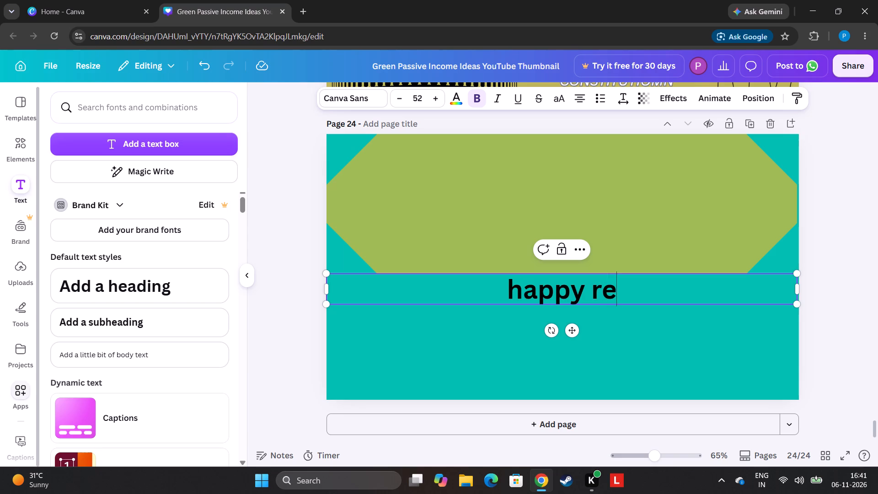
{"action": "type", "text": "bu"}
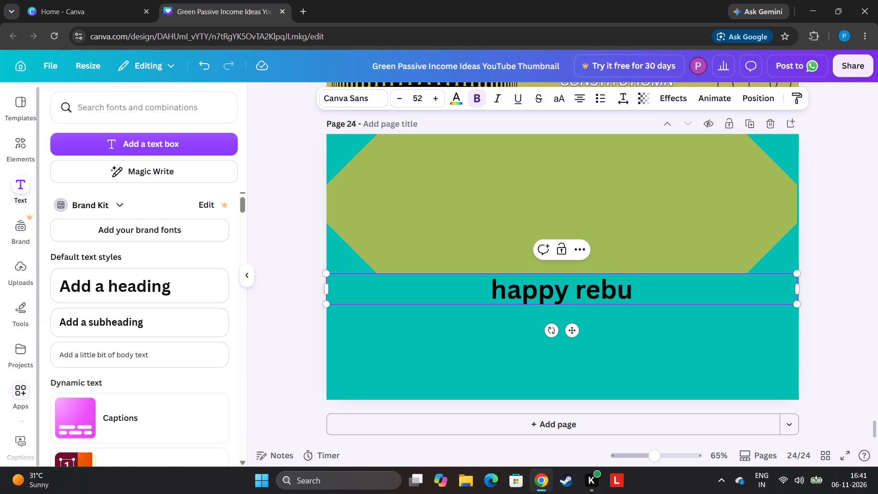
{"action": "type", "text": "blic"}
{"action": "key", "text": "space"}
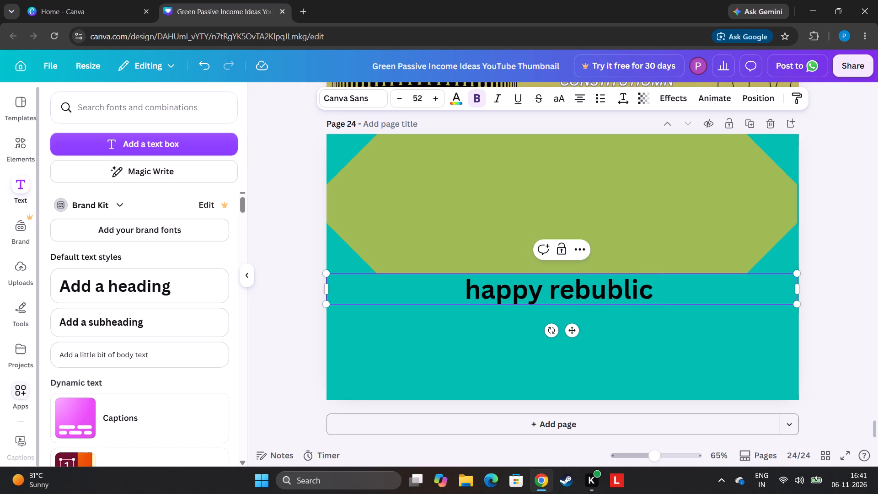
{"action": "key", "text": "d"}
{"action": "key", "text": "a"}
{"action": "key", "text": "y"}
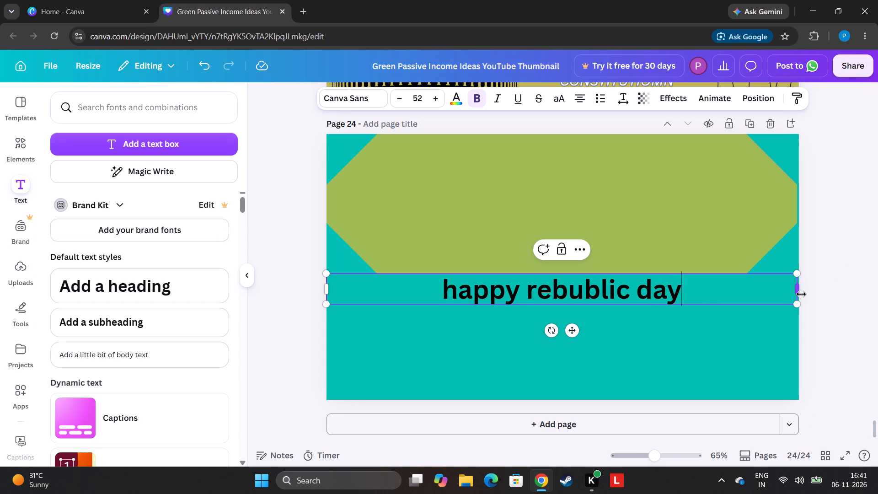
Narrow the heading's text box to fit its text and place it centred near the octagon's upper edge.
{"action": "left_click_drag", "start_coordinate": [801, 294], "coordinate": [588, 293]}
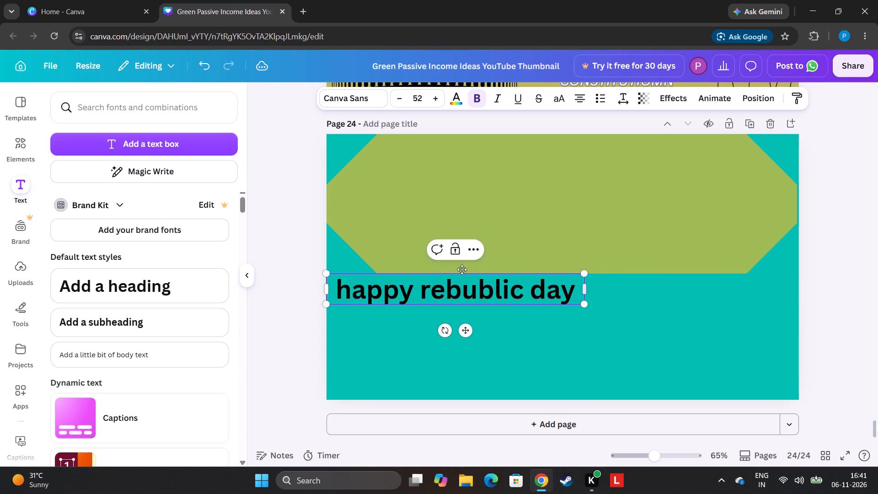
{"action": "left_click", "coordinate": [681, 344]}
{"action": "left_click_drag", "start_coordinate": [526, 286], "coordinate": [631, 148]}
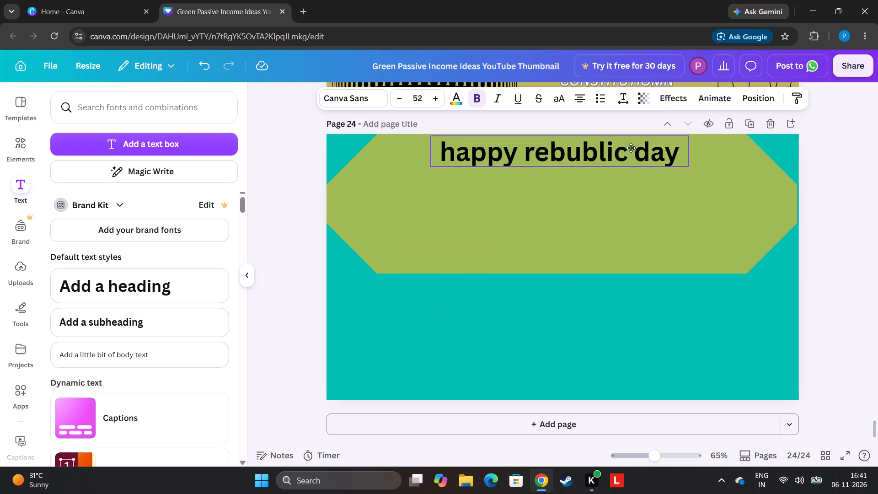
{"action": "left_click_drag", "start_coordinate": [631, 148], "coordinate": [632, 158]}
Duplicate the heading and place the copy near the octagon's lower edge.
{"action": "left_click", "coordinate": [564, 204]}
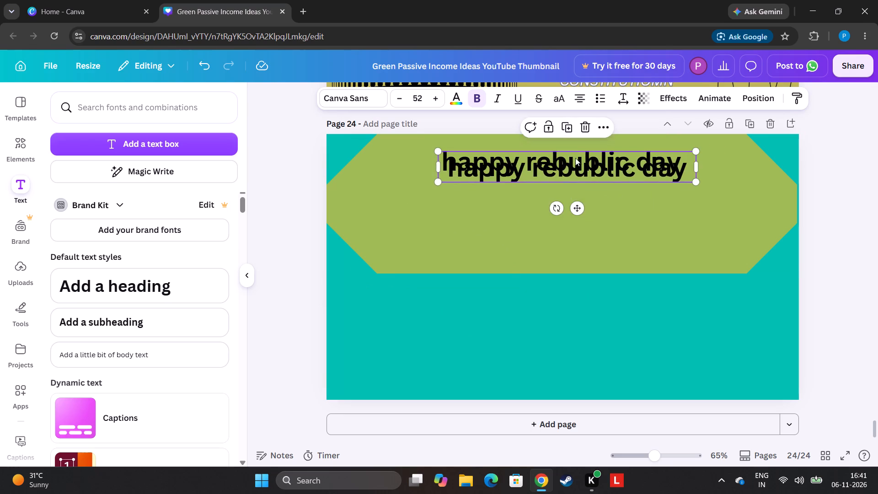
{"action": "left_click_drag", "start_coordinate": [577, 146], "coordinate": [586, 238]}
Replace the text of the heading copy near the octagon's lower edge with "2026".
{"action": "left_click", "coordinate": [616, 266]}
{"action": "left_click", "coordinate": [616, 255]}
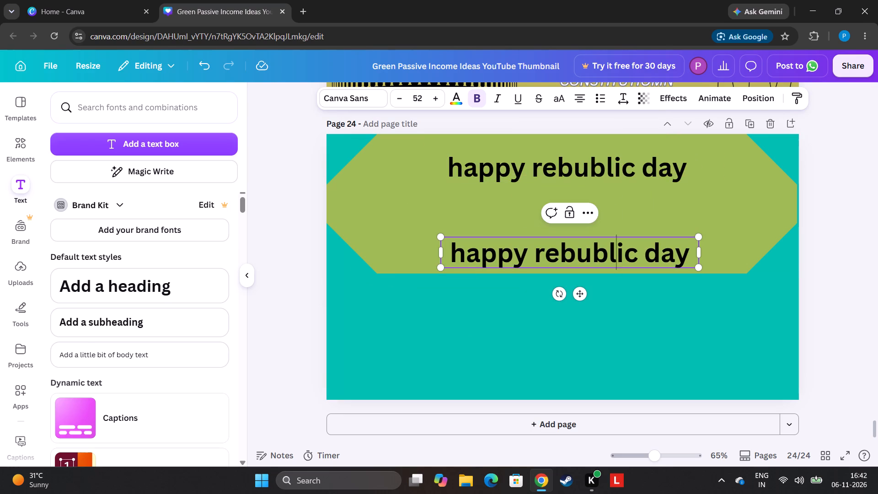
{"action": "left_click", "coordinate": [506, 243]}
{"action": "double_click", "coordinate": [657, 253]}
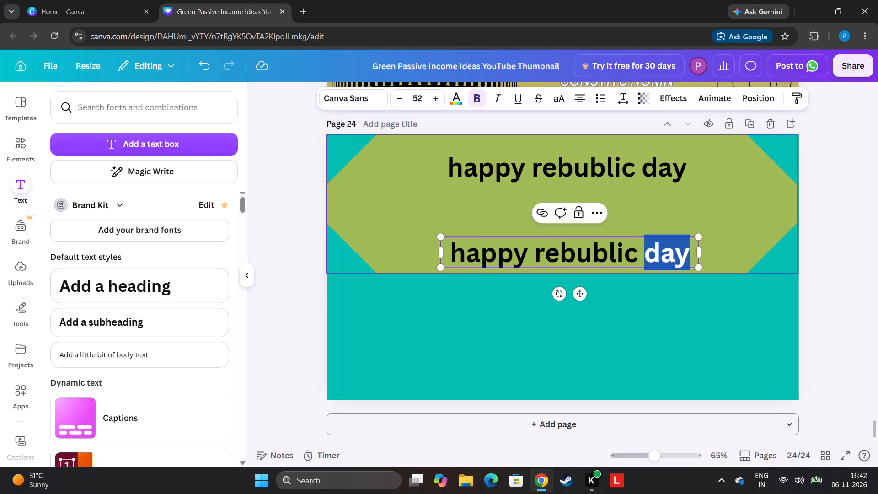
{"action": "left_click", "coordinate": [449, 259]}
{"action": "left_click_drag", "start_coordinate": [449, 259], "coordinate": [713, 275]}
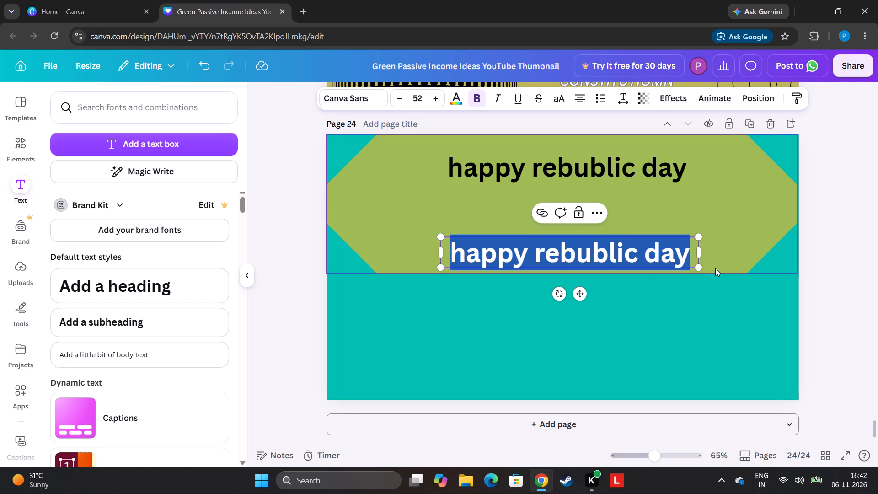
{"action": "key", "text": "BackSpace"}
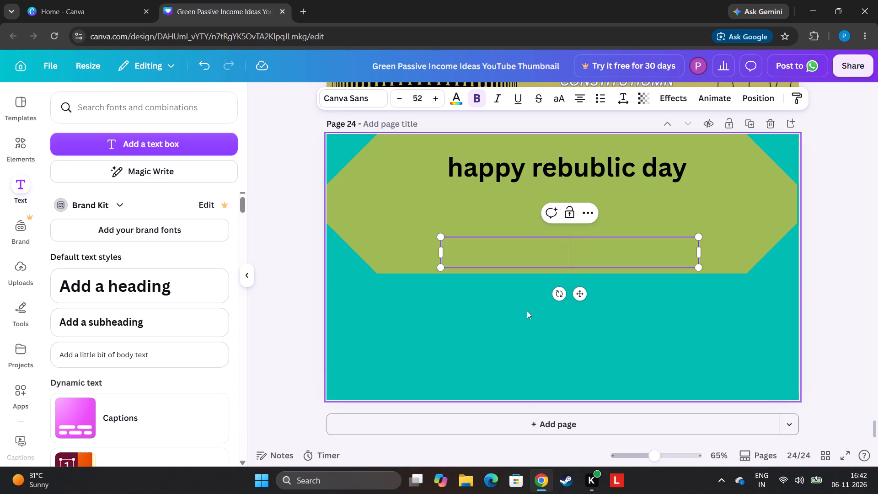
{"action": "key", "text": "2"}
{"action": "key", "text": "0"}
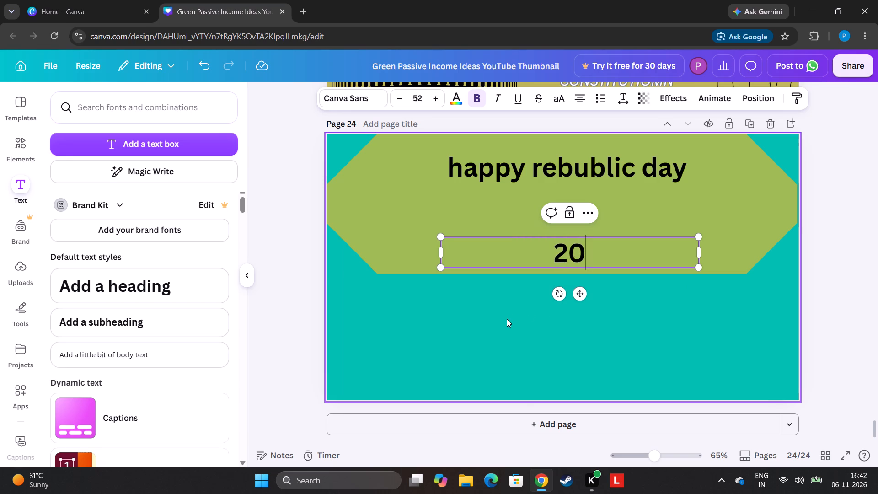
{"action": "key", "text": "2"}
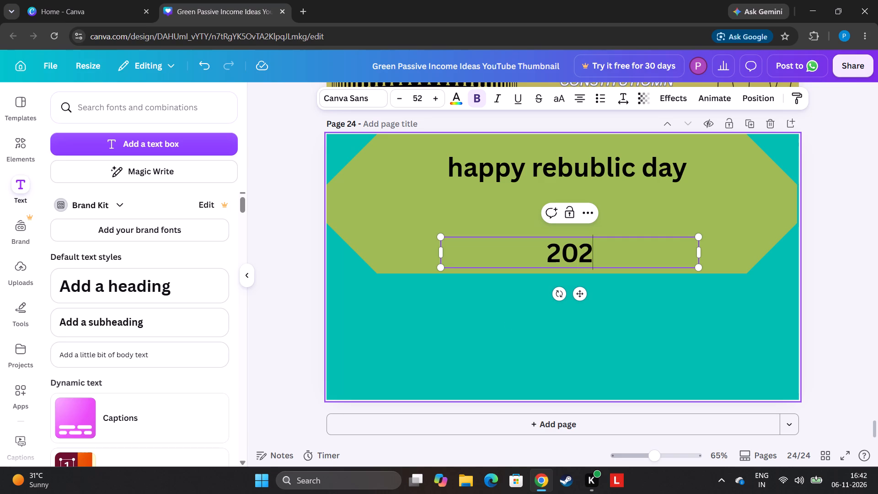
{"action": "key", "text": "6"}
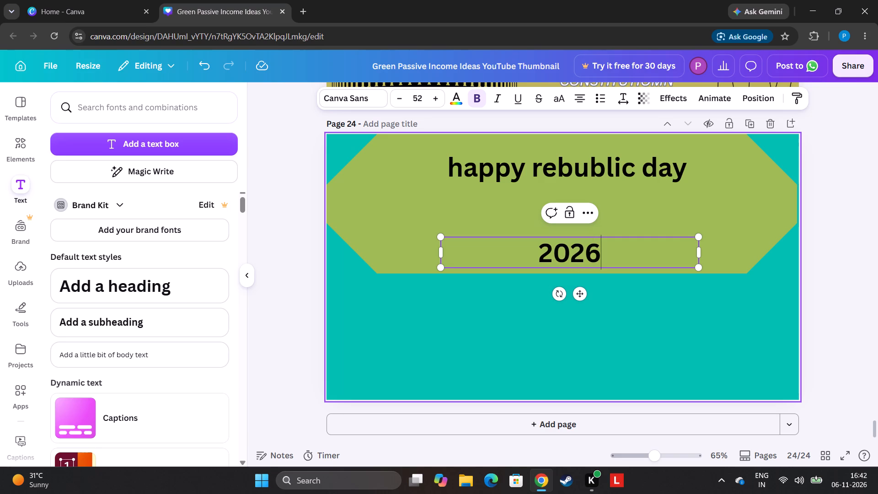
Duplicate the "happy rebublic day" heading and place one of the two between the other and "2026".
{"action": "left_click", "coordinate": [662, 177]}
{"action": "left_click", "coordinate": [568, 121]}
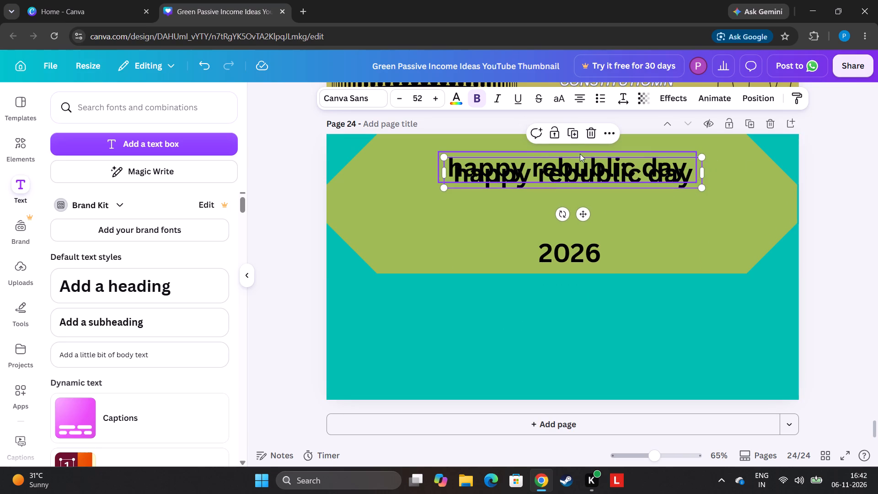
{"action": "left_click_drag", "start_coordinate": [580, 154], "coordinate": [590, 195]}
Replace the middle heading's text with "26 january".
{"action": "left_click", "coordinate": [615, 205]}
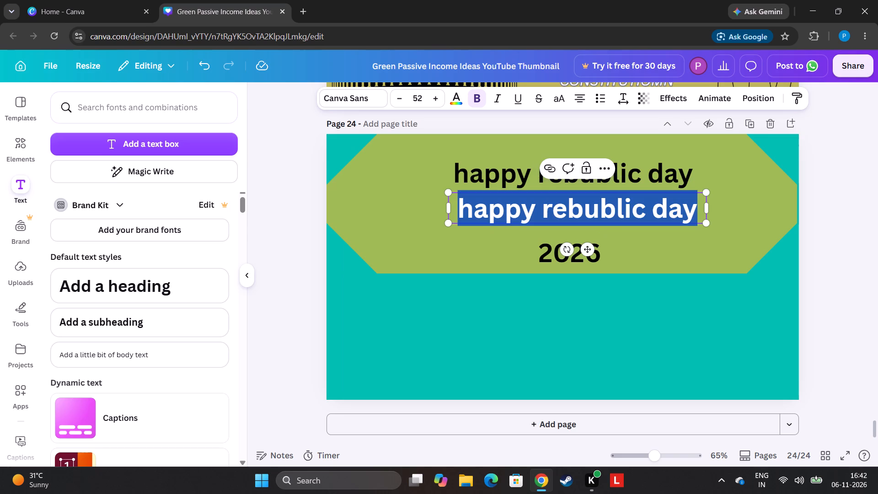
{"action": "key", "text": "BackSpace"}
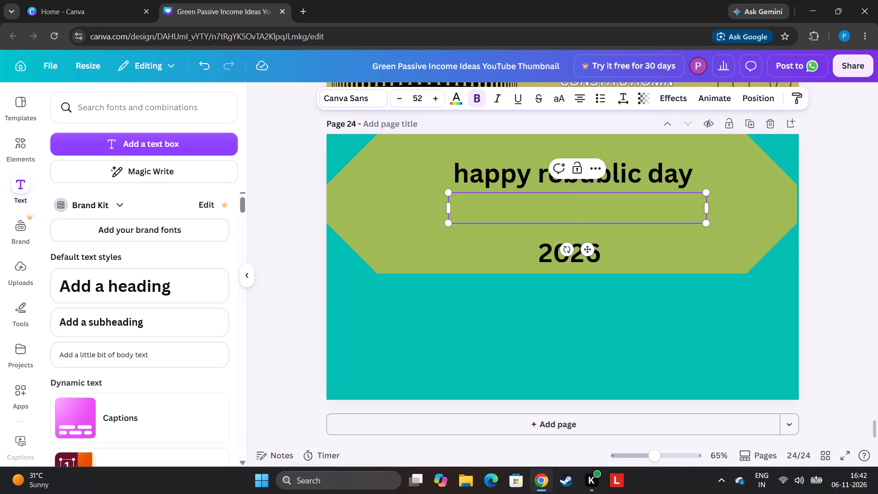
{"action": "key", "text": "2"}
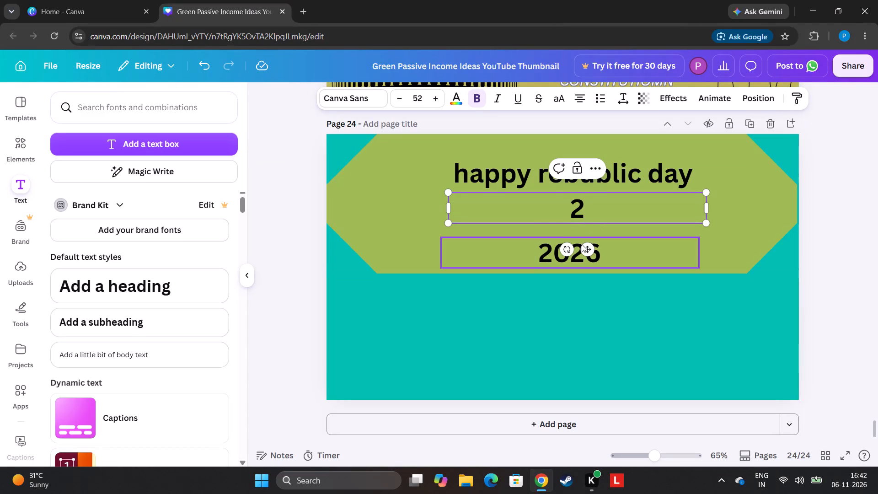
{"action": "key", "text": "6"}
{"action": "key", "text": "space"}
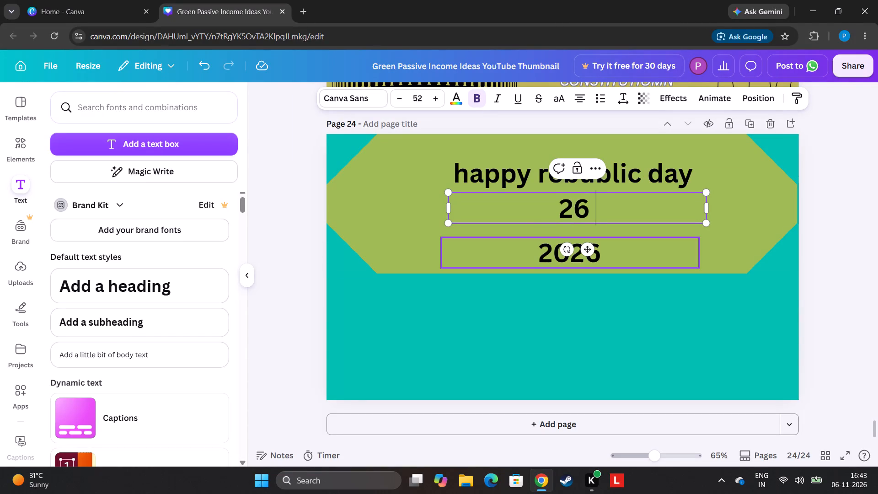
{"action": "key", "text": "j"}
{"action": "key", "text": "a"}
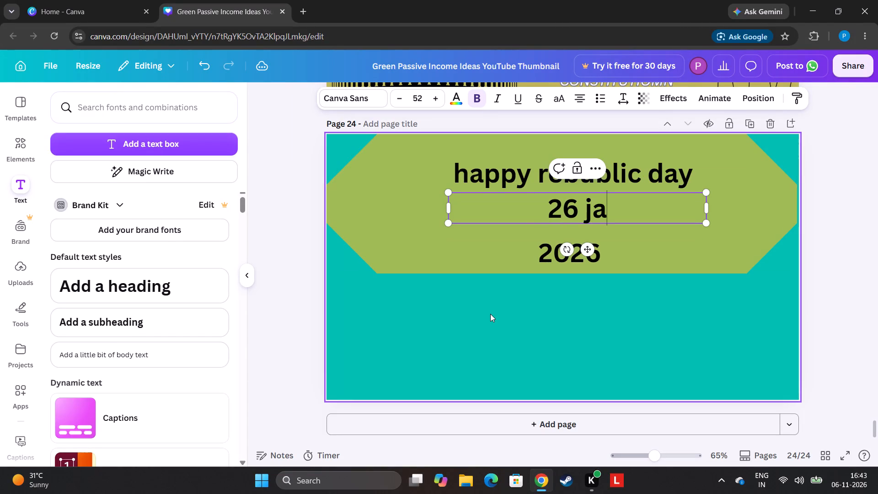
{"action": "type", "text": "nu"}
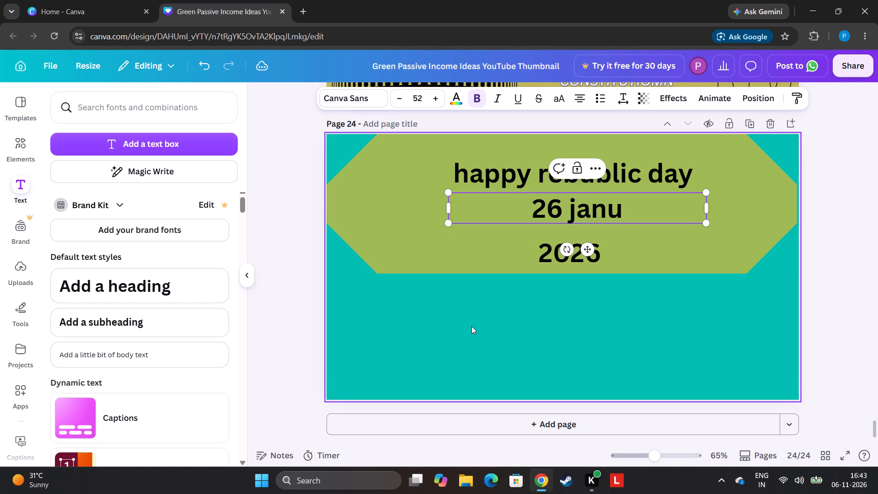
{"action": "key", "text": "a"}
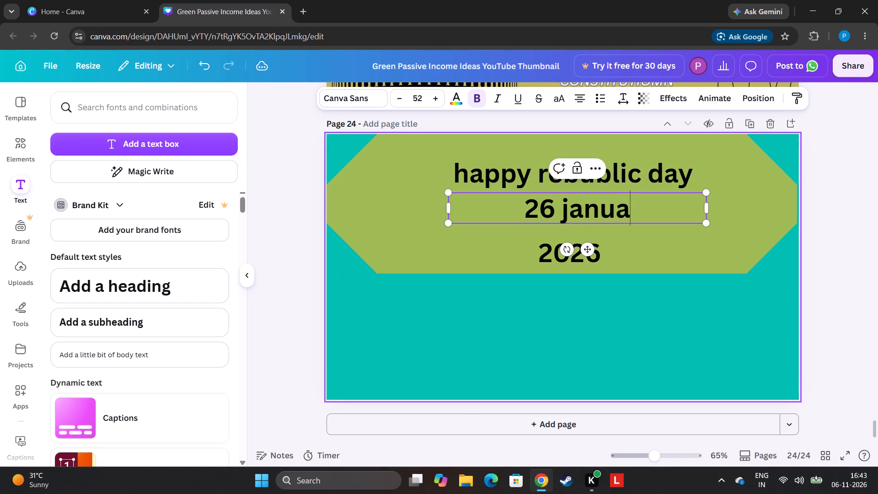
{"action": "key", "text": "r"}
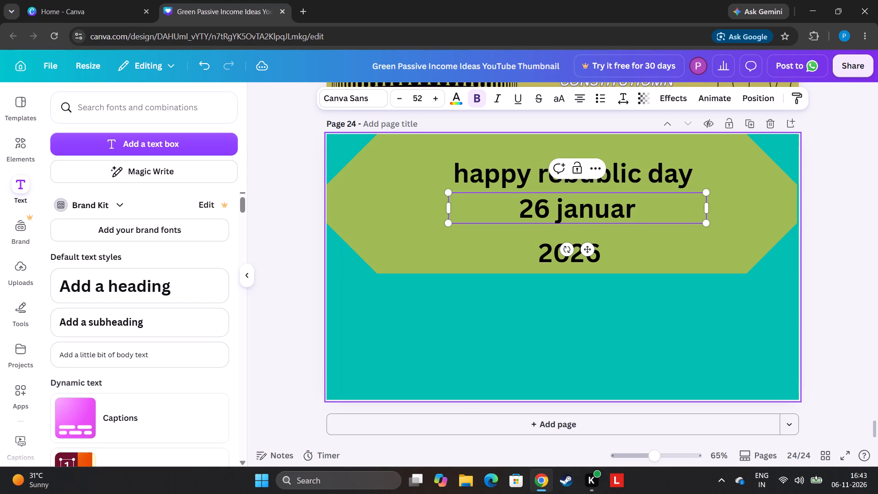
{"action": "key", "text": "y"}
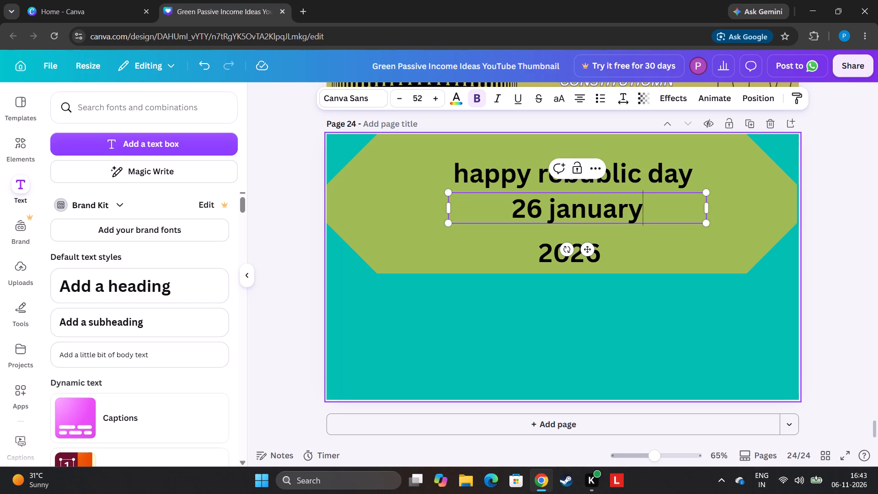
{"action": "key", "text": "BackSpace"}
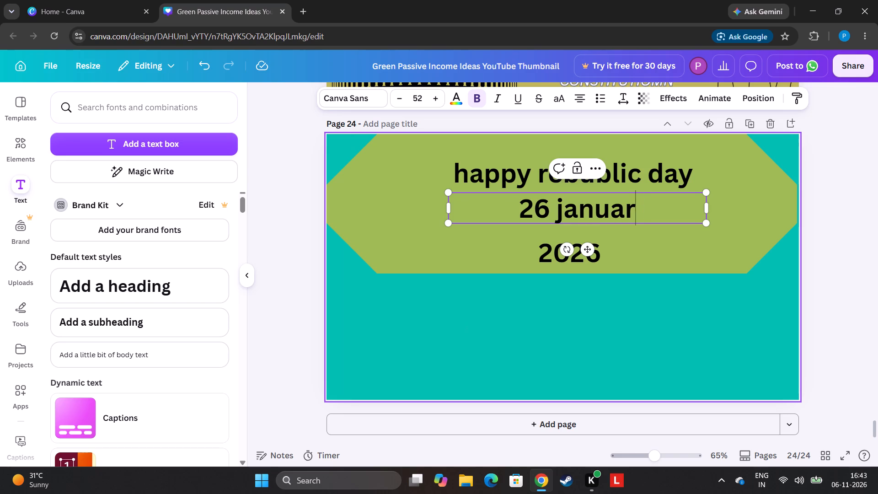
{"action": "key", "text": "BackSpace"}
{"action": "key", "text": "BackSpace"}
{"action": "key", "text": "BackSpace"}
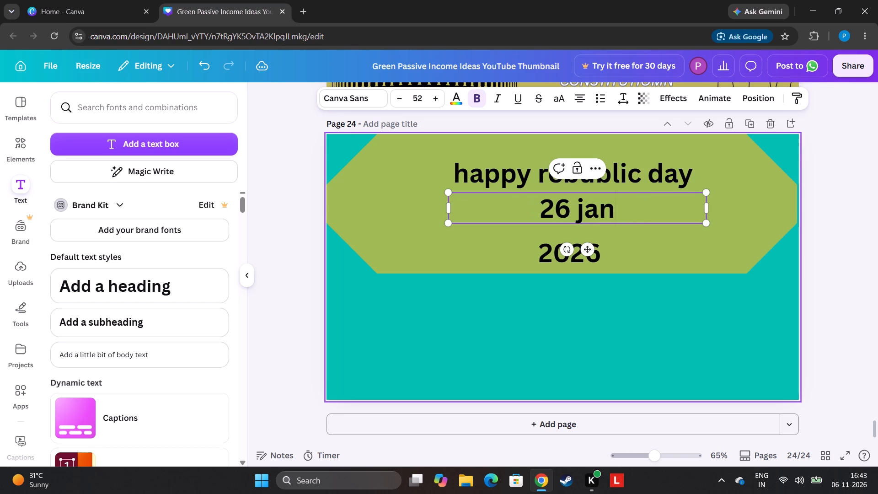
{"action": "key", "text": "v"}
{"action": "key", "text": "a"}
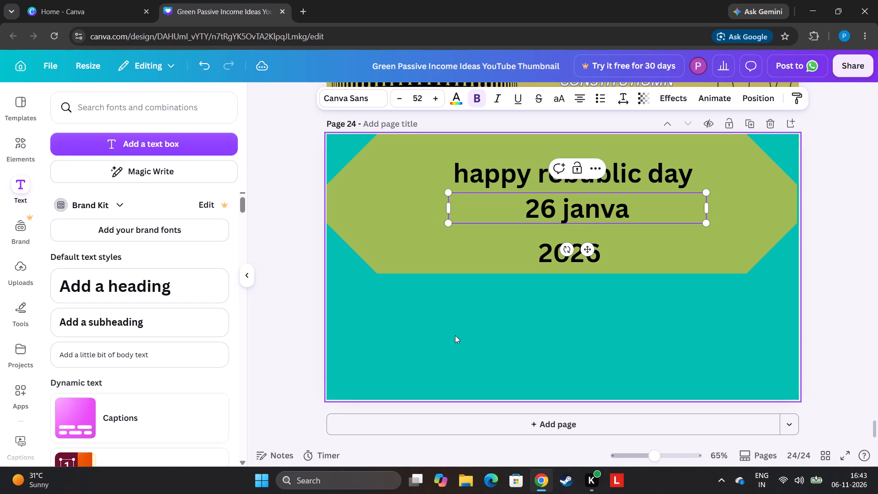
{"action": "key", "text": "r"}
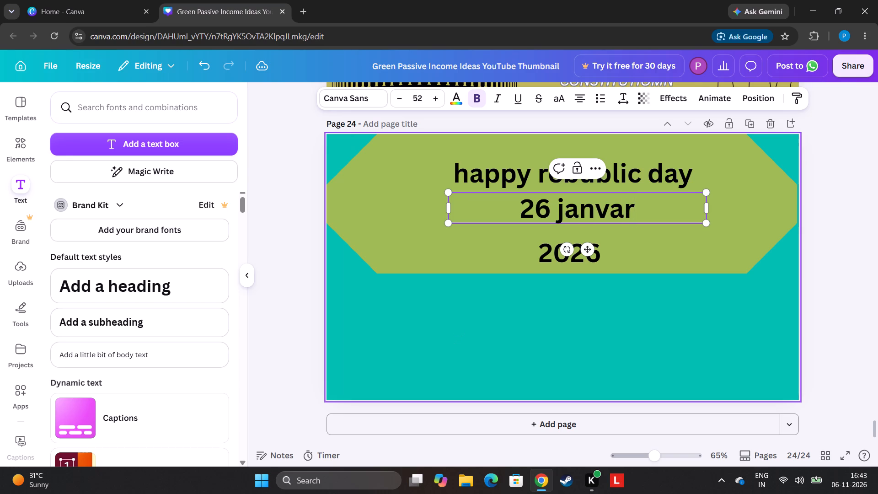
{"action": "key", "text": "y"}
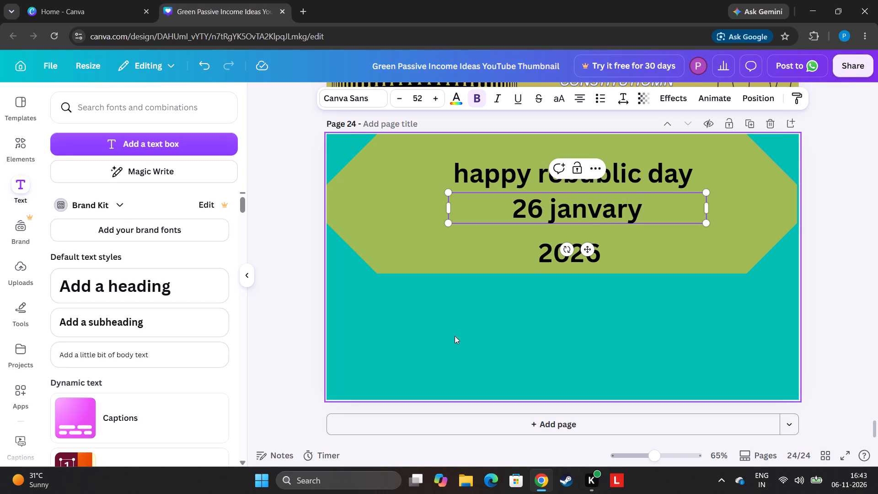
{"action": "key", "text": "BackSpace"}
{"action": "key", "text": "BackSpace"}
{"action": "key", "text": "BackSpace"}
{"action": "key", "text": "BackSpace"}
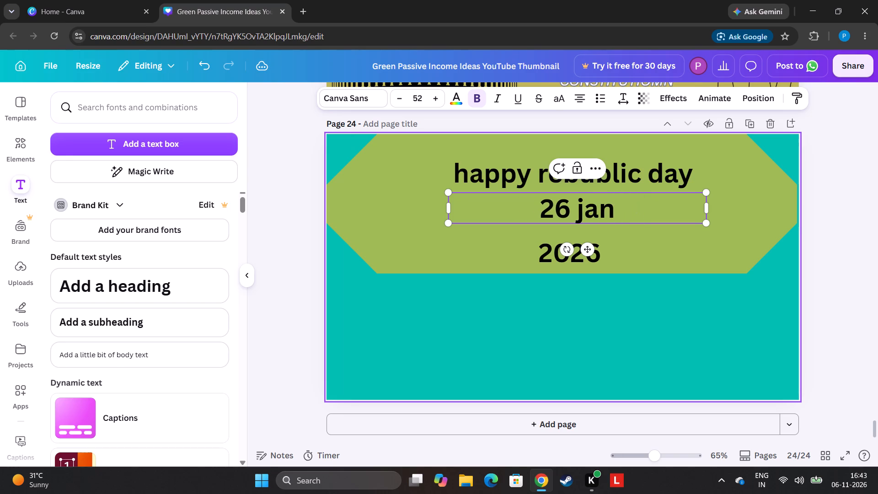
{"action": "type", "text": "uv"}
{"action": "key", "text": "BackSpace"}
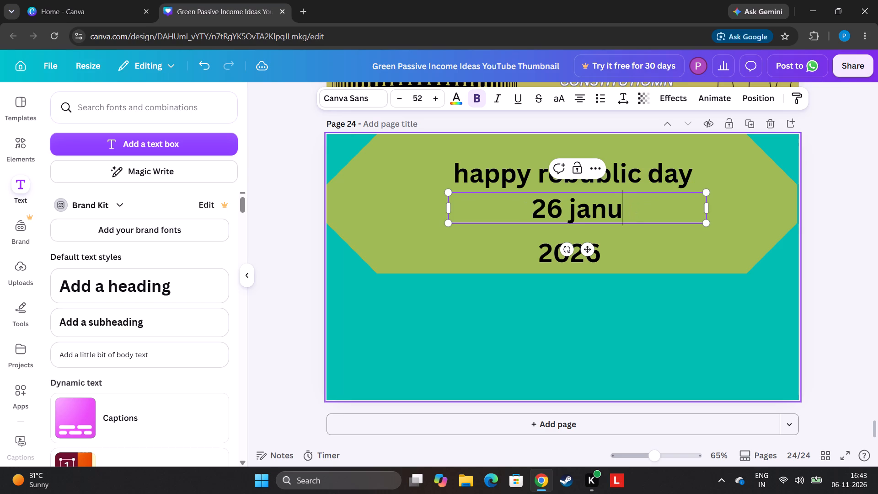
{"action": "key", "text": "a"}
{"action": "type", "text": "ry"}
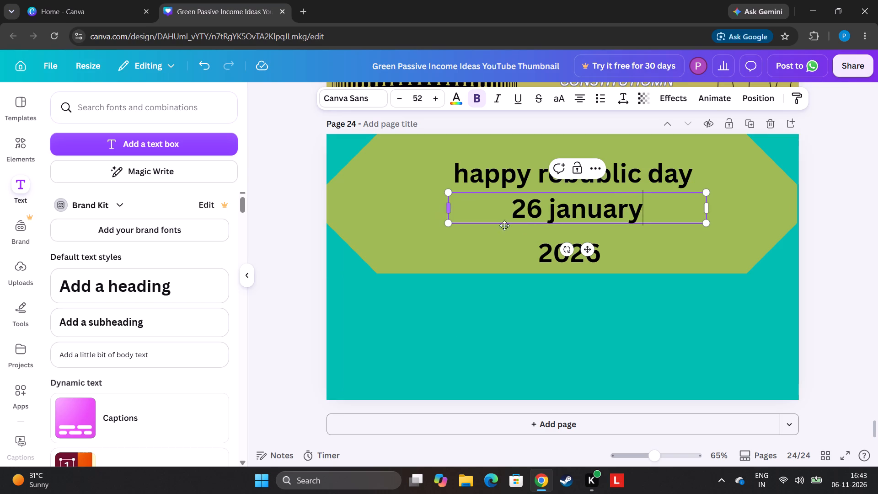
{"action": "left_click", "coordinate": [859, 275]}
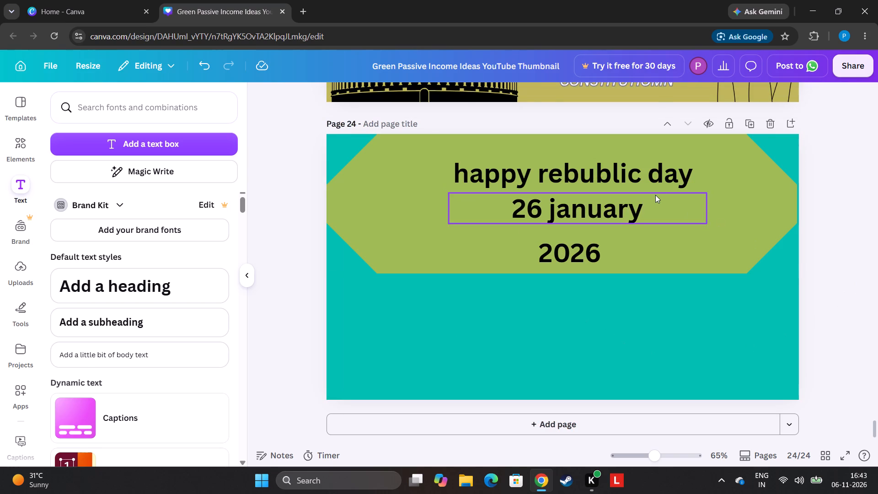
Move the "26 january" text down into the teal area below the octagon.
{"action": "left_click_drag", "start_coordinate": [655, 195], "coordinate": [680, 328]}
Change the "happy rebublic day" heading to uppercase and set its line spacing to 0.97.
{"action": "left_click", "coordinate": [661, 173]}
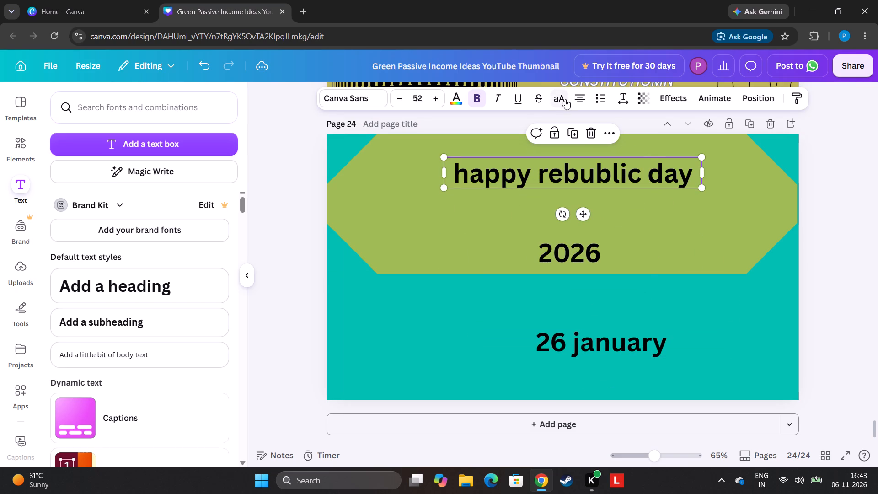
{"action": "left_click", "coordinate": [566, 96]}
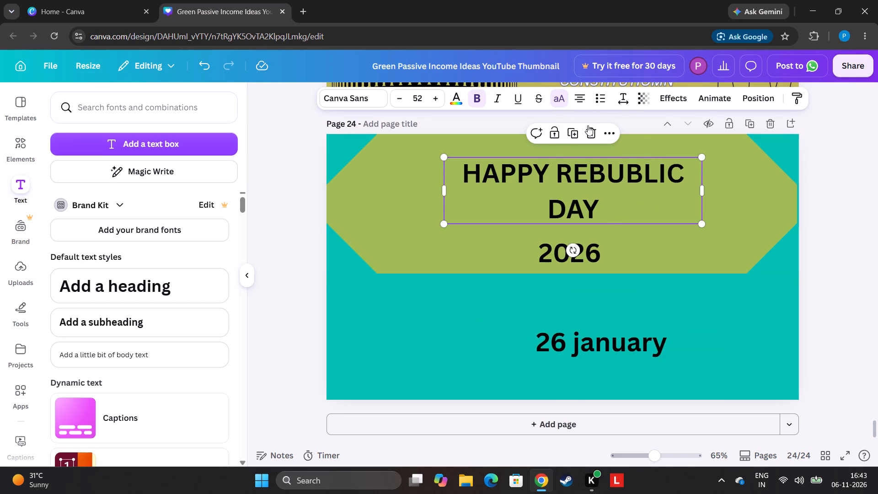
{"action": "left_click", "coordinate": [626, 103]}
{"action": "left_click_drag", "start_coordinate": [605, 189], "coordinate": [591, 195]}
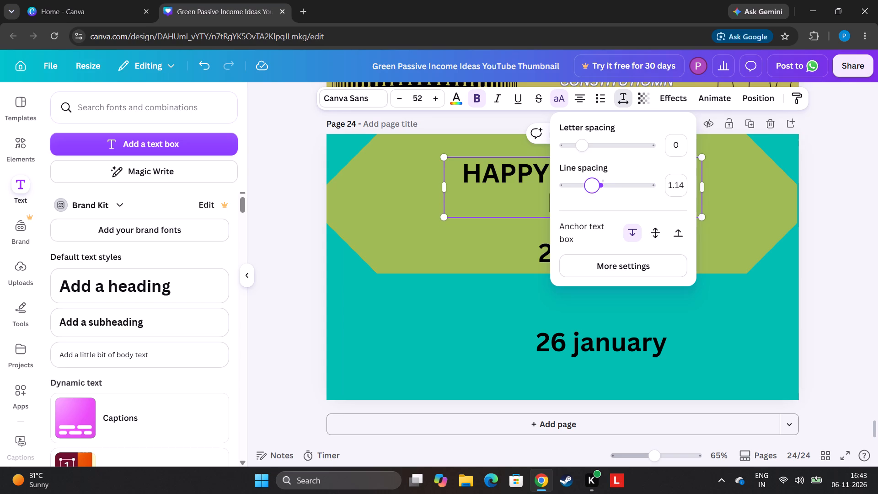
{"action": "left_click_drag", "start_coordinate": [591, 195], "coordinate": [584, 197]}
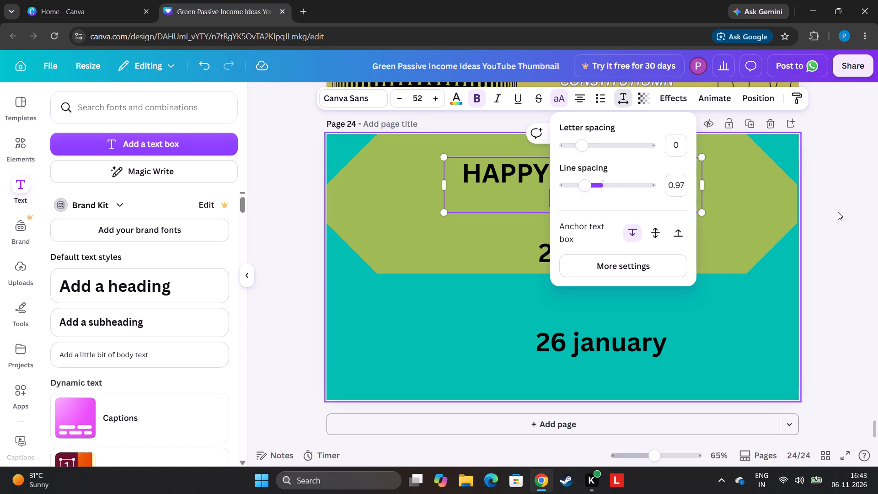
{"action": "left_click", "coordinate": [838, 212]}
Move the two-line "HAPPY REBUBLIC DAY" heading near the octagon's upper edge and enlarge it slightly.
{"action": "left_click_drag", "start_coordinate": [696, 211], "coordinate": [723, 245]}
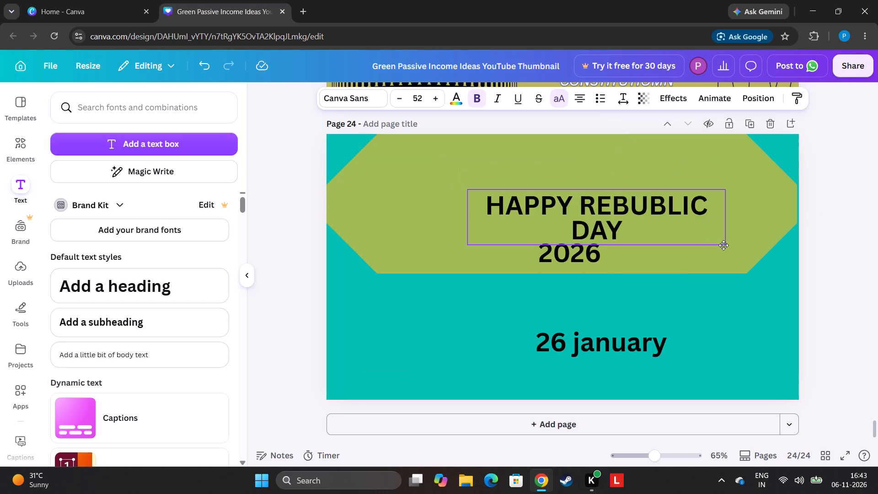
{"action": "left_click_drag", "start_coordinate": [723, 245], "coordinate": [665, 200]}
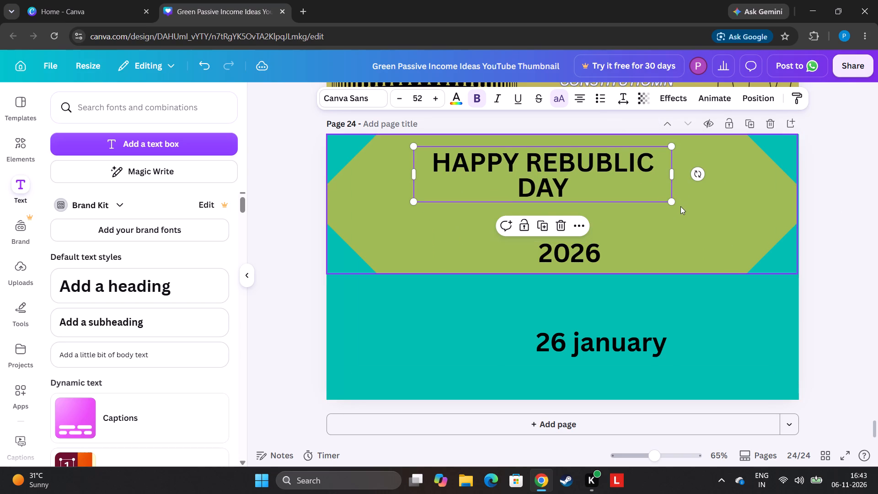
{"action": "left_click_drag", "start_coordinate": [672, 199], "coordinate": [706, 215]}
Move the "2026" text up so it sits centred directly beneath the "HAPPY REBUBLIC DAY" heading.
{"action": "left_click_drag", "start_coordinate": [586, 264], "coordinate": [589, 231]}
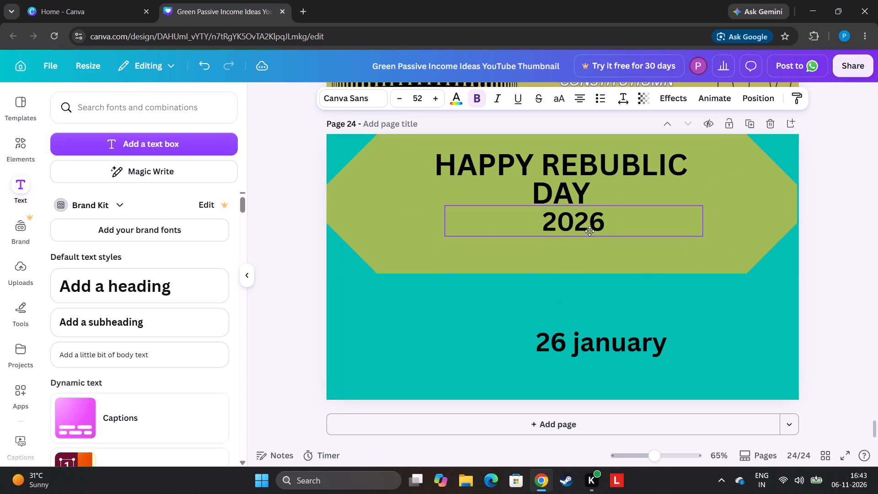
Narrow the "2026" text box, scale the text down to size 39, and centre it beneath the "HAPPY REBUBLIC DAY" heading.
{"action": "left_click_drag", "start_coordinate": [589, 231], "coordinate": [588, 233]}
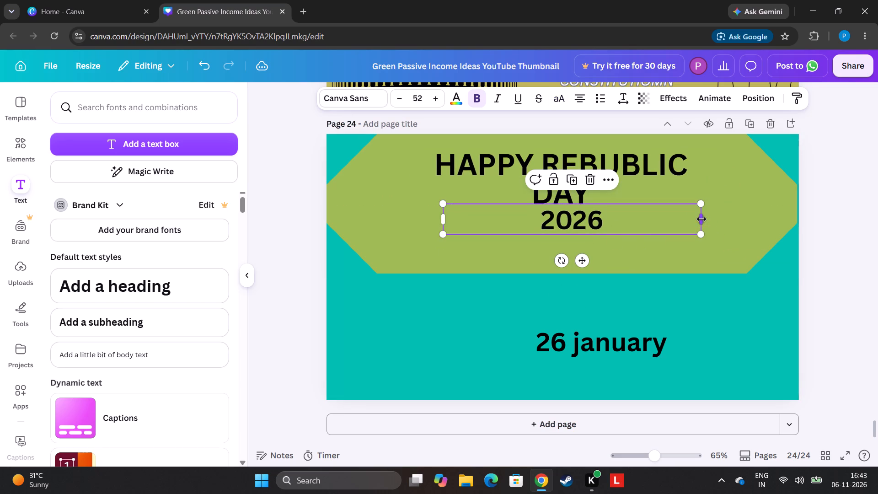
{"action": "left_click_drag", "start_coordinate": [701, 219], "coordinate": [538, 224]}
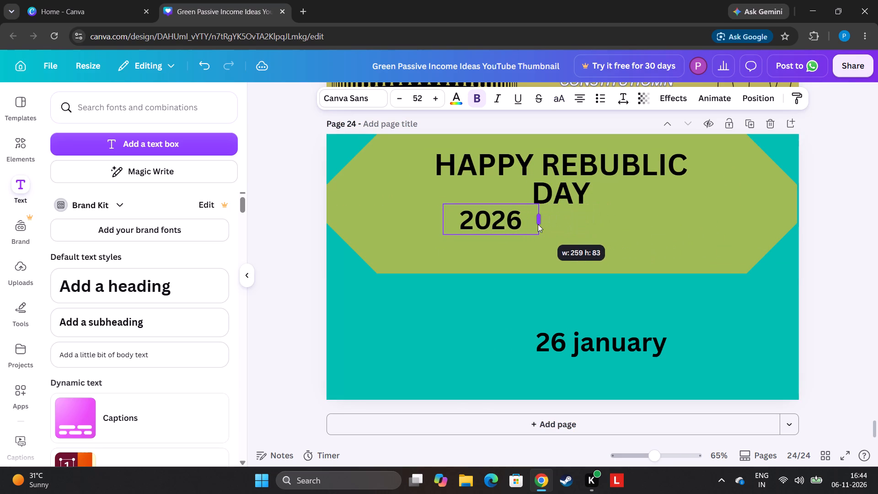
{"action": "left_click_drag", "start_coordinate": [538, 224], "coordinate": [535, 225]}
{"action": "left_click", "coordinate": [473, 297]}
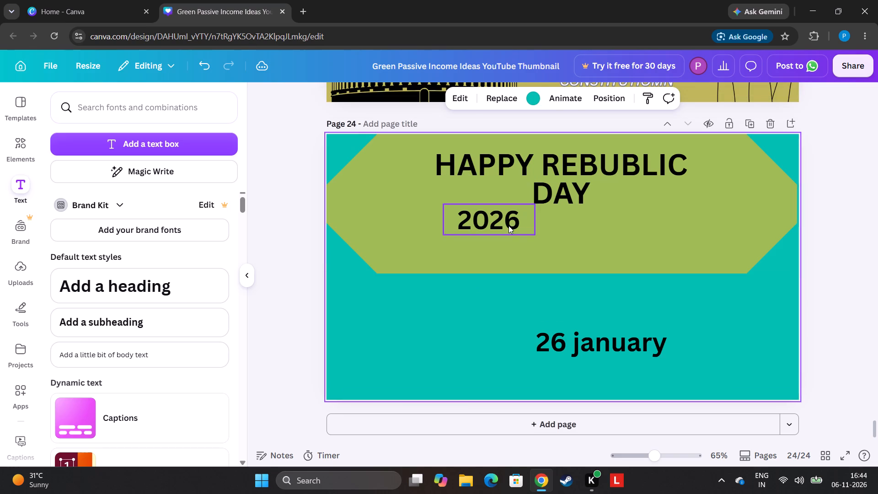
{"action": "left_click_drag", "start_coordinate": [509, 226], "coordinate": [590, 235]}
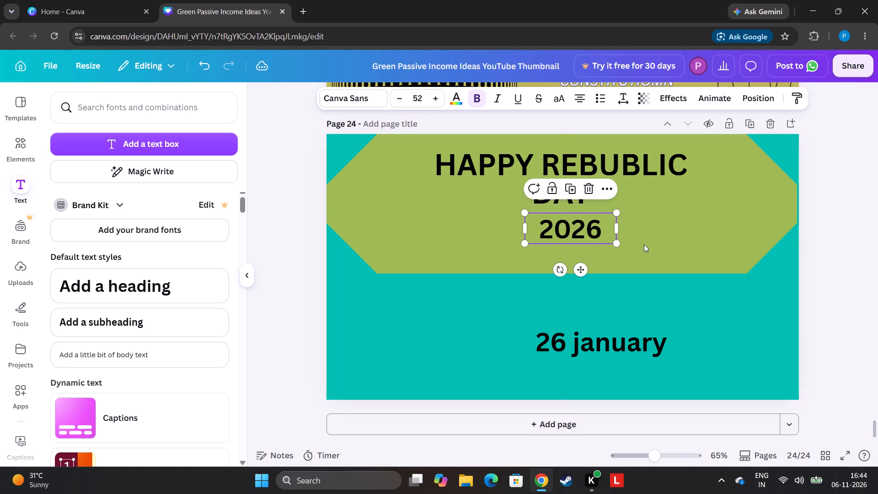
{"action": "left_click_drag", "start_coordinate": [612, 215], "coordinate": [594, 232]}
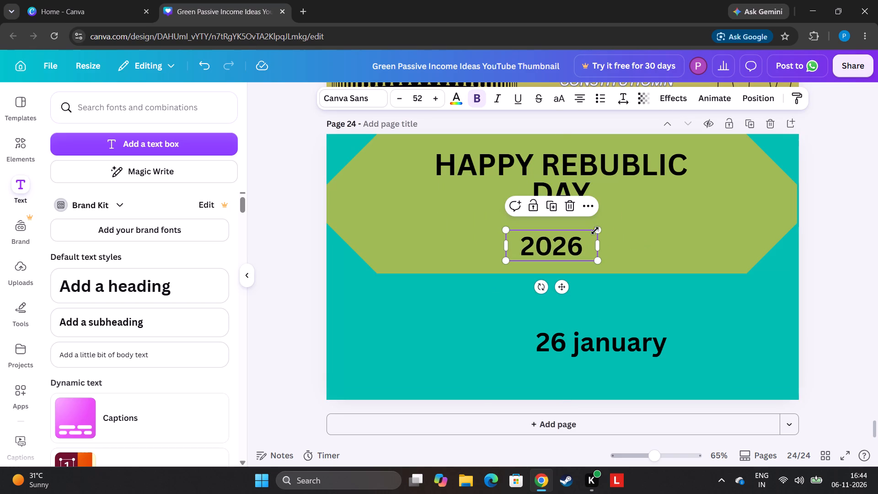
{"action": "left_click_drag", "start_coordinate": [595, 230], "coordinate": [575, 247]}
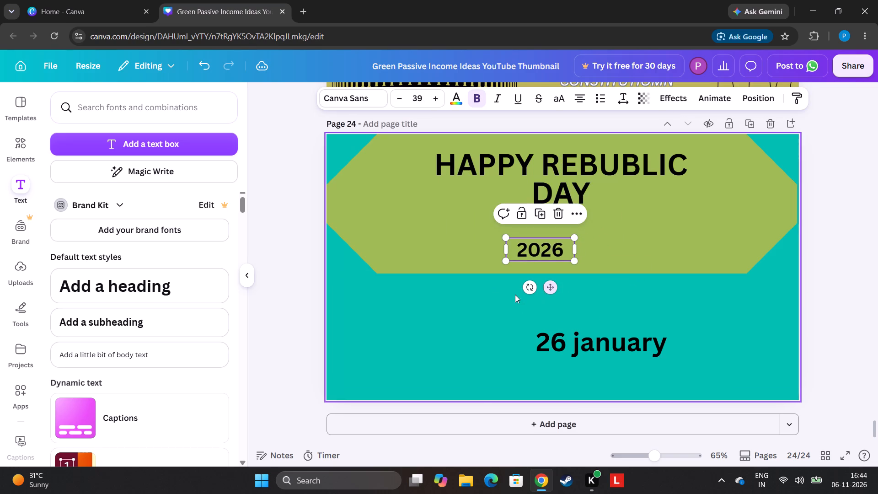
{"action": "left_click", "coordinate": [515, 295]}
{"action": "left_click_drag", "start_coordinate": [554, 252], "coordinate": [584, 229]}
Change the "26 january" text to uppercase and scale it to size 49.6 near the octagon's lower edge.
{"action": "left_click_drag", "start_coordinate": [669, 329], "coordinate": [650, 280]}
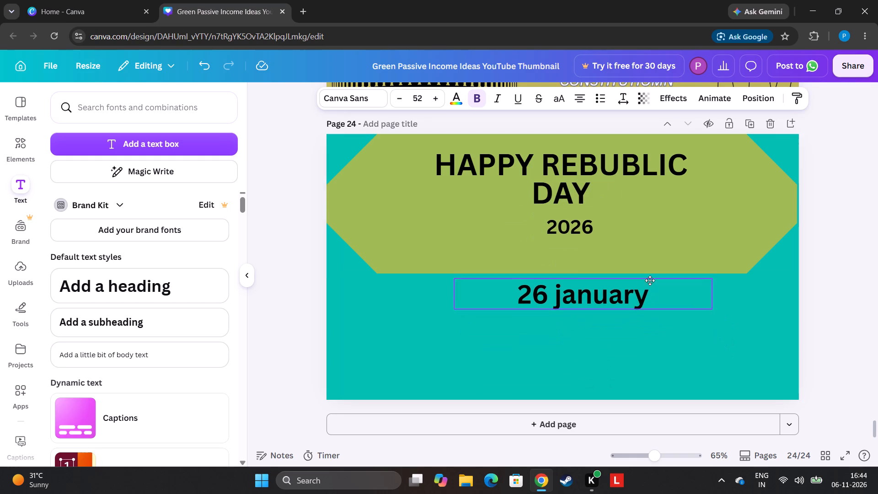
{"action": "left_click_drag", "start_coordinate": [650, 280], "coordinate": [649, 273]}
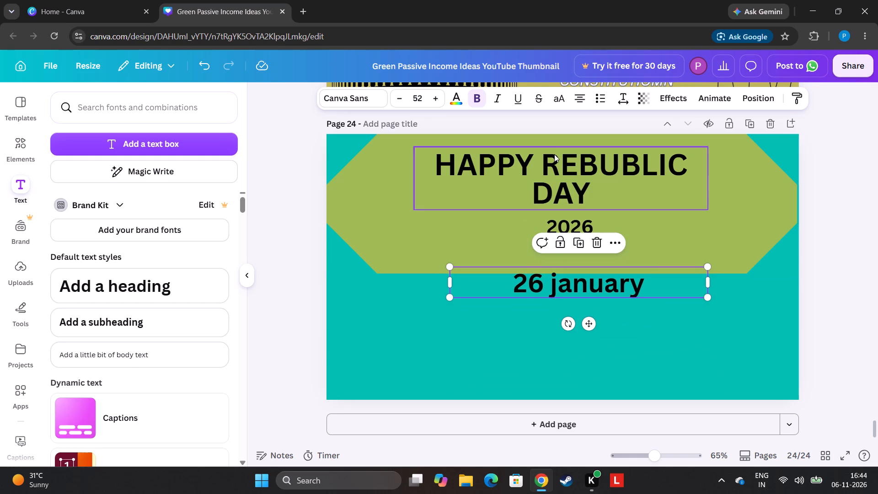
{"action": "left_click", "coordinate": [551, 101]}
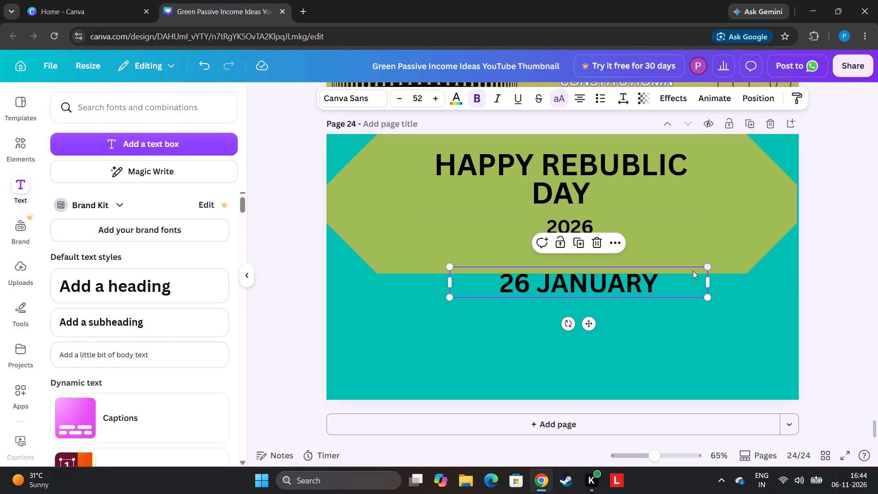
{"action": "left_click_drag", "start_coordinate": [710, 261], "coordinate": [800, 283]}
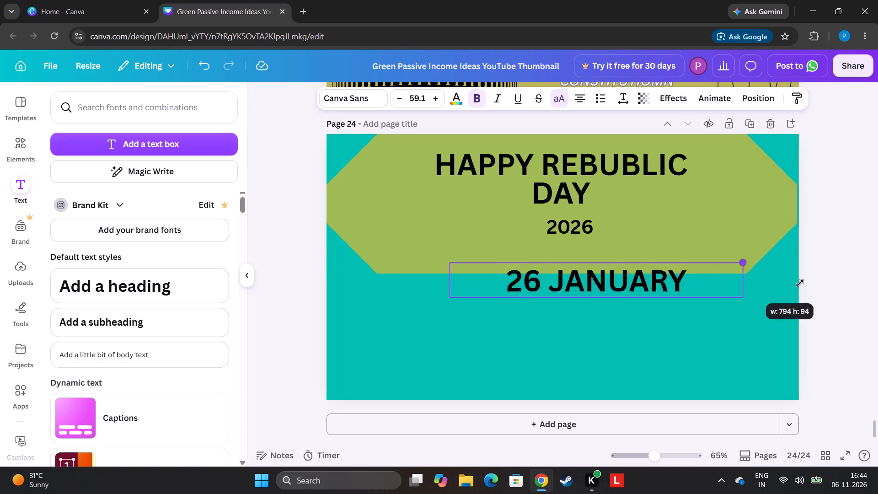
{"action": "left_click_drag", "start_coordinate": [800, 283], "coordinate": [767, 284]}
{"action": "left_click_drag", "start_coordinate": [762, 261], "coordinate": [728, 279]}
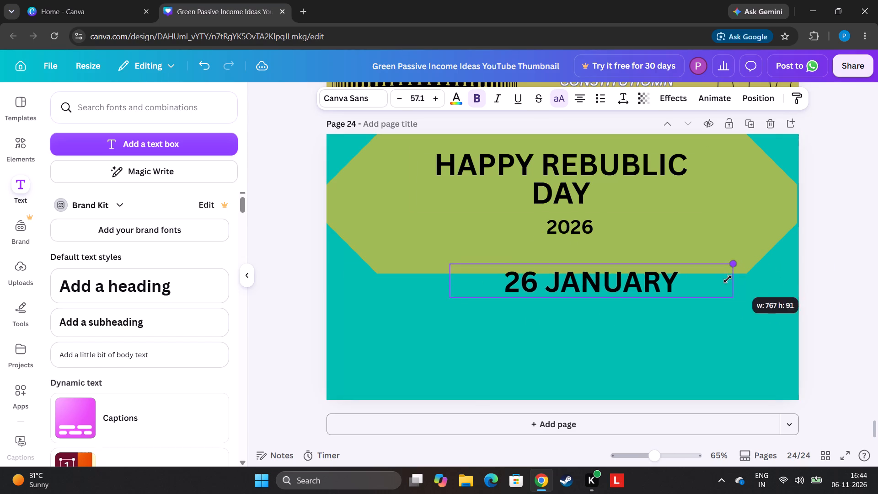
{"action": "left_click_drag", "start_coordinate": [728, 279], "coordinate": [697, 282]}
{"action": "left_click", "coordinate": [841, 282]}
Move the "26 JANUARY" text up inside the octagon, centred under "2026" along the octagon's lower edge.
{"action": "left_click_drag", "start_coordinate": [625, 287], "coordinate": [627, 289]}
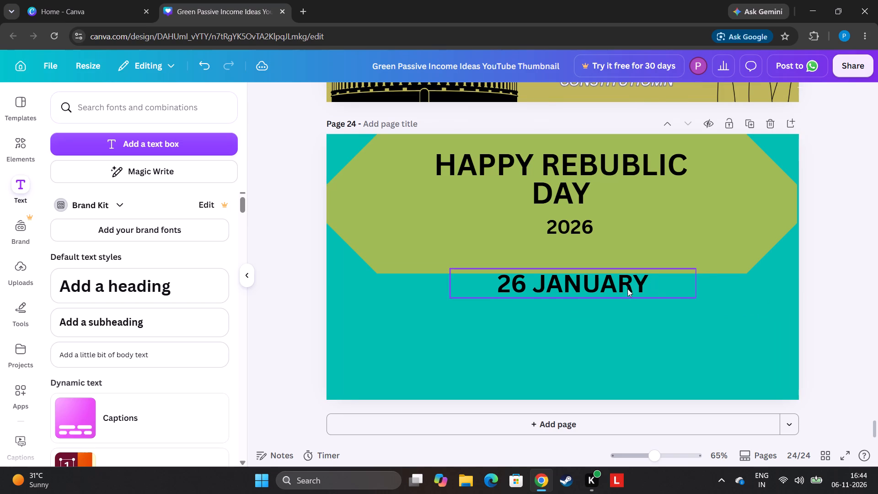
{"action": "left_click_drag", "start_coordinate": [627, 289], "coordinate": [619, 257]}
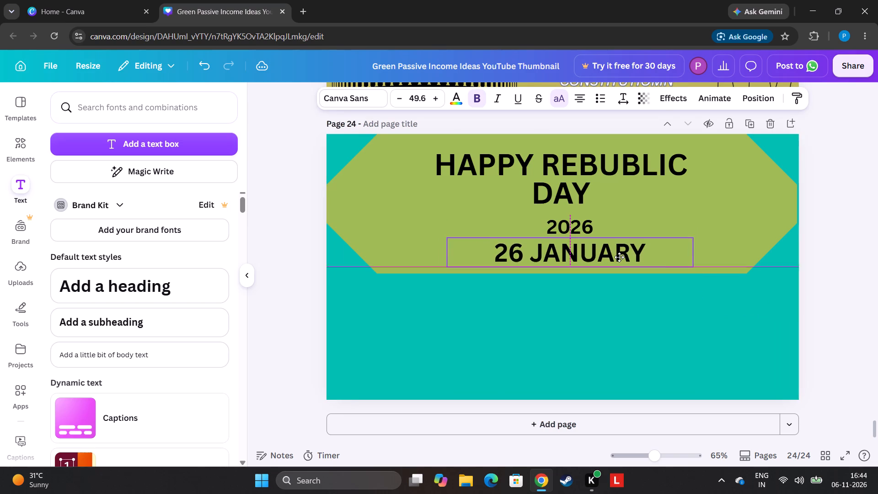
{"action": "left_click_drag", "start_coordinate": [619, 257], "coordinate": [619, 259]}
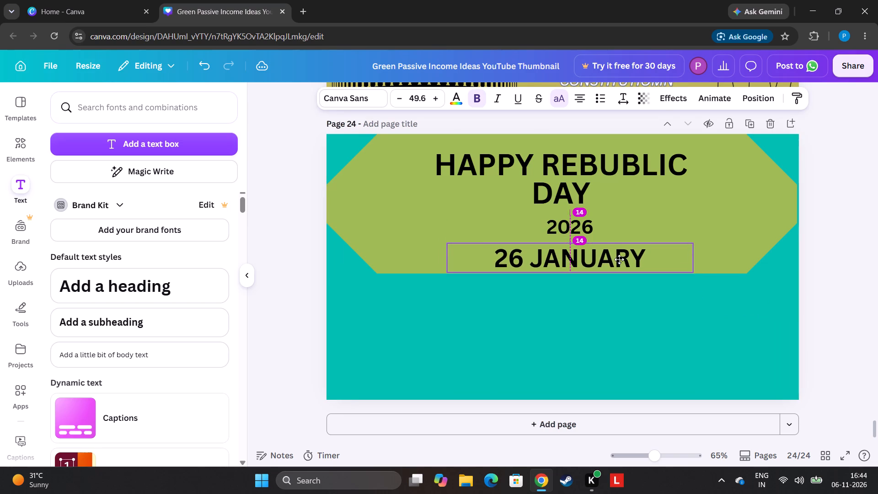
{"action": "left_click_drag", "start_coordinate": [619, 259], "coordinate": [619, 263]}
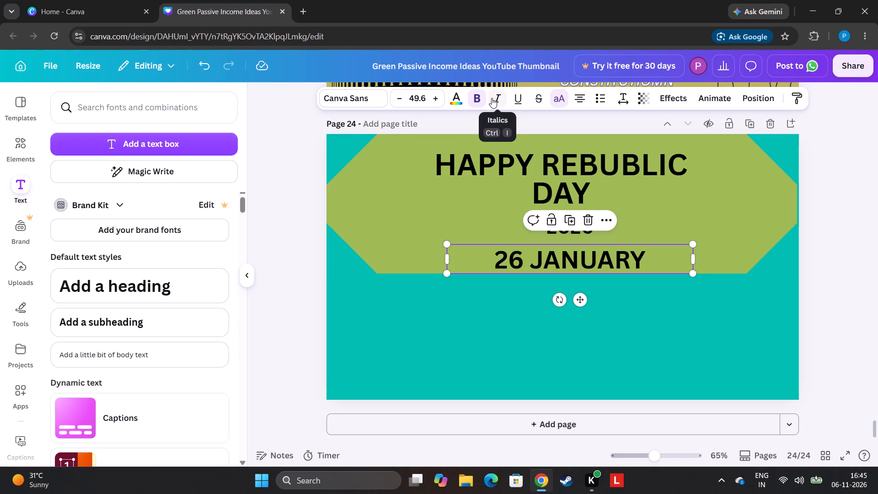
Set the octagon's transparency to 88.
{"action": "left_click", "coordinate": [750, 169]}
{"action": "left_click", "coordinate": [532, 103]}
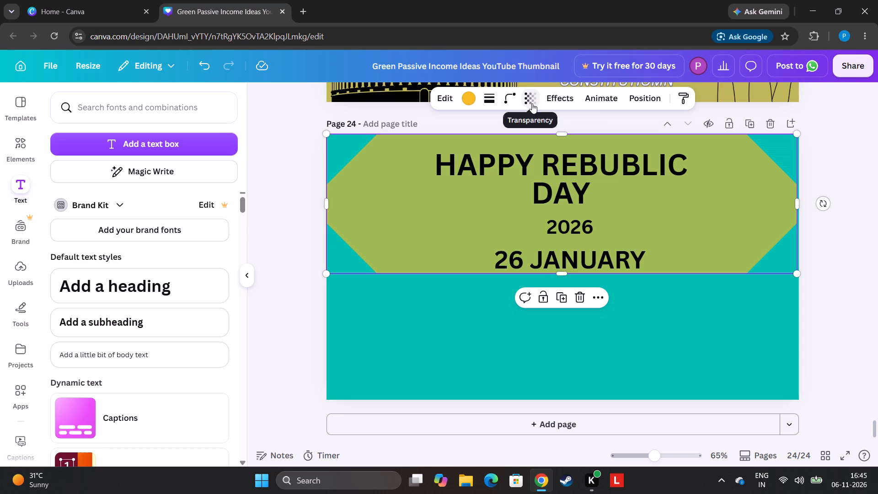
{"action": "left_click_drag", "start_coordinate": [522, 148], "coordinate": [514, 152]}
{"action": "left_click", "coordinate": [297, 175]}
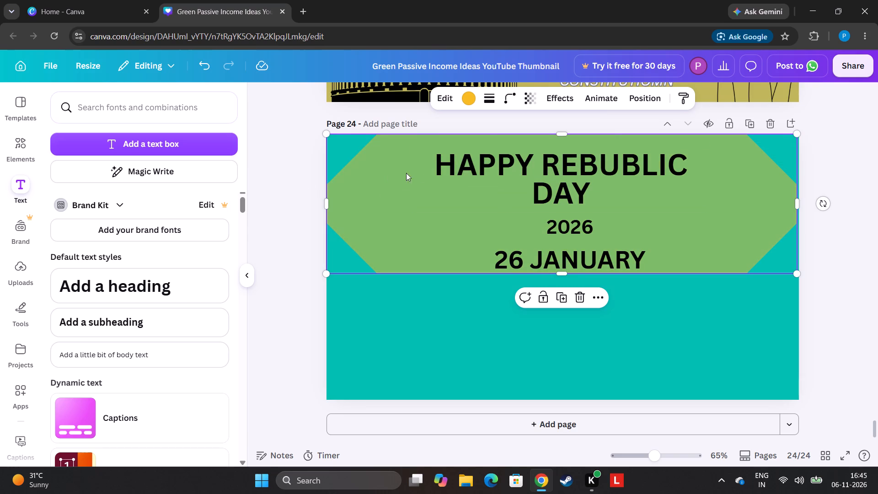
{"action": "left_click", "coordinate": [534, 103]}
{"action": "left_click_drag", "start_coordinate": [508, 144], "coordinate": [560, 144]}
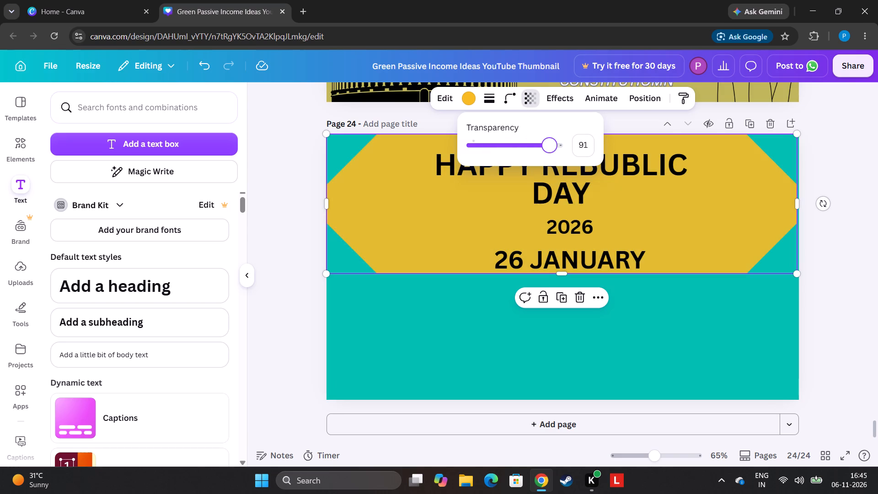
{"action": "left_click_drag", "start_coordinate": [560, 144], "coordinate": [579, 150]}
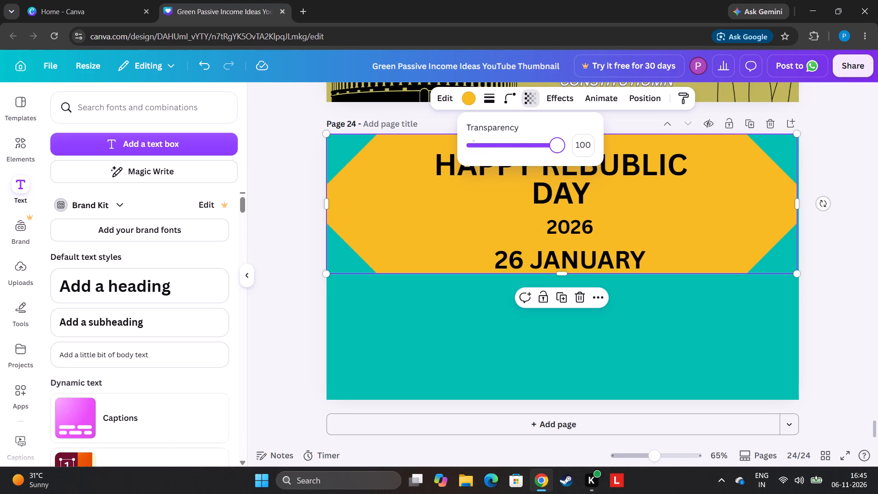
{"action": "left_click_drag", "start_coordinate": [558, 145], "coordinate": [513, 153]}
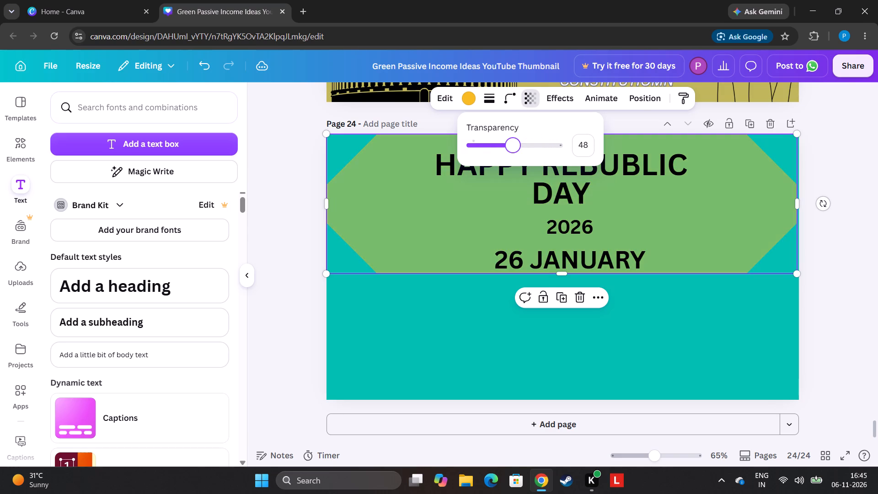
{"action": "left_click_drag", "start_coordinate": [513, 153], "coordinate": [605, 156]}
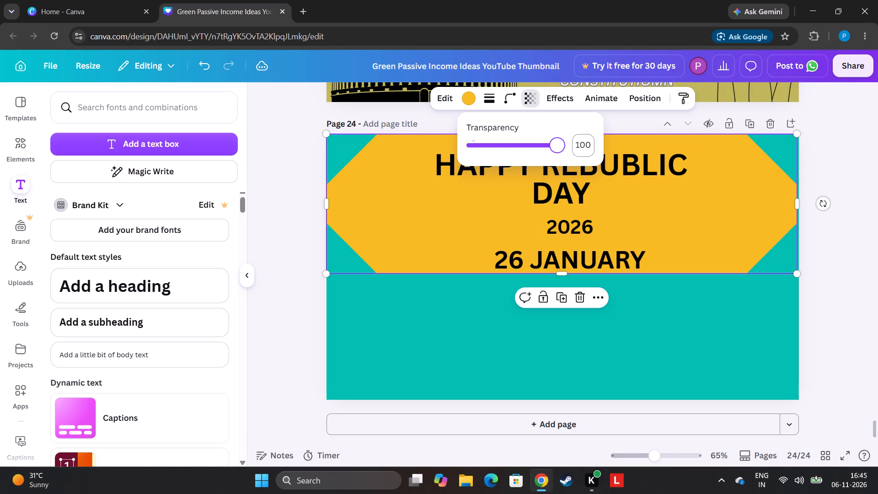
{"action": "left_click_drag", "start_coordinate": [557, 149], "coordinate": [542, 149]}
{"action": "left_click", "coordinate": [546, 148]}
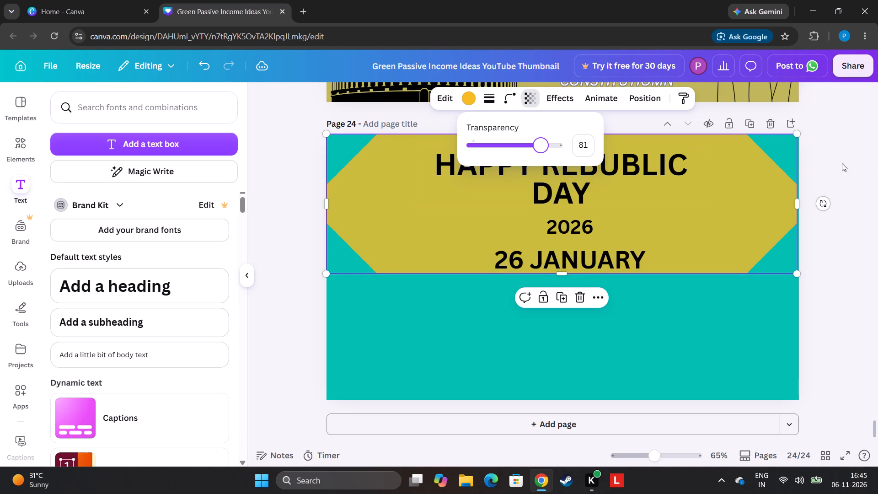
{"action": "left_click", "coordinate": [548, 147]}
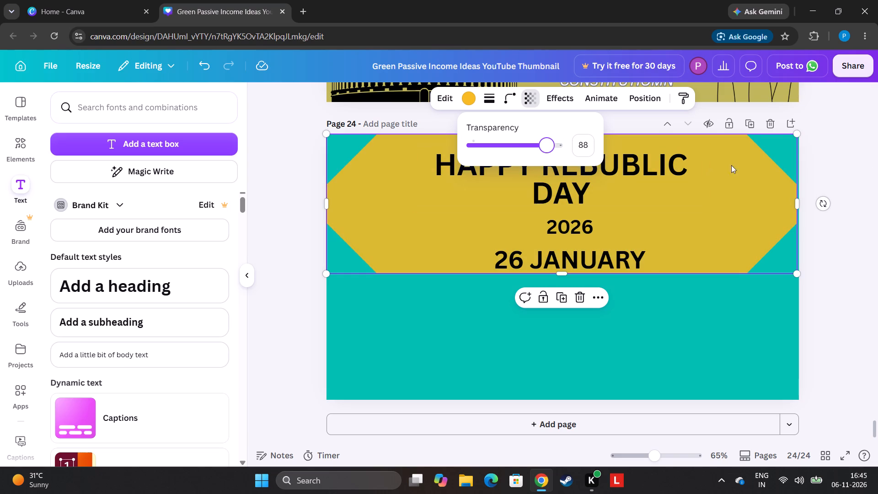
{"action": "left_click", "coordinate": [824, 157]}
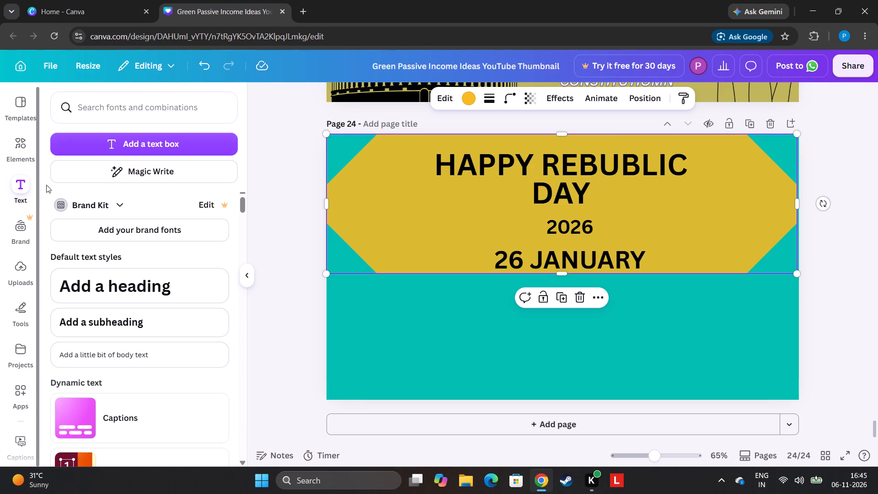
Add a square shape, move it behind the heading's first line, and flatten it into a strip about 73 high spanning "HAPPY".
{"action": "left_click", "coordinate": [21, 150]}
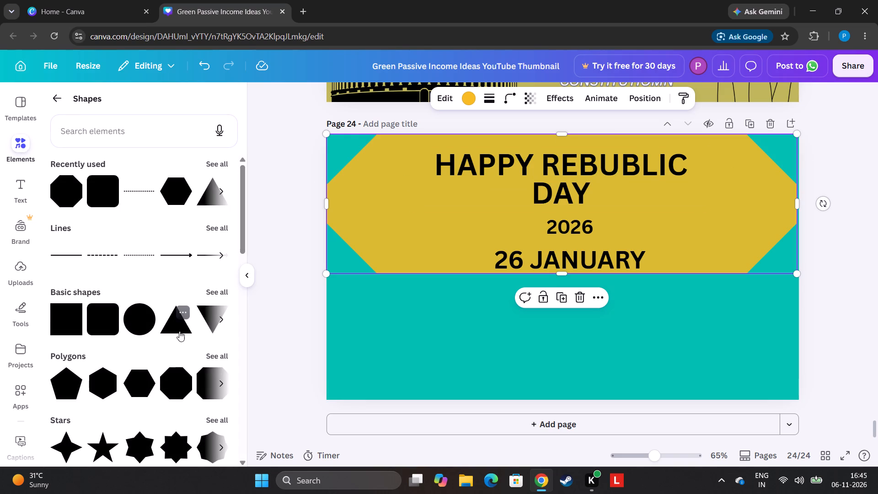
{"action": "left_click", "coordinate": [67, 319]}
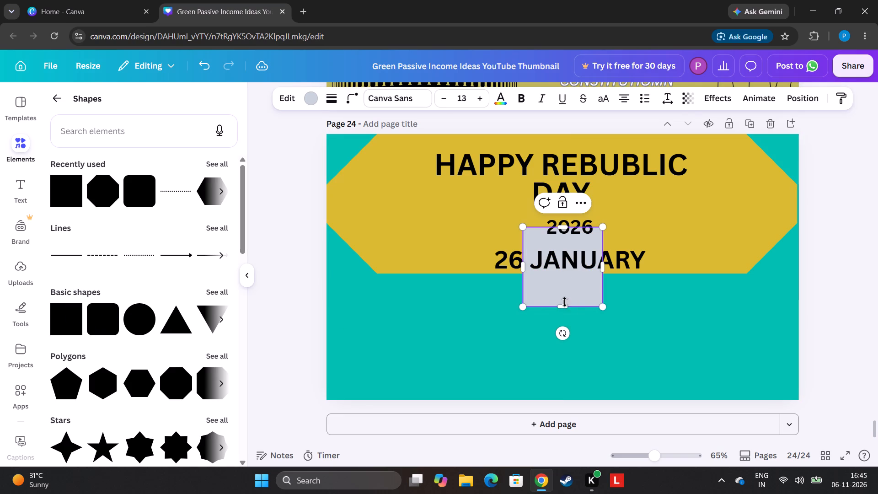
{"action": "left_click_drag", "start_coordinate": [565, 300], "coordinate": [463, 202]}
{"action": "left_click_drag", "start_coordinate": [459, 211], "coordinate": [460, 189]}
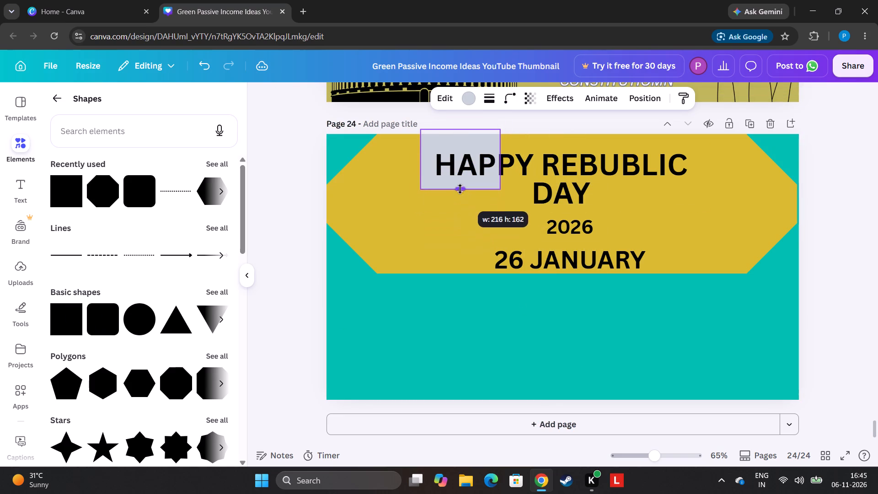
{"action": "left_click_drag", "start_coordinate": [460, 189], "coordinate": [460, 181]}
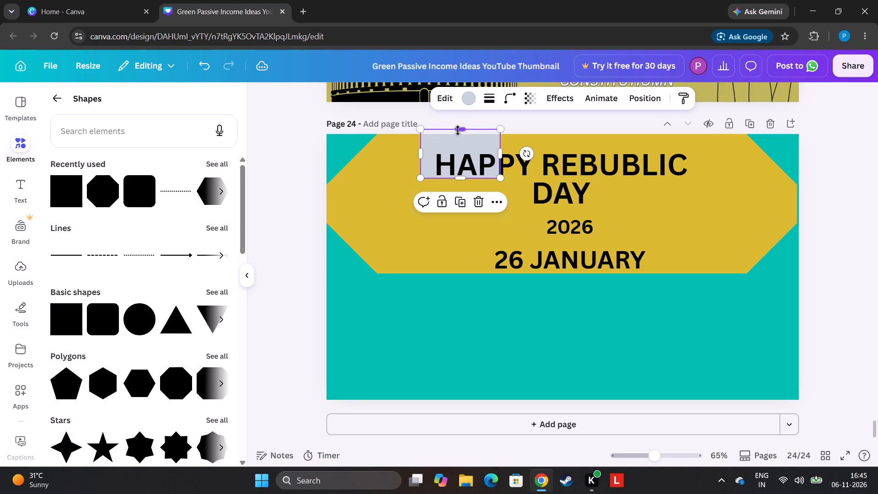
{"action": "left_click_drag", "start_coordinate": [458, 130], "coordinate": [466, 152]}
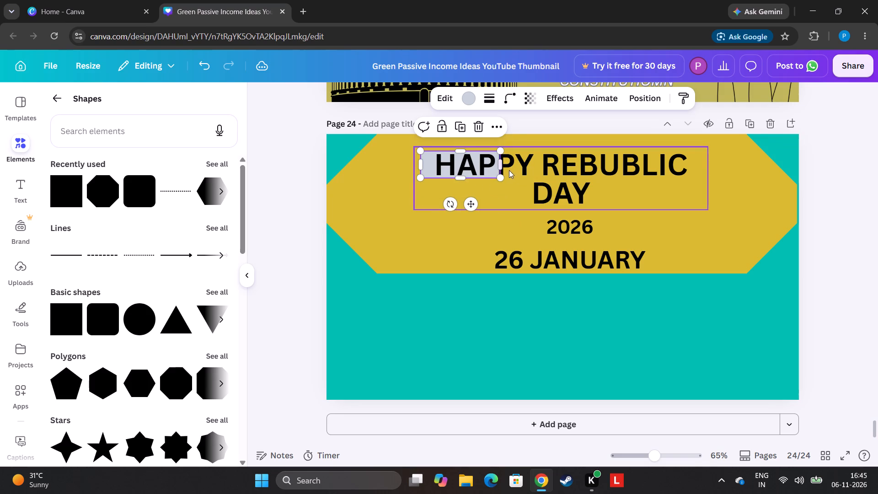
{"action": "left_click_drag", "start_coordinate": [501, 167], "coordinate": [535, 163]}
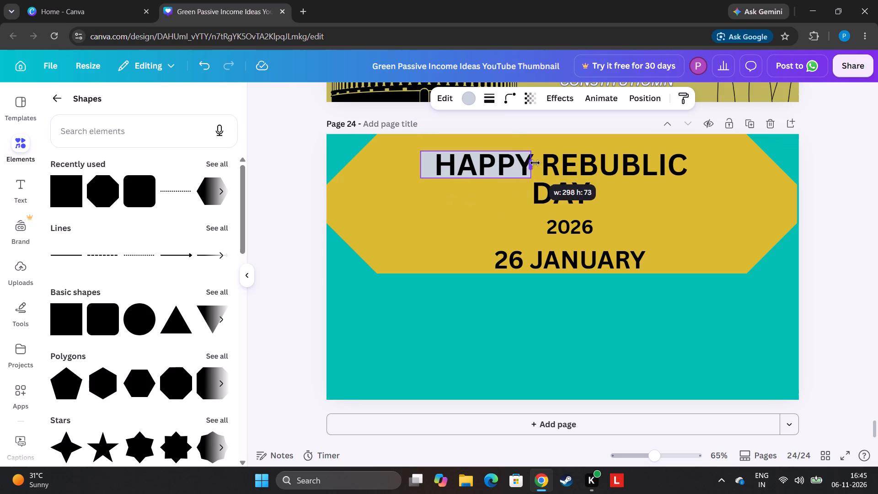
{"action": "left_click_drag", "start_coordinate": [535, 163], "coordinate": [540, 161]}
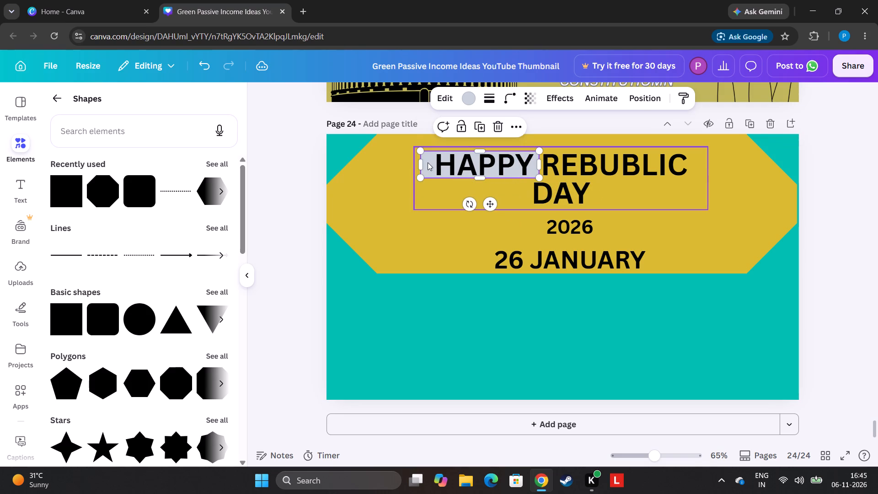
{"action": "left_click_drag", "start_coordinate": [423, 163], "coordinate": [431, 162]}
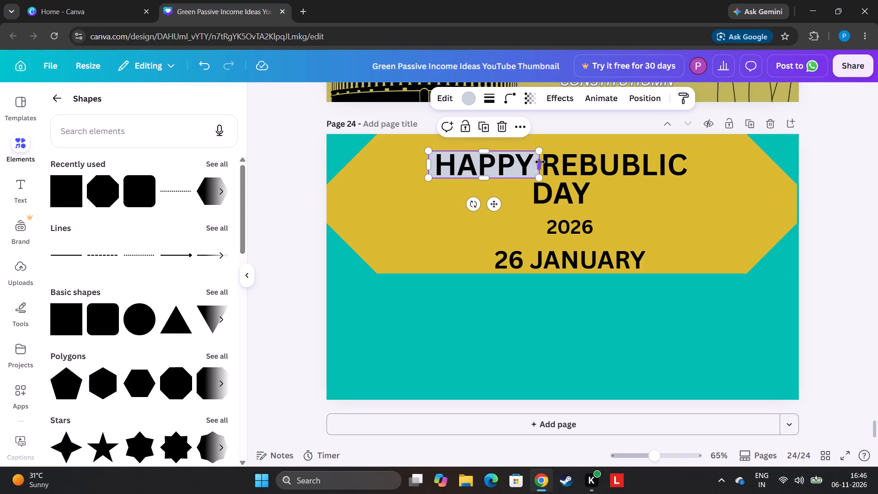
Widen the grey strip on both sides to about 1,103 so it extends past both ends of "HAPPY REBUBLIC".
{"action": "left_click_drag", "start_coordinate": [540, 162], "coordinate": [745, 152]}
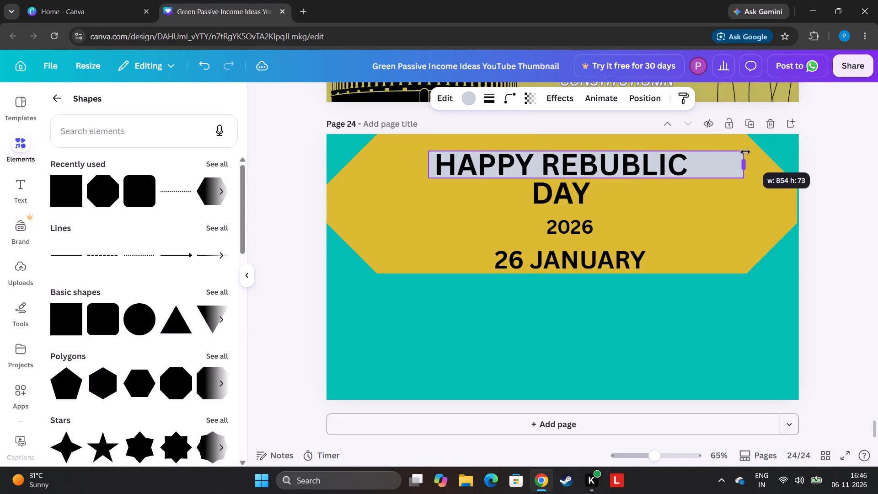
{"action": "left_click_drag", "start_coordinate": [745, 152], "coordinate": [766, 154]}
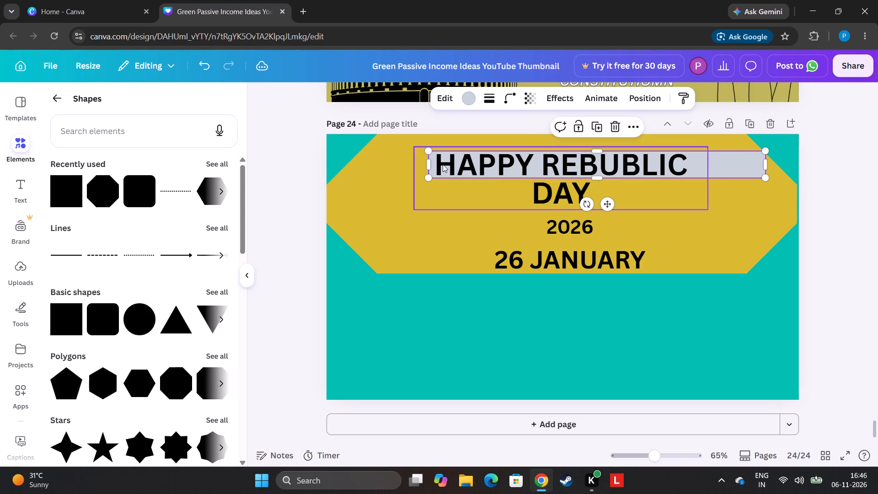
{"action": "left_click", "coordinate": [437, 167]}
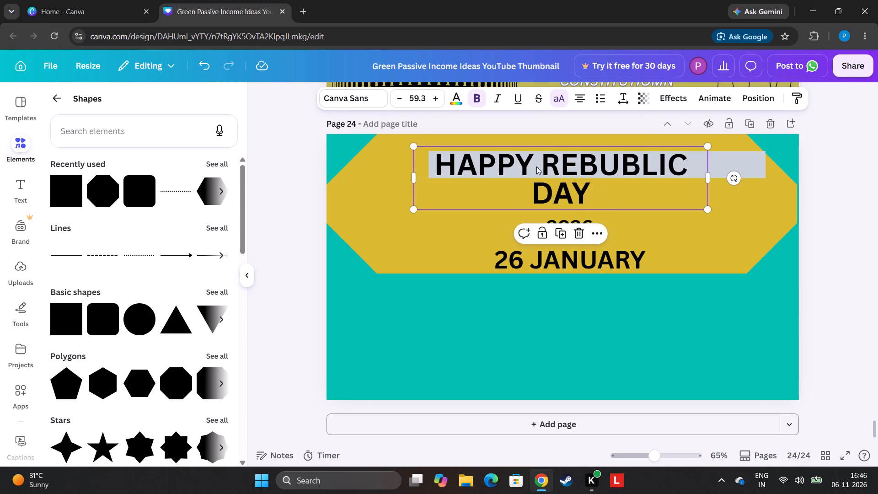
{"action": "left_click", "coordinate": [735, 160]}
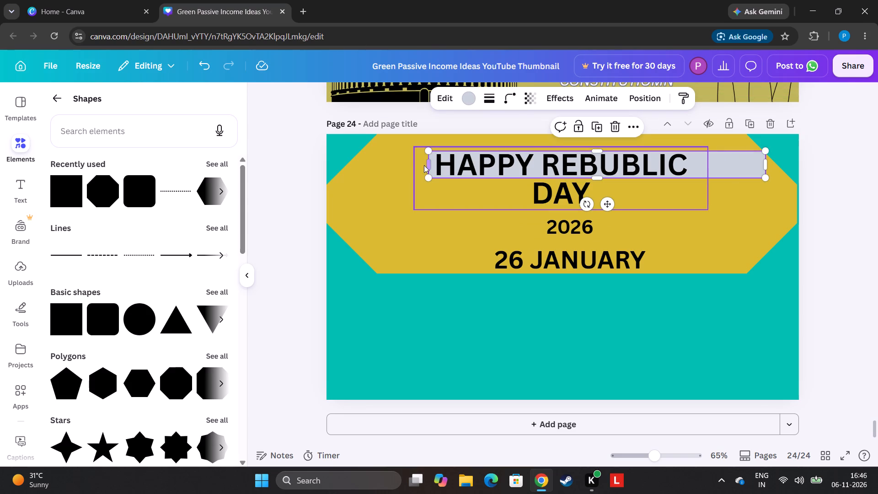
{"action": "left_click", "coordinate": [425, 165]}
{"action": "left_click_drag", "start_coordinate": [427, 165], "coordinate": [350, 175]}
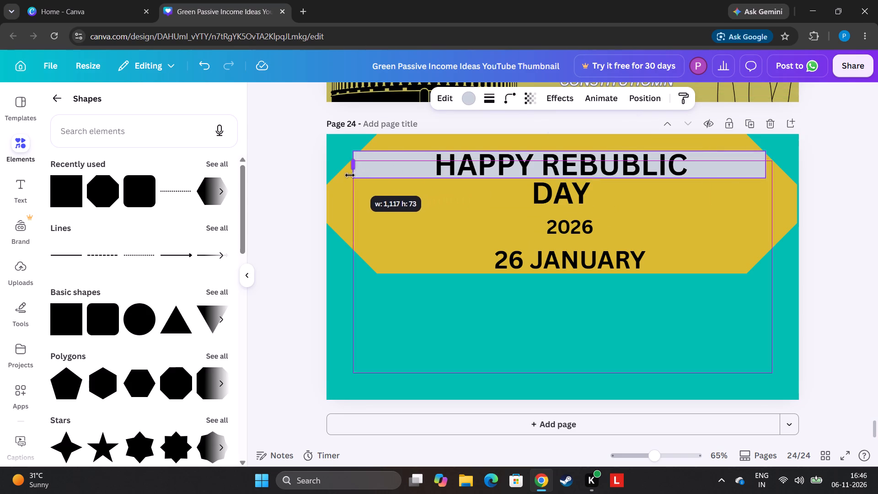
{"action": "left_click_drag", "start_coordinate": [350, 175], "coordinate": [354, 180]}
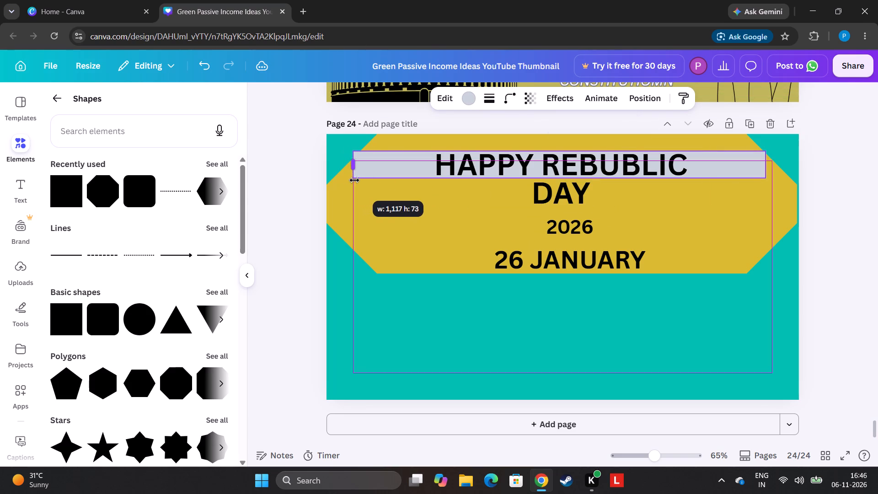
{"action": "left_click_drag", "start_coordinate": [354, 180], "coordinate": [357, 179]}
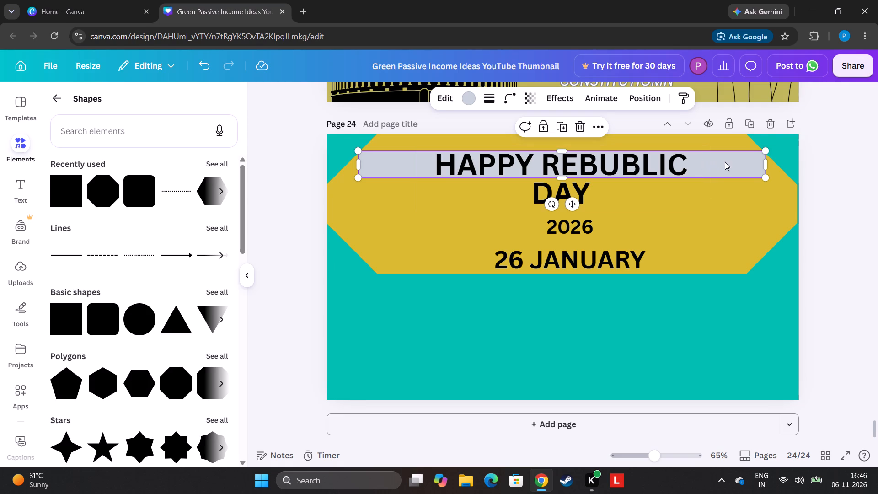
Duplicate the grey strip, increase the copy's height to about 89, and move it down over the "26 JANUARY" text.
{"action": "left_click", "coordinate": [564, 126]}
{"action": "left_click_drag", "start_coordinate": [665, 163], "coordinate": [680, 200]}
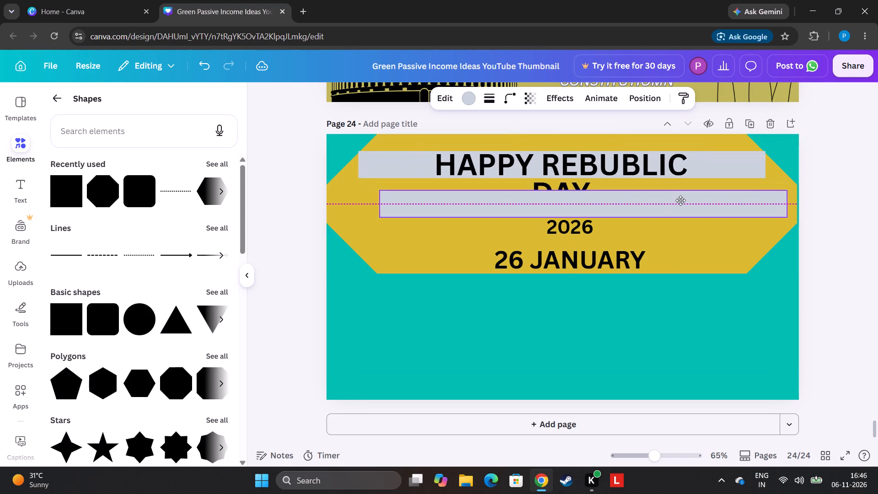
{"action": "left_click_drag", "start_coordinate": [680, 200], "coordinate": [680, 196]}
{"action": "left_click_drag", "start_coordinate": [680, 194], "coordinate": [677, 246]}
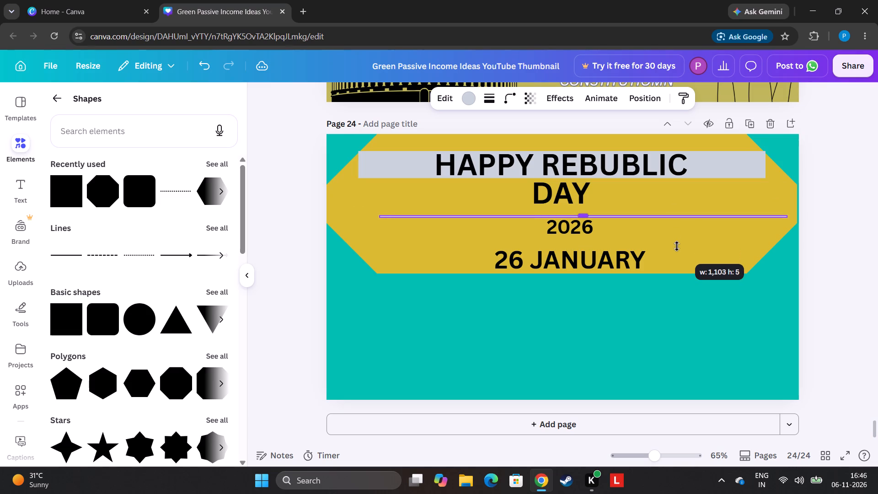
{"action": "left_click_drag", "start_coordinate": [677, 246], "coordinate": [679, 188]}
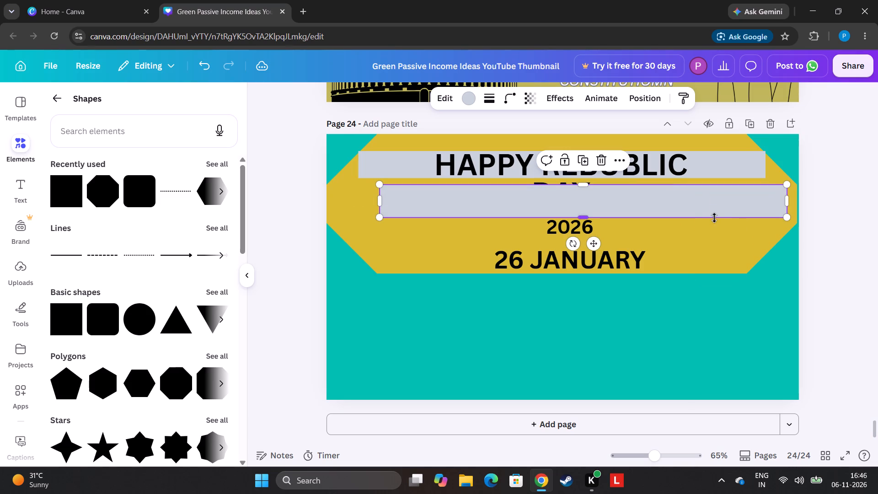
{"action": "left_click", "coordinate": [729, 231]}
{"action": "left_click_drag", "start_coordinate": [727, 210], "coordinate": [736, 260]}
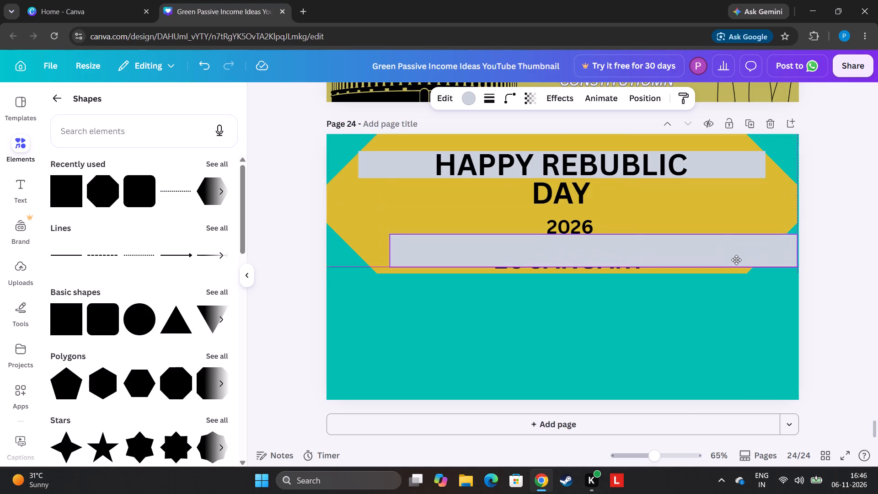
{"action": "left_click_drag", "start_coordinate": [736, 260], "coordinate": [736, 268]}
Narrow the duplicated strip from both ends until it is just wider than the "26 JANUARY" text.
{"action": "left_click_drag", "start_coordinate": [798, 258], "coordinate": [648, 264]}
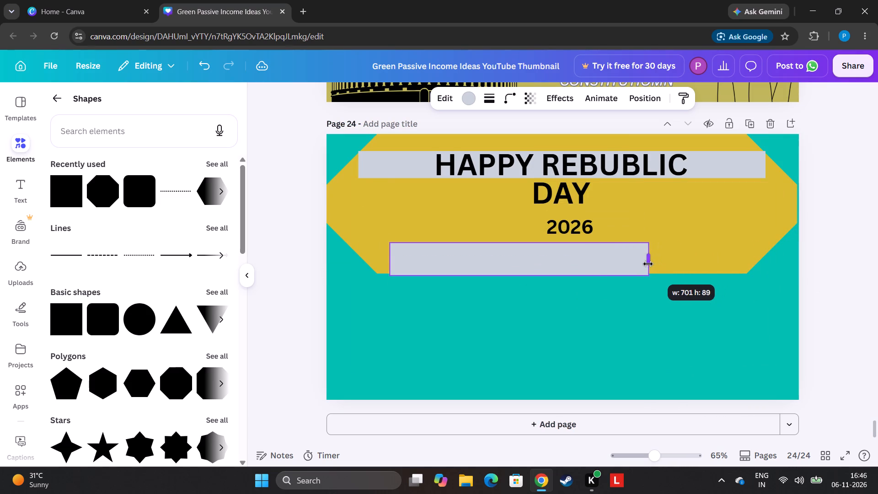
{"action": "left_click_drag", "start_coordinate": [648, 264], "coordinate": [662, 258]}
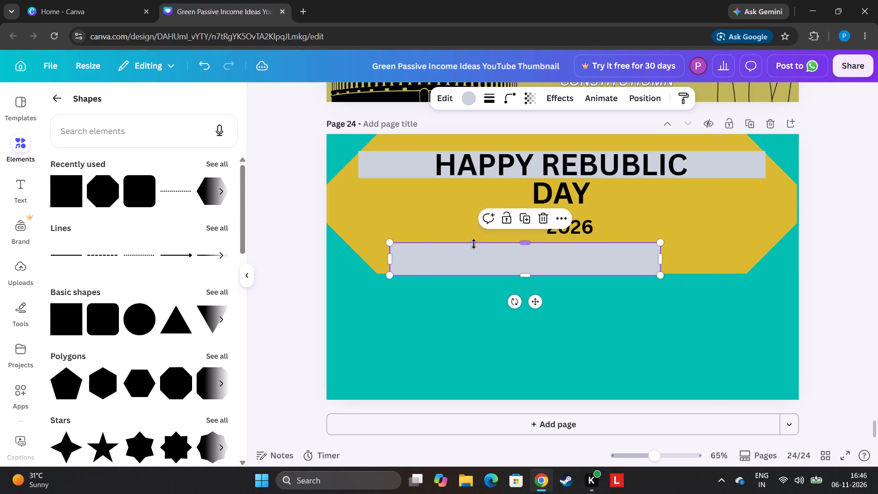
{"action": "left_click_drag", "start_coordinate": [393, 260], "coordinate": [423, 260]}
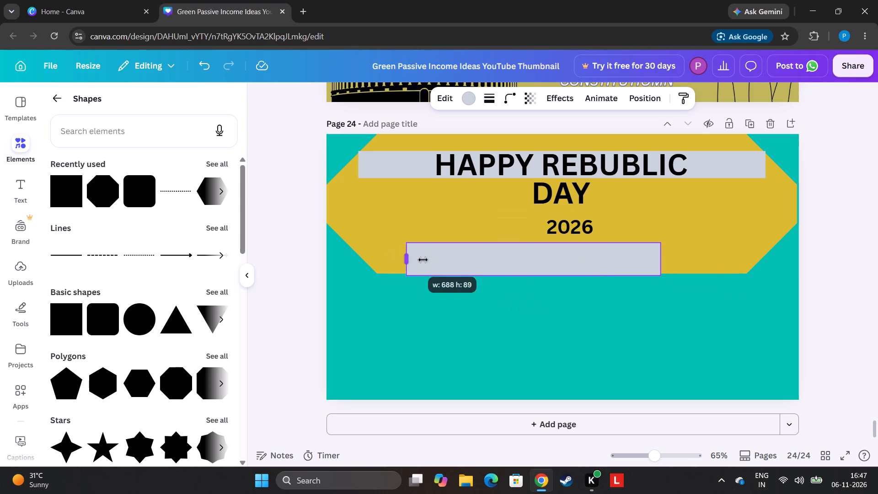
{"action": "left_click_drag", "start_coordinate": [423, 260], "coordinate": [498, 263]}
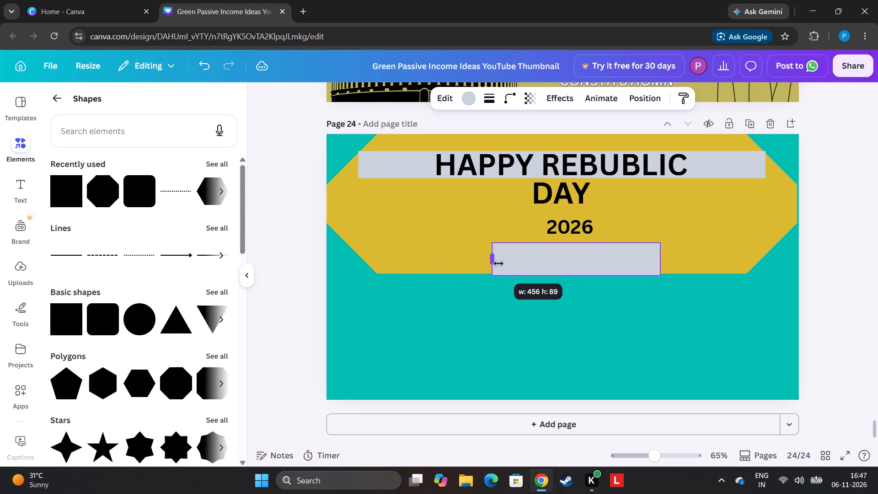
{"action": "left_click_drag", "start_coordinate": [498, 263], "coordinate": [486, 267]}
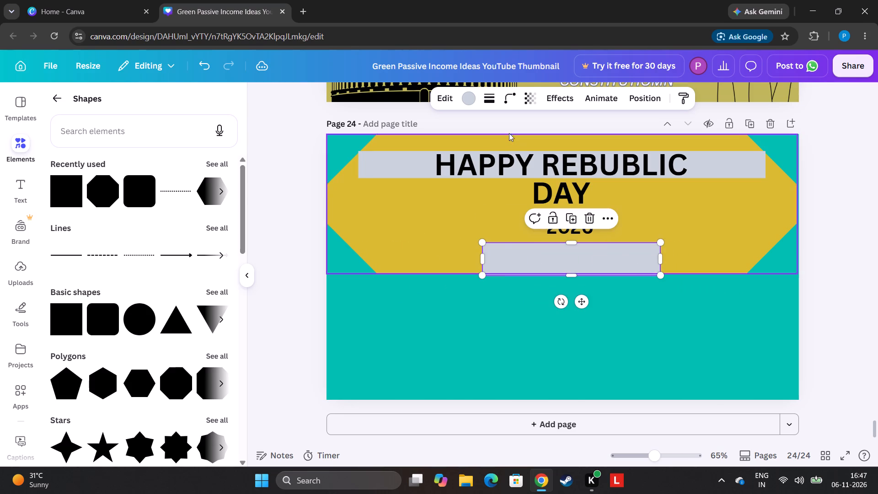
Recolour the strip over "26 JANUARY" white.
{"action": "left_click", "coordinate": [473, 102]}
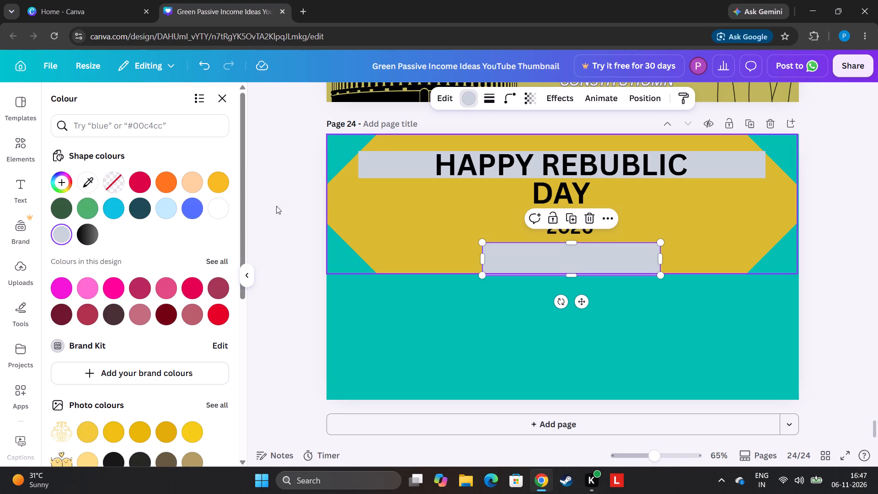
{"action": "left_click", "coordinate": [219, 206]}
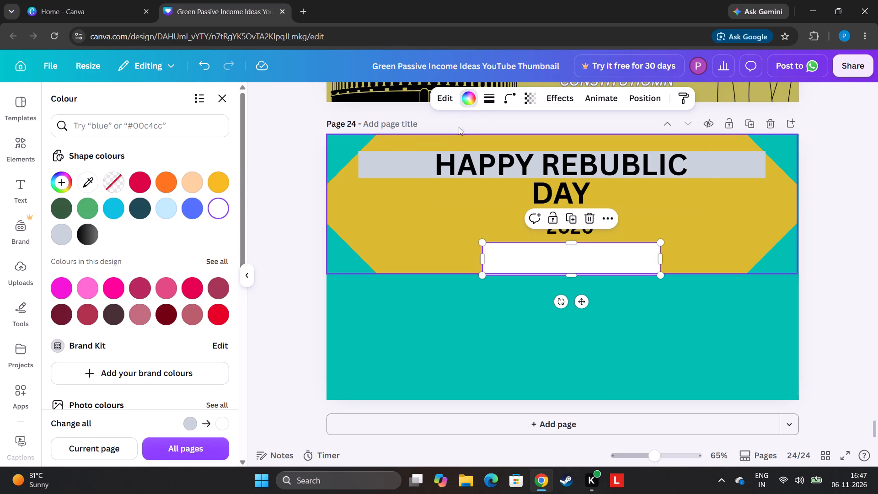
Move the white strip's layer beneath the yellow octagon, directly above the teal background.
{"action": "left_click", "coordinate": [654, 93]}
{"action": "left_click_drag", "start_coordinate": [212, 203], "coordinate": [284, 380]}
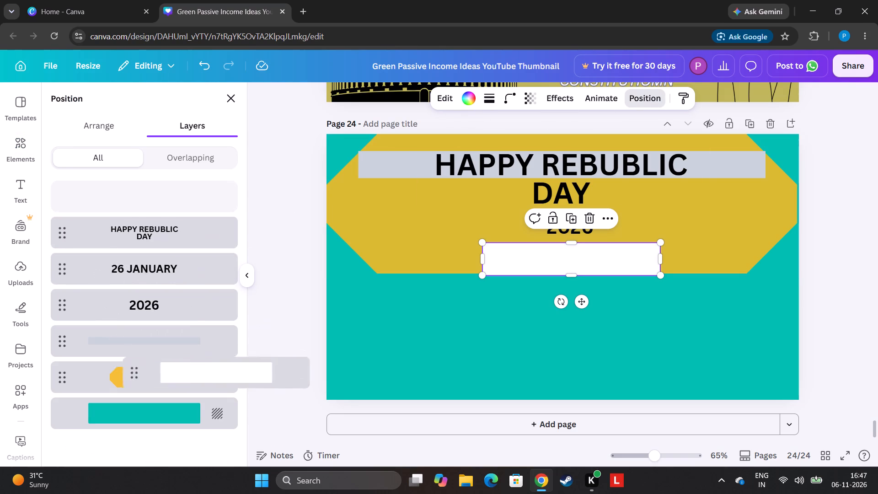
{"action": "left_click_drag", "start_coordinate": [284, 380], "coordinate": [279, 392]}
{"action": "left_click_drag", "start_coordinate": [188, 184], "coordinate": [186, 382]}
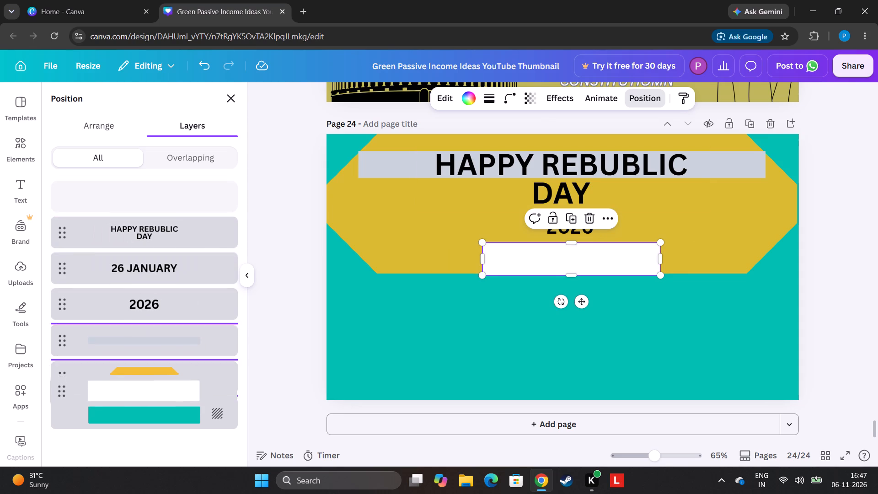
{"action": "left_click_drag", "start_coordinate": [186, 382], "coordinate": [186, 383]}
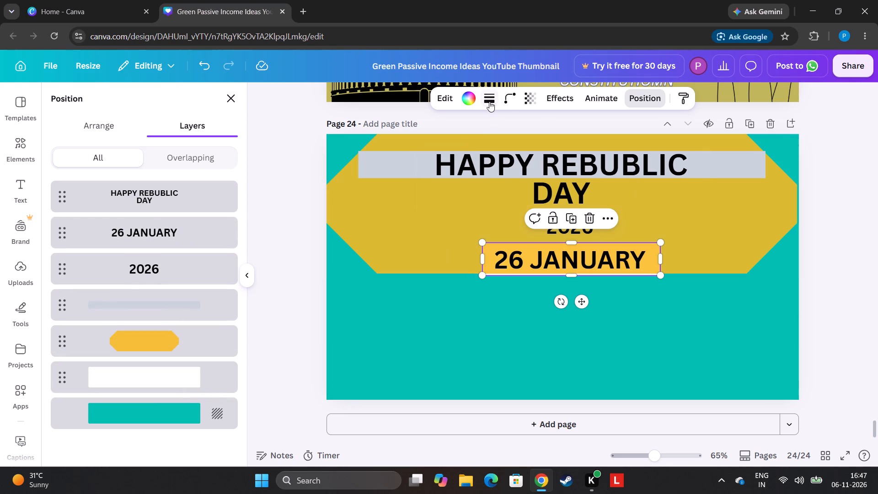
Duplicate the white strip, place the copy over "DAY", and shrink it to just wider than the word and about 60 high.
{"action": "left_click", "coordinate": [567, 211]}
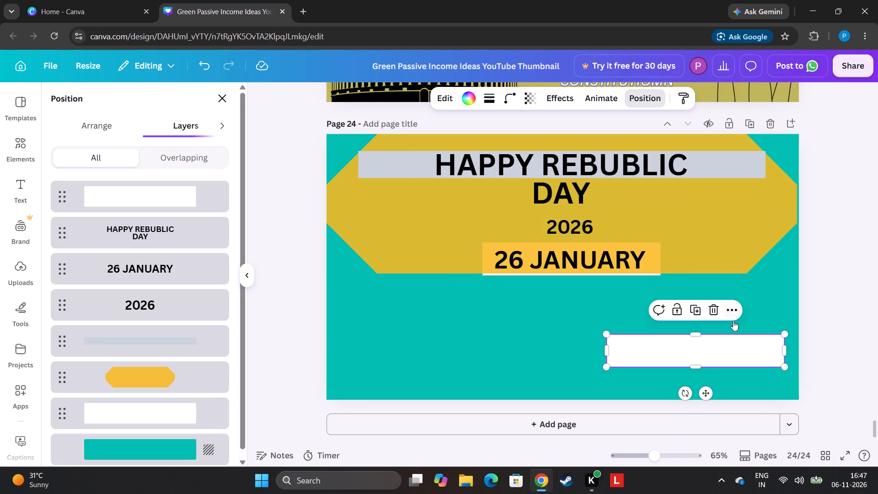
{"action": "left_click_drag", "start_coordinate": [733, 348], "coordinate": [624, 185]}
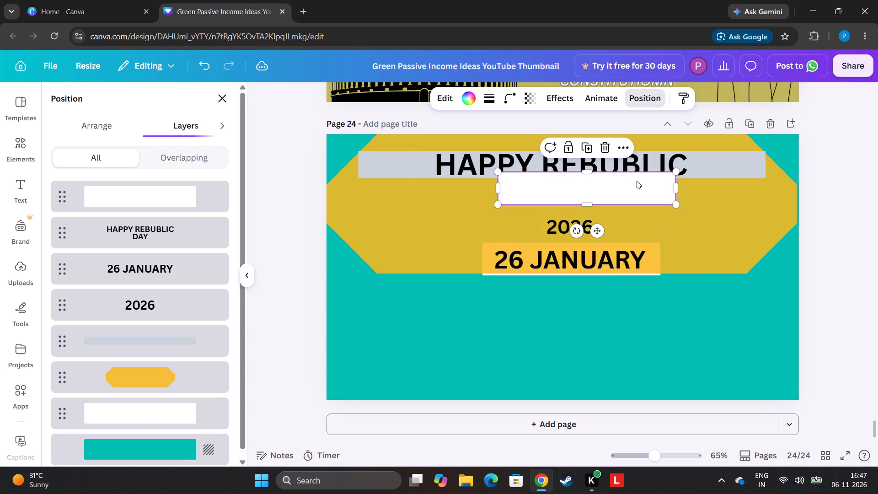
{"action": "left_click_drag", "start_coordinate": [676, 188], "coordinate": [637, 193]}
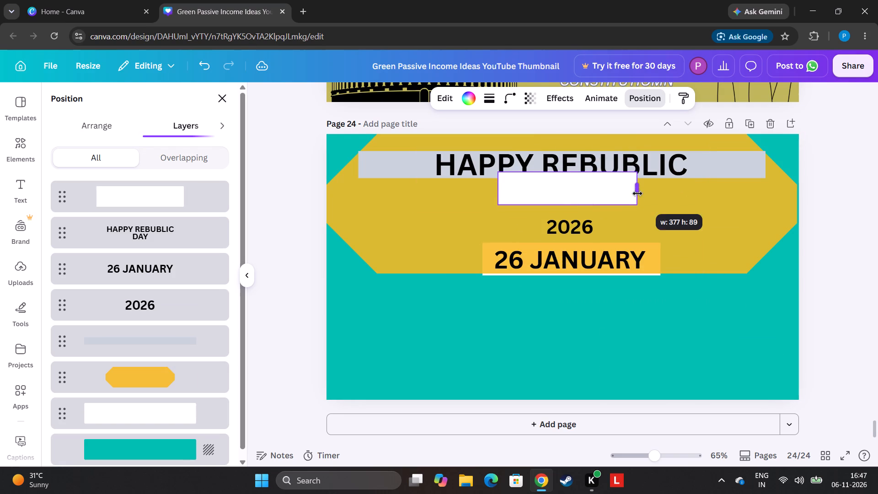
{"action": "left_click_drag", "start_coordinate": [637, 193], "coordinate": [621, 197]}
{"action": "left_click_drag", "start_coordinate": [564, 176], "coordinate": [570, 188]}
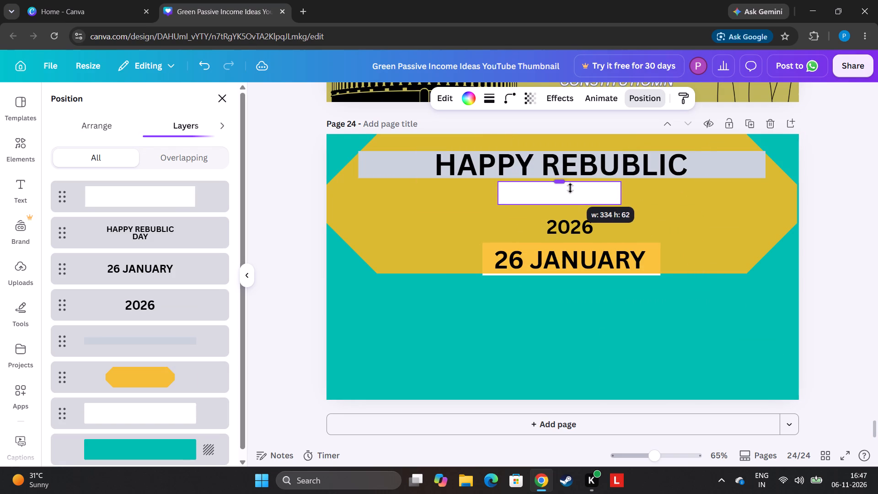
{"action": "left_click_drag", "start_coordinate": [570, 188], "coordinate": [572, 187]}
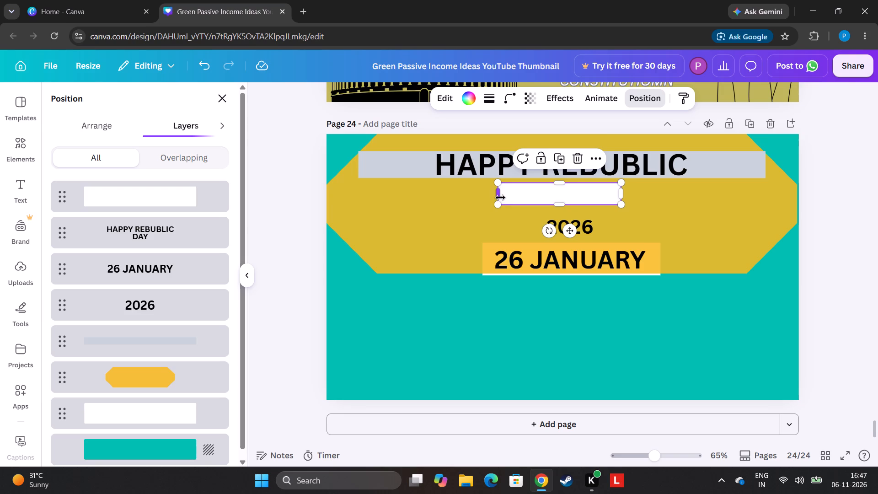
{"action": "left_click_drag", "start_coordinate": [500, 198], "coordinate": [532, 192]}
{"action": "left_click_drag", "start_coordinate": [618, 193], "coordinate": [611, 194]}
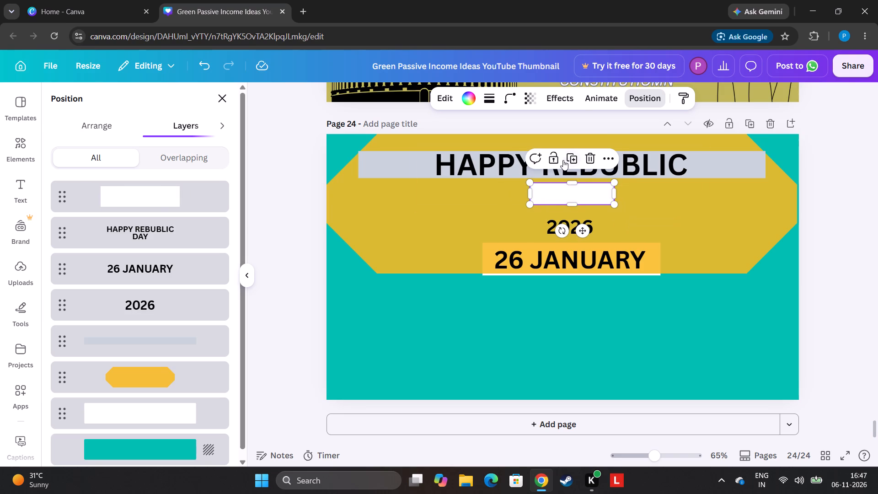
Duplicate the white strip covering "DAY", place the copy over "2026", and narrow it to just wider than the year.
{"action": "left_click", "coordinate": [569, 160]}
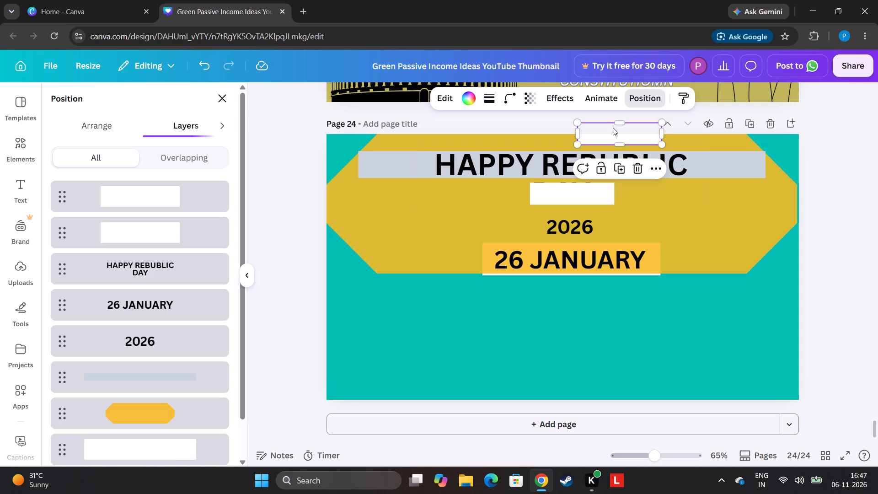
{"action": "left_click_drag", "start_coordinate": [614, 131], "coordinate": [575, 221]}
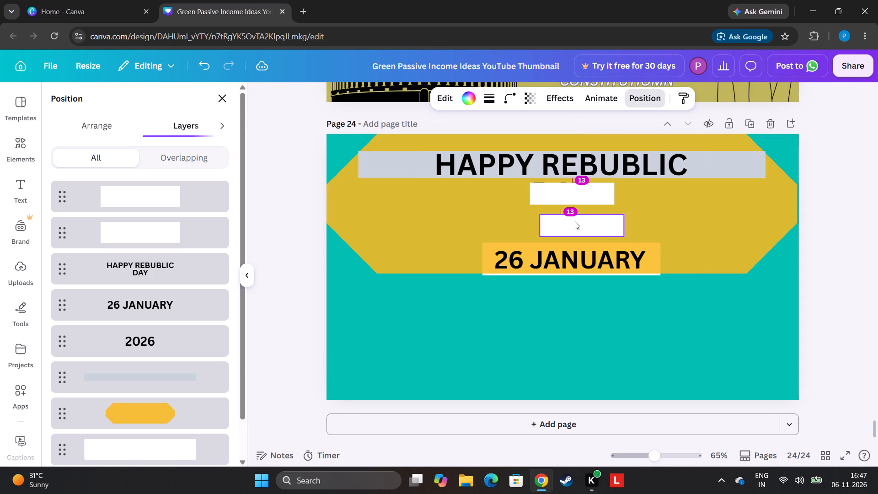
{"action": "left_click_drag", "start_coordinate": [622, 226], "coordinate": [605, 225]}
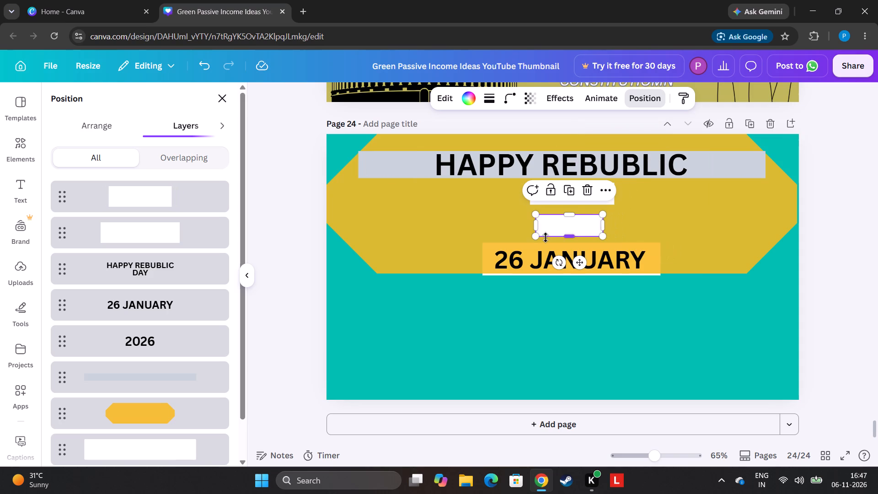
{"action": "left_click_drag", "start_coordinate": [541, 228], "coordinate": [547, 227]}
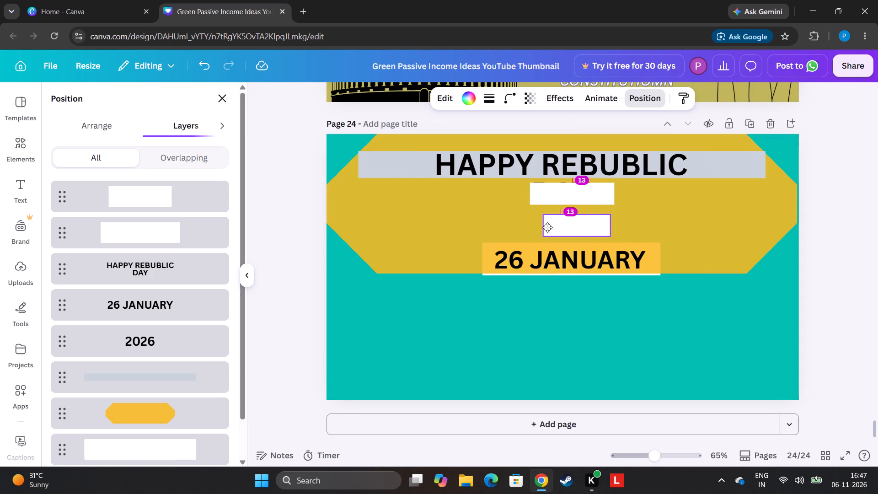
{"action": "left_click_drag", "start_coordinate": [547, 227], "coordinate": [547, 227]}
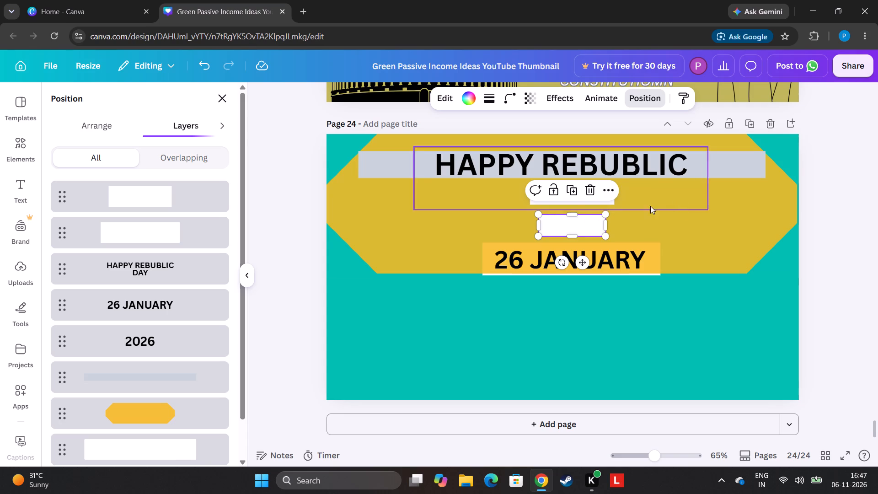
{"action": "left_click", "coordinate": [860, 148]}
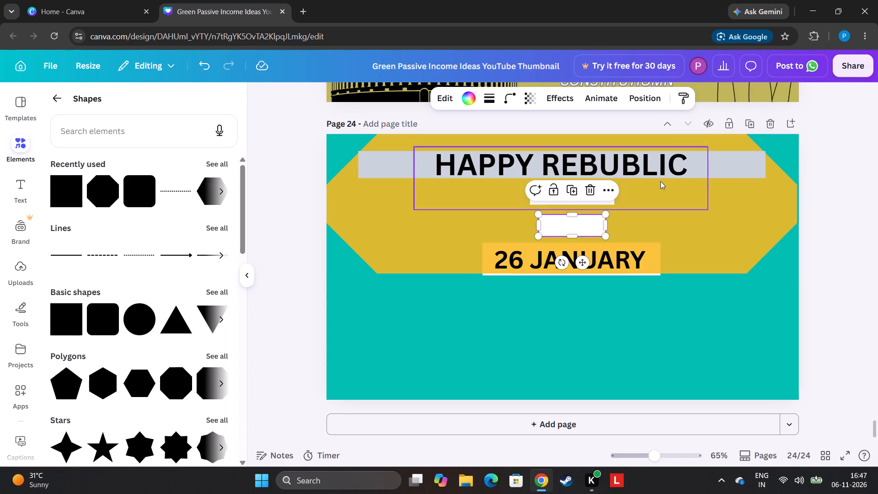
{"action": "left_click", "coordinate": [805, 149]}
{"action": "left_click", "coordinate": [801, 147]}
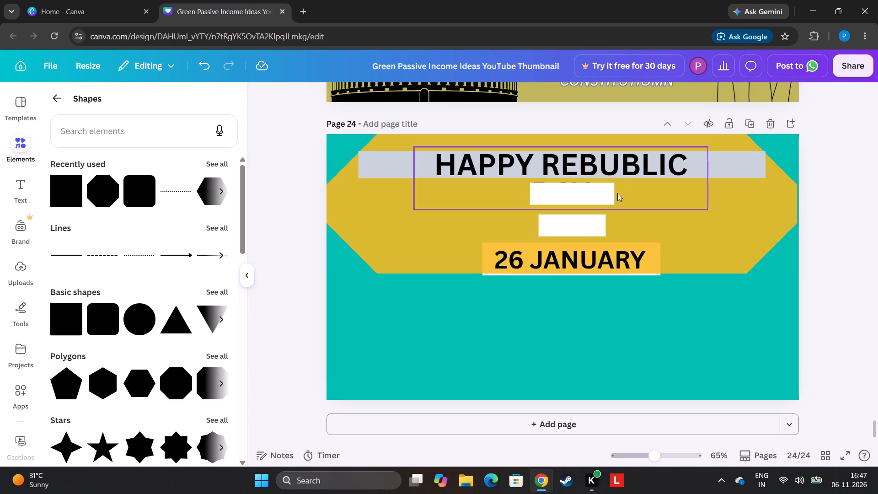
Recolour the strip over "DAY" light blue.
{"action": "left_click", "coordinate": [599, 199]}
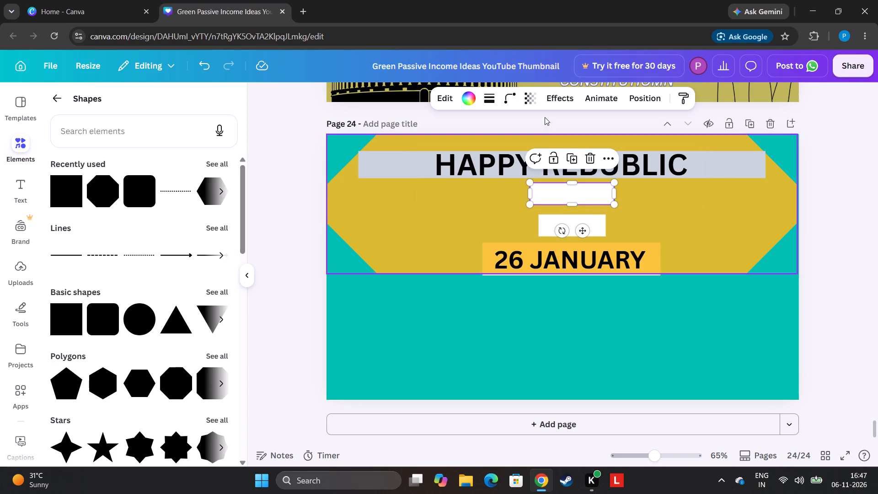
{"action": "left_click", "coordinate": [467, 101]}
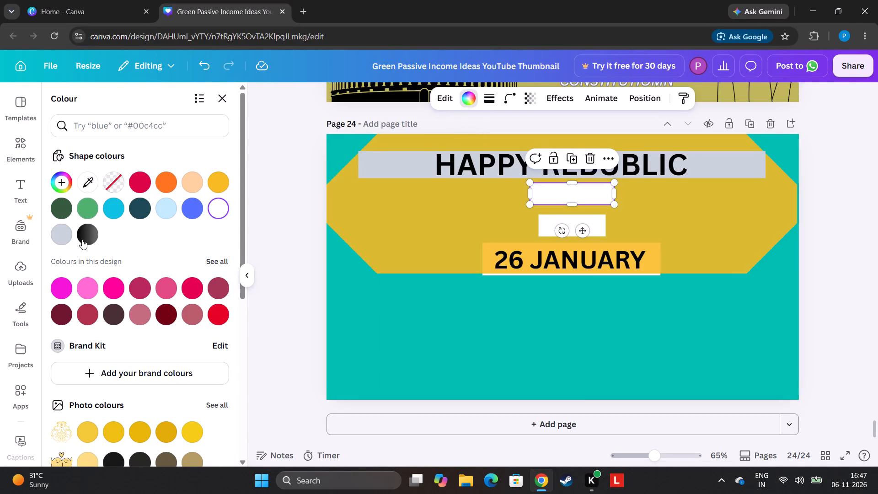
{"action": "left_click", "coordinate": [167, 213]}
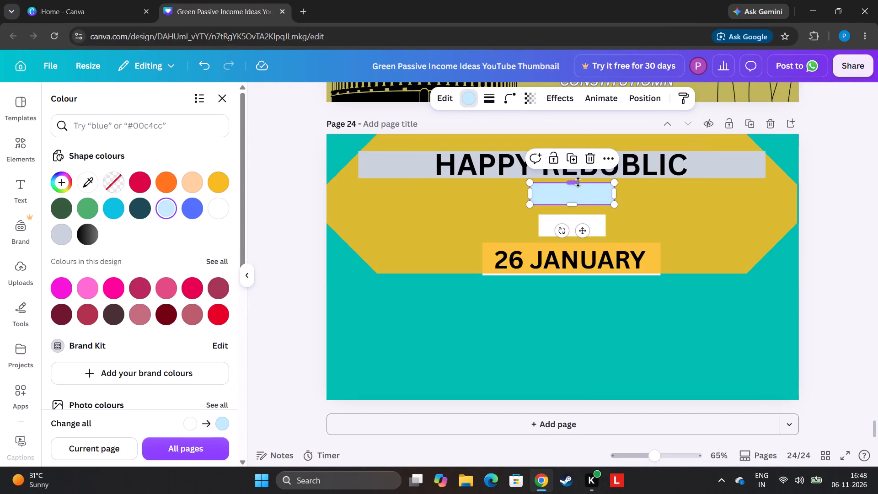
Recolour the strip over "2026" red.
{"action": "left_click", "coordinate": [581, 220]}
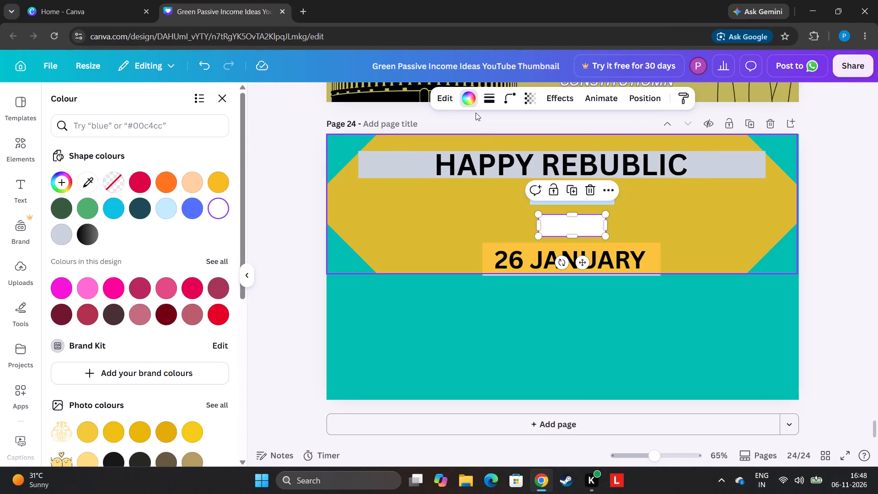
{"action": "left_click", "coordinate": [471, 101]}
{"action": "left_click", "coordinate": [471, 101]}
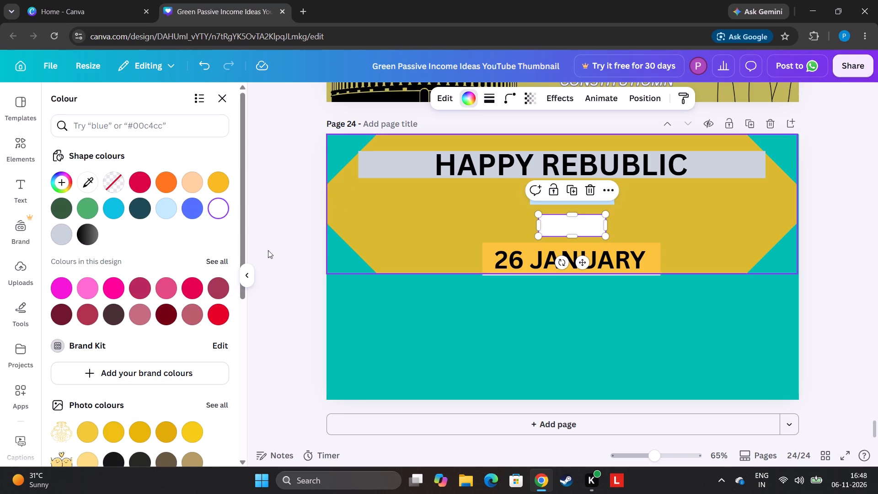
{"action": "left_click", "coordinate": [220, 309]}
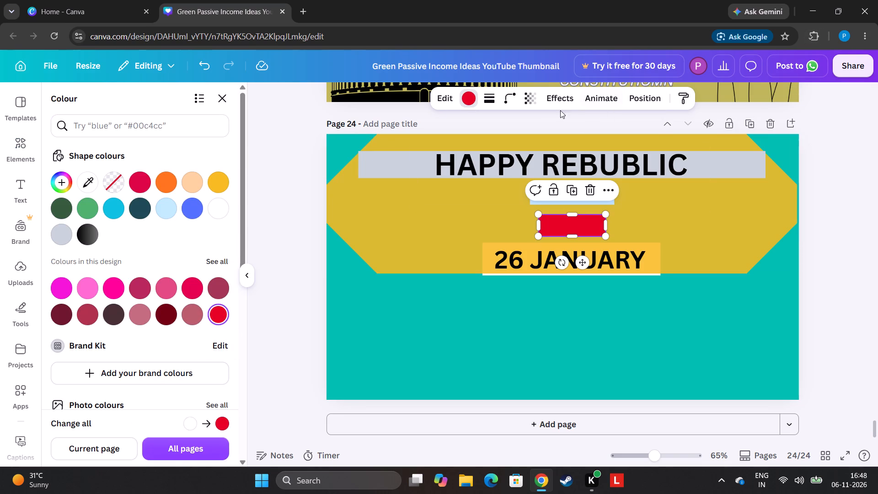
Move the red strip's layer beneath the "2026" text and the grey strip, directly above the yellow octagon.
{"action": "left_click", "coordinate": [596, 100]}
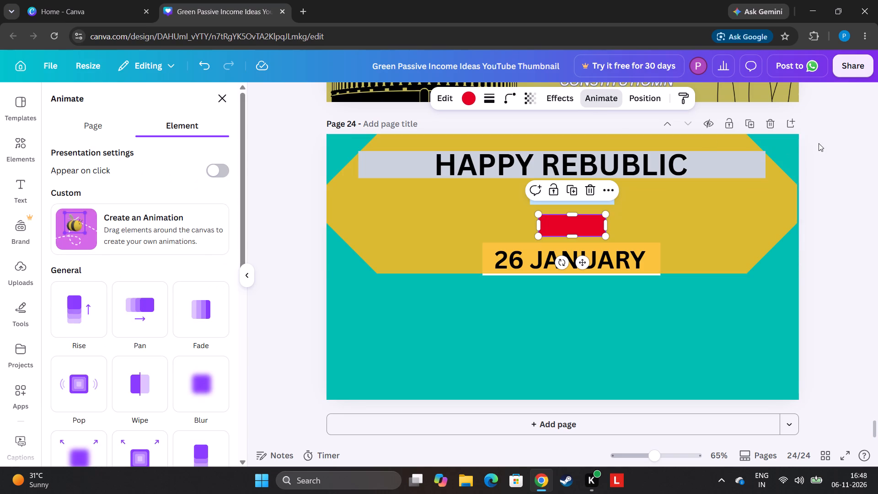
{"action": "left_click", "coordinate": [651, 110]}
{"action": "left_click", "coordinate": [647, 102]}
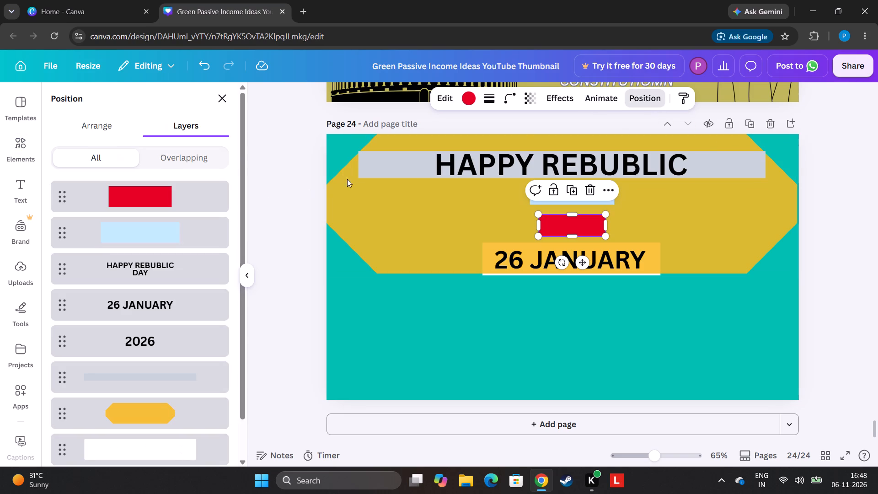
{"action": "left_click_drag", "start_coordinate": [143, 200], "coordinate": [137, 293]}
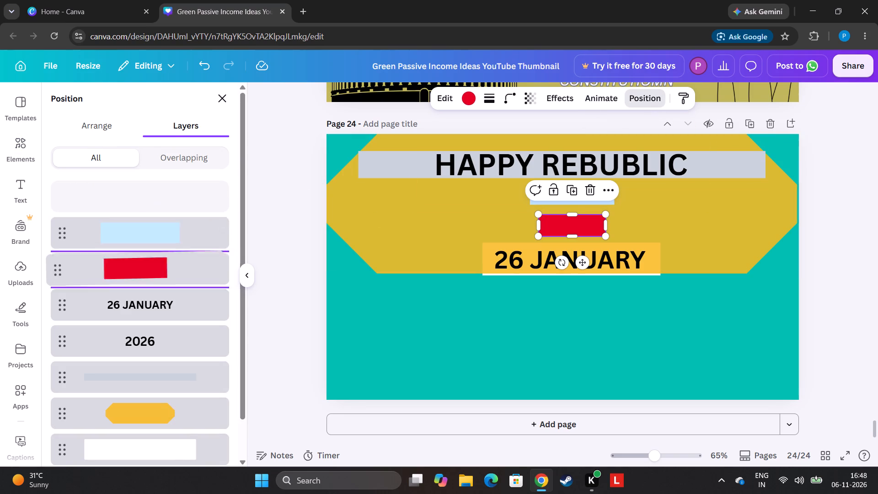
{"action": "left_click_drag", "start_coordinate": [137, 293], "coordinate": [151, 356]}
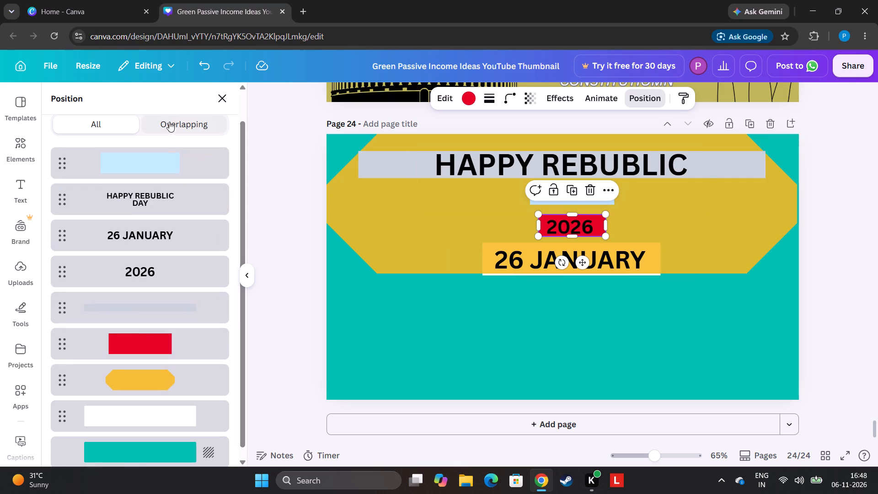
Move the light blue strip's layer beneath the text layers, between the grey strip and the red strip.
{"action": "left_click_drag", "start_coordinate": [180, 148], "coordinate": [191, 324]}
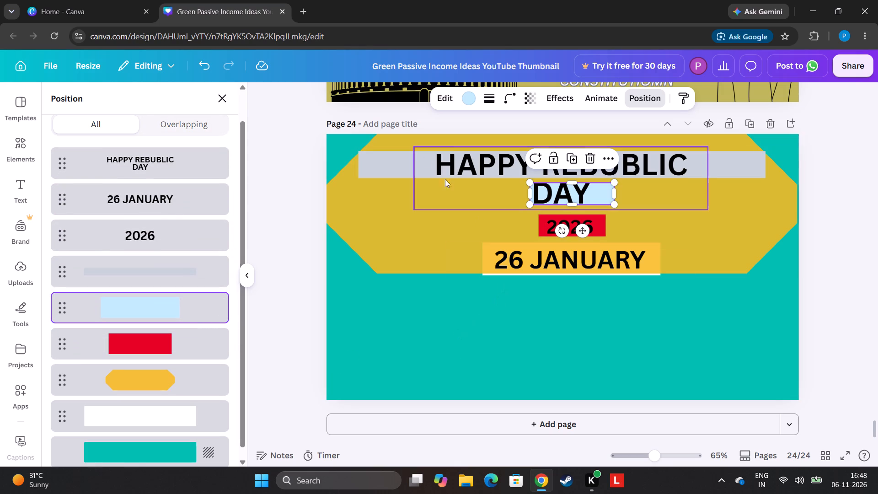
Set the transparency of the light blue strip behind "DAY" to 90.
{"action": "left_click", "coordinate": [530, 104]}
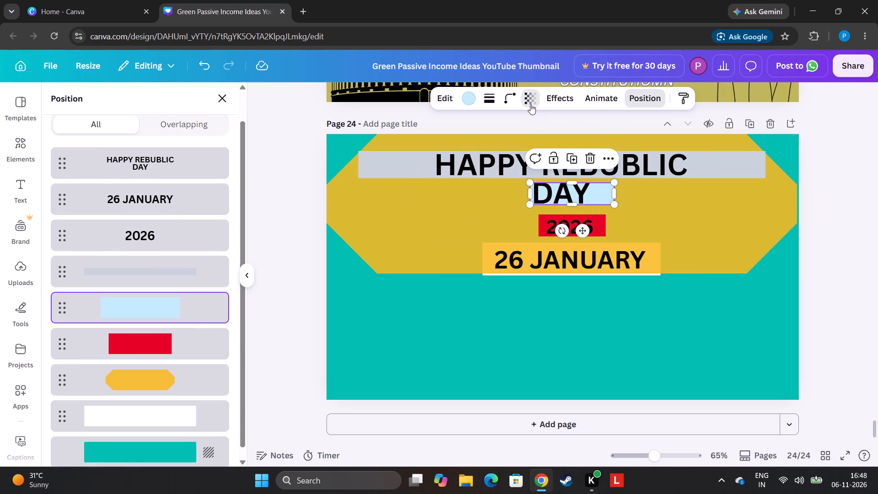
{"action": "left_click", "coordinate": [525, 147]}
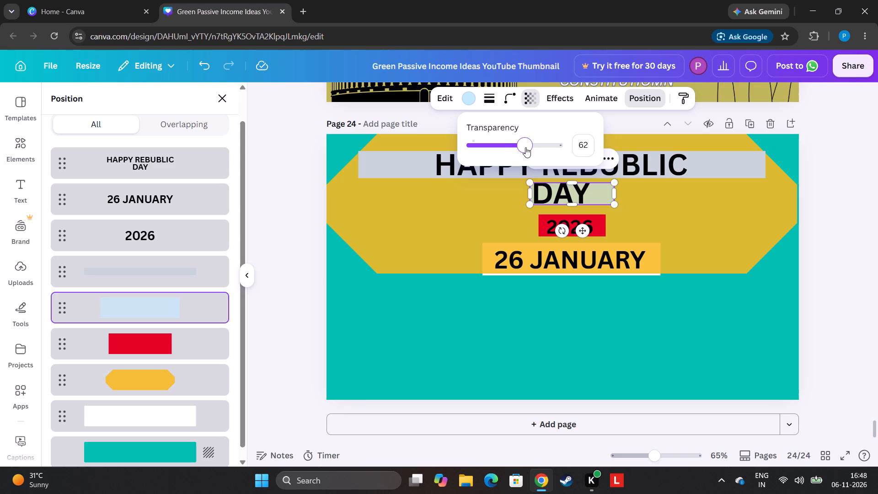
{"action": "left_click_drag", "start_coordinate": [525, 147], "coordinate": [543, 138]}
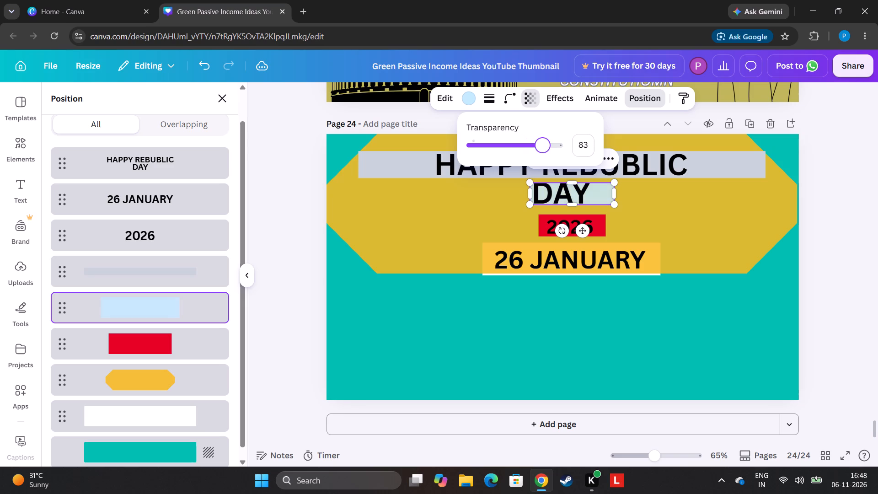
{"action": "left_click_drag", "start_coordinate": [543, 138], "coordinate": [549, 136]}
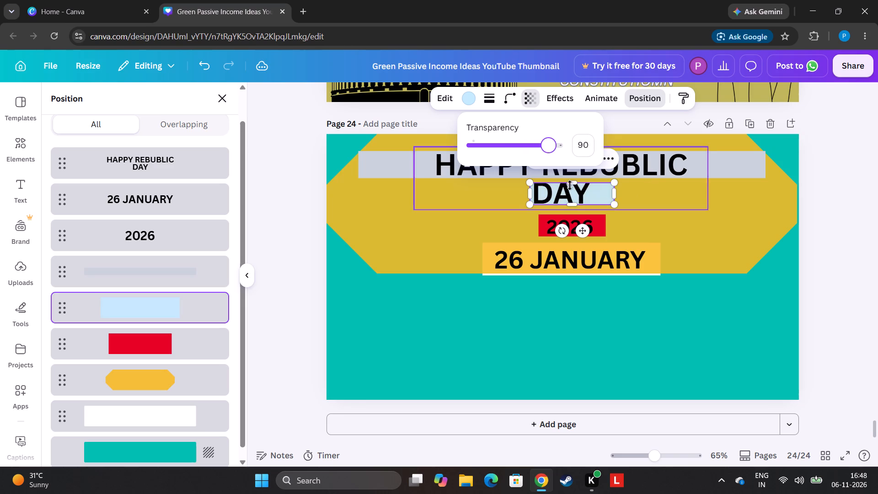
Set the transparency of the grey strip behind "HAPPY REBUBLIC" to 56.
{"action": "left_click", "coordinate": [396, 160]}
{"action": "left_click", "coordinate": [528, 99]}
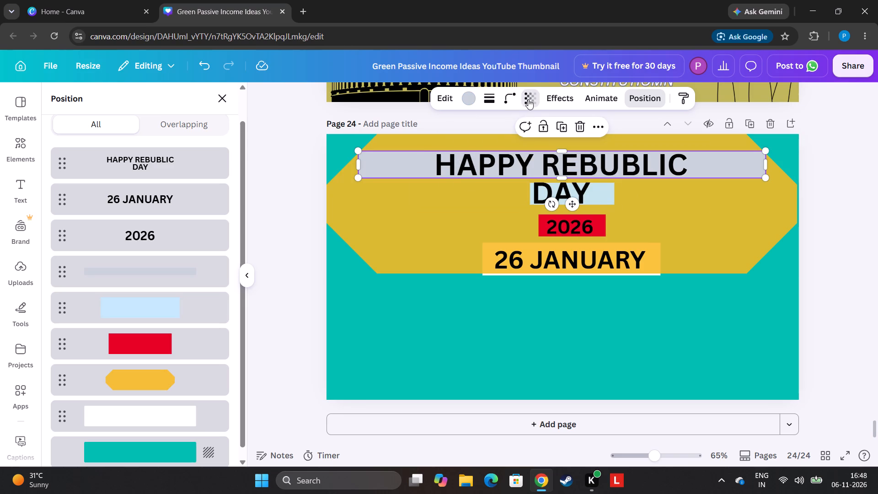
{"action": "left_click_drag", "start_coordinate": [527, 133], "coordinate": [526, 137]}
{"action": "left_click", "coordinate": [526, 152]}
{"action": "left_click", "coordinate": [520, 150]}
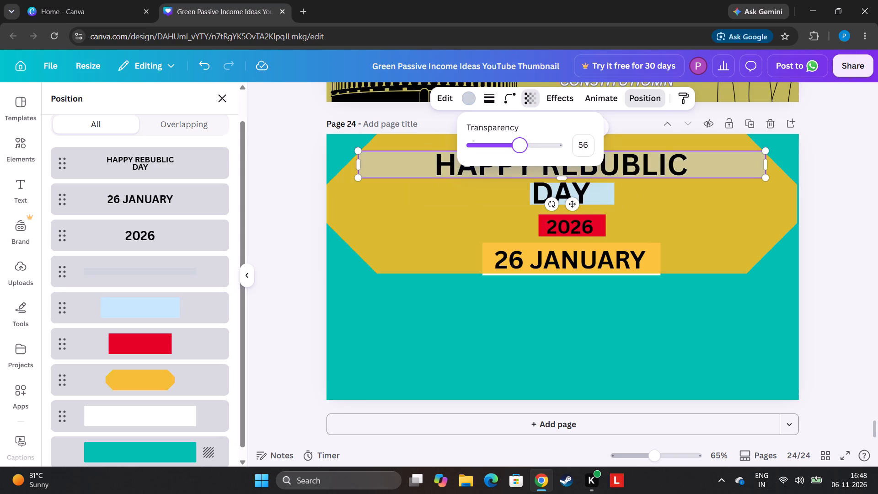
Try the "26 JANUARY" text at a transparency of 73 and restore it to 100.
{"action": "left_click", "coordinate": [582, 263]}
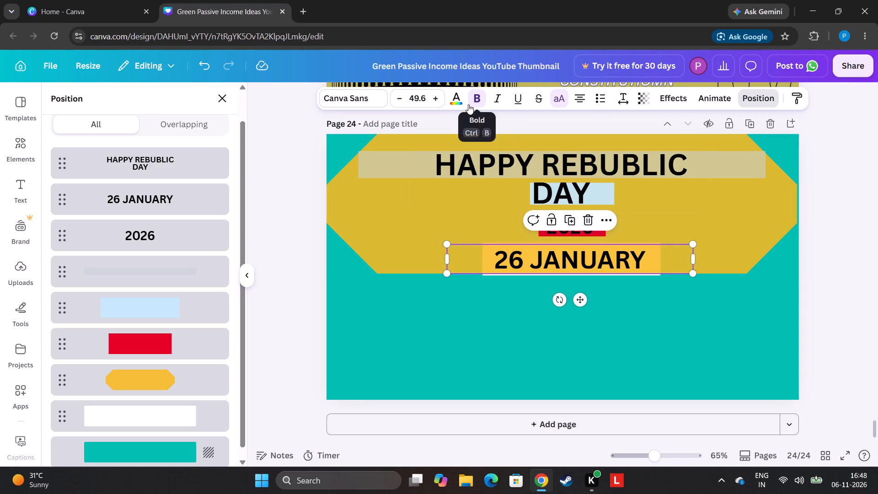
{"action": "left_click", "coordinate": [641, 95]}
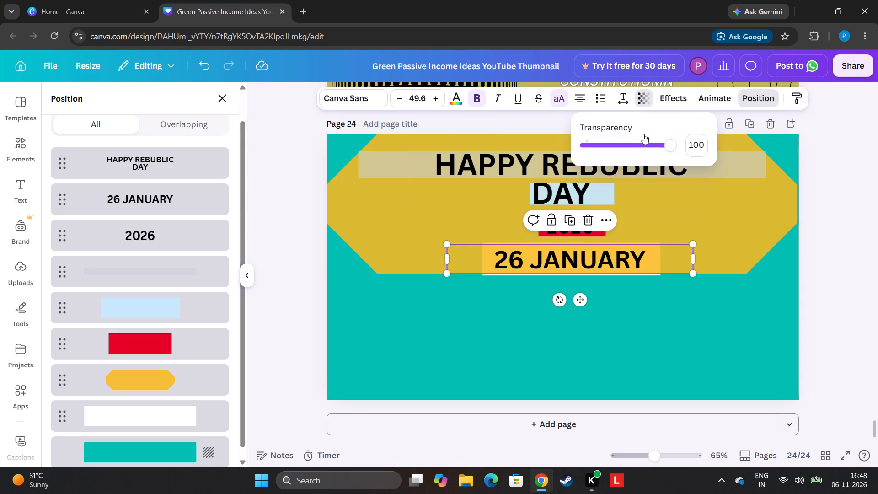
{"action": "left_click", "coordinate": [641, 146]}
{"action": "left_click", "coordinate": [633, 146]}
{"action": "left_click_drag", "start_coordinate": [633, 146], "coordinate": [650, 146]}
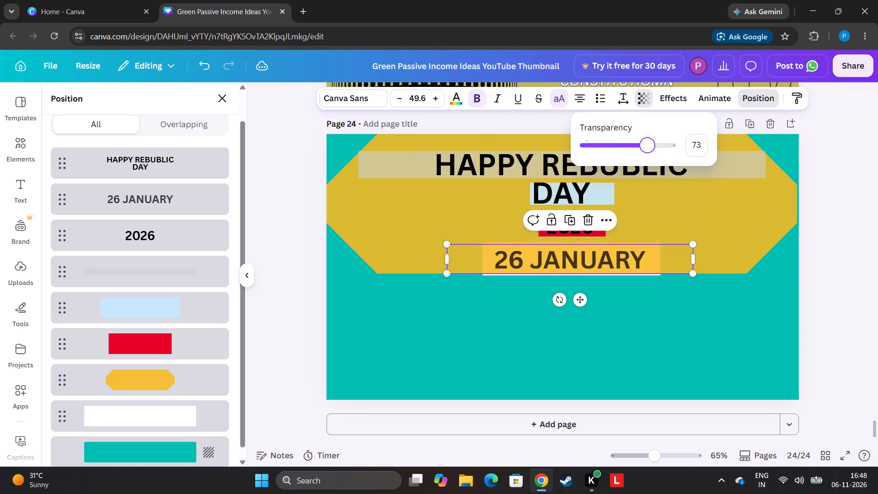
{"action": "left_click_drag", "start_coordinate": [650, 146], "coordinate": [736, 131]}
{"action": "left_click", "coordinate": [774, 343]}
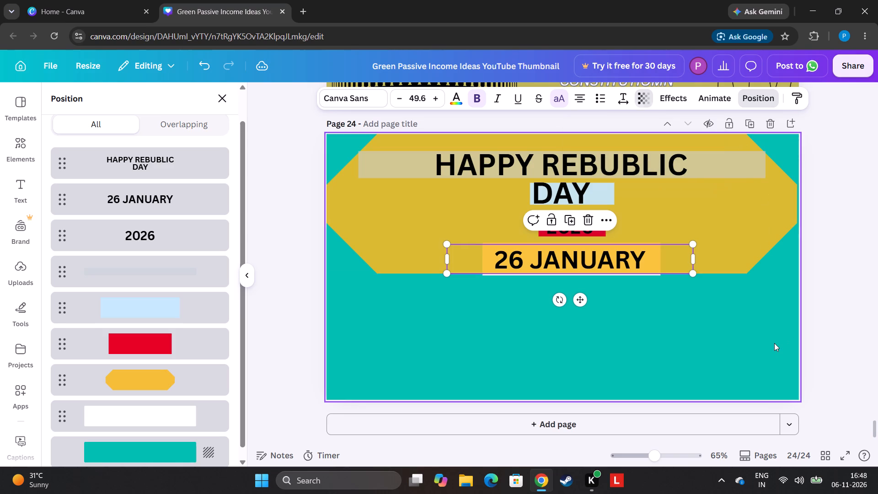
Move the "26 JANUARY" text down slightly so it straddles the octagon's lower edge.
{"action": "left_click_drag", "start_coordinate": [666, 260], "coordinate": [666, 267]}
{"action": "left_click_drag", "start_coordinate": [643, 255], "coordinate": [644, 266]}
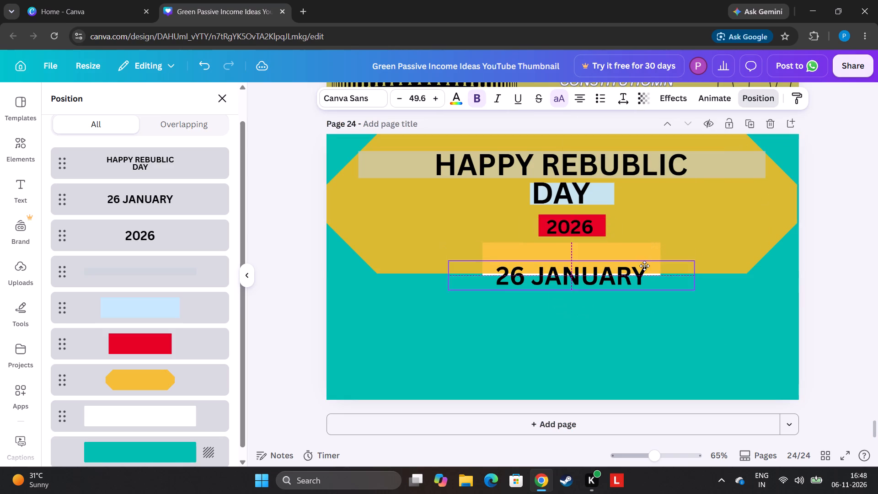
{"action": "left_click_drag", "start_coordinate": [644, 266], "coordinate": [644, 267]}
Move the yellow octagon down slightly, leaving a thin teal gap above it.
{"action": "left_click", "coordinate": [643, 253]}
{"action": "left_click_drag", "start_coordinate": [622, 247], "coordinate": [607, 258]}
{"action": "left_click_drag", "start_coordinate": [605, 258], "coordinate": [610, 252]}
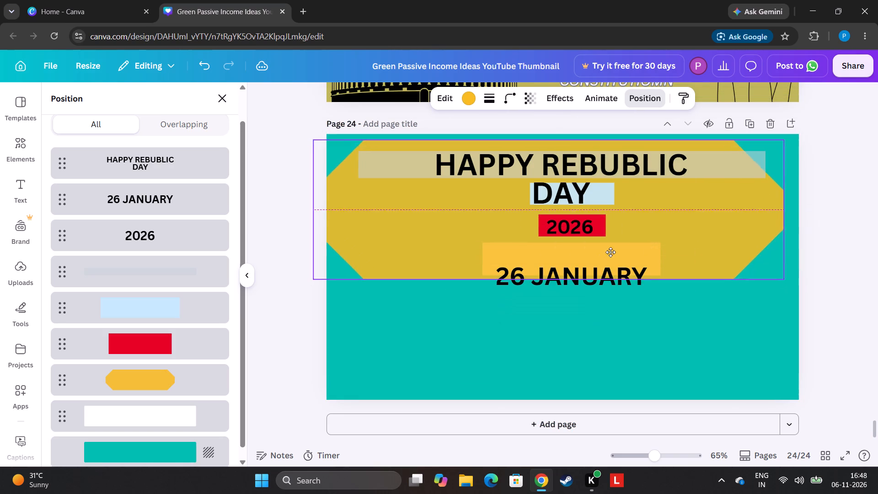
{"action": "left_click_drag", "start_coordinate": [610, 252], "coordinate": [623, 254]}
Move the "26 JANUARY" text off the octagon onto the empty teal area below it.
{"action": "left_click", "coordinate": [532, 263]}
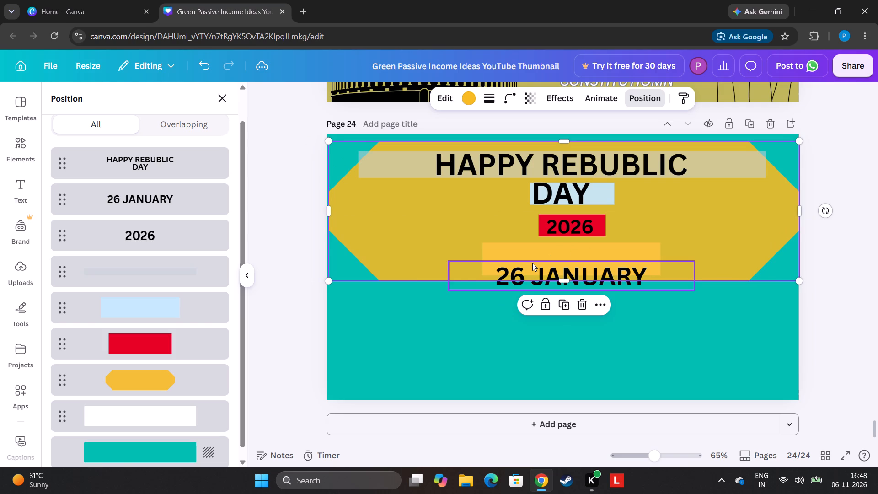
{"action": "left_click_drag", "start_coordinate": [541, 242], "coordinate": [541, 231]}
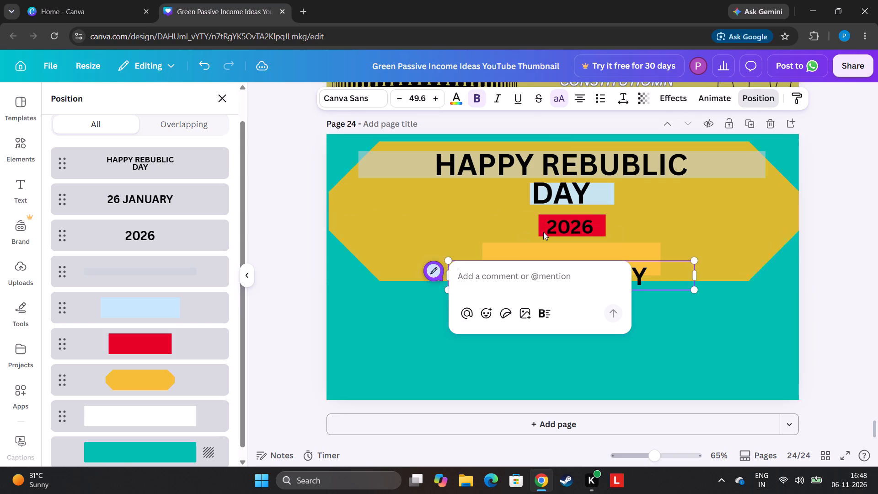
{"action": "double_click", "coordinate": [834, 228]}
{"action": "left_click_drag", "start_coordinate": [586, 286], "coordinate": [598, 346]}
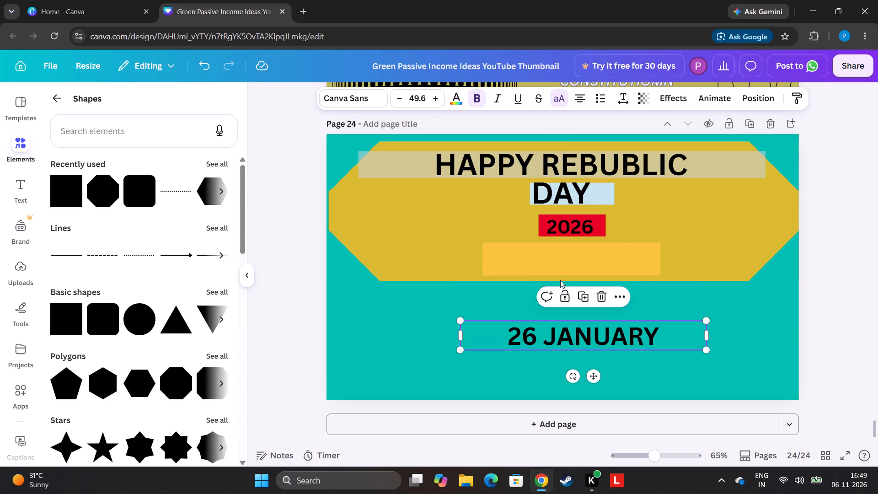
Move the yellow octagon up clear of the blank white strip and set that strip's transparency to 62.
{"action": "left_click", "coordinate": [610, 190]}
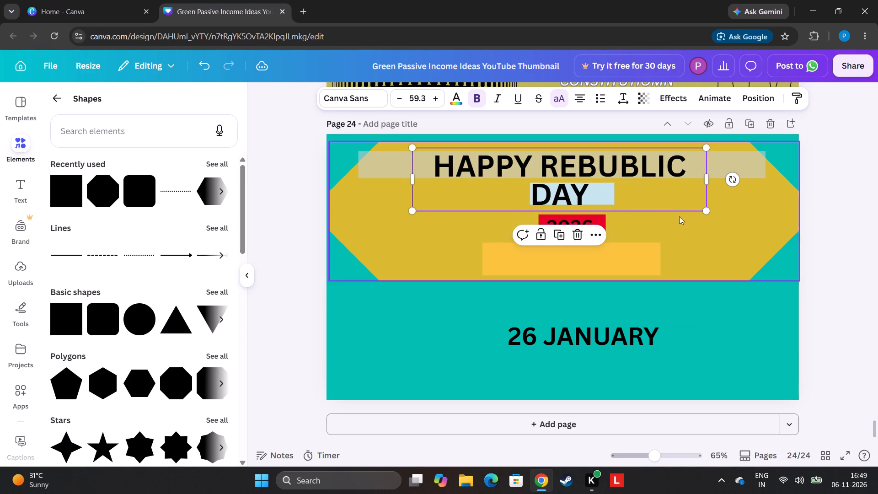
{"action": "left_click_drag", "start_coordinate": [632, 259], "coordinate": [640, 200]}
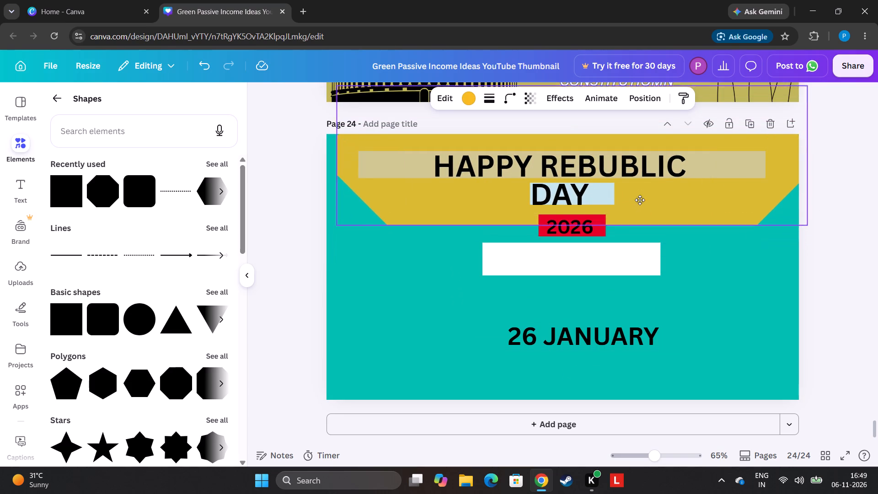
{"action": "left_click_drag", "start_coordinate": [640, 200], "coordinate": [640, 195]}
{"action": "left_click", "coordinate": [618, 258]}
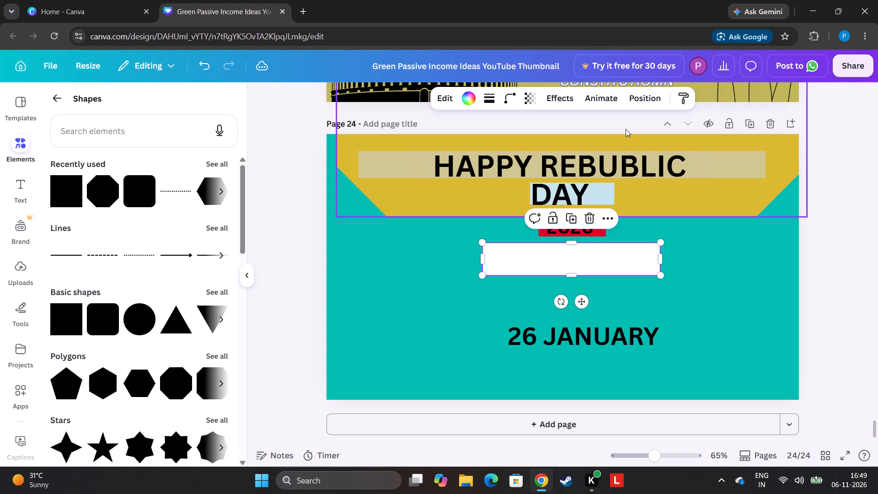
{"action": "left_click", "coordinate": [528, 98]}
{"action": "left_click", "coordinate": [525, 139]}
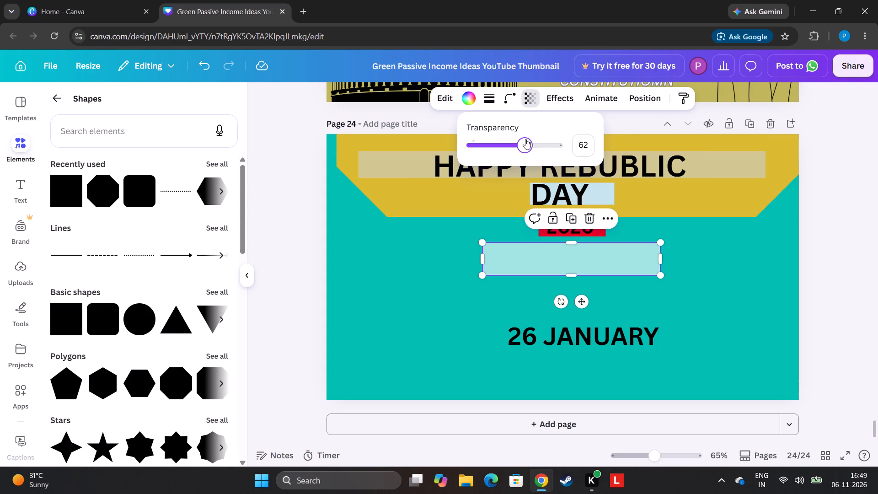
Shift the "2026" text slightly off the red strip and set the red strip's transparency to 56.
{"action": "left_click_drag", "start_coordinate": [604, 237], "coordinate": [589, 246]}
{"action": "left_click", "coordinate": [604, 226]}
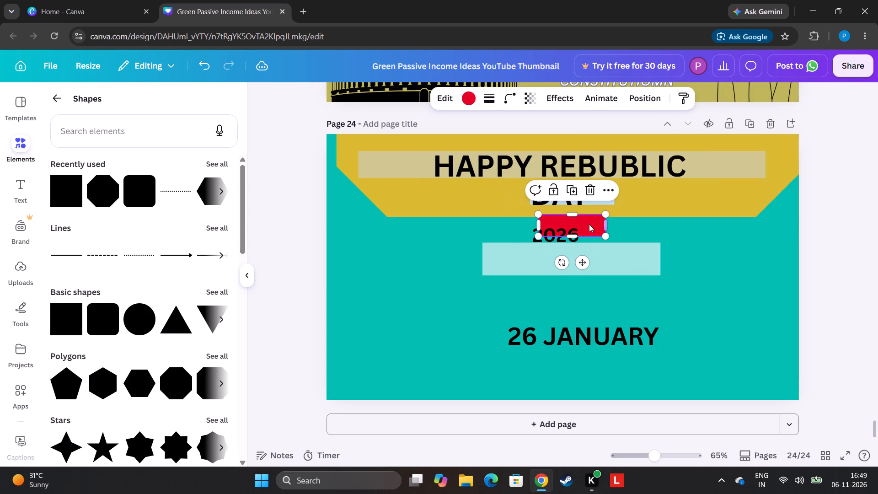
{"action": "left_click", "coordinate": [534, 101]}
{"action": "left_click", "coordinate": [519, 139]}
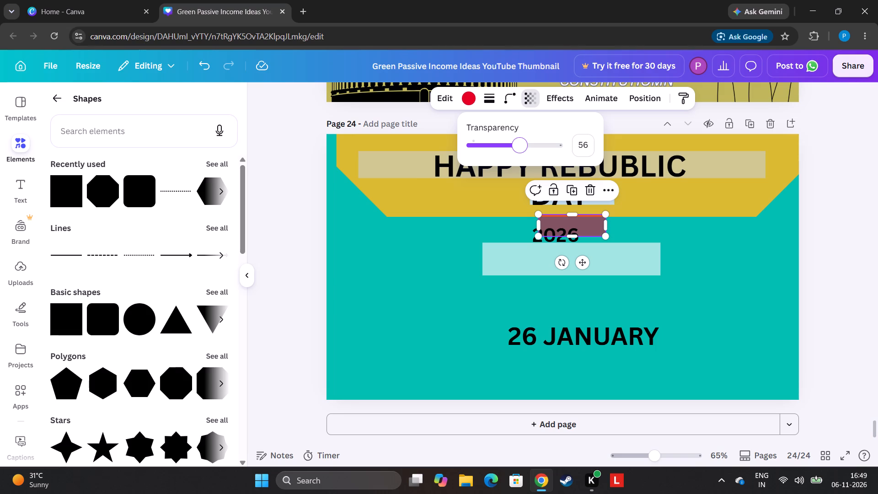
Adjust the red strip's height and move it down slightly so its bottom edge meets the white strip's top edge.
{"action": "left_click_drag", "start_coordinate": [594, 233], "coordinate": [602, 242]}
{"action": "left_click", "coordinate": [866, 203]}
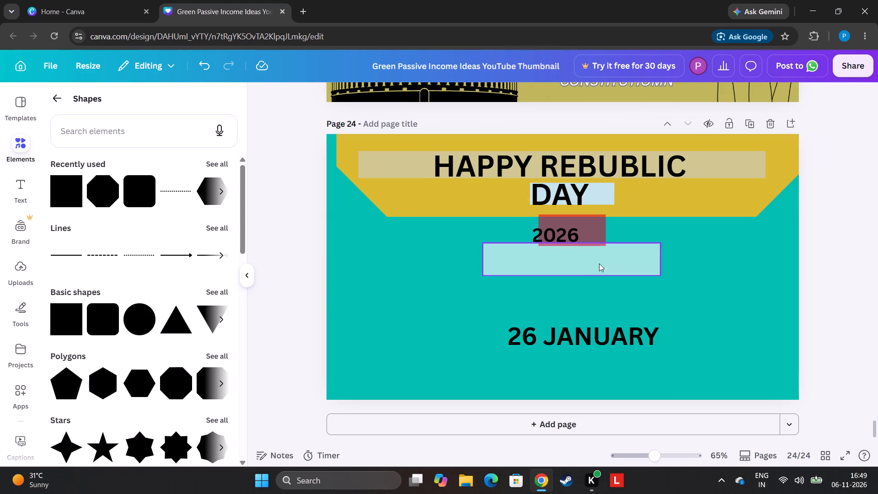
{"action": "left_click", "coordinate": [562, 236]}
{"action": "left_click", "coordinate": [599, 233]}
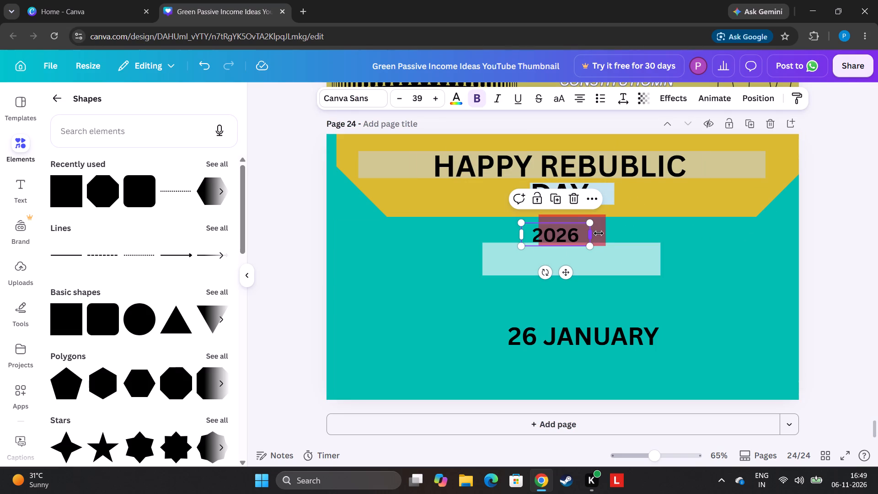
{"action": "left_click", "coordinate": [599, 237]}
{"action": "left_click_drag", "start_coordinate": [601, 230], "coordinate": [600, 237]}
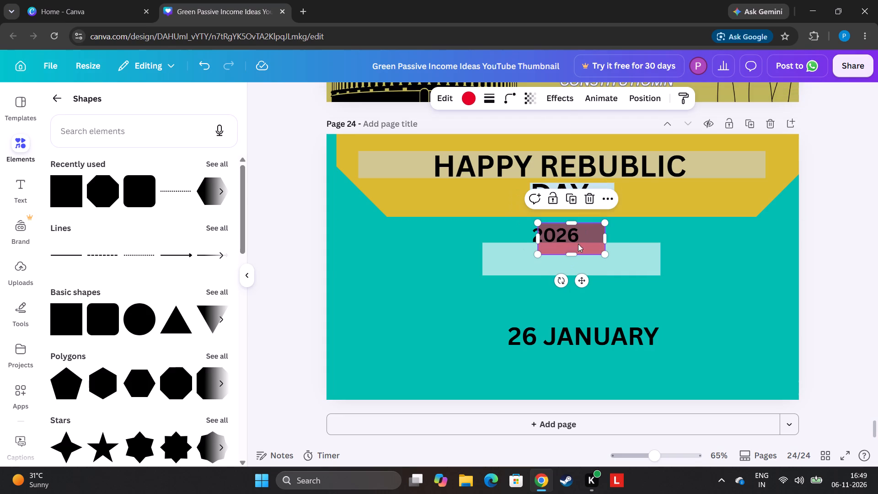
{"action": "left_click_drag", "start_coordinate": [566, 254], "coordinate": [568, 247]}
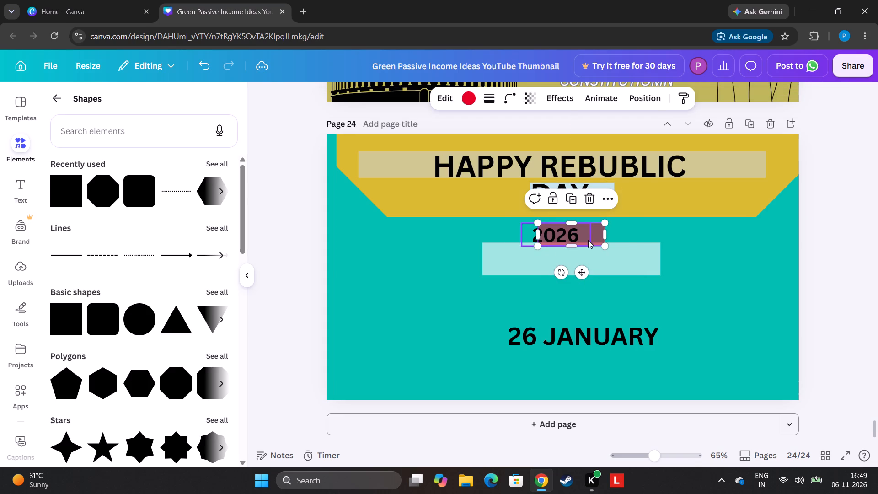
{"action": "left_click_drag", "start_coordinate": [589, 239], "coordinate": [591, 235]}
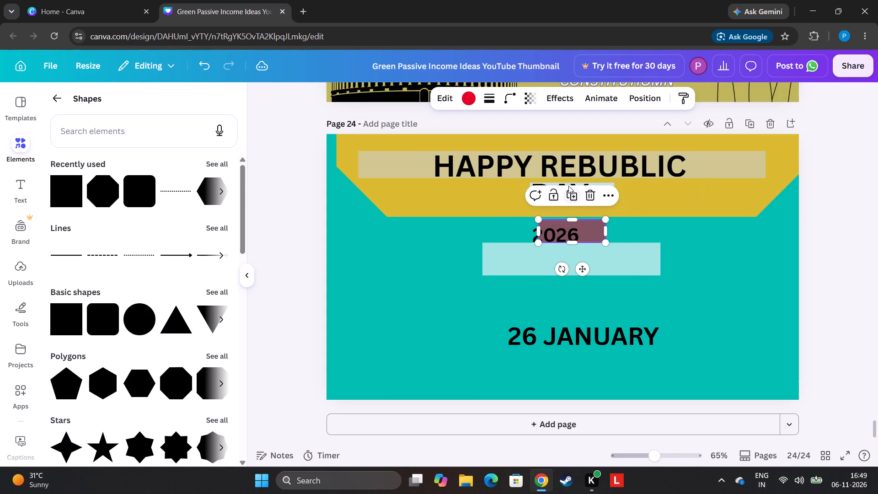
{"action": "left_click", "coordinate": [644, 218]}
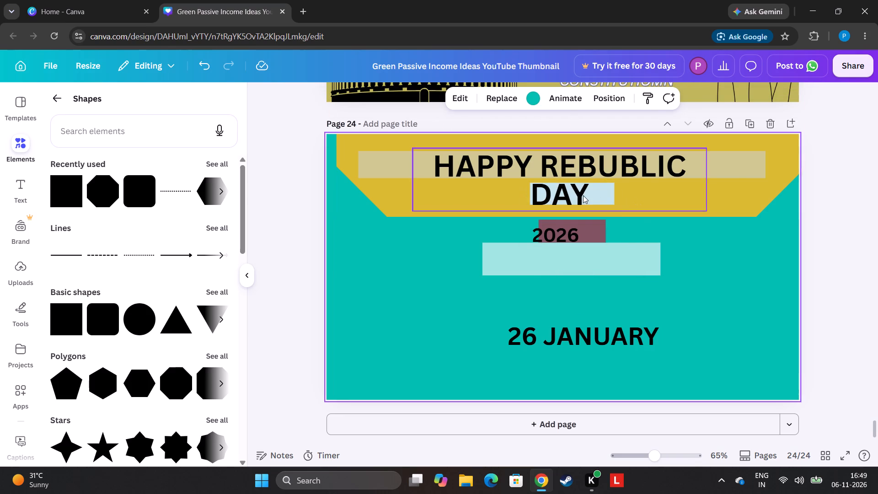
Move the title text up off the pale blue strip and set that strip's transparency to 64.
{"action": "left_click_drag", "start_coordinate": [583, 195], "coordinate": [581, 174]}
{"action": "left_click", "coordinate": [580, 198]}
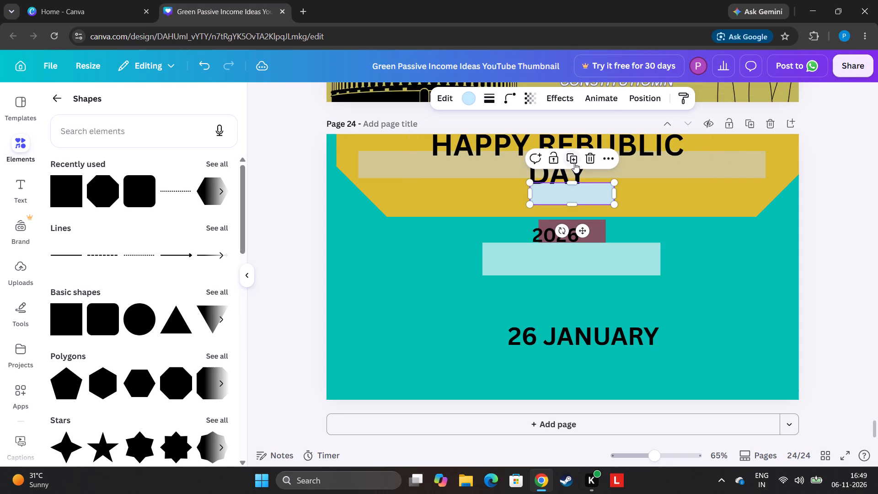
{"action": "left_click", "coordinate": [533, 99]}
{"action": "left_click", "coordinate": [527, 139]}
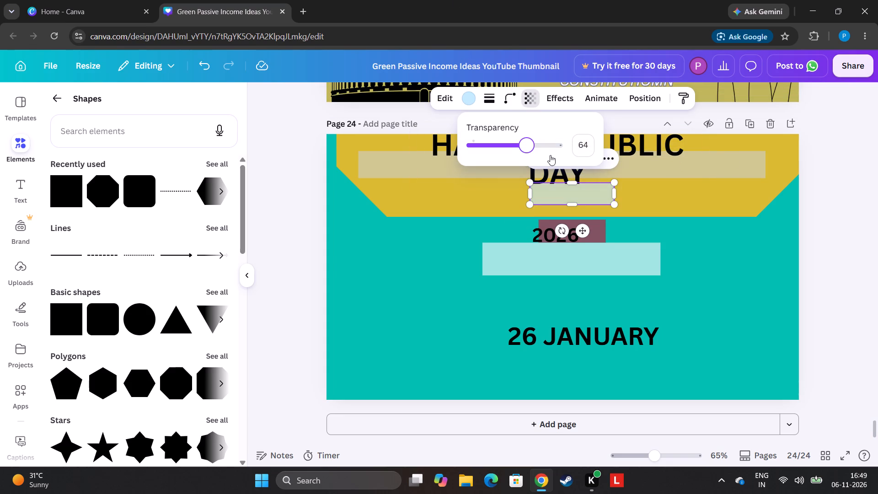
{"action": "left_click", "coordinate": [687, 248]}
Move the "HAPPY REBUBLIC DAY" title back down so both its lines sit over their strips.
{"action": "left_click_drag", "start_coordinate": [568, 174], "coordinate": [569, 187]}
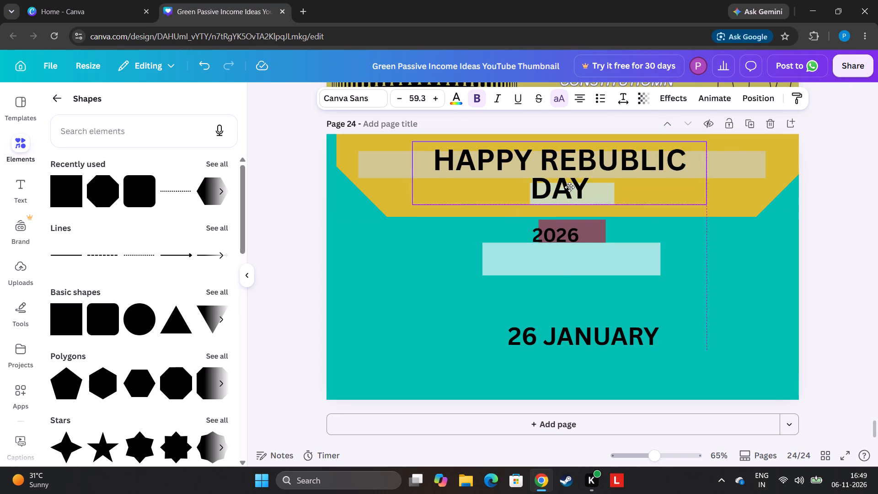
{"action": "left_click_drag", "start_coordinate": [569, 187], "coordinate": [577, 195]}
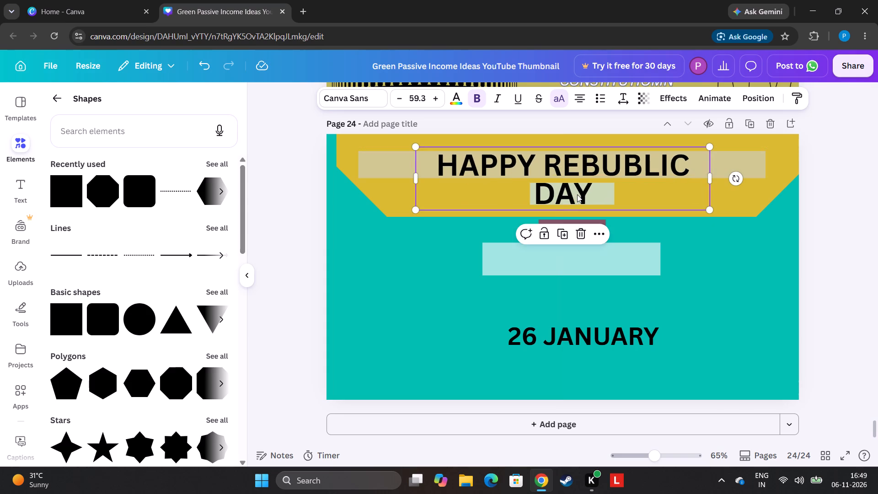
{"action": "left_click", "coordinate": [701, 305]}
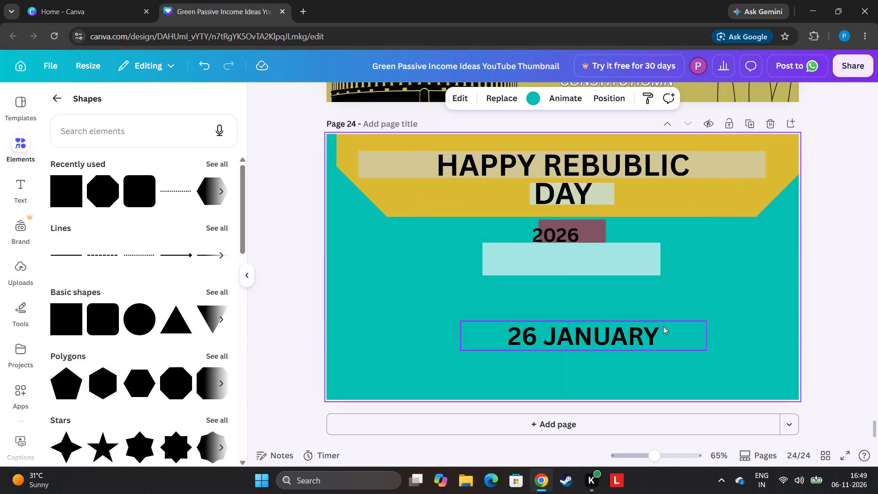
Move the "2026" text back onto the red strip and the "26 JANUARY" text onto the white strip below it.
{"action": "left_click_drag", "start_coordinate": [579, 231], "coordinate": [587, 230]}
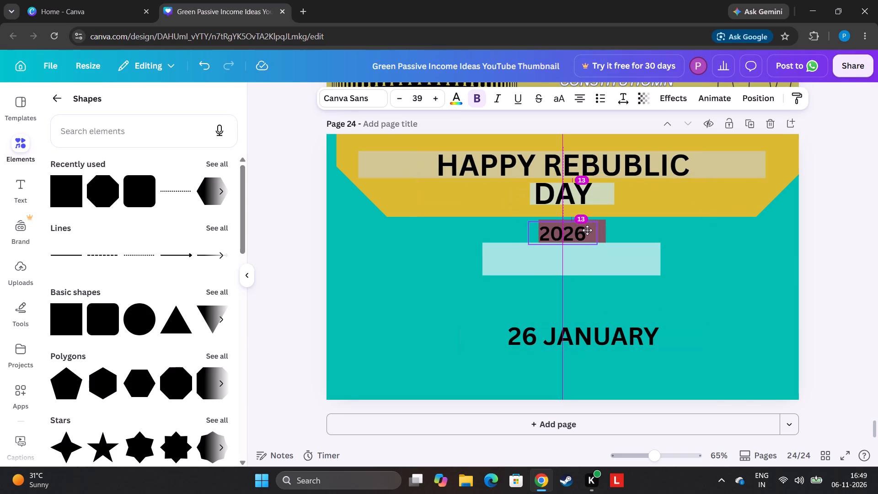
{"action": "left_click_drag", "start_coordinate": [587, 230], "coordinate": [588, 230]}
{"action": "left_click_drag", "start_coordinate": [600, 334], "coordinate": [597, 263]}
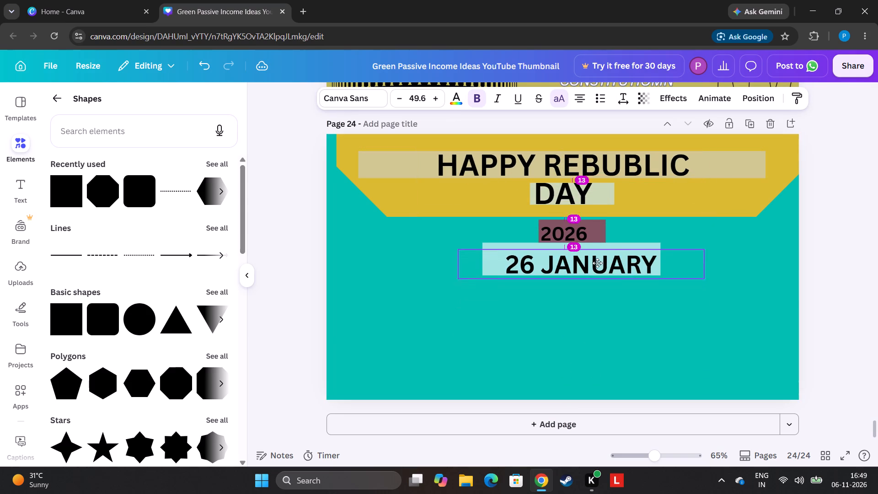
{"action": "left_click_drag", "start_coordinate": [597, 263], "coordinate": [589, 258]}
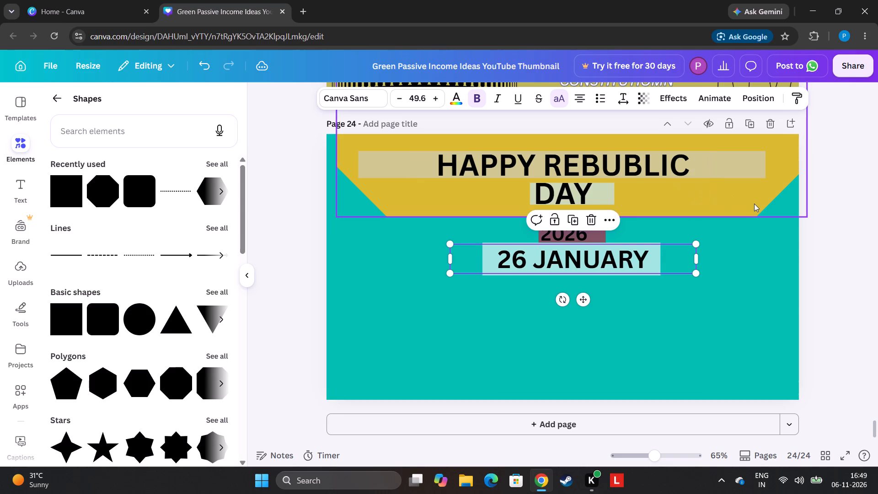
Move the yellow octagon back down over all the strips, spanning the page width with a thin teal gap above it.
{"action": "left_click_drag", "start_coordinate": [755, 203], "coordinate": [754, 266]}
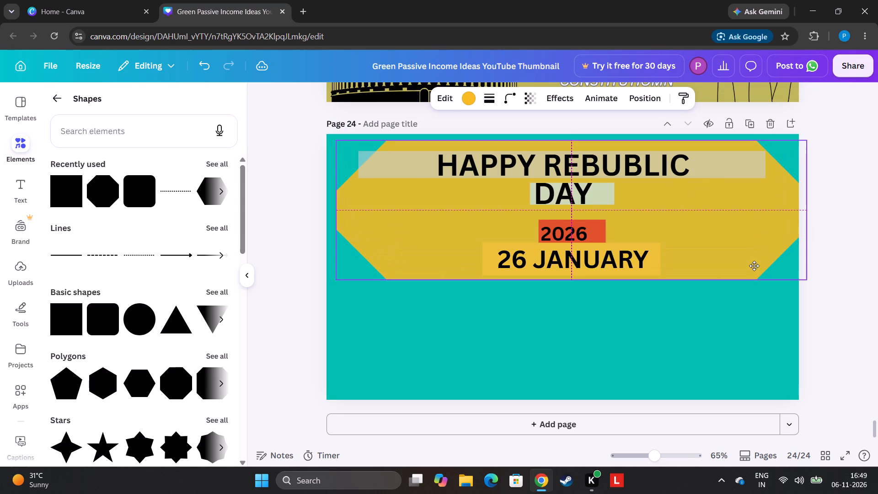
{"action": "left_click_drag", "start_coordinate": [754, 266], "coordinate": [747, 269]}
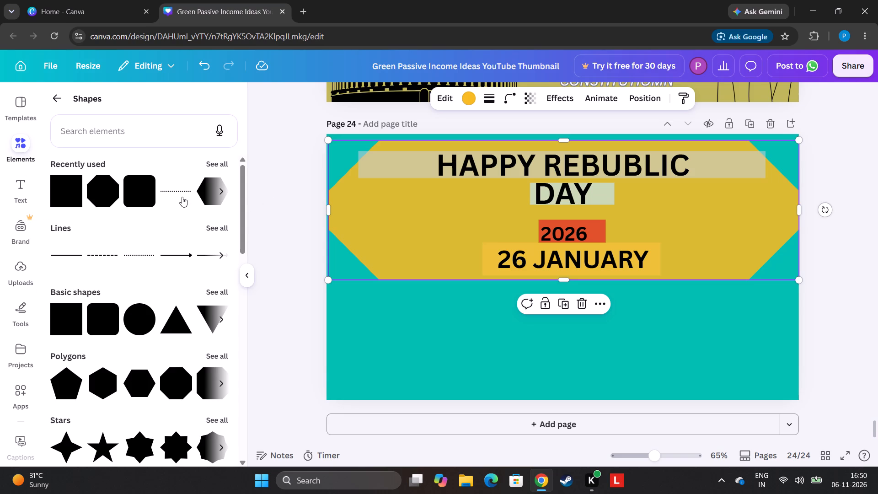
Add a right-pointing arrow line and place it along the octagon's lower edge, ending at the right-hand corner.
{"action": "left_click", "coordinate": [203, 254]}
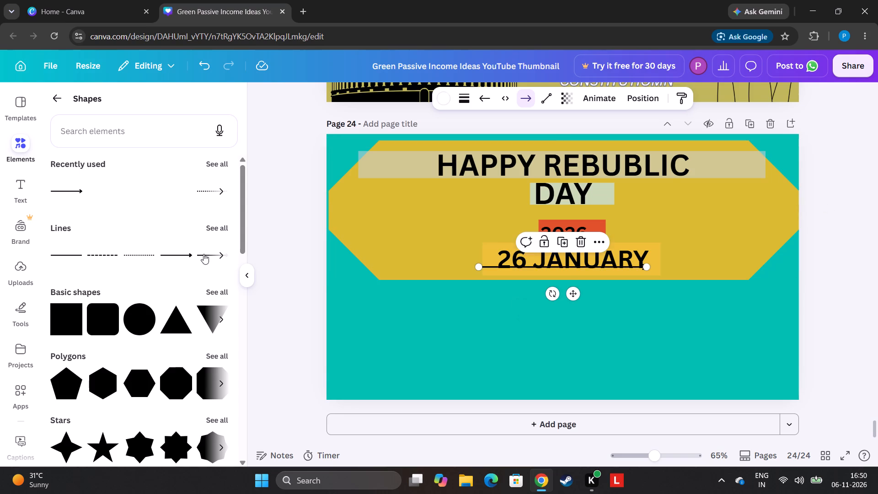
{"action": "left_click_drag", "start_coordinate": [612, 265], "coordinate": [616, 278]}
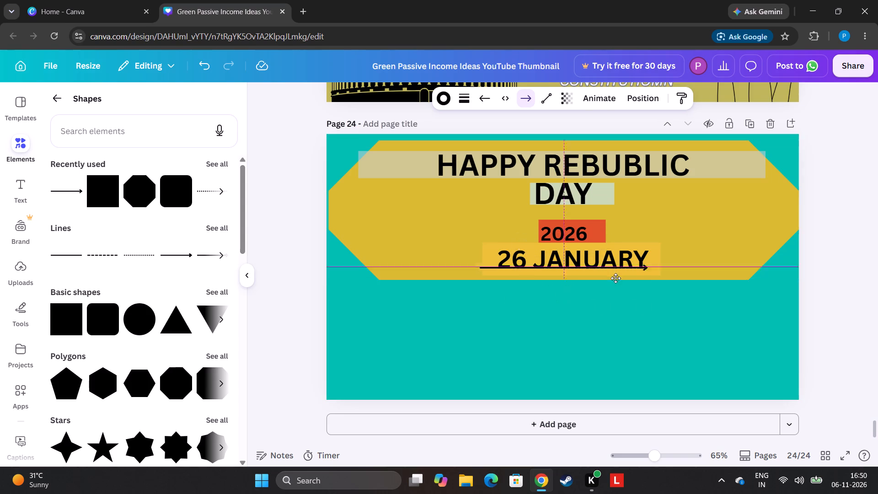
{"action": "left_click_drag", "start_coordinate": [616, 278], "coordinate": [637, 277]}
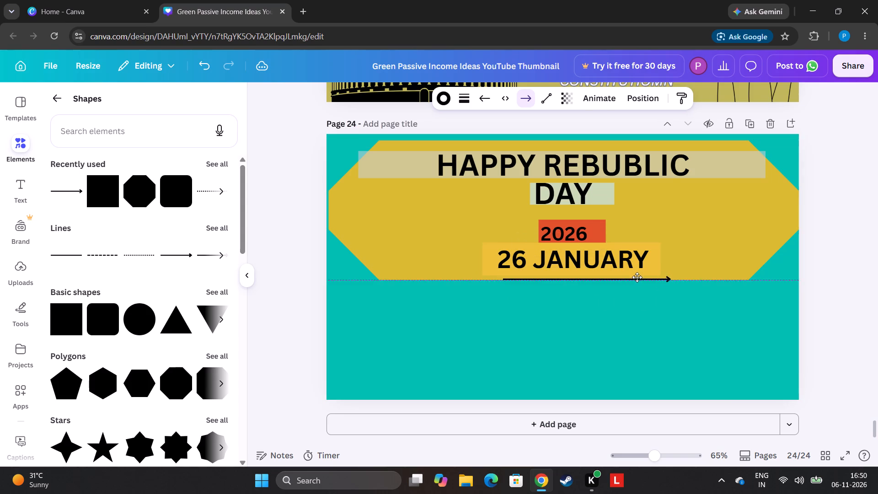
{"action": "left_click_drag", "start_coordinate": [637, 277], "coordinate": [716, 278]}
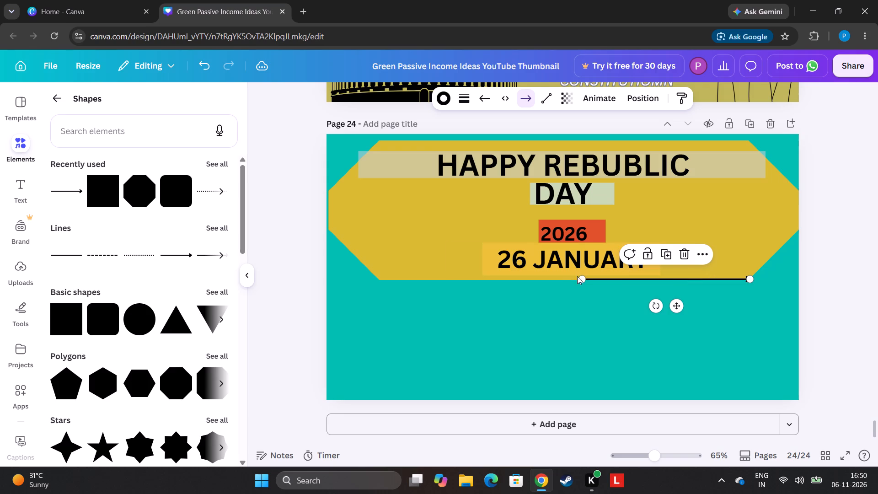
Duplicate the arrow line and place the copy end to end with the first, to its left on the octagon's lower edge.
{"action": "left_click", "coordinate": [667, 255]}
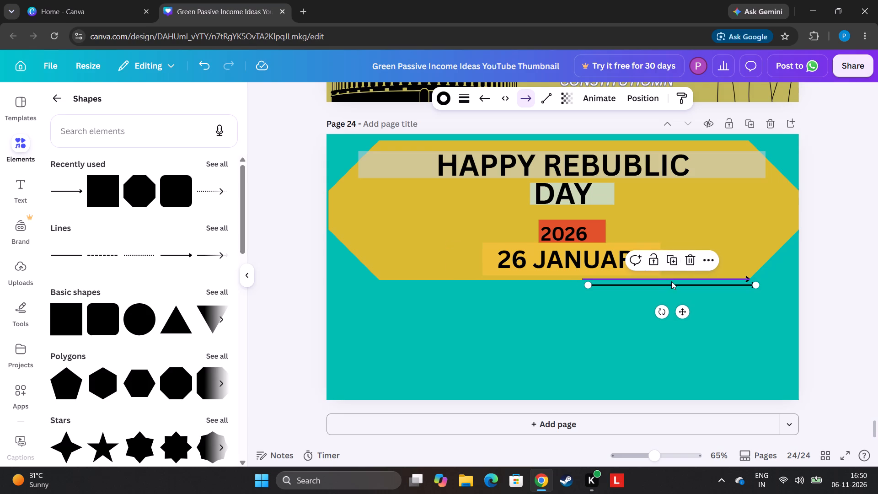
{"action": "left_click_drag", "start_coordinate": [671, 281], "coordinate": [494, 276]}
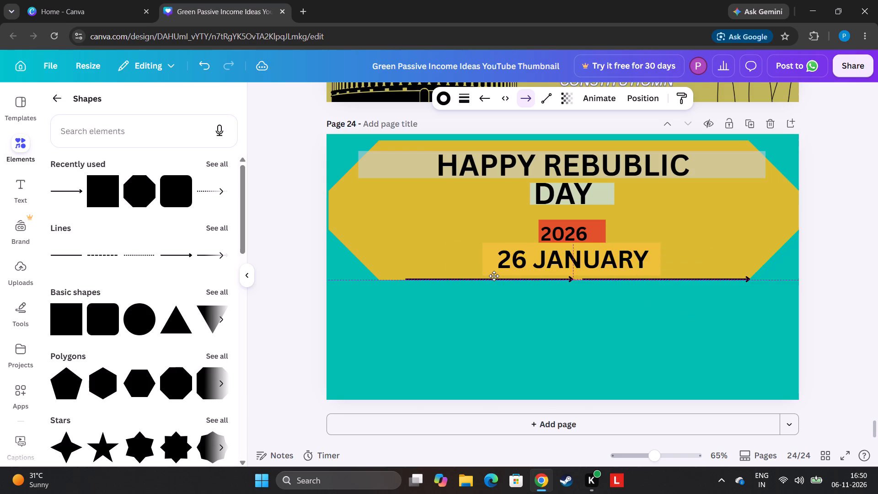
{"action": "left_click_drag", "start_coordinate": [494, 276], "coordinate": [497, 276]}
Duplicate the arrow line again and place the copy on the octagon's upper edge, starting at the left-hand corner.
{"action": "left_click", "coordinate": [499, 254]}
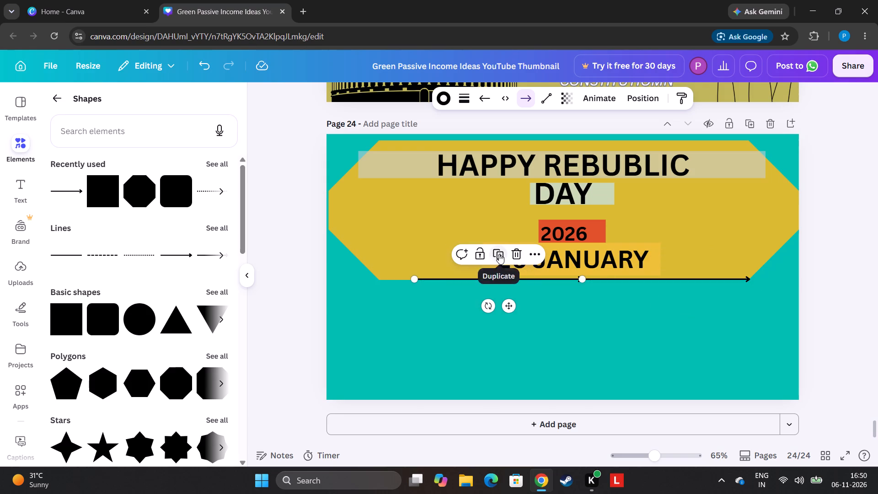
{"action": "left_click_drag", "start_coordinate": [365, 276], "coordinate": [497, 139]}
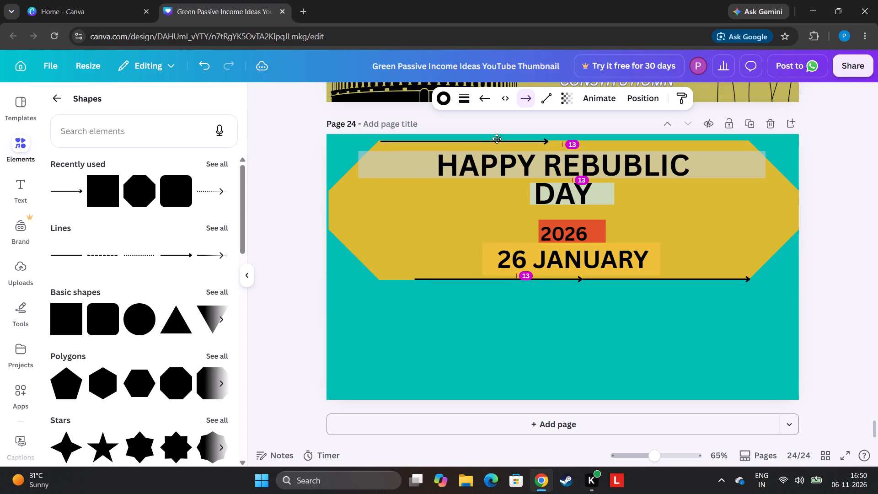
{"action": "left_click_drag", "start_coordinate": [497, 139], "coordinate": [498, 138]}
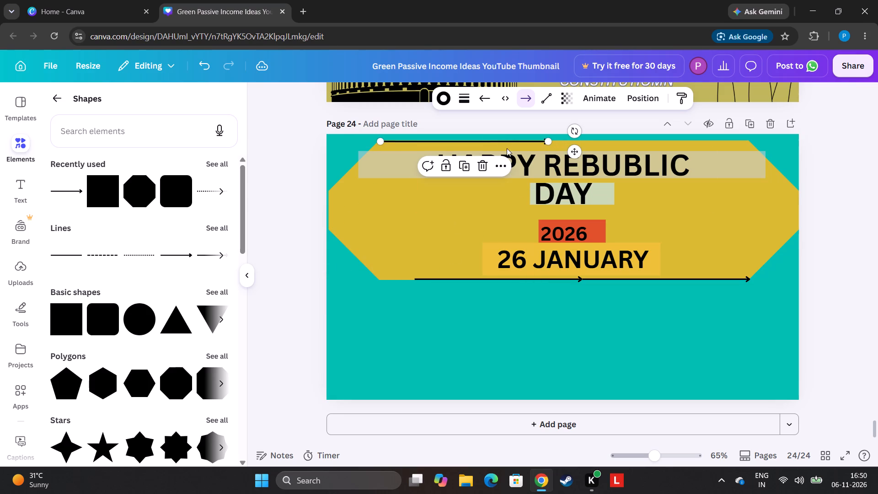
Duplicate the upper arrow, place the copy end to end on its right, and lengthen it to the octagon's upper right corner.
{"action": "left_click", "coordinate": [463, 165]}
{"action": "left_click_drag", "start_coordinate": [501, 146], "coordinate": [667, 140]}
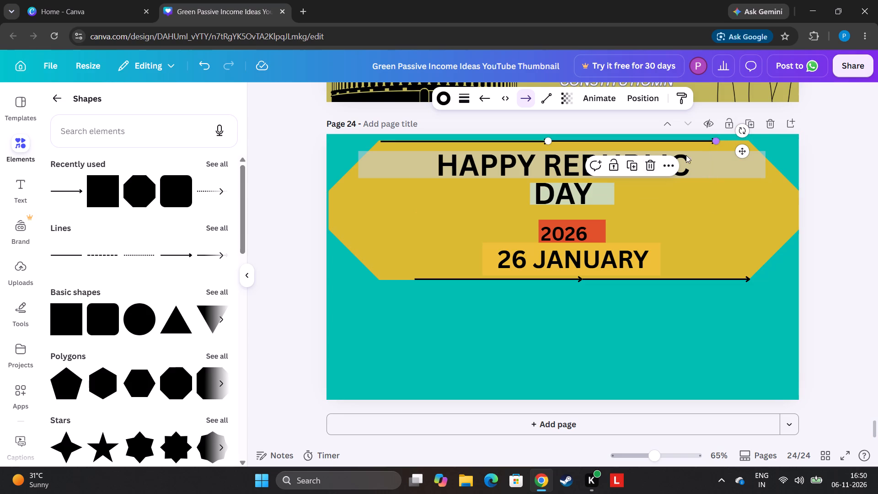
{"action": "left_click_drag", "start_coordinate": [715, 140], "coordinate": [744, 139]}
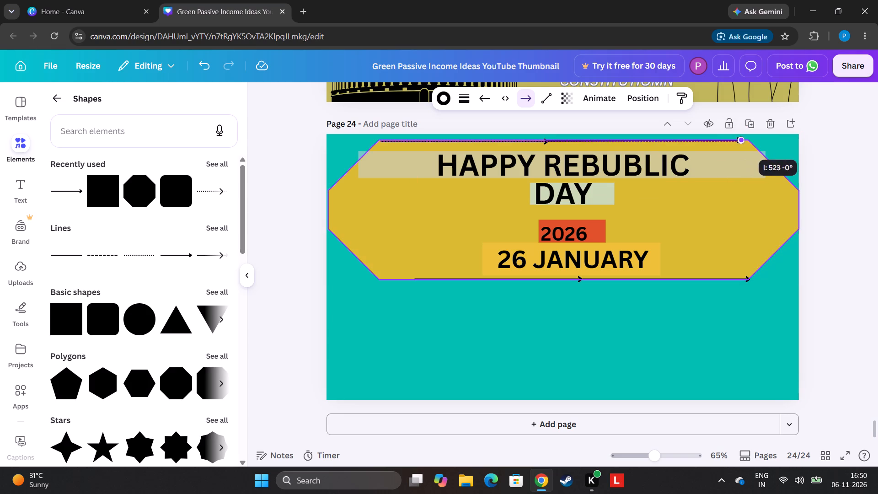
{"action": "left_click_drag", "start_coordinate": [744, 139], "coordinate": [749, 139]}
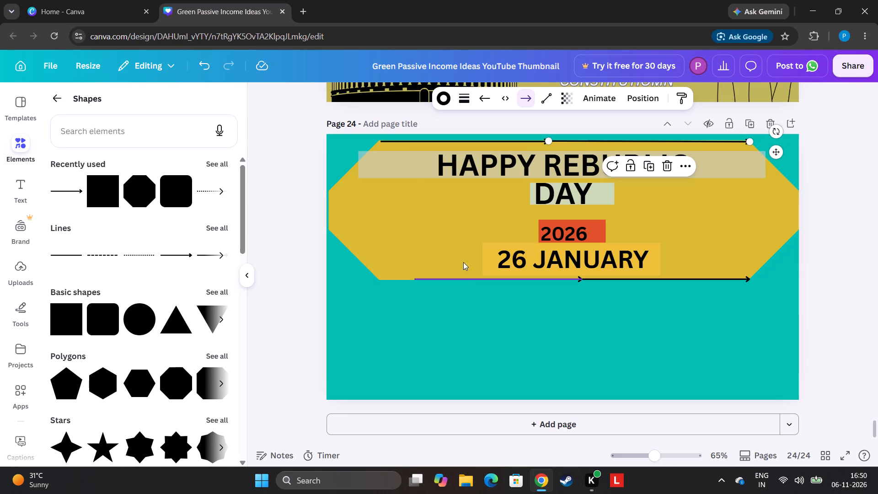
Extend the tail of the left arrow on the octagon's lower edge to the octagon's lower left corner.
{"action": "left_click", "coordinate": [465, 278]}
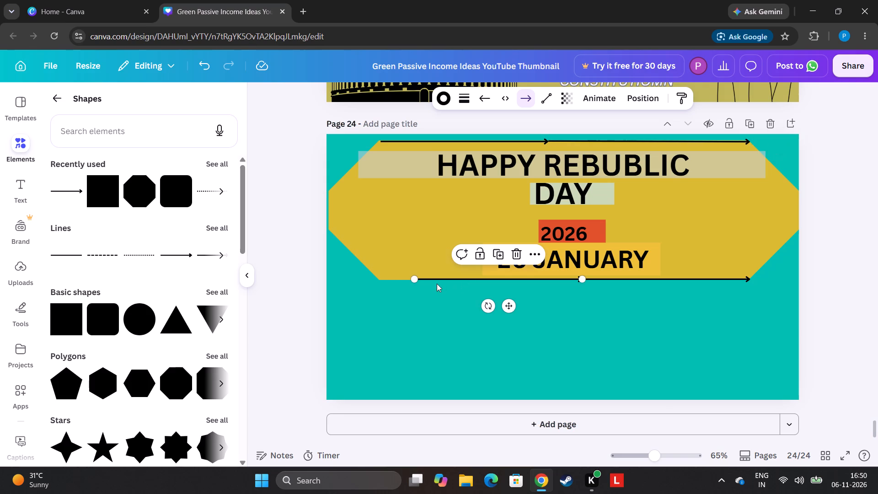
{"action": "left_click_drag", "start_coordinate": [413, 278], "coordinate": [374, 284]}
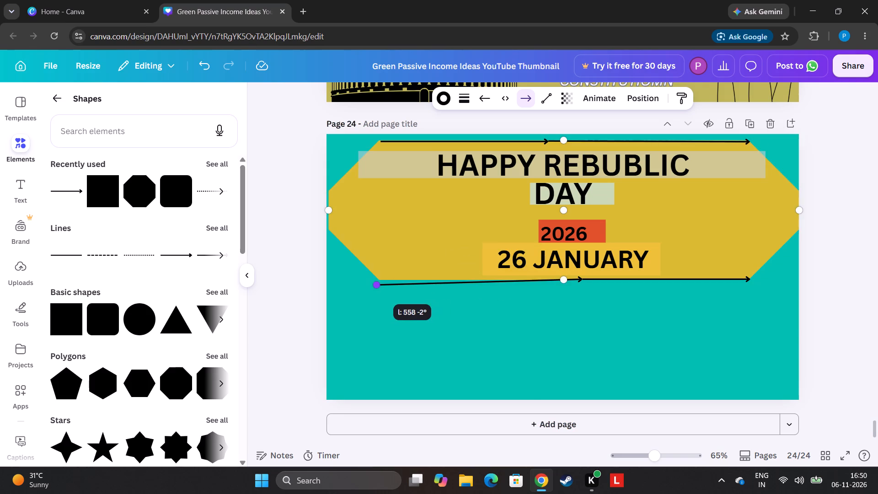
{"action": "left_click_drag", "start_coordinate": [374, 284], "coordinate": [376, 279]}
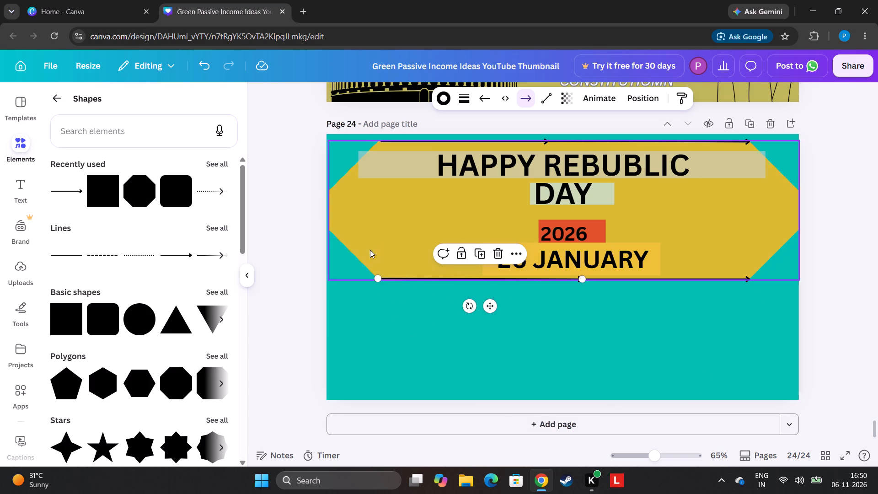
Add a triangle shape, place it at the page's bottom centre, and set its transparency to 46.
{"action": "left_click", "coordinate": [181, 328]}
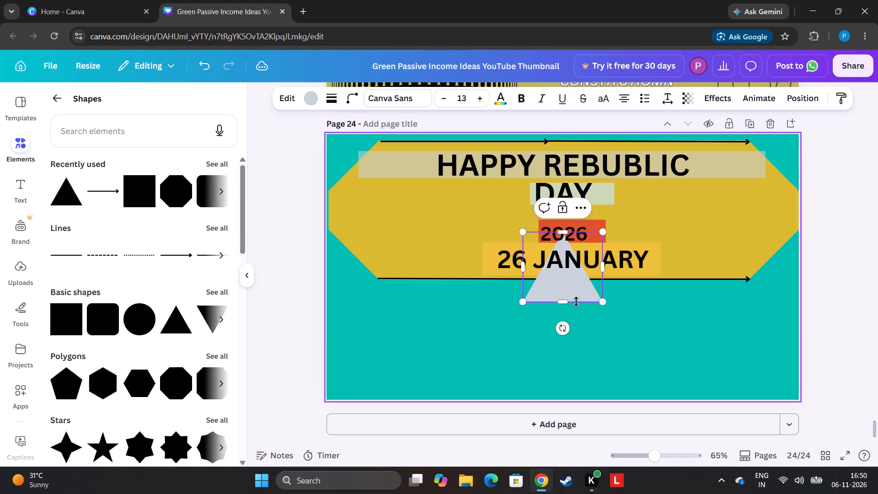
{"action": "left_click_drag", "start_coordinate": [575, 295], "coordinate": [548, 391]}
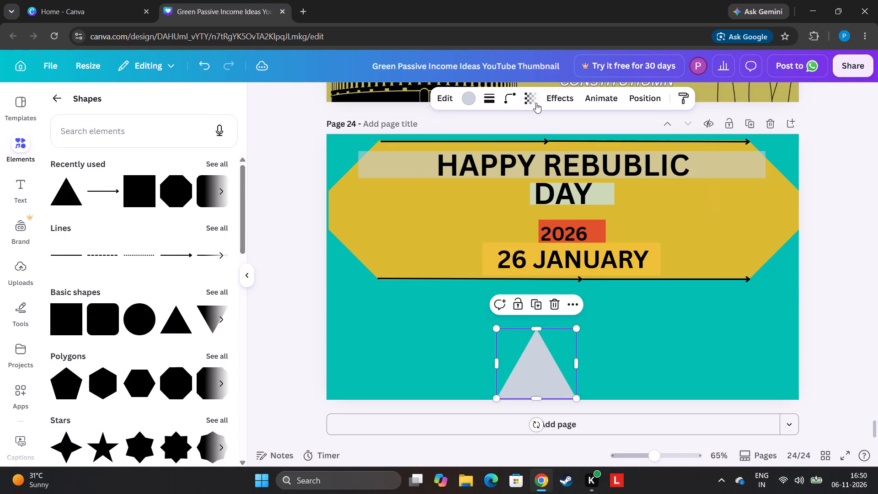
{"action": "left_click", "coordinate": [536, 103]}
{"action": "left_click", "coordinate": [511, 140]}
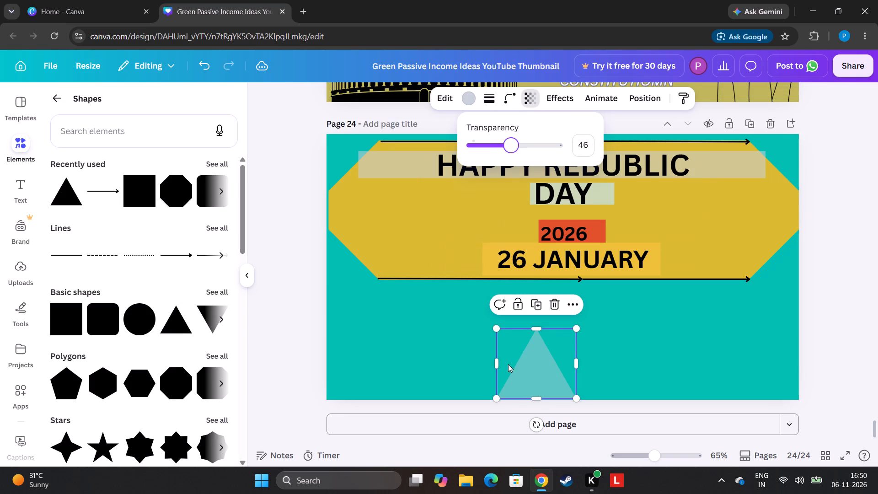
Stretch the triangle to about 1,363 wide, past both page sides, and raise its apex to just below the octagon's lower edge.
{"action": "left_click_drag", "start_coordinate": [498, 365], "coordinate": [292, 368]}
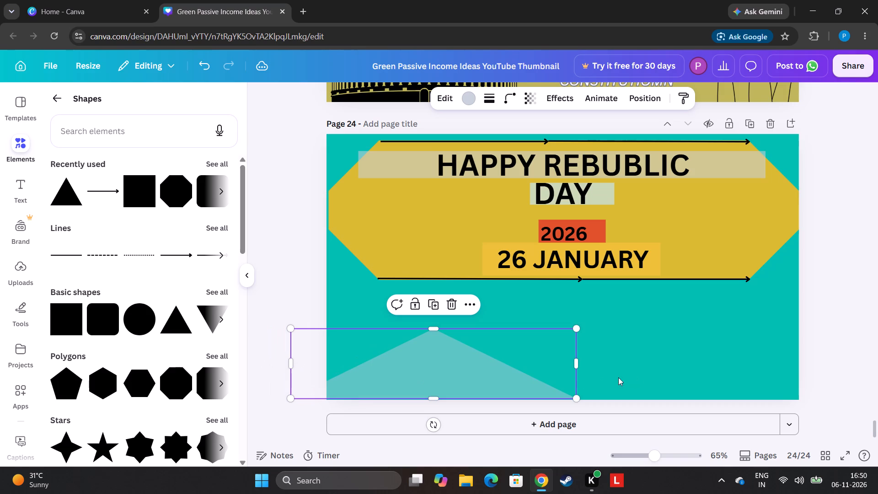
{"action": "left_click_drag", "start_coordinate": [582, 368], "coordinate": [658, 366]}
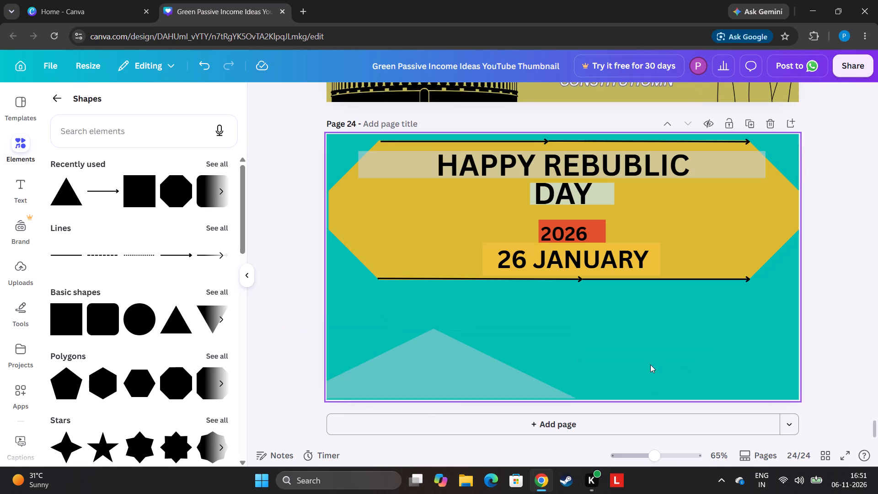
{"action": "left_click_drag", "start_coordinate": [491, 381], "coordinate": [600, 384]}
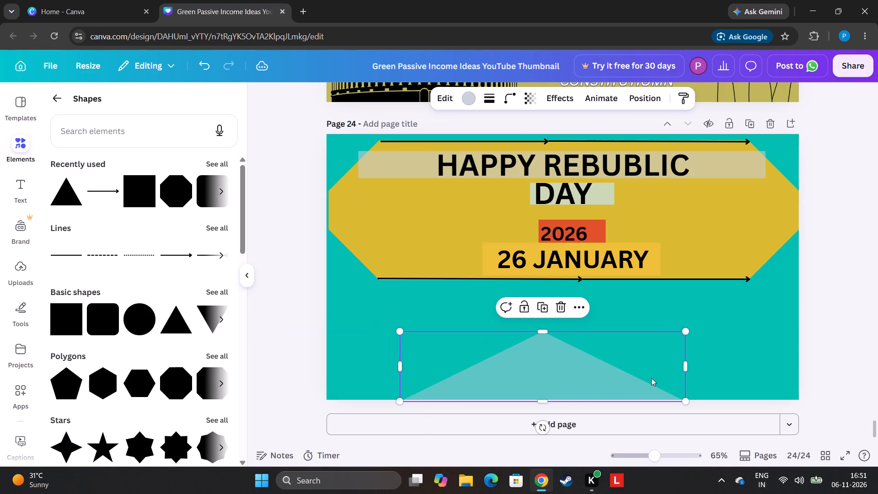
{"action": "left_click_drag", "start_coordinate": [688, 371], "coordinate": [813, 358]}
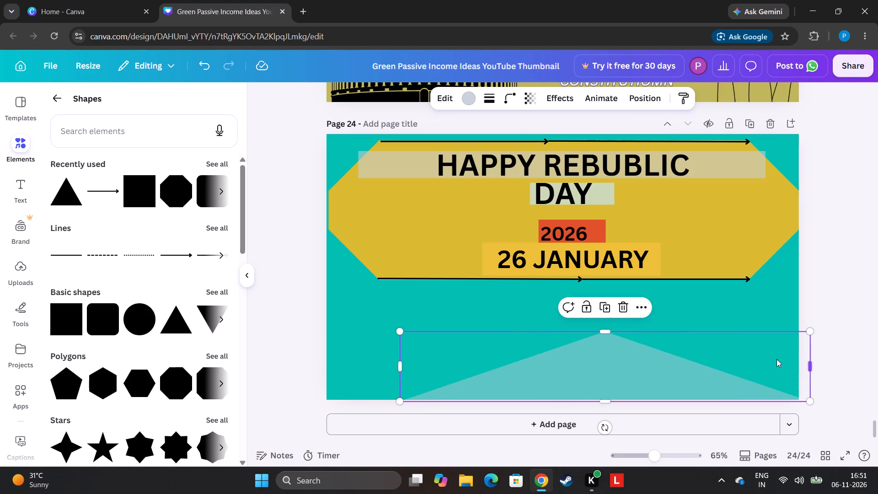
{"action": "left_click_drag", "start_coordinate": [394, 369], "coordinate": [338, 363]}
{"action": "left_click_drag", "start_coordinate": [338, 363], "coordinate": [414, 370]}
{"action": "left_click_drag", "start_coordinate": [398, 369], "coordinate": [311, 367]}
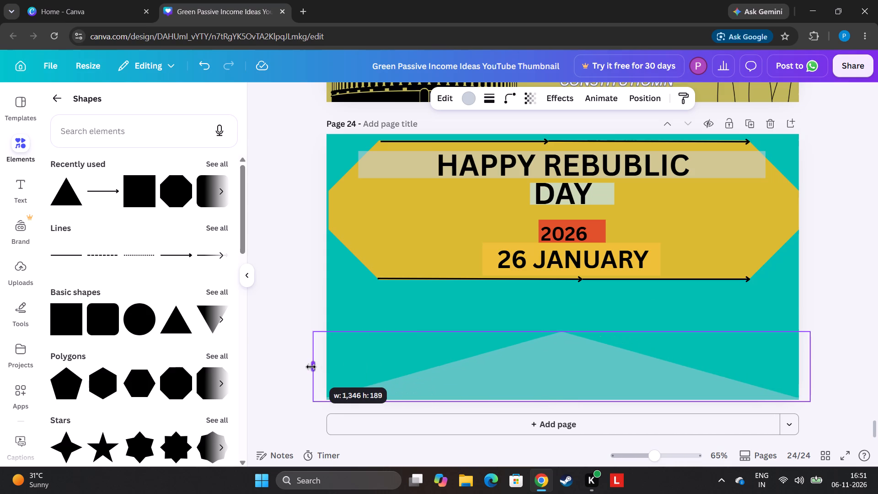
{"action": "left_click_drag", "start_coordinate": [311, 367], "coordinate": [305, 365]}
{"action": "left_click_drag", "start_coordinate": [552, 334], "coordinate": [558, 298]}
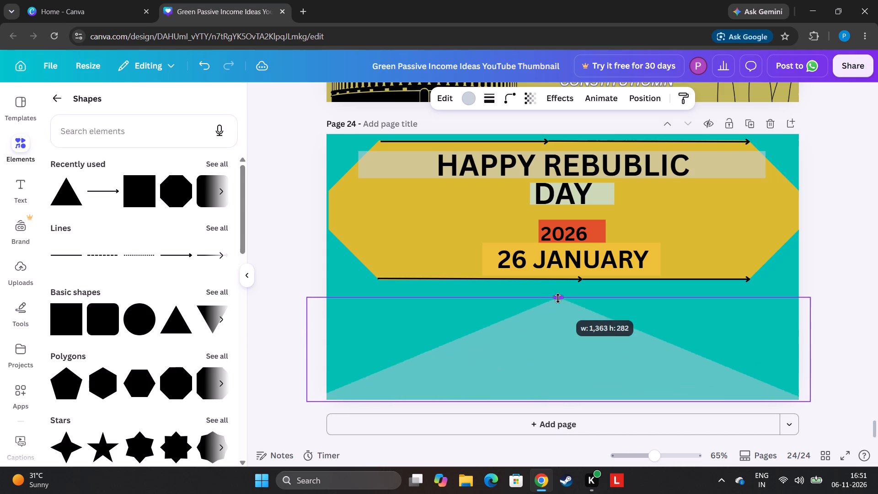
{"action": "left_click_drag", "start_coordinate": [558, 298], "coordinate": [573, 64]}
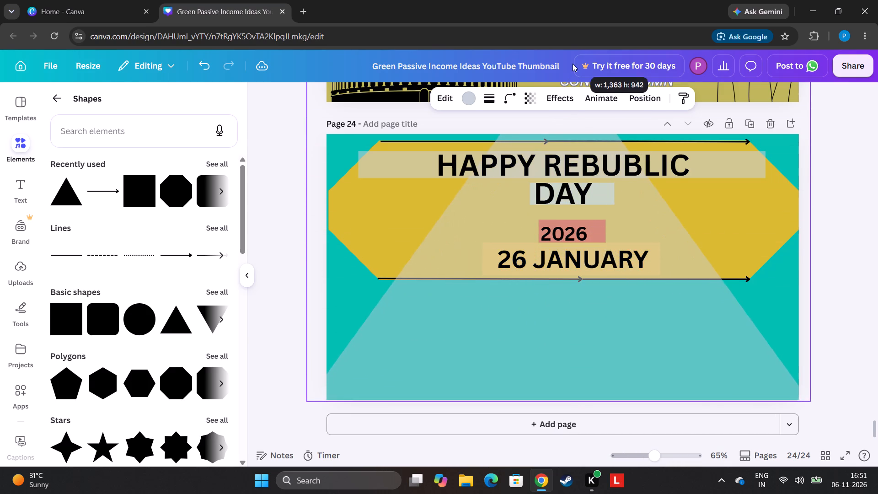
{"action": "left_click_drag", "start_coordinate": [573, 64], "coordinate": [574, 64]}
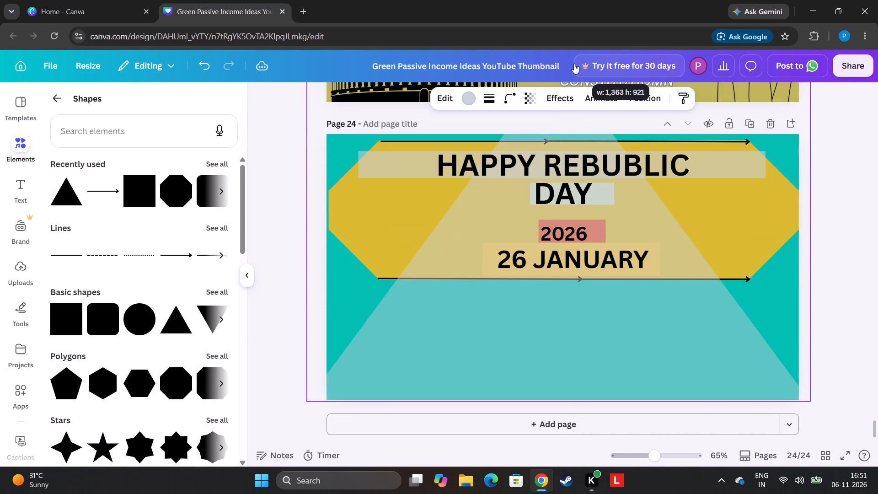
{"action": "left_click_drag", "start_coordinate": [574, 64], "coordinate": [578, 277]}
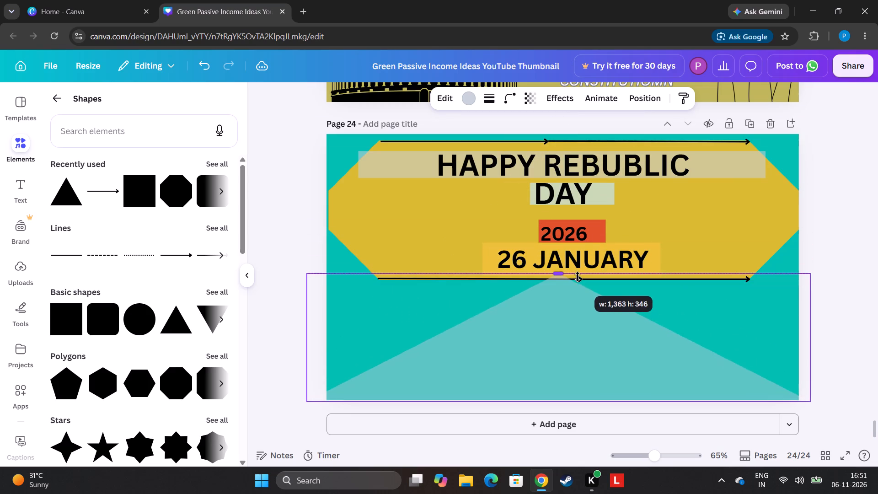
{"action": "left_click_drag", "start_coordinate": [578, 277], "coordinate": [580, 285]}
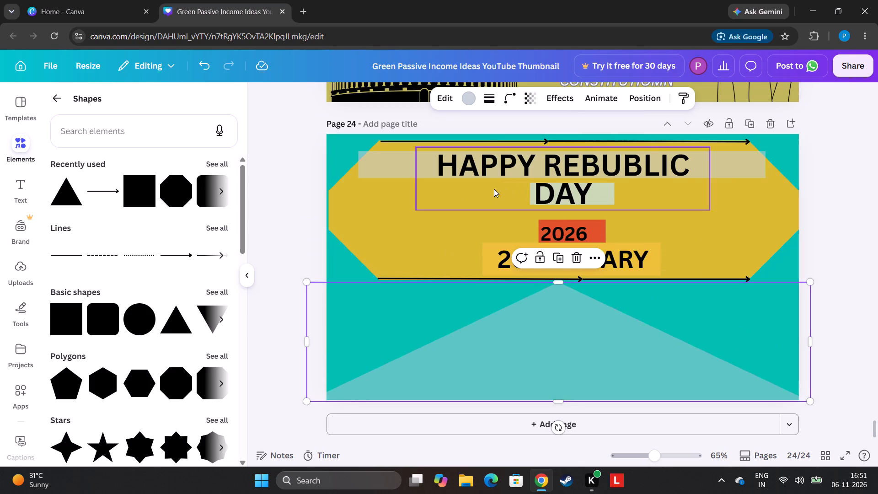
Set the large triangle's transparency to 47.
{"action": "left_click", "coordinate": [533, 106]}
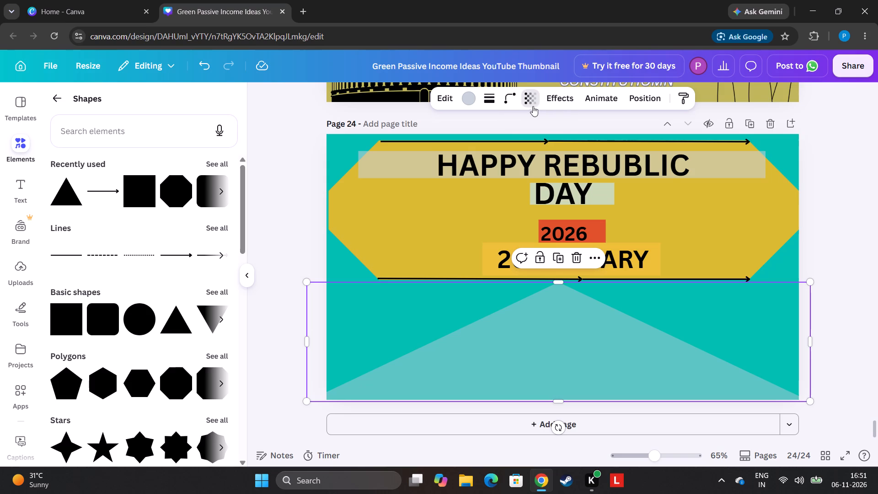
{"action": "left_click_drag", "start_coordinate": [509, 146], "coordinate": [621, 165]}
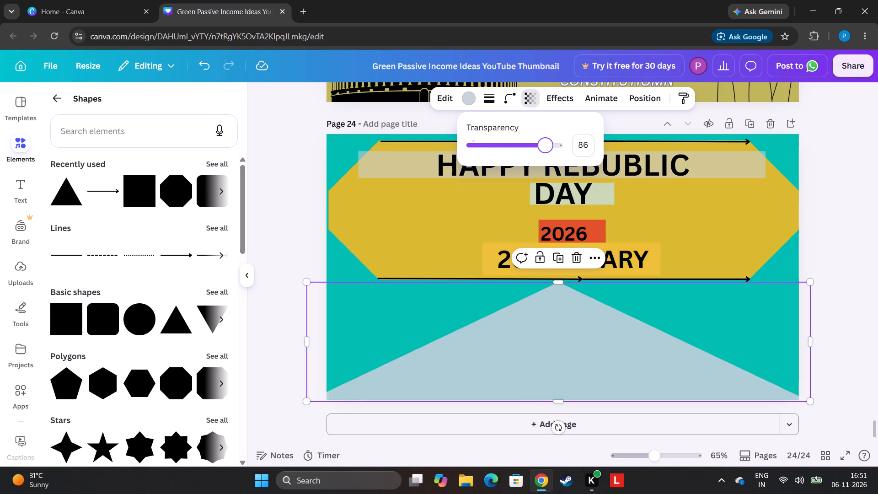
{"action": "left_click_drag", "start_coordinate": [621, 165], "coordinate": [558, 168]}
{"action": "left_click", "coordinate": [504, 148]}
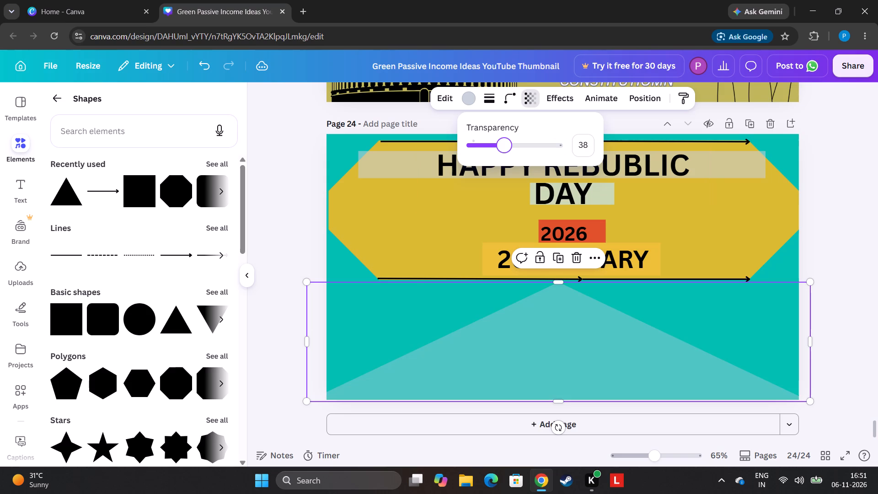
{"action": "left_click_drag", "start_coordinate": [508, 148], "coordinate": [512, 151]}
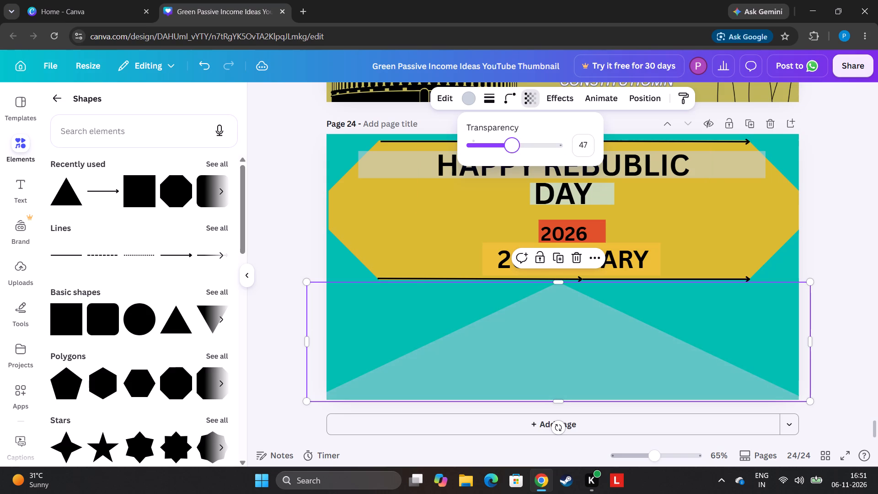
{"action": "left_click", "coordinate": [817, 145]}
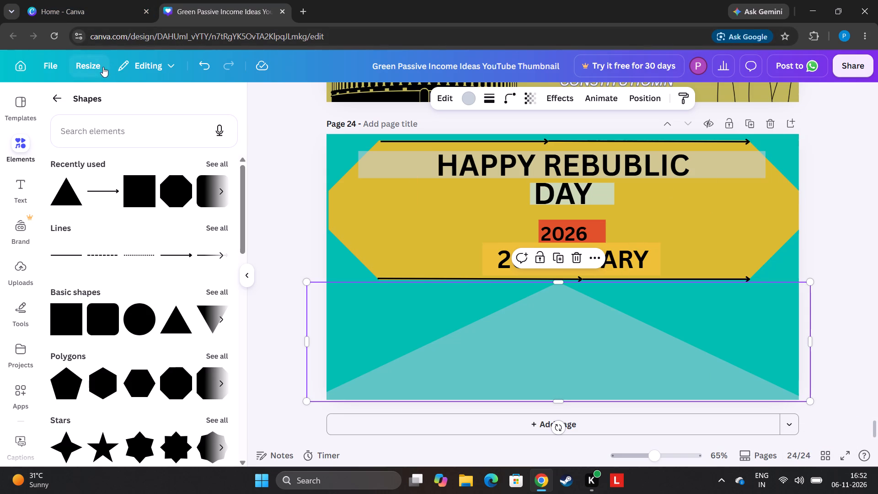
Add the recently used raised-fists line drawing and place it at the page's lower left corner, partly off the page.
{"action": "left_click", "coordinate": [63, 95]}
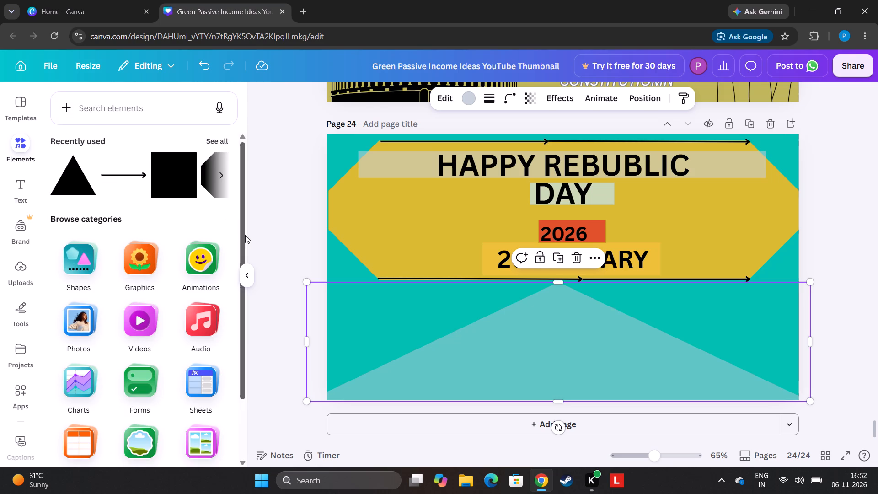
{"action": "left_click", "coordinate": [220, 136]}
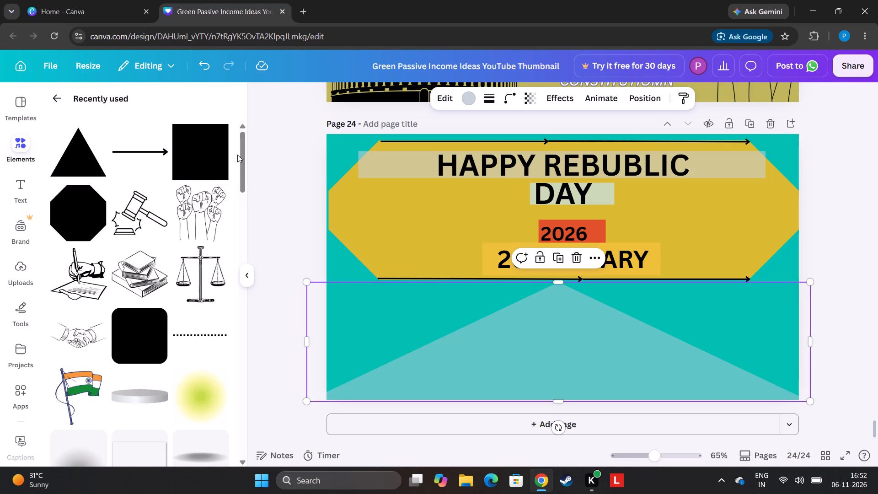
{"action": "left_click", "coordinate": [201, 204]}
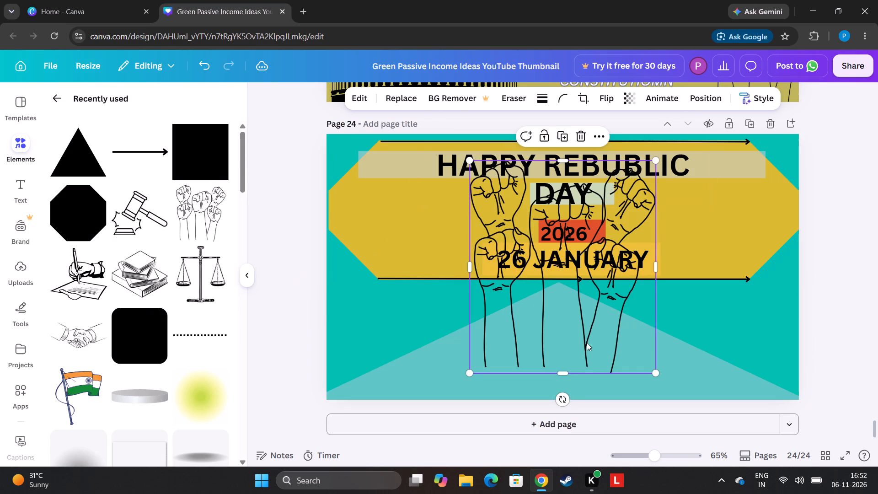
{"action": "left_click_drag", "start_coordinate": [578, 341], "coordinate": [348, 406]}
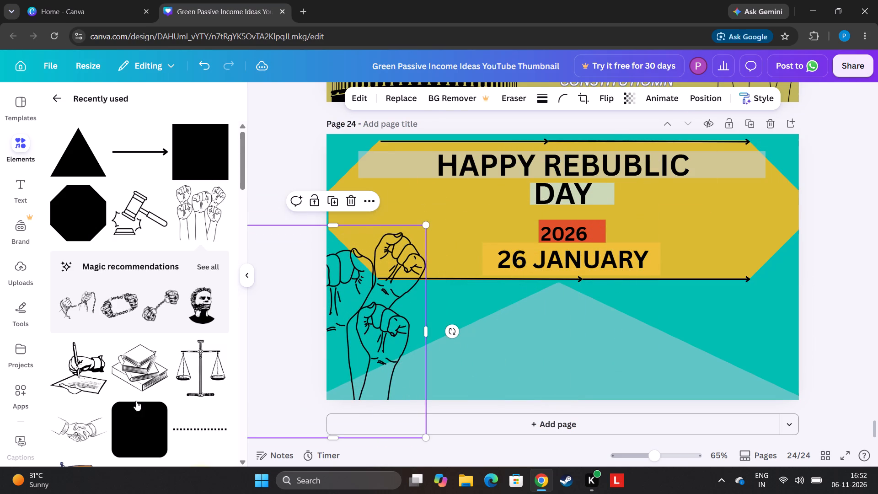
Add a single black raised-fist graphic from the fists drawing's recommendations and place it on the octagon, right of the date text.
{"action": "left_click", "coordinate": [216, 275]}
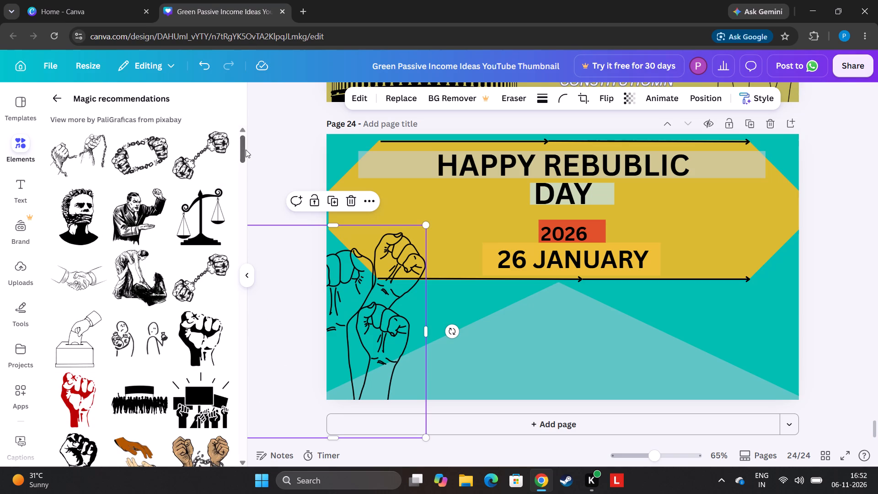
{"action": "left_click_drag", "start_coordinate": [246, 146], "coordinate": [253, 231]}
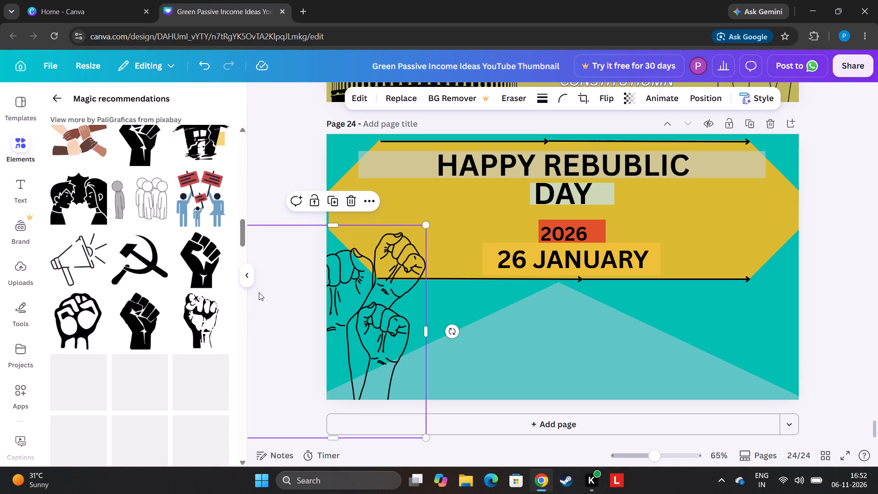
{"action": "left_click", "coordinate": [203, 328]}
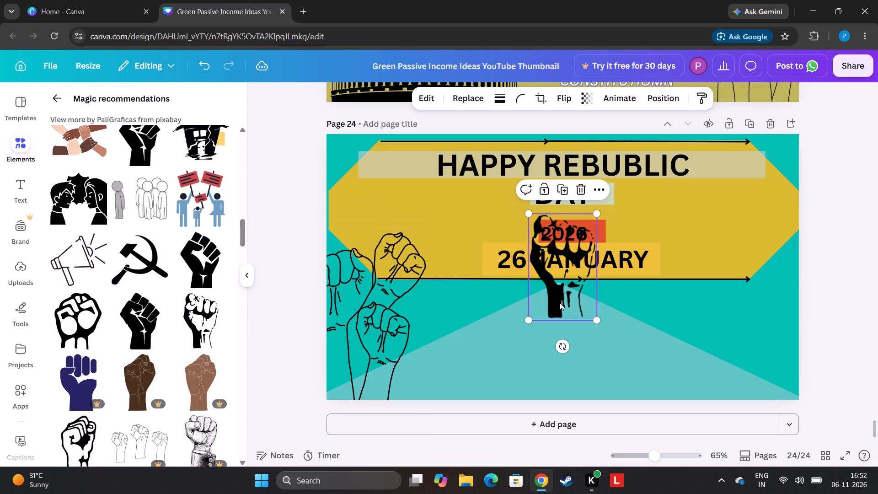
{"action": "left_click_drag", "start_coordinate": [559, 302], "coordinate": [688, 263]}
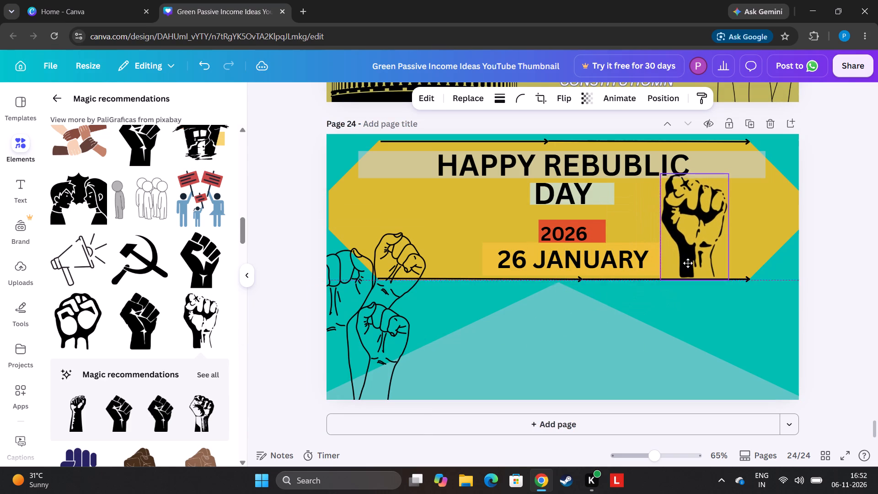
{"action": "left_click_drag", "start_coordinate": [688, 263], "coordinate": [692, 265]}
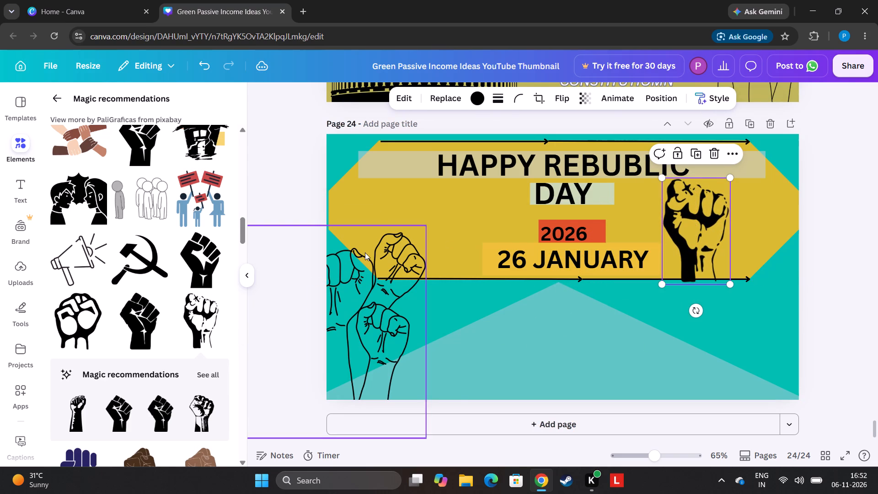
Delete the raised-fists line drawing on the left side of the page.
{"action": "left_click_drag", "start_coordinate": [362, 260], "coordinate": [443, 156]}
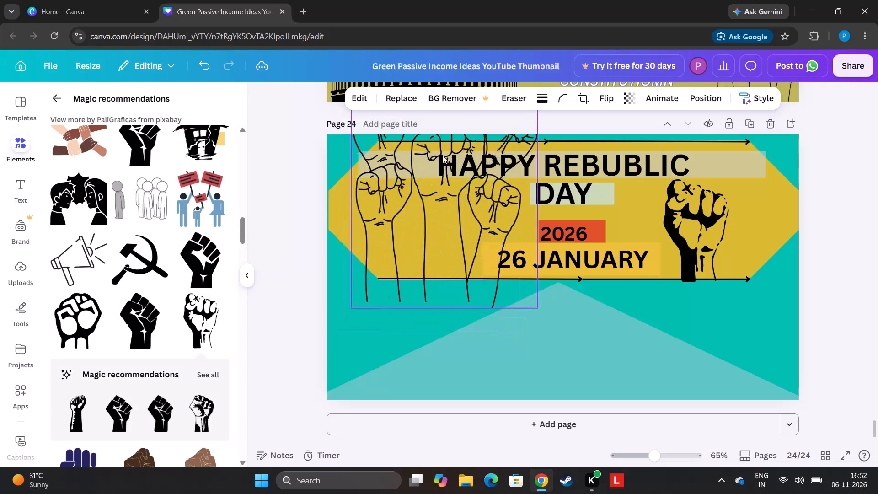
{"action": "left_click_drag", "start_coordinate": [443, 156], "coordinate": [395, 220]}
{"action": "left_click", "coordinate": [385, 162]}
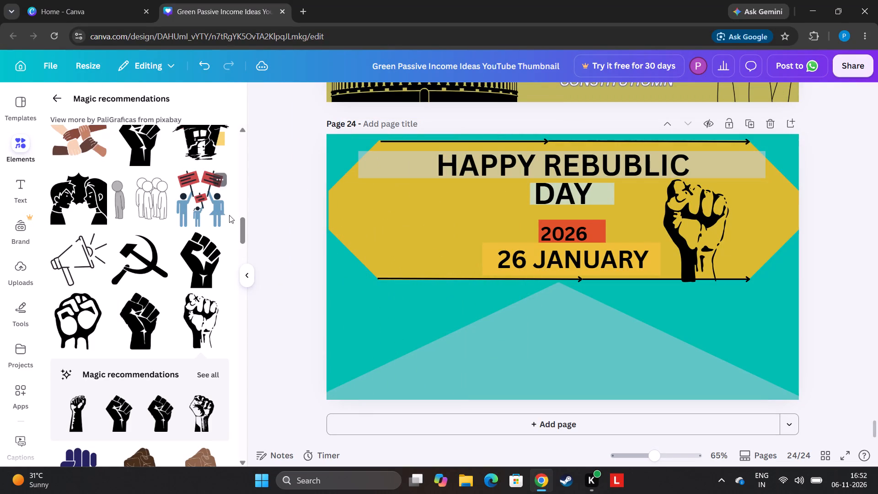
Add the black crowd silhouette with flags and placards from the recommendations, shrink it, and place it on the octagon, left of the date text.
{"action": "left_click_drag", "start_coordinate": [244, 228], "coordinate": [254, 285]}
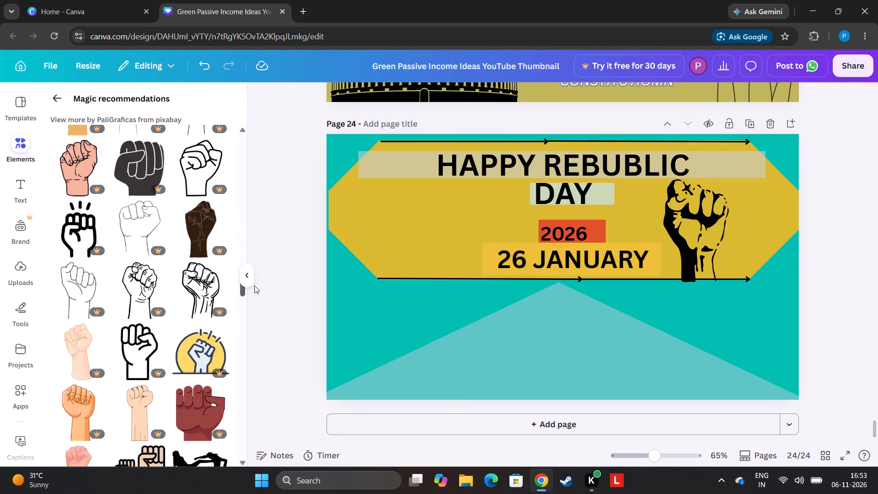
{"action": "left_click_drag", "start_coordinate": [254, 285], "coordinate": [259, 385]}
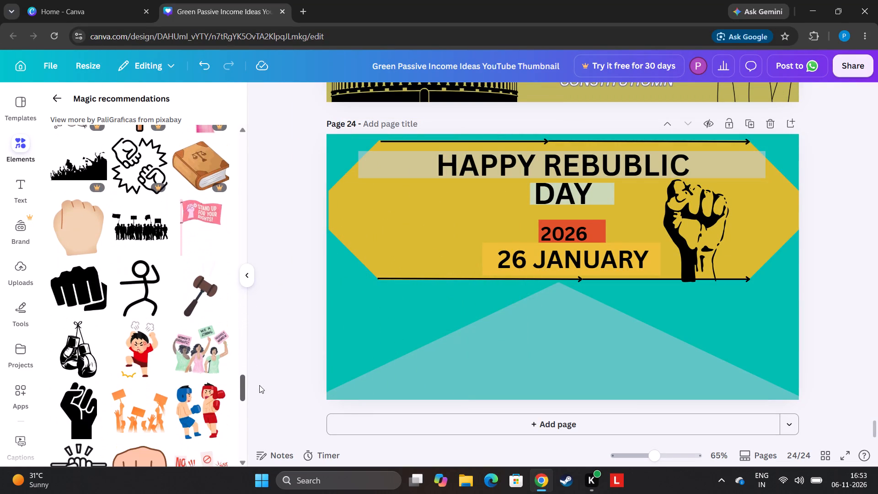
{"action": "left_click_drag", "start_coordinate": [259, 385], "coordinate": [264, 383]}
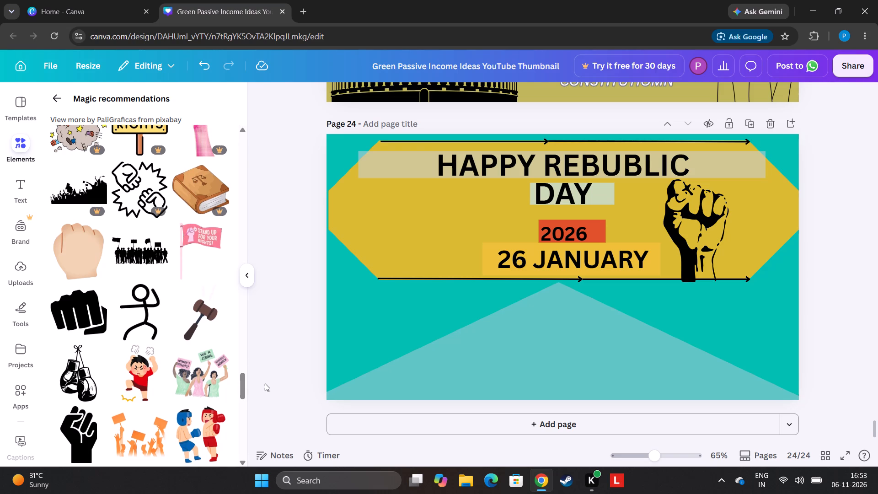
{"action": "left_click", "coordinate": [138, 259]}
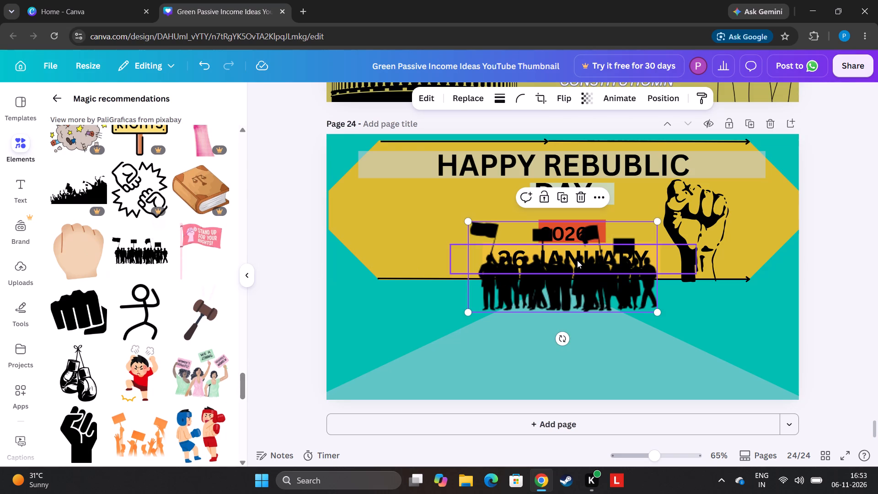
{"action": "left_click_drag", "start_coordinate": [582, 298], "coordinate": [452, 258]}
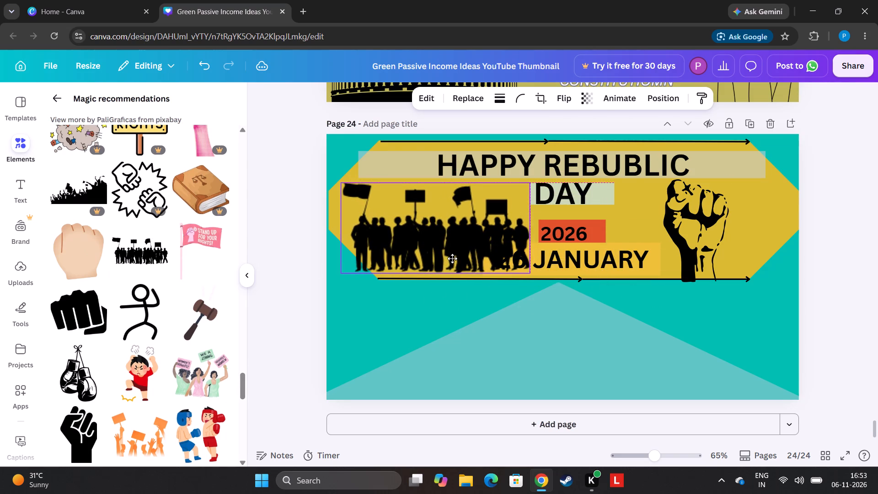
{"action": "left_click_drag", "start_coordinate": [452, 258], "coordinate": [451, 258]}
{"action": "left_click_drag", "start_coordinate": [526, 186], "coordinate": [467, 235]}
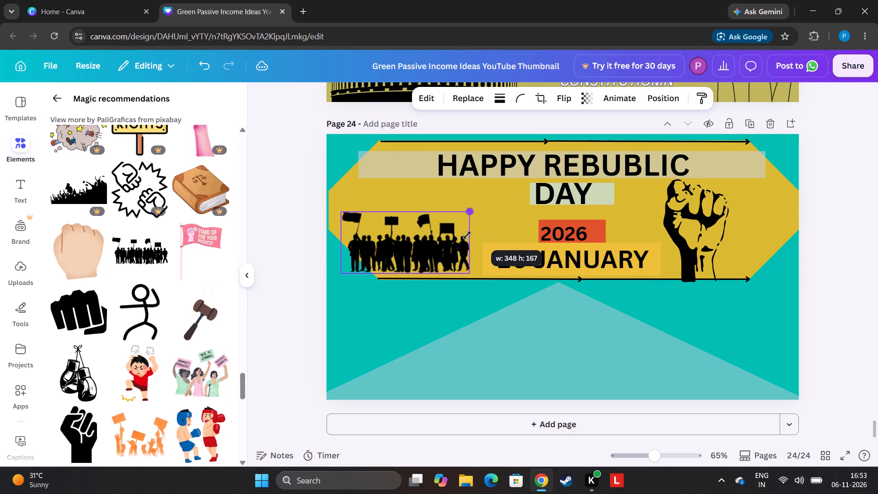
{"action": "left_click_drag", "start_coordinate": [467, 235], "coordinate": [467, 236]}
{"action": "left_click_drag", "start_coordinate": [416, 250], "coordinate": [439, 252]}
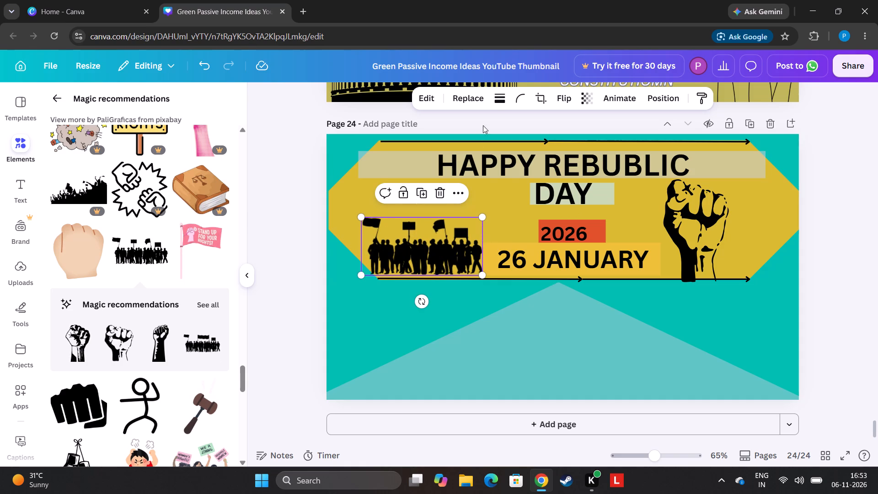
{"action": "left_click", "coordinate": [589, 102]}
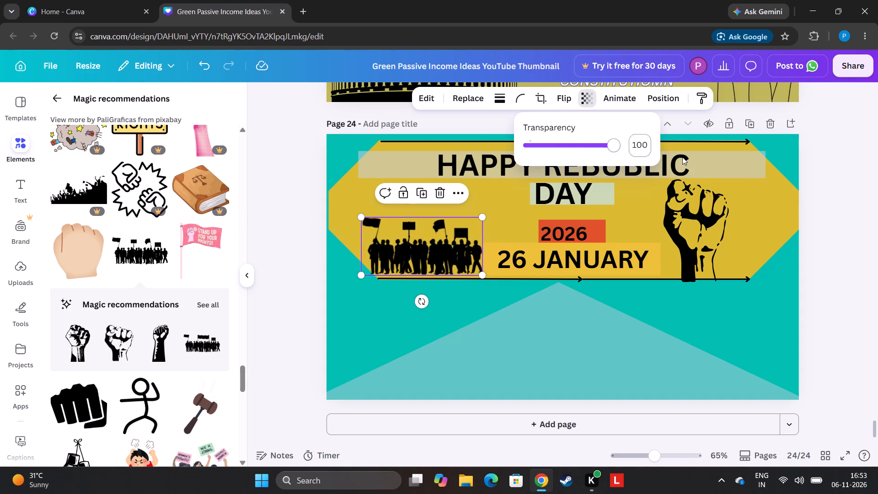
{"action": "left_click", "coordinate": [814, 181]}
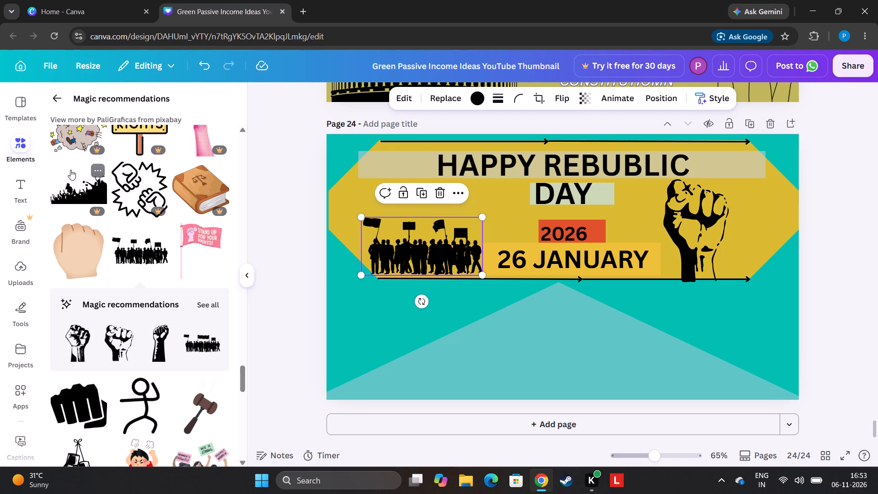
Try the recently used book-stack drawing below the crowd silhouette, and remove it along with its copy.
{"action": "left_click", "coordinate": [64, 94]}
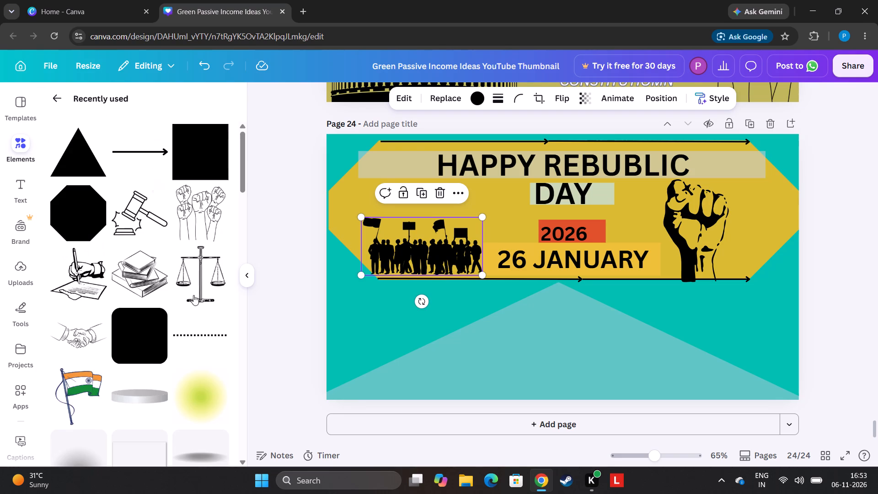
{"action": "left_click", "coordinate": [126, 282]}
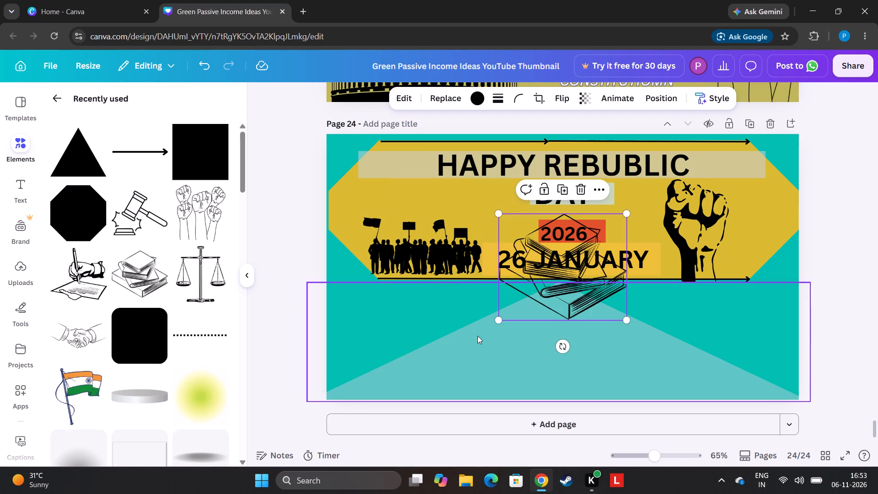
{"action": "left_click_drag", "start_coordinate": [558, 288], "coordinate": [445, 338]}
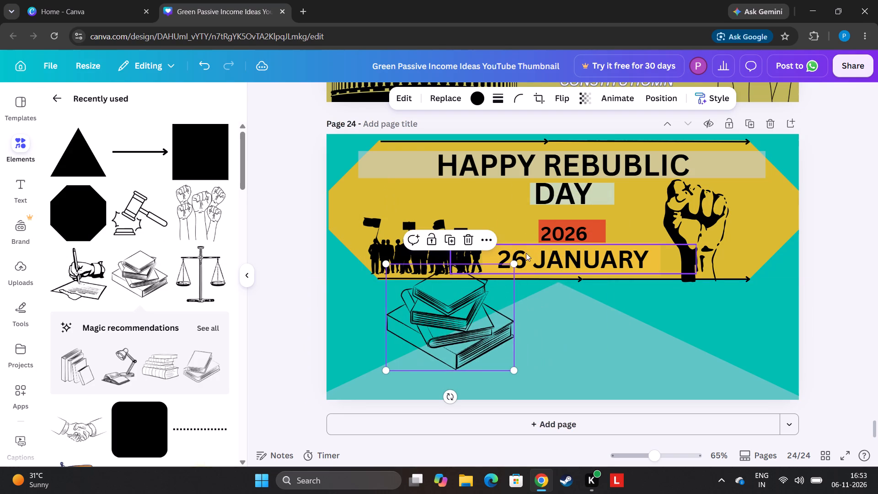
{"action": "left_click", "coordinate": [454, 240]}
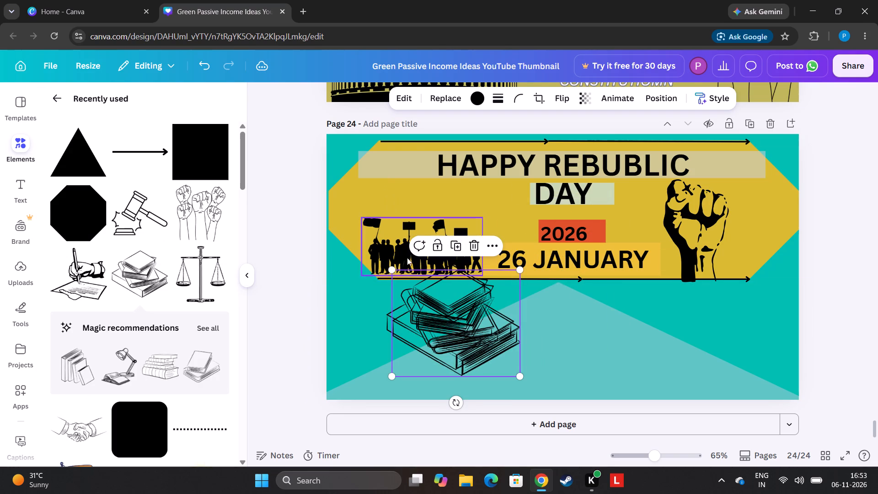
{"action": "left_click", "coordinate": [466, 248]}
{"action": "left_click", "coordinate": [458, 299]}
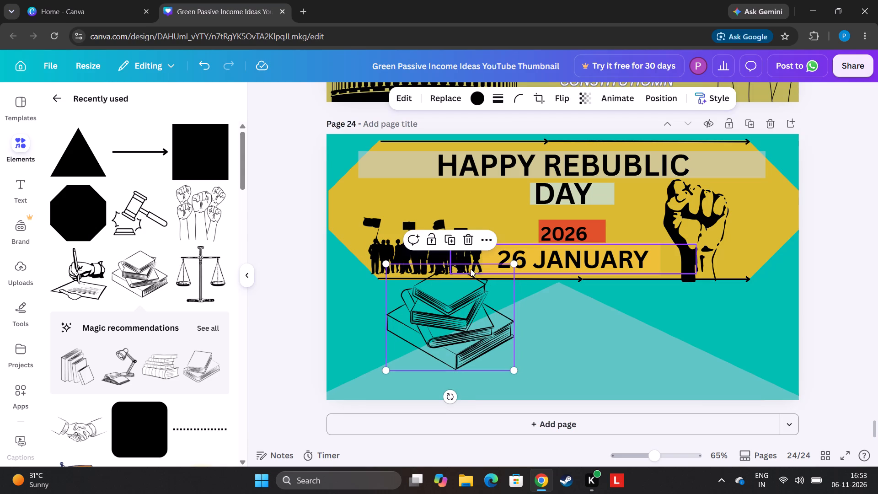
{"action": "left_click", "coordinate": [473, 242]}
Add the gavel-and-open-book illustration from the balance scales drawing's recommendations, shrink it to about 192 by 223, and place it at the page's lower left.
{"action": "left_click", "coordinate": [201, 274]}
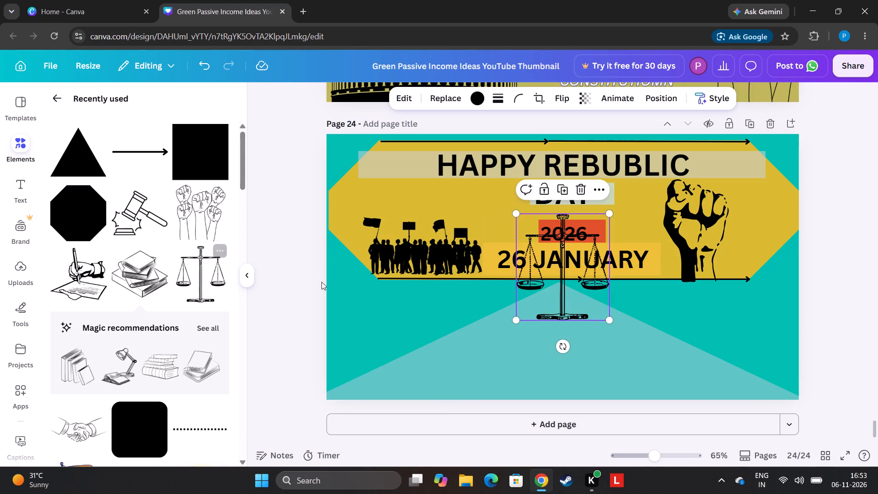
{"action": "left_click", "coordinate": [582, 188]}
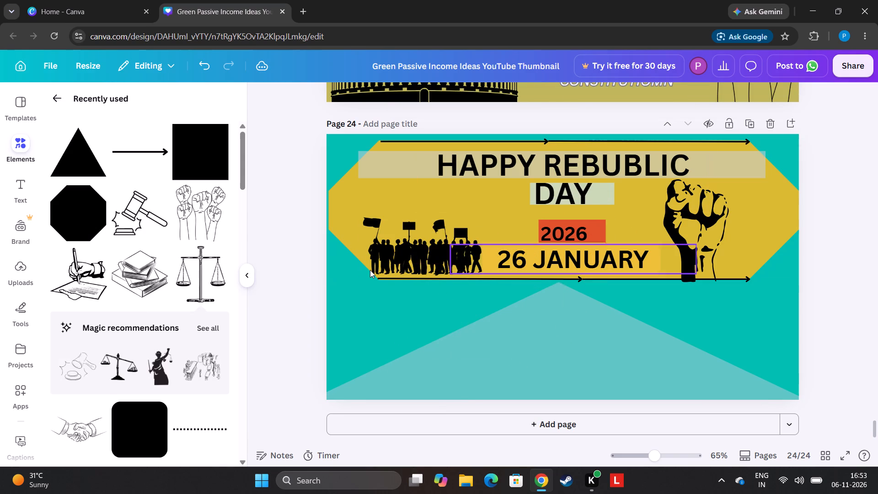
{"action": "left_click", "coordinate": [220, 317]}
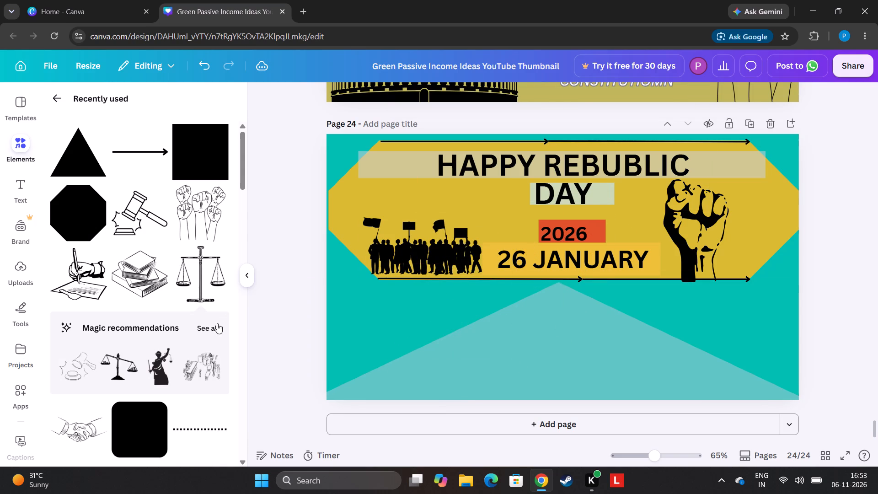
{"action": "left_click", "coordinate": [217, 325]}
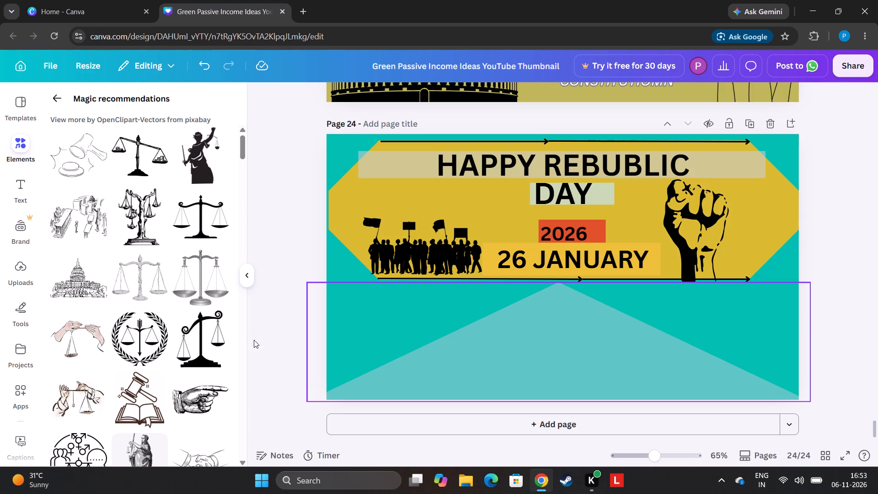
{"action": "left_click", "coordinate": [119, 412]}
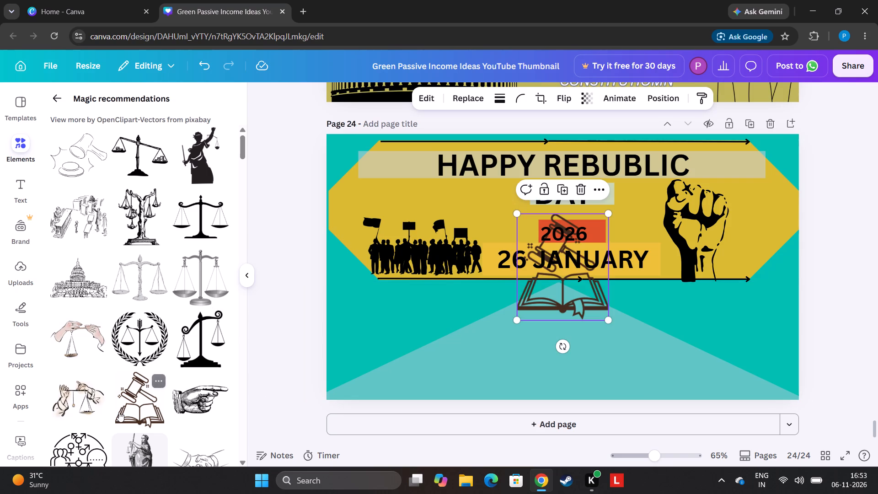
{"action": "left_click_drag", "start_coordinate": [594, 297], "coordinate": [707, 331]}
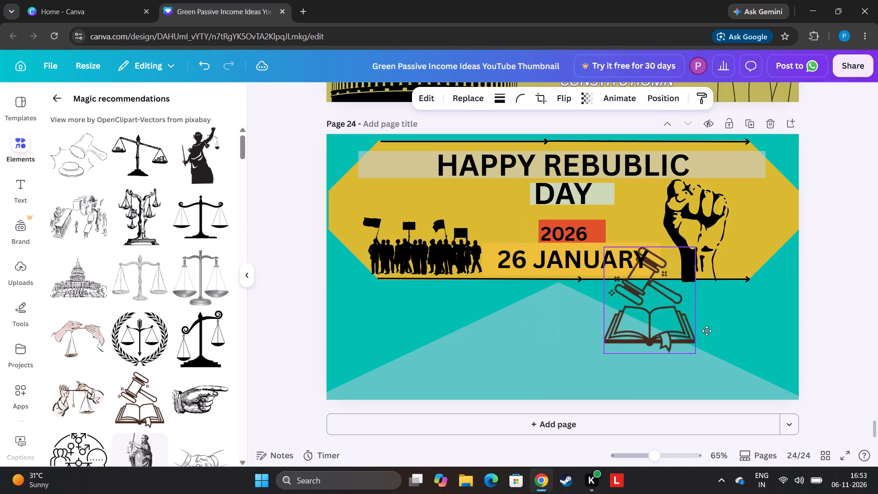
{"action": "left_click_drag", "start_coordinate": [707, 331], "coordinate": [418, 380]}
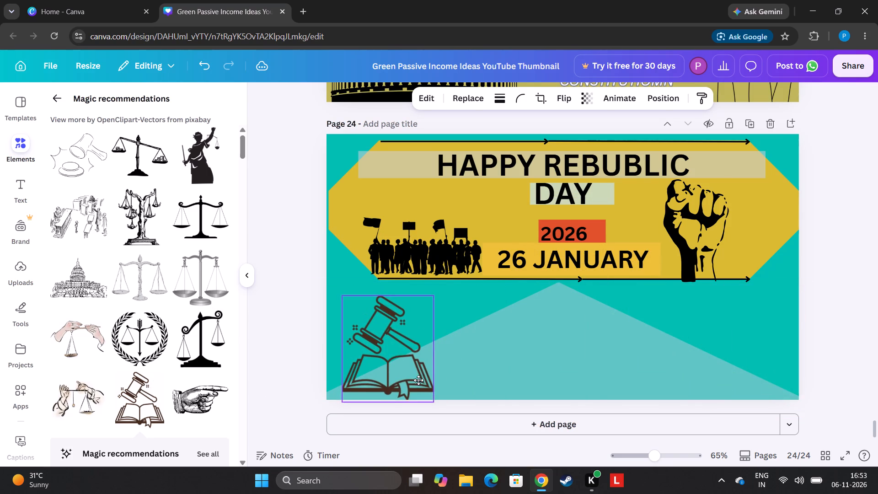
{"action": "left_click_drag", "start_coordinate": [418, 380], "coordinate": [418, 381]}
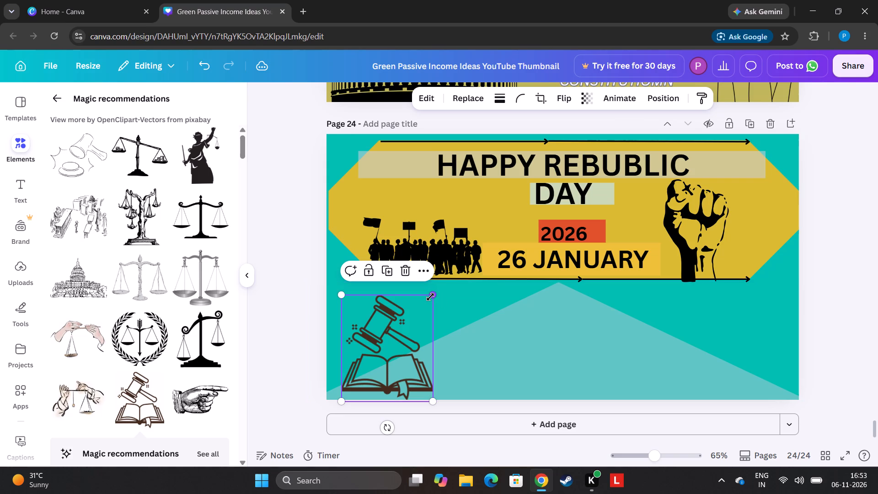
{"action": "left_click_drag", "start_coordinate": [430, 297], "coordinate": [410, 323]}
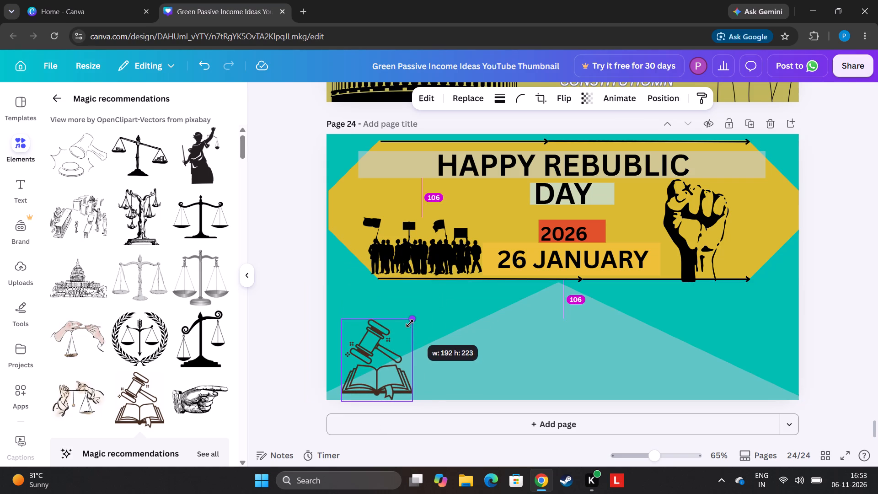
{"action": "left_click_drag", "start_coordinate": [410, 323], "coordinate": [410, 322]}
{"action": "left_click_drag", "start_coordinate": [395, 361], "coordinate": [396, 339]}
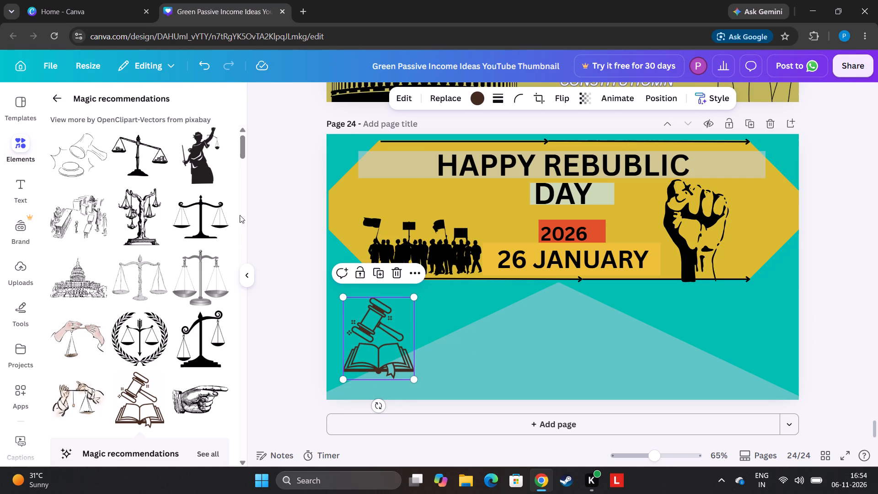
Add the black outlined legal document icon from the recommendations, shrink it, and place it on the octagon just left of the word DAY.
{"action": "left_click_drag", "start_coordinate": [236, 153], "coordinate": [239, 165]}
{"action": "left_click_drag", "start_coordinate": [243, 156], "coordinate": [247, 263]}
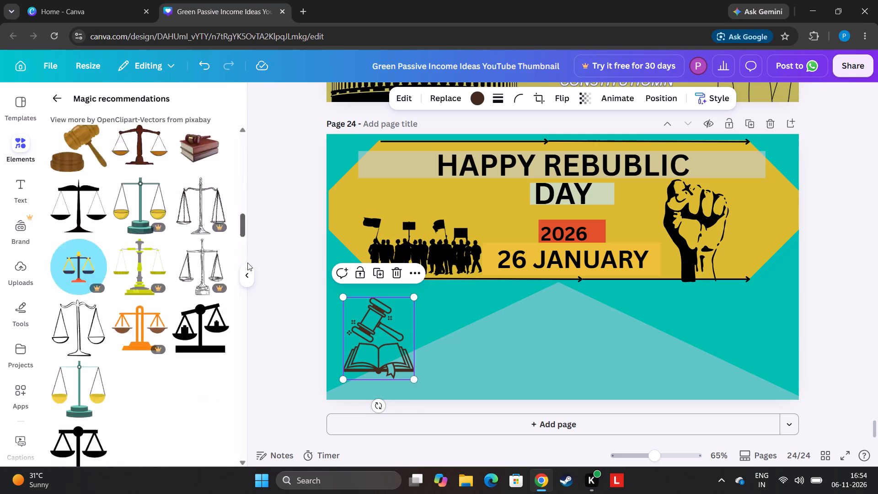
{"action": "left_click_drag", "start_coordinate": [247, 263], "coordinate": [250, 361]}
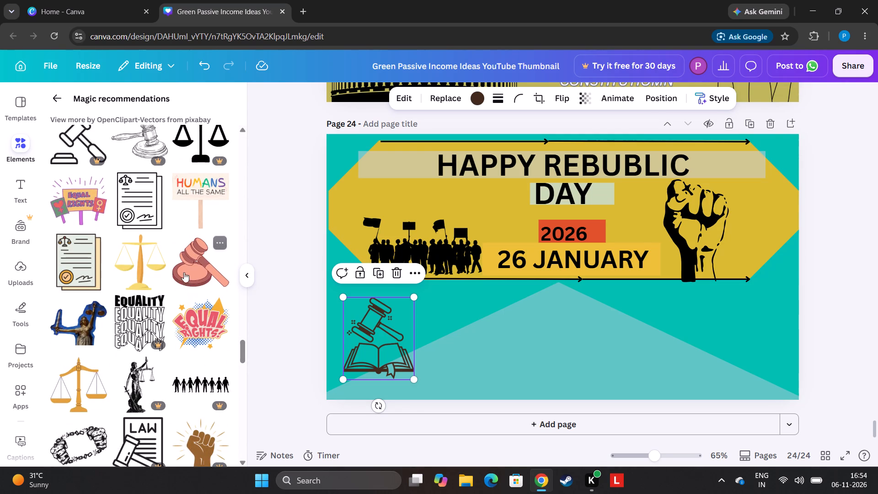
{"action": "left_click", "coordinate": [142, 216]}
{"action": "left_click_drag", "start_coordinate": [553, 294], "coordinate": [555, 299]}
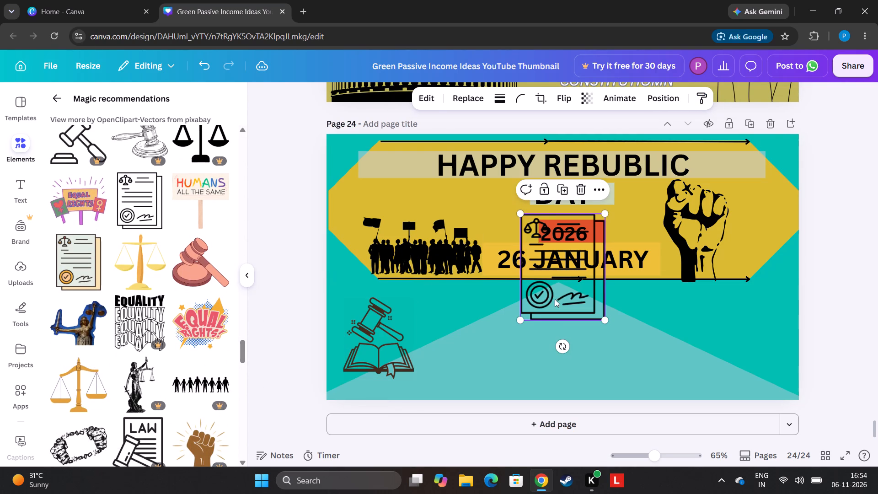
{"action": "left_click_drag", "start_coordinate": [555, 299], "coordinate": [461, 365]}
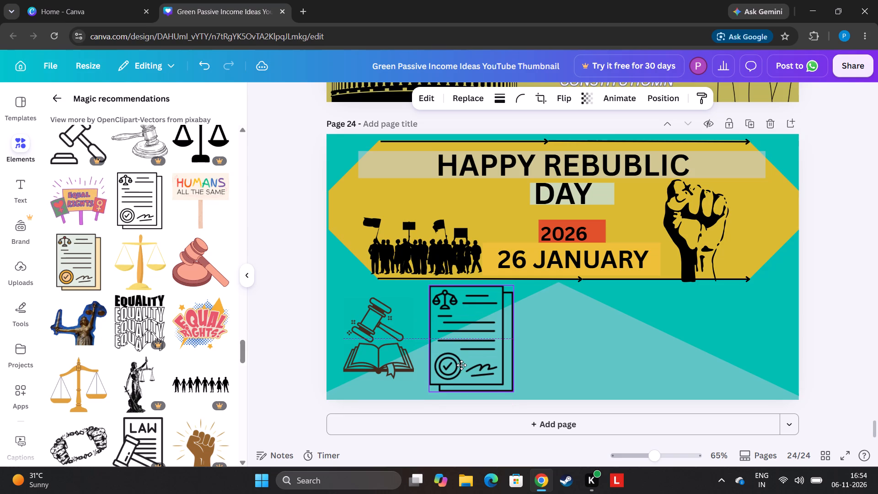
{"action": "left_click_drag", "start_coordinate": [461, 365], "coordinate": [461, 365]}
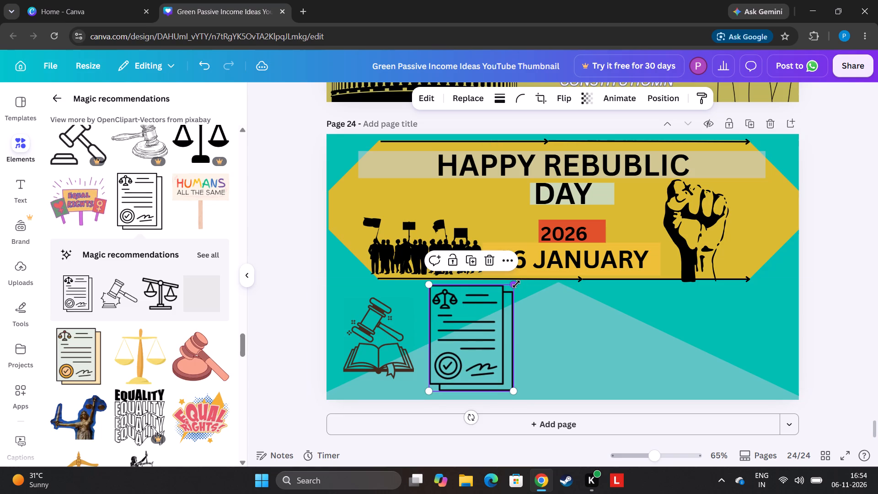
{"action": "left_click_drag", "start_coordinate": [516, 285], "coordinate": [497, 344]}
{"action": "left_click_drag", "start_coordinate": [479, 332], "coordinate": [471, 352]}
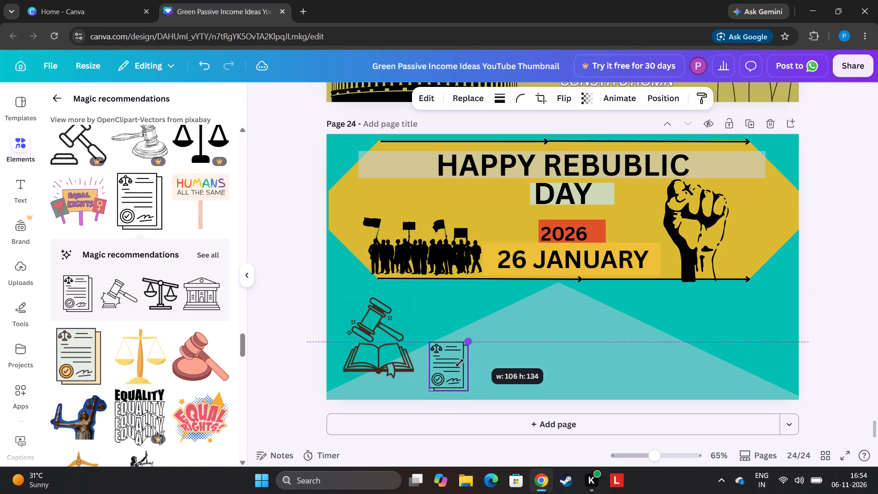
{"action": "left_click_drag", "start_coordinate": [443, 377], "coordinate": [497, 219]}
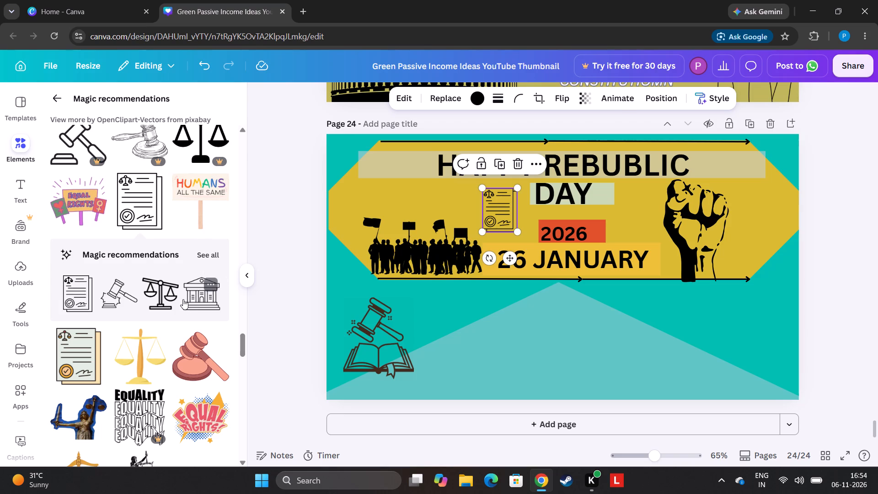
Add the tilted balance scales icon from the document icon's recommendations, shrink it to about 140 wide, and place it between 2026 and the raised fist.
{"action": "left_click", "coordinate": [152, 294]}
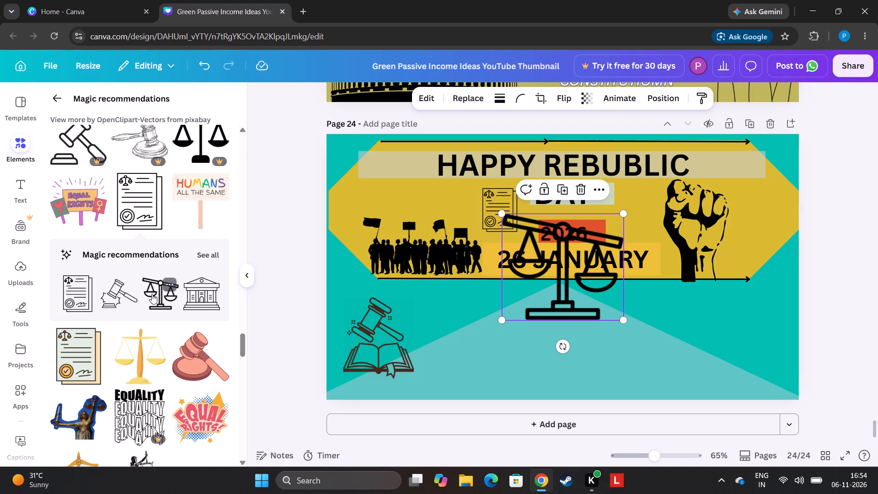
{"action": "left_click_drag", "start_coordinate": [579, 302], "coordinate": [552, 381]}
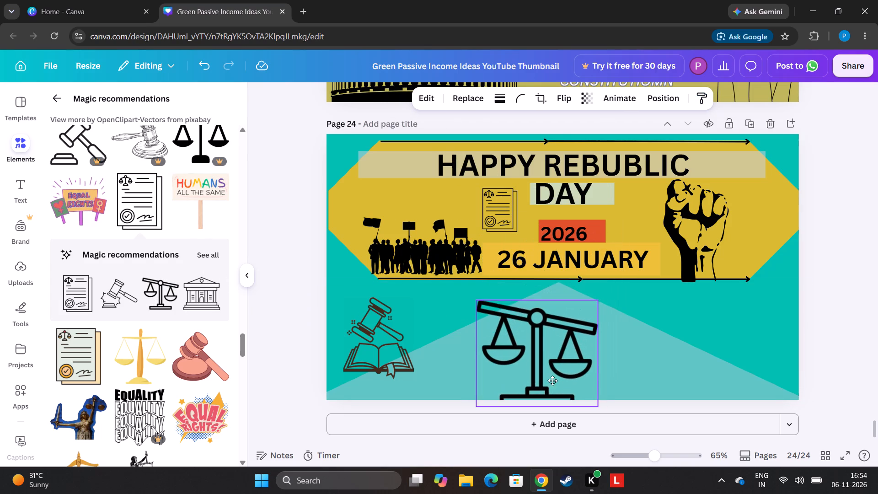
{"action": "left_click_drag", "start_coordinate": [552, 381], "coordinate": [553, 385]}
{"action": "left_click_drag", "start_coordinate": [596, 294], "coordinate": [547, 378]}
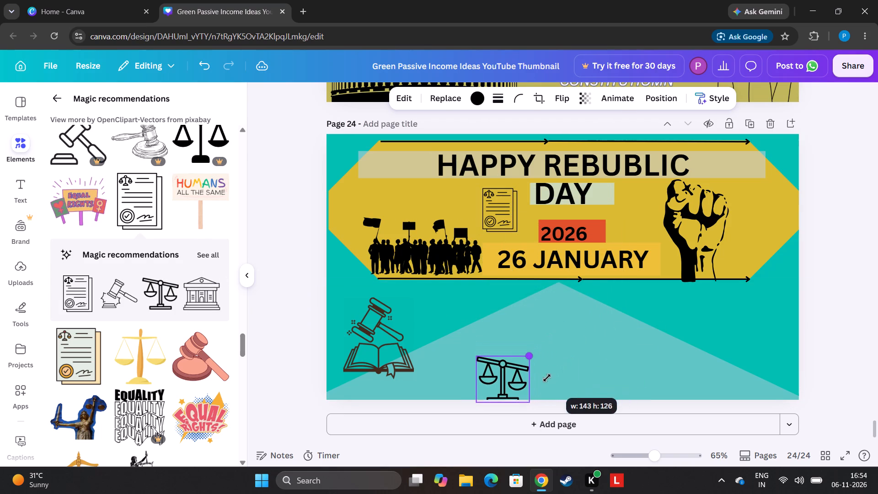
{"action": "left_click_drag", "start_coordinate": [547, 378], "coordinate": [544, 378]}
{"action": "left_click_drag", "start_coordinate": [493, 382], "coordinate": [626, 221]}
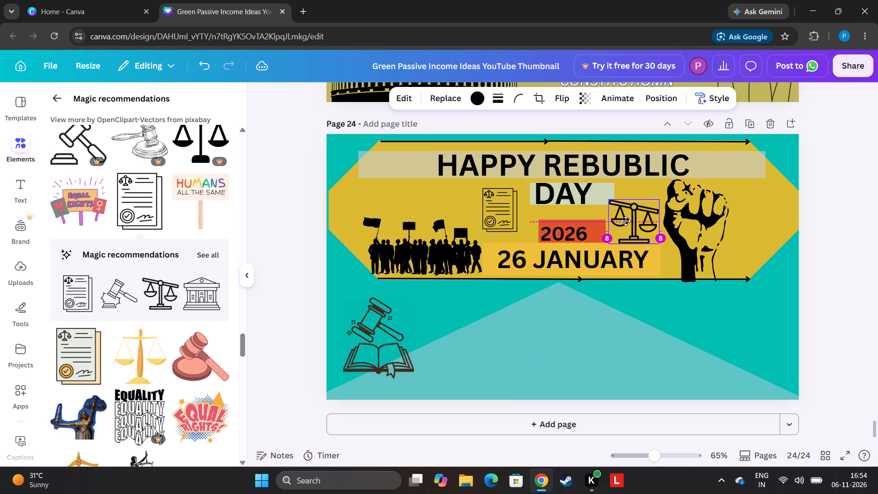
Nudge the tilted balance scales icon so it sits against the edge of the red 2026 strip, clear of the raised fist.
{"action": "left_click_drag", "start_coordinate": [626, 221], "coordinate": [627, 225]}
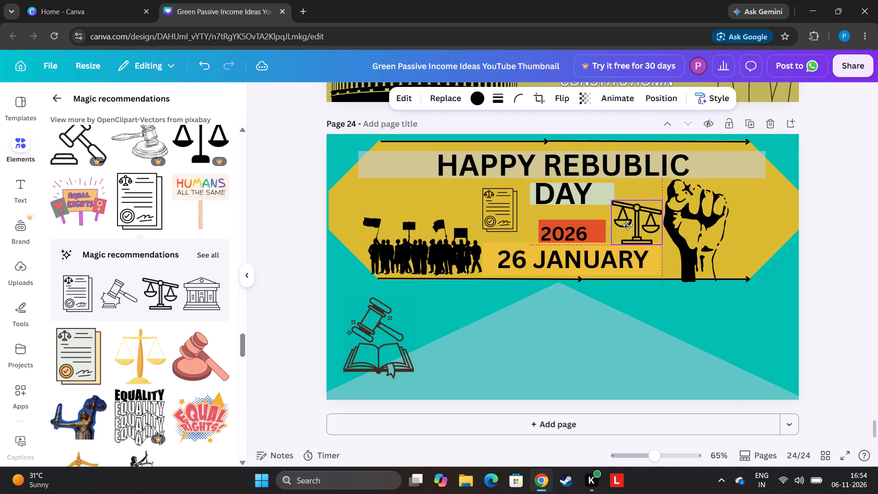
{"action": "left_click_drag", "start_coordinate": [627, 225], "coordinate": [621, 224]}
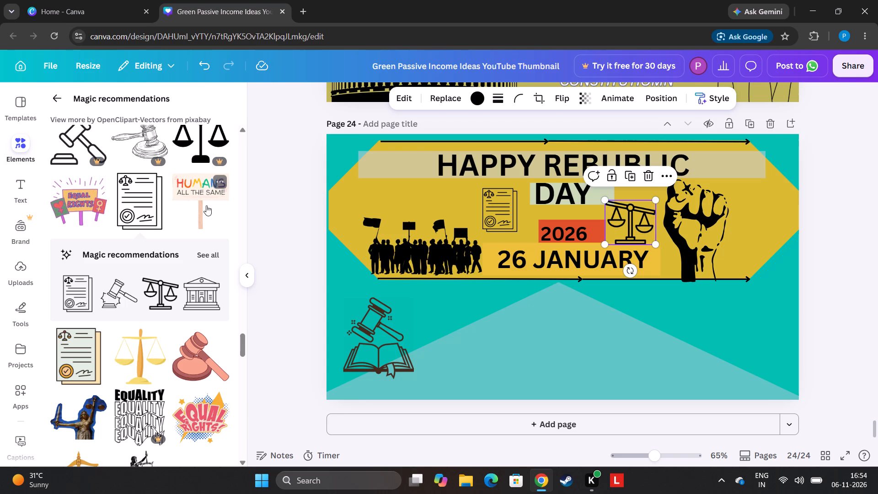
Add the outlined courthouse icon from the document icon's recommendations, shrink it slightly, and centre it at the bottom of the translucent triangle.
{"action": "left_click", "coordinate": [204, 290]}
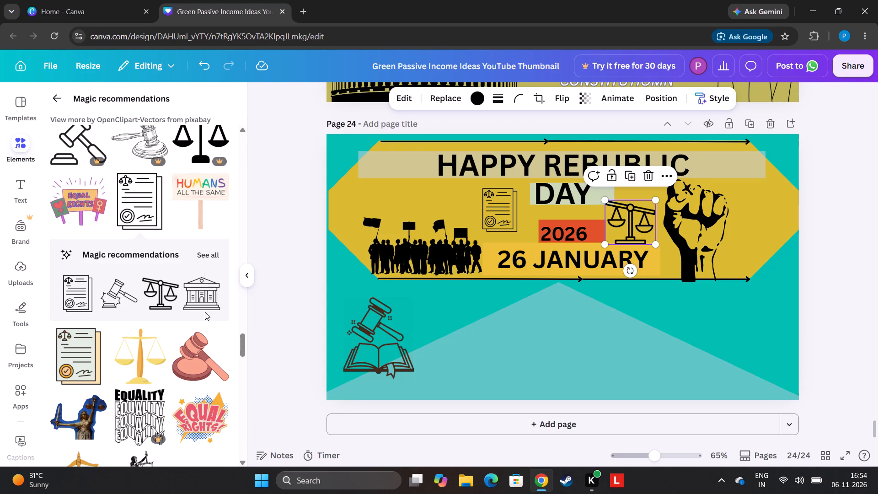
{"action": "left_click", "coordinate": [205, 312]}
{"action": "left_click_drag", "start_coordinate": [206, 291], "coordinate": [206, 297]}
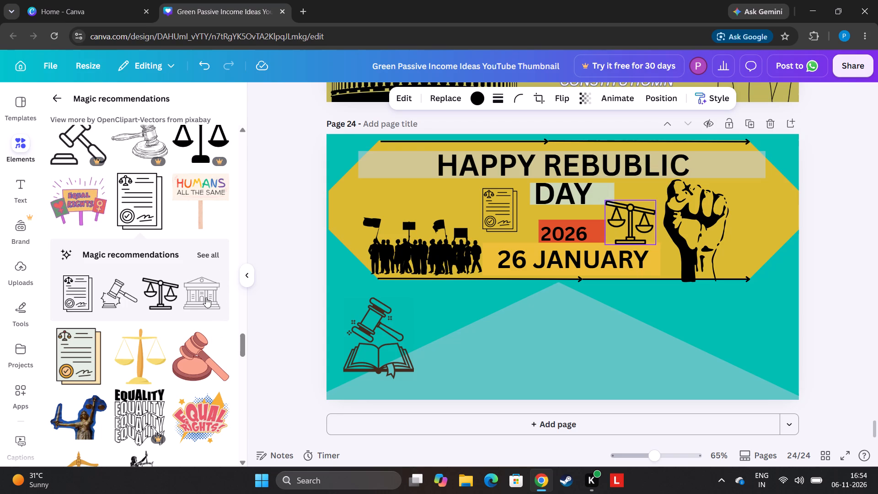
{"action": "left_click_drag", "start_coordinate": [202, 298], "coordinate": [217, 315]}
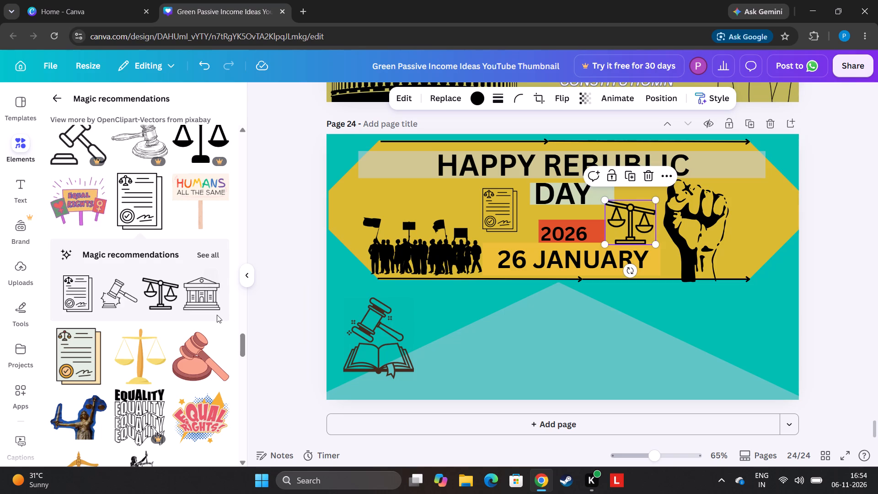
{"action": "left_click_drag", "start_coordinate": [198, 297], "coordinate": [625, 362]}
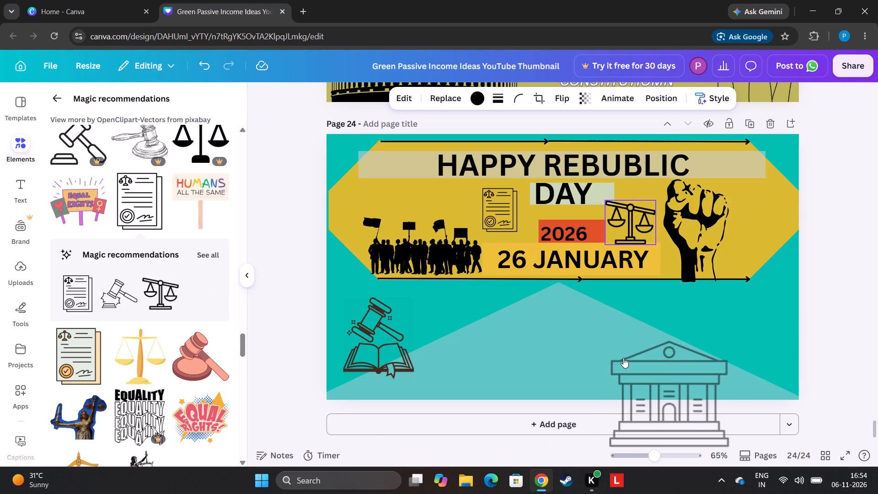
{"action": "left_click_drag", "start_coordinate": [689, 382], "coordinate": [728, 334]}
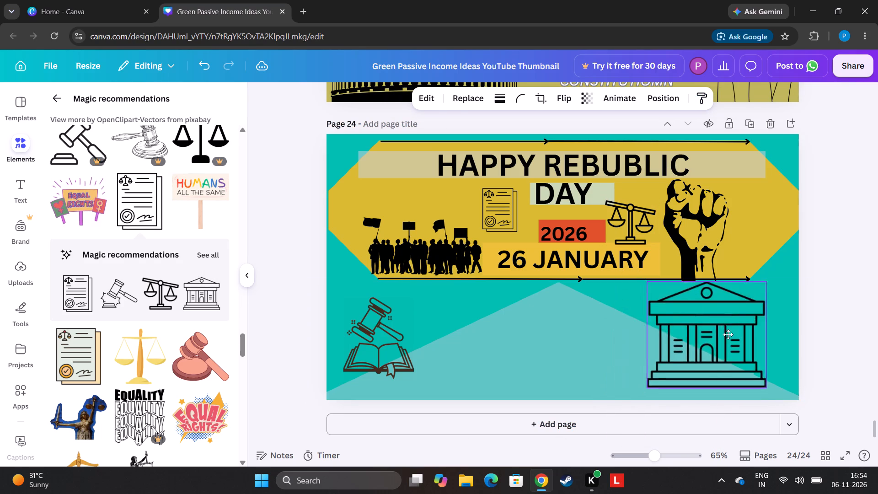
{"action": "left_click_drag", "start_coordinate": [728, 334], "coordinate": [587, 339]}
{"action": "left_click_drag", "start_coordinate": [626, 297], "coordinate": [611, 328]}
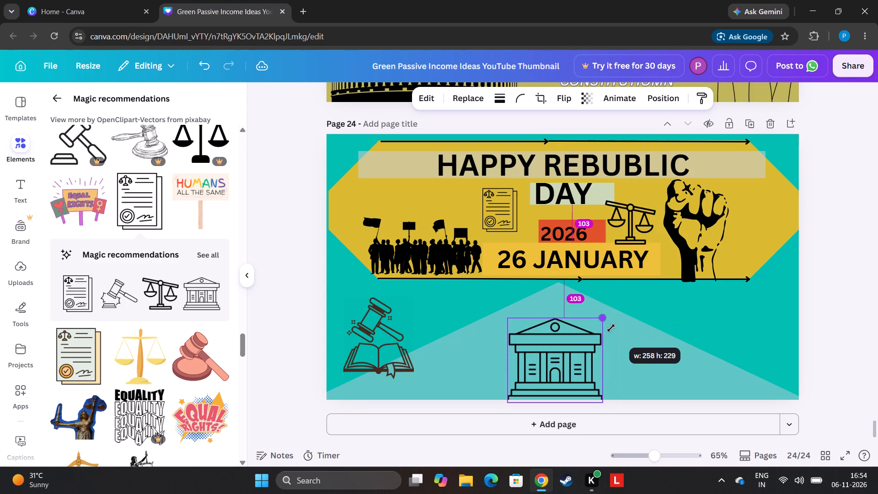
{"action": "left_click_drag", "start_coordinate": [611, 328], "coordinate": [634, 328]}
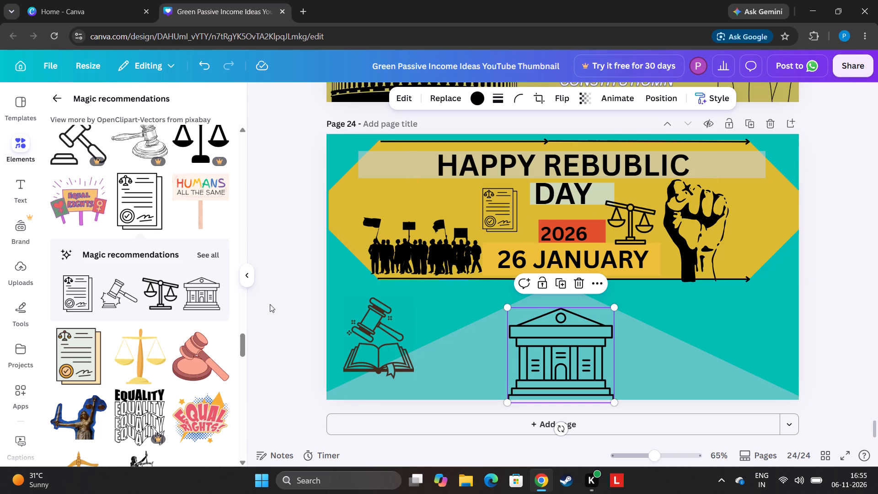
Browse the rest of the recommended graphics down to the end for another protest or law illustration.
{"action": "left_click_drag", "start_coordinate": [242, 347], "coordinate": [233, 405]}
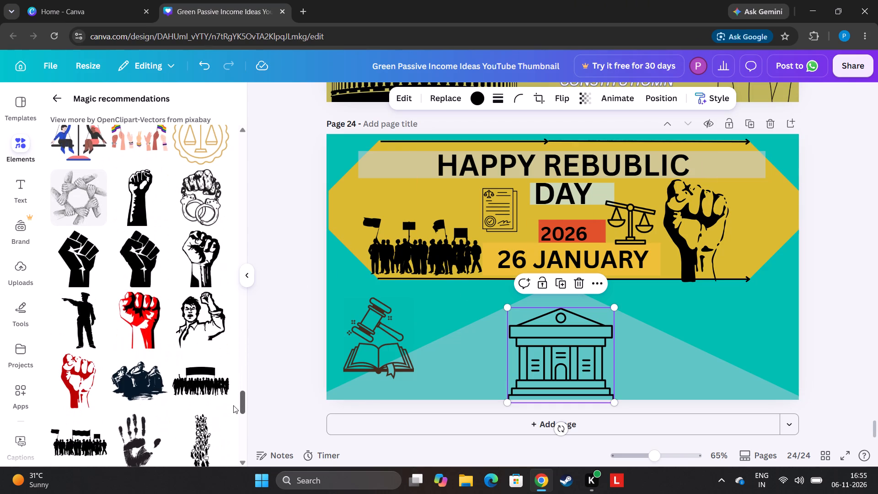
{"action": "left_click_drag", "start_coordinate": [233, 405], "coordinate": [246, 455]}
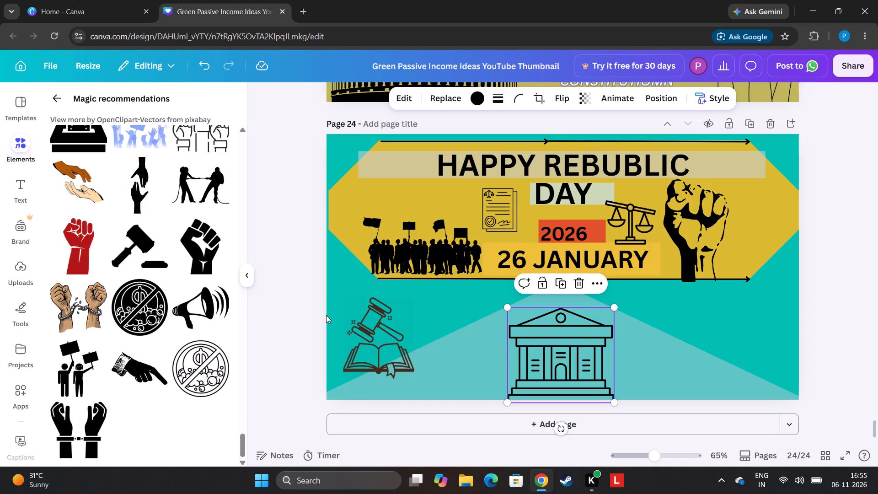
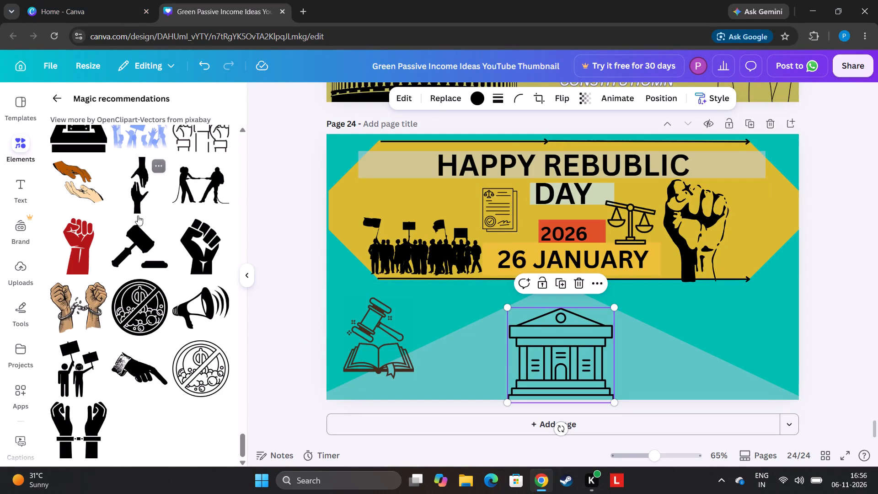
Add the white cloud from the recently used graphics, shrink it to about 193 wide, and place it partly off the page at the upper-left corner.
{"action": "left_click_drag", "start_coordinate": [241, 444], "coordinate": [240, 424]}
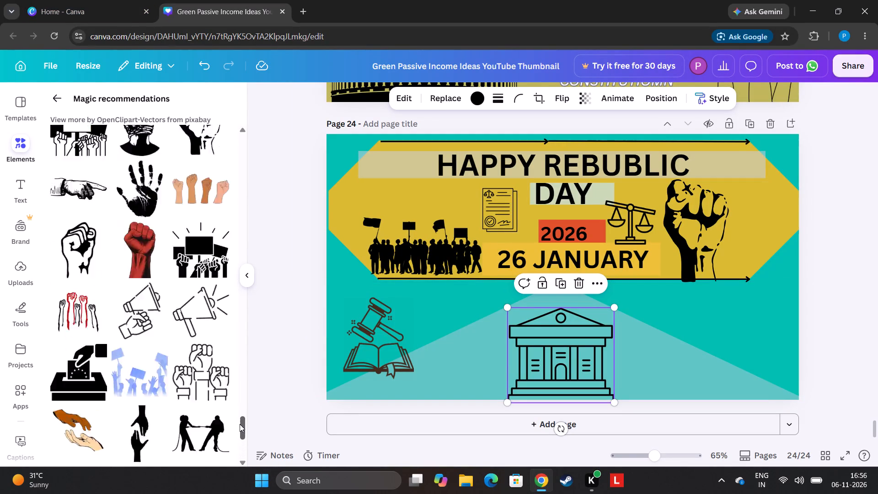
{"action": "left_click_drag", "start_coordinate": [240, 424], "coordinate": [321, 134]}
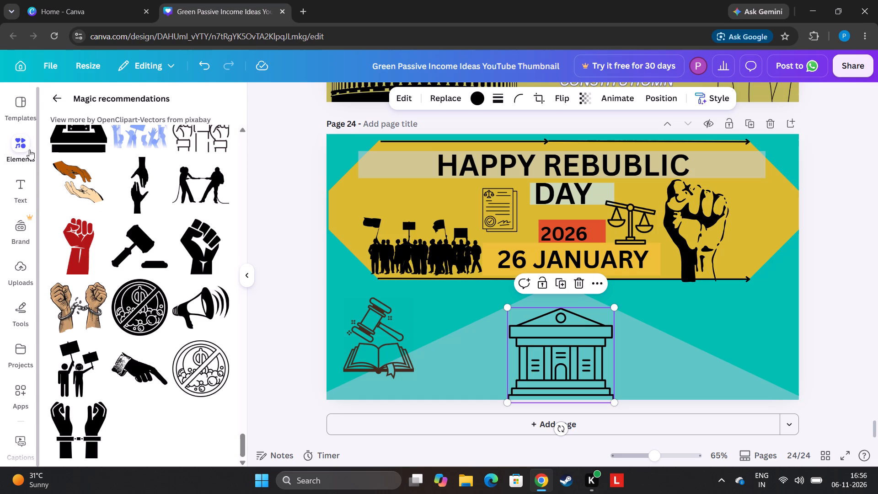
{"action": "left_click", "coordinate": [68, 105]}
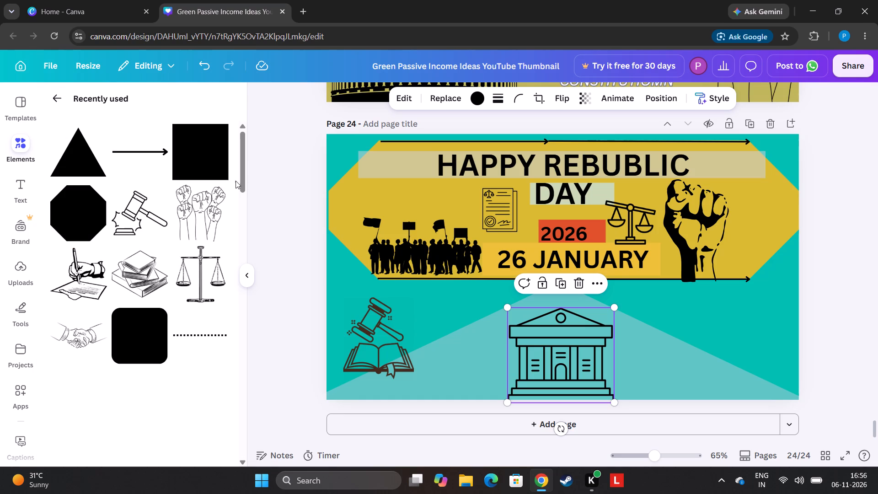
{"action": "left_click", "coordinate": [45, 100]}
{"action": "left_click_drag", "start_coordinate": [241, 183], "coordinate": [236, 311]}
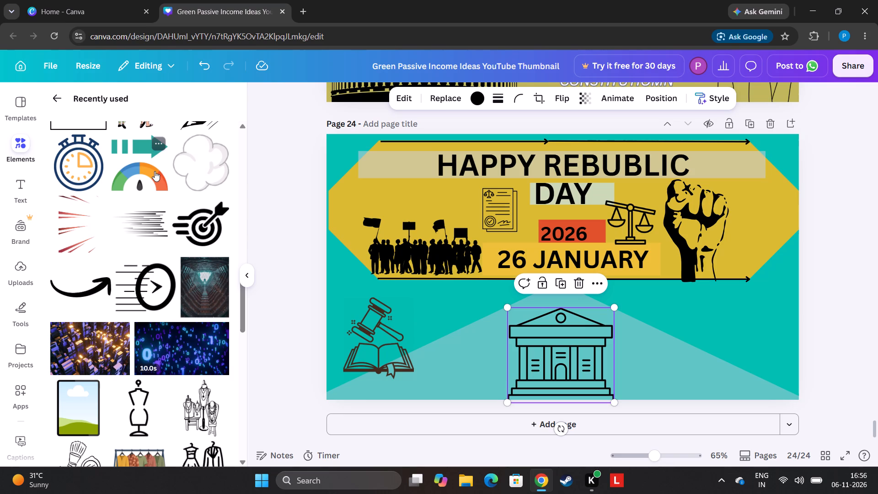
{"action": "left_click", "coordinate": [188, 171]}
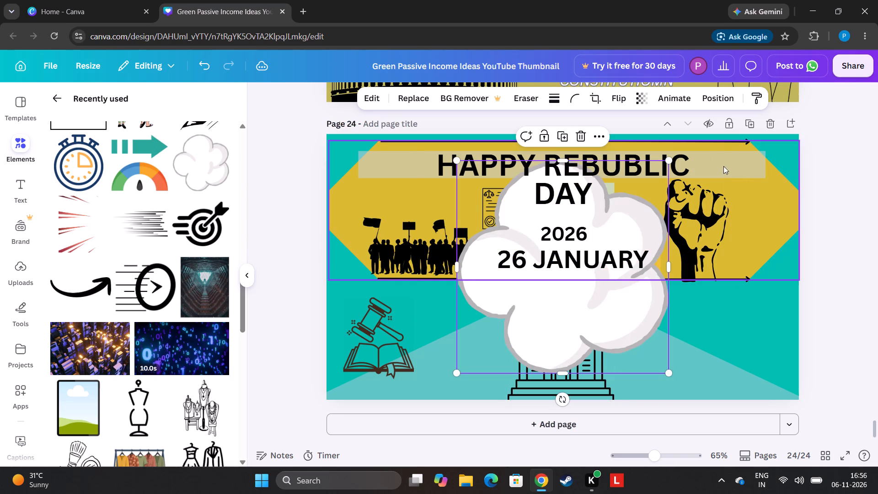
{"action": "left_click_drag", "start_coordinate": [670, 162], "coordinate": [564, 342]}
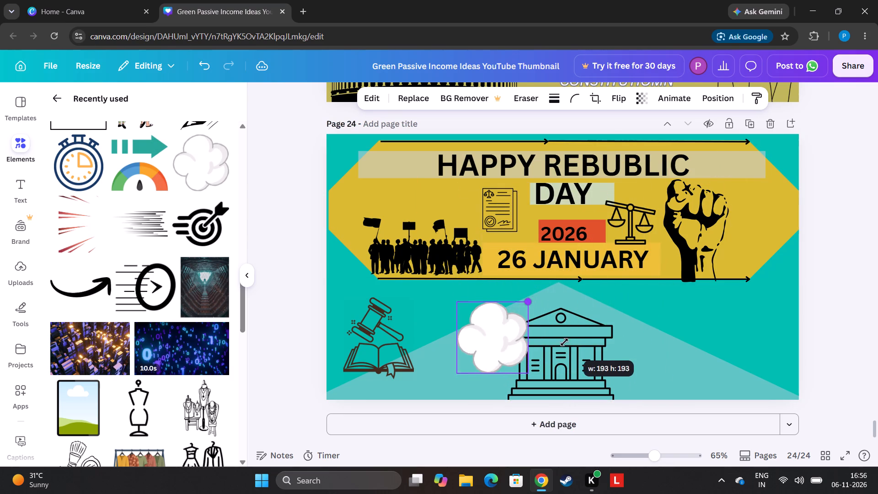
{"action": "left_click_drag", "start_coordinate": [564, 342], "coordinate": [570, 343]}
{"action": "left_click_drag", "start_coordinate": [505, 352], "coordinate": [585, 310]}
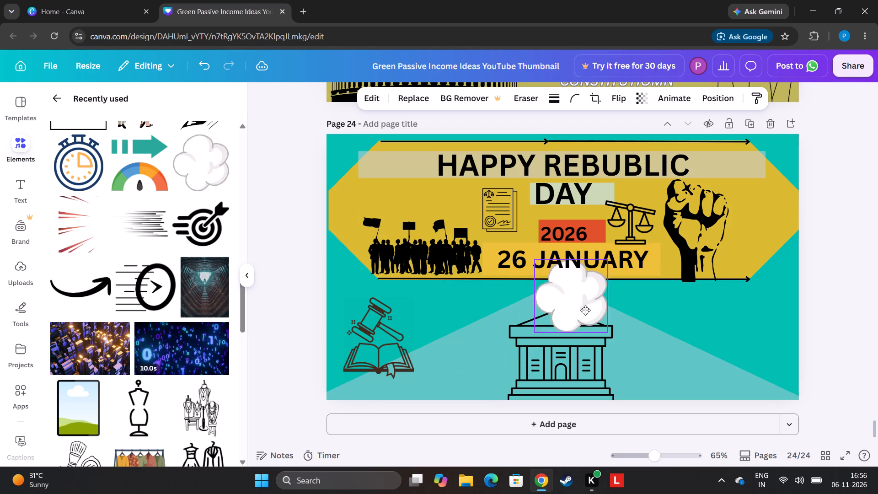
{"action": "left_click_drag", "start_coordinate": [585, 310], "coordinate": [378, 193]}
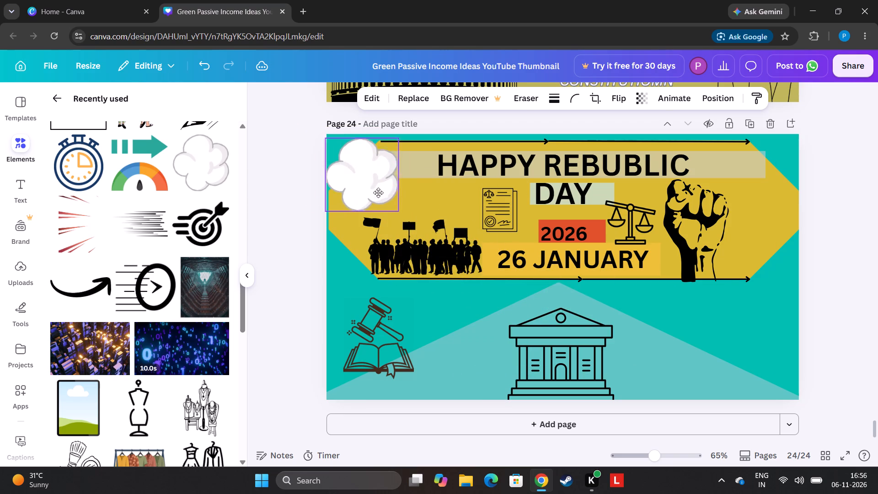
{"action": "left_click_drag", "start_coordinate": [378, 193], "coordinate": [350, 188]}
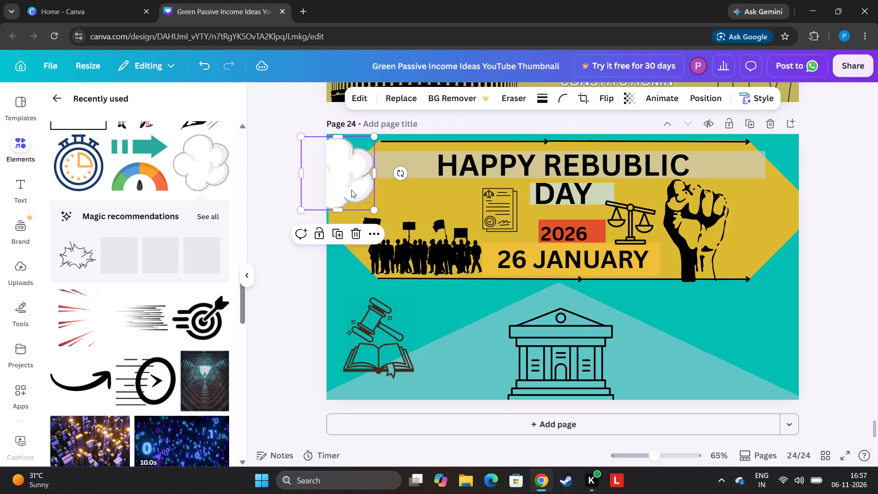
Duplicate the white cloud and place the copy at the page's upper-right corner, slightly overhanging the edge.
{"action": "left_click", "coordinate": [334, 234]}
{"action": "left_click_drag", "start_coordinate": [343, 185], "coordinate": [783, 168]}
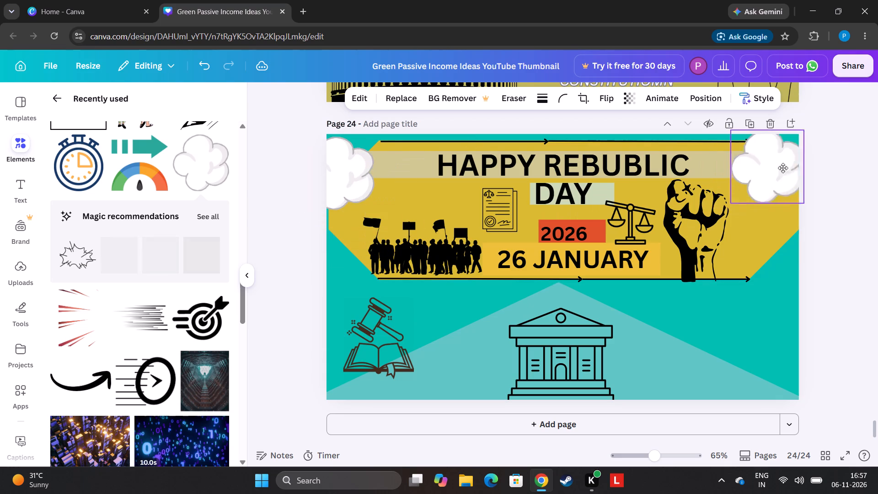
{"action": "left_click_drag", "start_coordinate": [783, 168], "coordinate": [774, 170]}
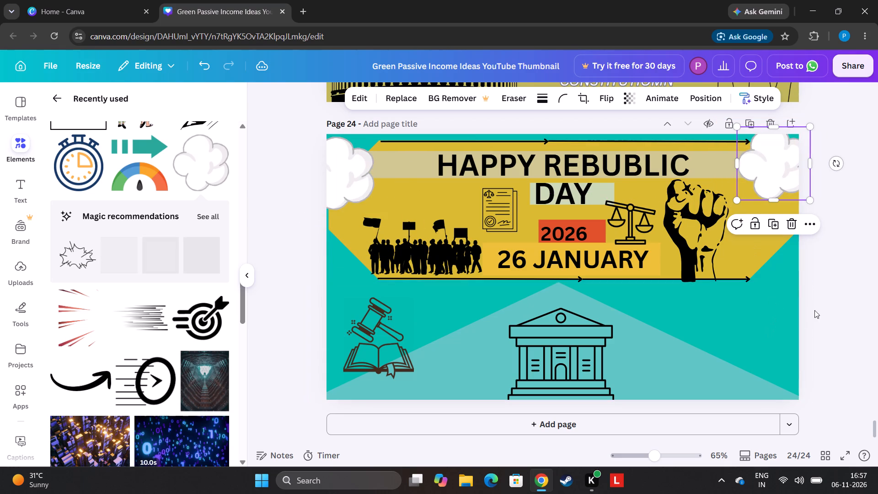
{"action": "left_click", "coordinate": [833, 297]}
{"action": "left_click", "coordinate": [765, 179]}
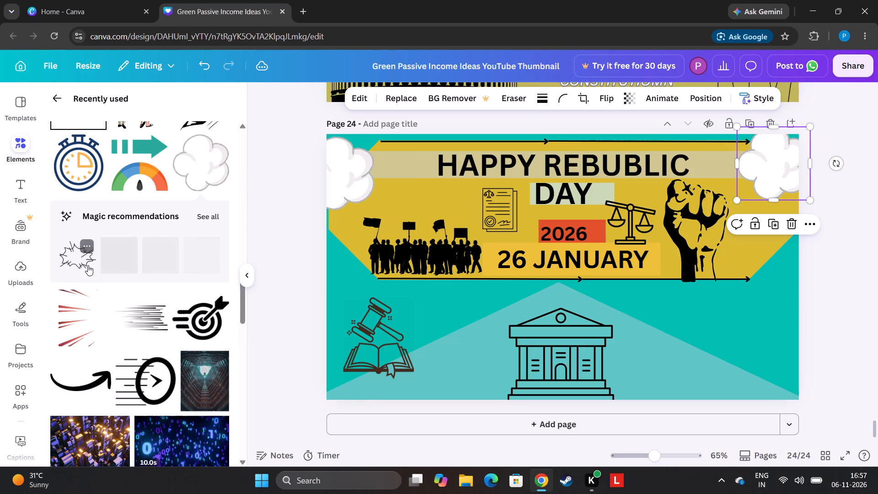
Add the outlined raised-fist shield from the cloud's recommendations, shrink it slightly, and place it in the page's lower-right area beside the courthouse.
{"action": "left_click", "coordinate": [203, 212]}
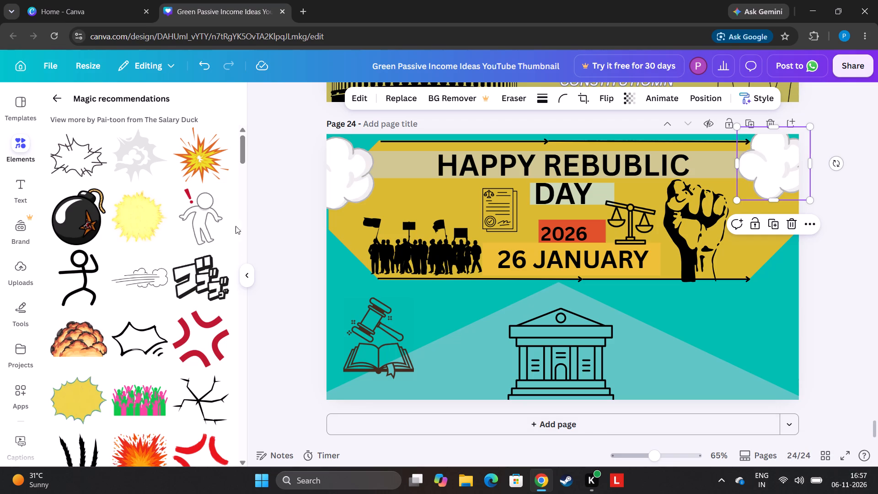
{"action": "left_click_drag", "start_coordinate": [239, 150], "coordinate": [237, 252]}
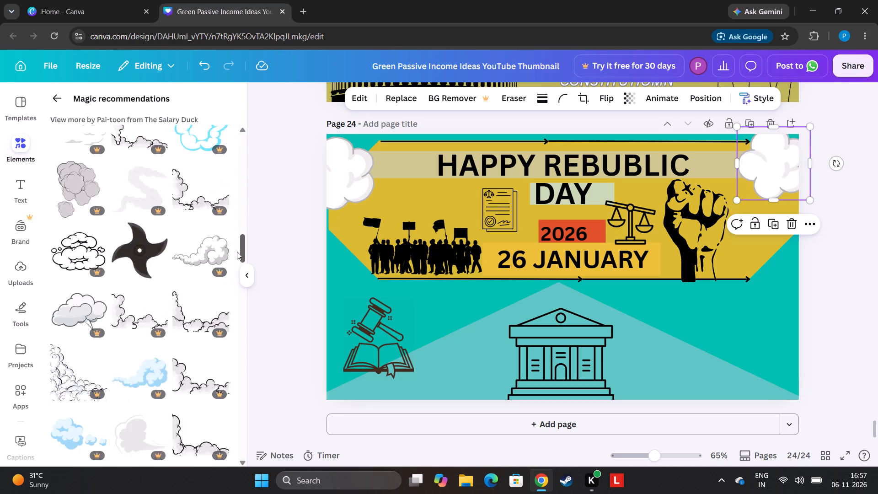
{"action": "left_click_drag", "start_coordinate": [237, 252], "coordinate": [235, 406]}
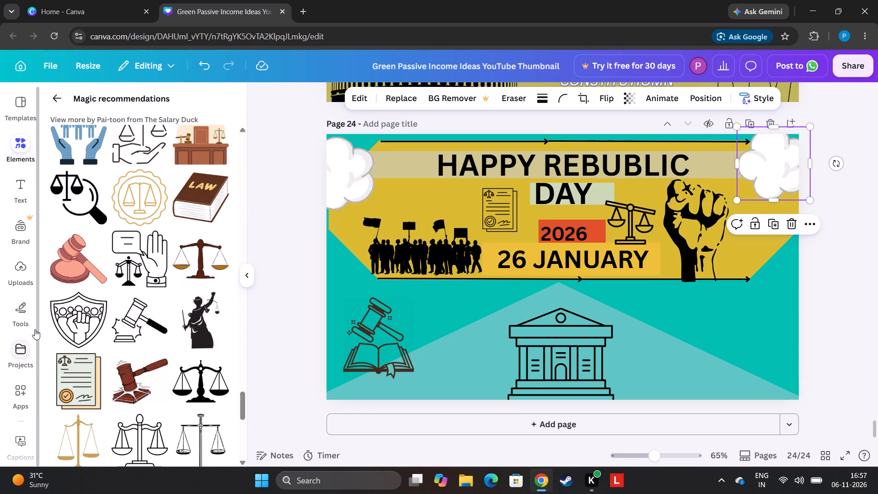
{"action": "left_click", "coordinate": [54, 321]}
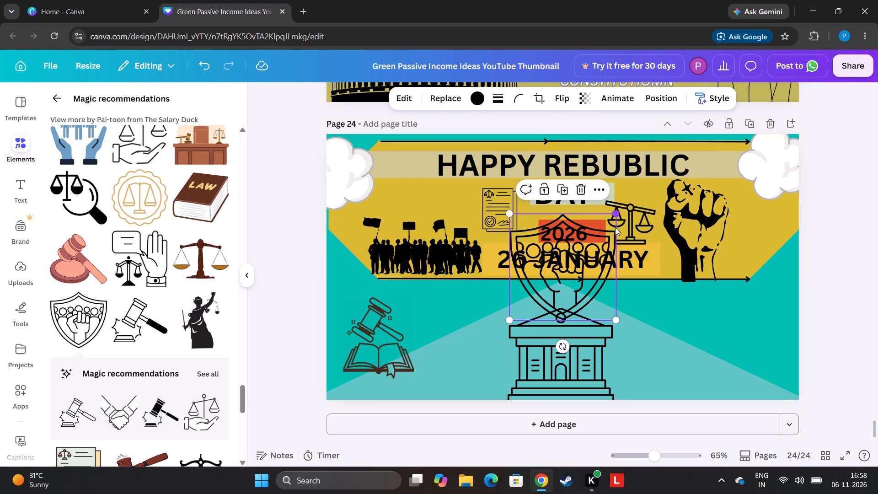
{"action": "left_click", "coordinate": [616, 208]}
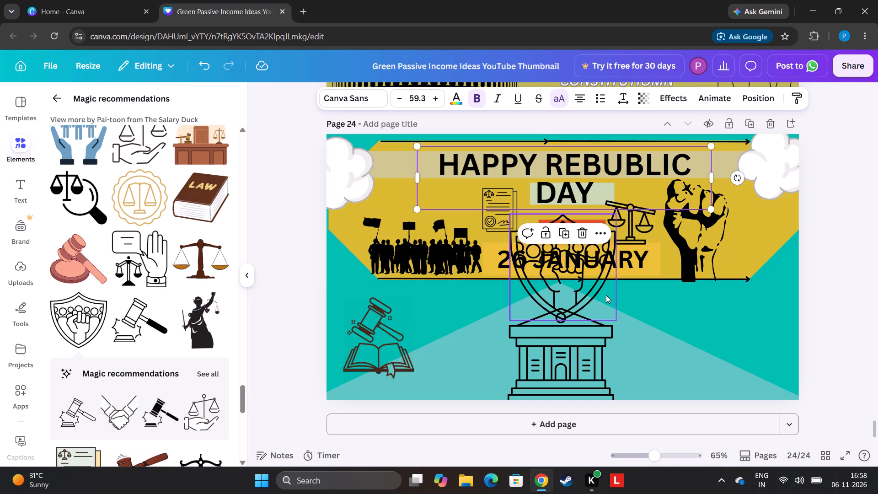
{"action": "left_click_drag", "start_coordinate": [590, 295], "coordinate": [749, 374]}
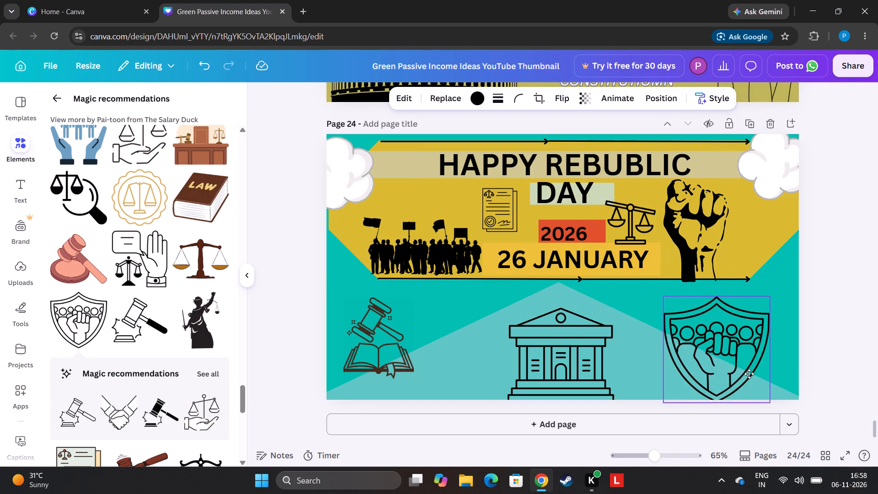
{"action": "left_click_drag", "start_coordinate": [749, 374], "coordinate": [760, 367]}
{"action": "left_click_drag", "start_coordinate": [786, 288], "coordinate": [789, 302]}
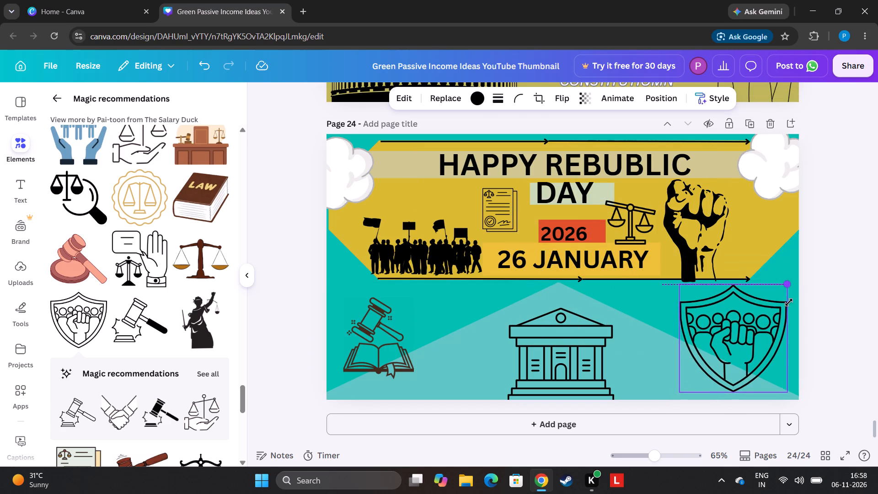
{"action": "left_click_drag", "start_coordinate": [789, 302], "coordinate": [789, 311]}
{"action": "left_click_drag", "start_coordinate": [753, 357], "coordinate": [761, 351]}
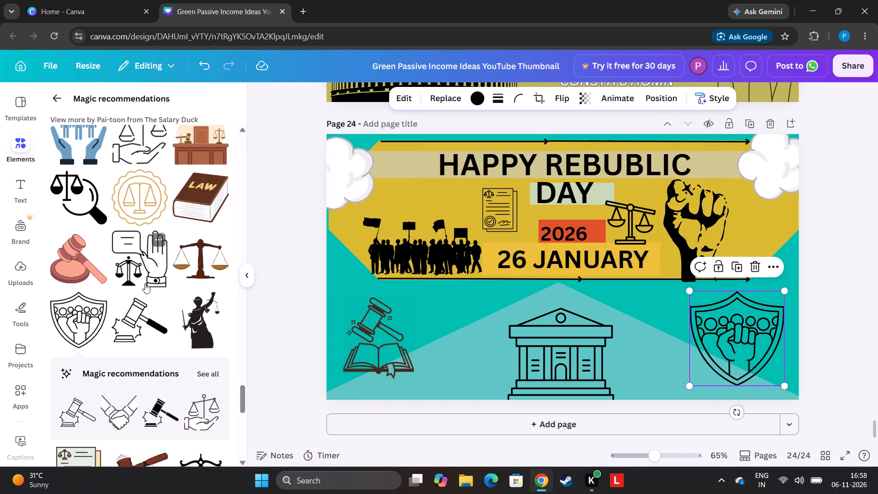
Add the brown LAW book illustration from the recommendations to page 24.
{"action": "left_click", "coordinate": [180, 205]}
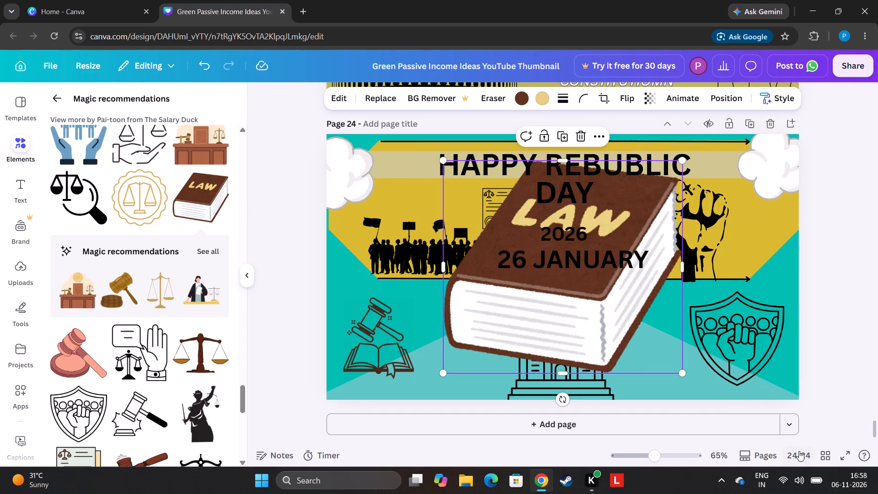
Add page 25 and change its background to the muted greyish pink from the document colours.
{"action": "left_click", "coordinate": [478, 421]}
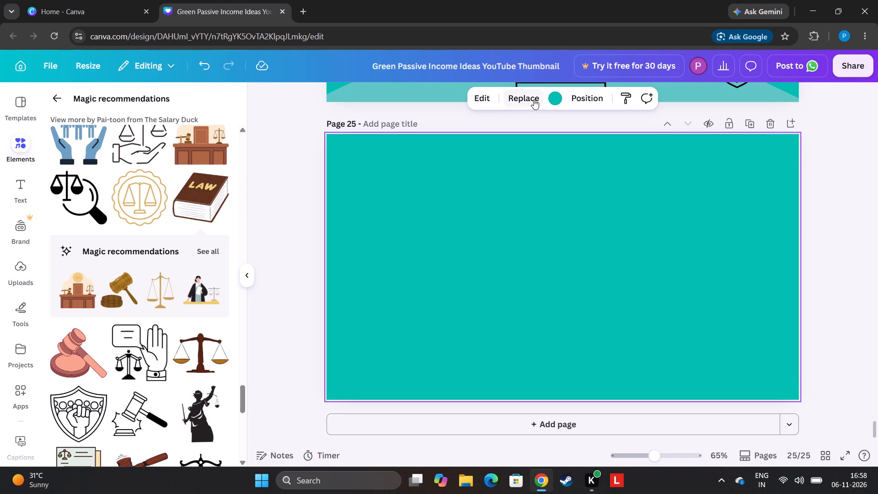
{"action": "left_click", "coordinate": [551, 102]}
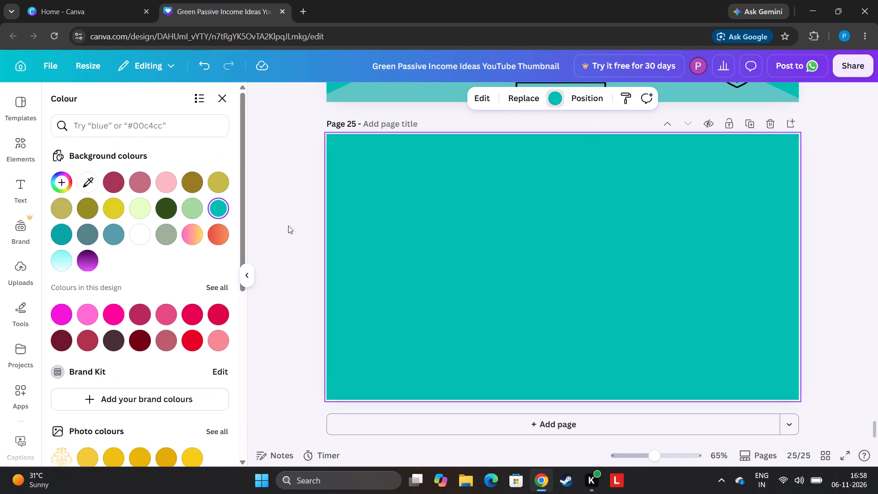
{"action": "left_click", "coordinate": [219, 184]}
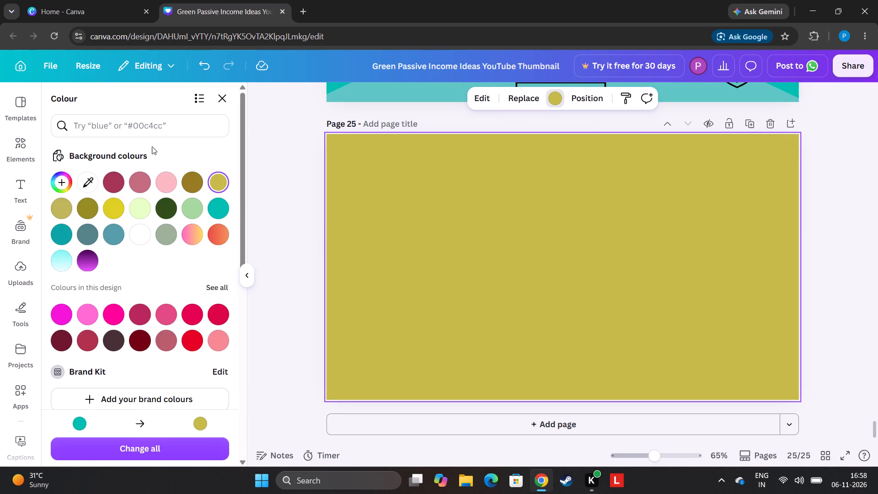
{"action": "left_click", "coordinate": [215, 295]}
{"action": "left_click_drag", "start_coordinate": [240, 231], "coordinate": [300, 493]}
{"action": "left_click", "coordinate": [189, 316]}
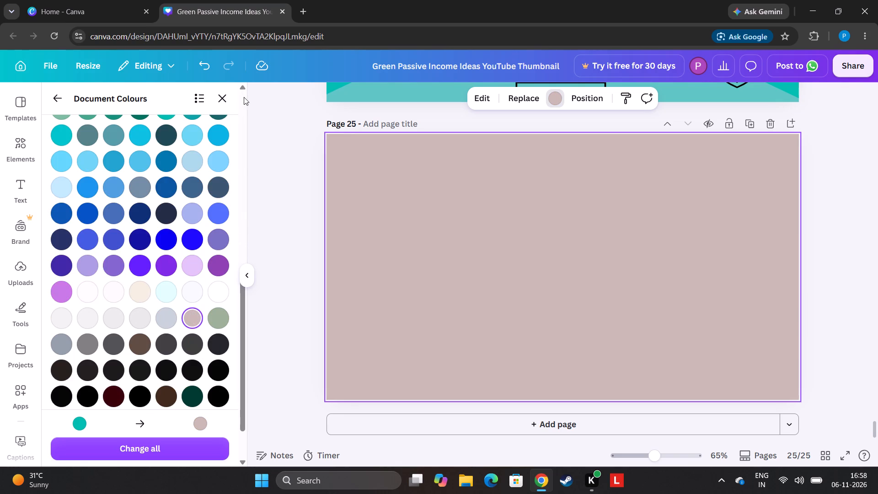
{"action": "left_click", "coordinate": [254, 113]}
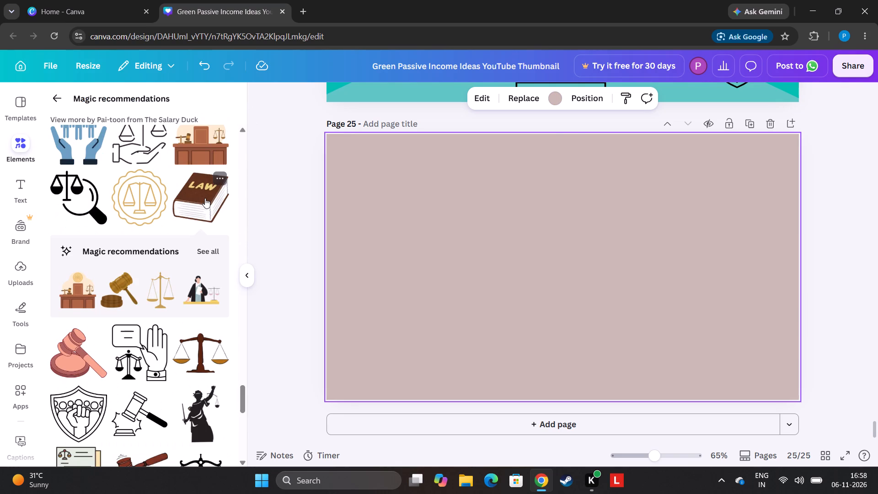
Add the brown LAW book illustration from the recommendations to page 25.
{"action": "left_click", "coordinate": [205, 198]}
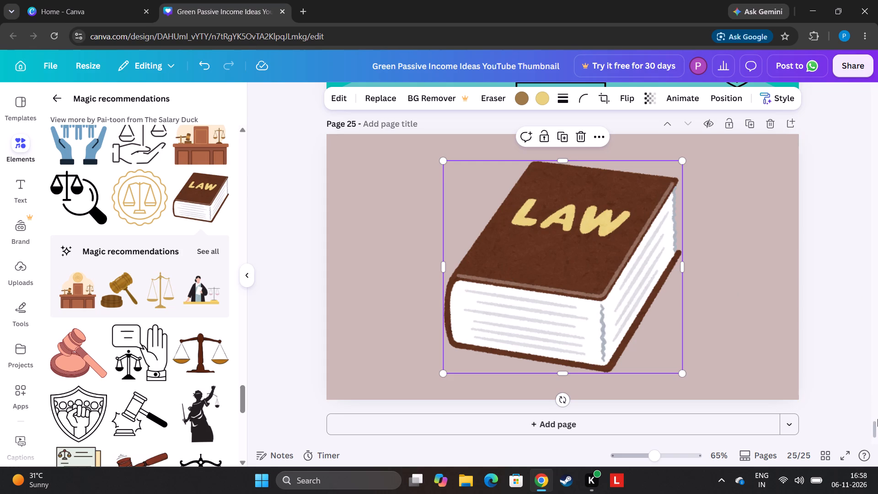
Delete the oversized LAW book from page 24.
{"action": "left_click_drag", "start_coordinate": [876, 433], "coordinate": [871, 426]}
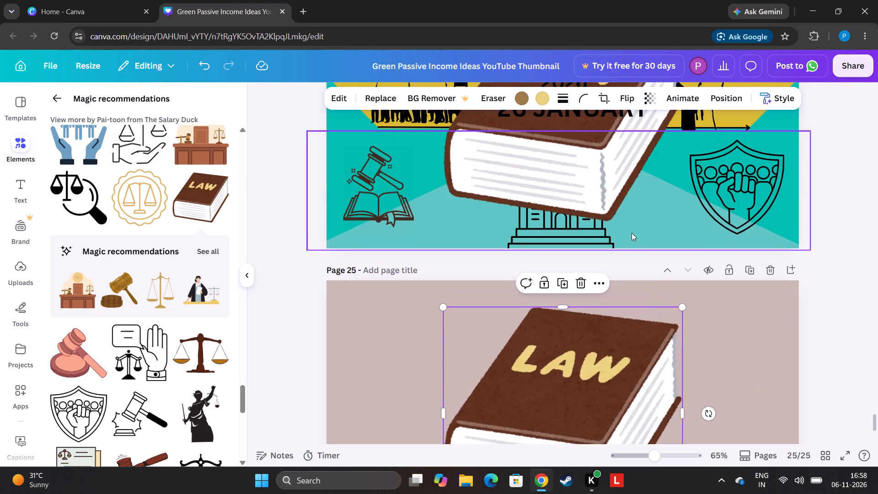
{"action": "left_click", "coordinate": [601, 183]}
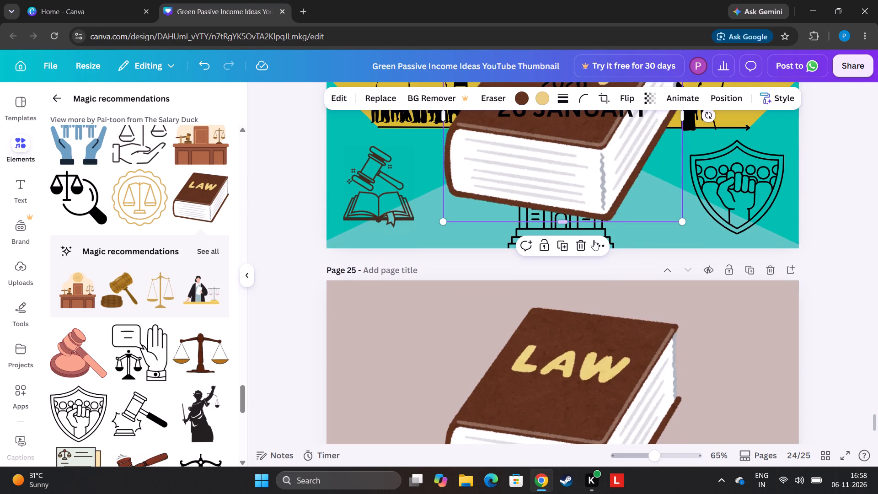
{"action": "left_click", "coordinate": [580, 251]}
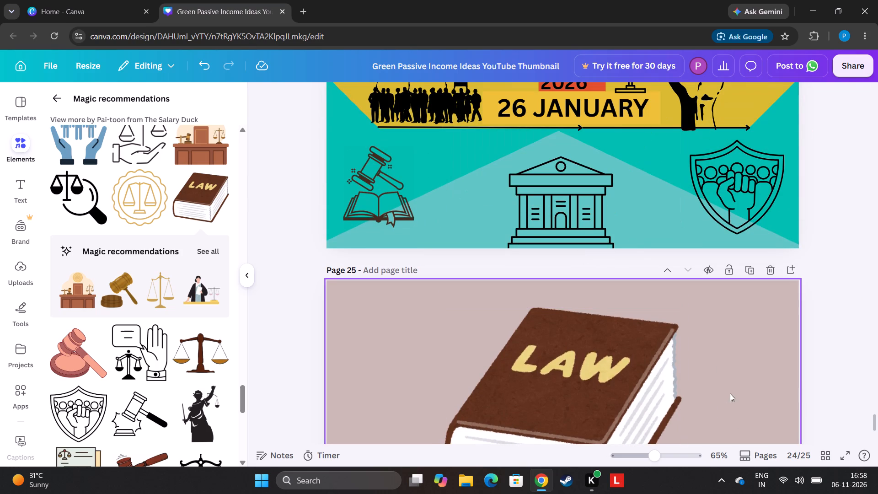
Shrink the LAW book on page 25 to about one fifth of its inserted width, keeping its lower-left corner in place.
{"action": "left_click_drag", "start_coordinate": [875, 419], "coordinate": [877, 432]}
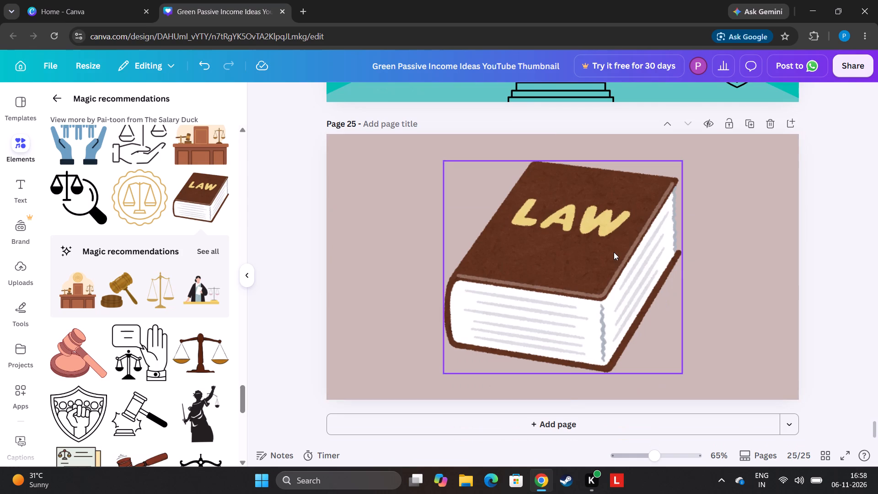
{"action": "left_click", "coordinate": [614, 252]}
{"action": "left_click_drag", "start_coordinate": [680, 164], "coordinate": [506, 275]}
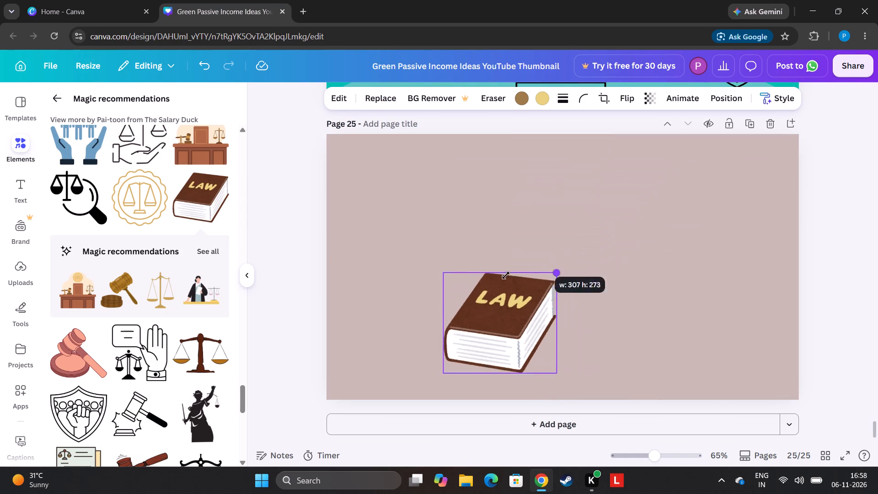
{"action": "left_click_drag", "start_coordinate": [506, 275], "coordinate": [456, 294]}
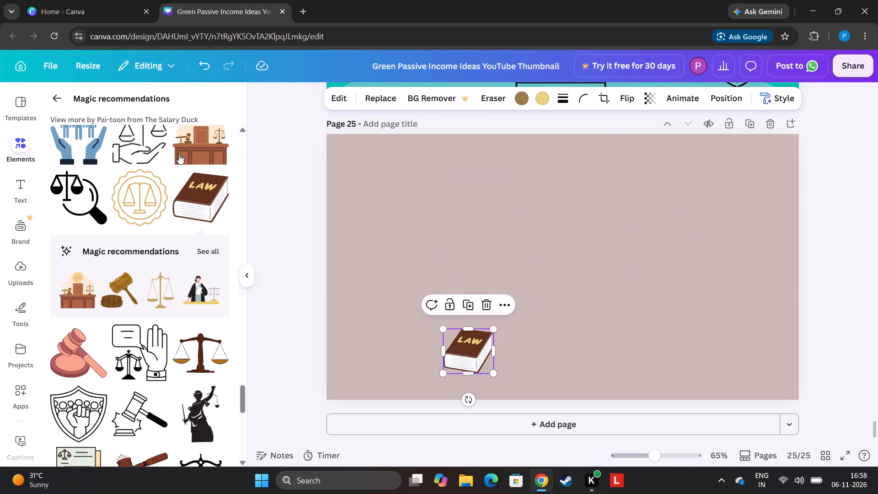
Add the judge's bench illustration to page 25, shrink it to just over half its inserted width, and place it in the page's lower-right corner.
{"action": "left_click", "coordinate": [179, 154]}
{"action": "left_click_drag", "start_coordinate": [600, 270], "coordinate": [680, 300]}
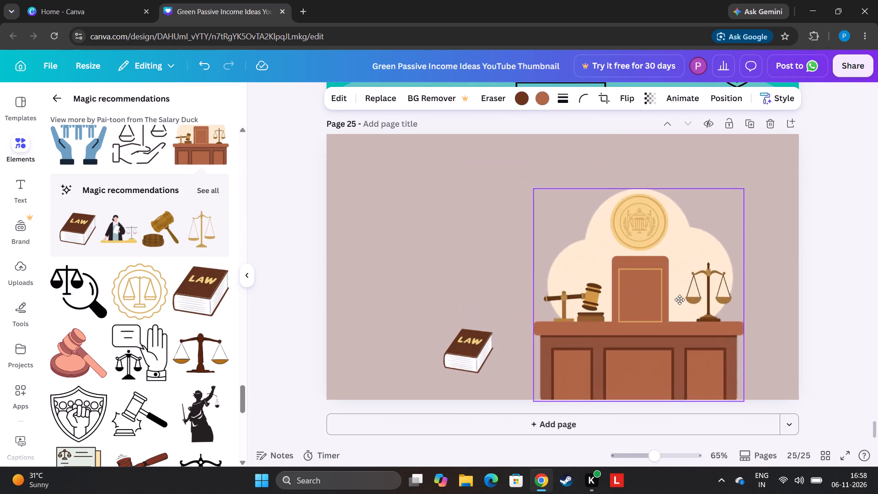
{"action": "left_click_drag", "start_coordinate": [680, 300], "coordinate": [728, 295]}
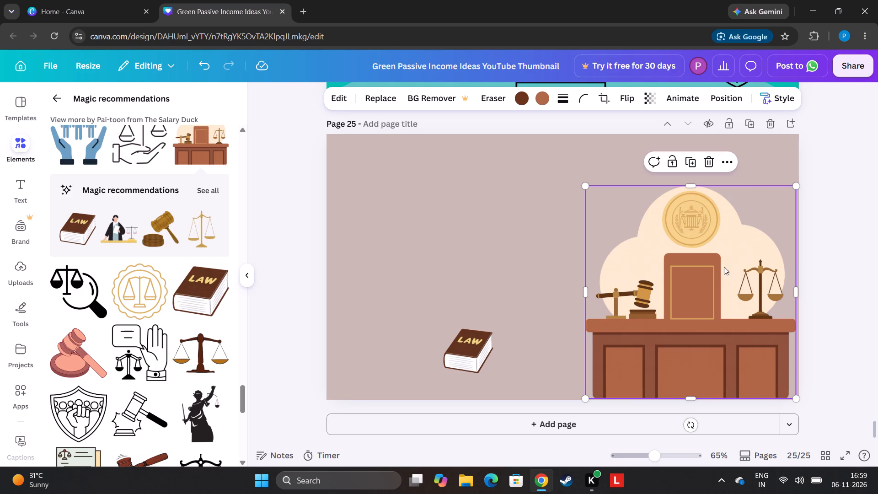
{"action": "left_click_drag", "start_coordinate": [792, 189], "coordinate": [753, 291]}
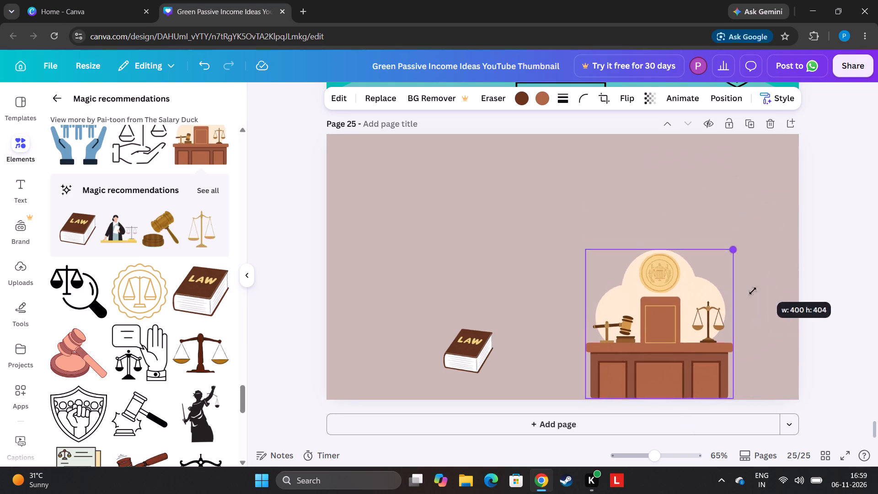
{"action": "left_click_drag", "start_coordinate": [753, 291], "coordinate": [739, 315]}
{"action": "left_click_drag", "start_coordinate": [676, 338], "coordinate": [772, 333]}
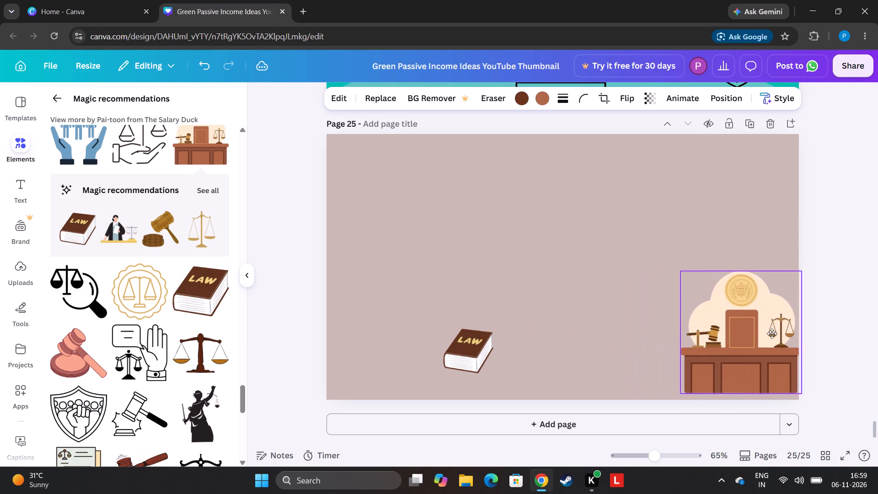
{"action": "left_click_drag", "start_coordinate": [772, 333], "coordinate": [771, 335]}
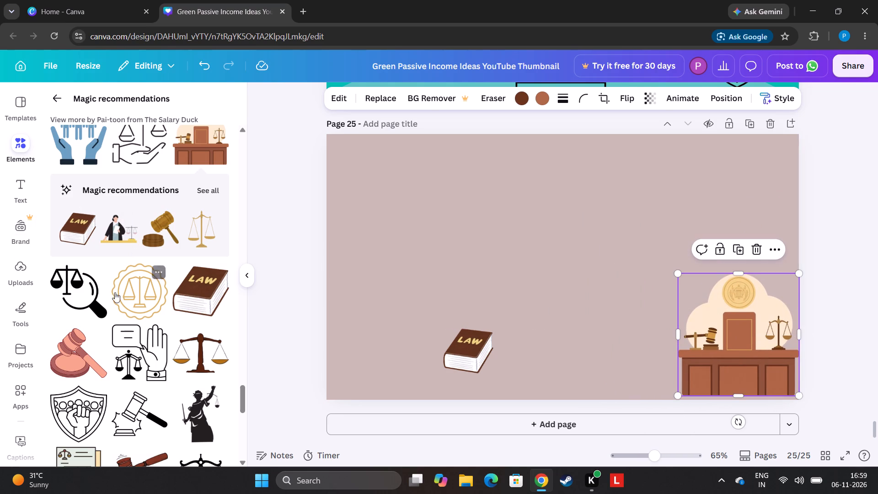
Add the pink gavel illustration, shrink it to about 40 percent of its inserted width, and place it beside the LAW book near the page's lower-left corner.
{"action": "left_click", "coordinate": [68, 355]}
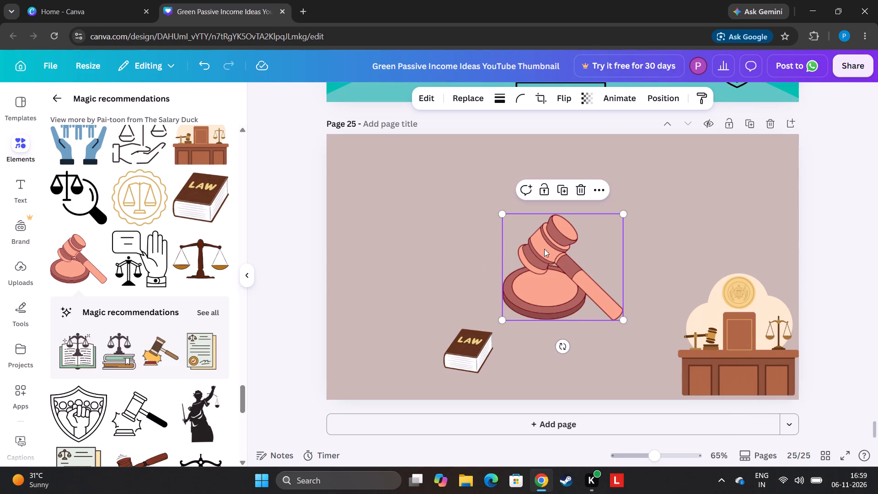
{"action": "left_click_drag", "start_coordinate": [623, 218], "coordinate": [556, 287]}
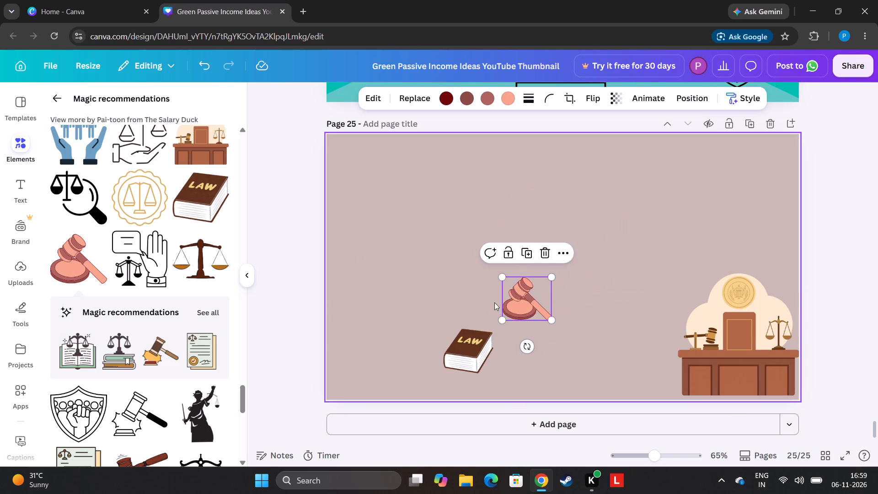
{"action": "left_click_drag", "start_coordinate": [520, 303], "coordinate": [392, 363]}
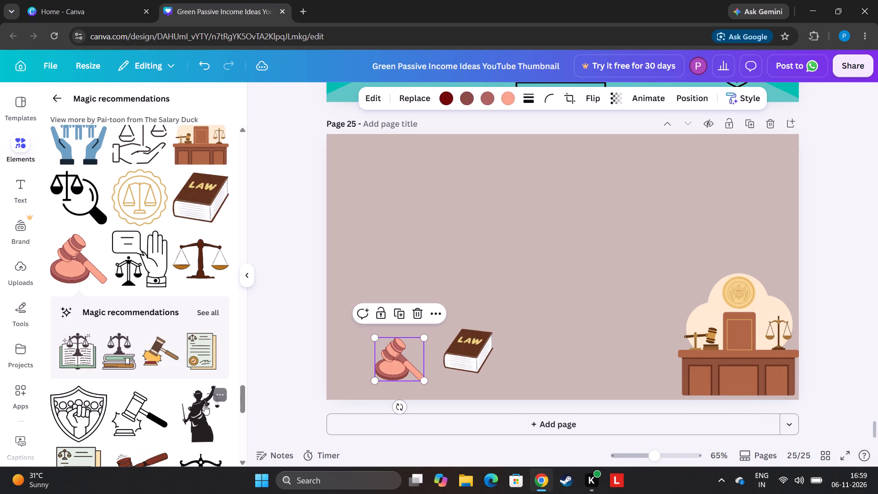
Add the black Lady Justice silhouette and stand it on page 25's bottom edge, just left of the judge's bench.
{"action": "left_click", "coordinate": [204, 405]}
{"action": "left_click_drag", "start_coordinate": [544, 262], "coordinate": [600, 341]}
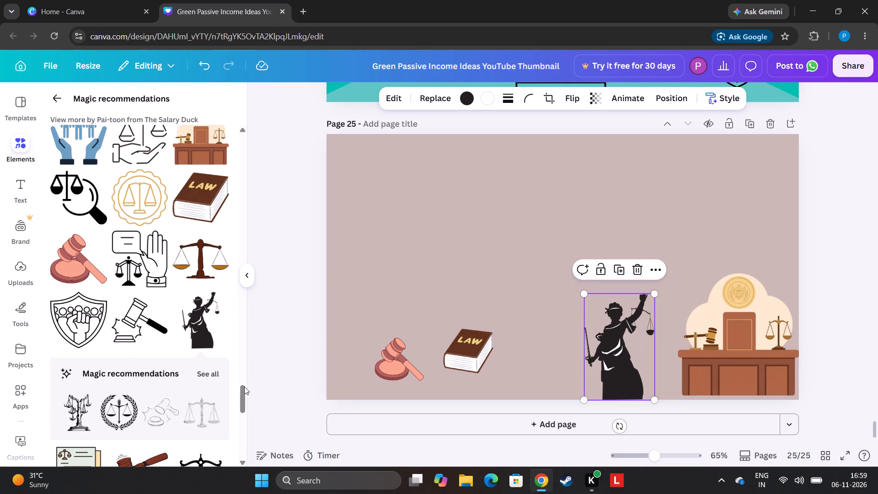
Add the outlined illustration of three people behind a bench and place it above the gavel and LAW book.
{"action": "left_click_drag", "start_coordinate": [237, 398], "coordinate": [227, 365]}
{"action": "left_click_drag", "start_coordinate": [241, 401], "coordinate": [230, 374]}
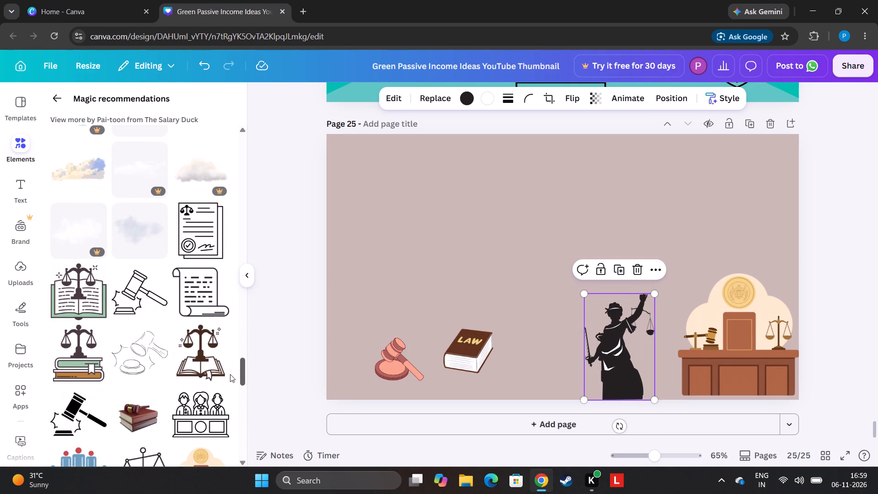
{"action": "left_click_drag", "start_coordinate": [230, 374], "coordinate": [230, 380]}
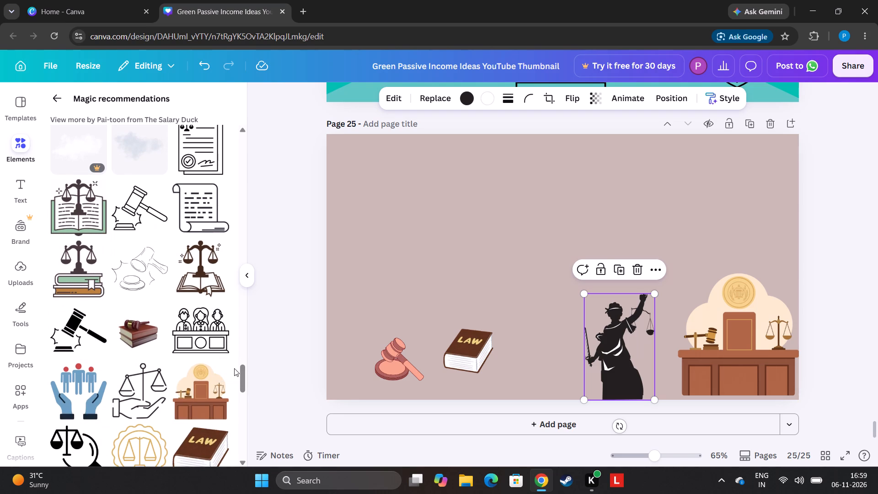
{"action": "left_click", "coordinate": [214, 349]}
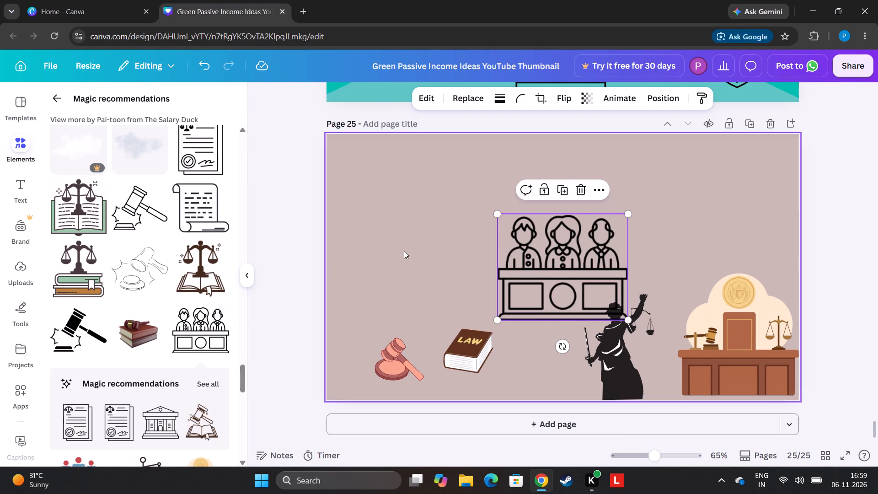
{"action": "left_click_drag", "start_coordinate": [546, 264], "coordinate": [399, 273]}
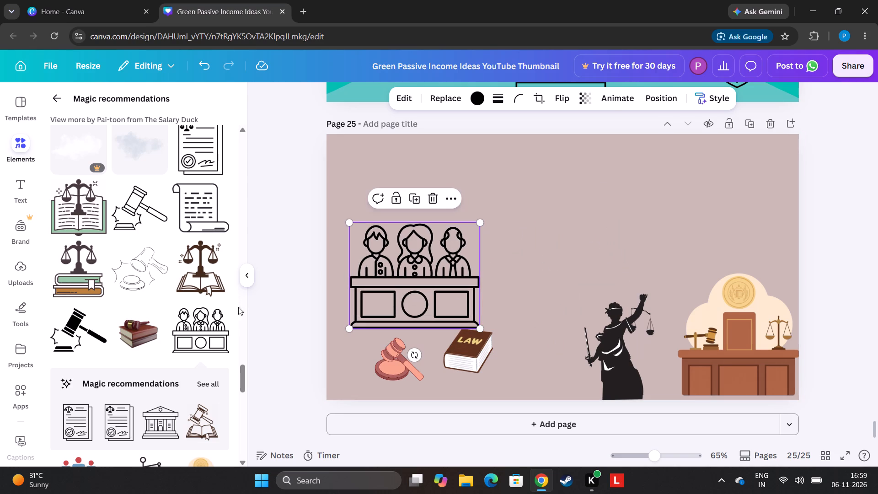
Add the black scales-on-books icon, shrink it to just over half its inserted width, and place it between the LAW book and Lady Justice.
{"action": "left_click_drag", "start_coordinate": [241, 385], "coordinate": [243, 381]}
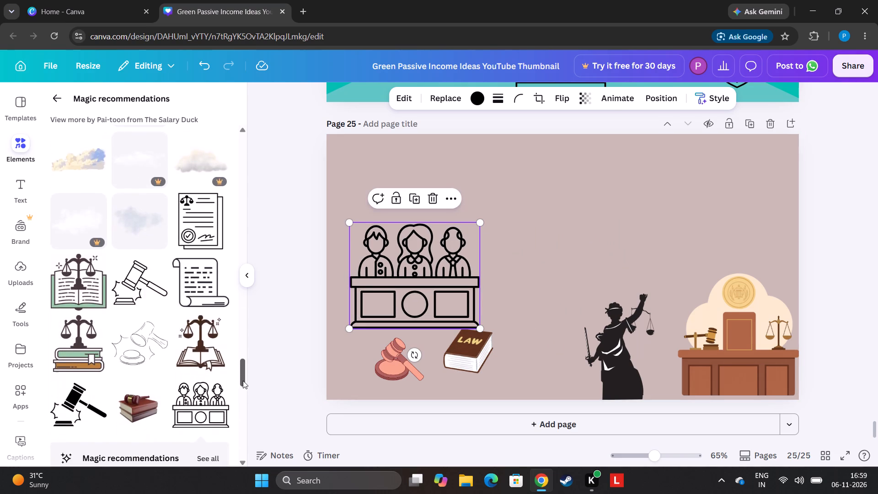
{"action": "left_click_drag", "start_coordinate": [243, 381], "coordinate": [247, 421]}
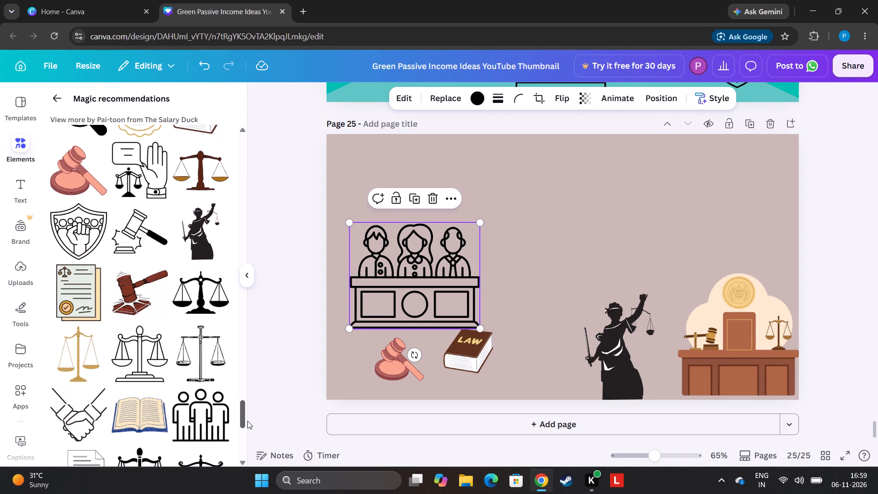
{"action": "left_click_drag", "start_coordinate": [247, 421], "coordinate": [251, 436]}
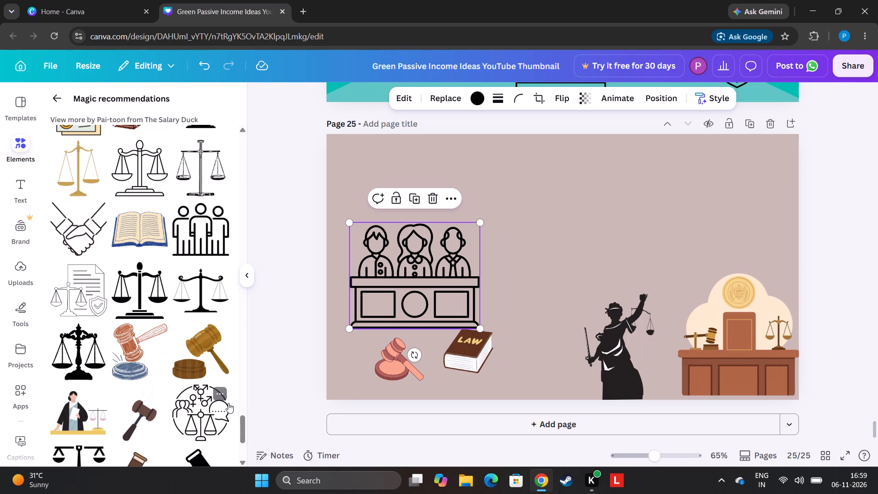
{"action": "left_click_drag", "start_coordinate": [241, 420], "coordinate": [246, 448]}
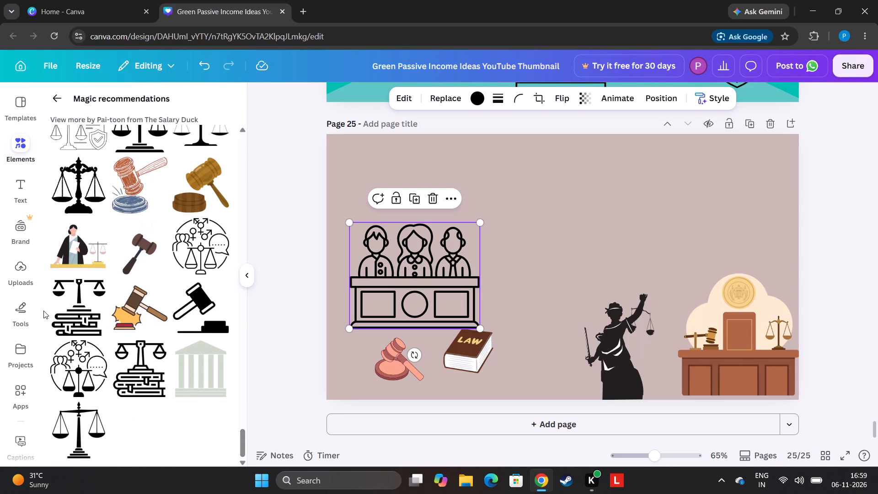
{"action": "left_click", "coordinate": [73, 315]}
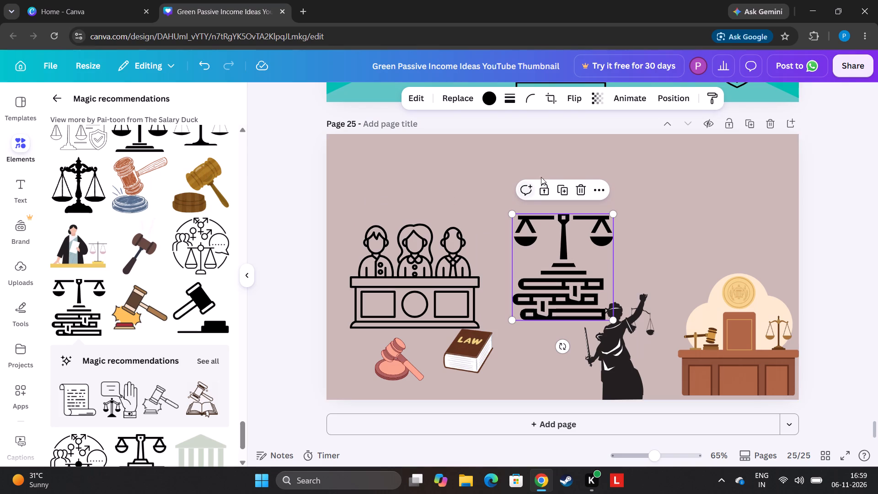
{"action": "left_click_drag", "start_coordinate": [611, 217], "coordinate": [586, 275]}
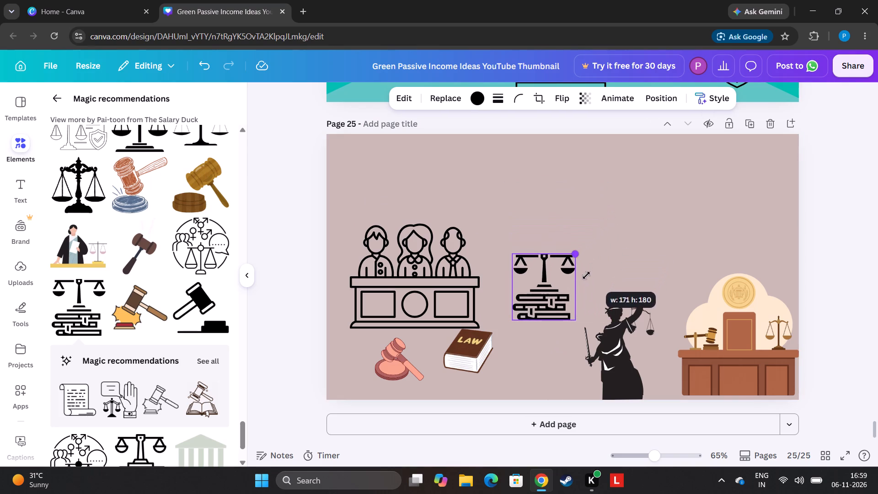
{"action": "left_click_drag", "start_coordinate": [586, 275], "coordinate": [583, 280]}
{"action": "left_click_drag", "start_coordinate": [551, 289], "coordinate": [546, 360]}
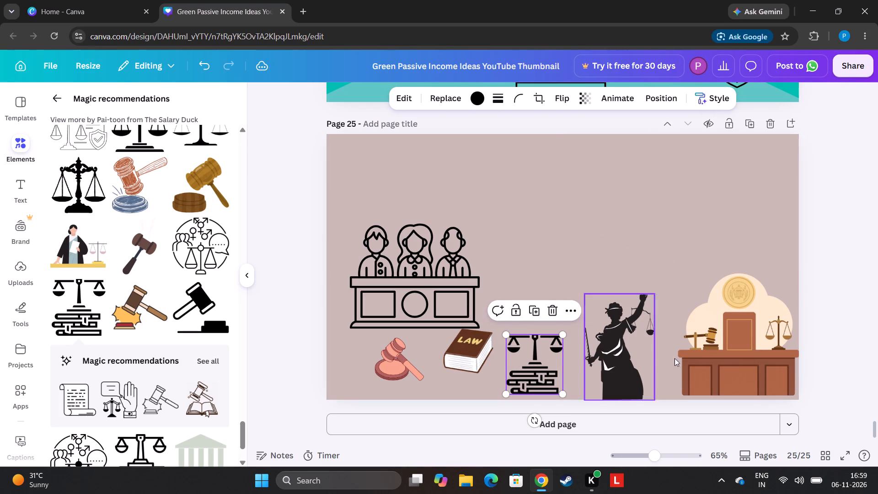
Add the black horizontal speed lines from the recently used elements to page 25 and place them in its upper-left corner.
{"action": "left_click_drag", "start_coordinate": [875, 426], "coordinate": [870, 413]}
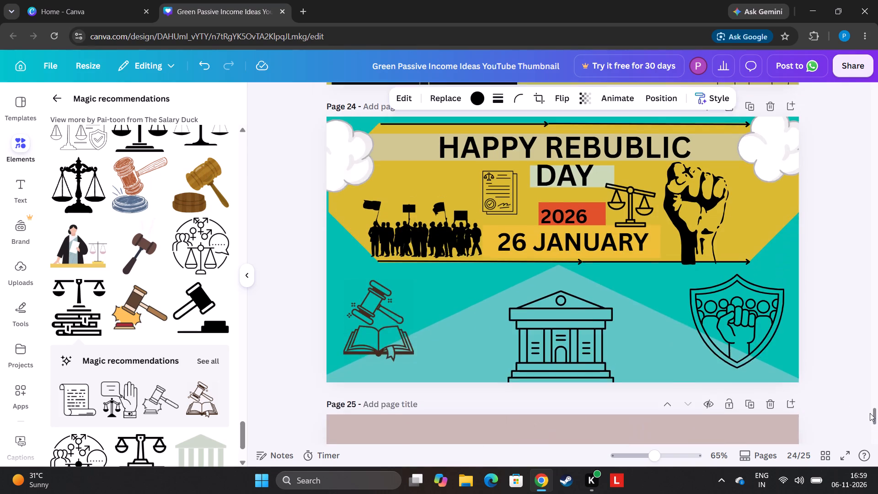
{"action": "left_click_drag", "start_coordinate": [870, 413], "coordinate": [869, 411]}
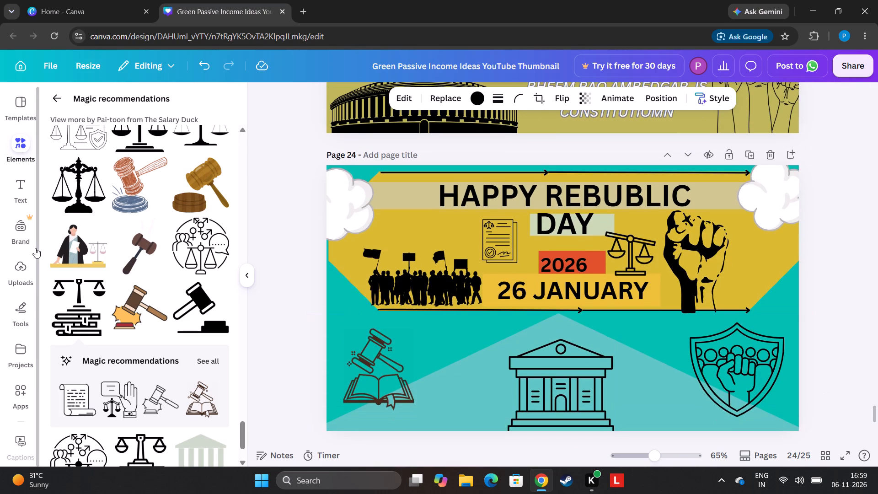
{"action": "left_click", "coordinate": [58, 91]}
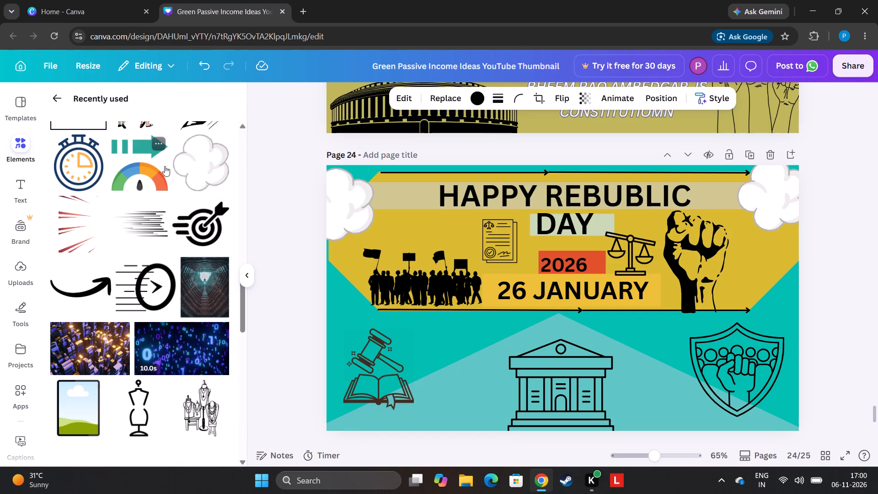
{"action": "left_click", "coordinate": [129, 227]}
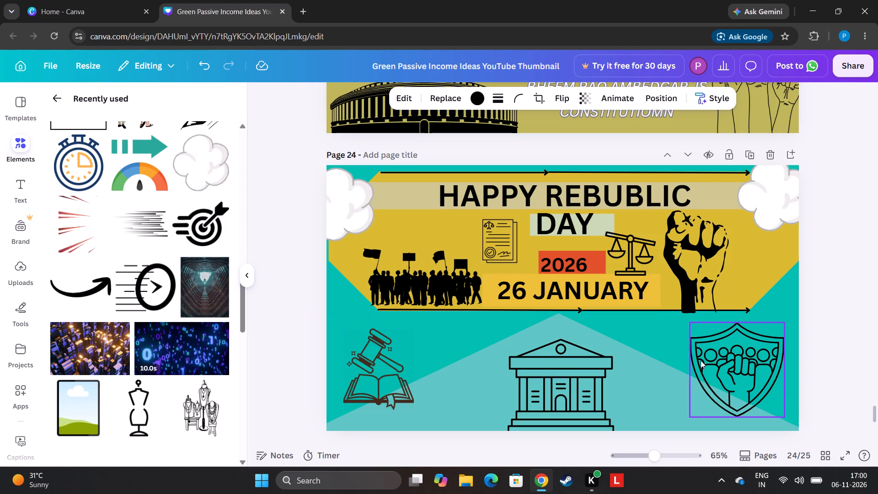
{"action": "left_click_drag", "start_coordinate": [873, 415], "coordinate": [877, 456]}
{"action": "left_click", "coordinate": [145, 222]}
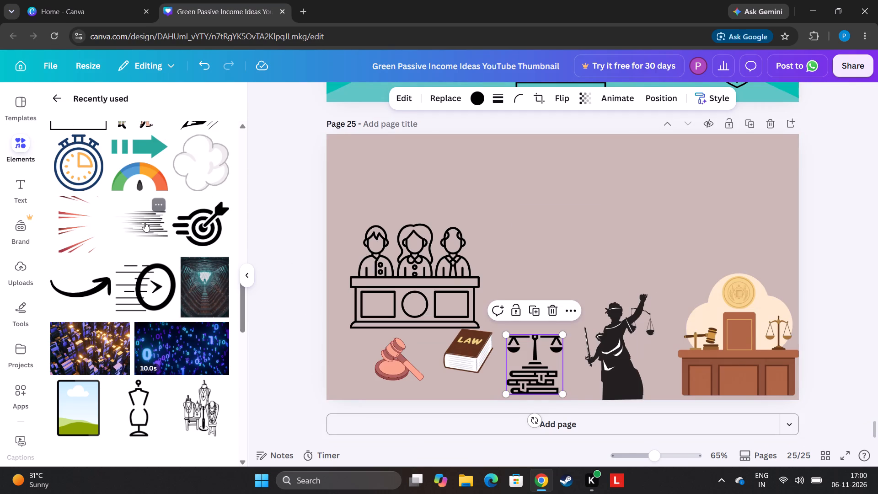
{"action": "left_click_drag", "start_coordinate": [557, 254], "coordinate": [383, 198]}
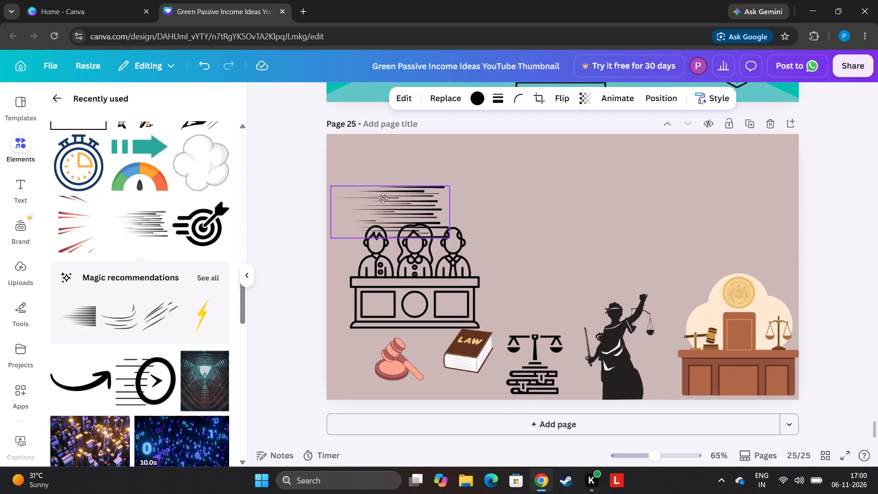
{"action": "left_click_drag", "start_coordinate": [383, 198], "coordinate": [383, 199]}
{"action": "left_click_drag", "start_coordinate": [390, 225], "coordinate": [382, 182]}
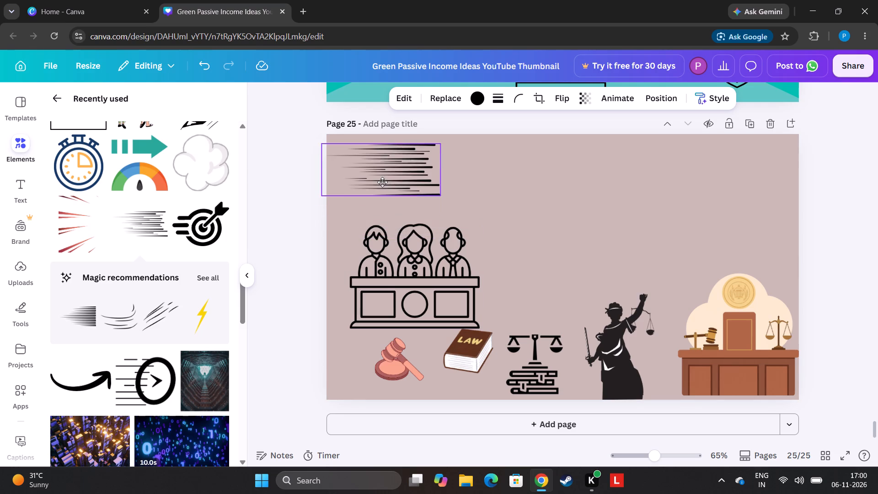
{"action": "left_click_drag", "start_coordinate": [382, 182], "coordinate": [382, 183]}
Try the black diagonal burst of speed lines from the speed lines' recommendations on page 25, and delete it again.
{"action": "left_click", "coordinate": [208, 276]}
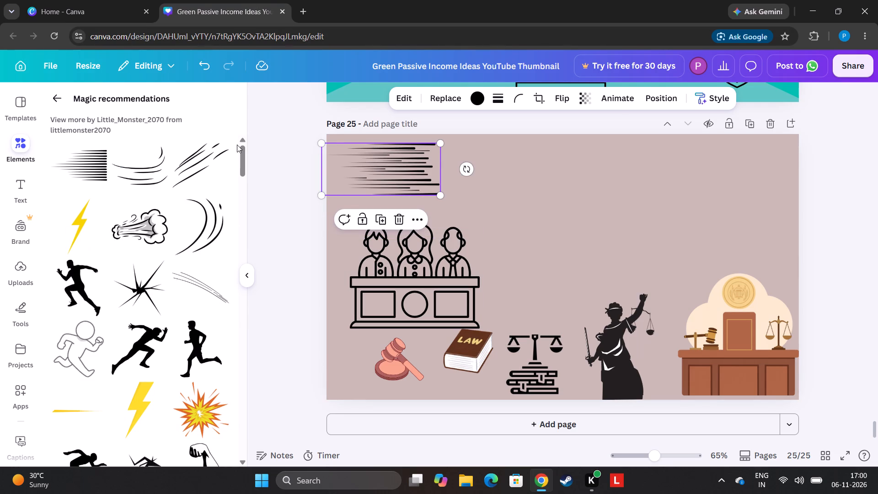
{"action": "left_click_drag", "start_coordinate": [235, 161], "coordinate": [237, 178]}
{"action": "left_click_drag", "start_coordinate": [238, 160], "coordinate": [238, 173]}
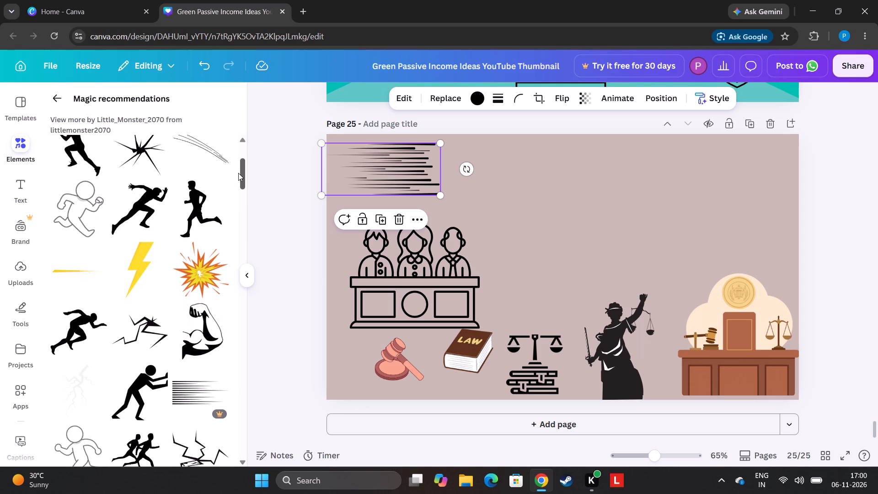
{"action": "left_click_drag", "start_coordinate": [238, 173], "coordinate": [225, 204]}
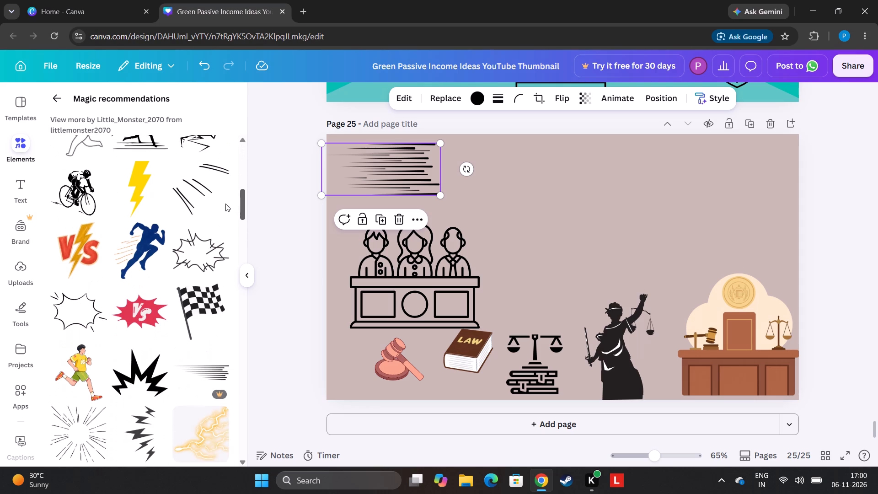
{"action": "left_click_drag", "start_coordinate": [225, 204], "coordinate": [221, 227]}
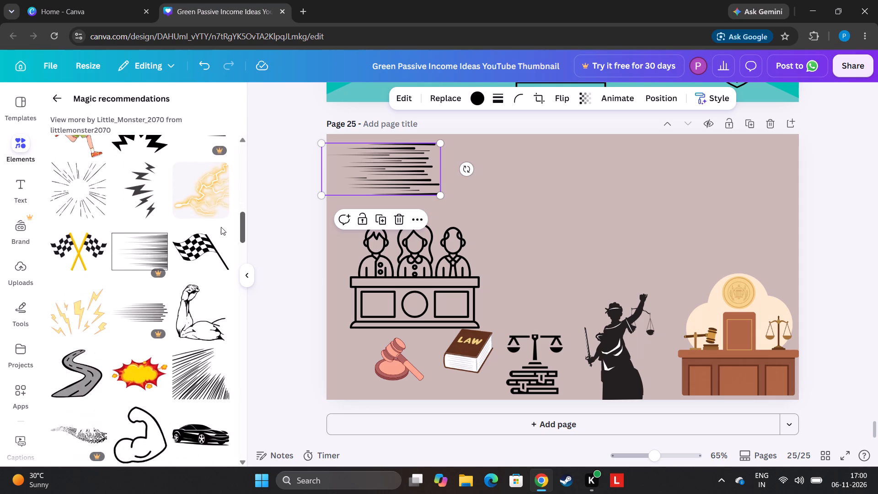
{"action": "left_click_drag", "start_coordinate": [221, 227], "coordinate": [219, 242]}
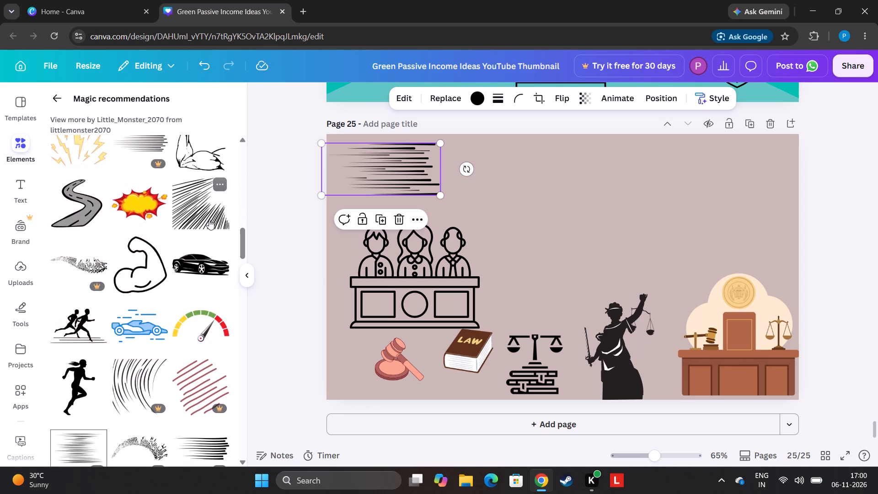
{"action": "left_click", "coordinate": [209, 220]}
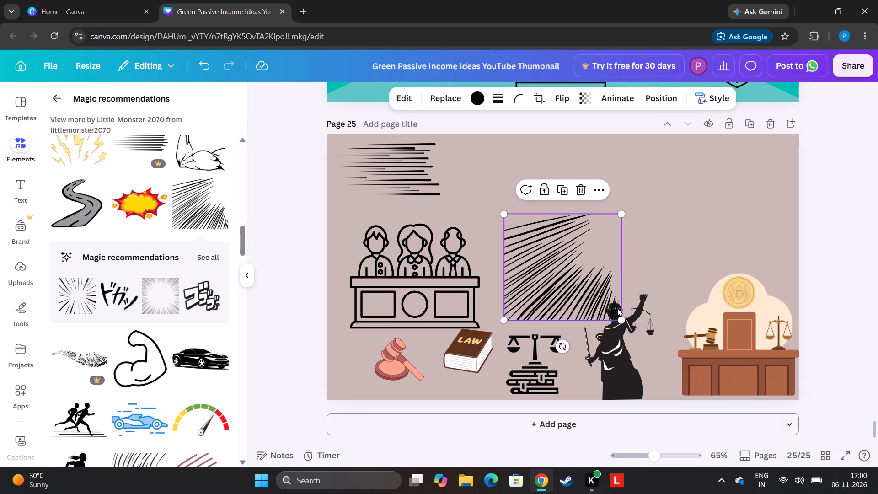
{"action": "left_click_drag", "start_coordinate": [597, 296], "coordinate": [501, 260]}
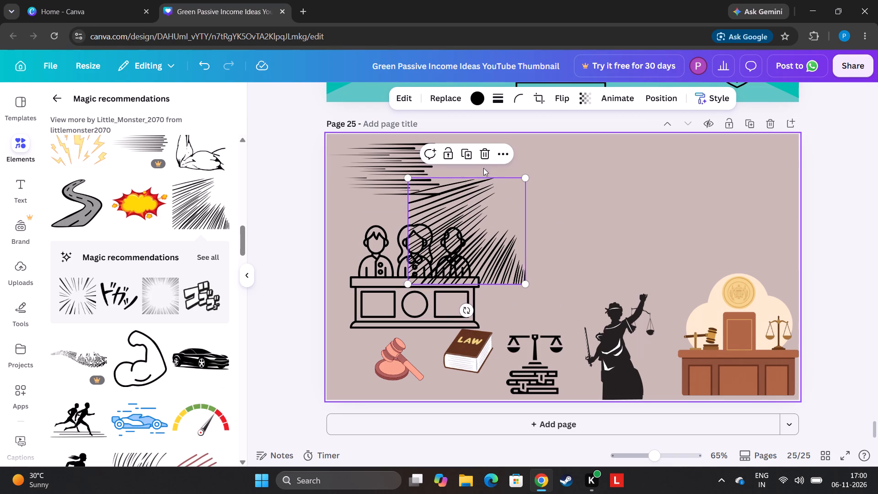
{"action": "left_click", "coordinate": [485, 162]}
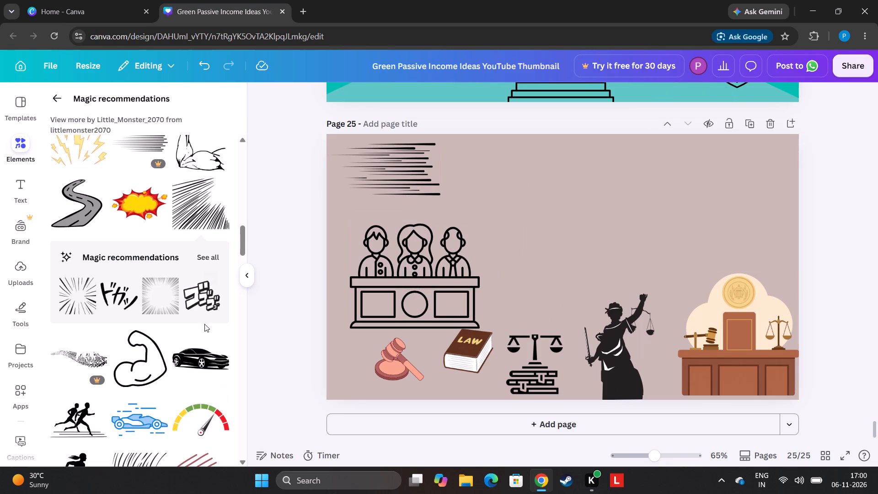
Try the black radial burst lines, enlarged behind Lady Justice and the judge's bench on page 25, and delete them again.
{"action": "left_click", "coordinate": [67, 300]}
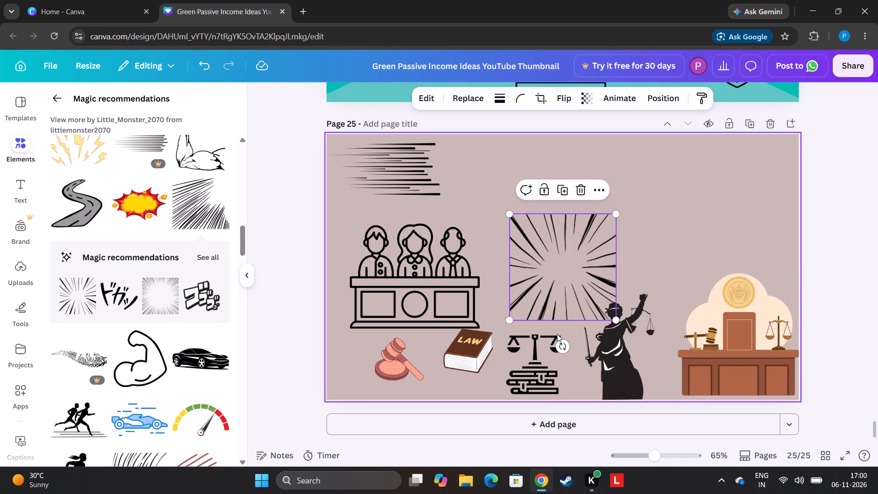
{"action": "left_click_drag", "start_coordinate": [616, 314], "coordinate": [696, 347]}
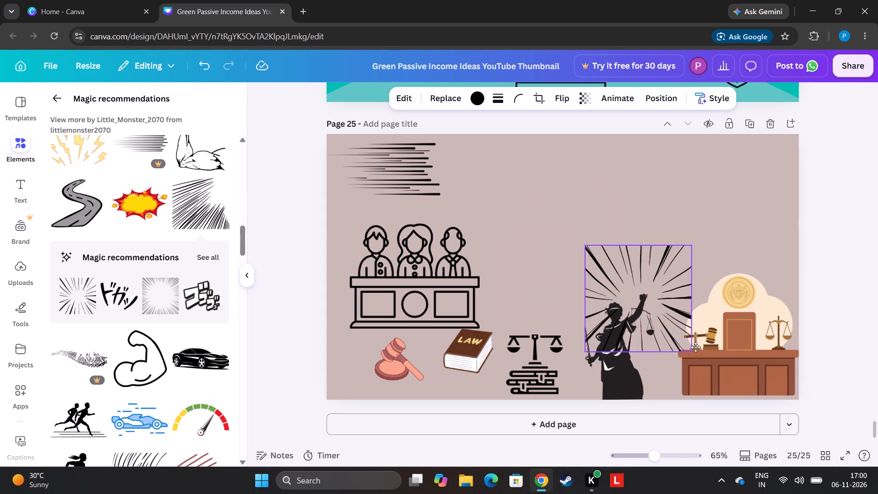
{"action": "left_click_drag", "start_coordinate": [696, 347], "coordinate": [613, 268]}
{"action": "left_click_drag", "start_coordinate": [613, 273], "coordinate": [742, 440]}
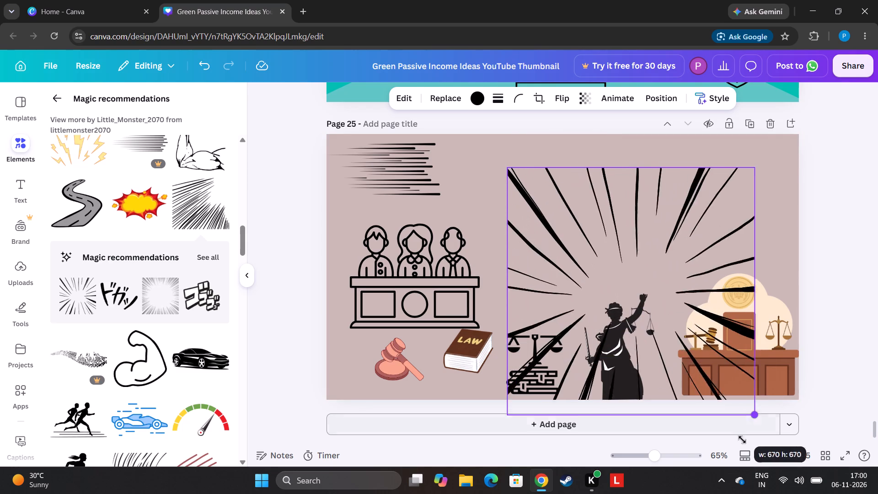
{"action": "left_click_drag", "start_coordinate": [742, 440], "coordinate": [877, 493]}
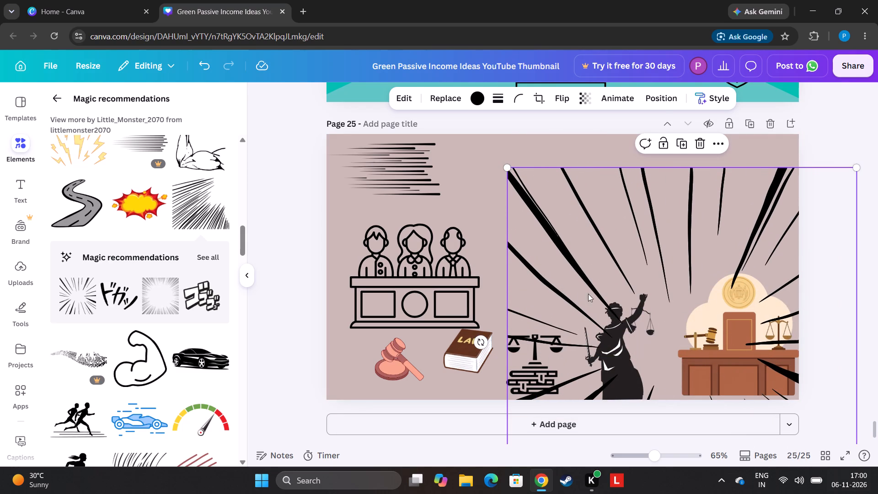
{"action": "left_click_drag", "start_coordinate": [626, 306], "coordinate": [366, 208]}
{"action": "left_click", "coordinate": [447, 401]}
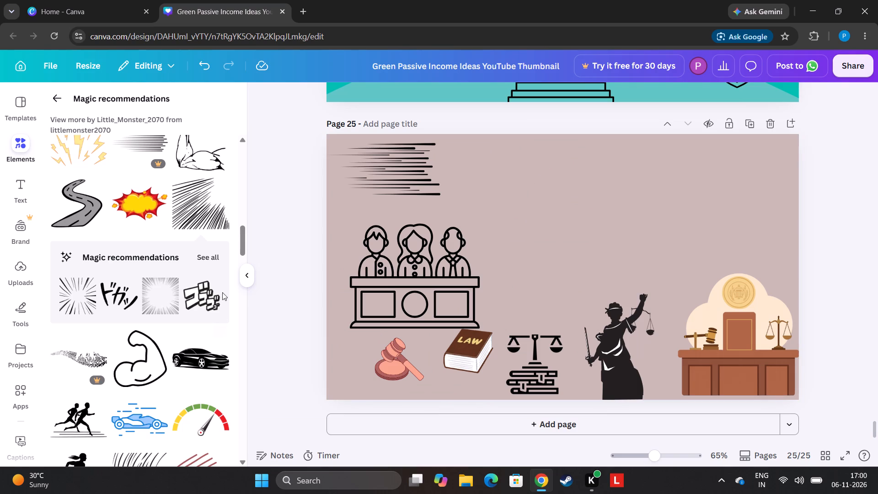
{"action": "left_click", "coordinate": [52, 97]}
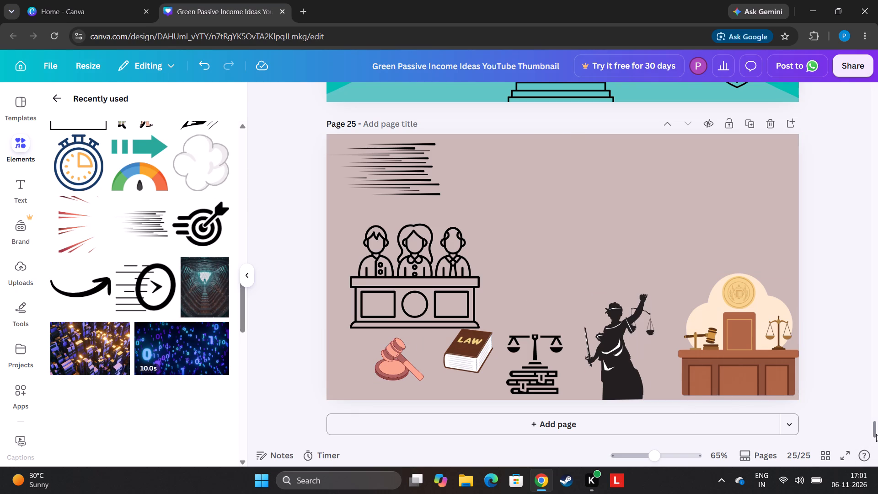
Duplicate the "WE ALL COMPLETE OUR COUNTRY" text on page 22.
{"action": "left_click_drag", "start_coordinate": [876, 434], "coordinate": [872, 418]}
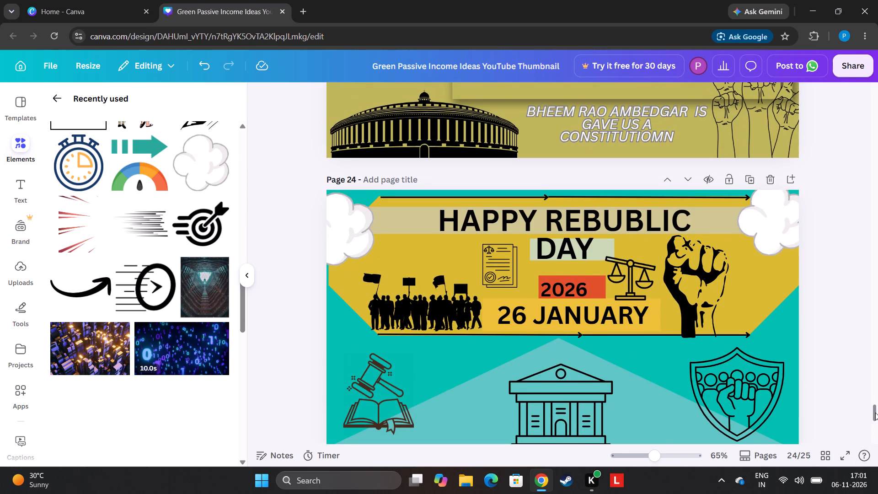
{"action": "left_click_drag", "start_coordinate": [875, 413], "coordinate": [875, 419]}
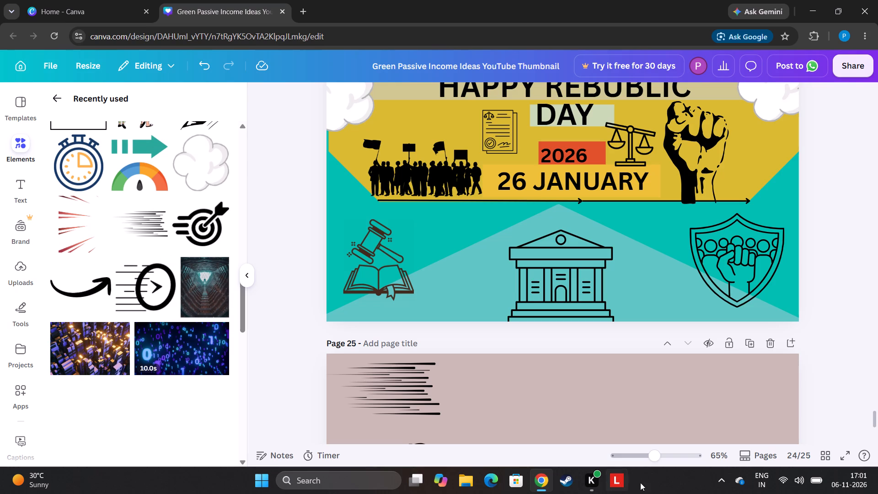
{"action": "left_click_drag", "start_coordinate": [872, 421], "coordinate": [869, 408]}
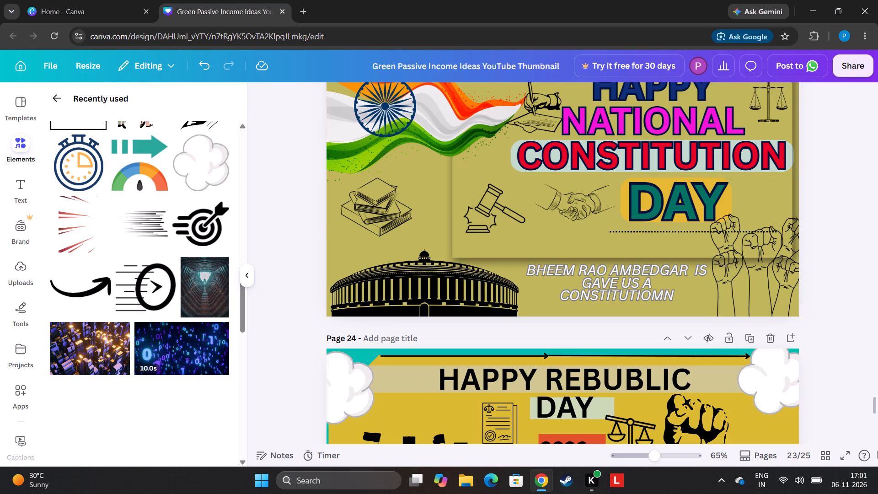
{"action": "left_click_drag", "start_coordinate": [877, 406], "coordinate": [874, 396]}
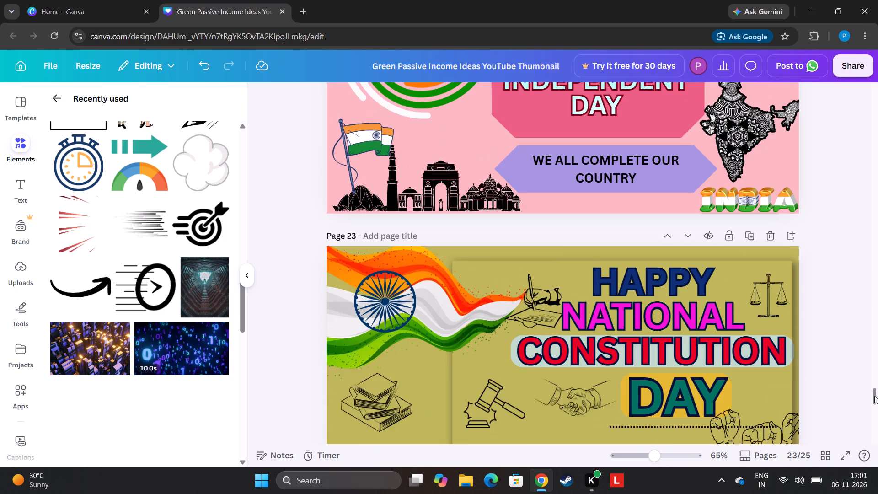
{"action": "left_click_drag", "start_coordinate": [874, 396], "coordinate": [874, 395]}
{"action": "left_click_drag", "start_coordinate": [873, 395], "coordinate": [872, 388]}
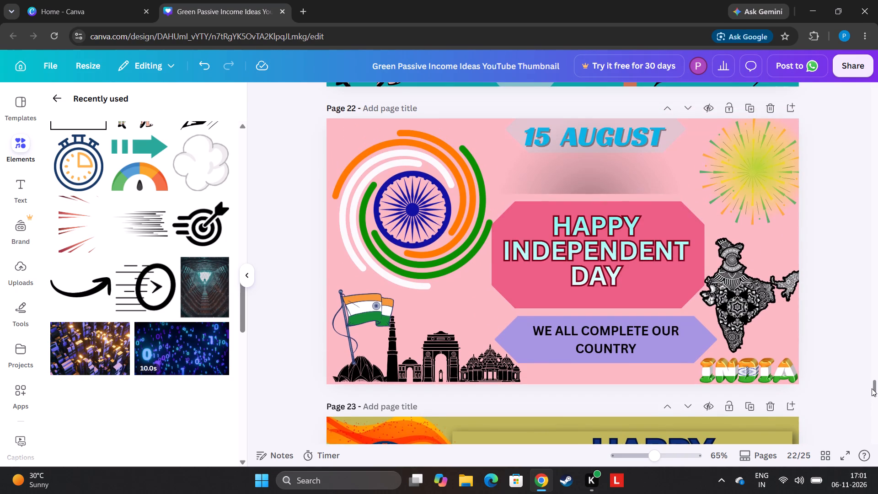
{"action": "left_click_drag", "start_coordinate": [872, 388], "coordinate": [870, 391]}
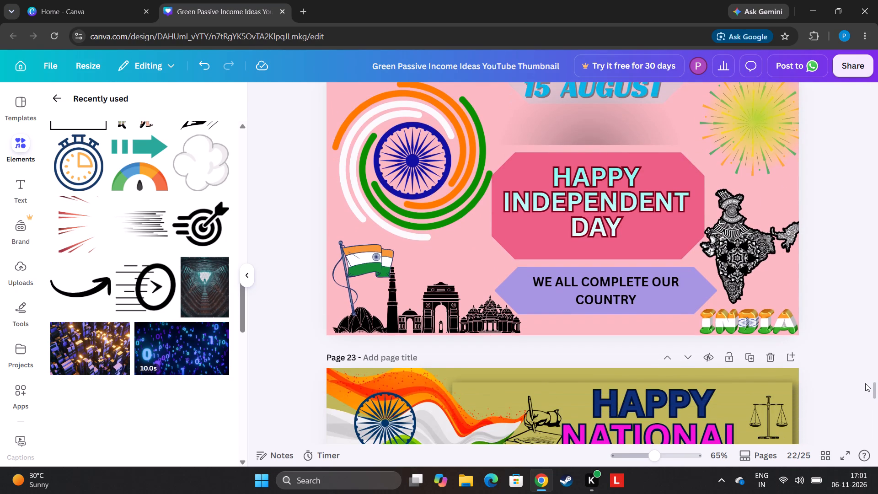
{"action": "left_click", "coordinate": [655, 298]}
{"action": "left_click", "coordinate": [606, 251]}
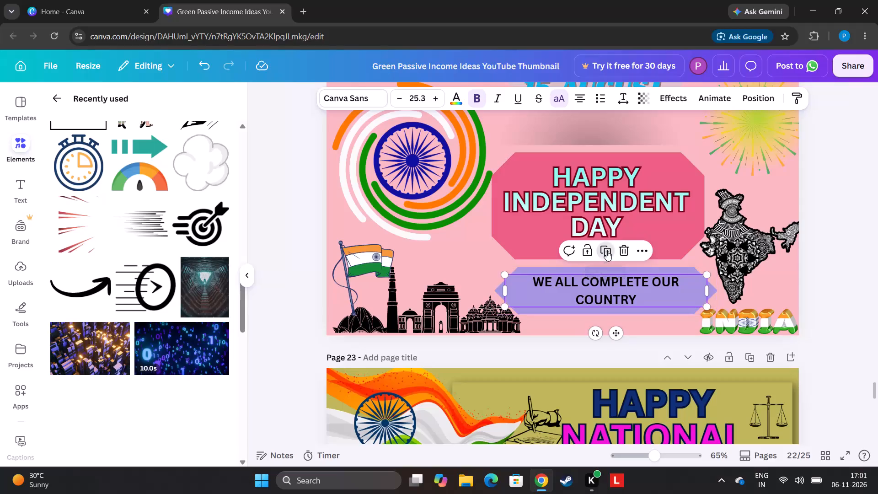
Move the duplicated "WE ALL COMPLETE OUR COUNTRY" text from page 22 past page 23 and onto page 24, over the courthouse.
{"action": "left_click_drag", "start_coordinate": [875, 392], "coordinate": [876, 397]}
{"action": "left_click_drag", "start_coordinate": [612, 187], "coordinate": [606, 265]}
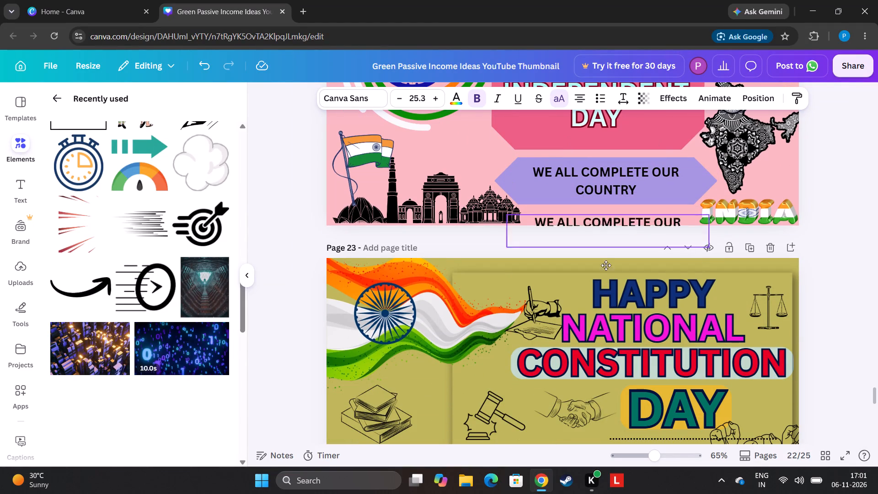
{"action": "left_click_drag", "start_coordinate": [606, 265], "coordinate": [600, 398]}
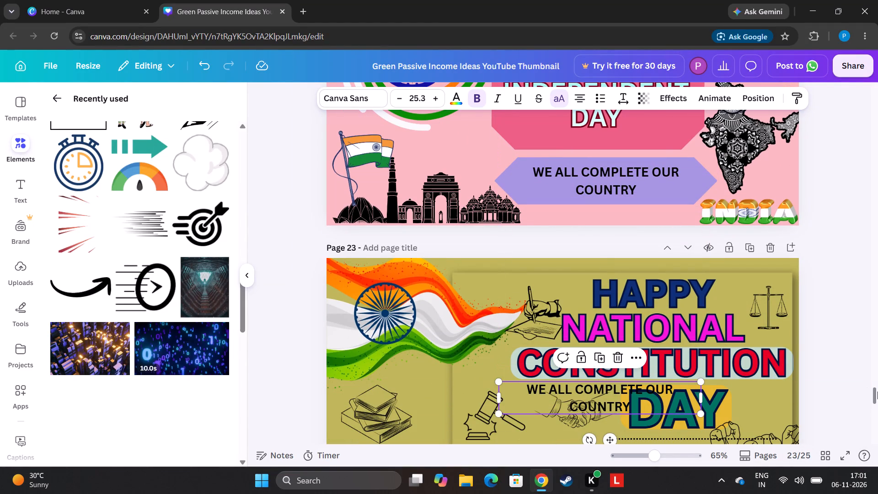
{"action": "left_click_drag", "start_coordinate": [873, 395], "coordinate": [873, 409]}
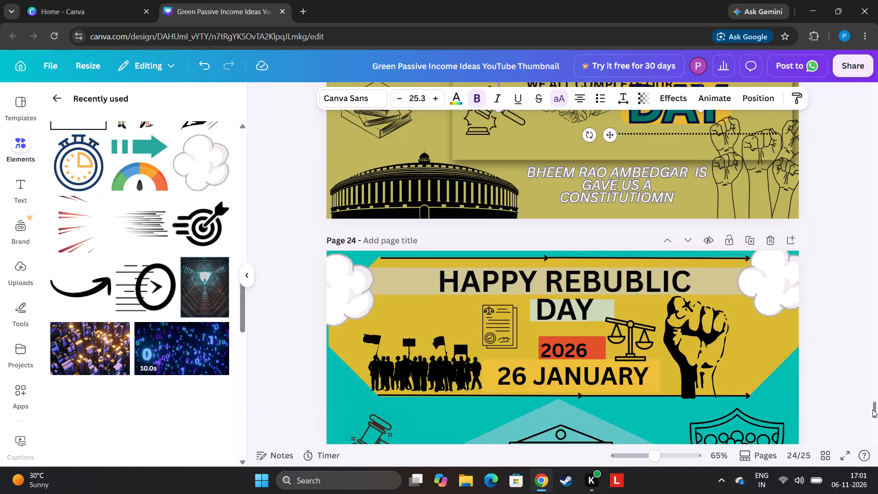
{"action": "left_click_drag", "start_coordinate": [873, 409], "coordinate": [870, 403]}
{"action": "left_click_drag", "start_coordinate": [639, 247], "coordinate": [637, 250]}
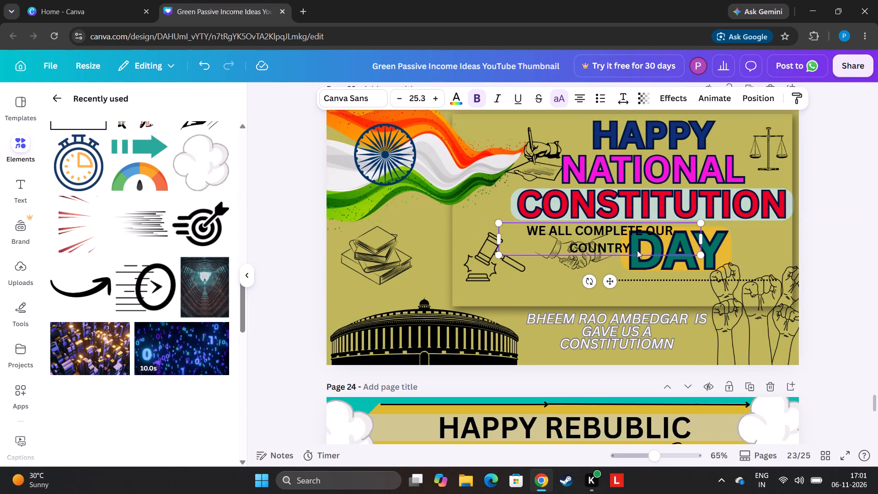
{"action": "left_click_drag", "start_coordinate": [637, 250], "coordinate": [647, 442]}
{"action": "left_click_drag", "start_coordinate": [877, 403], "coordinate": [877, 411]}
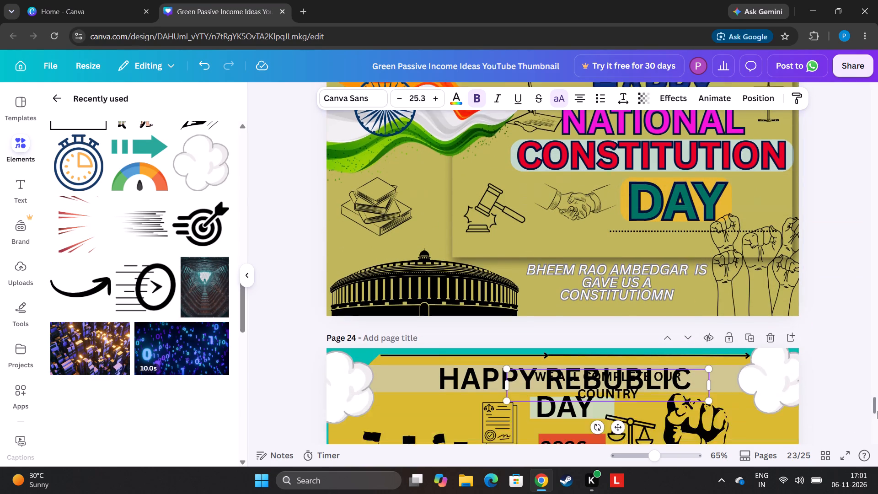
{"action": "left_click_drag", "start_coordinate": [877, 411], "coordinate": [877, 419]}
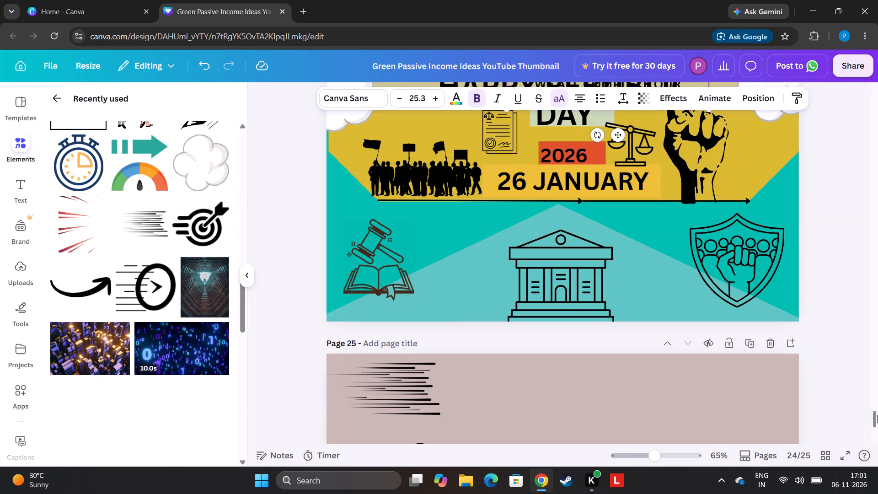
{"action": "left_click_drag", "start_coordinate": [874, 419], "coordinate": [869, 411]}
{"action": "left_click_drag", "start_coordinate": [632, 260], "coordinate": [637, 440]}
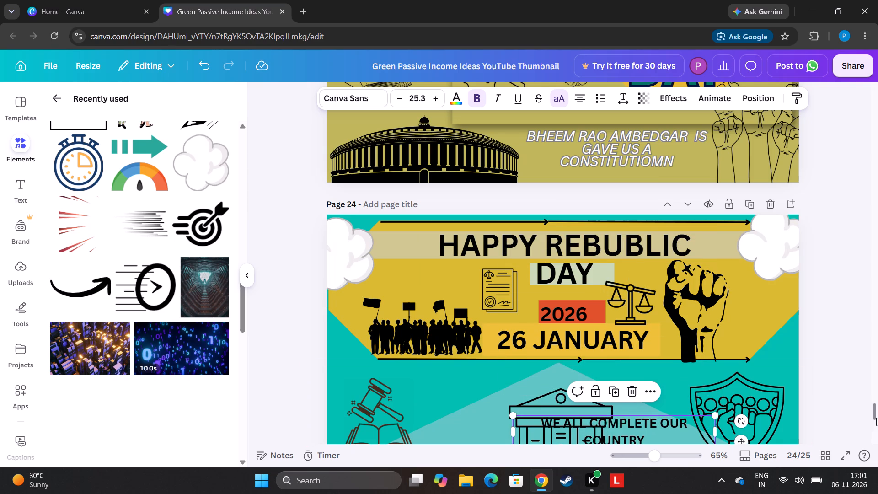
Scale the copied "WE ALL COMPLETE OUR COUNTRY" text down to size 19 and place it above page 24's protest crowd.
{"action": "left_click_drag", "start_coordinate": [873, 404], "coordinate": [873, 409]}
{"action": "left_click_drag", "start_coordinate": [629, 315], "coordinate": [508, 276]}
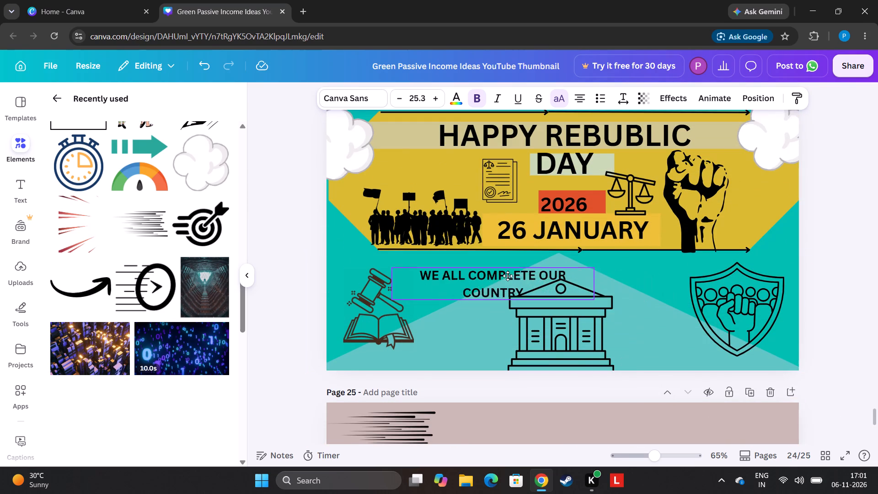
{"action": "left_click_drag", "start_coordinate": [508, 276], "coordinate": [503, 262]}
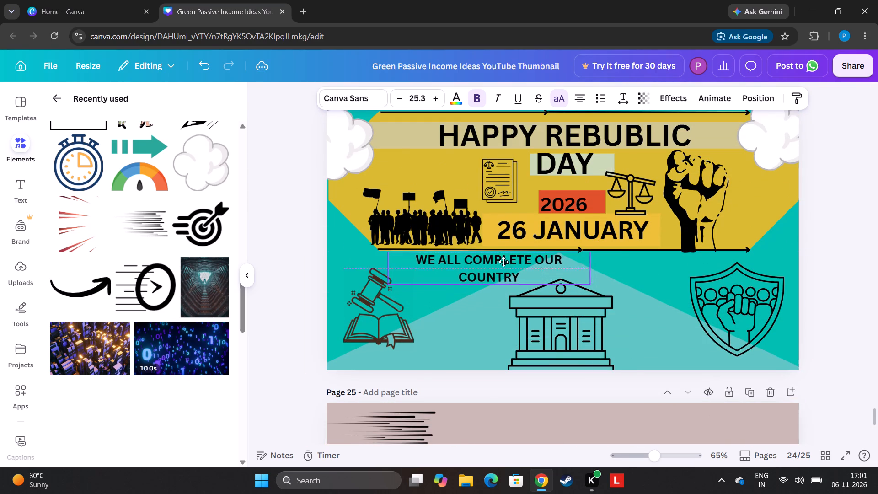
{"action": "left_click_drag", "start_coordinate": [503, 262], "coordinate": [503, 263]}
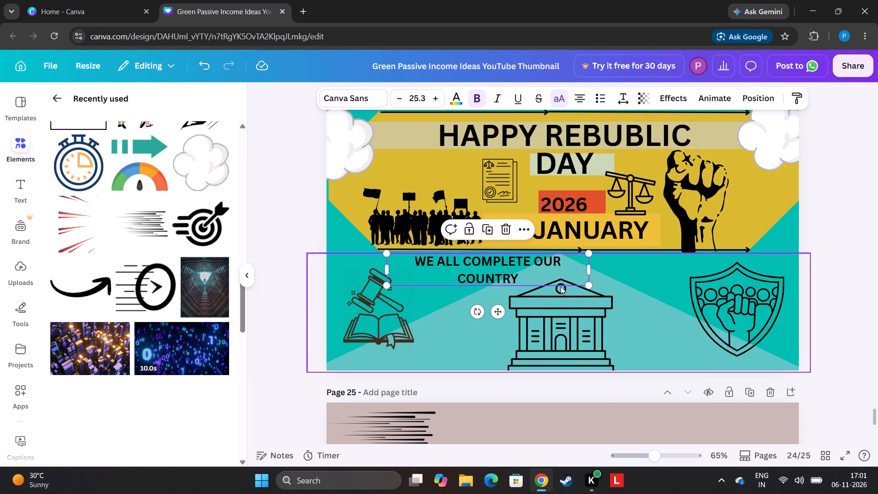
{"action": "left_click_drag", "start_coordinate": [586, 251], "coordinate": [536, 264]}
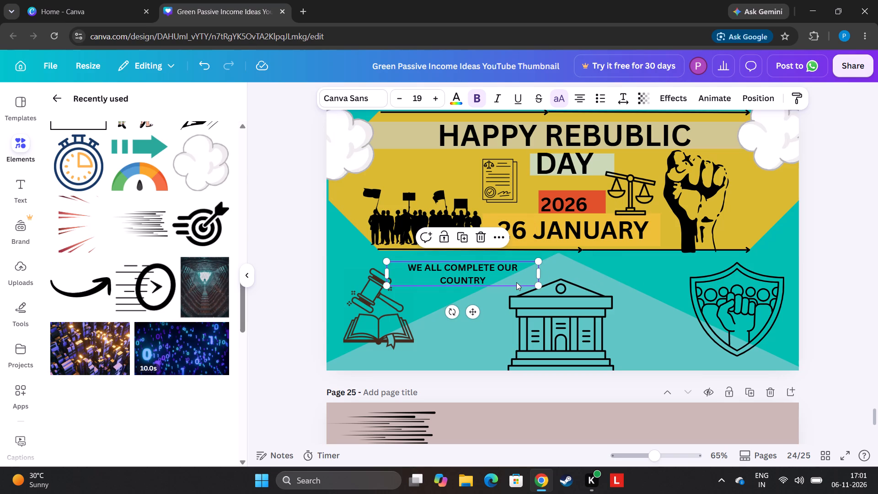
{"action": "left_click_drag", "start_coordinate": [515, 282], "coordinate": [476, 178]}
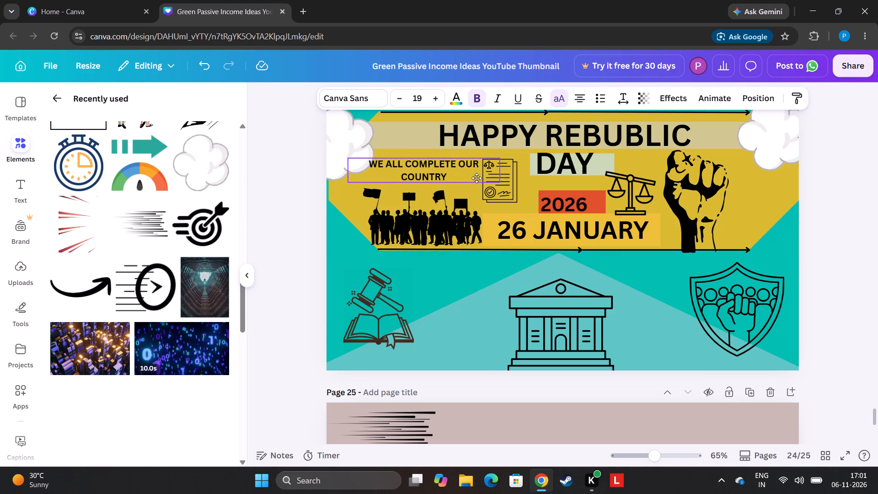
{"action": "left_click_drag", "start_coordinate": [476, 178], "coordinate": [478, 178]}
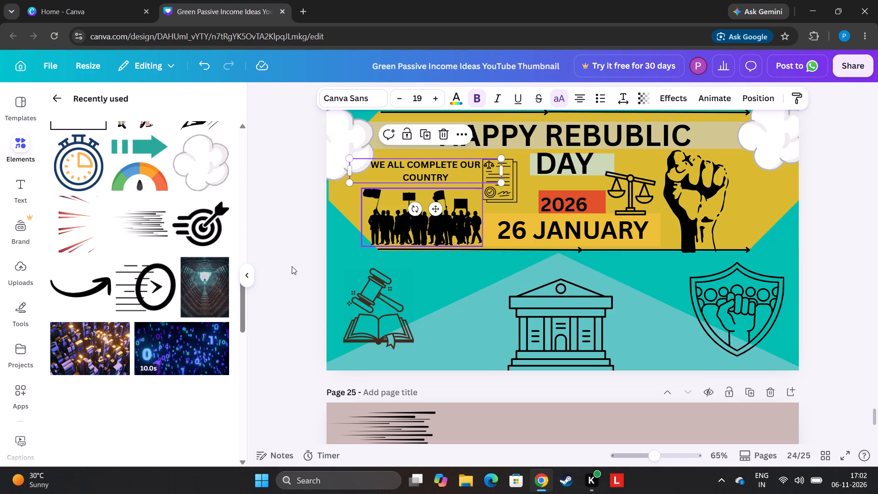
Duplicate the red rectangle behind "2026" on page 24 and stretch the copy to cover the "WE ALL COMPLETE OUR COUNTRY" slogan.
{"action": "left_click_drag", "start_coordinate": [240, 301], "coordinate": [261, 322]}
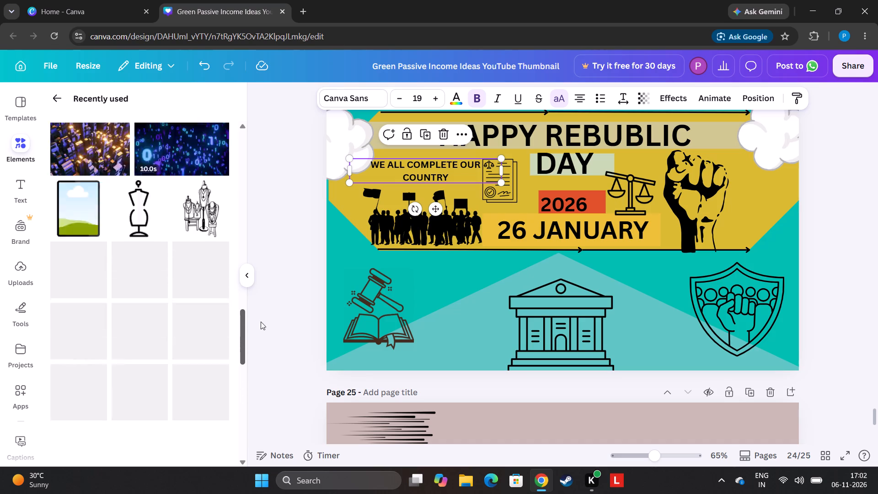
{"action": "left_click_drag", "start_coordinate": [261, 322], "coordinate": [262, 169]}
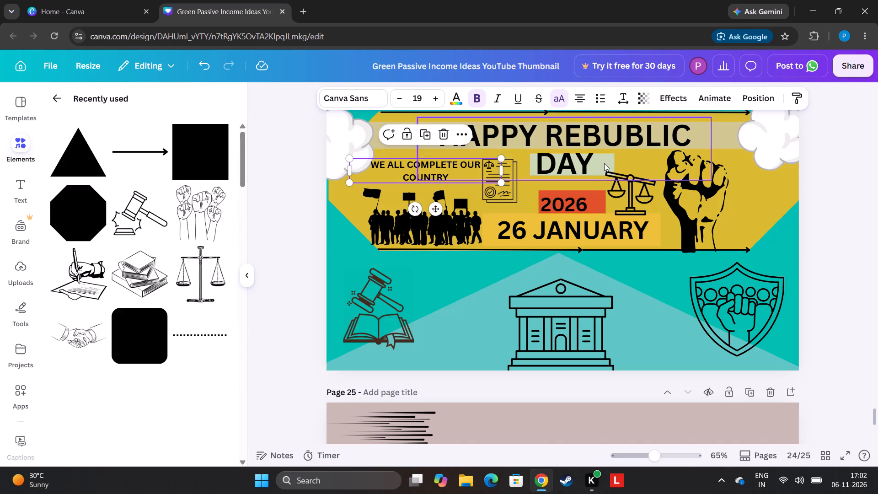
{"action": "left_click", "coordinate": [599, 201]}
{"action": "left_click", "coordinate": [576, 167]}
{"action": "left_click_drag", "start_coordinate": [580, 206], "coordinate": [466, 202]}
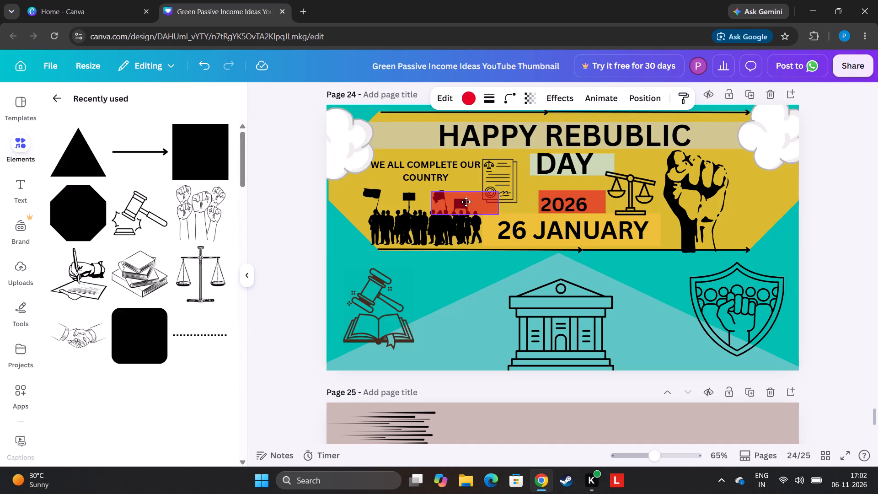
{"action": "left_click_drag", "start_coordinate": [466, 202], "coordinate": [407, 166]}
{"action": "left_click_drag", "start_coordinate": [401, 166], "coordinate": [399, 166]}
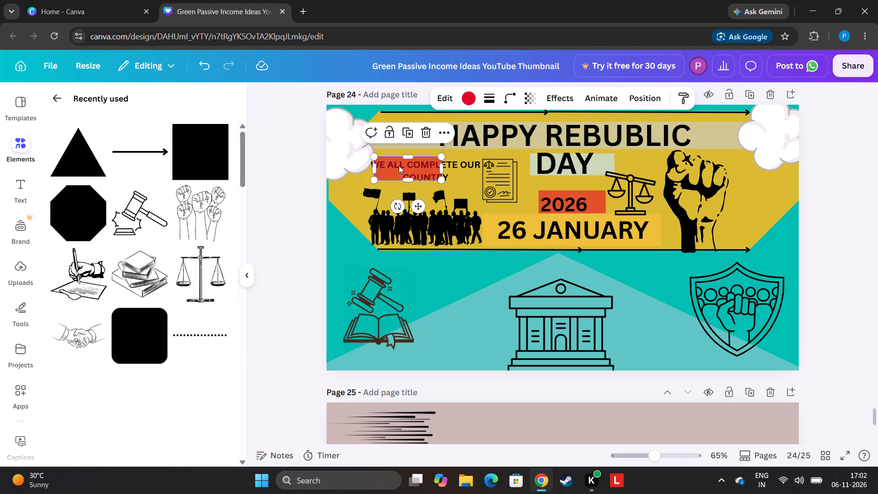
{"action": "left_click_drag", "start_coordinate": [399, 166], "coordinate": [396, 166]}
{"action": "left_click_drag", "start_coordinate": [435, 172], "coordinate": [458, 177]}
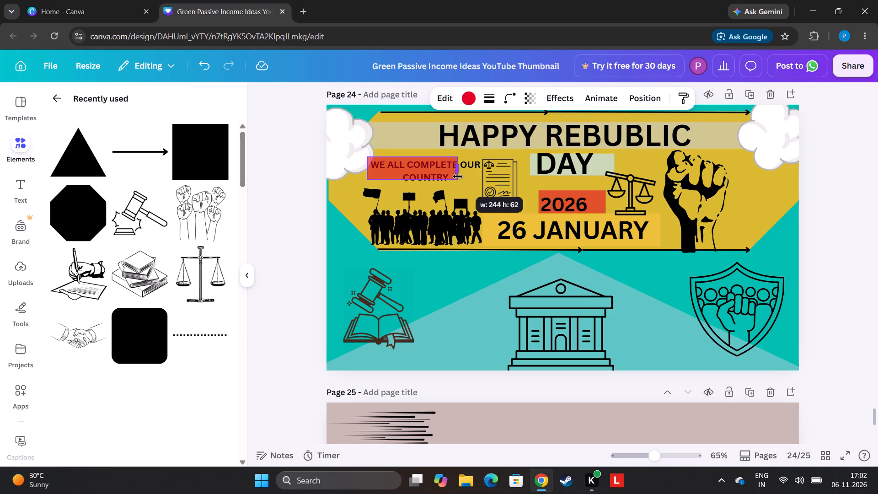
{"action": "left_click_drag", "start_coordinate": [458, 177], "coordinate": [480, 179]}
{"action": "left_click", "coordinate": [412, 179]}
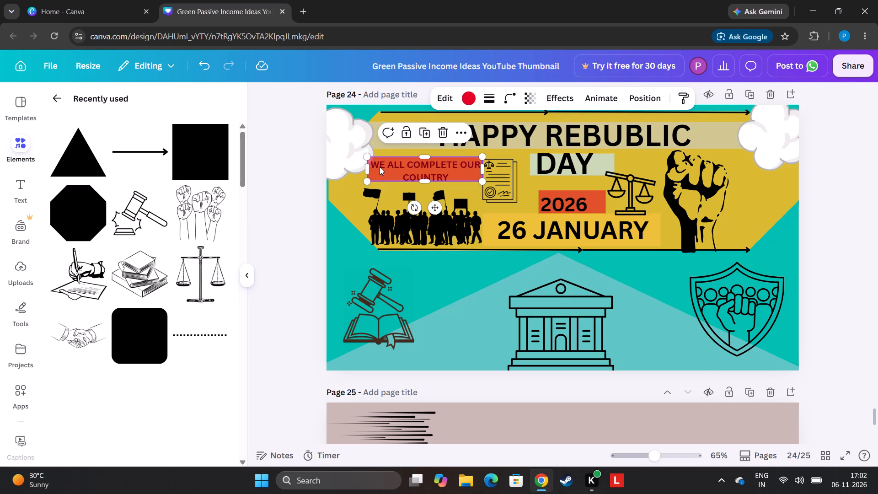
{"action": "left_click", "coordinate": [366, 169]}
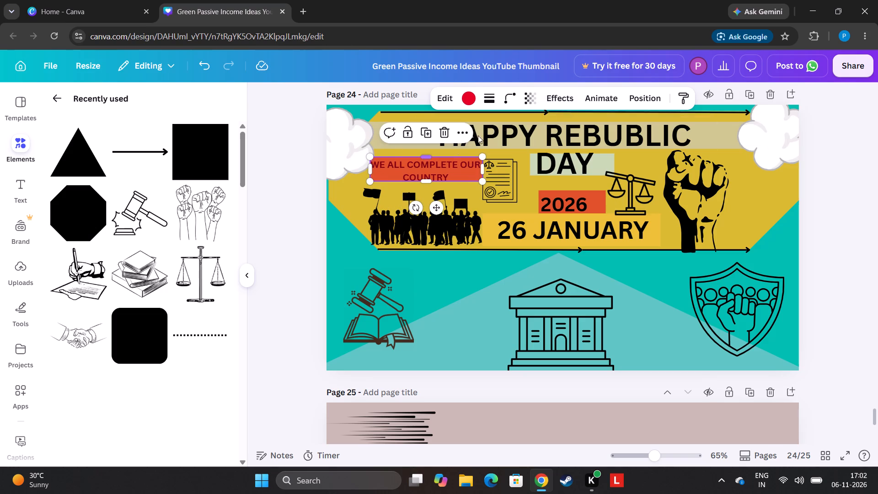
Recolour the slogan's rectangle bright pink from the design's colours and set its transparency to 40.
{"action": "left_click", "coordinate": [465, 106]}
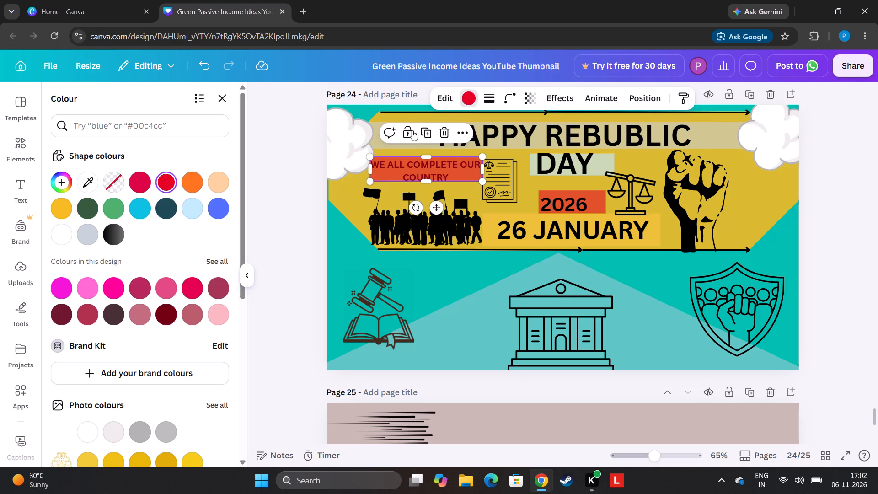
{"action": "left_click", "coordinate": [115, 287]}
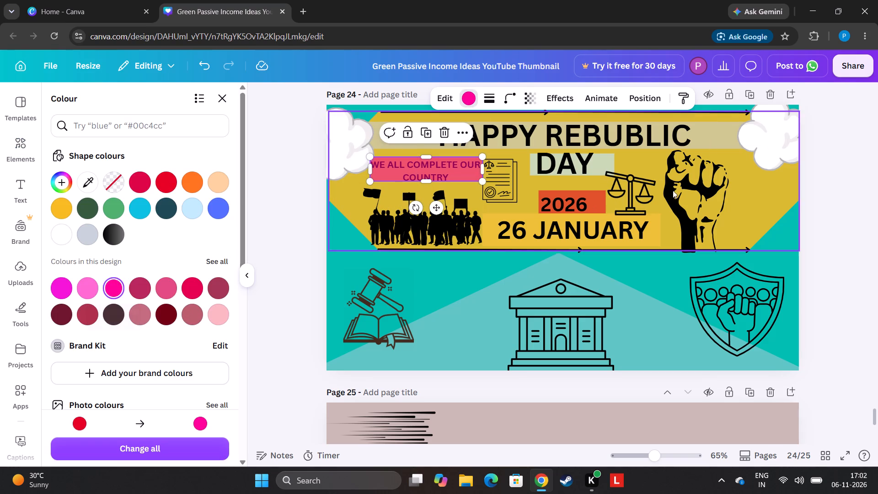
{"action": "left_click", "coordinate": [532, 100]}
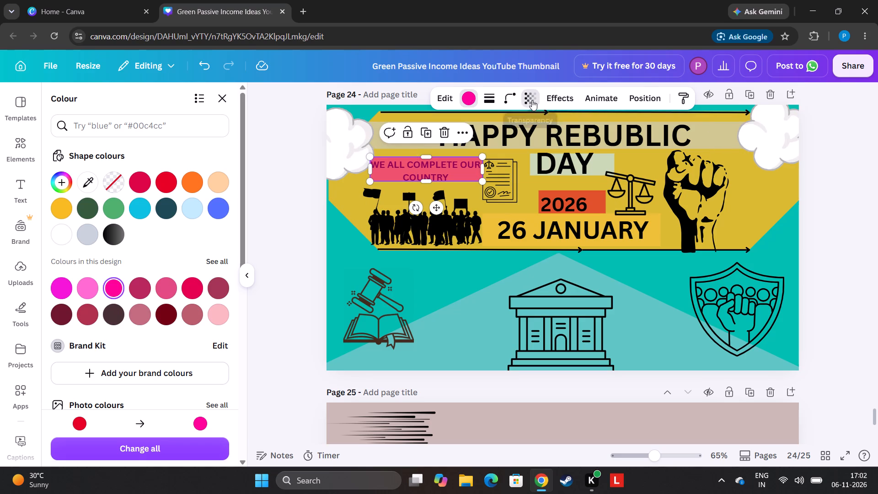
{"action": "left_click_drag", "start_coordinate": [524, 149], "coordinate": [505, 153]}
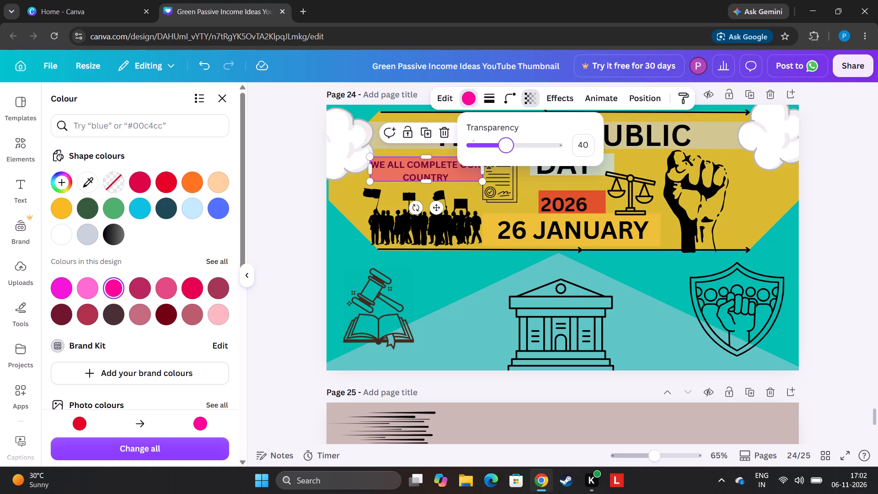
{"action": "left_click_drag", "start_coordinate": [505, 153], "coordinate": [505, 153]}
Reorder page 24's layers so the pink rectangle sits behind the slogan text, just below the arrow lines.
{"action": "left_click", "coordinate": [652, 96]}
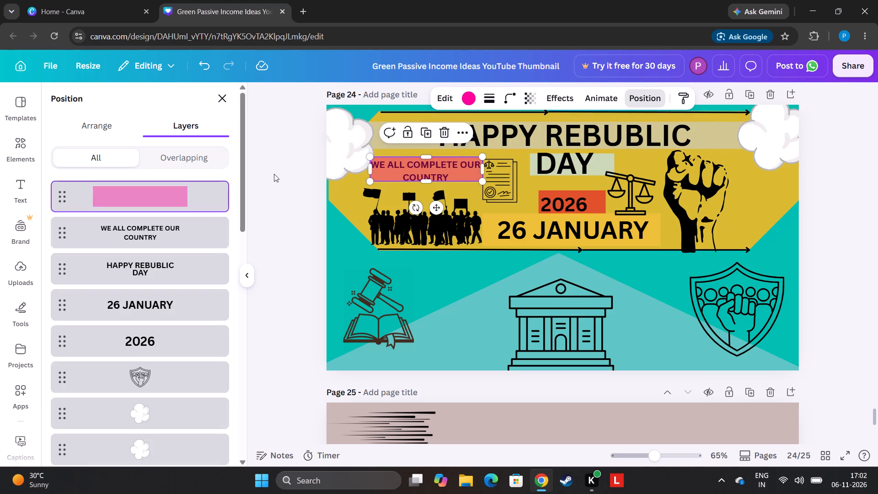
{"action": "left_click_drag", "start_coordinate": [189, 190], "coordinate": [179, 352]}
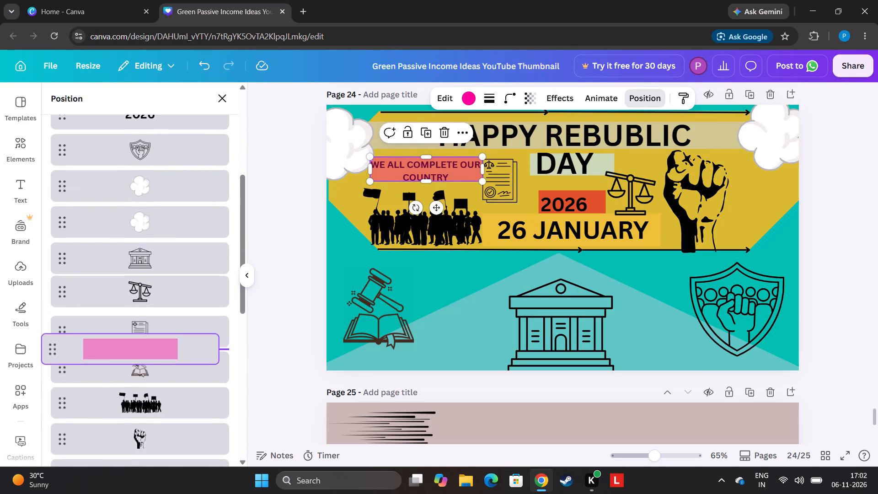
{"action": "left_click_drag", "start_coordinate": [179, 352], "coordinate": [182, 453]}
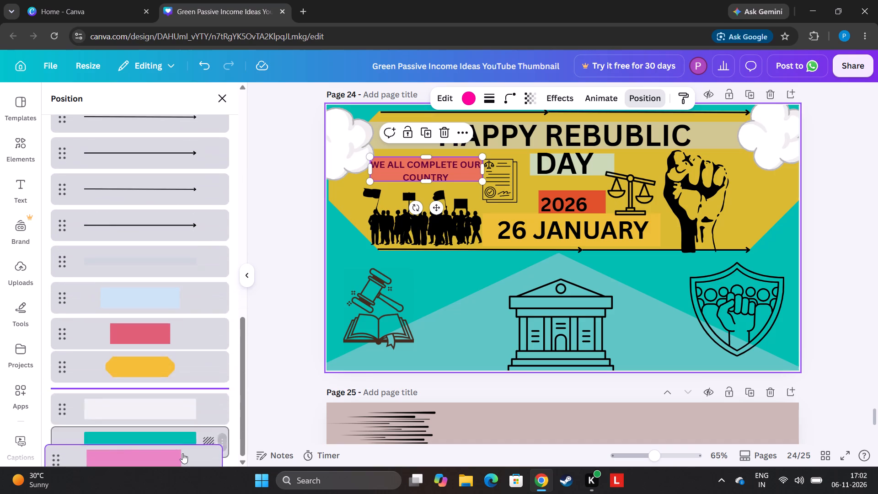
{"action": "left_click_drag", "start_coordinate": [182, 453], "coordinate": [191, 242]}
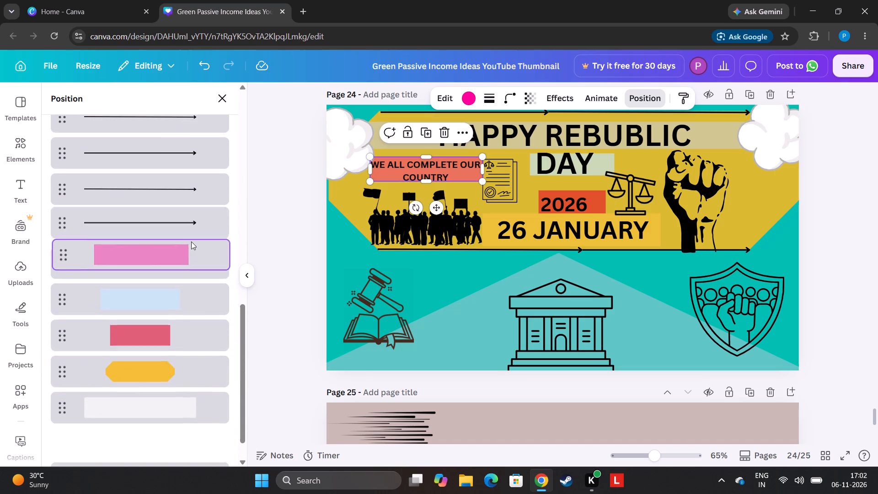
{"action": "left_click", "coordinate": [457, 316]}
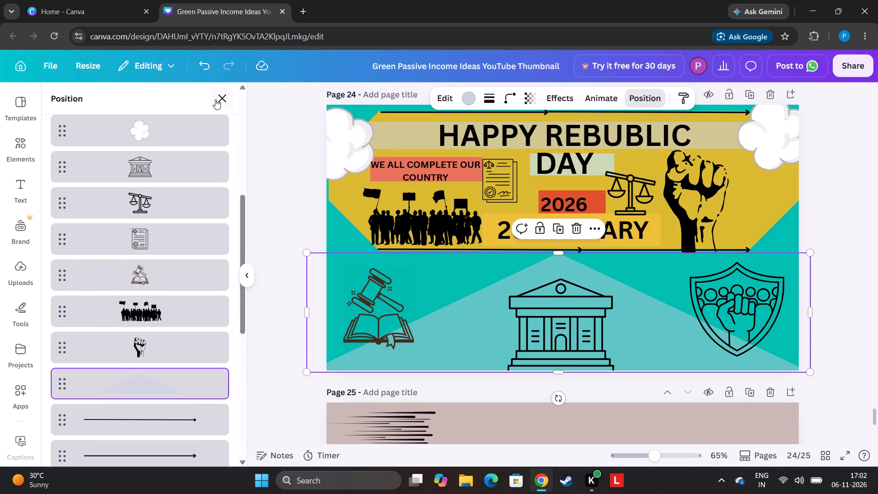
{"action": "left_click", "coordinate": [215, 99]}
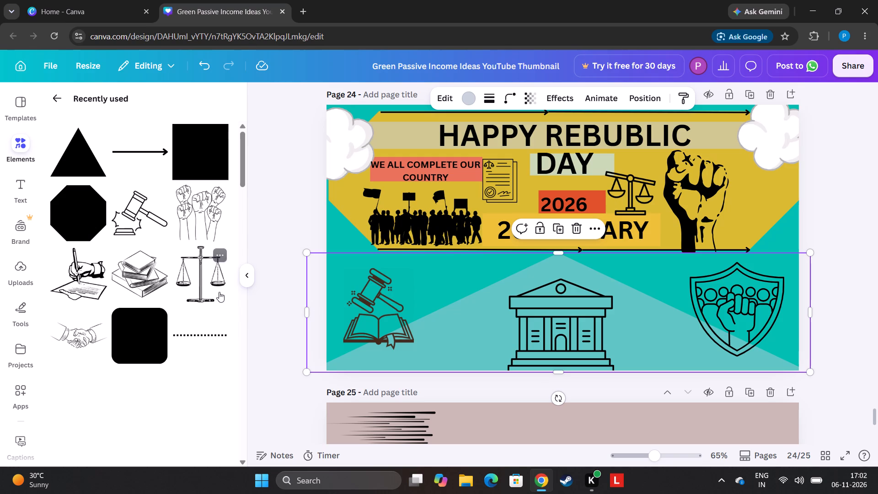
Add the recommended graphic of three people standing on a globe to page 25, in the lower-left corner over the pink gavel.
{"action": "left_click", "coordinate": [57, 94]}
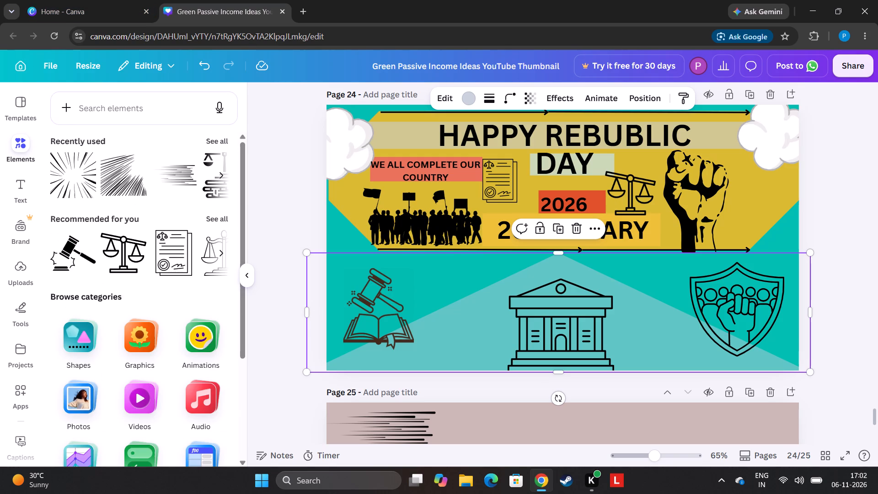
{"action": "left_click", "coordinate": [219, 218]}
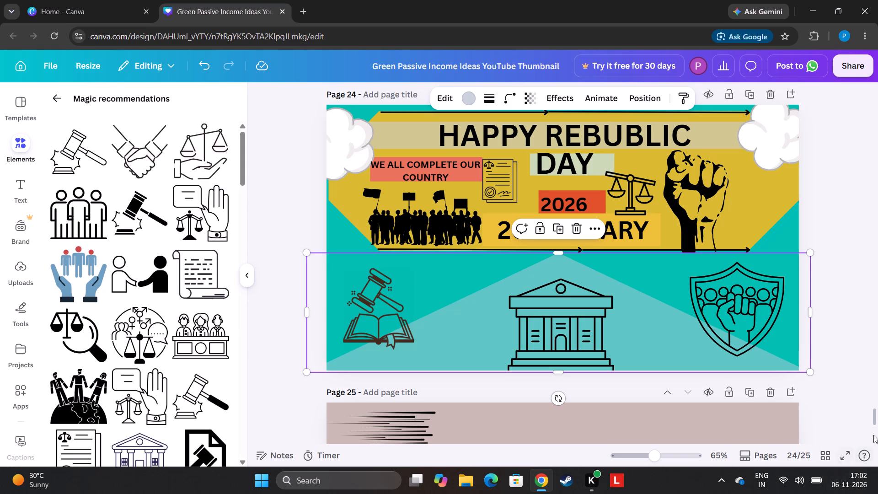
{"action": "left_click_drag", "start_coordinate": [877, 419], "coordinate": [877, 442]}
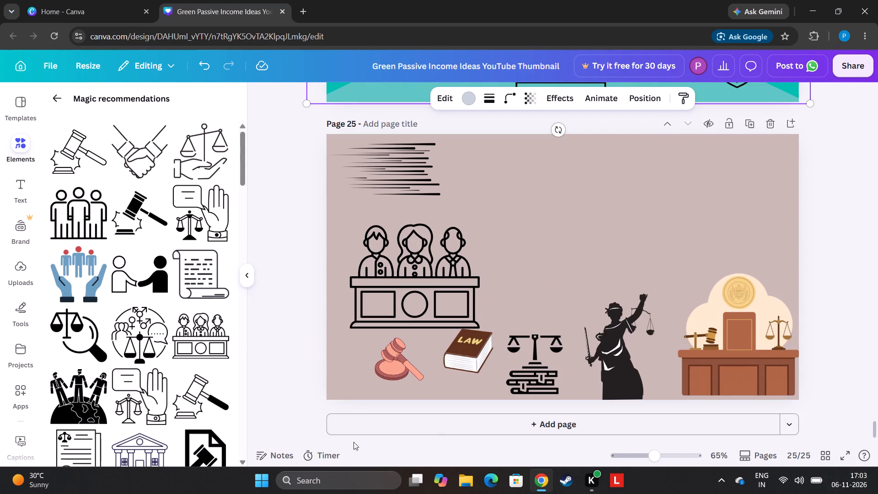
{"action": "left_click", "coordinate": [86, 398]}
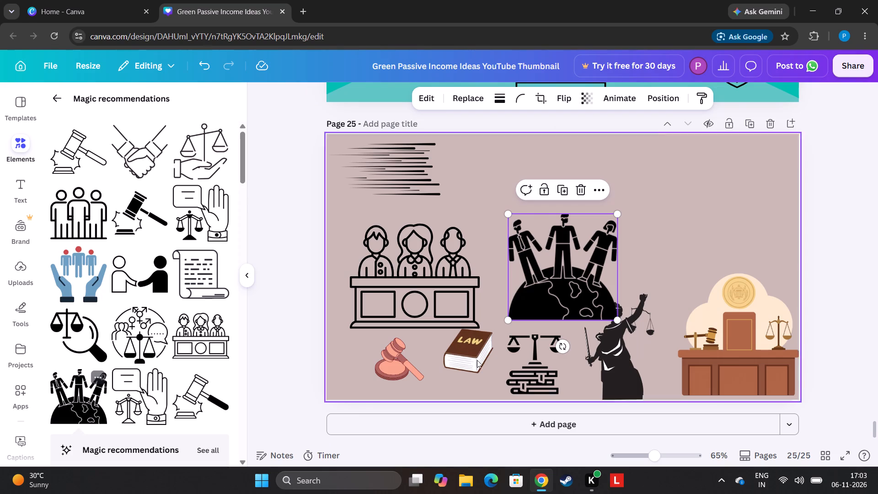
{"action": "left_click_drag", "start_coordinate": [572, 258], "coordinate": [356, 299]}
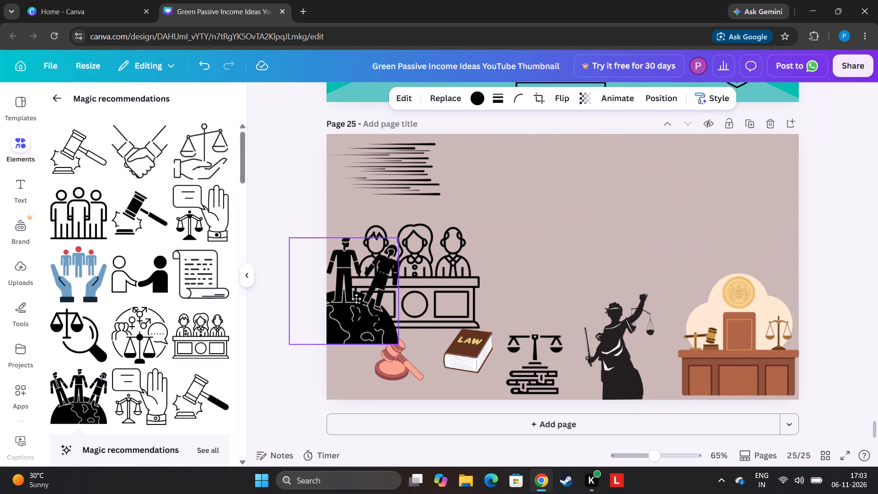
{"action": "left_click_drag", "start_coordinate": [356, 299], "coordinate": [396, 340]}
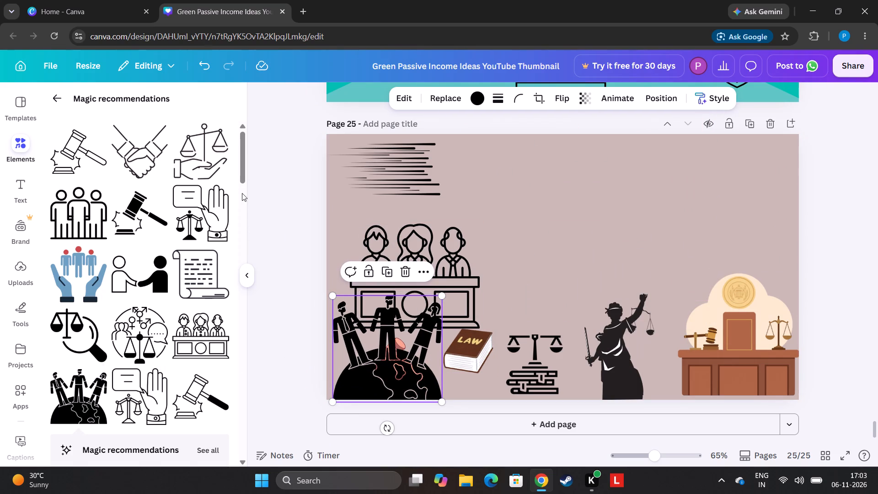
Add the recommended paper scroll graphic and move it from page 25 up onto page 24's courthouse.
{"action": "left_click_drag", "start_coordinate": [242, 174], "coordinate": [241, 160]}
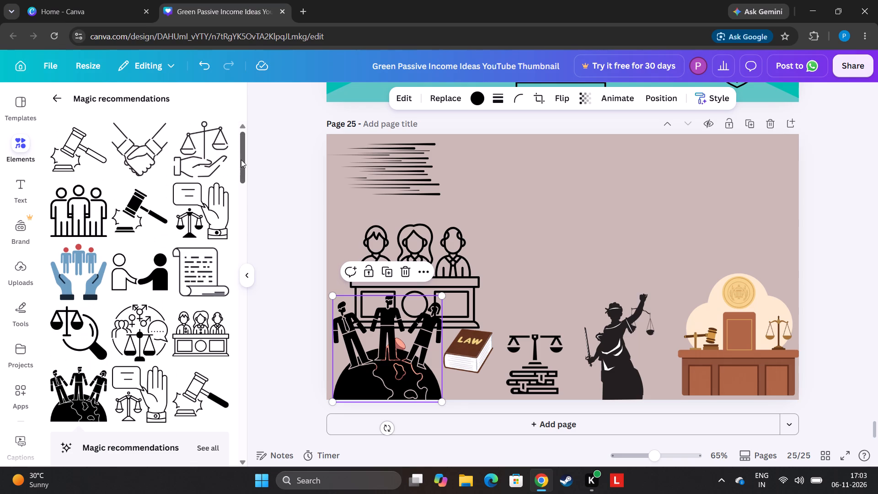
{"action": "left_click", "coordinate": [188, 277]}
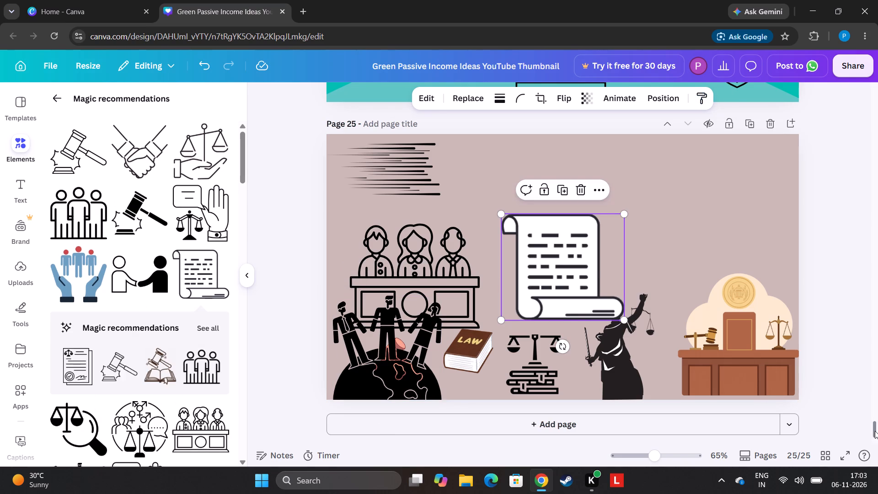
{"action": "left_click", "coordinate": [873, 424]}
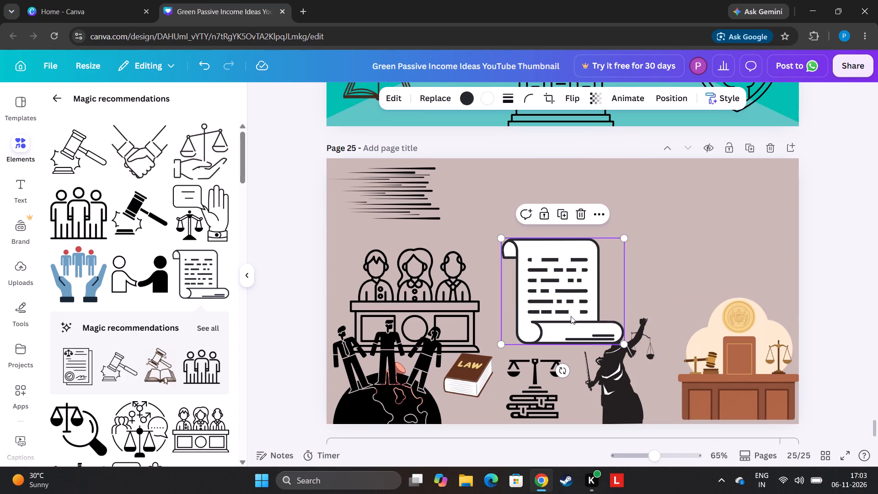
{"action": "left_click_drag", "start_coordinate": [537, 306], "coordinate": [590, 69]}
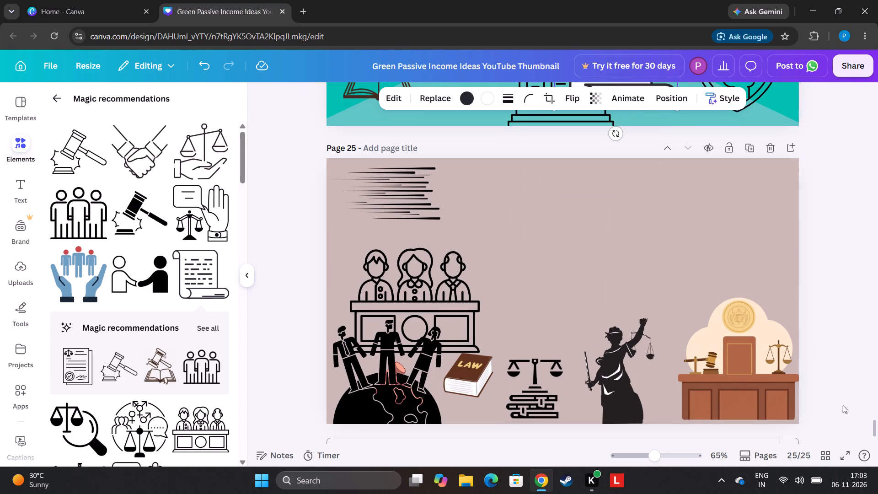
{"action": "left_click_drag", "start_coordinate": [873, 433], "coordinate": [873, 419]}
Shrink the paper scroll to about 130 wide and place it to the right of page 24's raised fist.
{"action": "left_click_drag", "start_coordinate": [675, 293], "coordinate": [627, 358]}
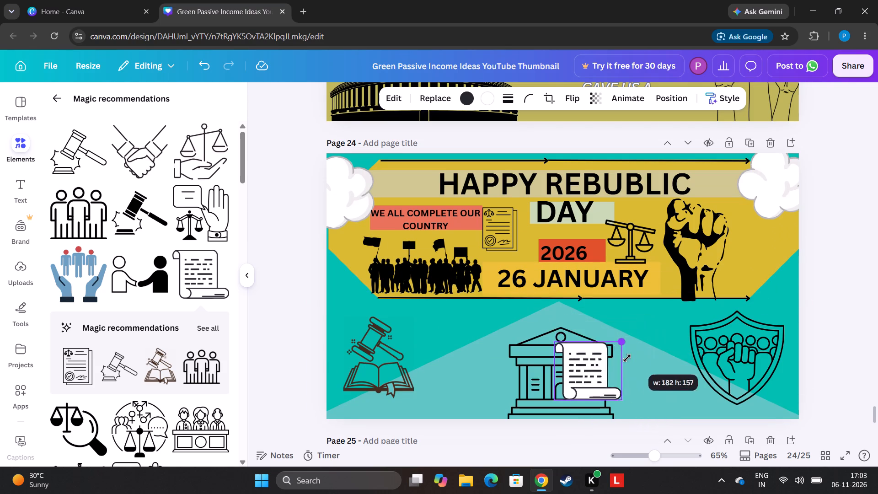
{"action": "left_click_drag", "start_coordinate": [627, 358], "coordinate": [623, 364]}
{"action": "left_click_drag", "start_coordinate": [589, 373], "coordinate": [766, 242]}
{"action": "left_click_drag", "start_coordinate": [789, 217], "coordinate": [778, 231]}
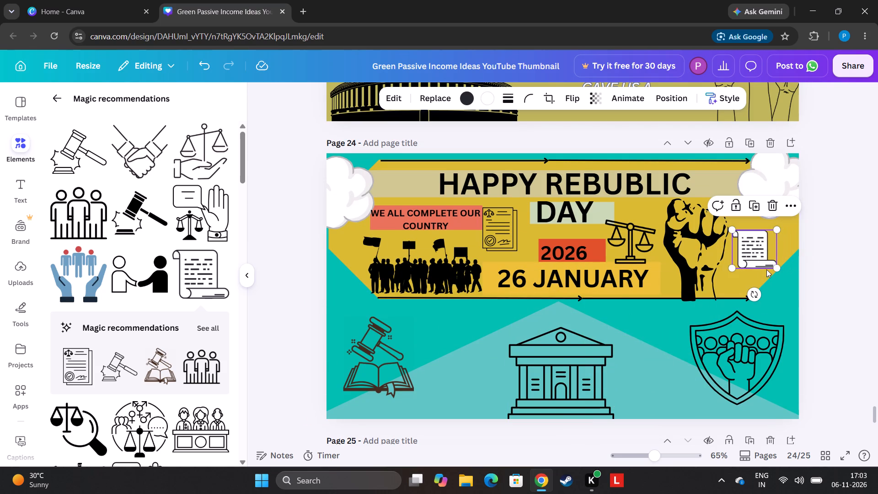
{"action": "left_click_drag", "start_coordinate": [775, 265], "coordinate": [773, 278]}
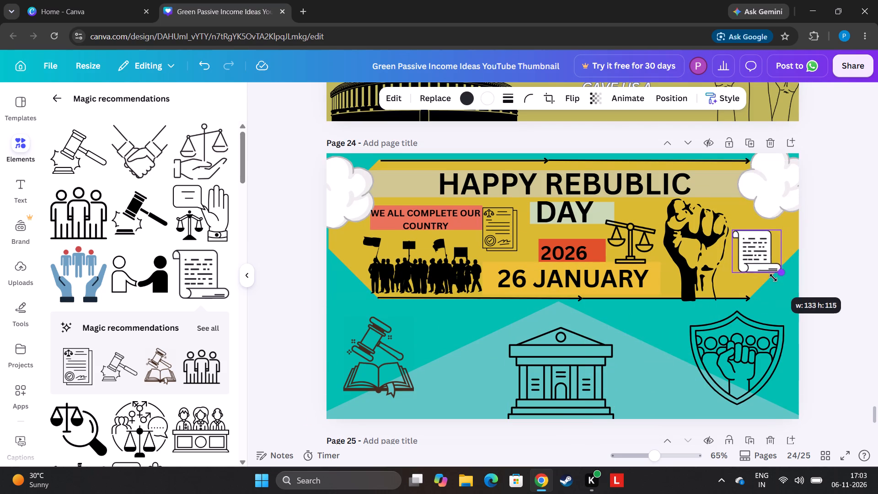
{"action": "left_click_drag", "start_coordinate": [773, 278], "coordinate": [770, 278]}
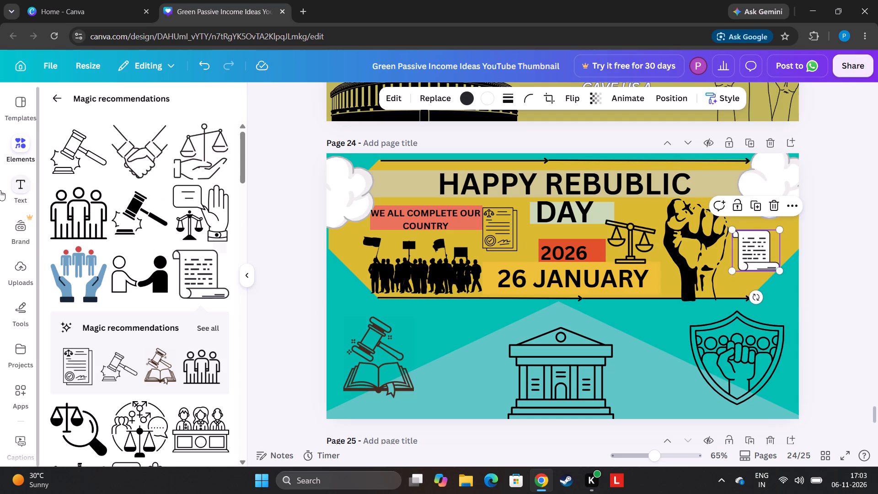
Add the recommended graphic of a black-robed judge at a brown desk to page 25 and shrink it to fit beside Lady Justice.
{"action": "left_click", "coordinate": [52, 92]}
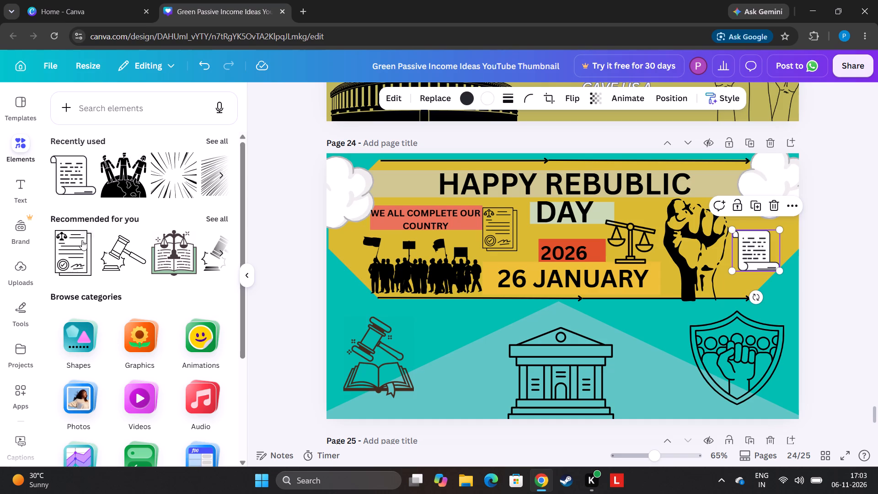
{"action": "left_click", "coordinate": [97, 118]}
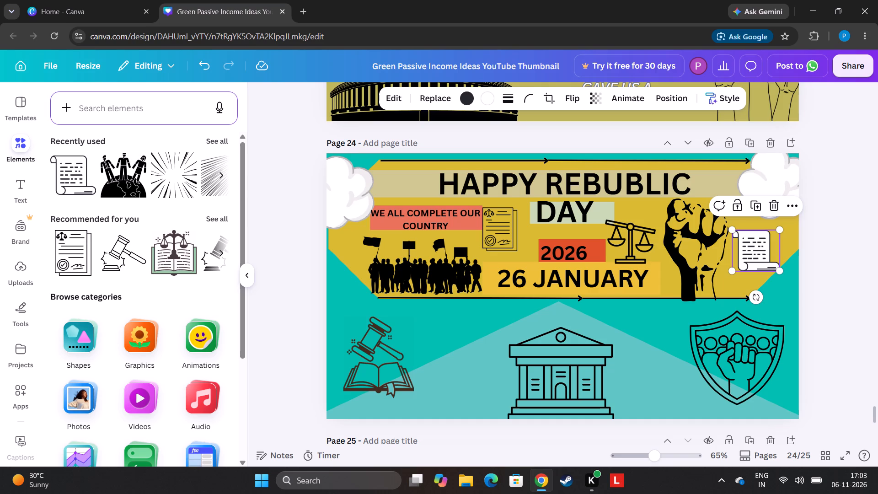
{"action": "left_click", "coordinate": [210, 219]}
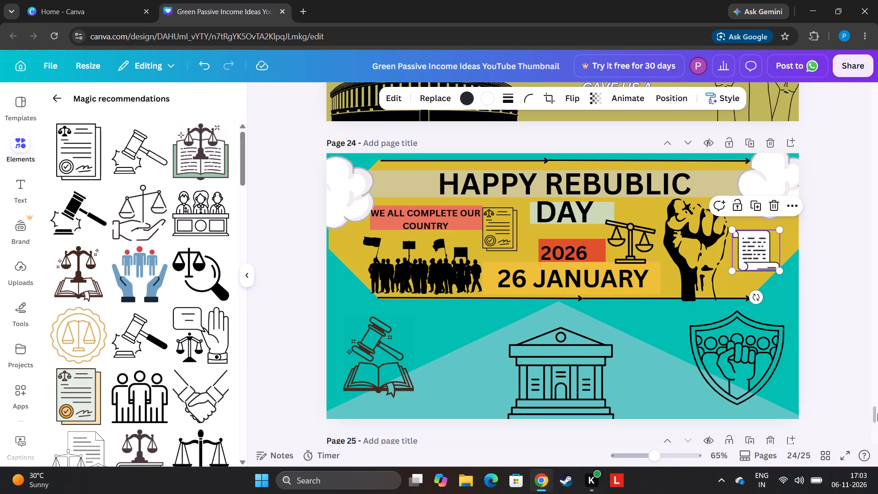
{"action": "left_click_drag", "start_coordinate": [875, 411], "coordinate": [875, 435]}
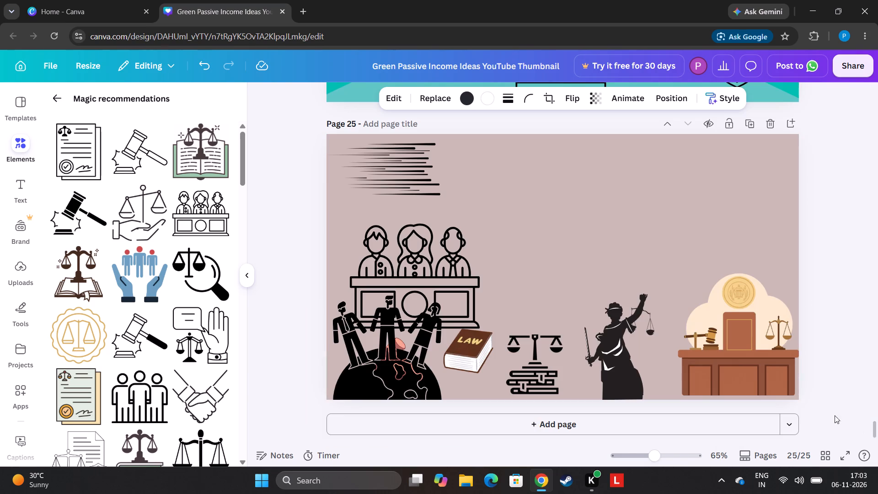
{"action": "left_click", "coordinate": [135, 269]}
{"action": "left_click", "coordinate": [580, 190]}
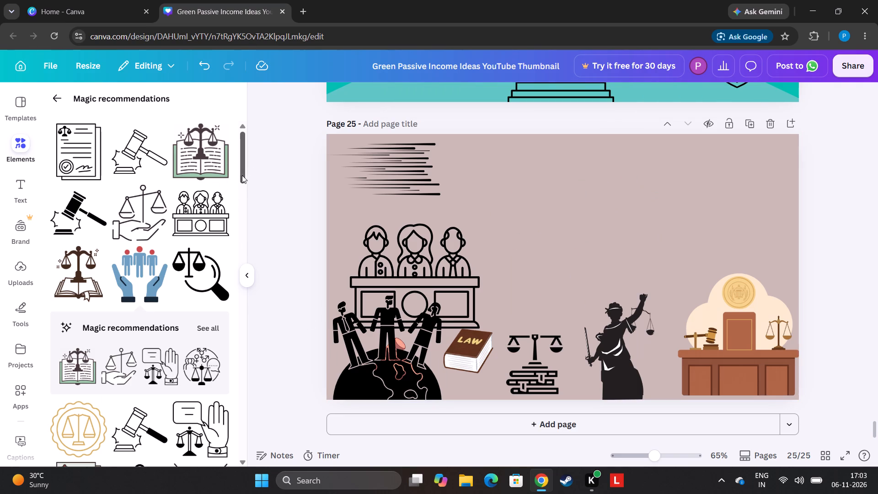
{"action": "left_click_drag", "start_coordinate": [241, 175], "coordinate": [257, 263]}
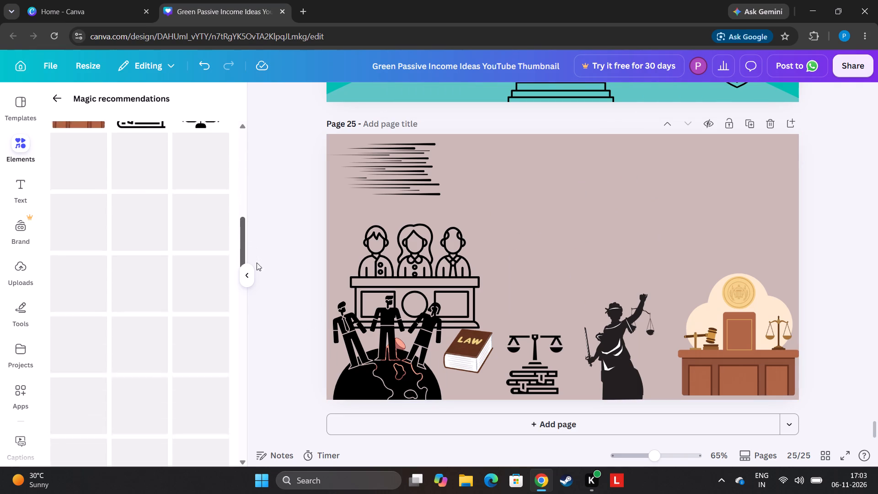
{"action": "left_click_drag", "start_coordinate": [257, 263], "coordinate": [279, 350]}
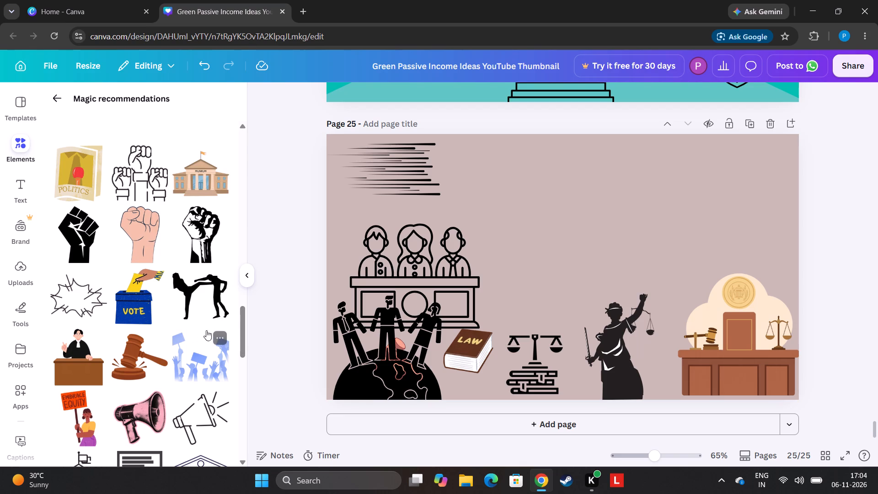
{"action": "left_click", "coordinate": [68, 371]}
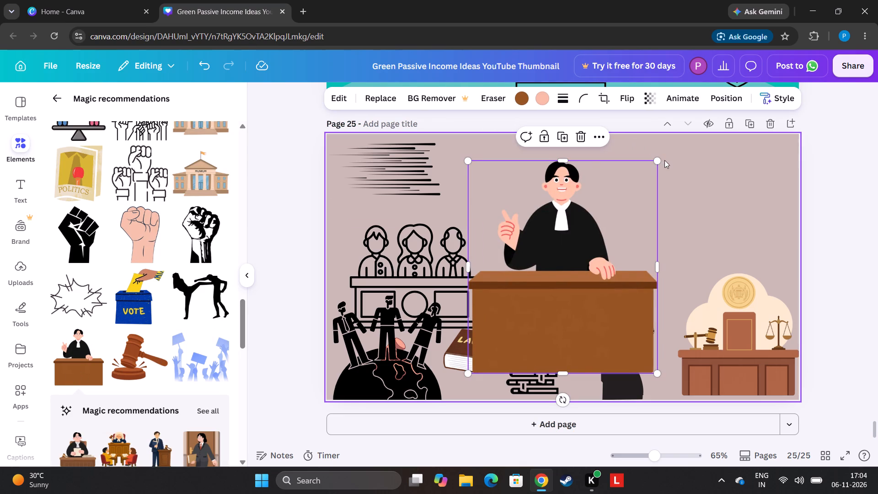
{"action": "left_click_drag", "start_coordinate": [653, 159], "coordinate": [628, 209]}
{"action": "left_click", "coordinate": [610, 251]}
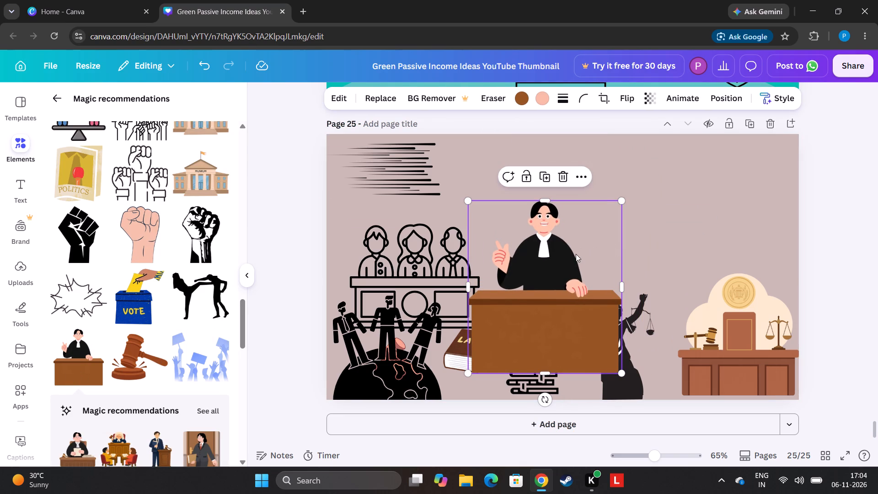
{"action": "left_click_drag", "start_coordinate": [622, 199], "coordinate": [589, 259]}
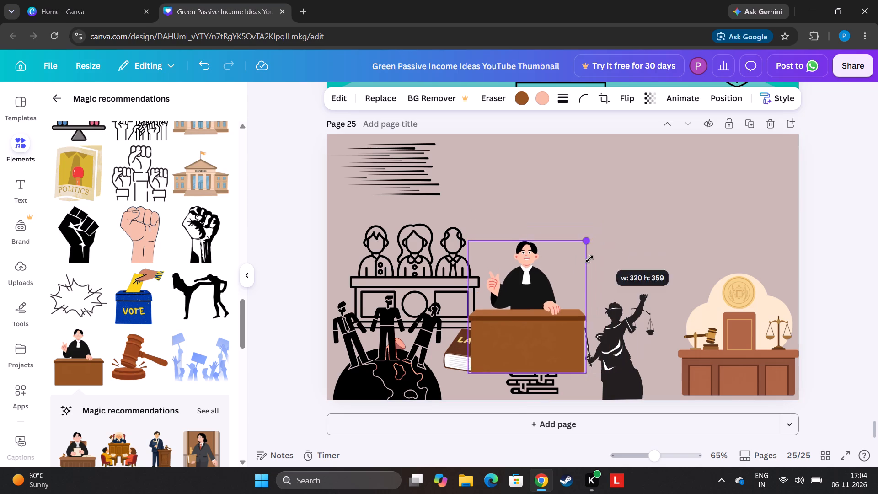
{"action": "left_click_drag", "start_coordinate": [589, 259], "coordinate": [587, 262]}
Add the recommended red curved arrow graphic and move it from page 25 up to page 24, between the courthouse and the shield.
{"action": "left_click_drag", "start_coordinate": [244, 321], "coordinate": [229, 413]}
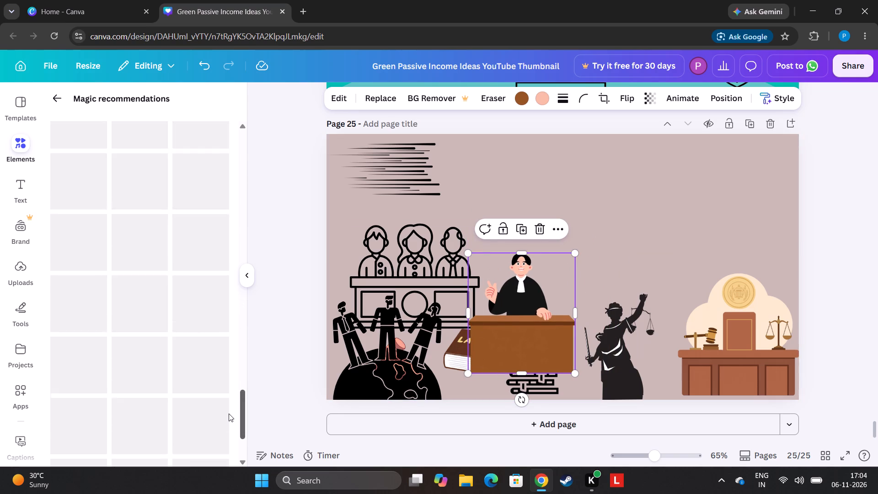
{"action": "left_click_drag", "start_coordinate": [229, 413], "coordinate": [224, 402]}
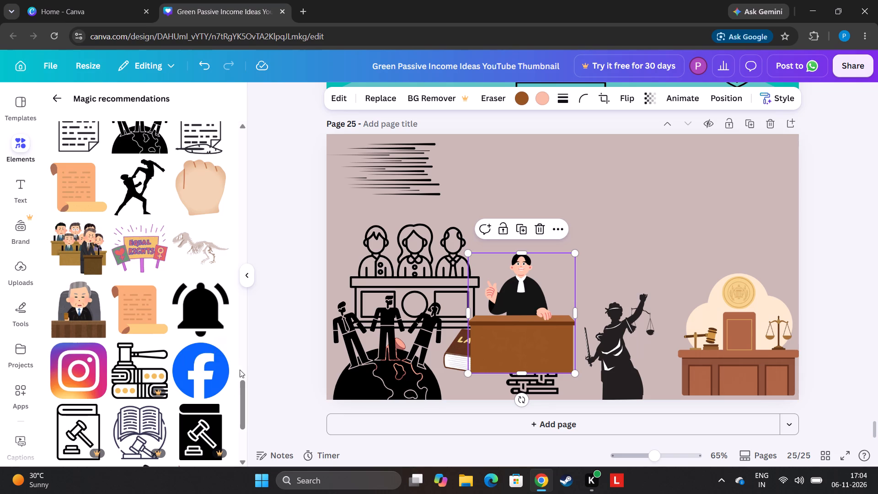
{"action": "left_click_drag", "start_coordinate": [240, 396], "coordinate": [252, 451]}
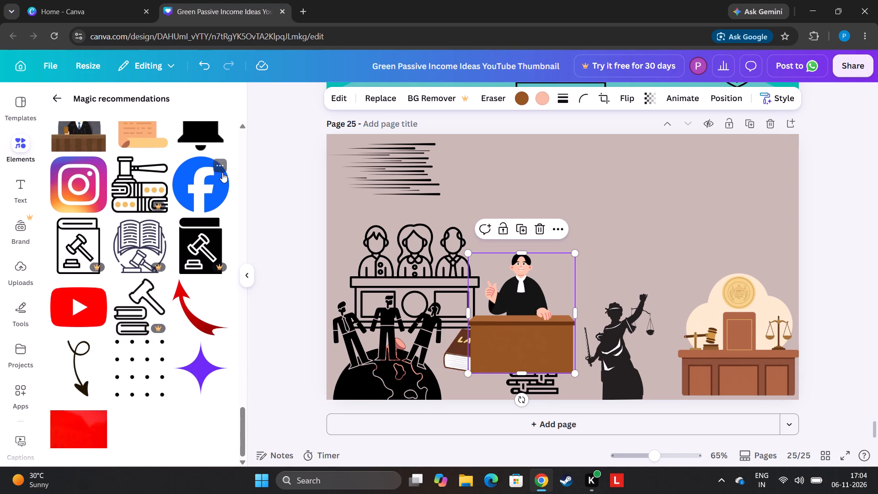
{"action": "left_click", "coordinate": [204, 327]}
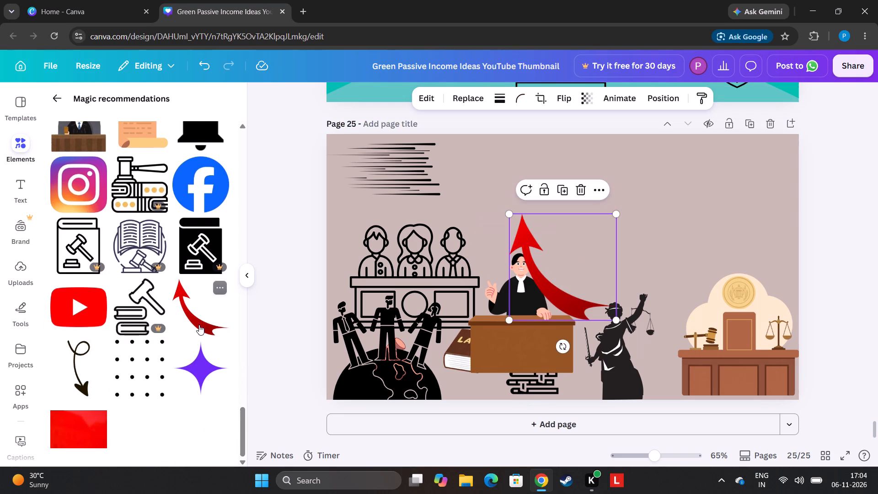
{"action": "left_click_drag", "start_coordinate": [872, 434], "coordinate": [872, 431]}
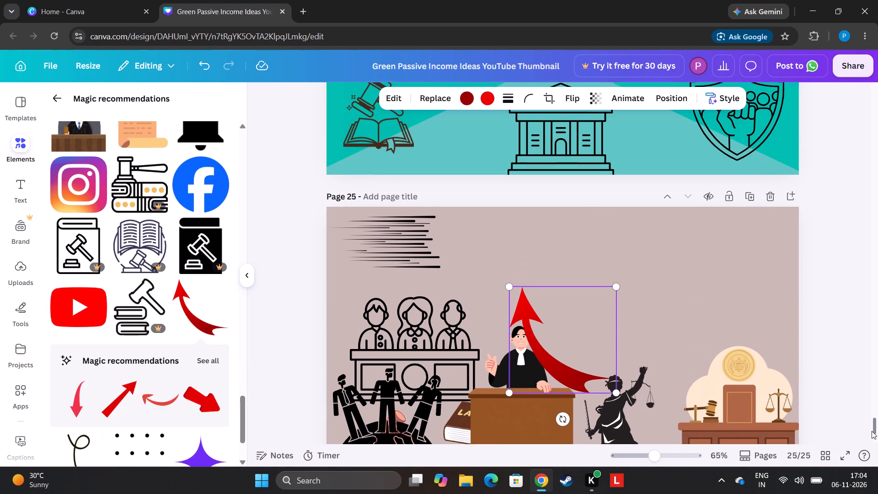
{"action": "left_click_drag", "start_coordinate": [872, 431], "coordinate": [871, 429]}
{"action": "left_click_drag", "start_coordinate": [589, 394], "coordinate": [710, 58]}
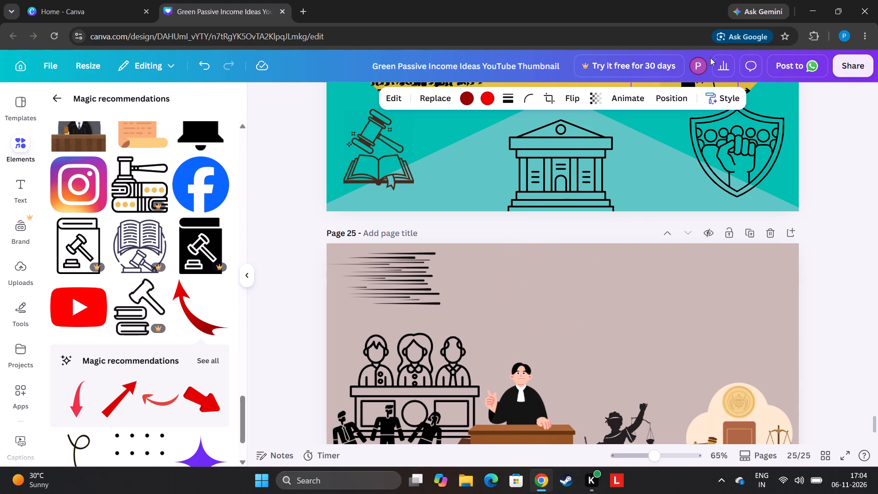
{"action": "left_click_drag", "start_coordinate": [710, 58], "coordinate": [693, 158]}
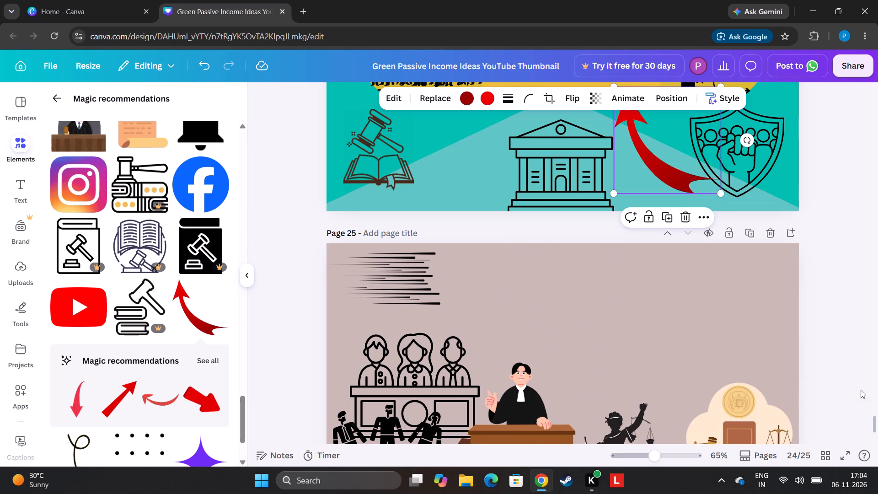
Shrink the red curved arrow on page 24 to a little over half its size.
{"action": "left_click_drag", "start_coordinate": [874, 424], "coordinate": [873, 386]}
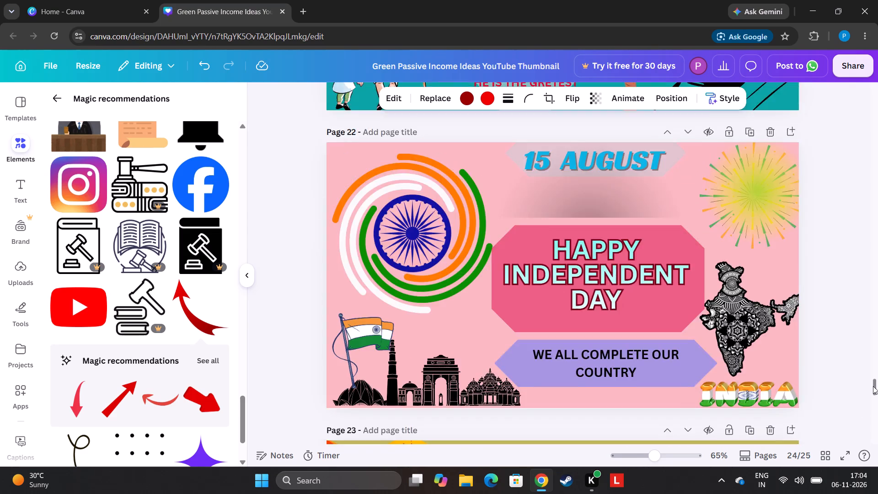
{"action": "left_click_drag", "start_coordinate": [873, 386], "coordinate": [853, 404]}
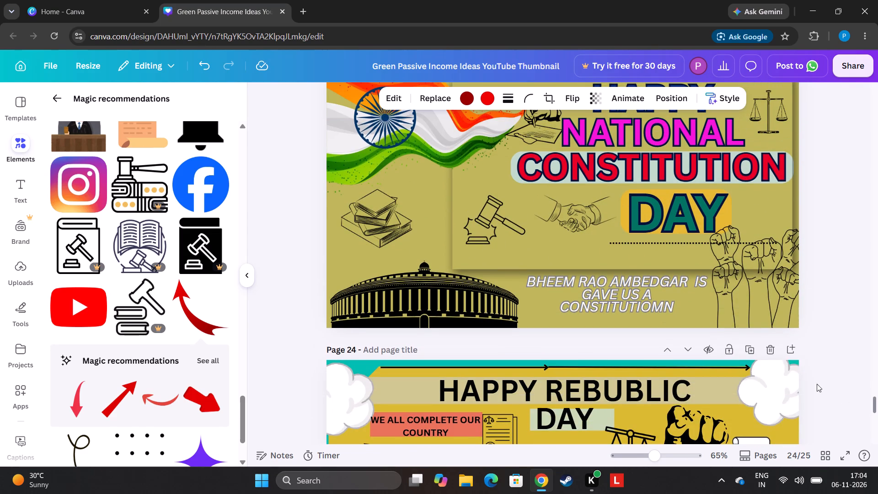
{"action": "left_click_drag", "start_coordinate": [875, 408], "coordinate": [875, 389]}
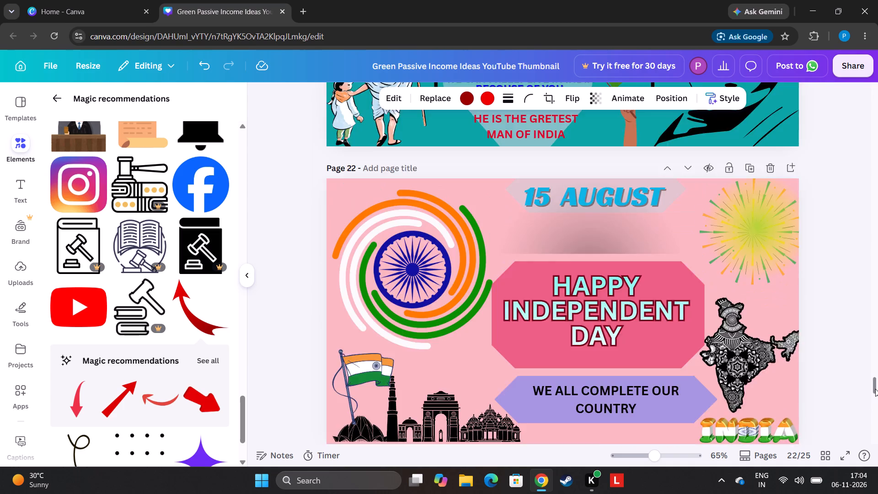
{"action": "left_click_drag", "start_coordinate": [875, 389], "coordinate": [867, 431]}
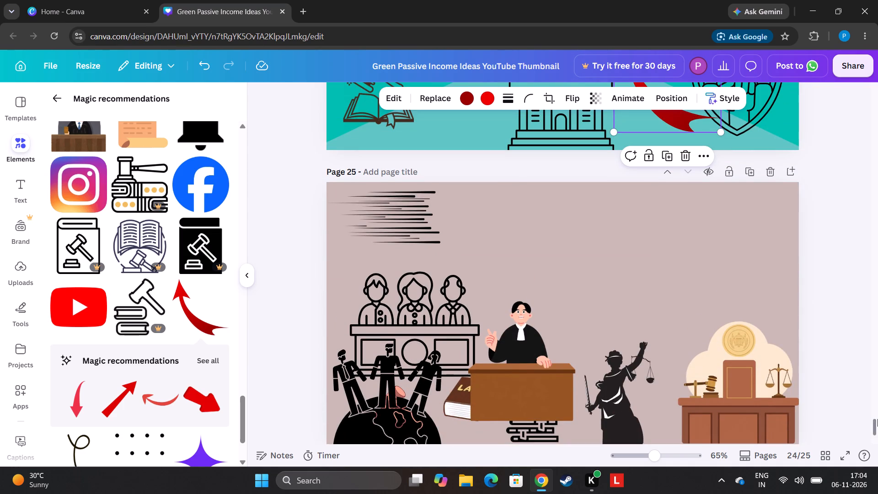
{"action": "left_click_drag", "start_coordinate": [874, 432], "coordinate": [874, 418]}
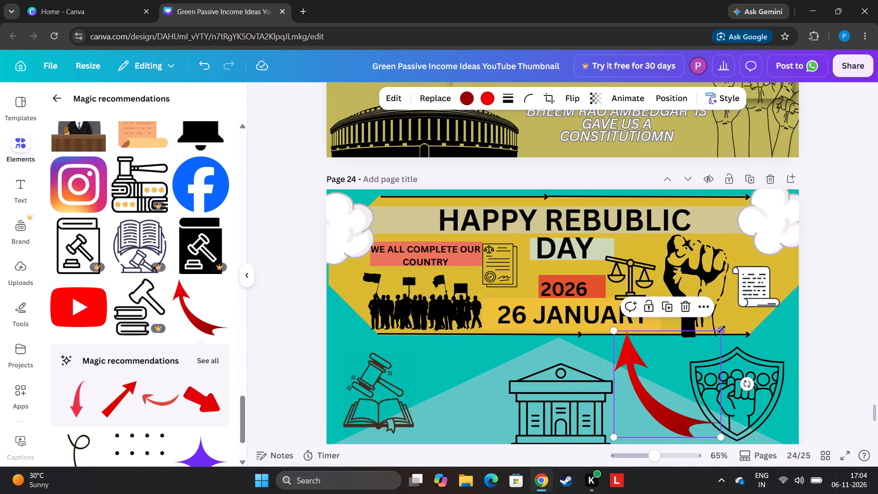
{"action": "left_click_drag", "start_coordinate": [721, 329], "coordinate": [700, 399]}
Move the red curved arrow from page 24 up past page 23 onto page 22, just below the 15 AUGUST heading.
{"action": "left_click_drag", "start_coordinate": [637, 414], "coordinate": [637, 356]}
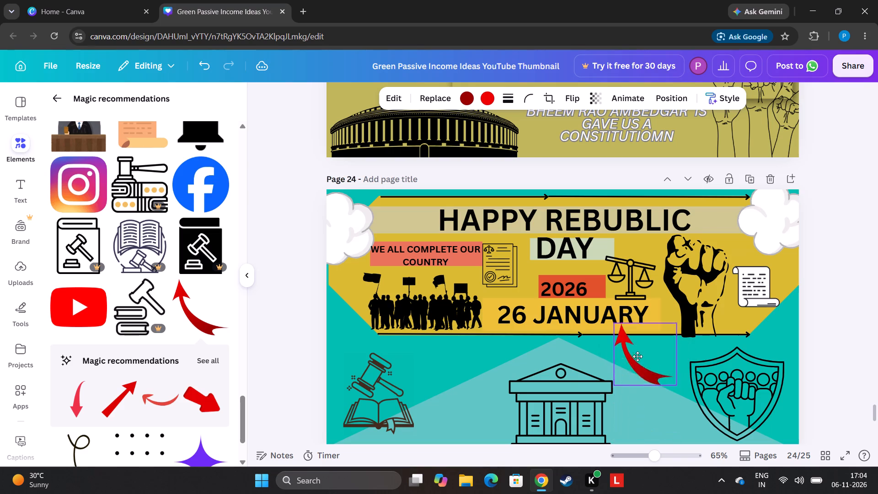
{"action": "left_click_drag", "start_coordinate": [637, 356], "coordinate": [792, 288]}
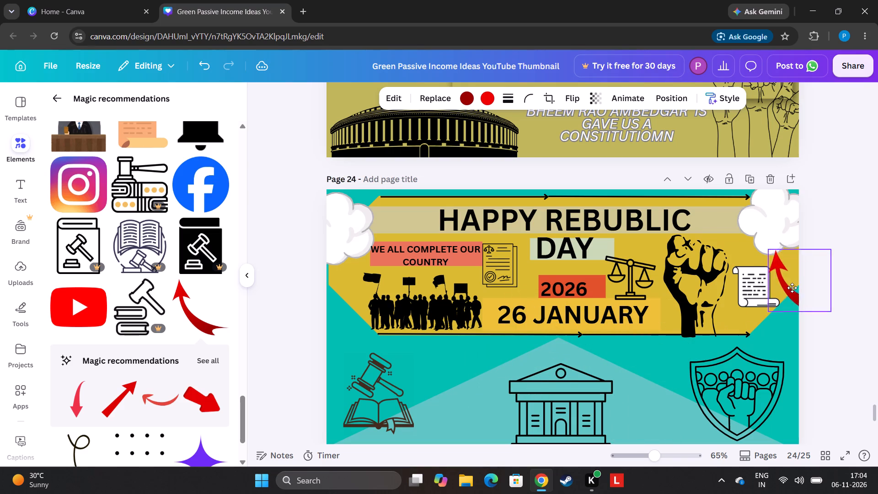
{"action": "left_click_drag", "start_coordinate": [792, 288], "coordinate": [694, 66]}
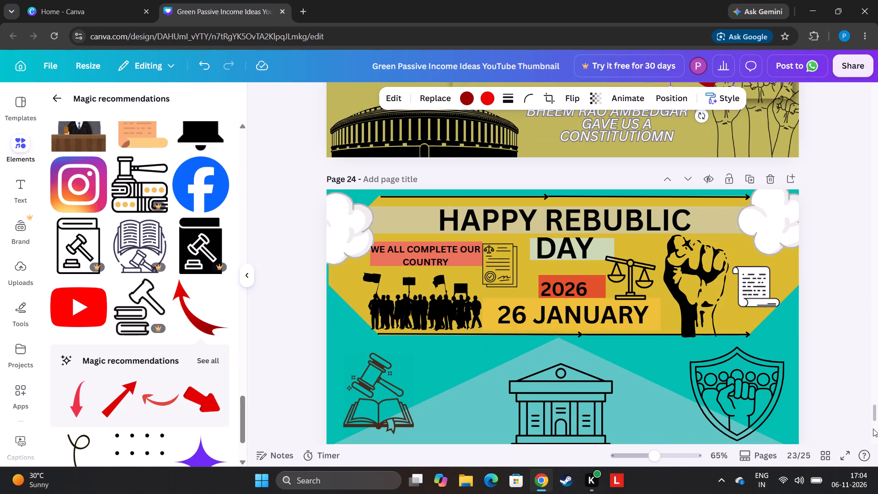
{"action": "left_click_drag", "start_coordinate": [875, 413], "coordinate": [873, 395]}
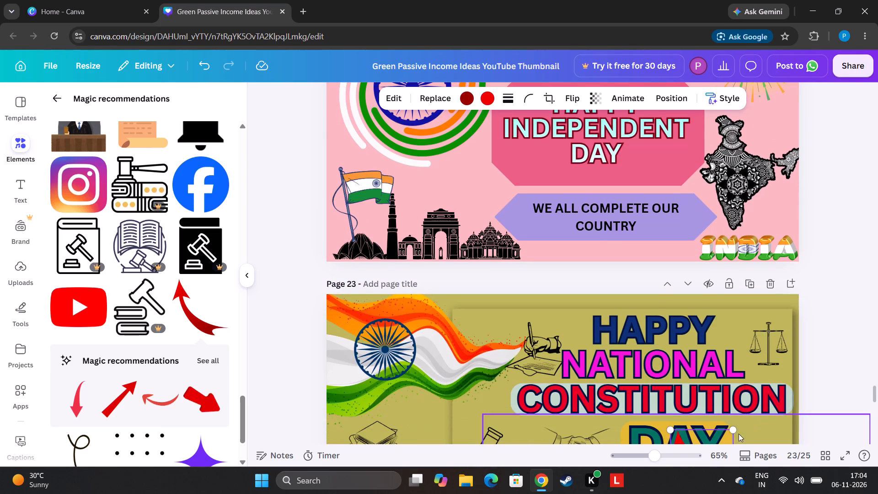
{"action": "left_click_drag", "start_coordinate": [708, 438], "coordinate": [676, 173]}
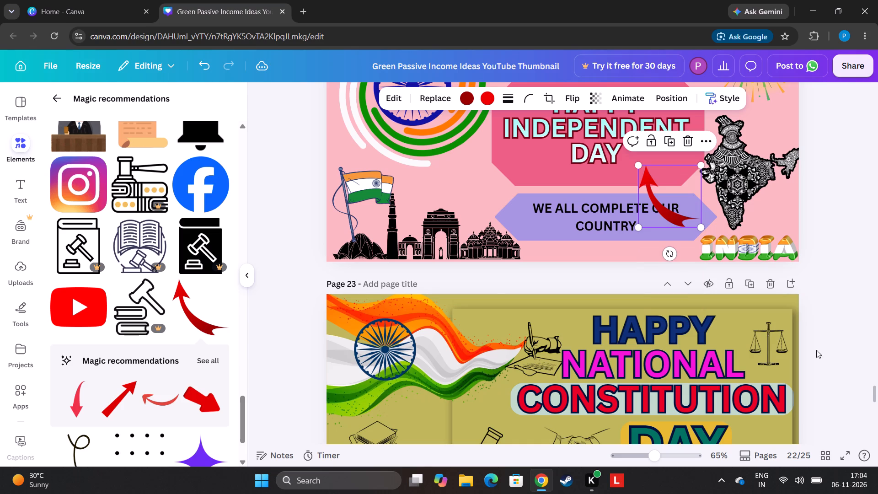
{"action": "left_click_drag", "start_coordinate": [874, 396], "coordinate": [877, 387]}
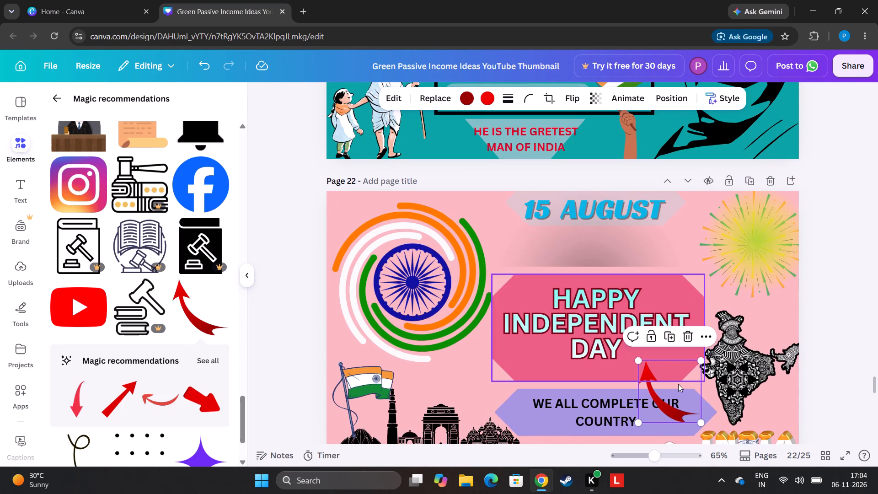
{"action": "left_click_drag", "start_coordinate": [678, 384], "coordinate": [600, 262]}
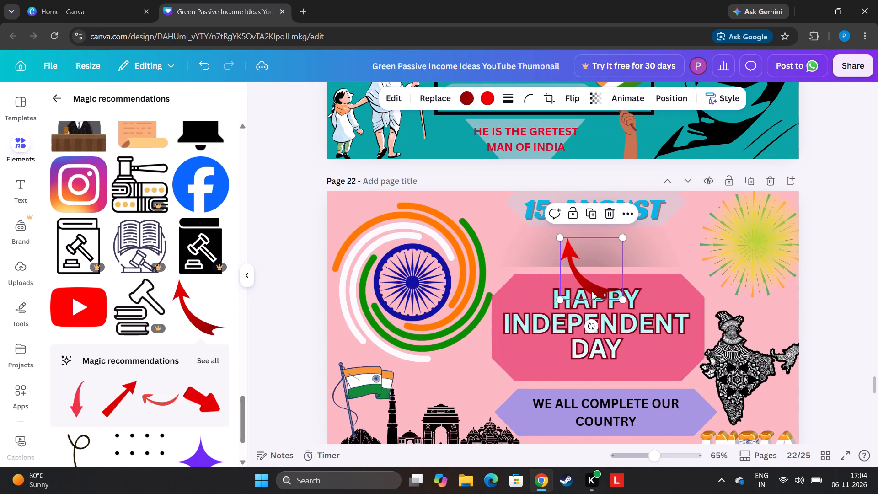
Rotate the red arrow on page 22 to about 145° and place it on the pink banner's upper corner, pointing towards the India map.
{"action": "left_click_drag", "start_coordinate": [589, 321], "coordinate": [493, 261]}
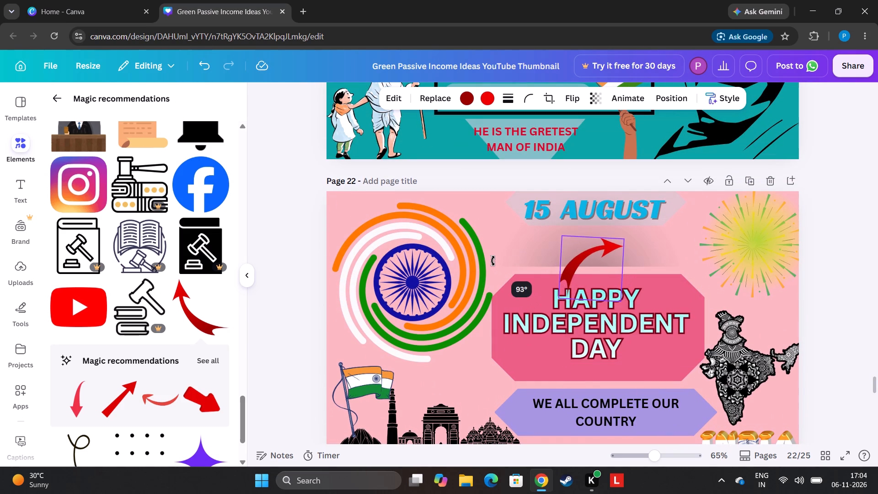
{"action": "left_click_drag", "start_coordinate": [493, 261], "coordinate": [493, 260]}
{"action": "left_click_drag", "start_coordinate": [610, 260], "coordinate": [630, 273]}
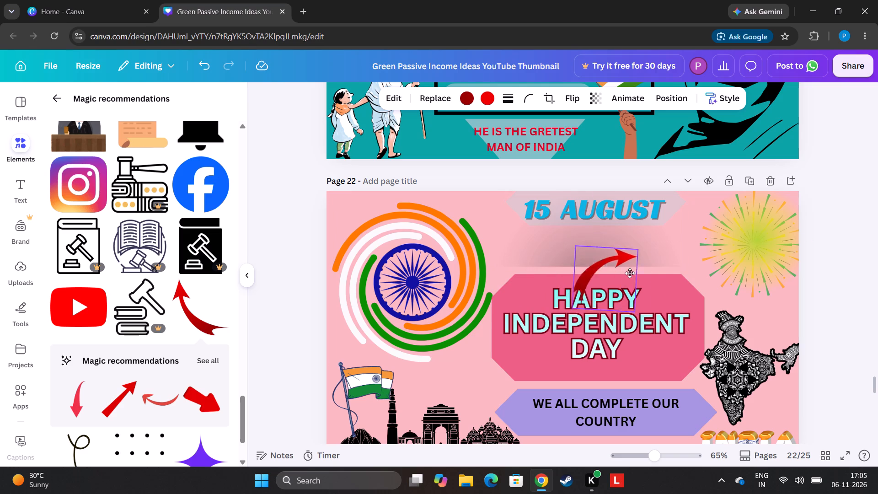
{"action": "left_click_drag", "start_coordinate": [630, 273], "coordinate": [711, 278]}
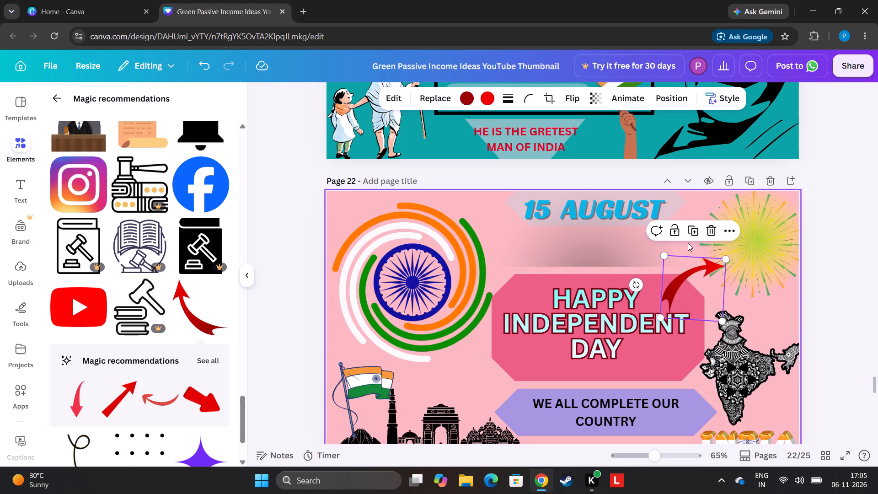
{"action": "left_click_drag", "start_coordinate": [637, 289], "coordinate": [618, 171]}
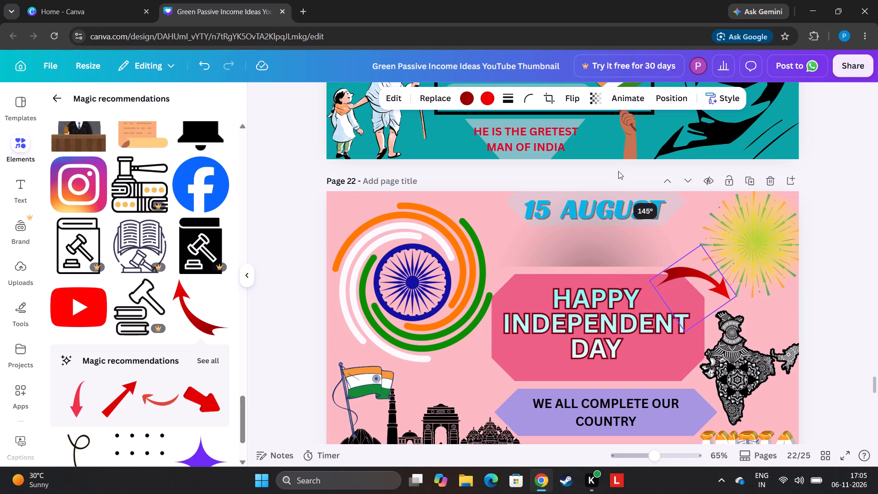
{"action": "left_click_drag", "start_coordinate": [679, 314], "coordinate": [664, 303]}
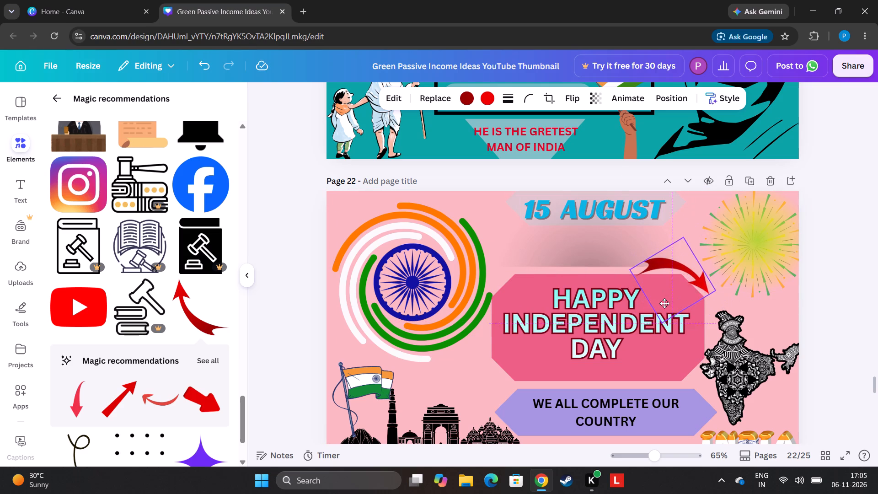
{"action": "left_click_drag", "start_coordinate": [664, 303], "coordinate": [656, 316]}
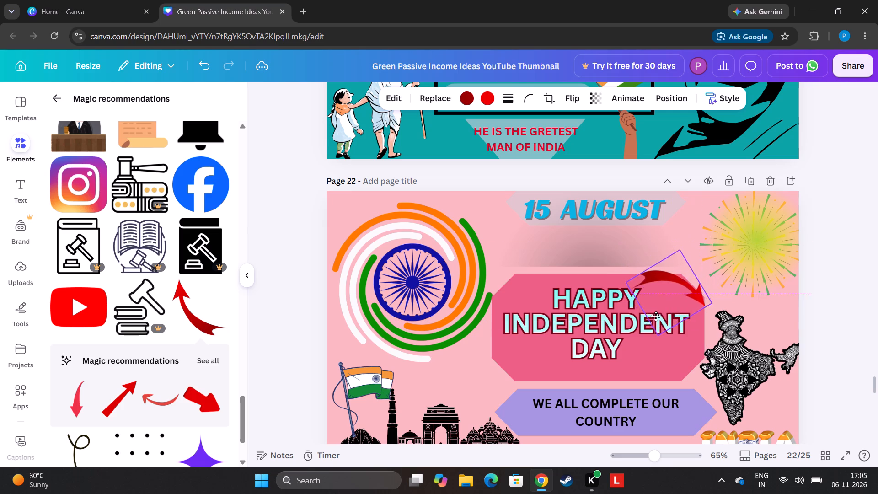
{"action": "left_click_drag", "start_coordinate": [656, 316], "coordinate": [660, 306]}
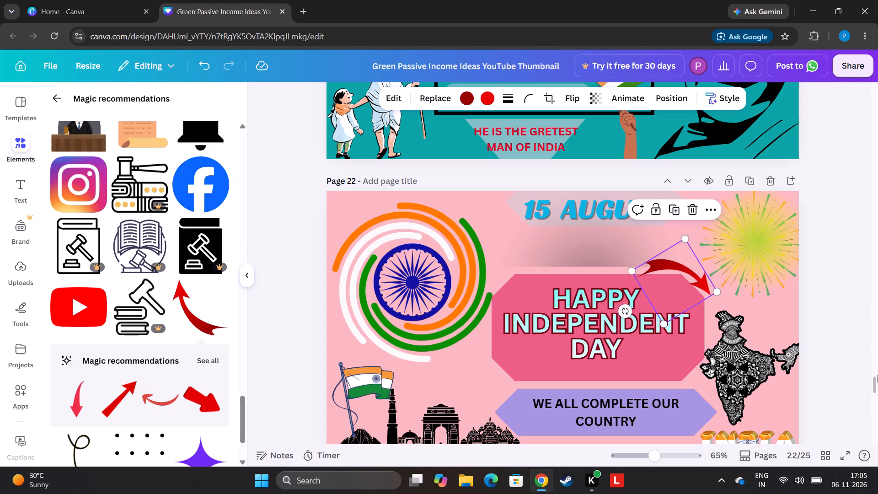
Add the graphic of people hoisting the Indian flag from the recently used elements to page 24.
{"action": "left_click_drag", "start_coordinate": [876, 376], "coordinate": [877, 457]}
{"action": "left_click_drag", "start_coordinate": [872, 421], "coordinate": [872, 420]}
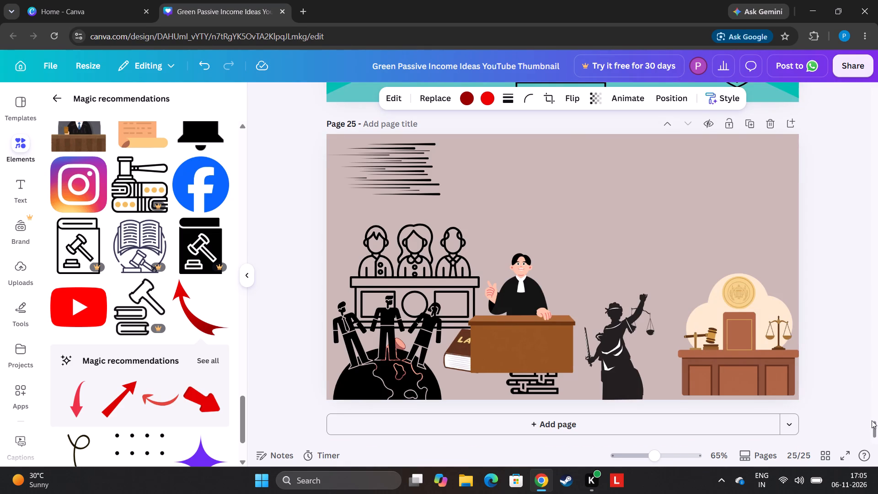
{"action": "left_click_drag", "start_coordinate": [872, 420], "coordinate": [877, 409]}
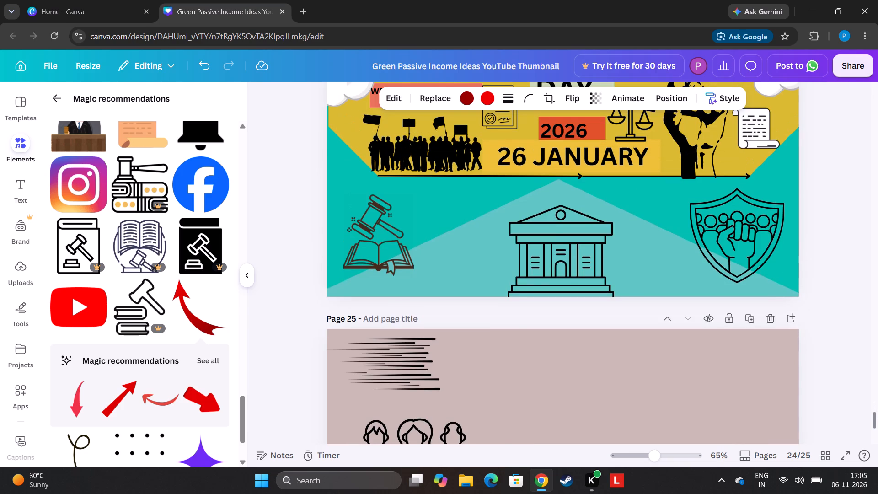
{"action": "left_click", "coordinate": [877, 409]}
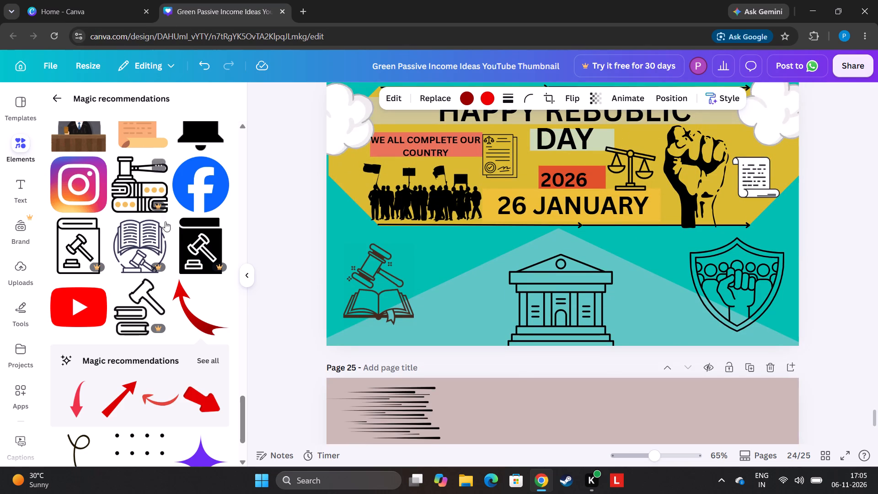
{"action": "left_click", "coordinate": [79, 108]}
{"action": "left_click", "coordinate": [49, 92]}
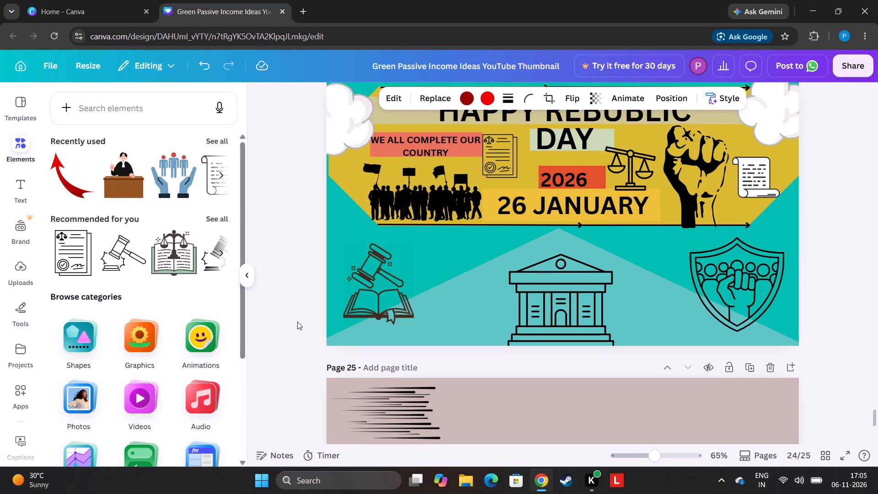
{"action": "left_click", "coordinate": [218, 143]}
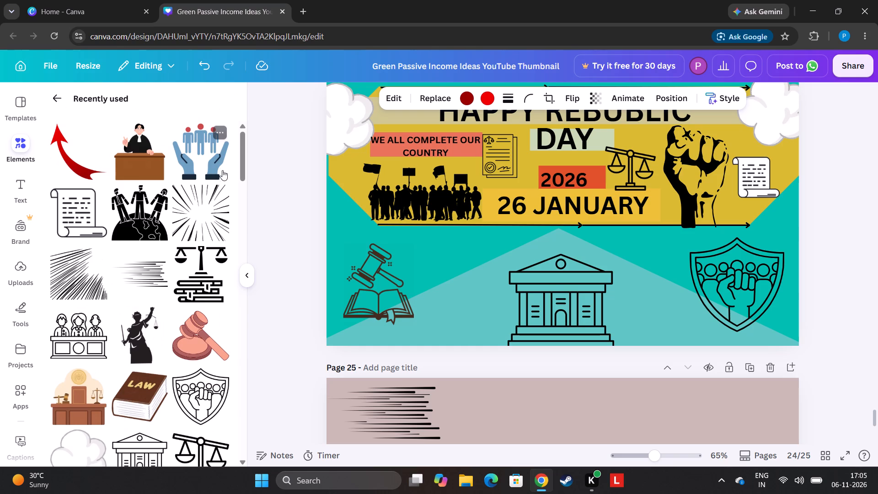
{"action": "left_click_drag", "start_coordinate": [241, 158], "coordinate": [238, 362]}
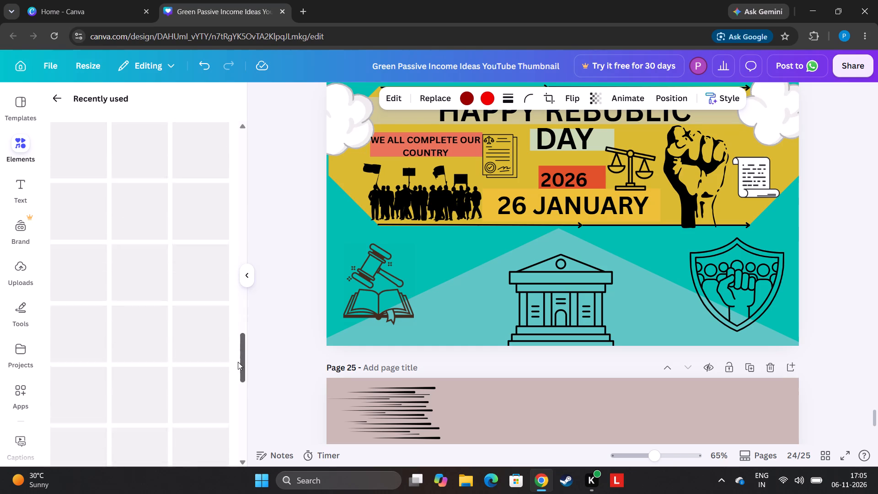
{"action": "left_click_drag", "start_coordinate": [238, 362], "coordinate": [243, 420]}
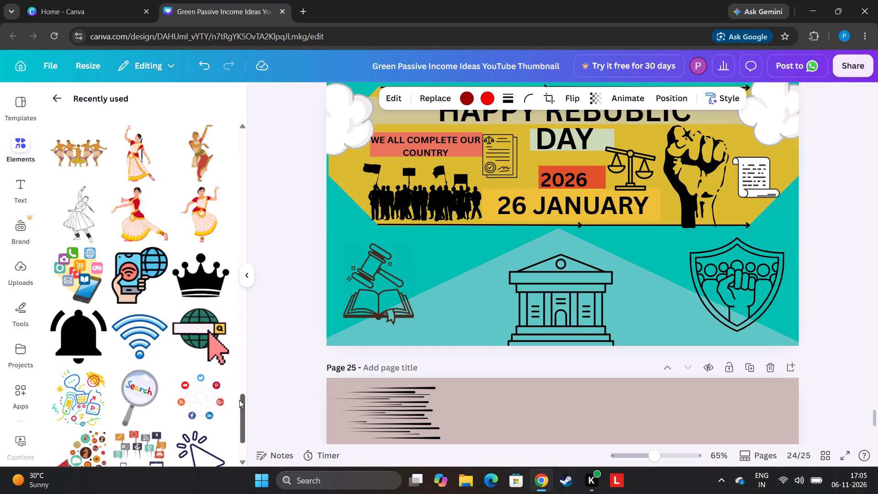
{"action": "left_click_drag", "start_coordinate": [238, 405], "coordinate": [260, 331]}
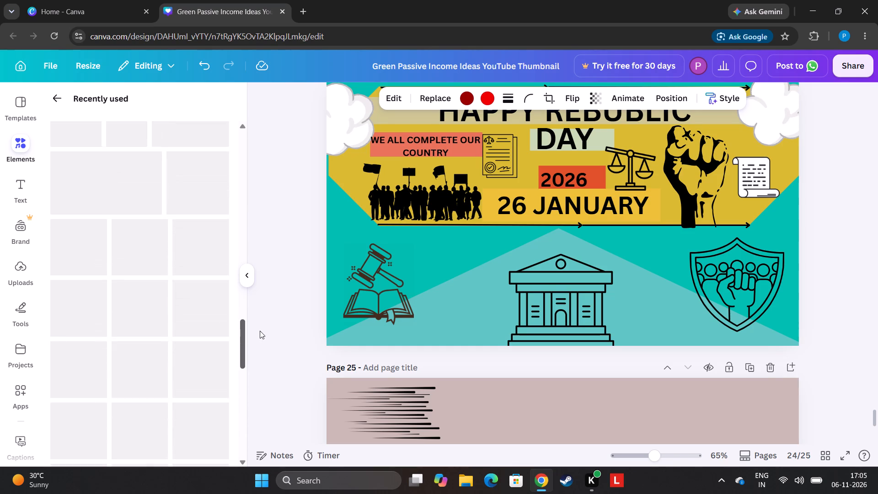
{"action": "left_click_drag", "start_coordinate": [260, 331], "coordinate": [277, 287]}
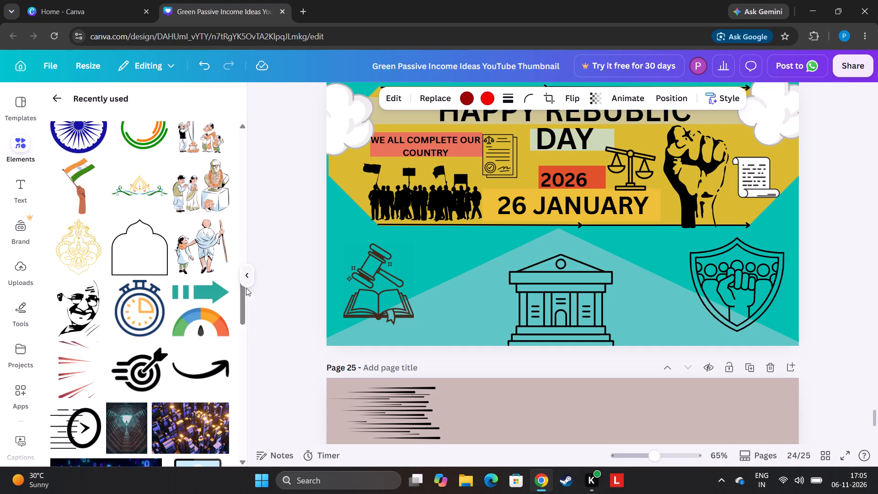
{"action": "left_click_drag", "start_coordinate": [243, 295], "coordinate": [243, 290]}
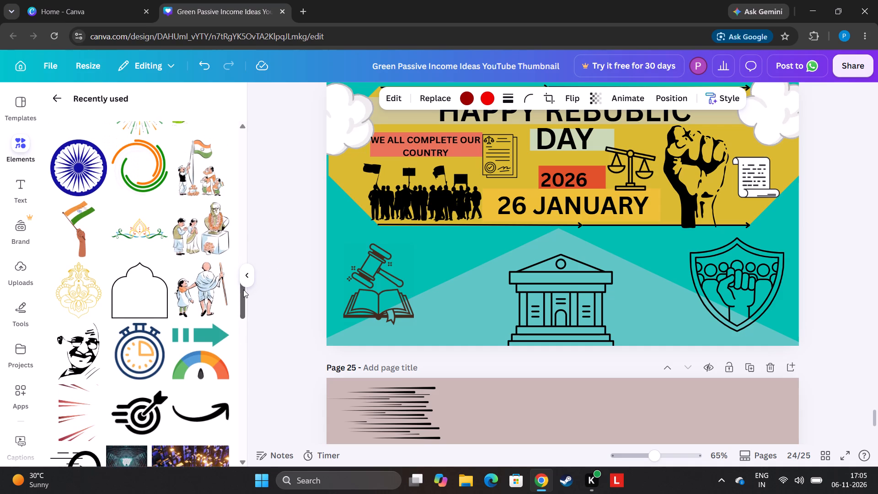
{"action": "left_click_drag", "start_coordinate": [243, 290], "coordinate": [243, 289]}
{"action": "left_click", "coordinate": [203, 171]}
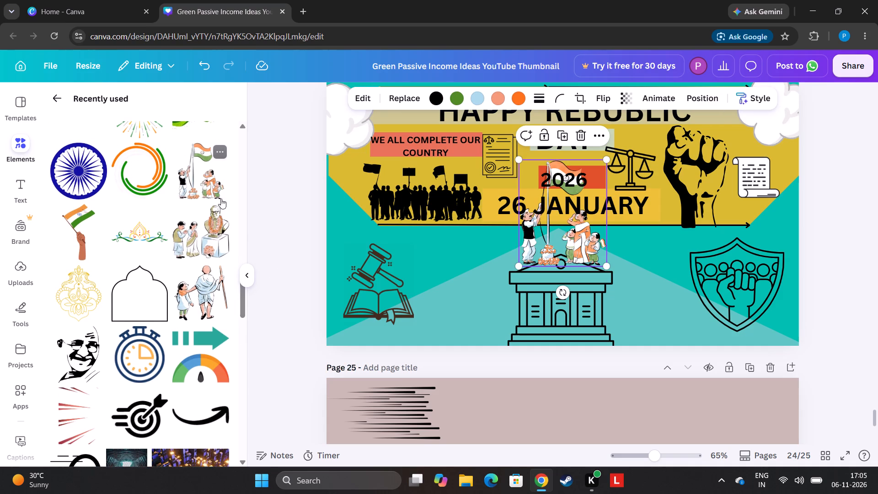
Move the flag-hoisting graphic to the bottom edge of page 24, between the gavel with open book and the courthouse.
{"action": "left_click_drag", "start_coordinate": [580, 228], "coordinate": [540, 277]}
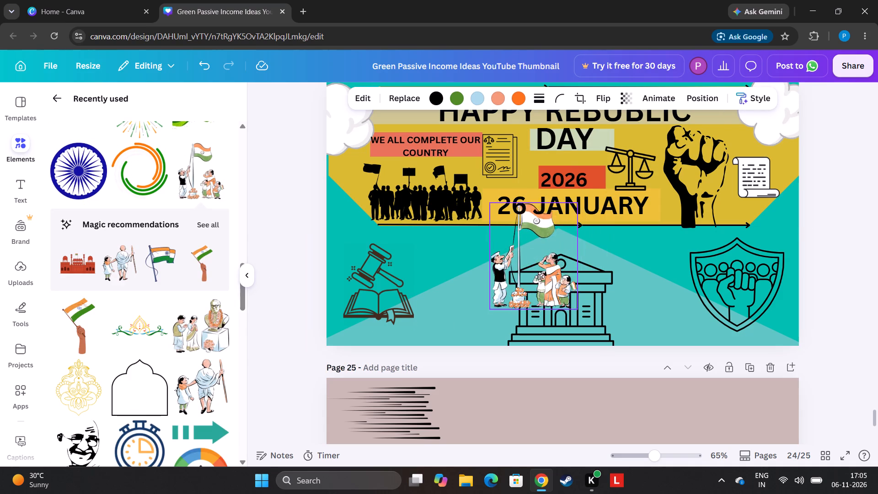
{"action": "left_click_drag", "start_coordinate": [540, 277], "coordinate": [481, 307]}
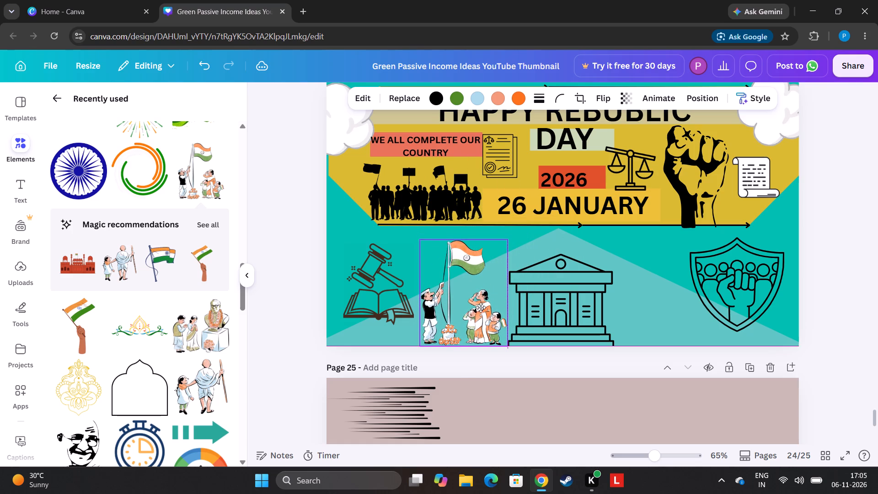
{"action": "left_click_drag", "start_coordinate": [481, 307], "coordinate": [479, 307]}
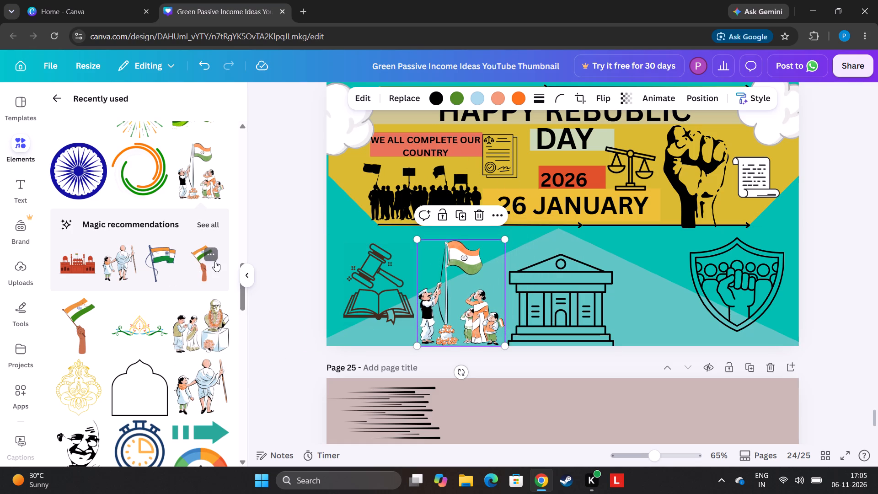
Add the recommended graphic of three people waving Indian flags and move it from page 24 up past page 23 onto page 22.
{"action": "left_click", "coordinate": [210, 231]}
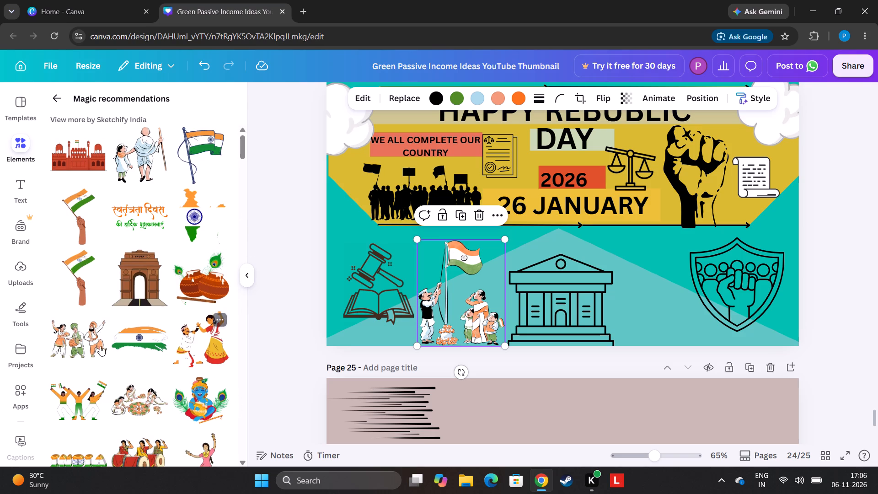
{"action": "left_click", "coordinate": [70, 400]}
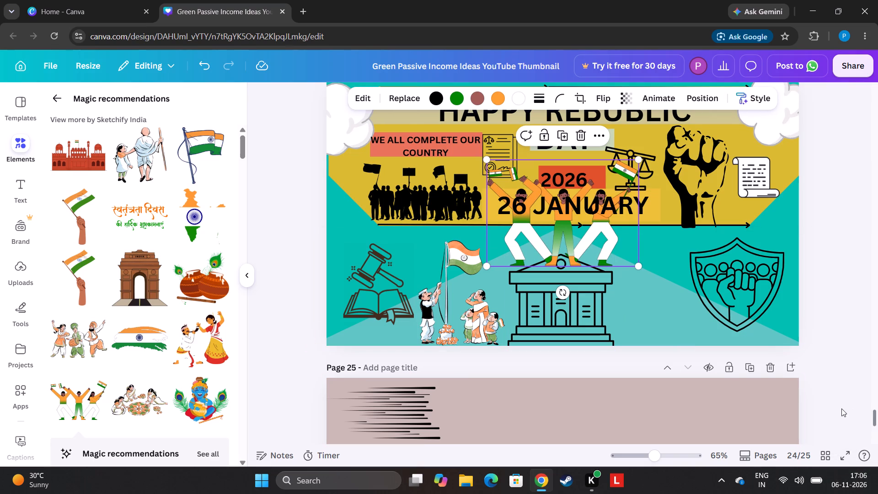
{"action": "left_click_drag", "start_coordinate": [877, 423], "coordinate": [871, 395]}
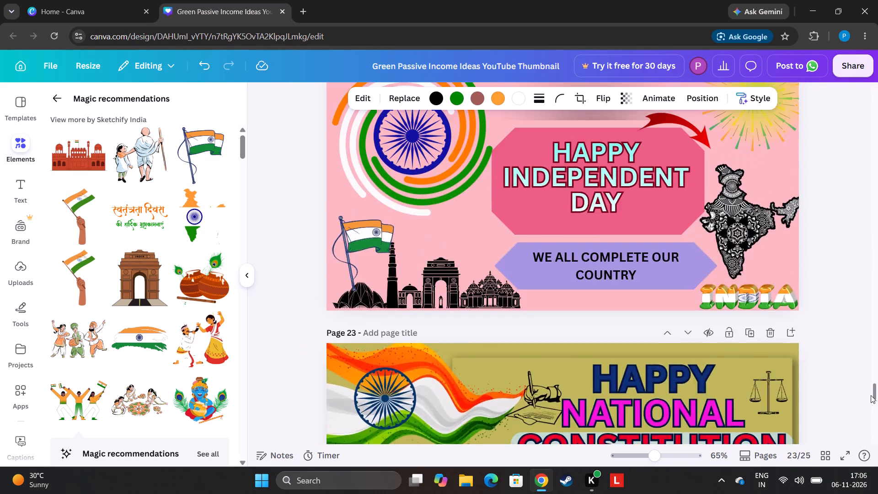
{"action": "left_click_drag", "start_coordinate": [871, 395], "coordinate": [869, 419]}
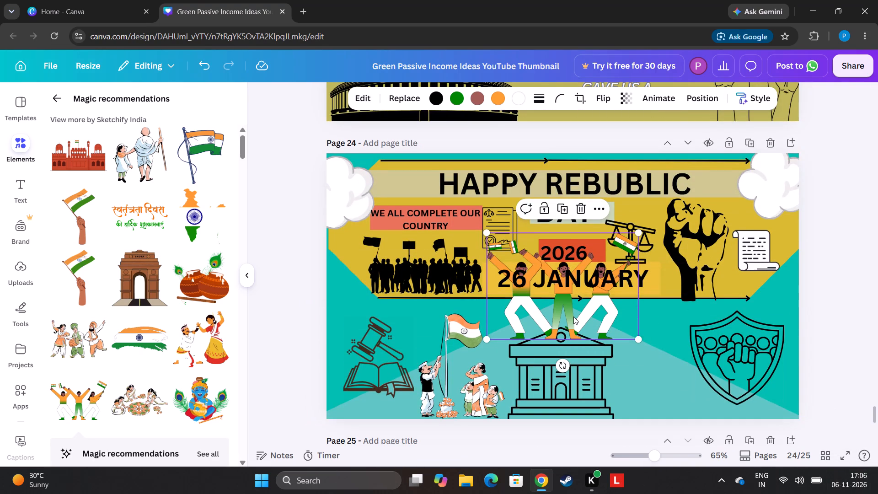
{"action": "left_click_drag", "start_coordinate": [584, 333], "coordinate": [621, 79]}
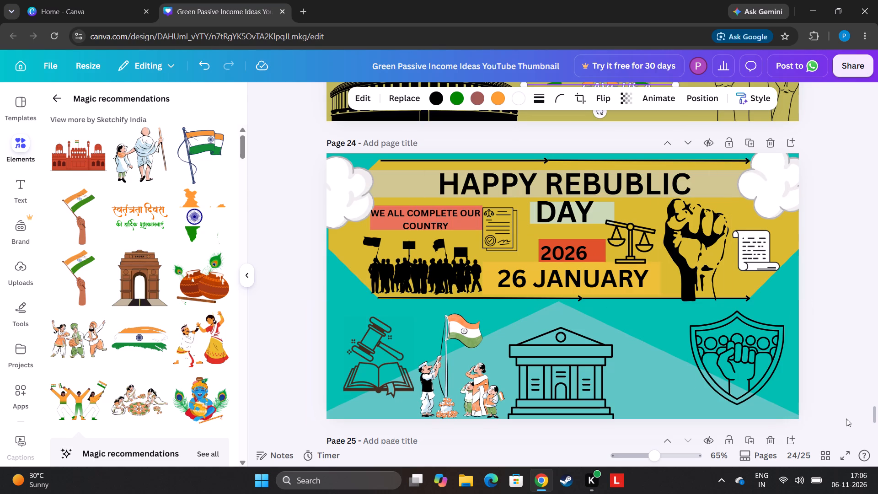
{"action": "left_click_drag", "start_coordinate": [875, 419], "coordinate": [875, 412]}
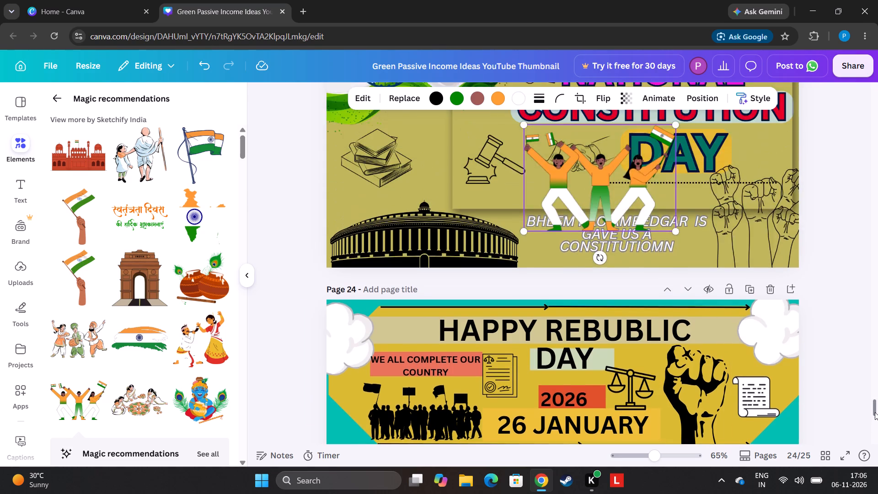
{"action": "left_click_drag", "start_coordinate": [875, 412], "coordinate": [875, 402]}
{"action": "left_click_drag", "start_coordinate": [660, 405], "coordinate": [661, 387]}
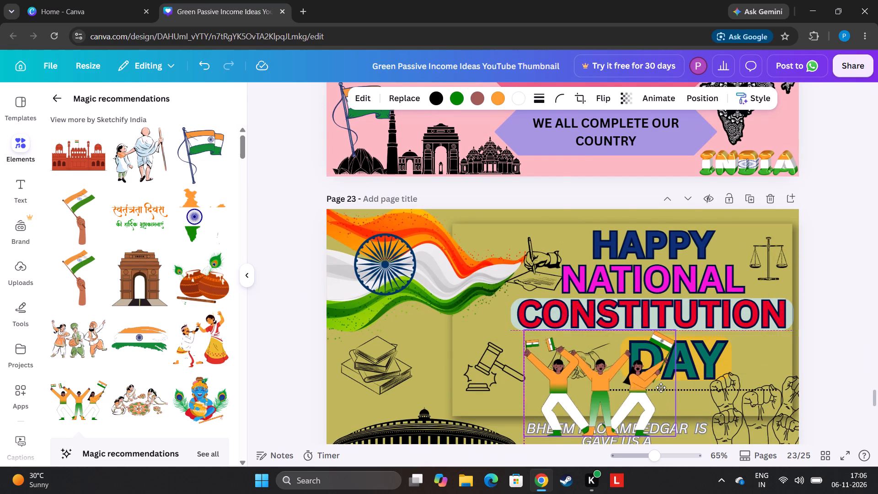
{"action": "left_click_drag", "start_coordinate": [661, 387], "coordinate": [720, 139]}
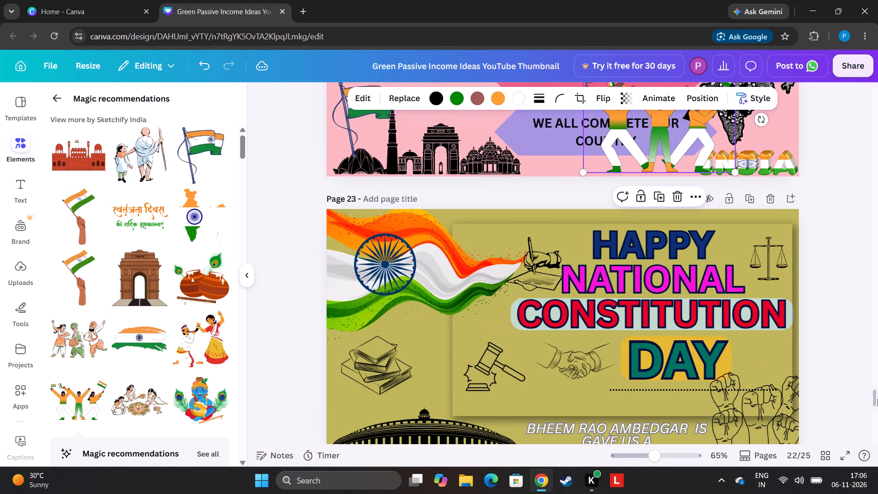
Shrink the three flag-wavers to about two-fifths of their size and stand them on the pink banner's top edge, below the 15 AUGUST heading.
{"action": "left_click_drag", "start_coordinate": [873, 401], "coordinate": [873, 392]}
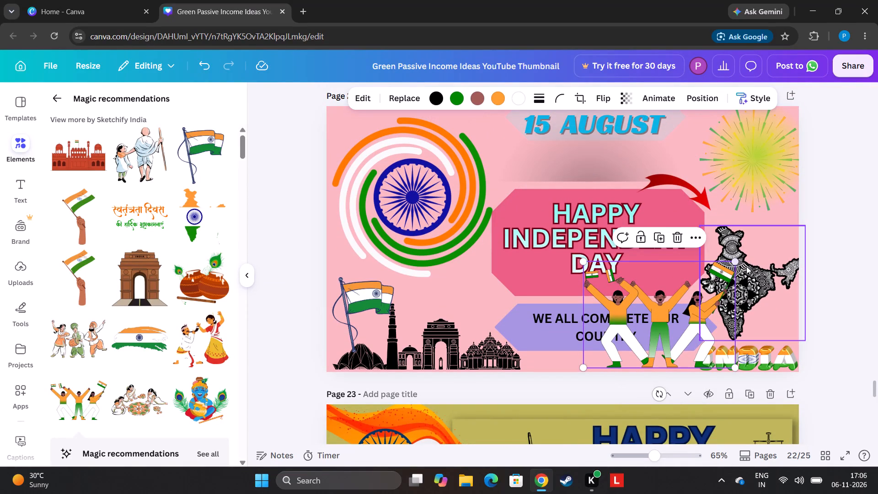
{"action": "left_click_drag", "start_coordinate": [739, 258], "coordinate": [698, 301]}
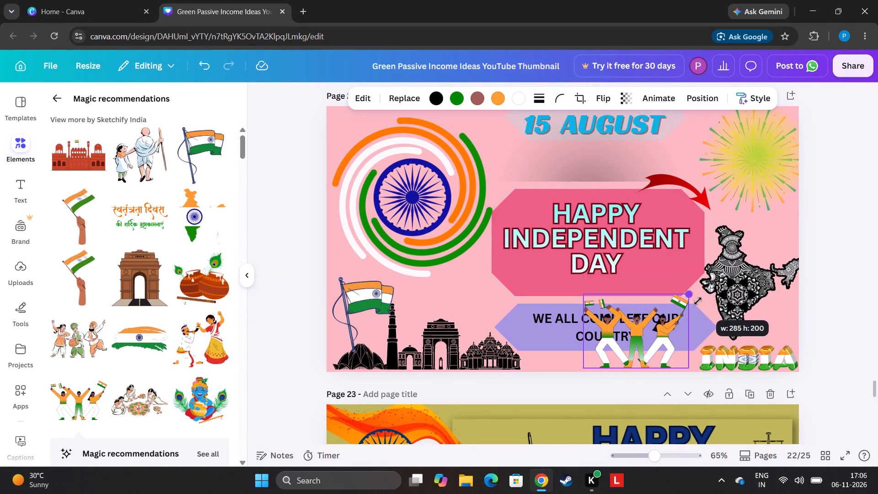
{"action": "left_click_drag", "start_coordinate": [698, 301], "coordinate": [693, 306]}
{"action": "left_click_drag", "start_coordinate": [635, 337], "coordinate": [550, 151]}
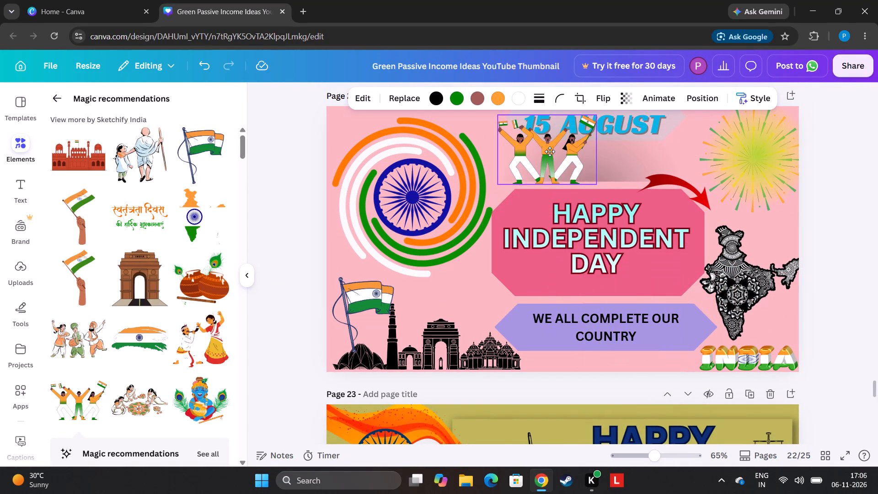
{"action": "left_click_drag", "start_coordinate": [550, 151], "coordinate": [550, 158]}
{"action": "left_click_drag", "start_coordinate": [597, 123], "coordinate": [592, 168]}
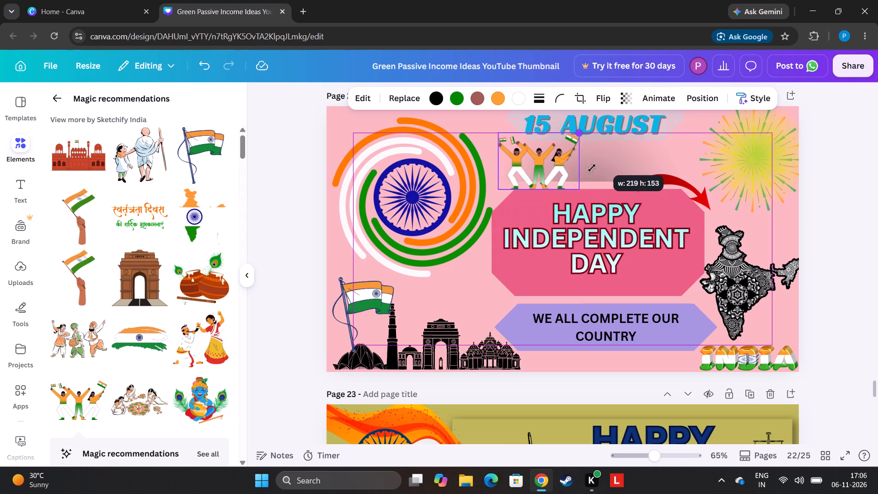
{"action": "left_click_drag", "start_coordinate": [592, 168], "coordinate": [586, 187]}
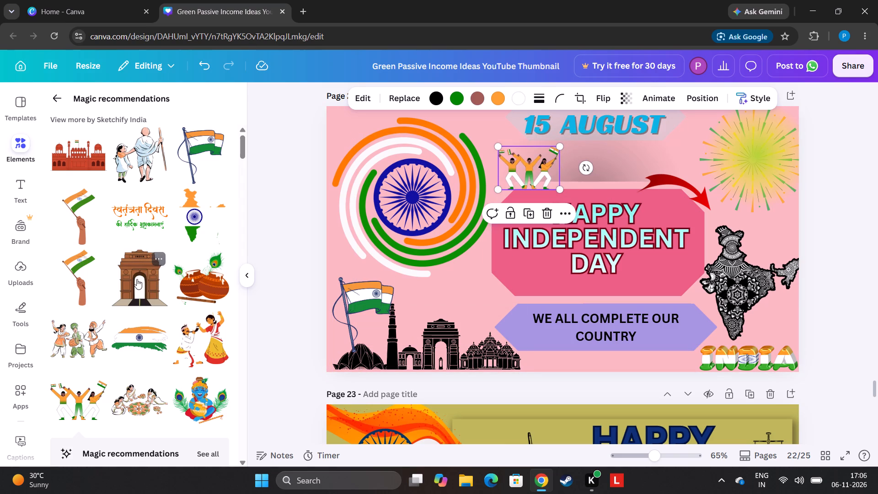
Add the recommended brushstroke Indian flag to page 22, shrink it to about half size and move it down onto page 23.
{"action": "left_click", "coordinate": [130, 343]}
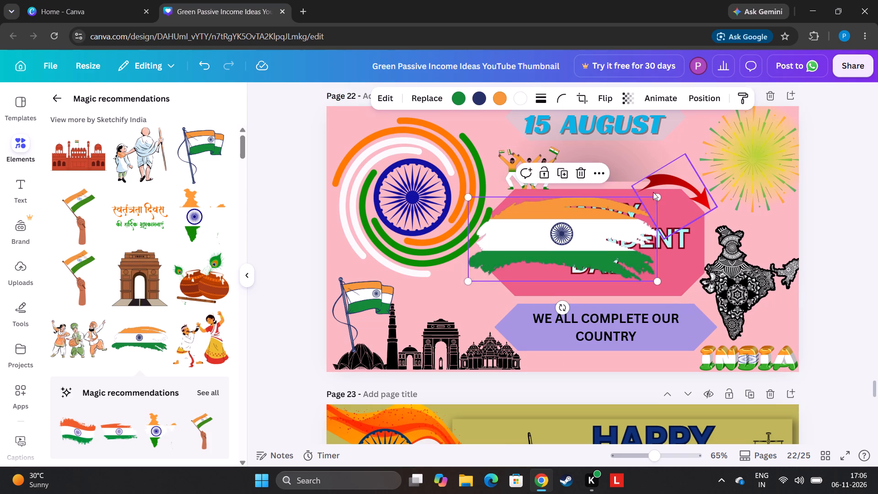
{"action": "left_click_drag", "start_coordinate": [655, 193], "coordinate": [577, 272]}
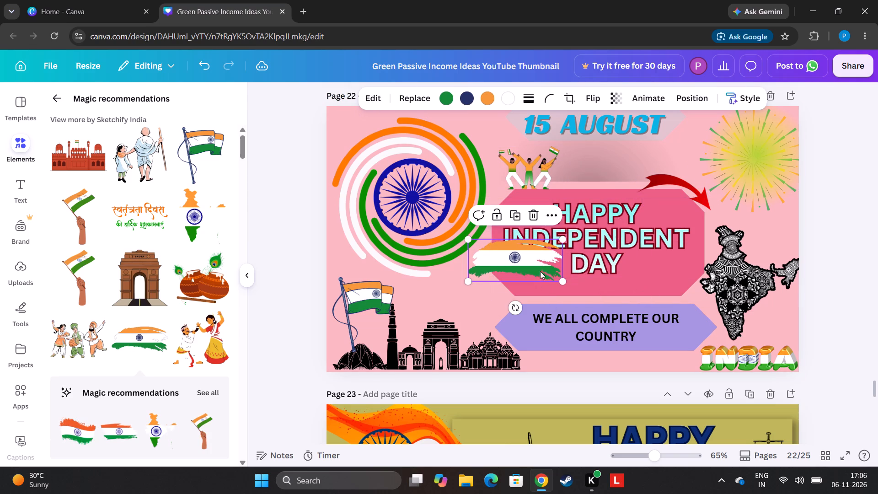
{"action": "left_click_drag", "start_coordinate": [532, 252], "coordinate": [562, 420]}
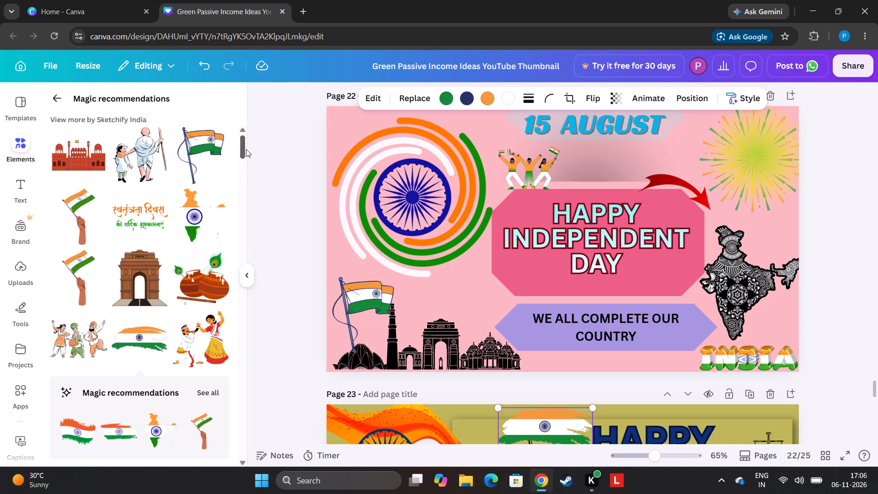
Add the blue Independence Day lettering to page 22, shrink it to about a quarter and place it above the monument skyline beside the flag.
{"action": "left_click_drag", "start_coordinate": [246, 149], "coordinate": [244, 193]}
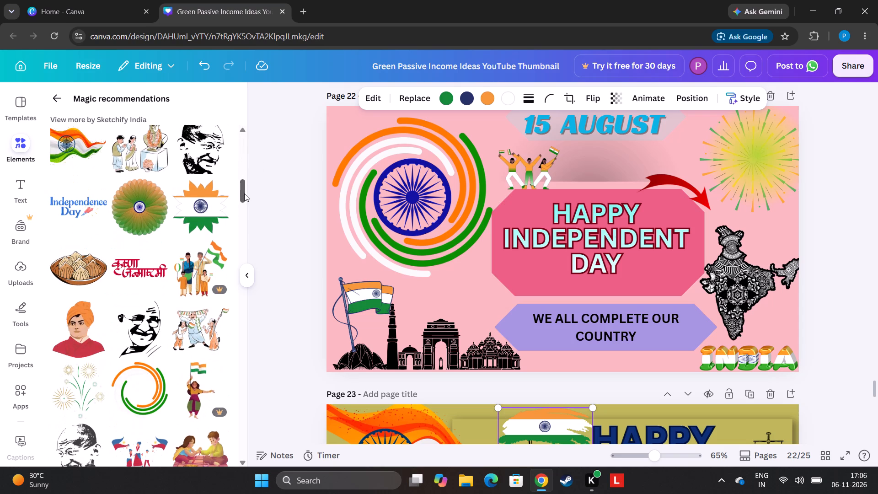
{"action": "left_click", "coordinate": [244, 193]}
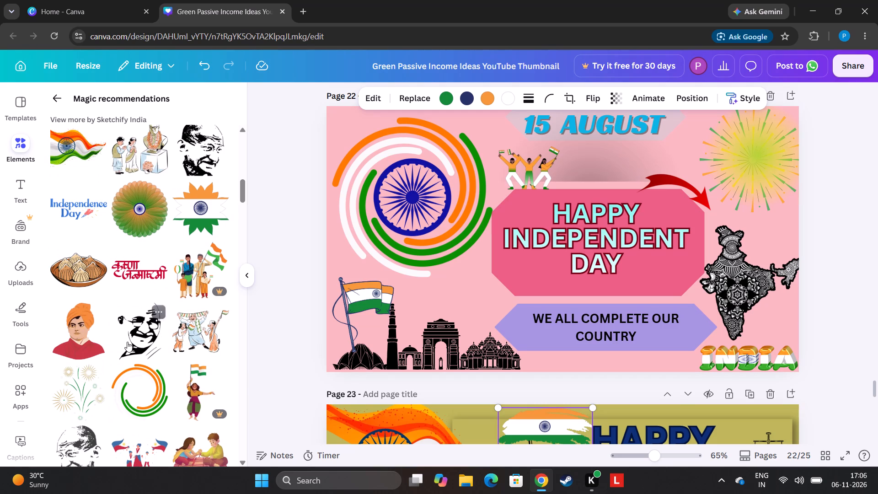
{"action": "left_click", "coordinate": [70, 216]}
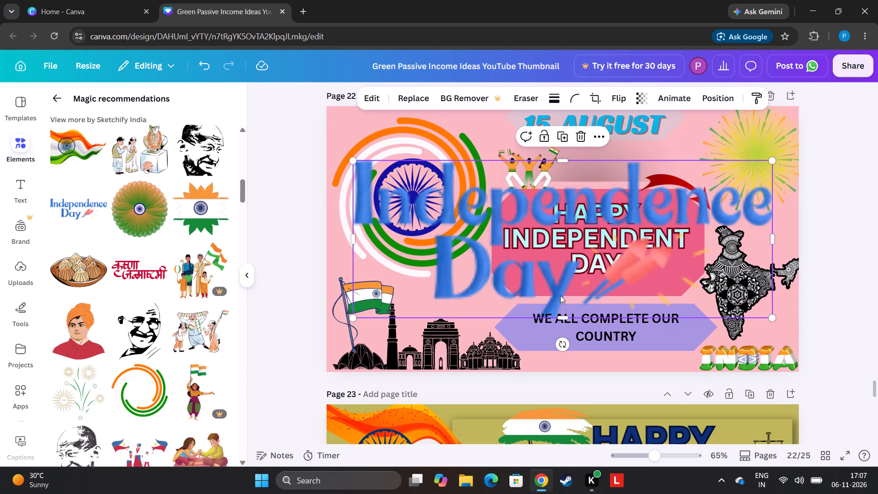
{"action": "left_click_drag", "start_coordinate": [776, 164], "coordinate": [469, 331]}
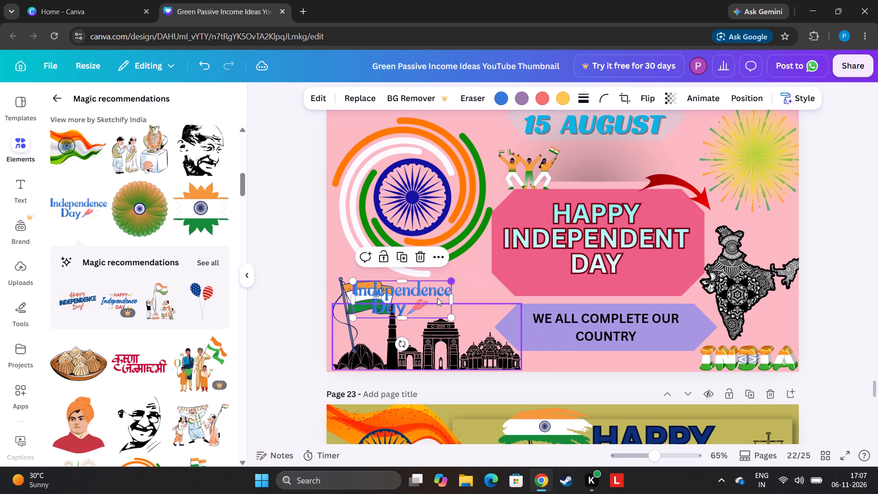
{"action": "left_click_drag", "start_coordinate": [401, 291], "coordinate": [450, 286]}
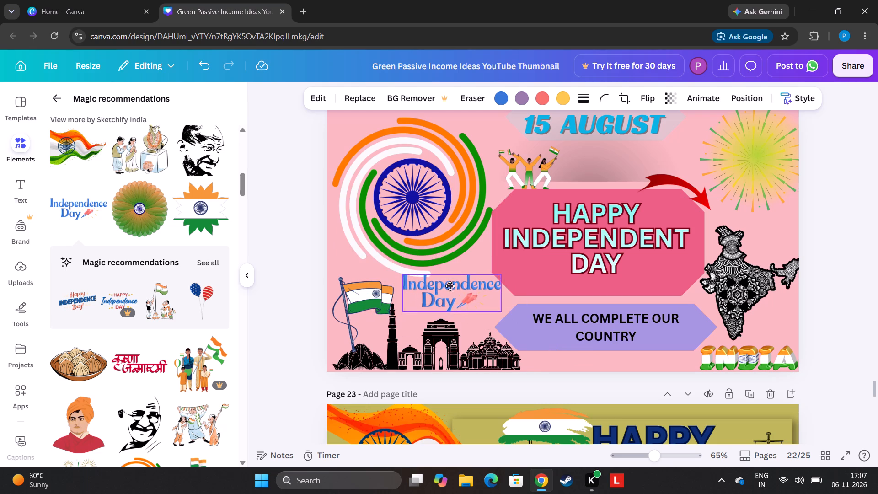
{"action": "left_click_drag", "start_coordinate": [450, 286], "coordinate": [452, 291]}
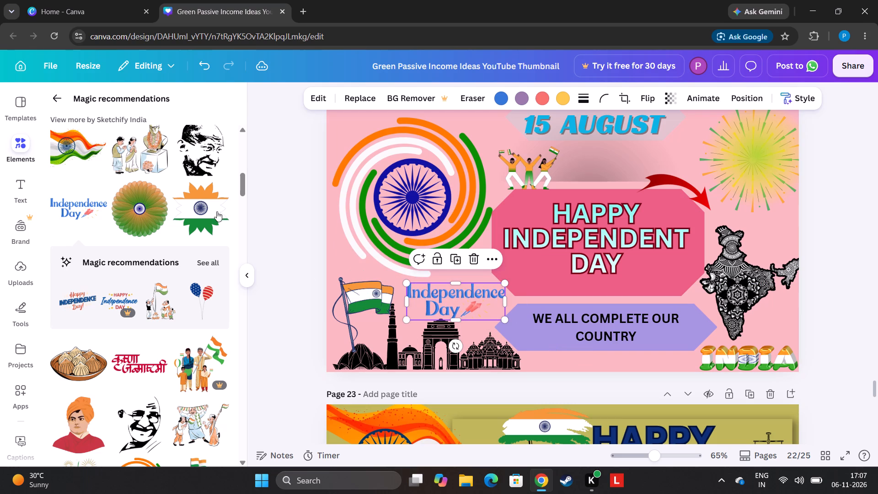
Add the tricolour flower rosette to page 22, shrink it to about a quarter and place it at the pink banner's lower-right corner.
{"action": "left_click", "coordinate": [132, 210]}
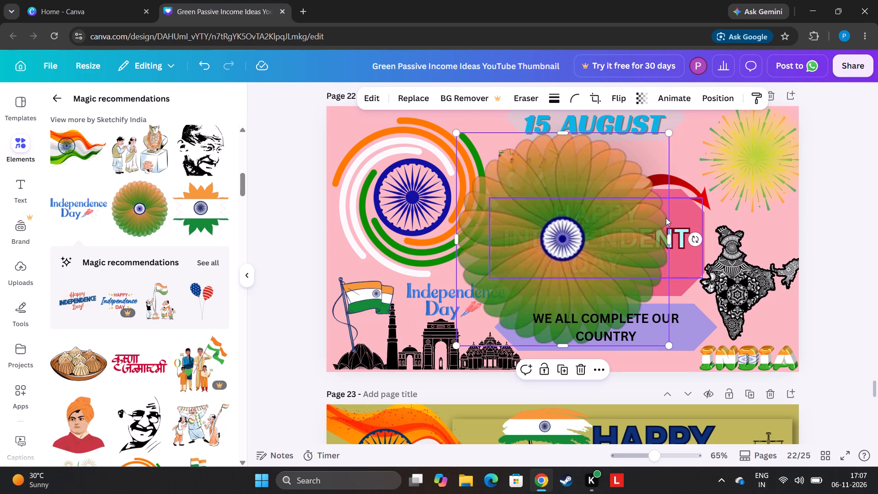
{"action": "left_click", "coordinate": [668, 139]}
{"action": "left_click_drag", "start_coordinate": [668, 137], "coordinate": [539, 331]}
{"action": "left_click_drag", "start_coordinate": [485, 325], "coordinate": [674, 287]}
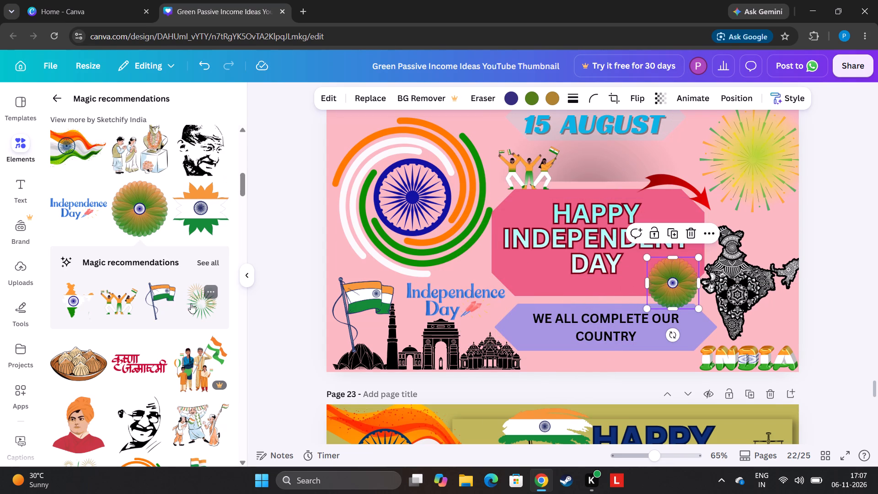
Add the recommended green-and-orange fireworks graphic to page 22, shrink it to about half and place it beside the flag-wavers, below 15 AUGUST.
{"action": "left_click", "coordinate": [193, 304]}
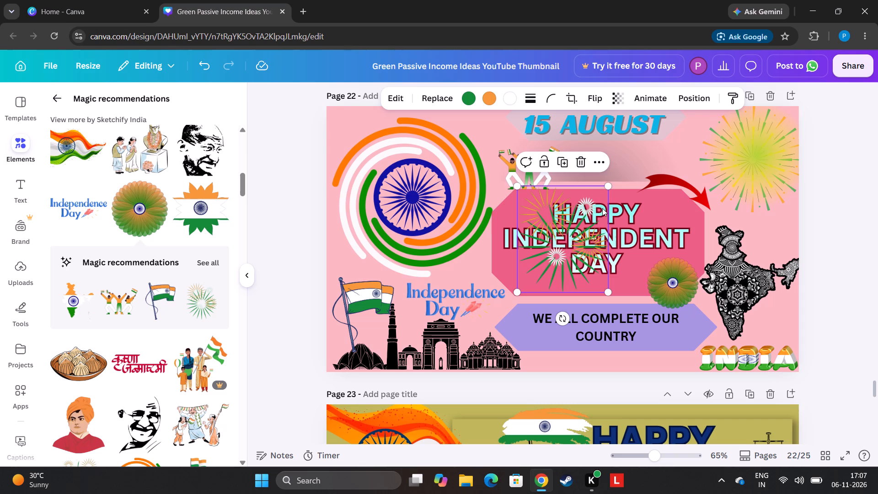
{"action": "left_click", "coordinate": [608, 179]}
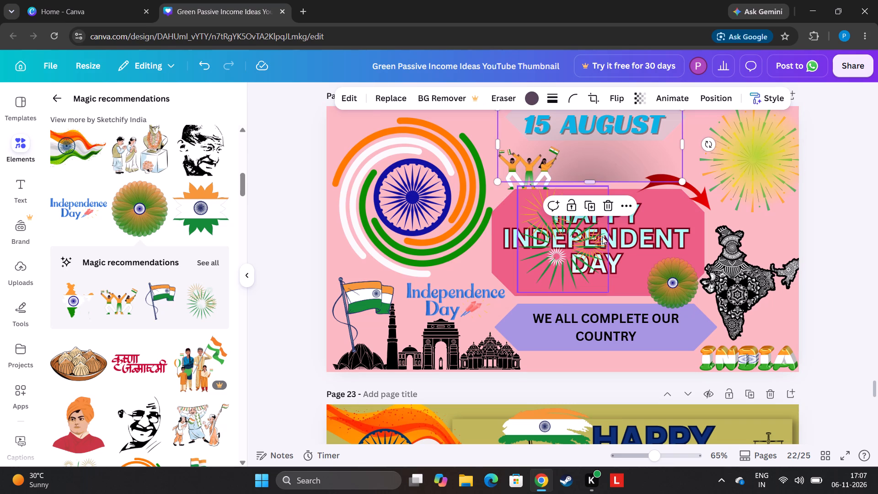
{"action": "left_click", "coordinate": [595, 240]}
{"action": "left_click_drag", "start_coordinate": [608, 185], "coordinate": [583, 220]}
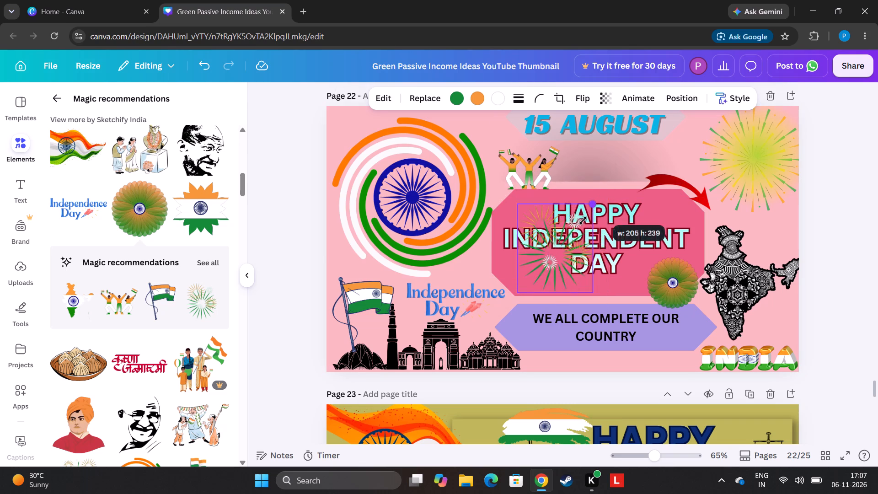
{"action": "left_click_drag", "start_coordinate": [583, 220], "coordinate": [571, 238]}
{"action": "left_click_drag", "start_coordinate": [547, 258], "coordinate": [767, 235]}
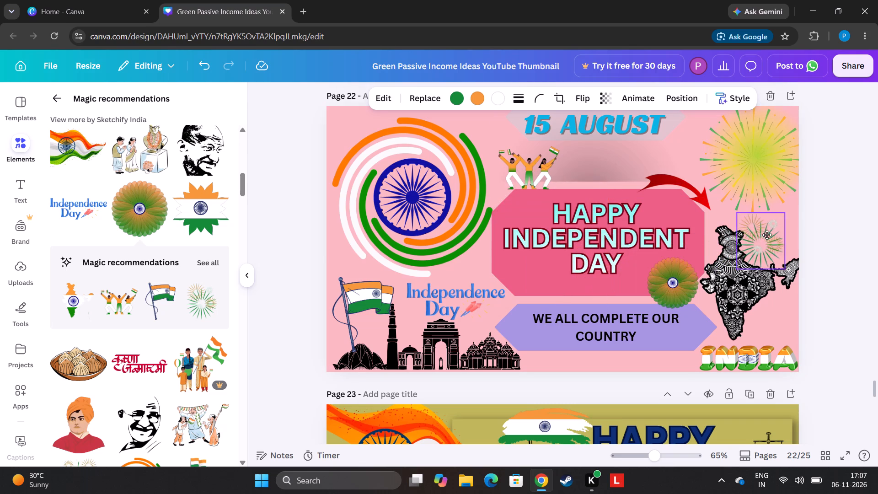
{"action": "left_click_drag", "start_coordinate": [767, 235], "coordinate": [681, 145]}
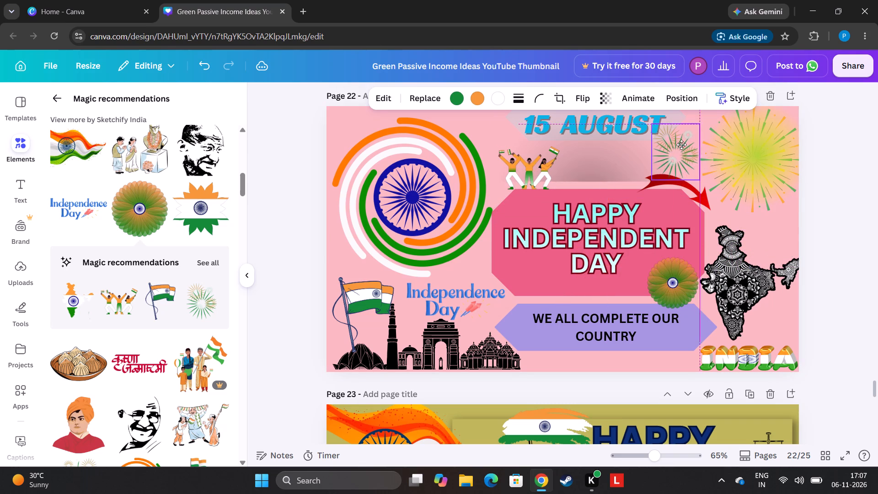
{"action": "left_click_drag", "start_coordinate": [681, 145], "coordinate": [615, 153]}
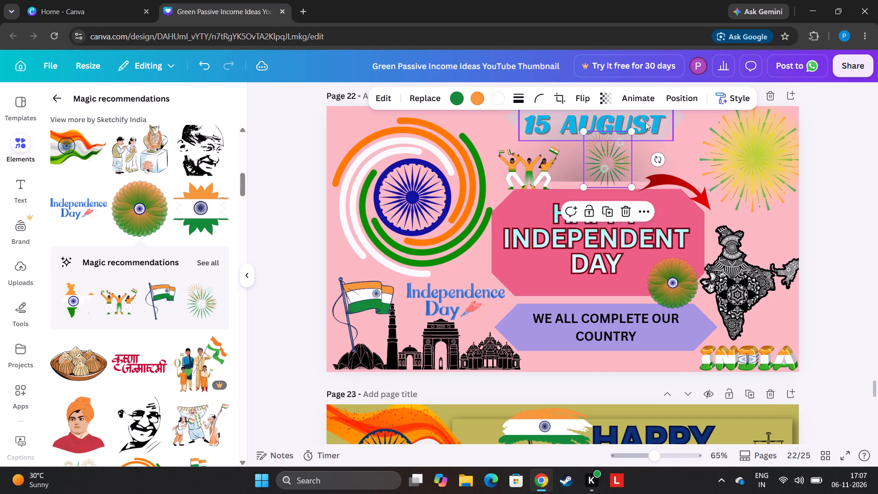
Send the small fireworks graphic backward in page 22's layer order, directly below the tricolour swirl.
{"action": "left_click", "coordinate": [680, 99]}
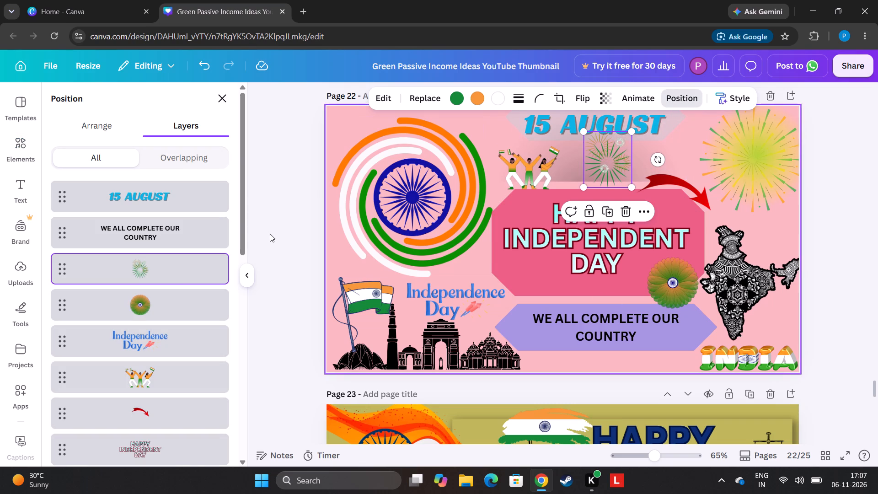
{"action": "left_click_drag", "start_coordinate": [178, 280], "coordinate": [180, 370]}
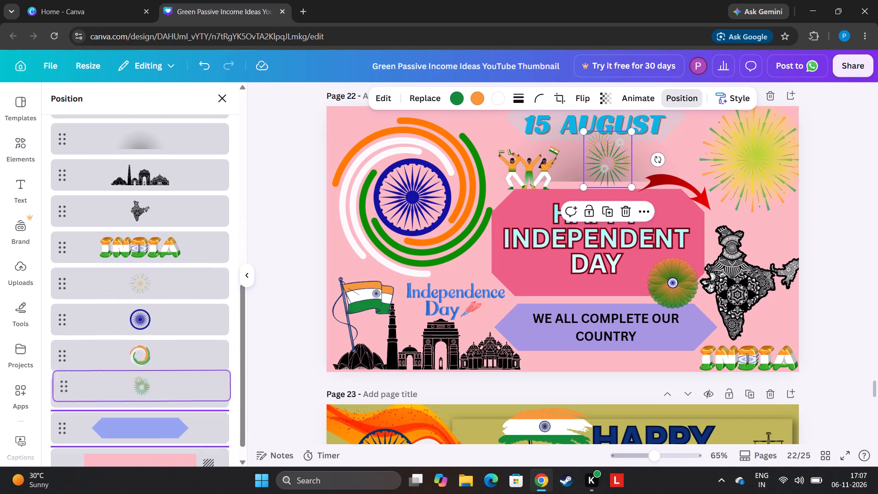
{"action": "left_click_drag", "start_coordinate": [180, 370], "coordinate": [167, 385]}
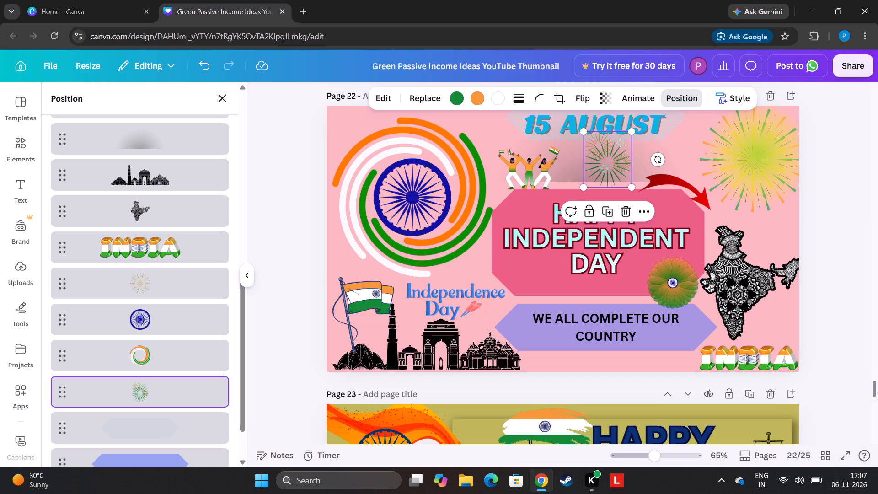
{"action": "left_click_drag", "start_coordinate": [873, 387], "coordinate": [855, 413]}
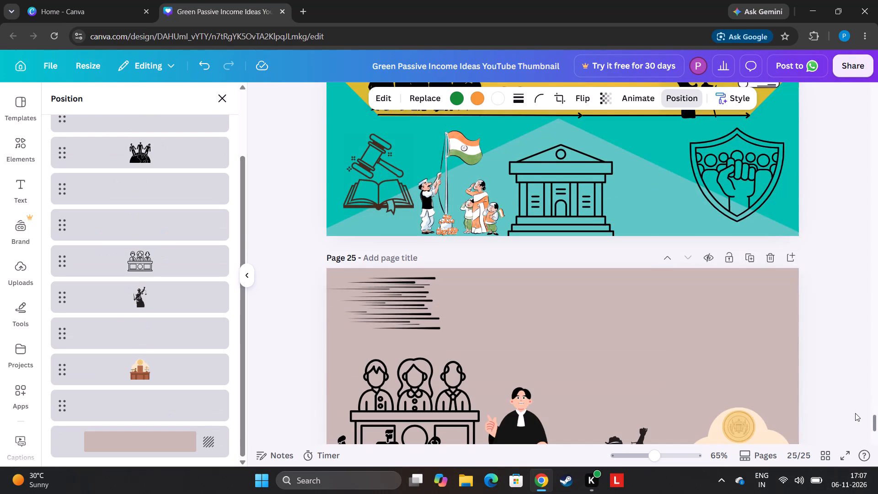
{"action": "left_click_drag", "start_coordinate": [855, 413], "coordinate": [857, 390]}
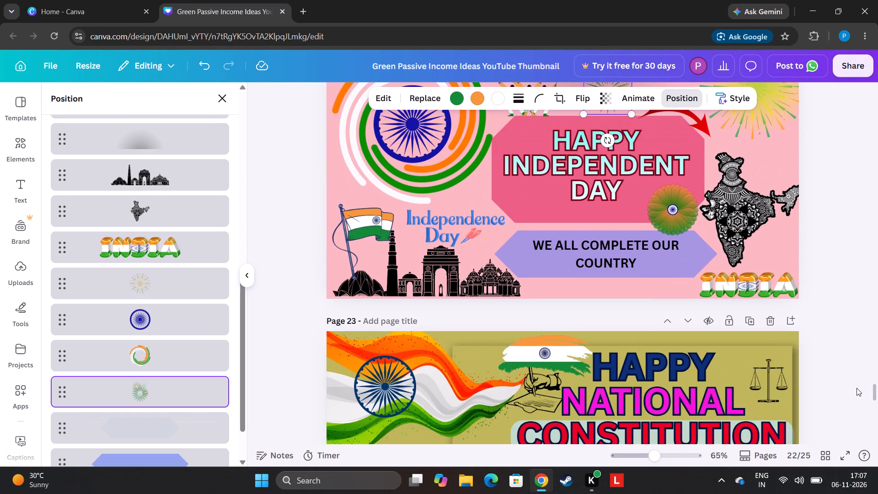
{"action": "left_click", "coordinate": [224, 91]}
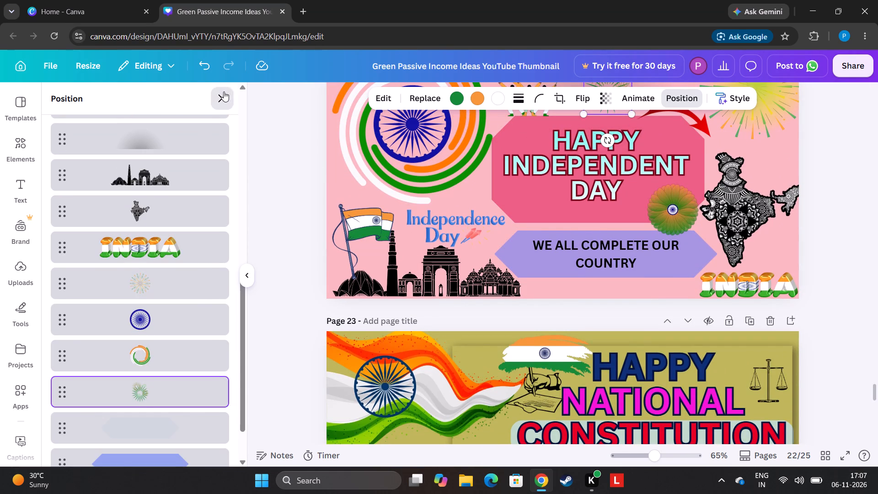
Move the brushstroke Indian flag from page 23 down onto page 24, between the courthouse and the fist shield.
{"action": "left_click_drag", "start_coordinate": [877, 387], "coordinate": [877, 389]}
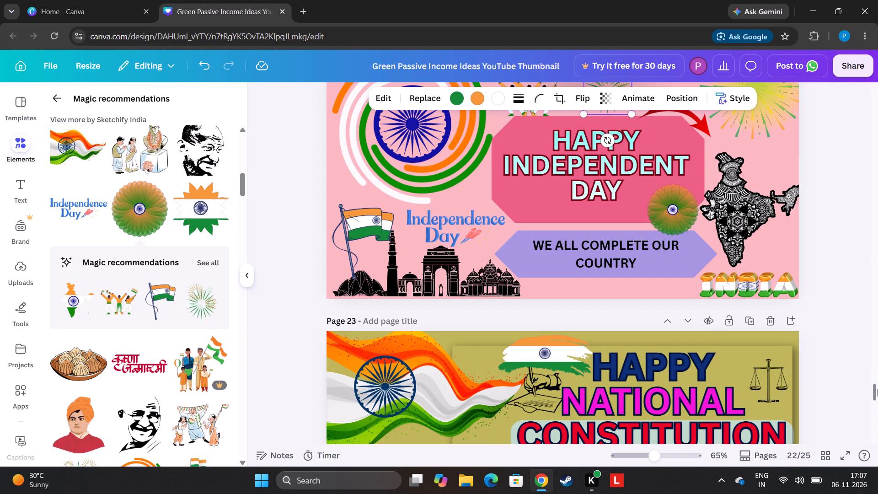
{"action": "left_click_drag", "start_coordinate": [877, 389], "coordinate": [877, 392]}
{"action": "left_click_drag", "start_coordinate": [567, 252], "coordinate": [564, 314]}
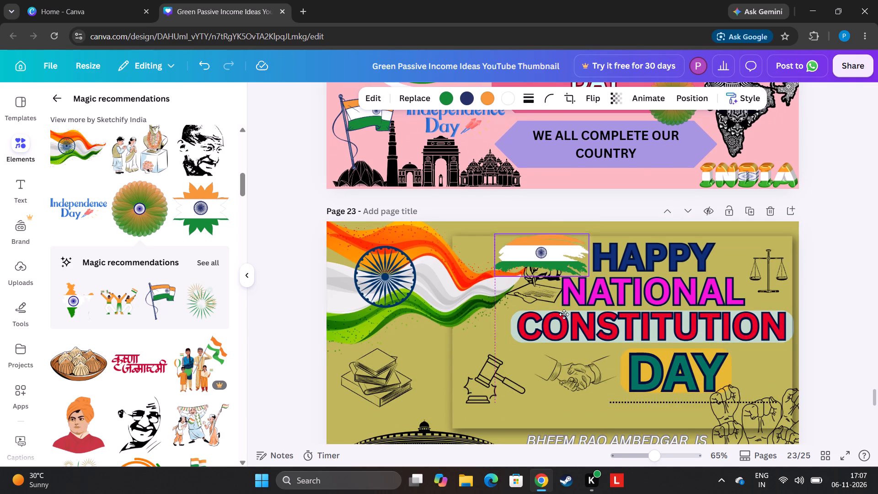
{"action": "left_click_drag", "start_coordinate": [564, 314], "coordinate": [565, 421]}
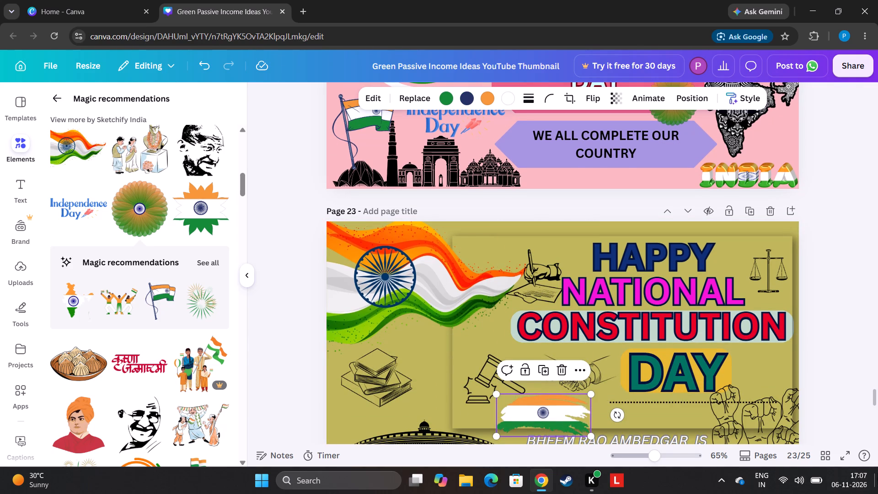
{"action": "left_click_drag", "start_coordinate": [873, 400], "coordinate": [868, 408]}
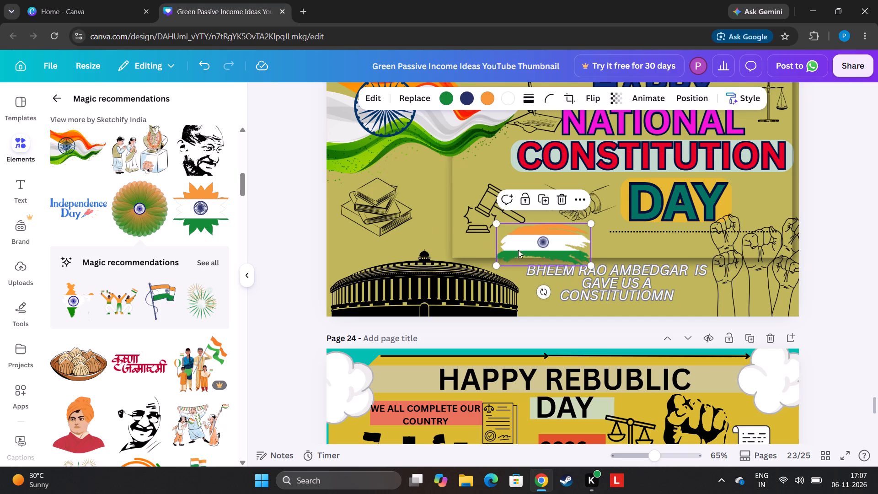
{"action": "left_click_drag", "start_coordinate": [518, 248], "coordinate": [621, 417]}
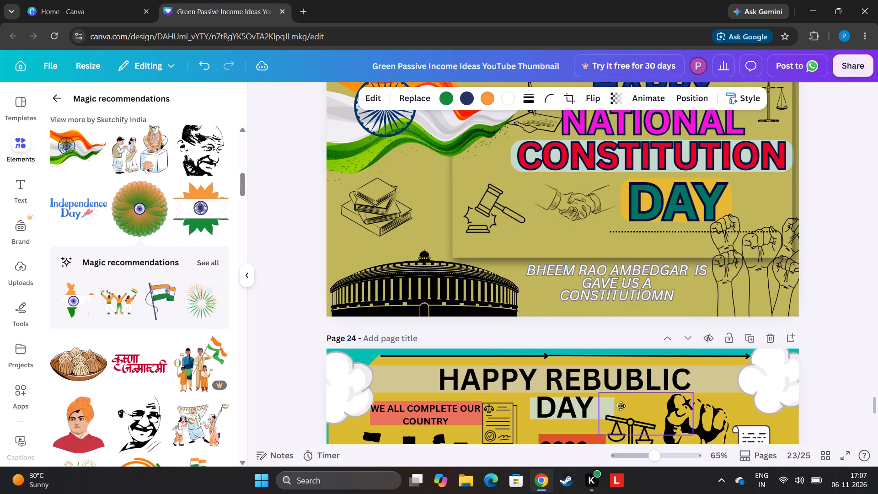
{"action": "left_click_drag", "start_coordinate": [874, 404], "coordinate": [872, 415]}
{"action": "left_click_drag", "start_coordinate": [662, 192], "coordinate": [673, 328]}
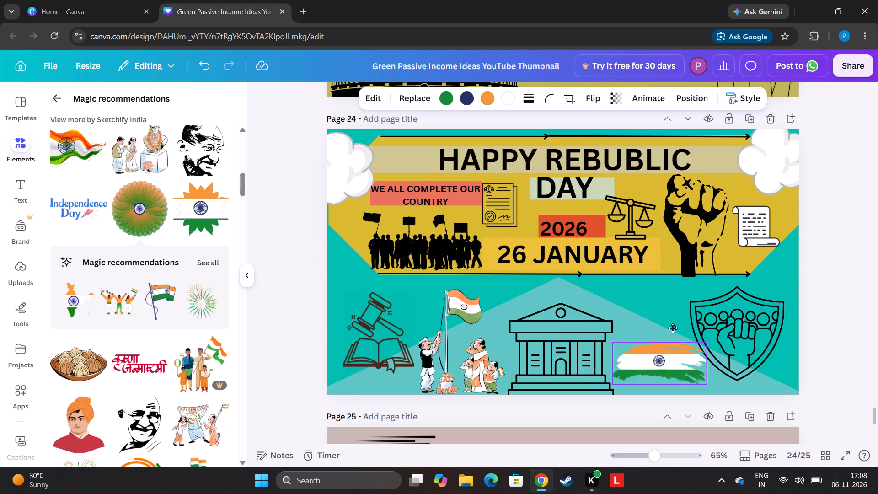
{"action": "left_click_drag", "start_coordinate": [673, 328], "coordinate": [661, 304]}
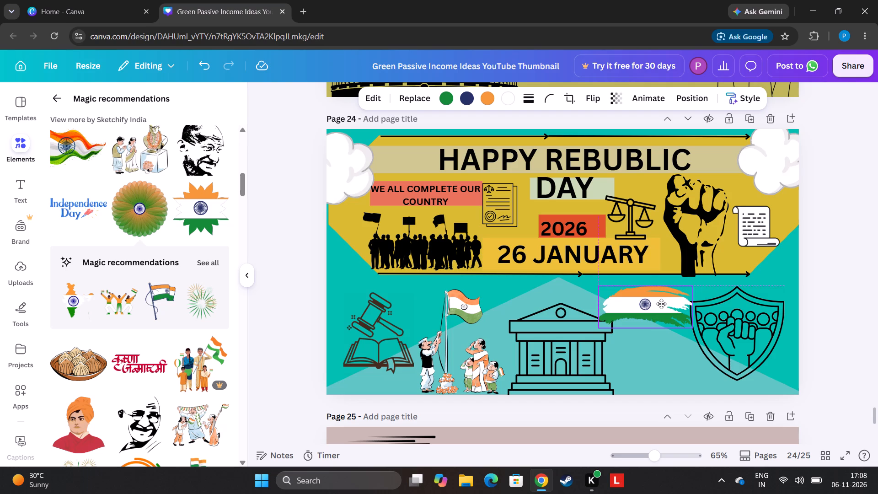
Shrink page 24's brushstroke flag to about half size and place it just before the HAPPY REBUBLIC heading.
{"action": "left_click_drag", "start_coordinate": [661, 304], "coordinate": [420, 159]}
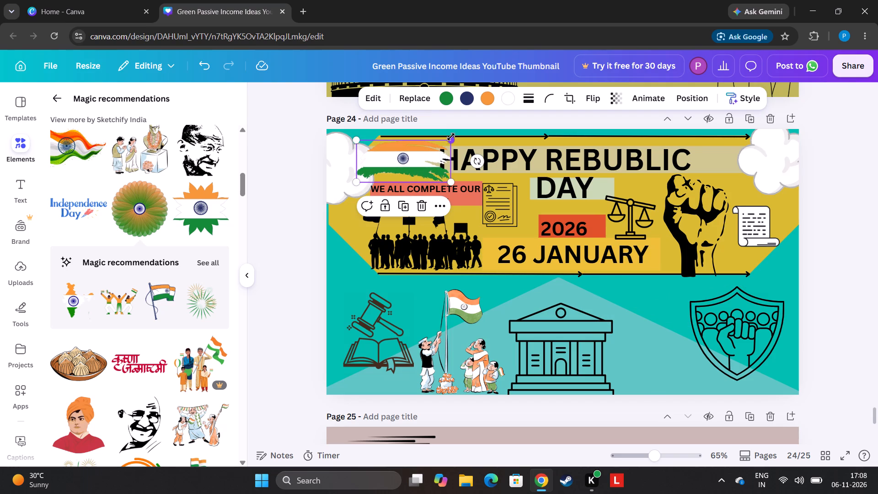
{"action": "left_click_drag", "start_coordinate": [451, 139], "coordinate": [409, 174]}
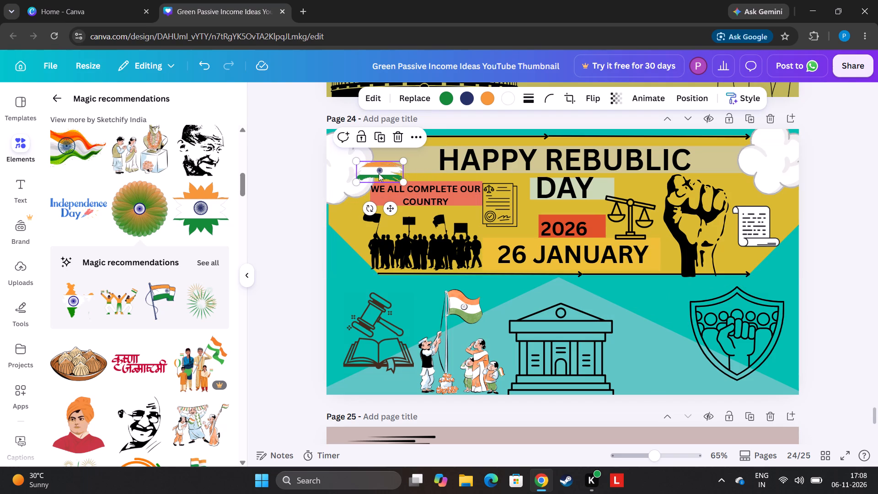
{"action": "left_click_drag", "start_coordinate": [379, 173], "coordinate": [407, 163]}
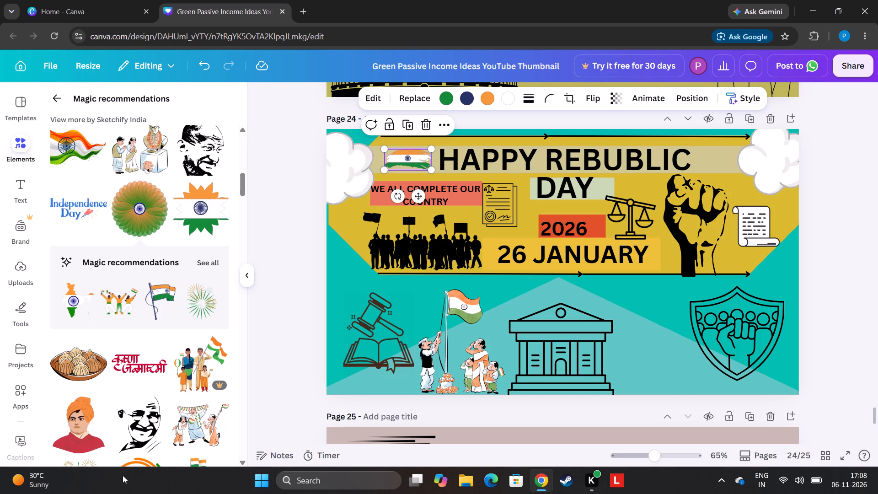
Add the black Gandhi portrait sketch to page 24, shrink it to about half size and fit it between the courthouse and the fist shield.
{"action": "left_click", "coordinate": [135, 428]}
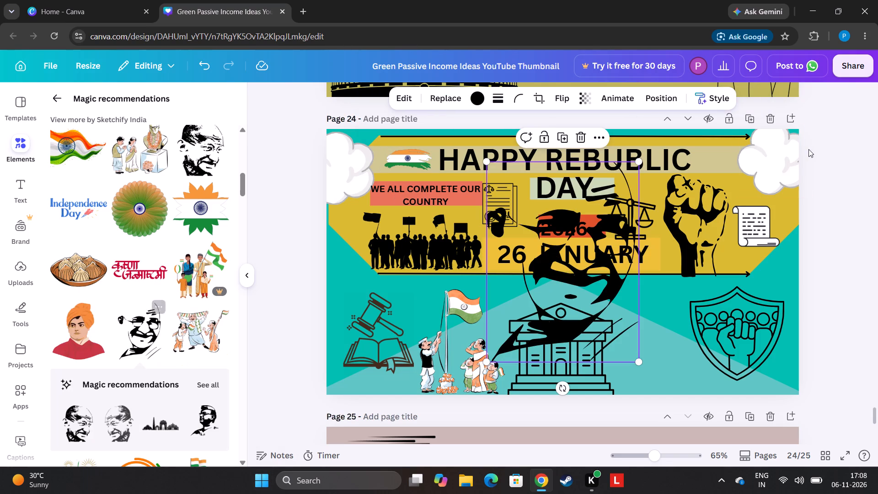
{"action": "left_click", "coordinate": [633, 163]}
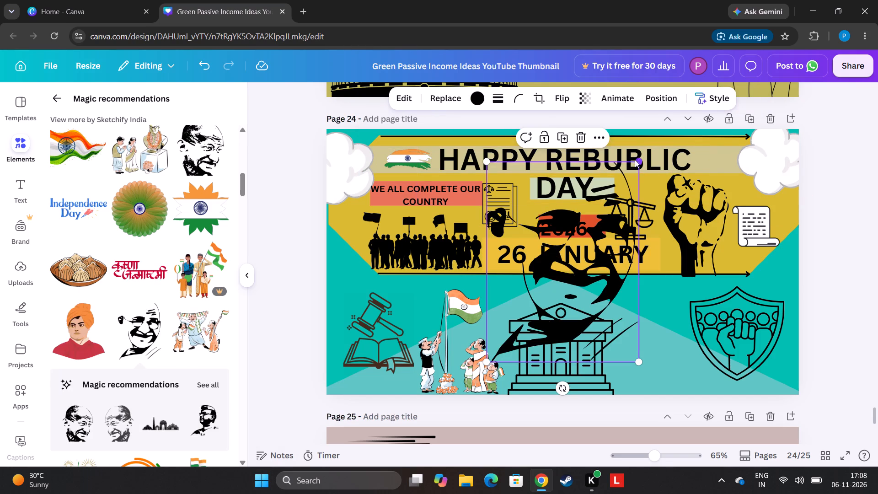
{"action": "left_click", "coordinate": [625, 185]}
{"action": "left_click_drag", "start_coordinate": [642, 162], "coordinate": [579, 315]}
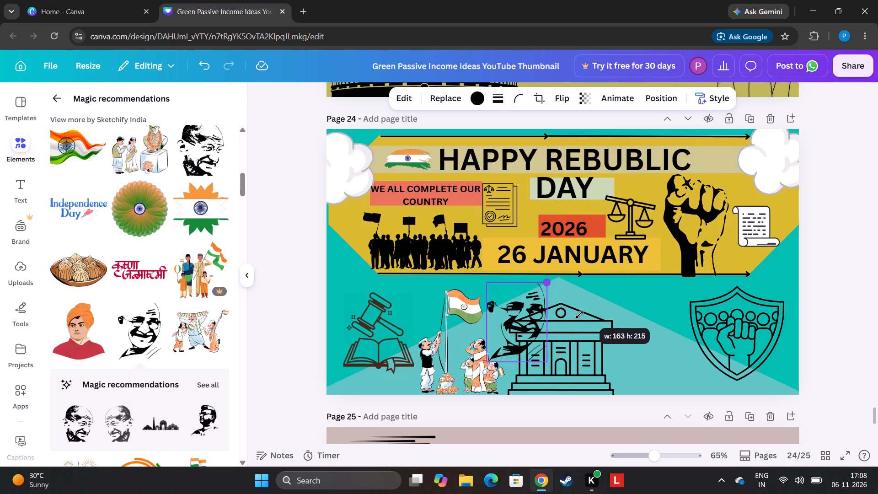
{"action": "left_click_drag", "start_coordinate": [579, 315], "coordinate": [578, 316]}
{"action": "left_click_drag", "start_coordinate": [514, 312], "coordinate": [666, 350]}
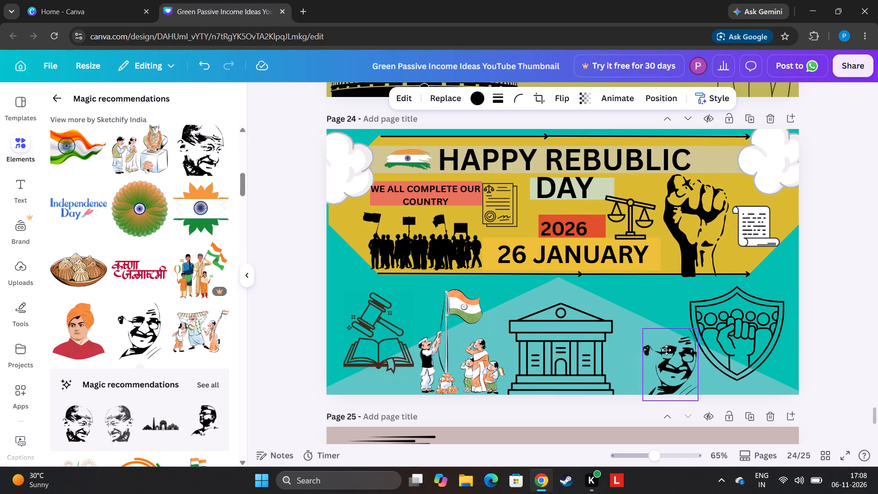
{"action": "left_click_drag", "start_coordinate": [666, 350], "coordinate": [664, 341]}
{"action": "left_click_drag", "start_coordinate": [632, 316], "coordinate": [629, 306]}
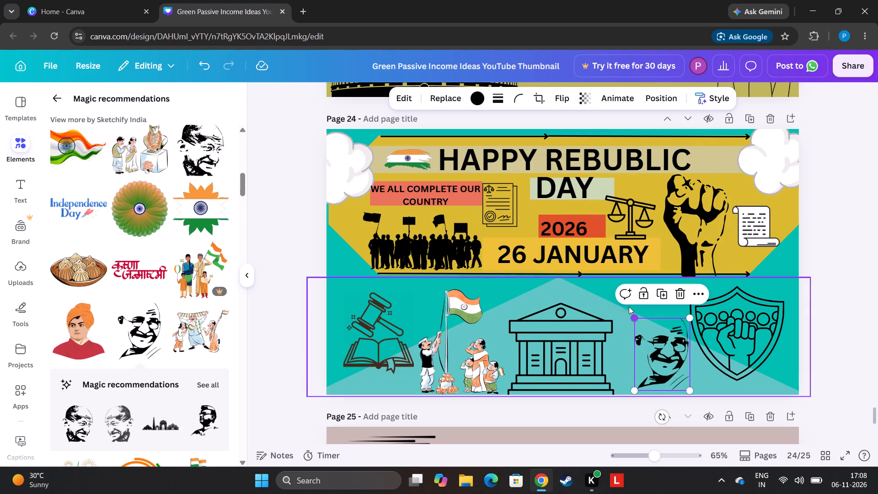
{"action": "left_click_drag", "start_coordinate": [629, 306], "coordinate": [620, 266]}
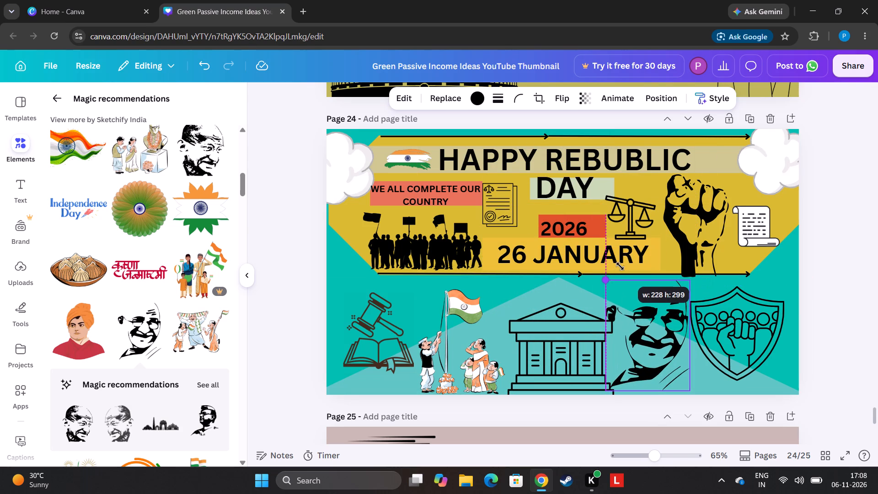
{"action": "left_click_drag", "start_coordinate": [620, 266], "coordinate": [630, 275]}
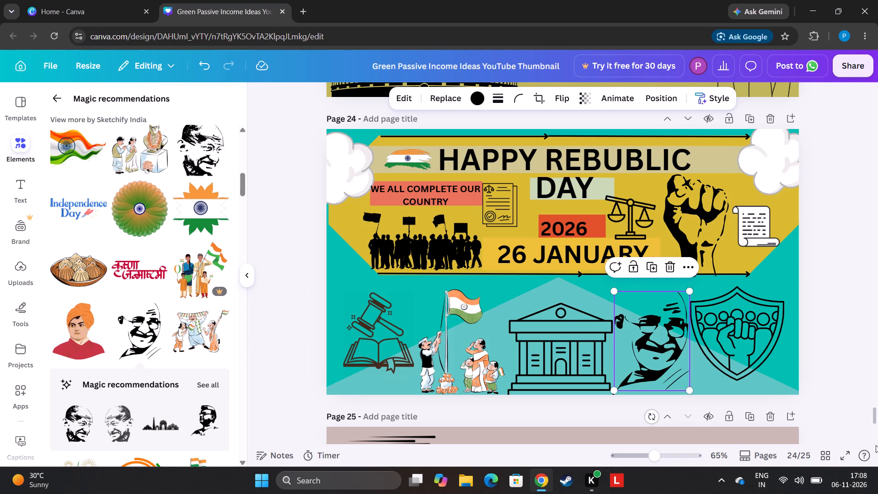
Move the judge-at-desk graphic on page 25 down to the page's bottom edge, beside the globe figures and over the law book.
{"action": "left_click_drag", "start_coordinate": [875, 417], "coordinate": [865, 437]}
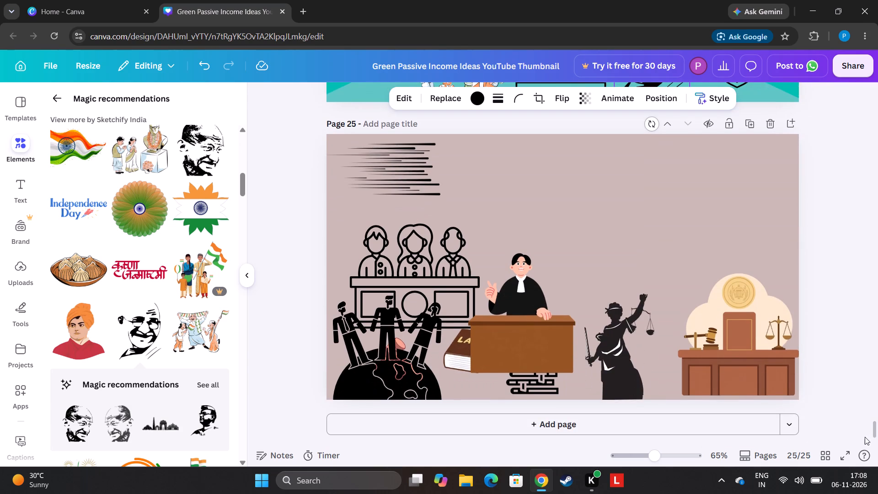
{"action": "left_click", "coordinate": [633, 345]}
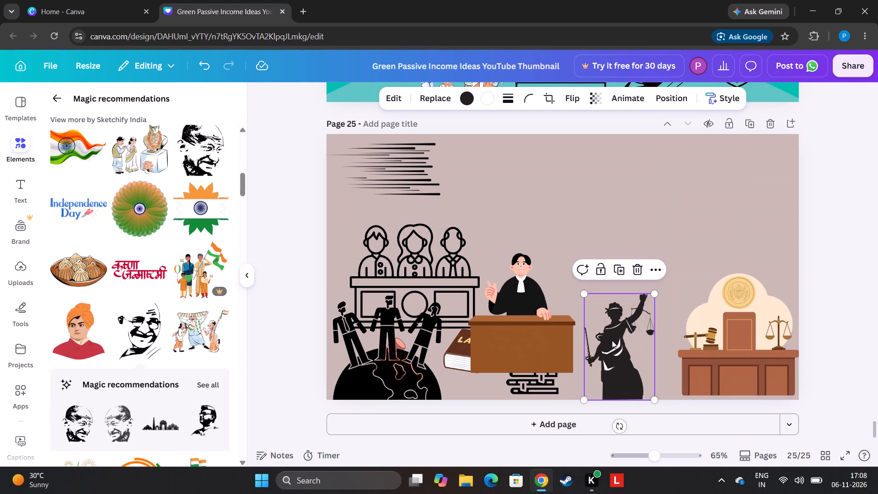
{"action": "left_click_drag", "start_coordinate": [561, 324], "coordinate": [545, 283]}
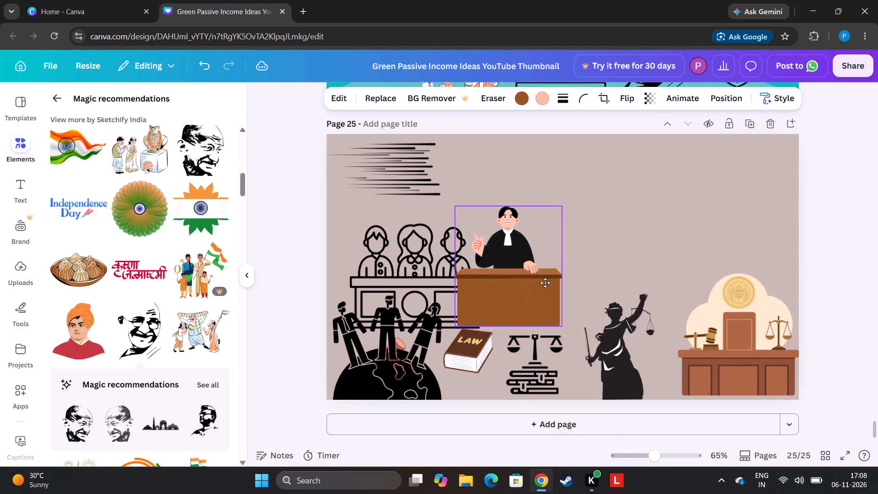
{"action": "left_click_drag", "start_coordinate": [545, 283], "coordinate": [518, 355]}
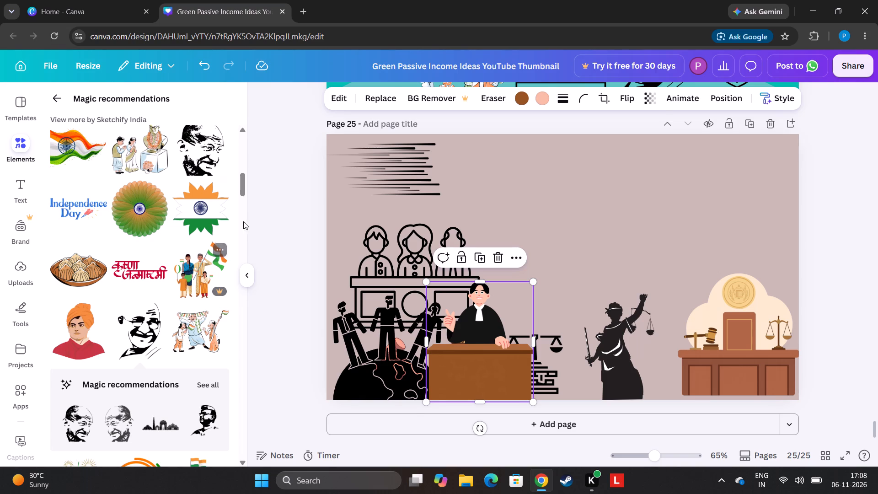
Browse the recommended Indian-themed graphics for further artwork, and return to the main elements library.
{"action": "left_click_drag", "start_coordinate": [239, 181], "coordinate": [241, 216]}
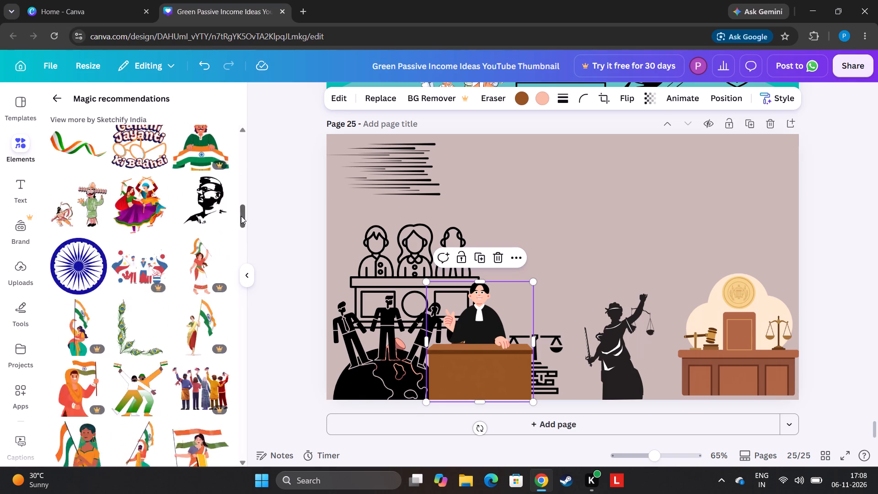
{"action": "left_click_drag", "start_coordinate": [241, 216], "coordinate": [235, 260]}
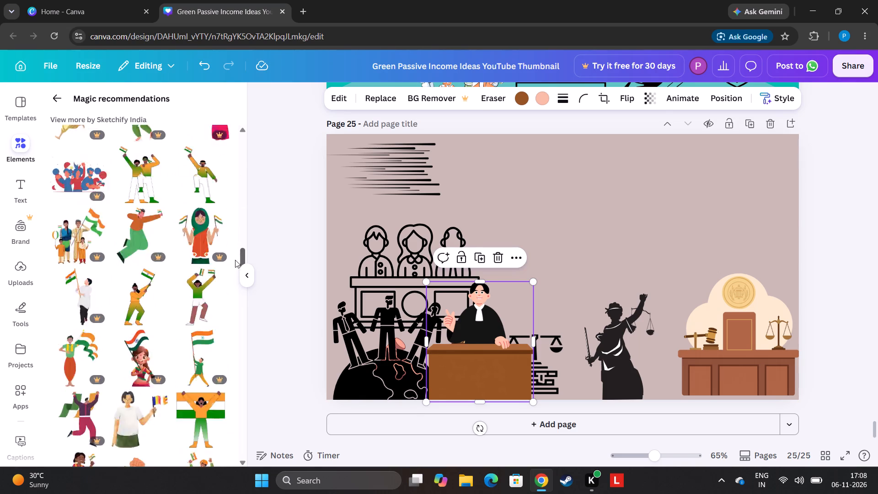
{"action": "left_click_drag", "start_coordinate": [235, 260], "coordinate": [227, 291]}
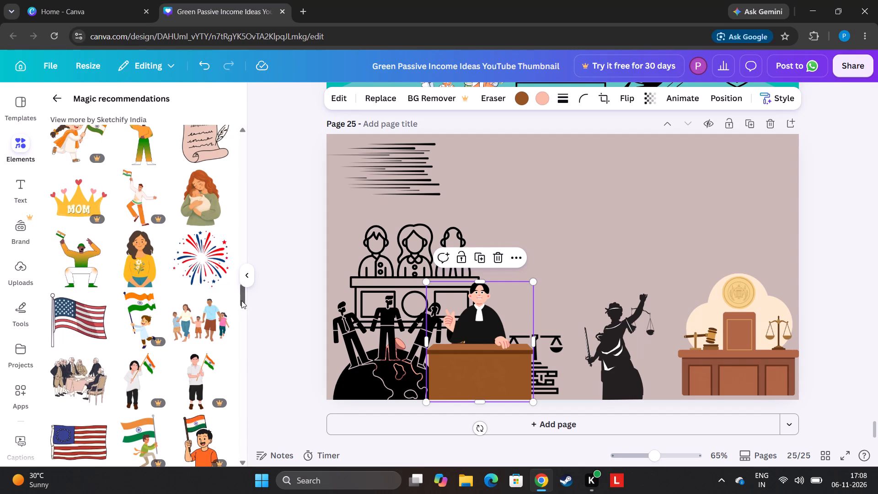
{"action": "left_click_drag", "start_coordinate": [242, 300], "coordinate": [232, 349]}
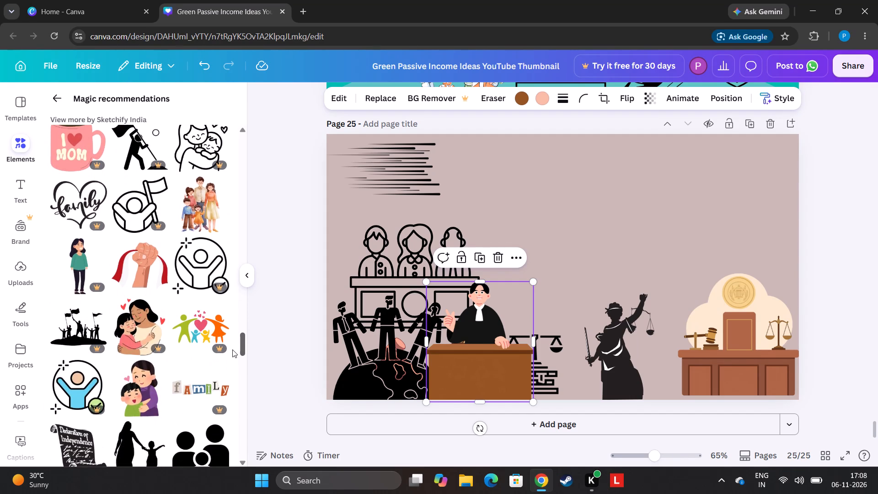
{"action": "left_click_drag", "start_coordinate": [232, 349], "coordinate": [290, 110]}
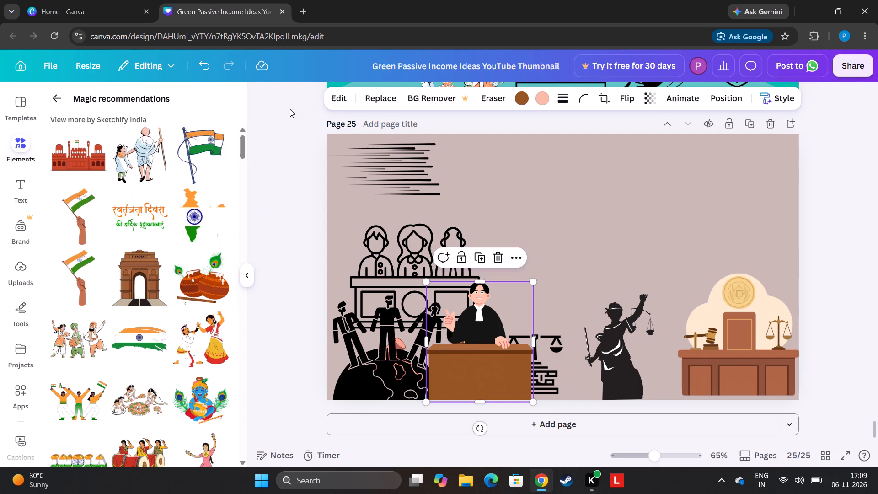
{"action": "left_click", "coordinate": [52, 95]}
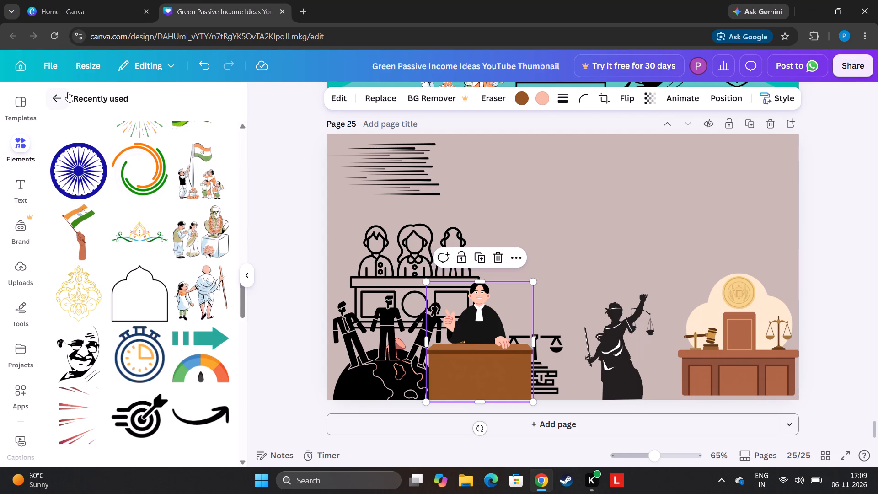
{"action": "left_click", "coordinate": [68, 92]}
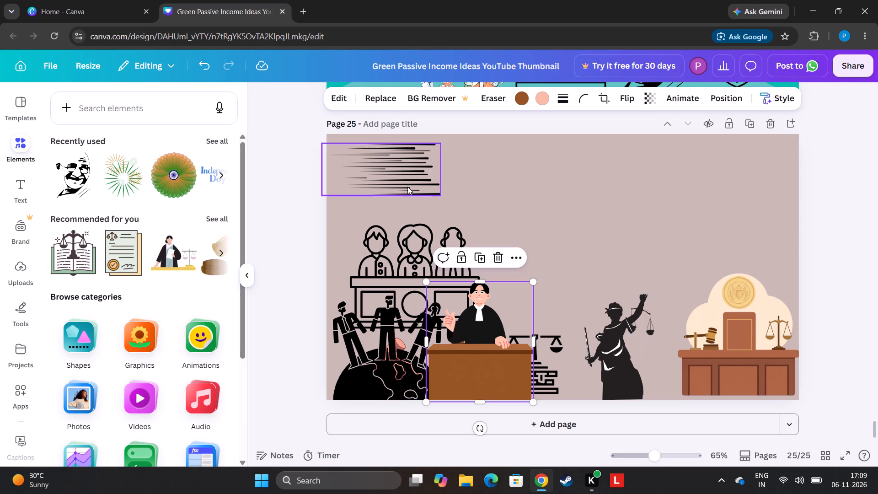
Move page 25's black speed-line graphic from the upper corner down beside the judge, above the scales.
{"action": "left_click_drag", "start_coordinate": [409, 184], "coordinate": [550, 312]}
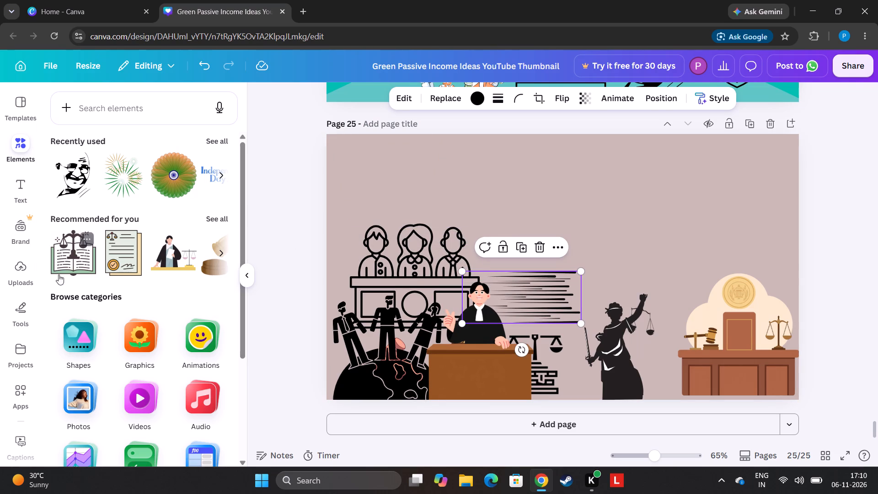
{"action": "left_click", "coordinate": [558, 144]}
{"action": "key", "text": "m"}
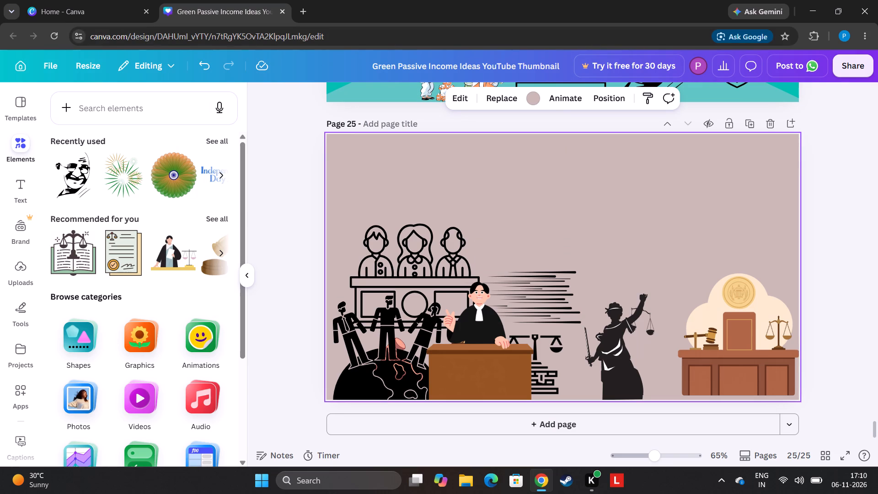
{"action": "key", "text": "n"}
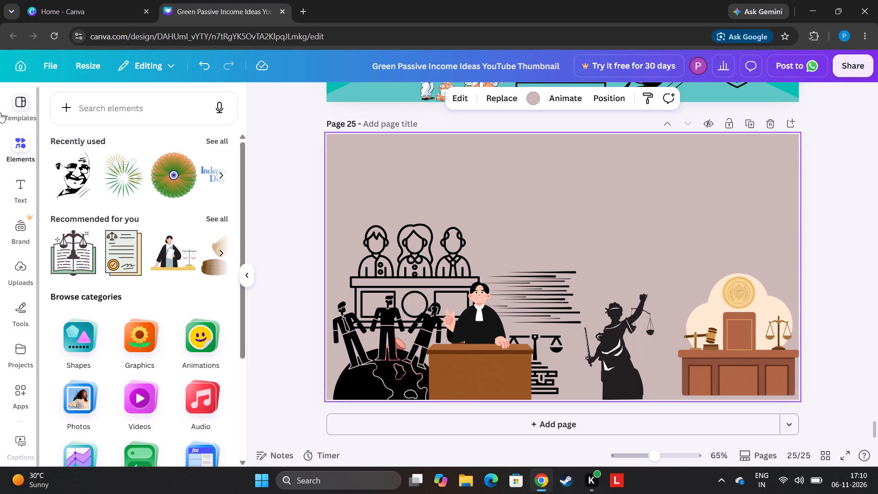
Add a rounded square from the basic shapes to page 25.
{"action": "left_click", "coordinate": [67, 347]}
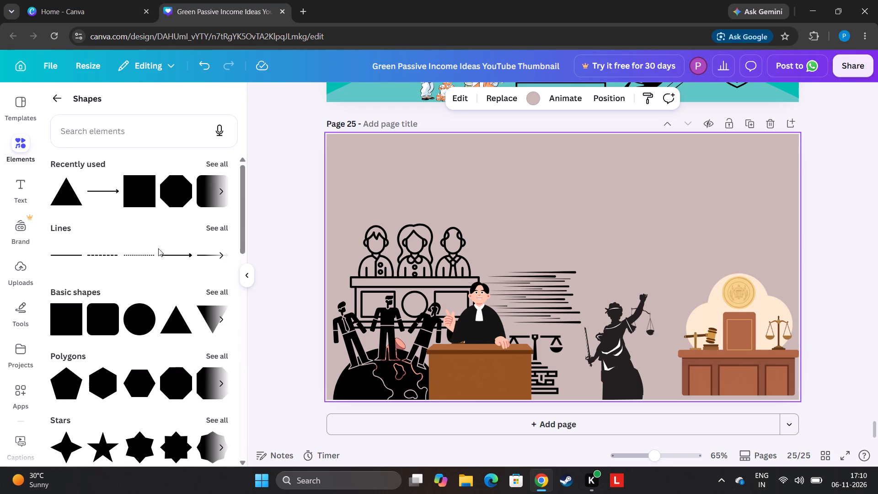
{"action": "left_click", "coordinate": [112, 309]}
{"action": "left_click", "coordinate": [278, 264]}
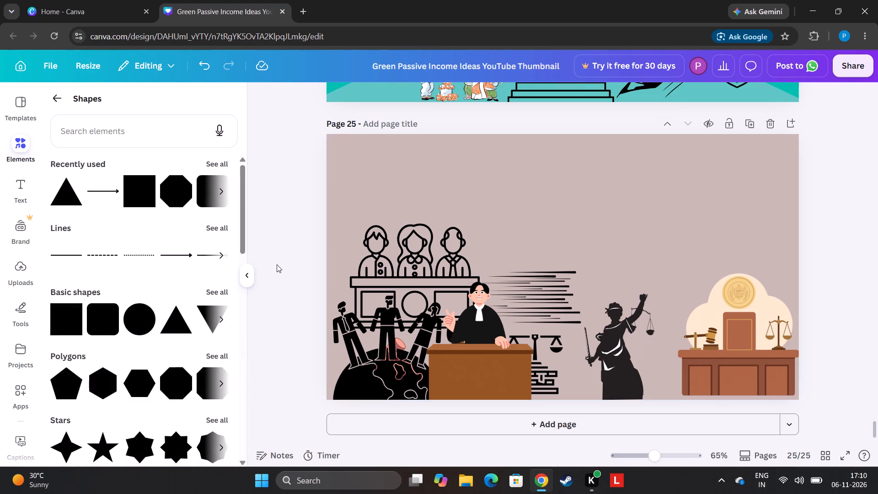
{"action": "left_click", "coordinate": [109, 318]}
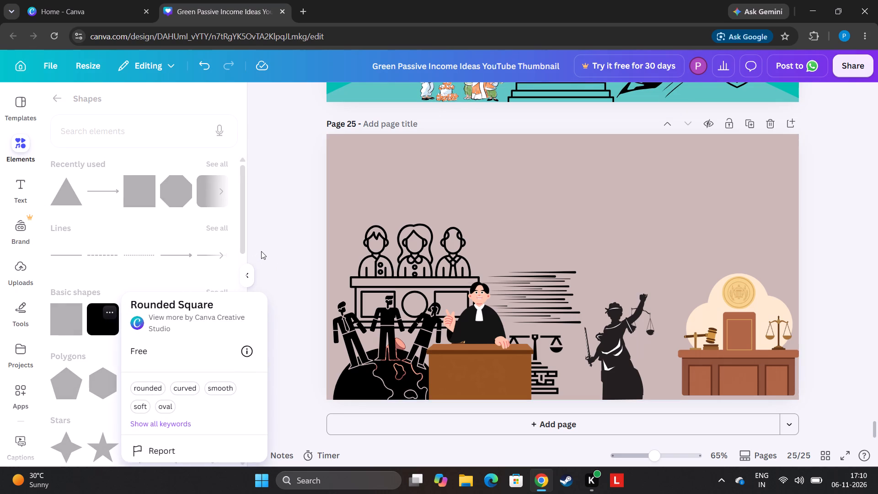
{"action": "left_click", "coordinate": [288, 194]}
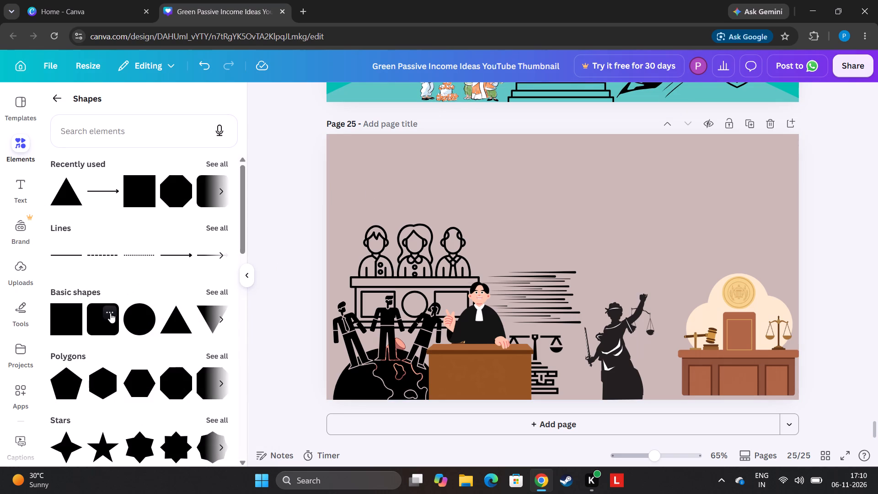
{"action": "left_click", "coordinate": [110, 313]}
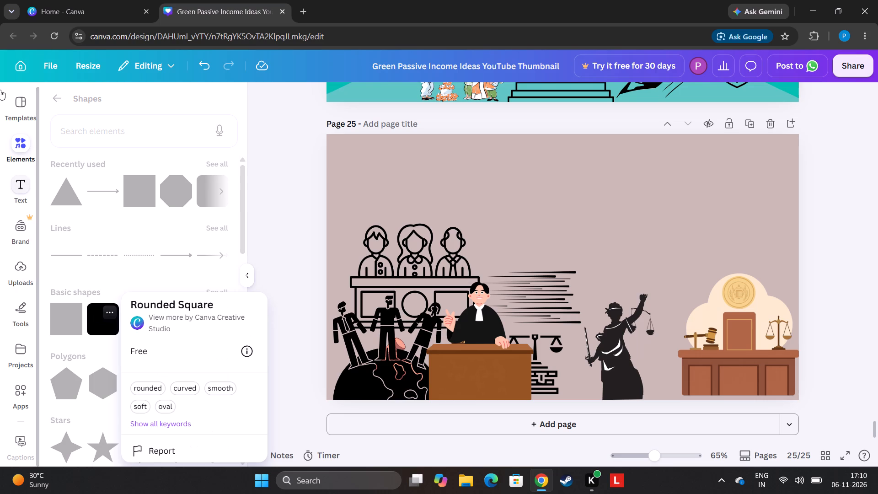
{"action": "left_click", "coordinate": [872, 43]}
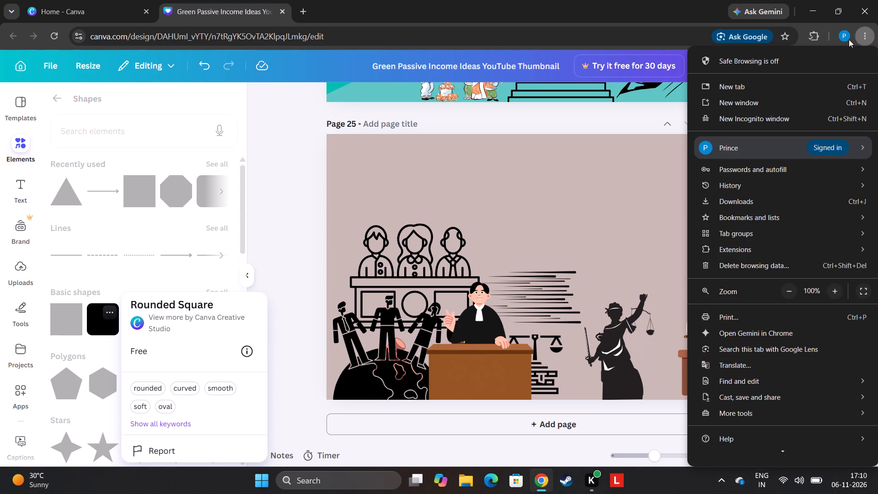
{"action": "left_click_drag", "start_coordinate": [251, 145], "coordinate": [262, 155]}
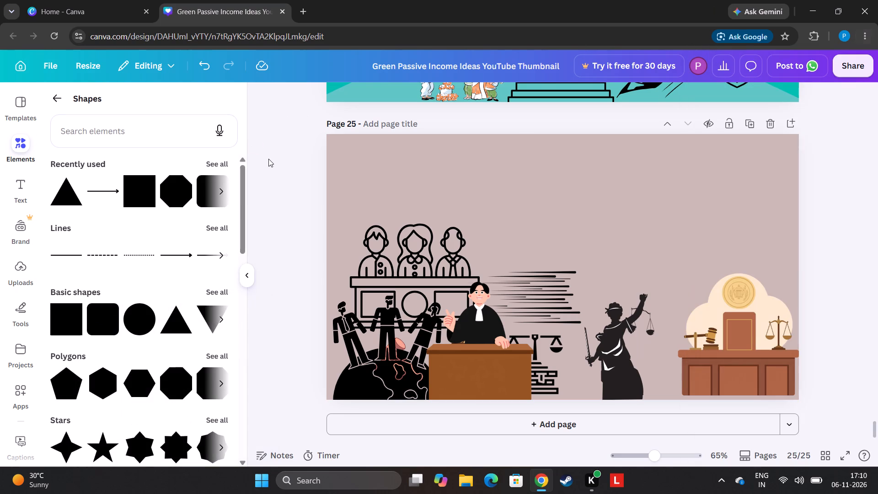
{"action": "left_click", "coordinate": [105, 328]}
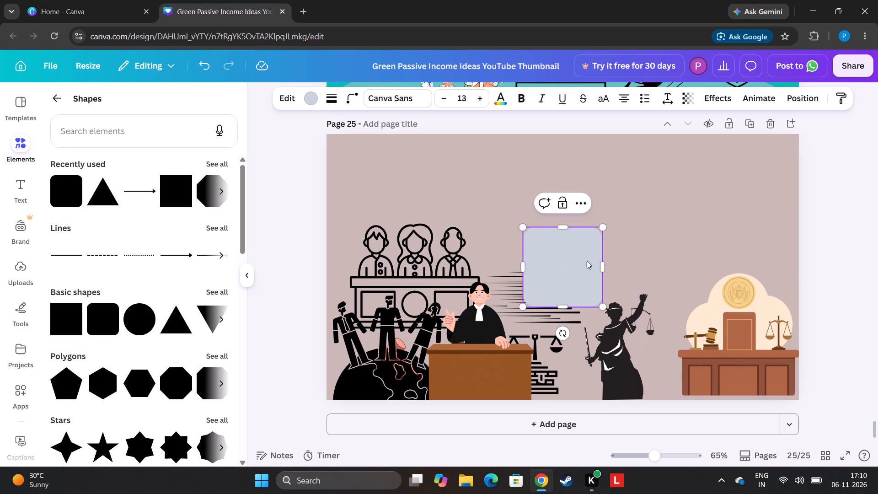
Stretch the rounded square into a band spanning page 25's full width, placed in the upper part just above the jury figures.
{"action": "left_click_drag", "start_coordinate": [606, 268], "coordinate": [802, 258]}
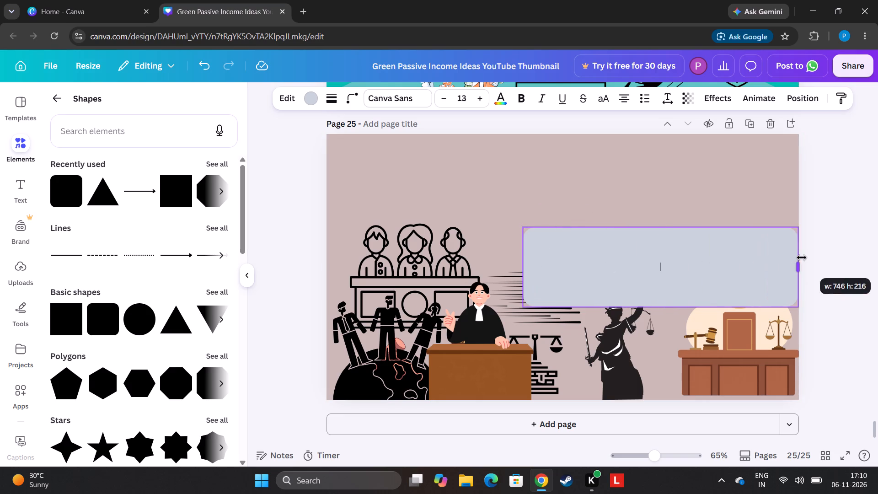
{"action": "left_click_drag", "start_coordinate": [802, 258], "coordinate": [802, 258]}
{"action": "left_click_drag", "start_coordinate": [692, 289], "coordinate": [556, 169]}
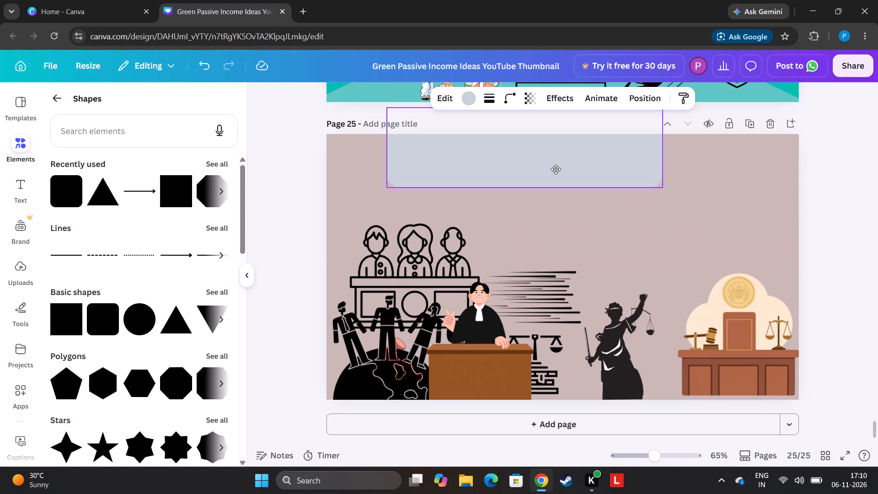
{"action": "left_click_drag", "start_coordinate": [556, 169], "coordinate": [499, 220]}
{"action": "left_click_drag", "start_coordinate": [502, 215], "coordinate": [497, 211]}
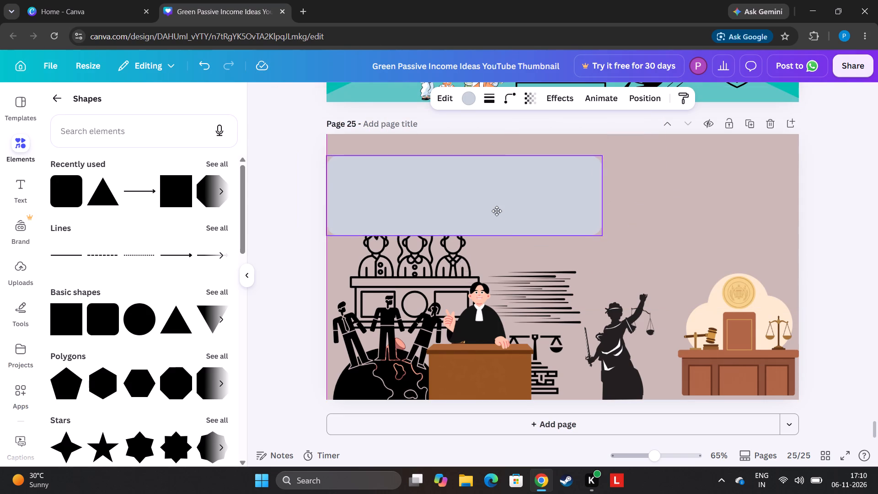
{"action": "left_click_drag", "start_coordinate": [497, 211], "coordinate": [494, 210]}
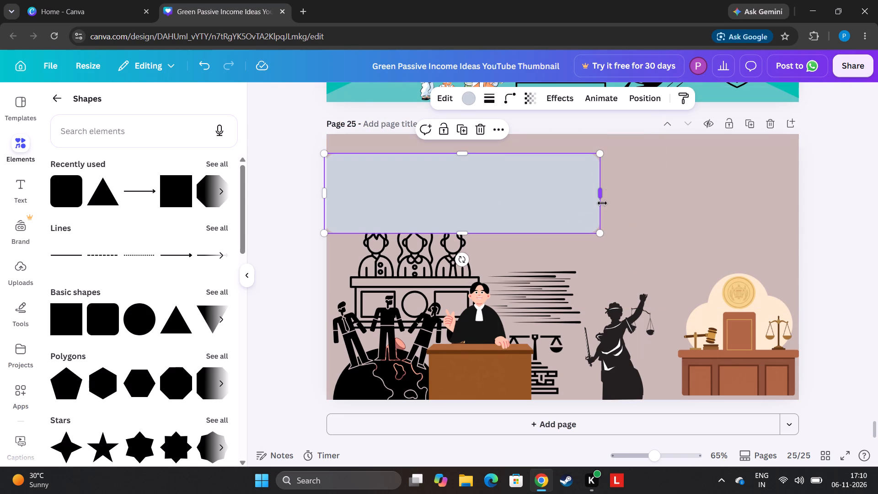
{"action": "left_click_drag", "start_coordinate": [602, 190], "coordinate": [804, 212]}
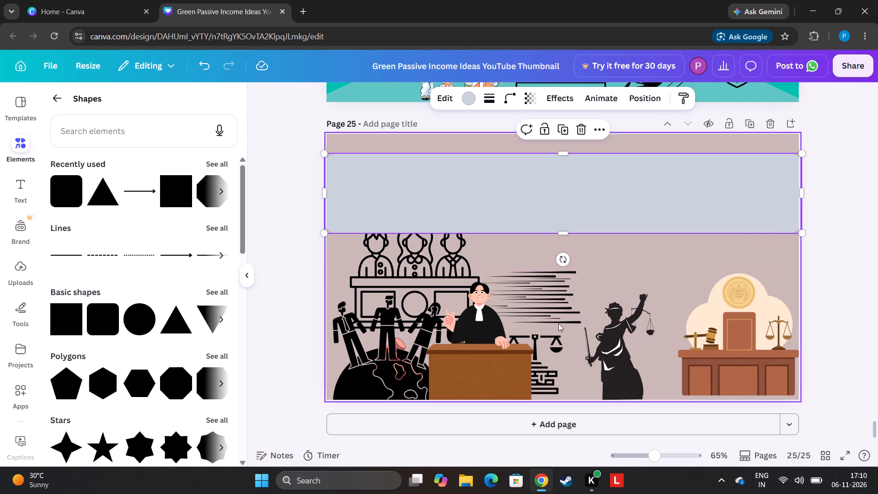
Duplicate page 25's speed-line graphic and place the copy at the left end of the band.
{"action": "left_click_drag", "start_coordinate": [551, 297], "coordinate": [613, 290]}
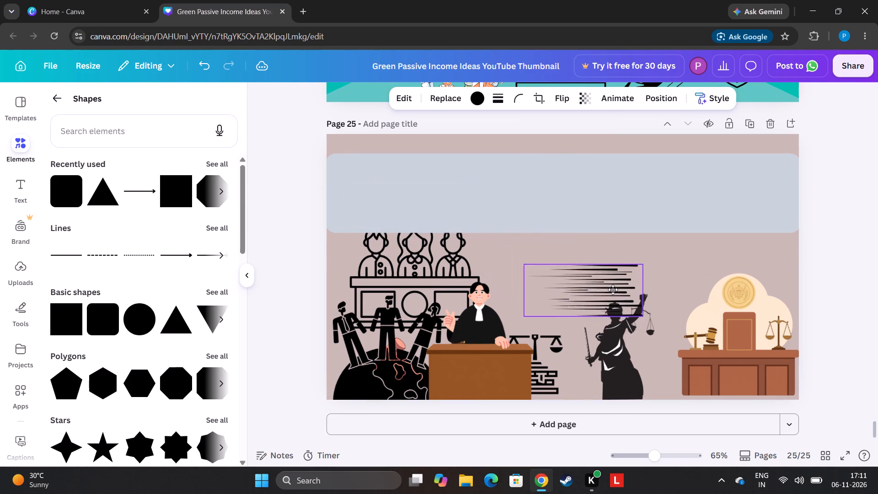
{"action": "left_click_drag", "start_coordinate": [613, 290], "coordinate": [603, 271]}
{"action": "left_click", "coordinate": [575, 225]}
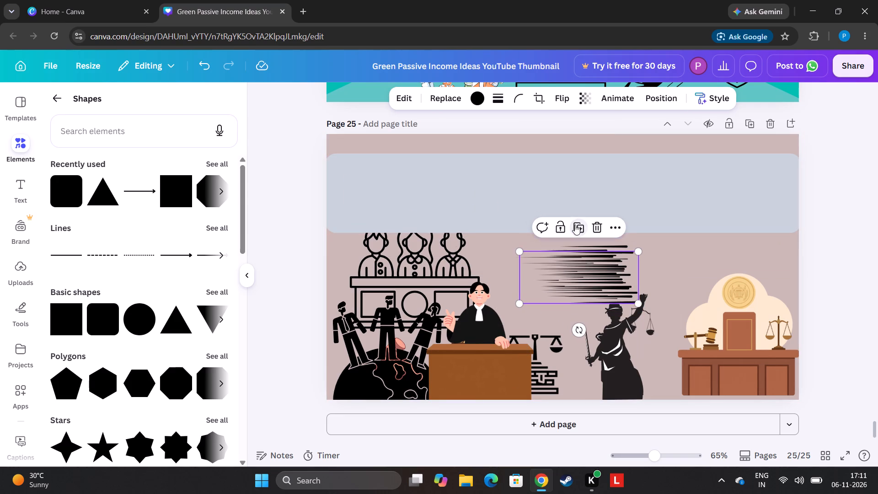
{"action": "left_click_drag", "start_coordinate": [585, 263], "coordinate": [385, 180]}
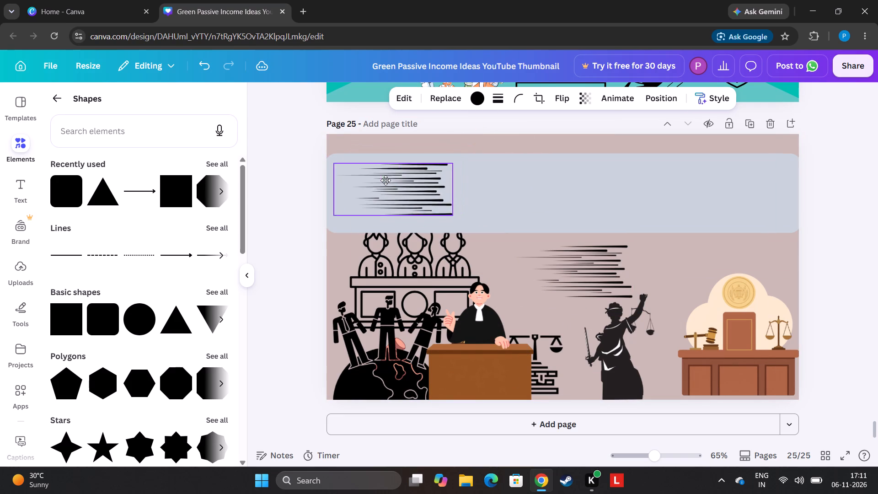
{"action": "left_click_drag", "start_coordinate": [385, 180], "coordinate": [389, 178]}
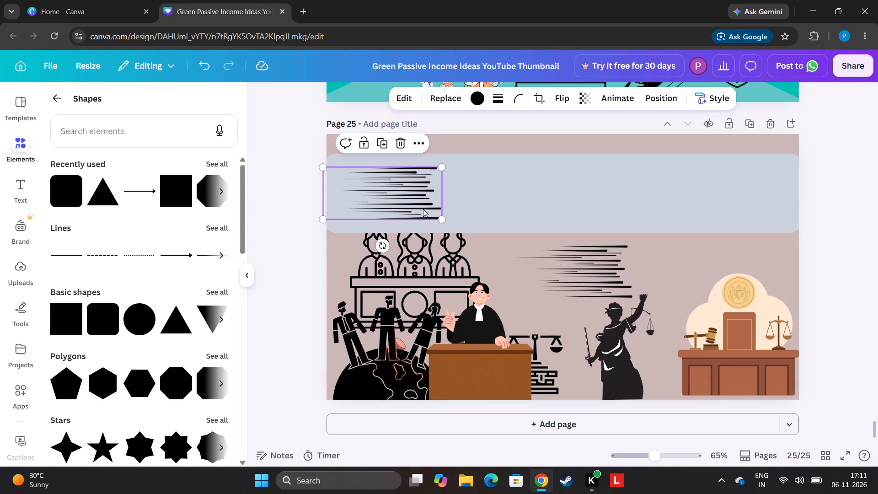
Duplicate the speed-line graphic again, place the copy on the right part of the band, and flip it horizontally.
{"action": "left_click_drag", "start_coordinate": [594, 279], "coordinate": [646, 207]}
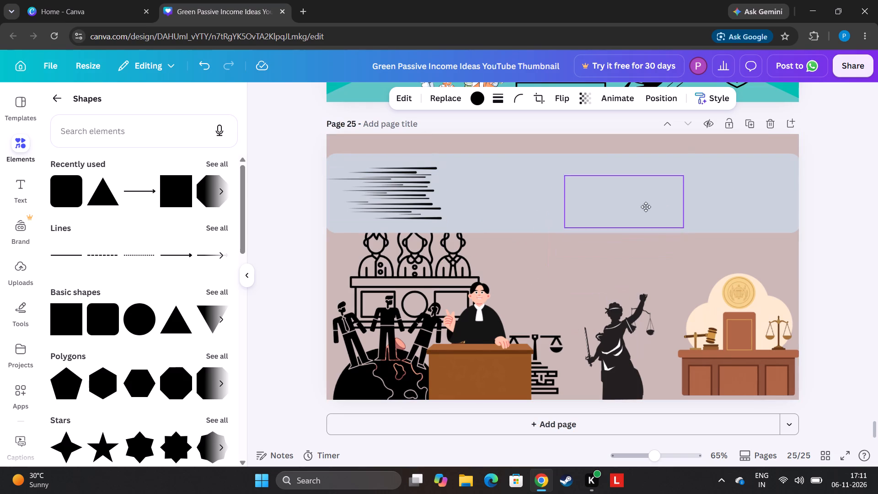
{"action": "left_click_drag", "start_coordinate": [646, 207], "coordinate": [655, 200]}
{"action": "left_click_drag", "start_coordinate": [655, 200], "coordinate": [616, 286]}
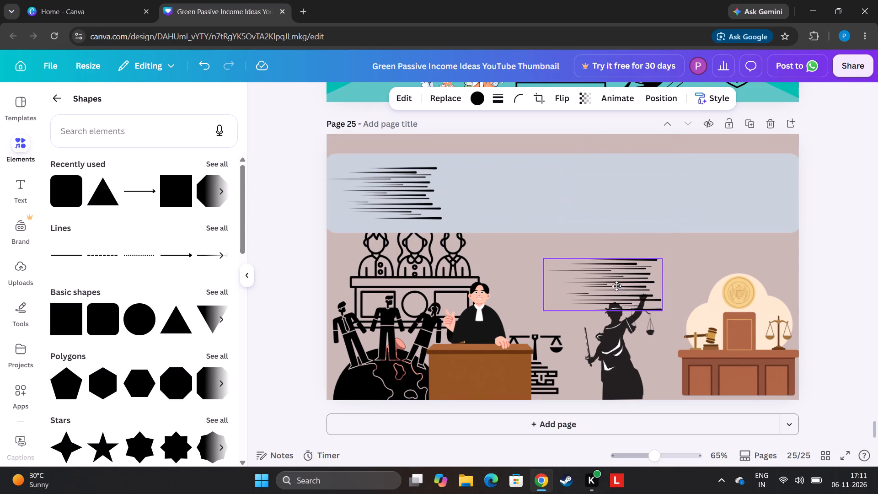
{"action": "left_click_drag", "start_coordinate": [616, 286], "coordinate": [612, 283]}
{"action": "left_click", "coordinate": [593, 234]}
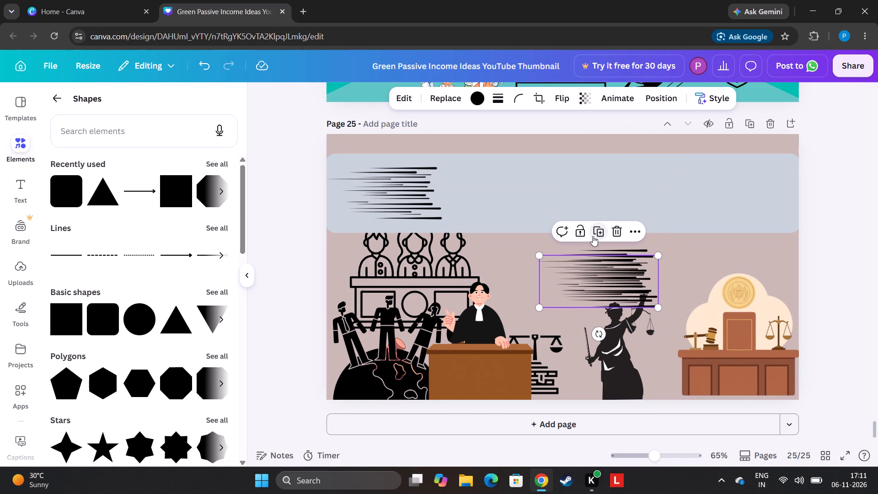
{"action": "left_click_drag", "start_coordinate": [589, 285], "coordinate": [647, 200]}
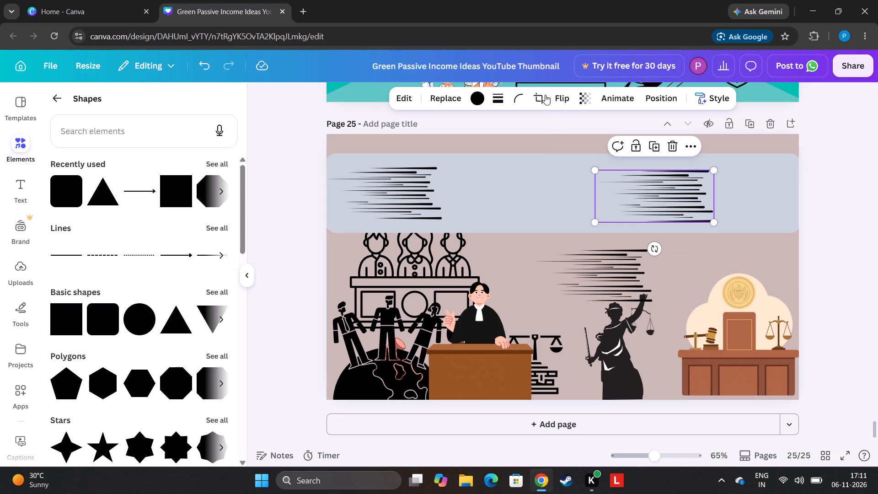
{"action": "left_click", "coordinate": [560, 99]}
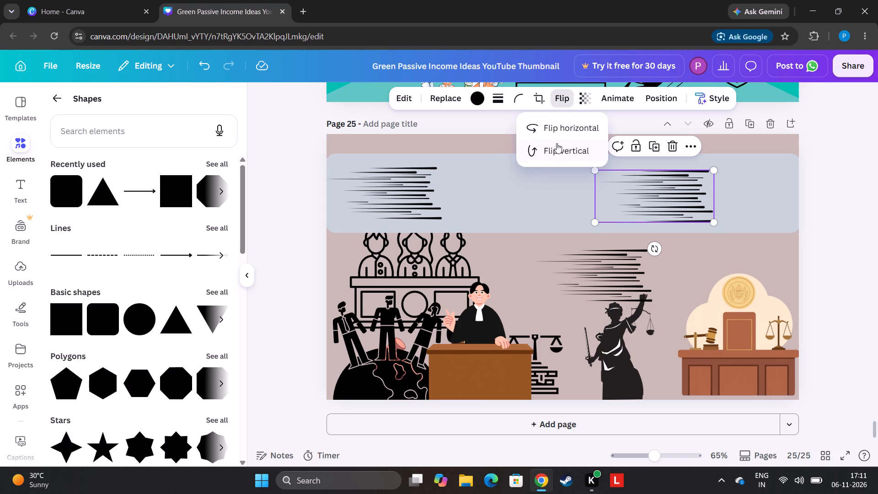
{"action": "left_click", "coordinate": [560, 133]}
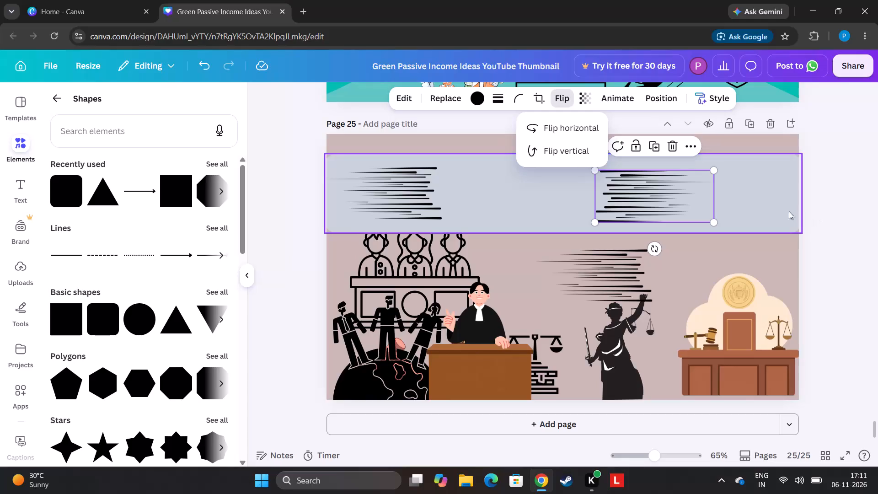
Enlarge the flipped speed-line copy slightly and move it to the band's right end.
{"action": "left_click_drag", "start_coordinate": [717, 221], "coordinate": [739, 220]}
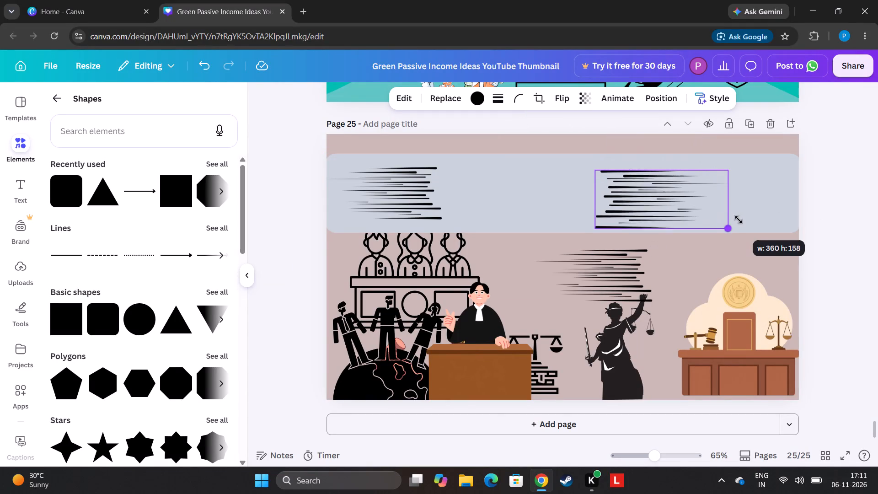
{"action": "left_click_drag", "start_coordinate": [739, 220], "coordinate": [739, 220]}
{"action": "left_click_drag", "start_coordinate": [712, 218], "coordinate": [774, 214]}
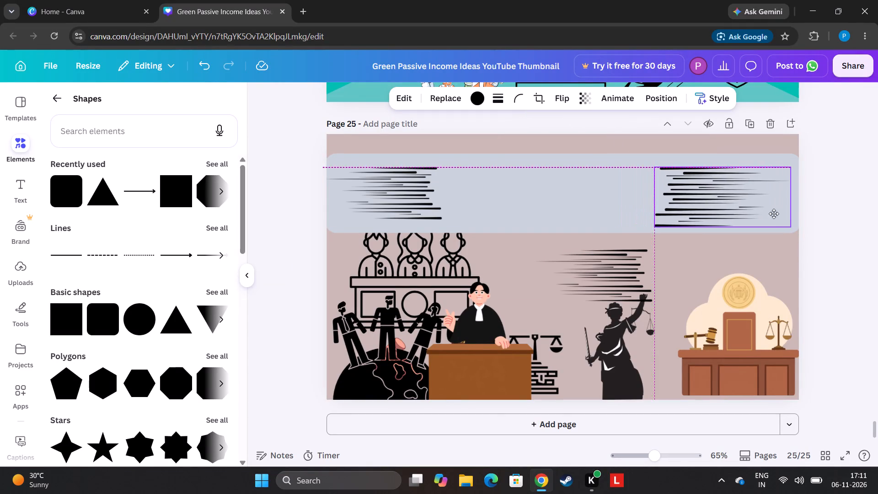
{"action": "left_click_drag", "start_coordinate": [774, 214], "coordinate": [768, 208]}
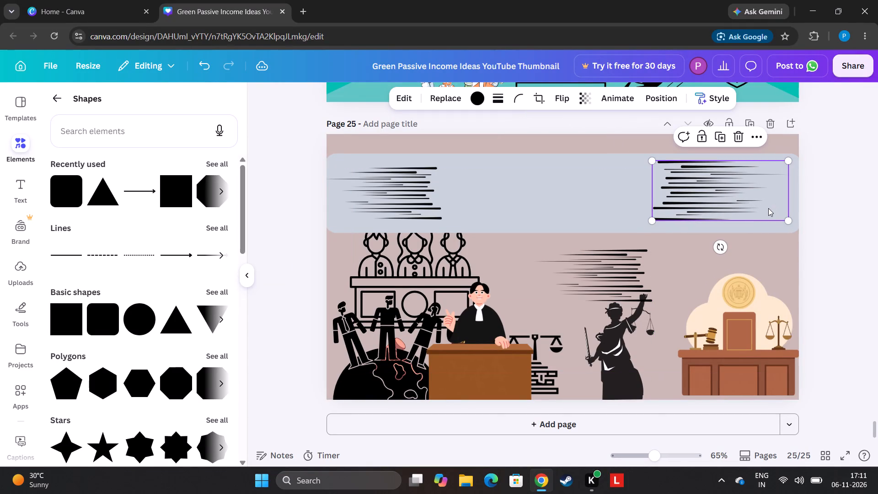
Enlarge the left speed-line graphic to nearly the band's height and run it partly off the page's left edge.
{"action": "left_click", "coordinate": [429, 190]}
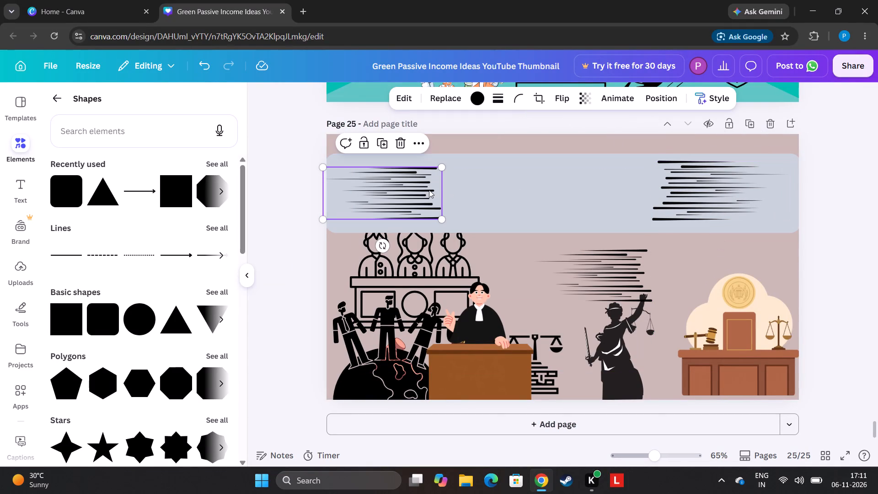
{"action": "left_click_drag", "start_coordinate": [440, 212], "coordinate": [473, 203]}
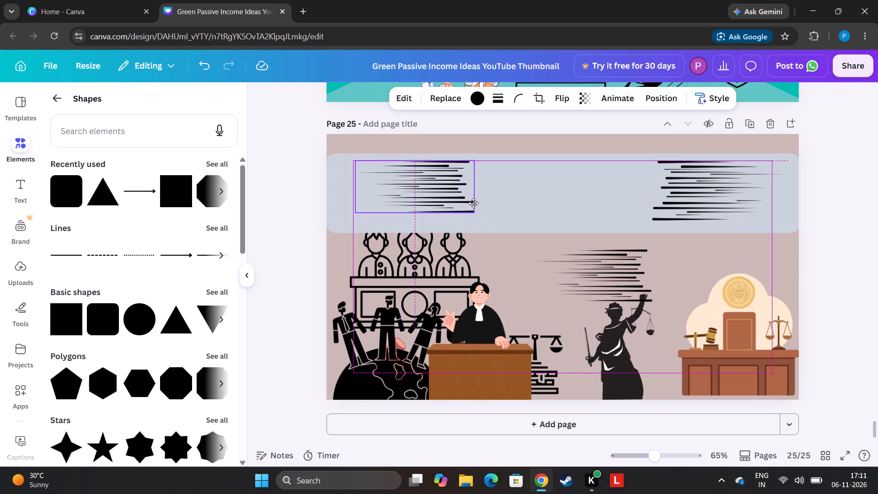
{"action": "left_click_drag", "start_coordinate": [473, 203], "coordinate": [473, 203]}
{"action": "left_click_drag", "start_coordinate": [474, 208], "coordinate": [514, 218]}
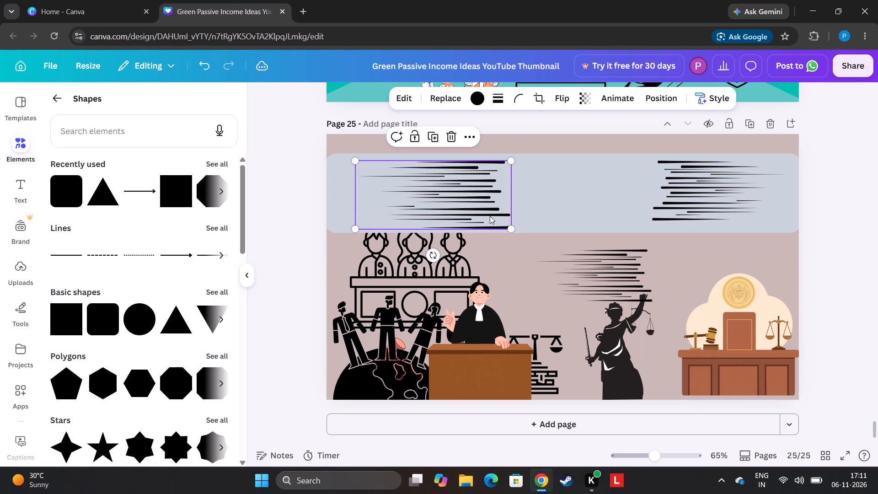
{"action": "left_click_drag", "start_coordinate": [484, 210], "coordinate": [429, 206]}
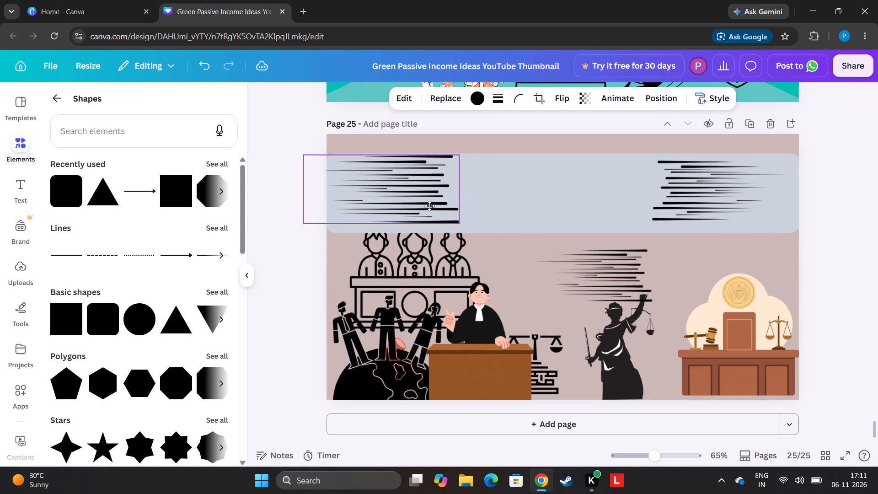
{"action": "left_click_drag", "start_coordinate": [429, 206], "coordinate": [428, 207]}
Make both speed-line graphics on the band semi-transparent, fading the left one more strongly.
{"action": "left_click", "coordinate": [589, 101]}
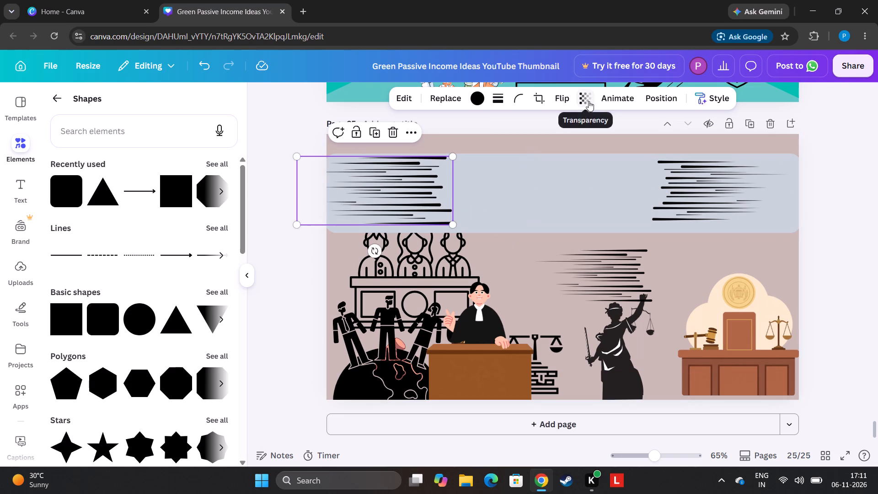
{"action": "left_click_drag", "start_coordinate": [577, 128], "coordinate": [577, 139]}
{"action": "left_click_drag", "start_coordinate": [575, 144], "coordinate": [573, 151]}
{"action": "left_click_drag", "start_coordinate": [570, 151], "coordinate": [567, 152]}
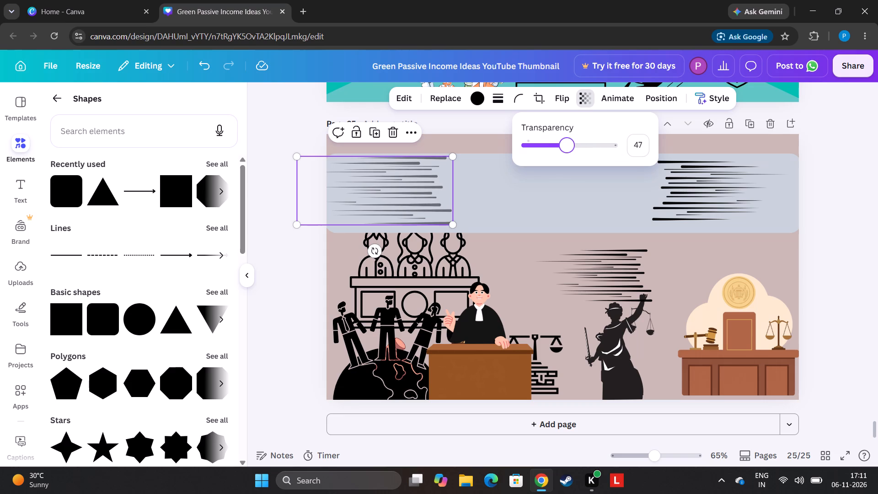
{"action": "left_click_drag", "start_coordinate": [567, 152], "coordinate": [554, 156]}
{"action": "left_click", "coordinate": [722, 214]}
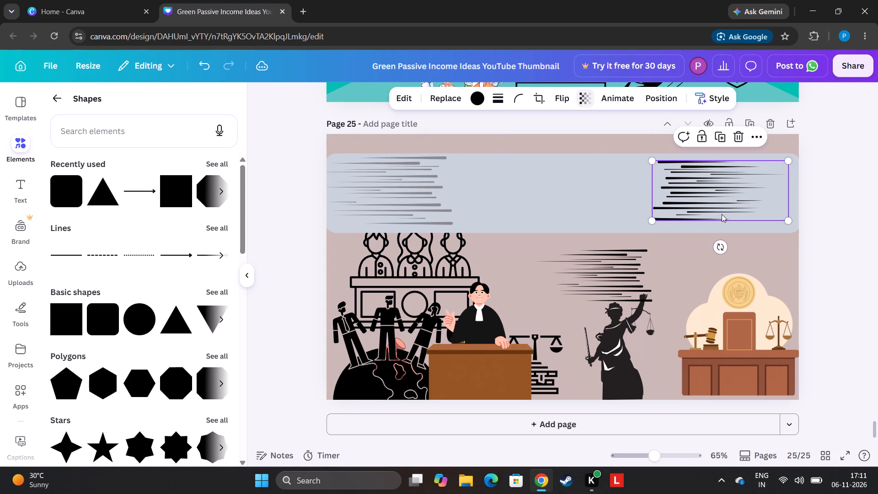
{"action": "left_click", "coordinate": [590, 103]}
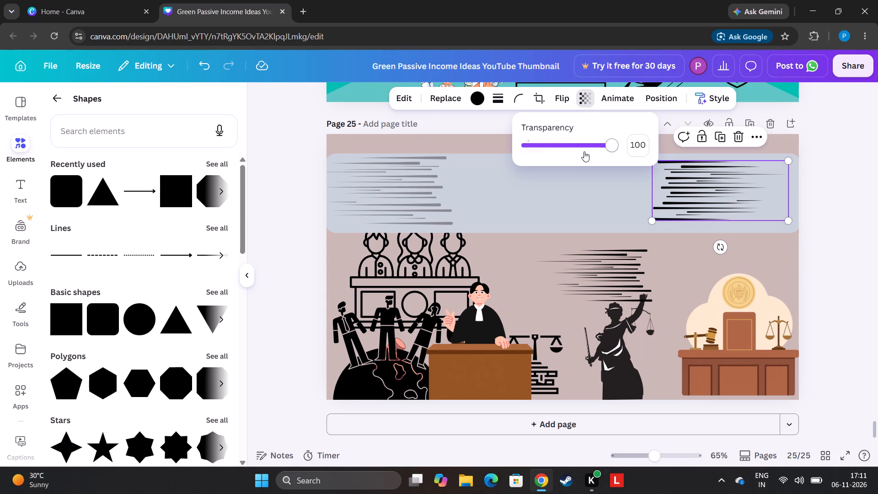
{"action": "left_click", "coordinate": [573, 149]}
Delete the spare speed-line graphic above the Lady Justice statue.
{"action": "left_click", "coordinate": [643, 281]}
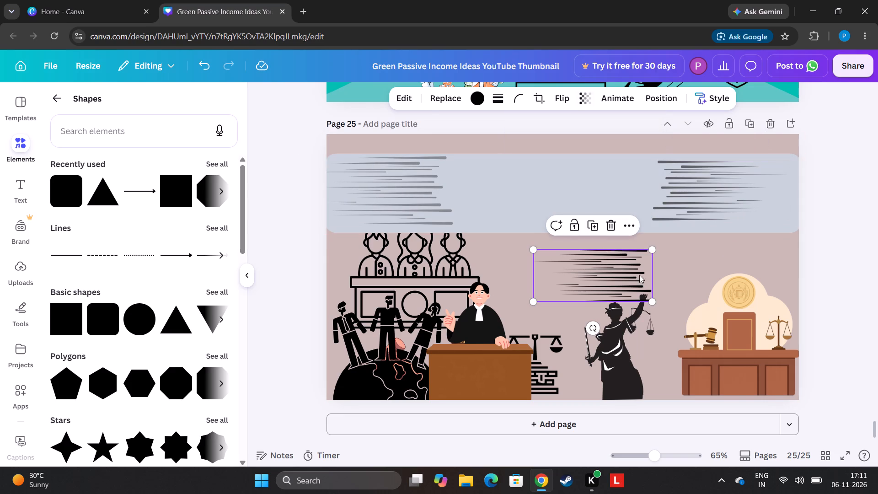
{"action": "left_click", "coordinate": [622, 229]}
{"action": "left_click", "coordinate": [612, 228]}
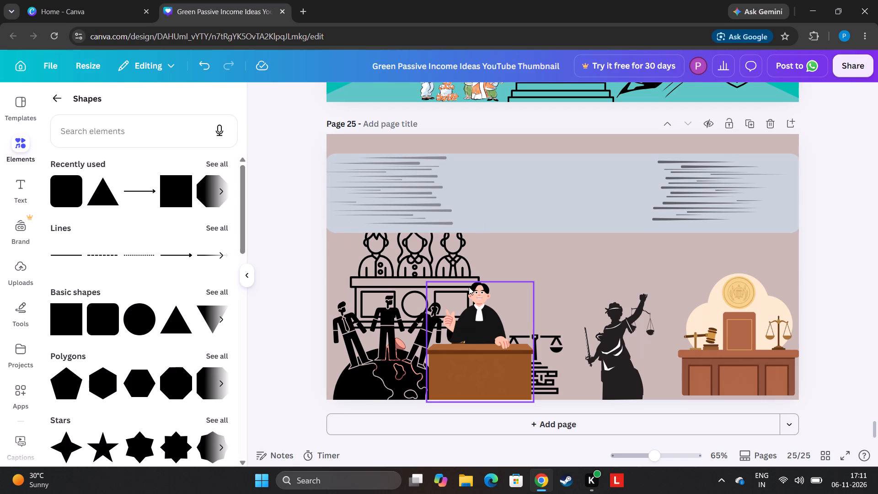
Move the jury figures from behind the judge down to the page's bottom edge, between Lady Justice and the courtroom bench.
{"action": "left_click_drag", "start_coordinate": [455, 261], "coordinate": [671, 392]}
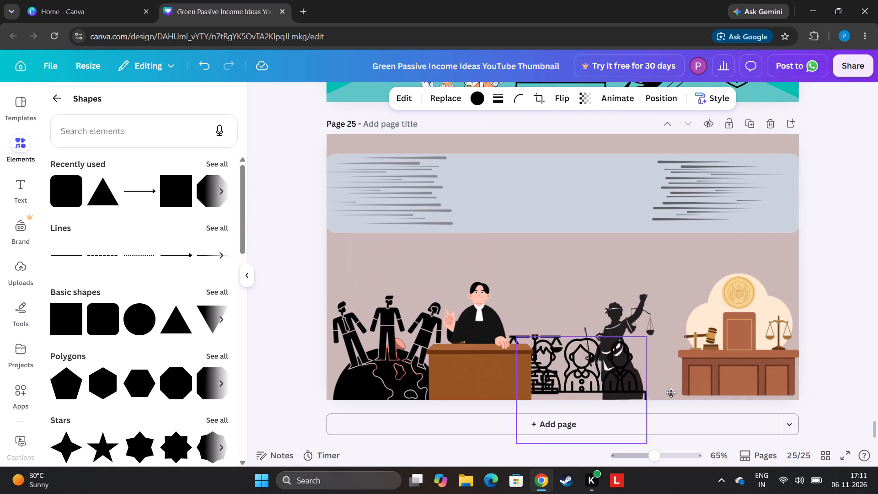
{"action": "left_click_drag", "start_coordinate": [671, 392], "coordinate": [685, 394]}
Extend the band downward to a height of about 358 and shift it slightly up, ending just above the judge.
{"action": "left_click", "coordinate": [566, 191]}
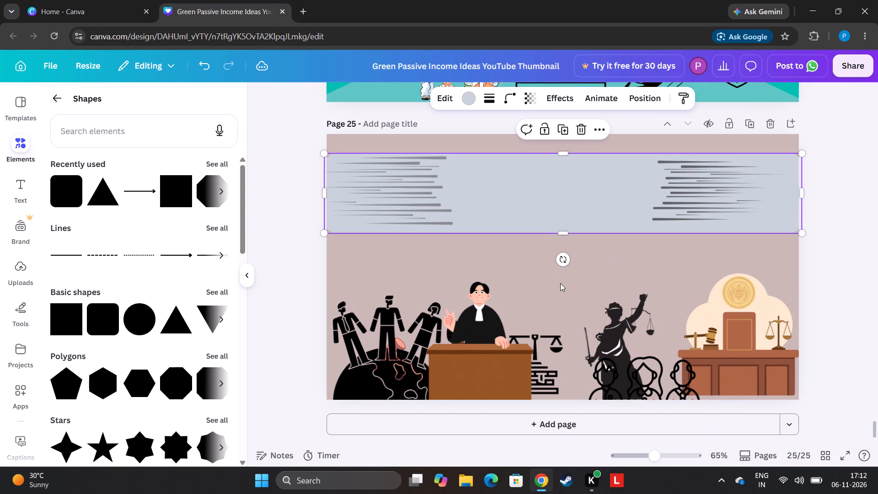
{"action": "left_click_drag", "start_coordinate": [565, 236], "coordinate": [568, 301]}
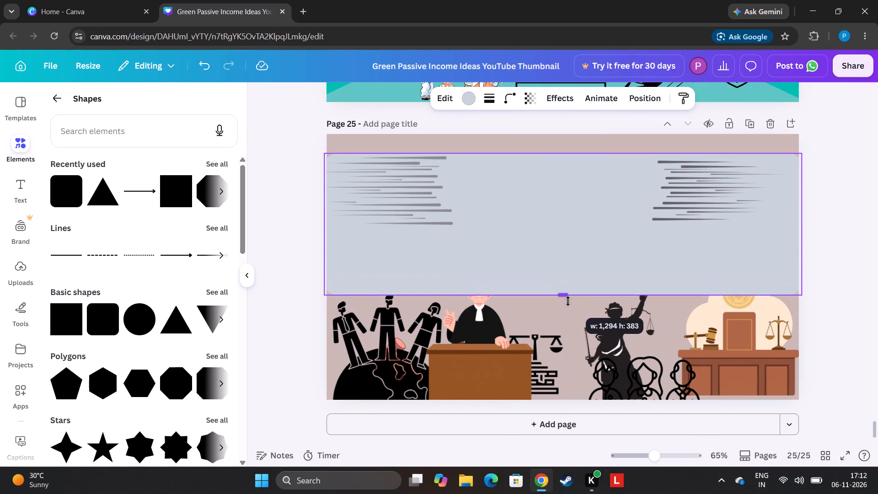
{"action": "left_click_drag", "start_coordinate": [568, 301], "coordinate": [573, 289]}
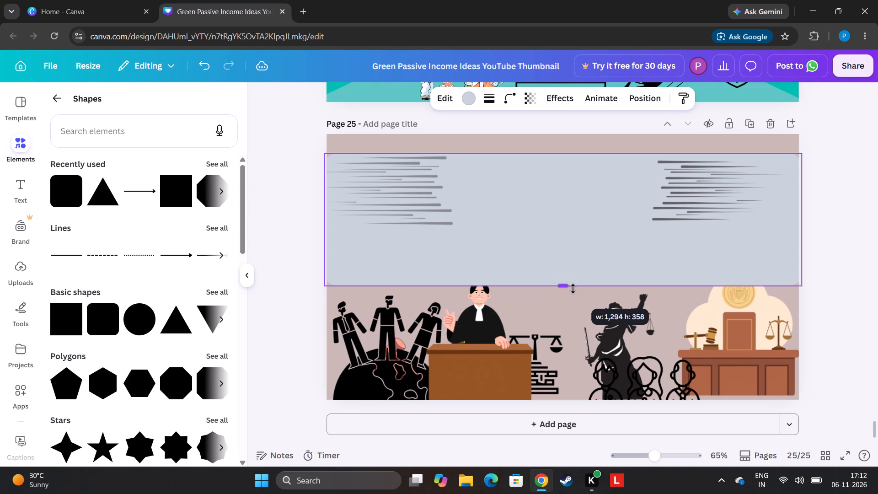
{"action": "left_click_drag", "start_coordinate": [573, 289], "coordinate": [571, 289]}
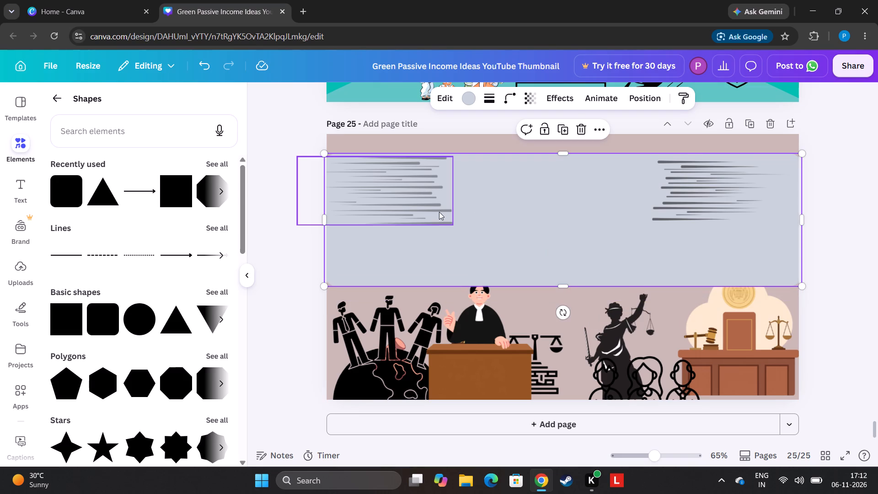
{"action": "left_click_drag", "start_coordinate": [434, 213], "coordinate": [436, 205]}
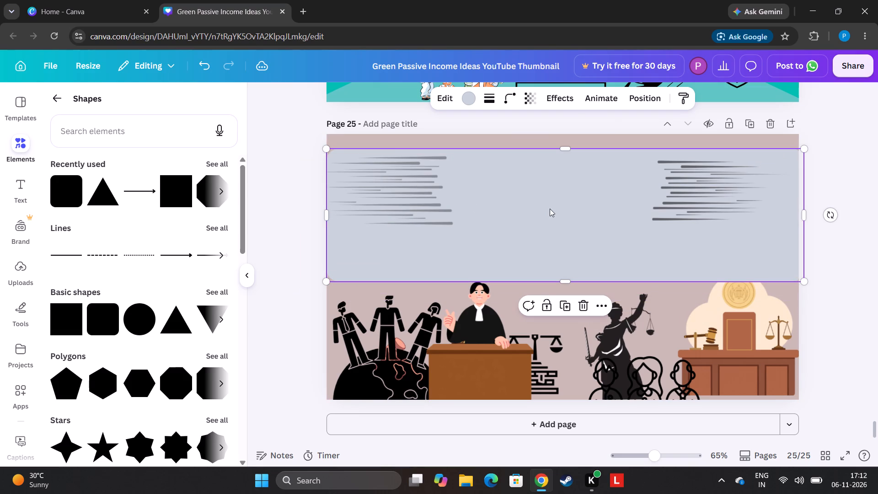
Shrink the right speed-line graphic and tuck it into the band's upper-right corner.
{"action": "left_click", "coordinate": [730, 199]}
{"action": "left_click_drag", "start_coordinate": [786, 163], "coordinate": [749, 190]}
{"action": "left_click_drag", "start_coordinate": [707, 201], "coordinate": [768, 179]}
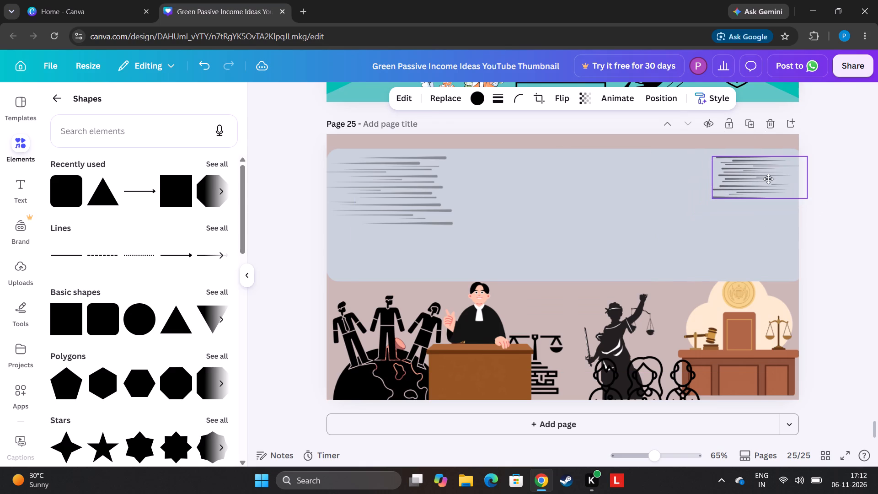
{"action": "left_click_drag", "start_coordinate": [768, 179], "coordinate": [765, 180]}
Shrink the left speed-line graphic and align it in the band's upper-left corner, level with the right one.
{"action": "left_click", "coordinate": [419, 183]}
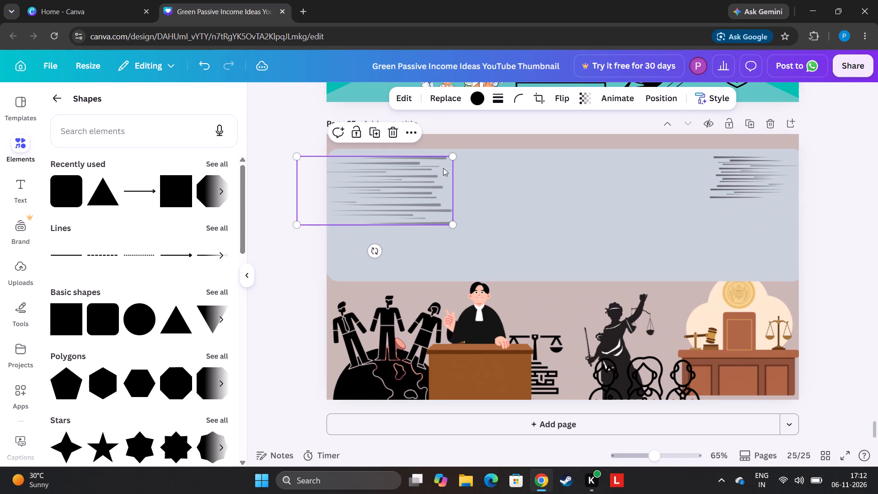
{"action": "left_click_drag", "start_coordinate": [455, 156], "coordinate": [418, 190]}
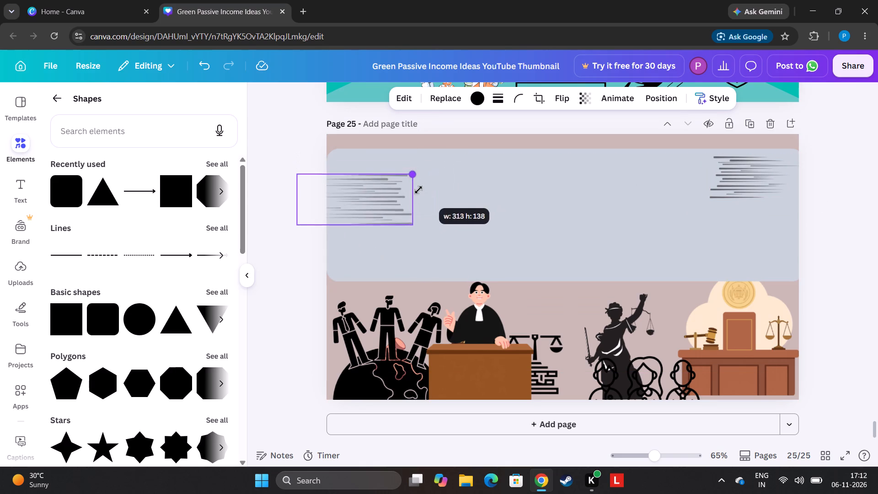
{"action": "left_click_drag", "start_coordinate": [418, 190], "coordinate": [411, 195]}
{"action": "left_click_drag", "start_coordinate": [371, 205], "coordinate": [380, 181]}
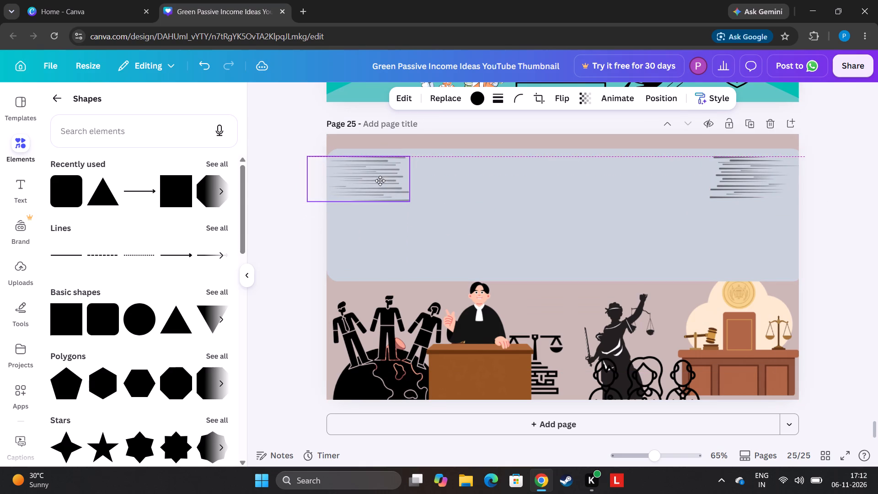
{"action": "left_click_drag", "start_coordinate": [380, 181], "coordinate": [373, 182]}
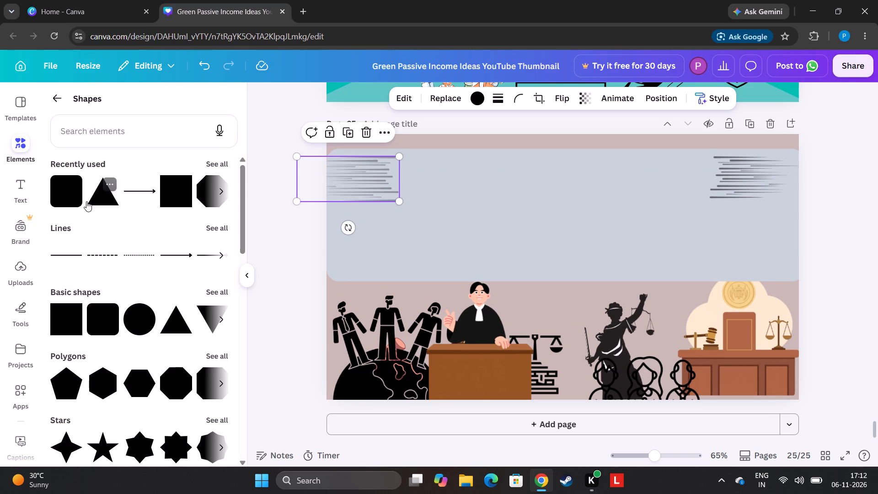
Add a heading to page 25 reading "how to chase a dream of become advocate".
{"action": "left_click", "coordinate": [29, 192]}
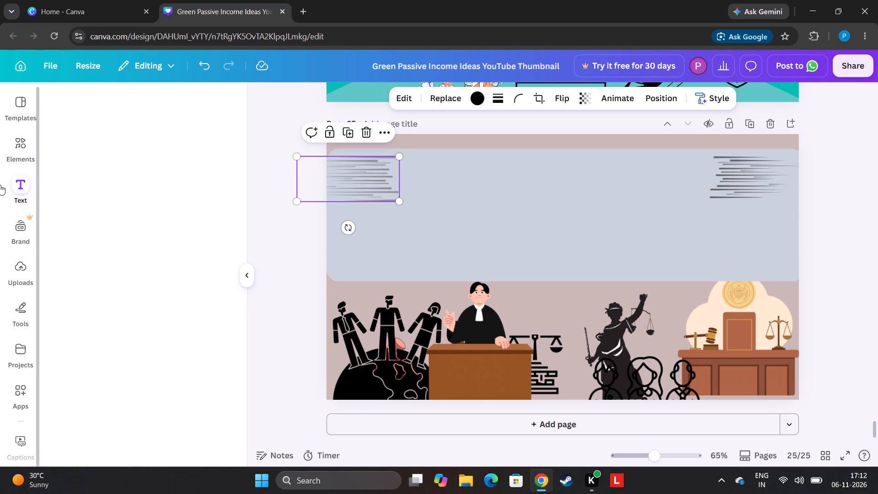
{"action": "left_click", "coordinate": [105, 285]}
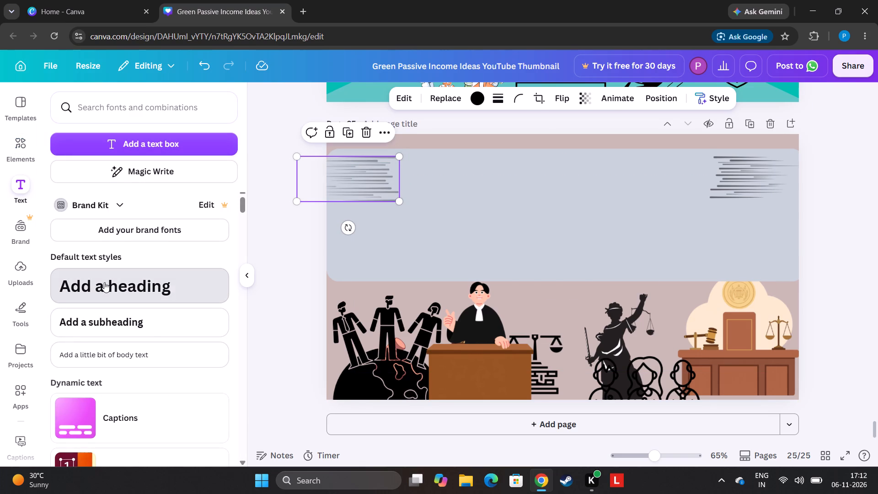
{"action": "key", "text": "BackSpace"}
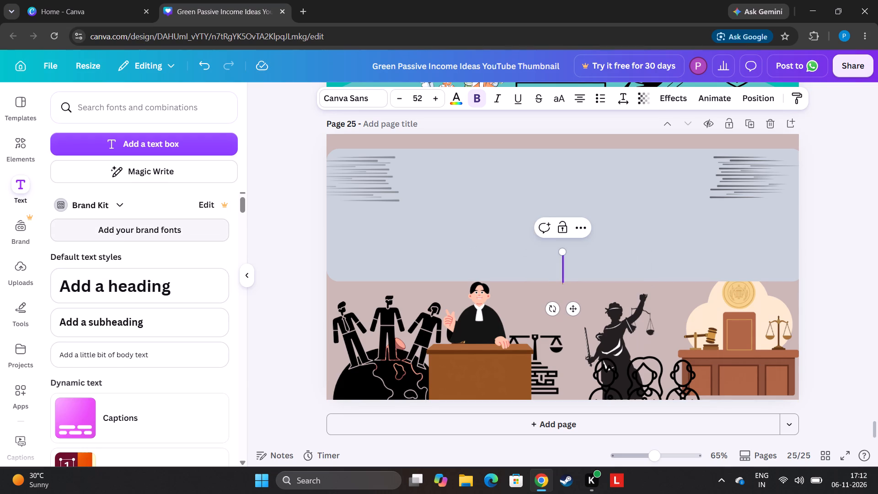
{"action": "key", "text": "h"}
{"action": "key", "text": "o"}
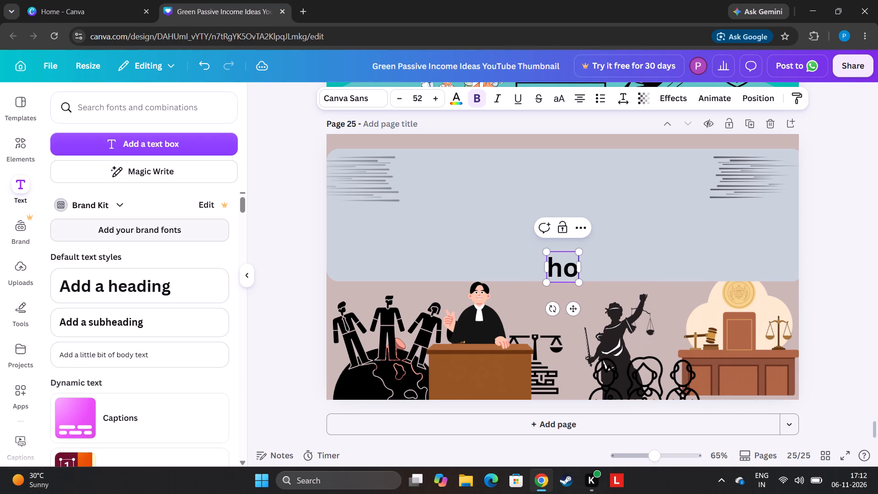
{"action": "type", "text": "w t"}
{"action": "type", "text": "o ch"}
{"action": "type", "text": "ase"}
{"action": "key", "text": "space"}
{"action": "key", "text": "a"}
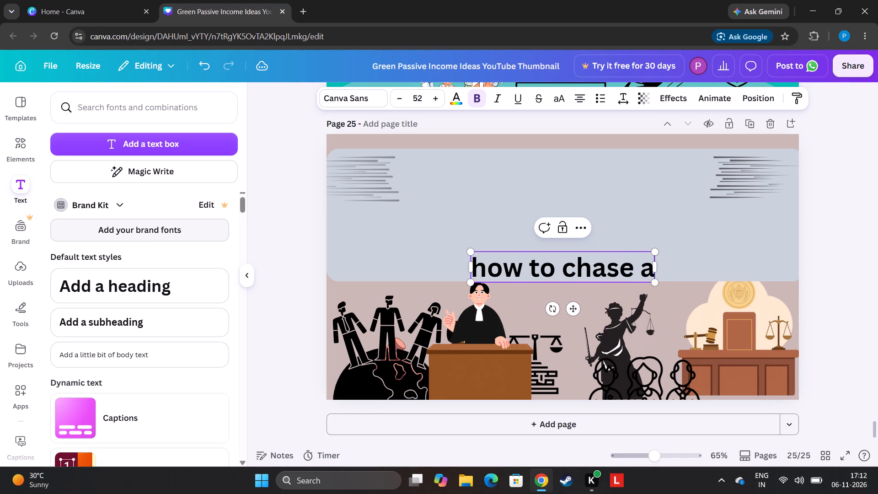
{"action": "key", "text": "space"}
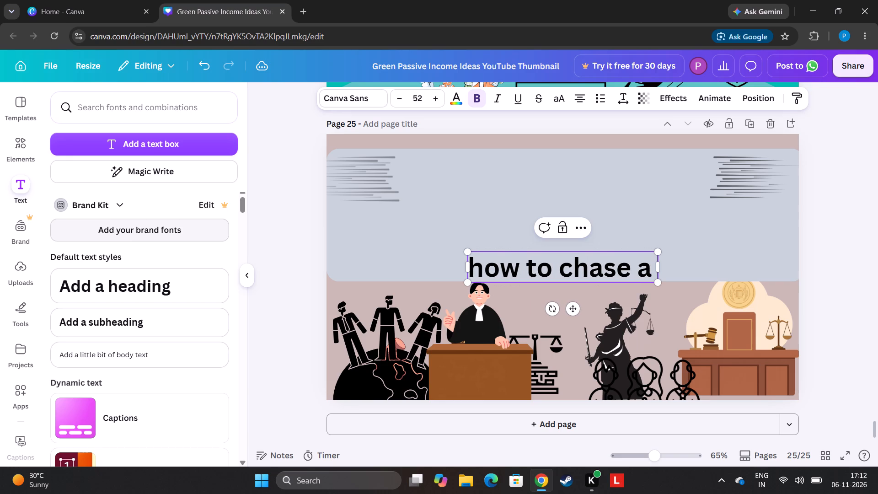
{"action": "key", "text": "d"}
{"action": "type", "text": "rea"}
{"action": "type", "text": "nm"}
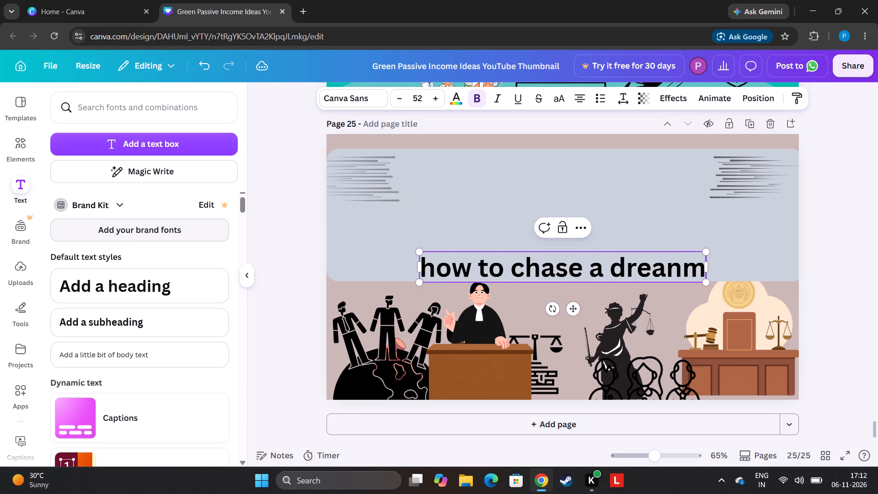
{"action": "key", "text": "BackSpace"}
{"action": "key", "text": "BackSpace"}
{"action": "type", "text": "m"}
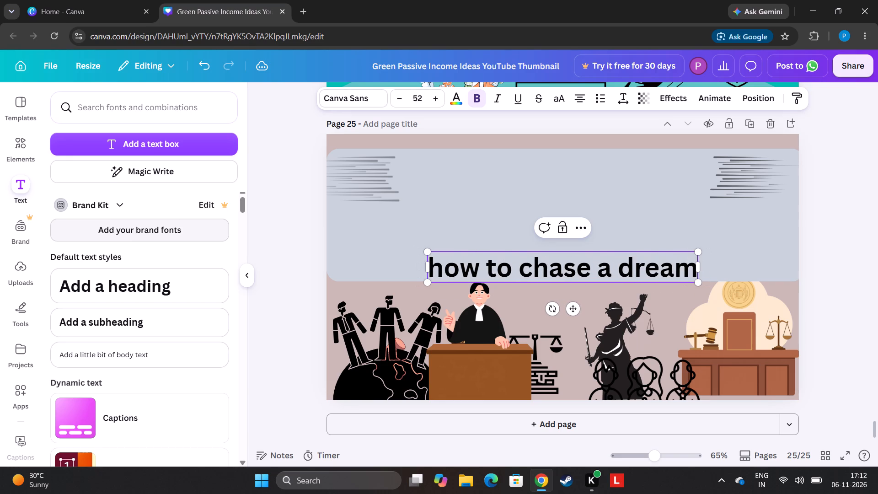
{"action": "key", "text": "space"}
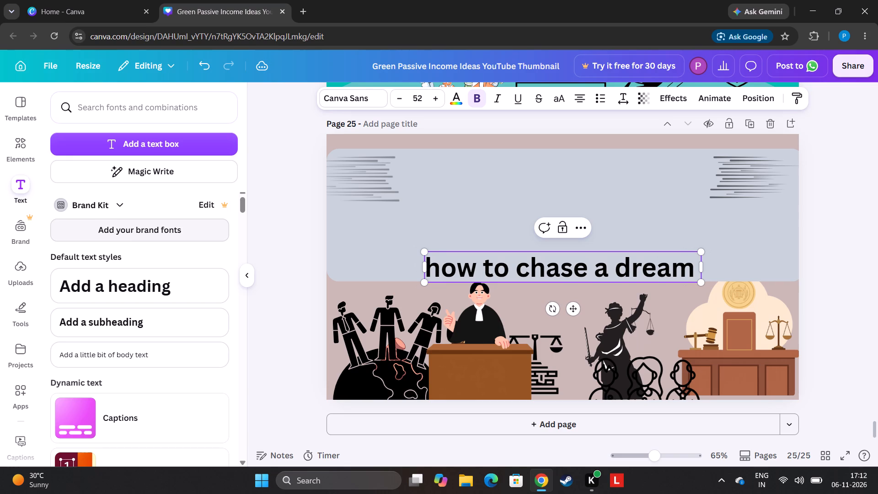
{"action": "key", "text": "o"}
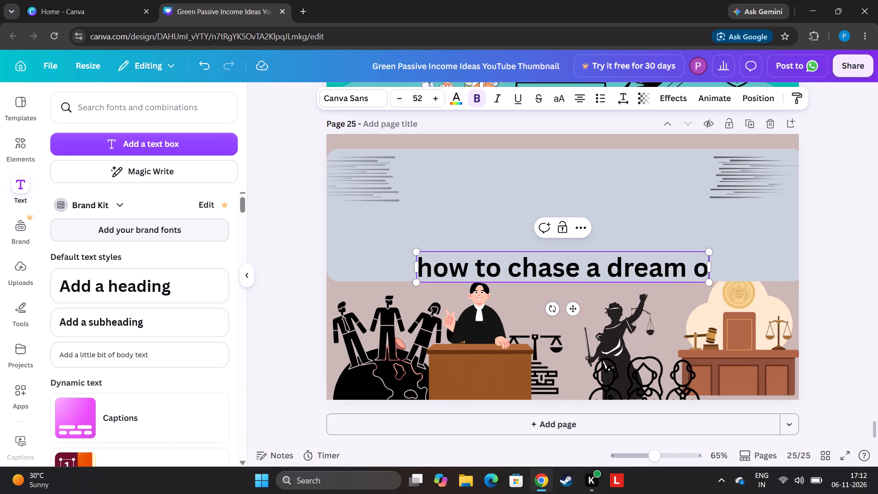
{"action": "type", "text": "f"}
{"action": "key", "text": "space"}
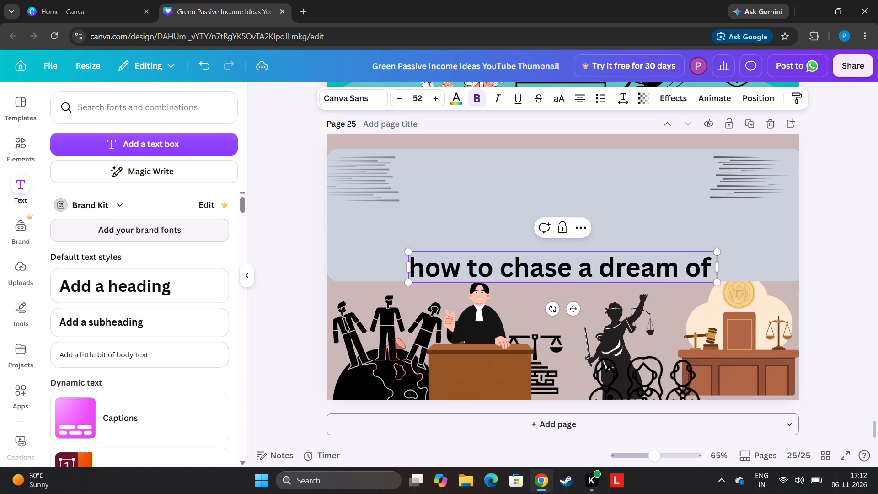
{"action": "type", "text": "becom"}
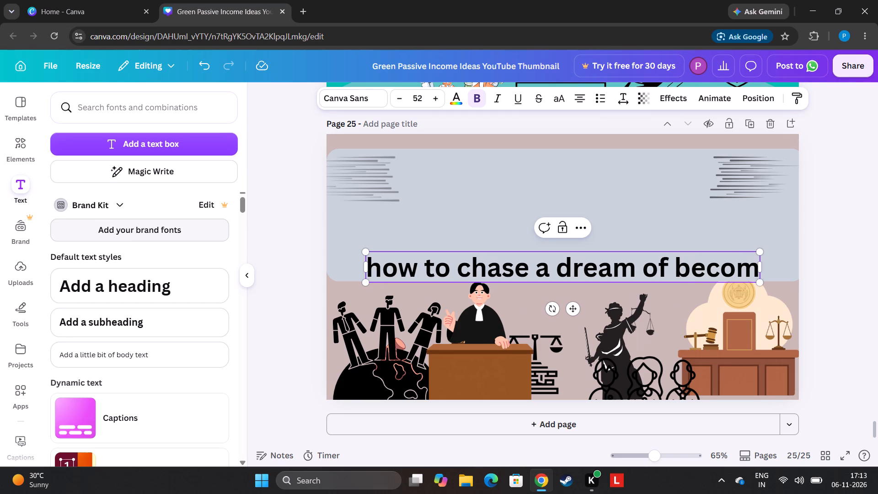
{"action": "type", "text": "e"}
{"action": "key", "text": "space"}
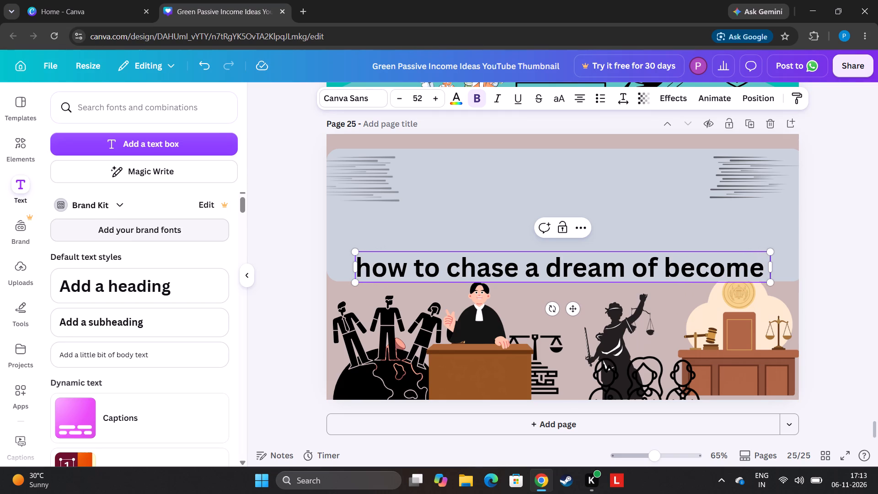
{"action": "type", "text": "advo"}
{"action": "key", "text": "c"}
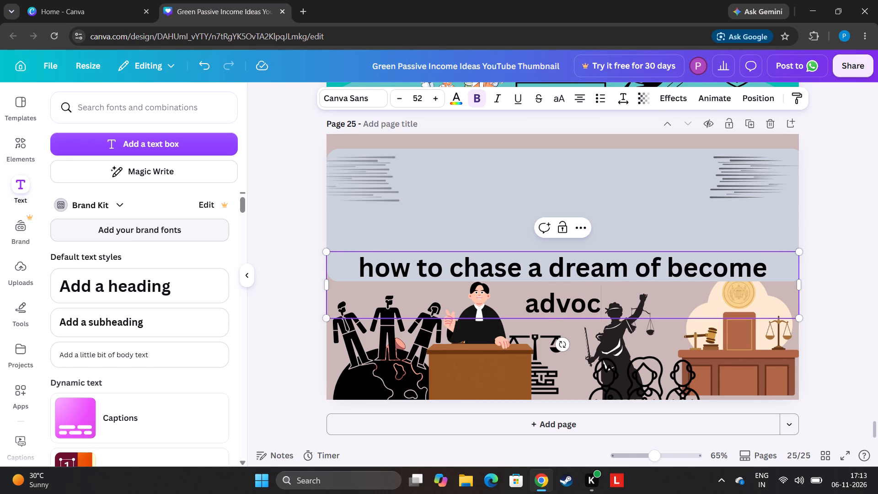
{"action": "key", "text": "a"}
{"action": "type", "text": "te"}
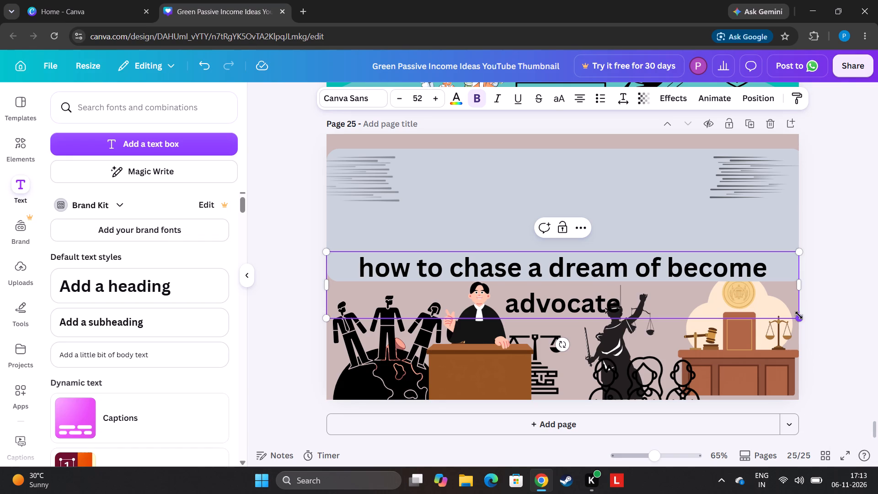
Narrow the heading's text box so it wraps after "dream", and move it into the band between the two speed-line graphics.
{"action": "left_click", "coordinate": [771, 252]}
{"action": "left_click_drag", "start_coordinate": [806, 289], "coordinate": [642, 289]}
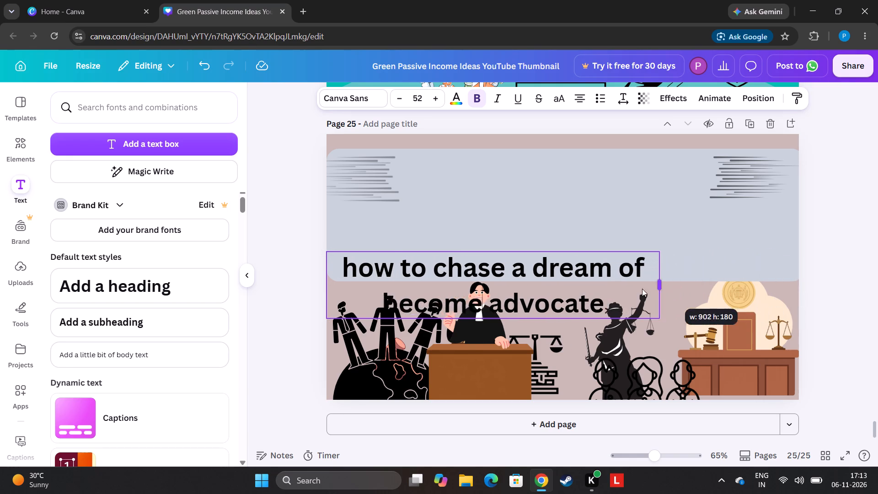
{"action": "left_click_drag", "start_coordinate": [642, 289], "coordinate": [608, 291]}
{"action": "left_click", "coordinate": [311, 178]}
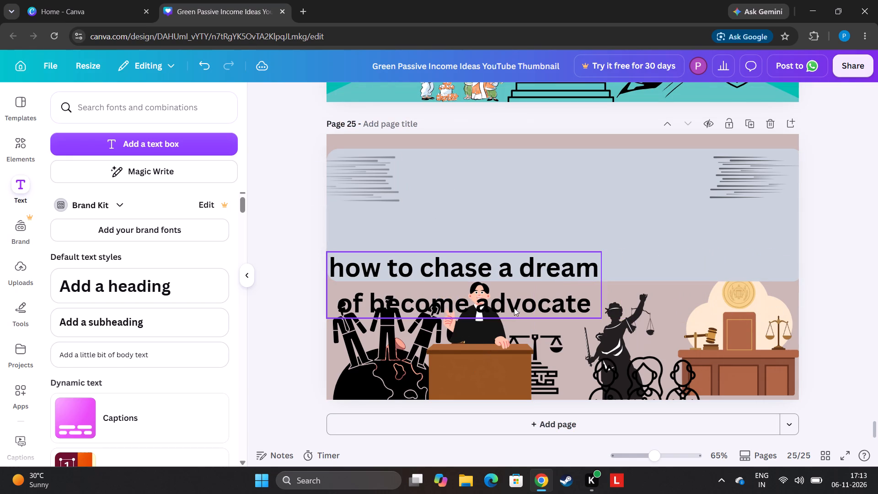
{"action": "left_click_drag", "start_coordinate": [514, 307], "coordinate": [593, 213]}
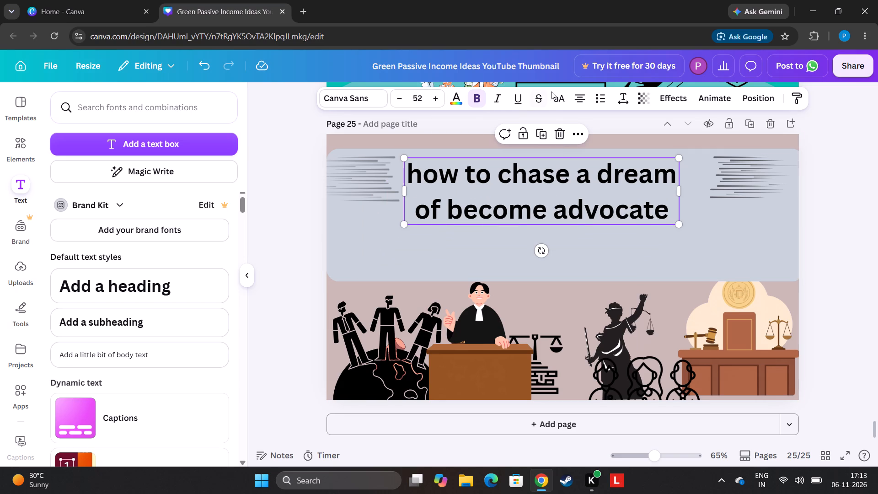
Set the heading in uppercase and align its text left.
{"action": "left_click", "coordinate": [557, 105]}
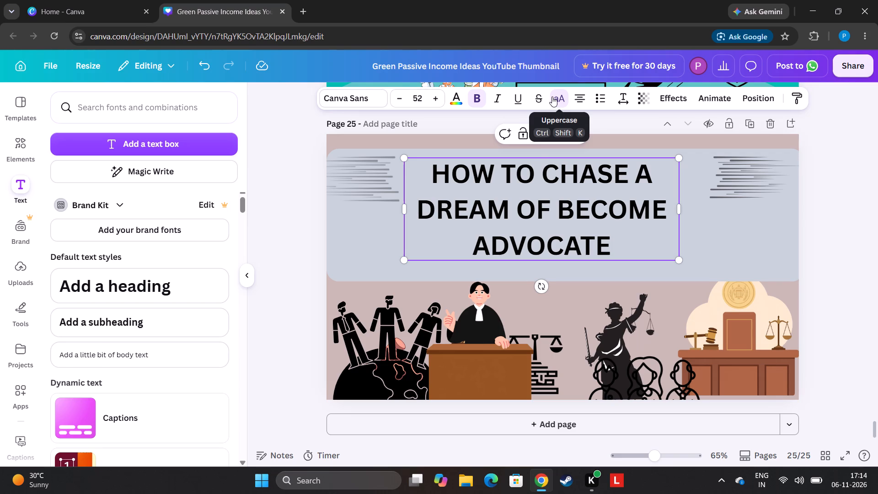
{"action": "left_click", "coordinate": [588, 104]}
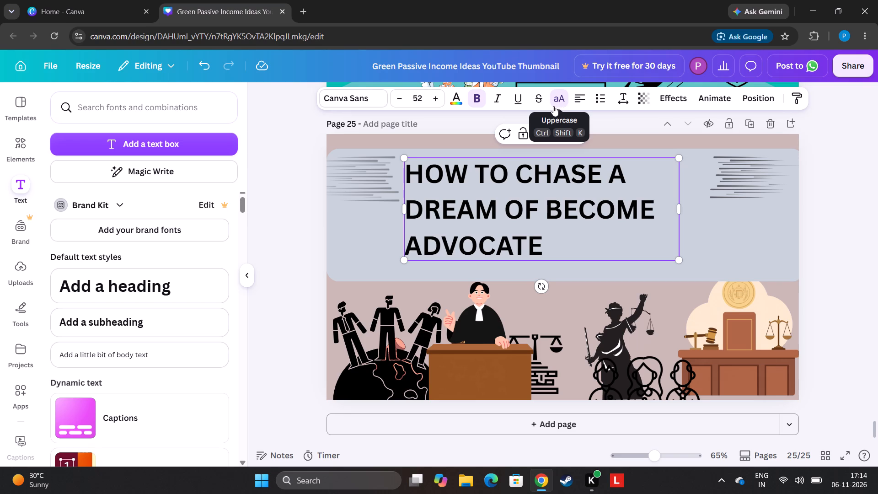
Tighten the heading's line spacing to 1.14.
{"action": "left_click", "coordinate": [620, 94]}
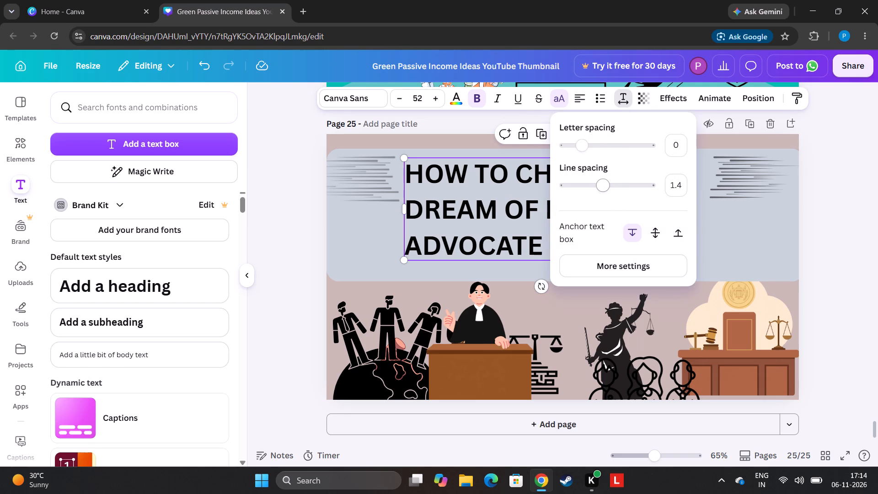
{"action": "left_click_drag", "start_coordinate": [612, 190], "coordinate": [584, 203]}
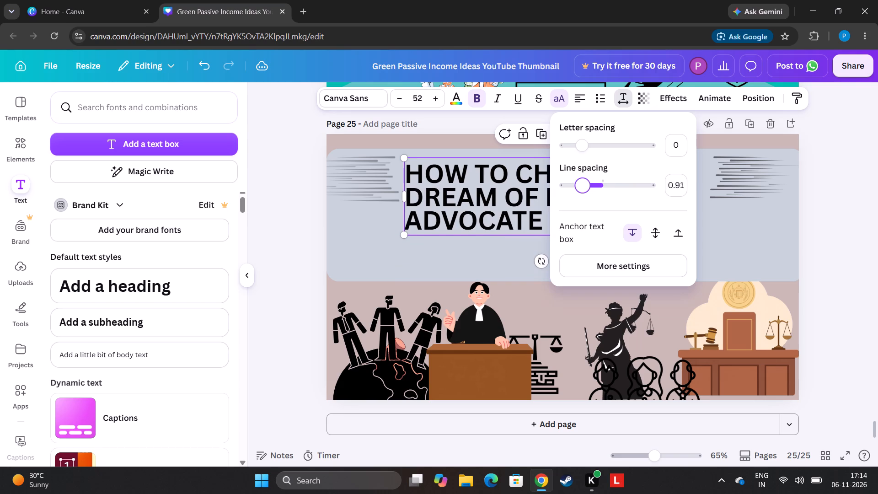
{"action": "left_click_drag", "start_coordinate": [584, 203], "coordinate": [592, 214]}
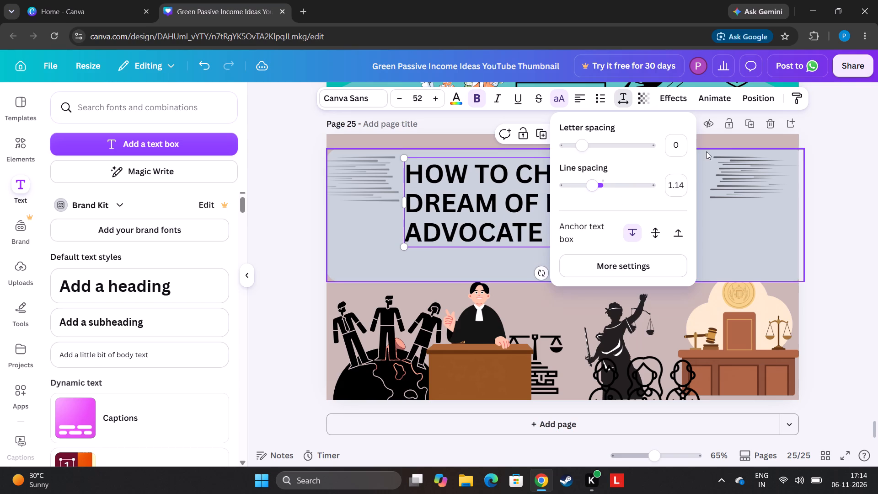
{"action": "left_click", "coordinate": [843, 168]}
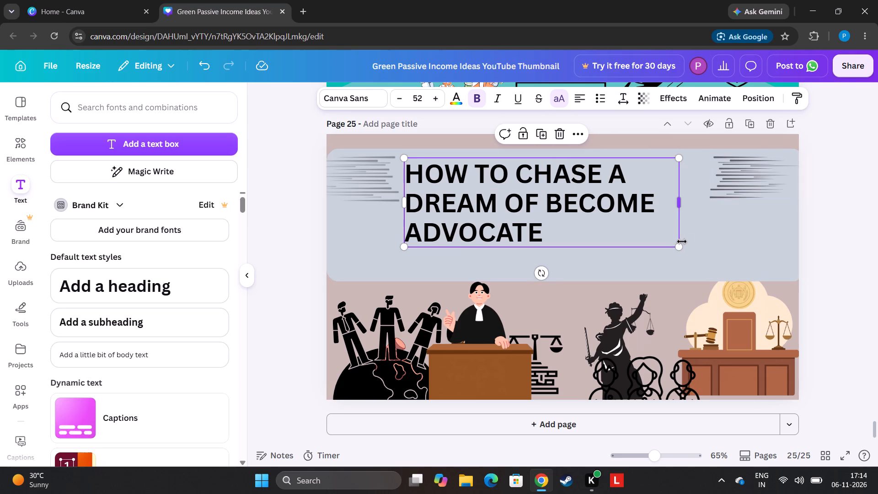
Scale the heading to a font size of about 50.3, keeping it between the speed-line graphics.
{"action": "left_click_drag", "start_coordinate": [680, 251], "coordinate": [707, 318]}
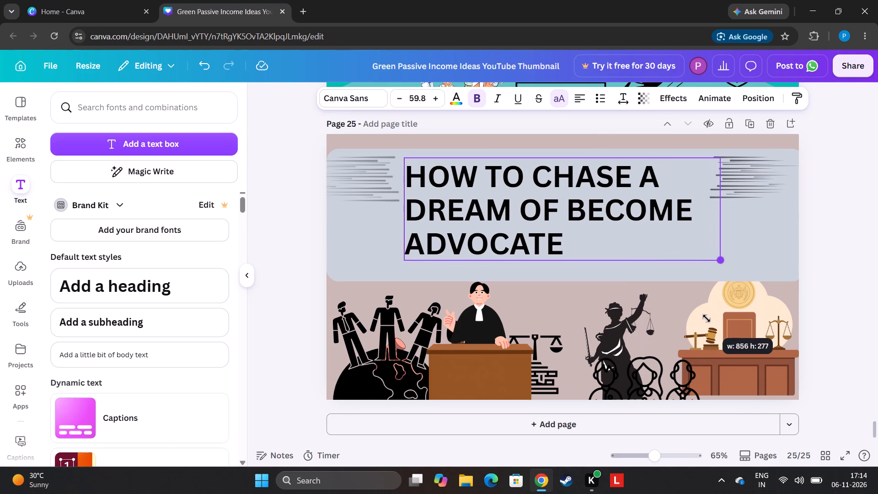
{"action": "left_click_drag", "start_coordinate": [707, 318], "coordinate": [697, 260]}
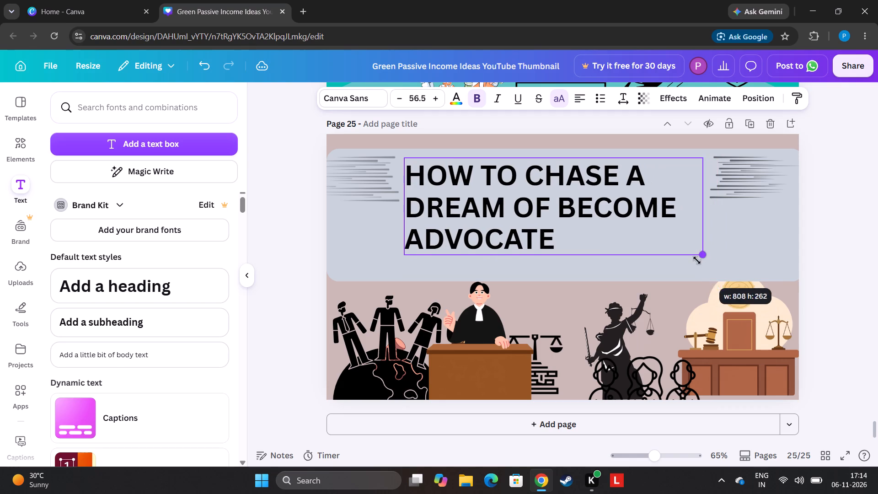
{"action": "left_click_drag", "start_coordinate": [697, 260], "coordinate": [712, 208]}
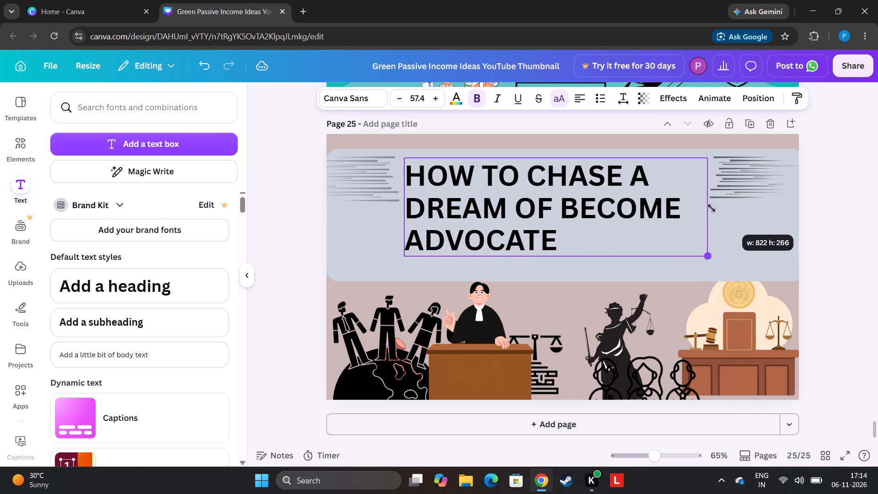
{"action": "left_click_drag", "start_coordinate": [712, 208], "coordinate": [707, 189]}
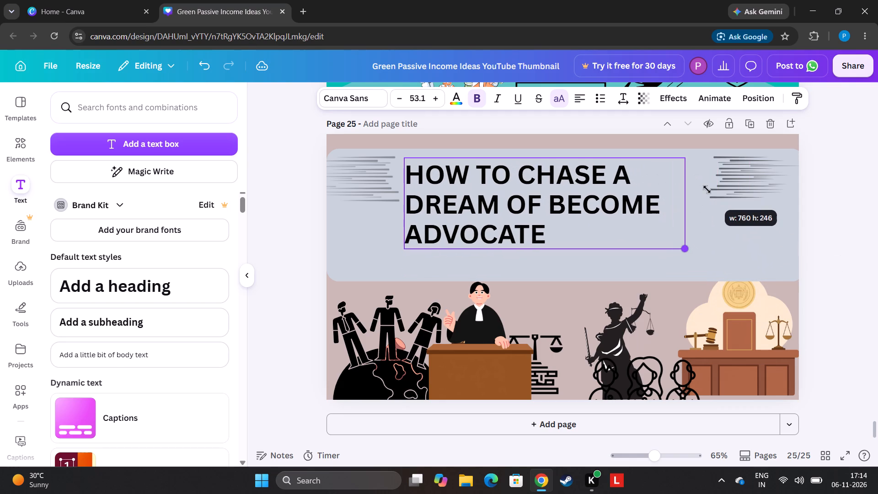
{"action": "left_click_drag", "start_coordinate": [707, 189], "coordinate": [702, 180]}
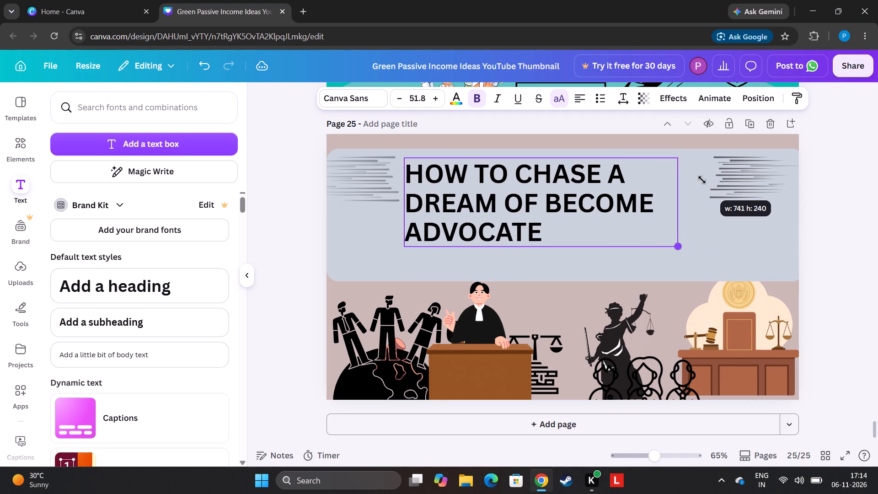
{"action": "left_click_drag", "start_coordinate": [702, 180], "coordinate": [698, 166]}
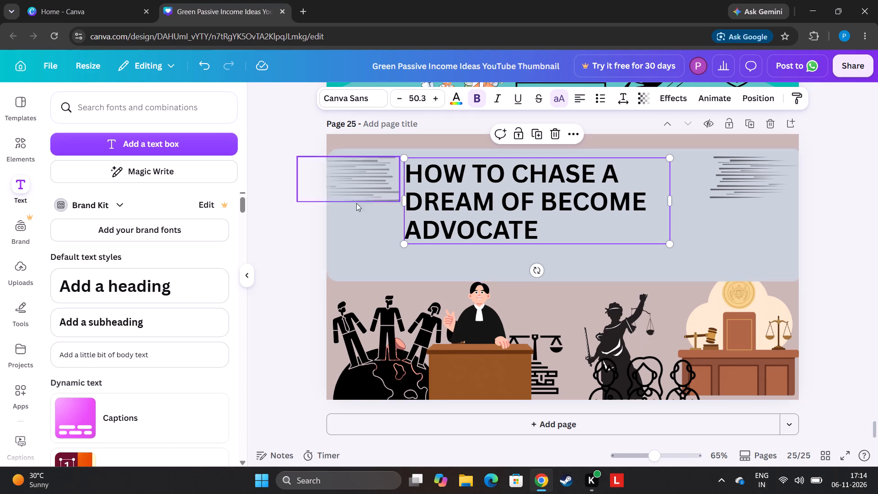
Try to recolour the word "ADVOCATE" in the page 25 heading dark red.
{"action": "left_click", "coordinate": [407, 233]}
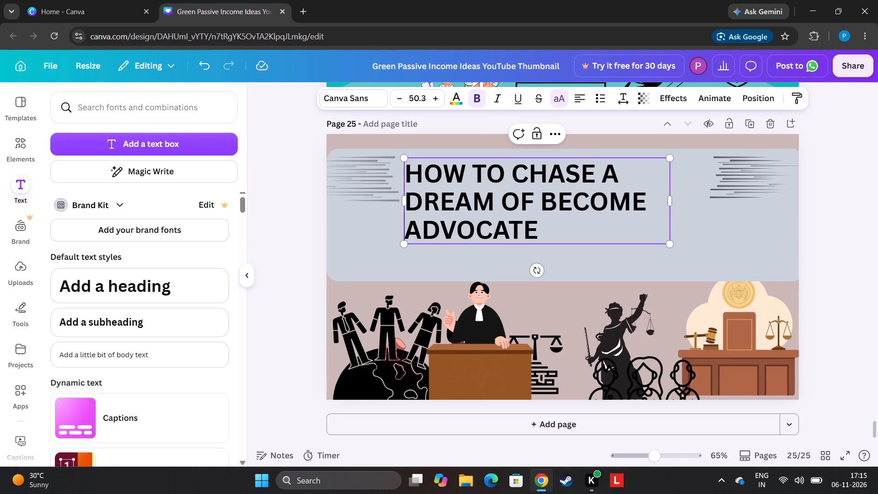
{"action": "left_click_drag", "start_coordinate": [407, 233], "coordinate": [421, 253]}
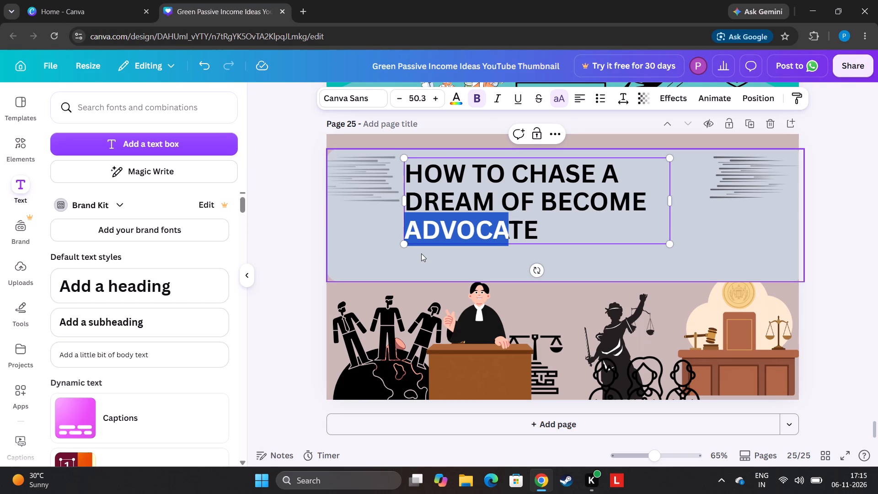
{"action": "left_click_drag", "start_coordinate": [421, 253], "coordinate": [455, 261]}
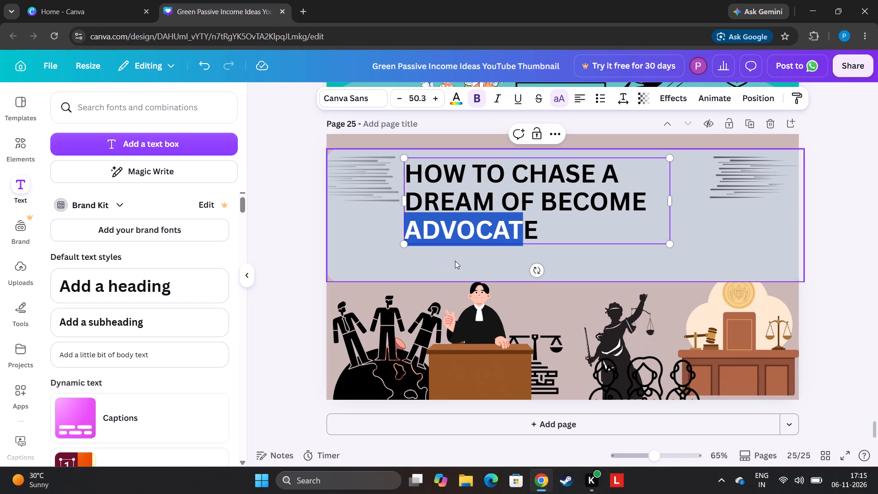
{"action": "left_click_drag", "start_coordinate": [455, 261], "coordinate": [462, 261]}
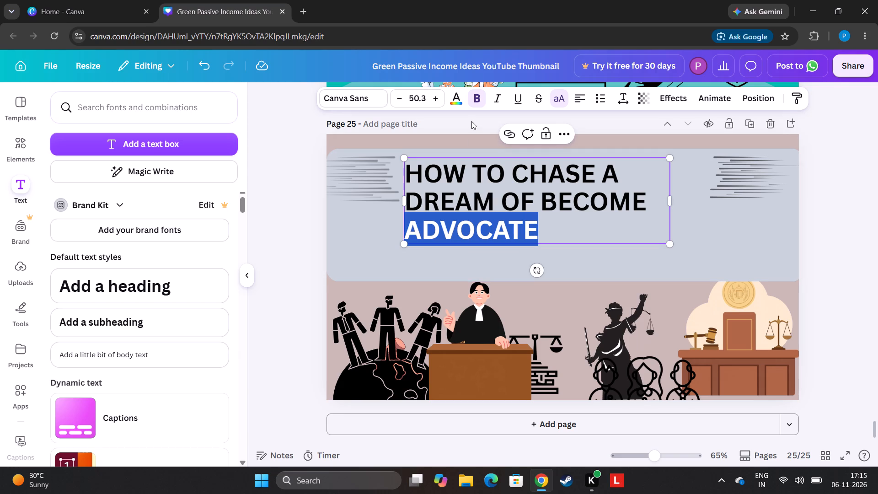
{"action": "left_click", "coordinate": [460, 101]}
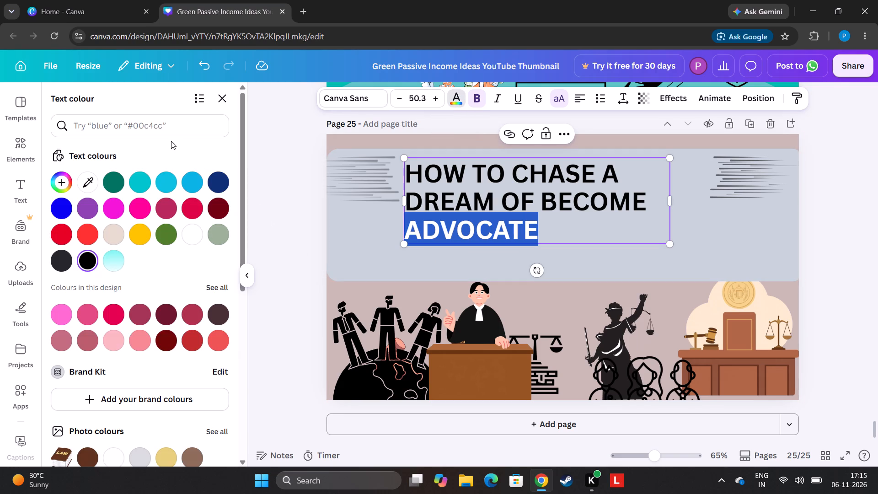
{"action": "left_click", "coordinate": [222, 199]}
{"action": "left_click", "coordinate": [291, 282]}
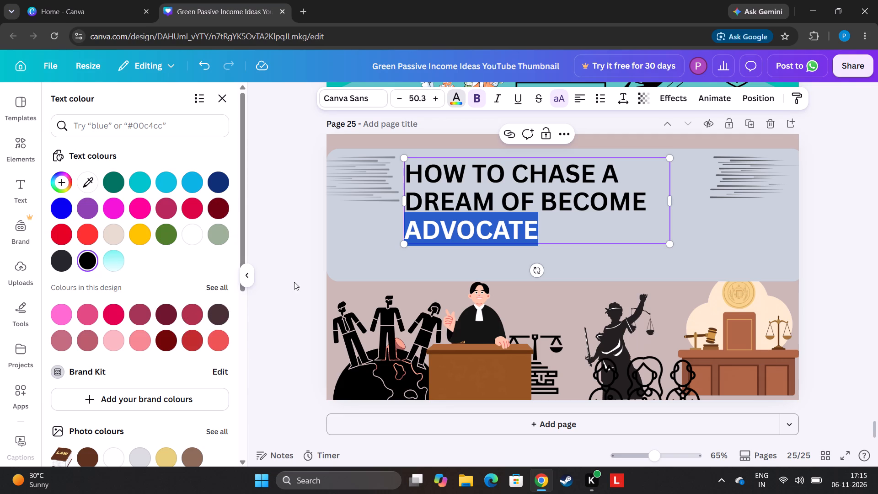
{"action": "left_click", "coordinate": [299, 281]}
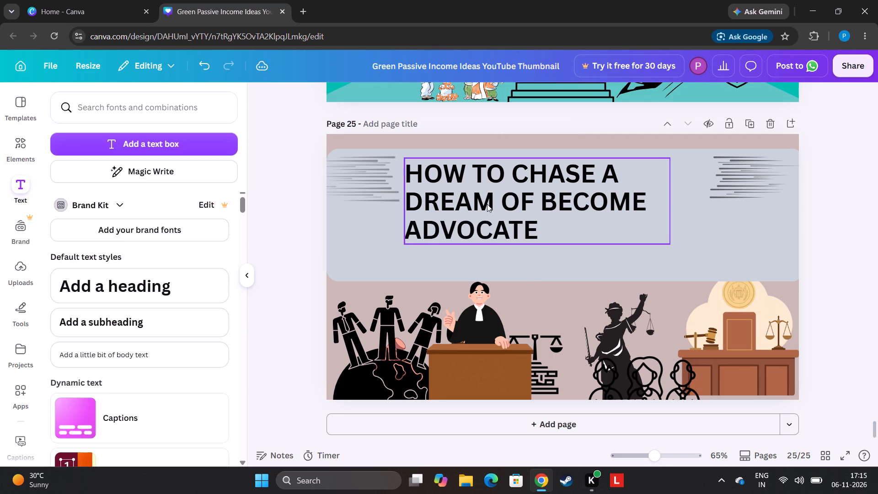
Colour only the word "ADVOCATE" in the page 25 heading dark red.
{"action": "left_click", "coordinate": [406, 233]}
{"action": "left_click", "coordinate": [407, 233]}
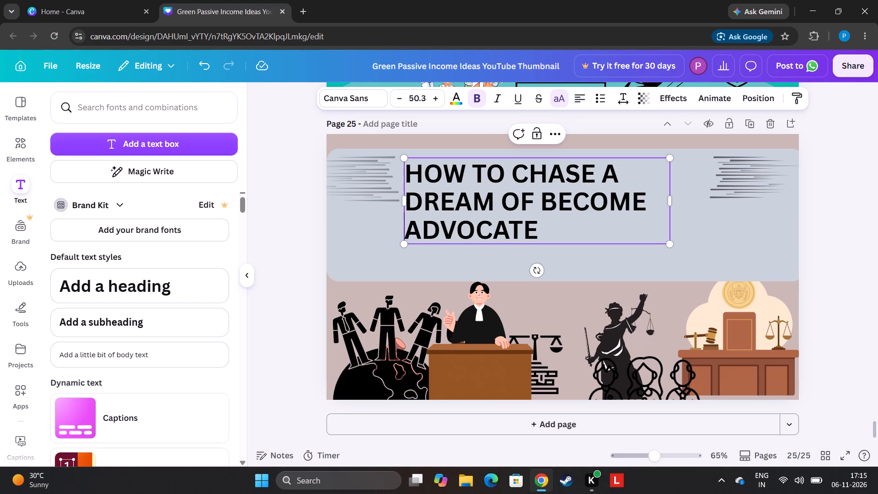
{"action": "left_click_drag", "start_coordinate": [403, 236], "coordinate": [403, 240]}
{"action": "left_click", "coordinate": [410, 239]}
{"action": "left_click", "coordinate": [410, 239]}
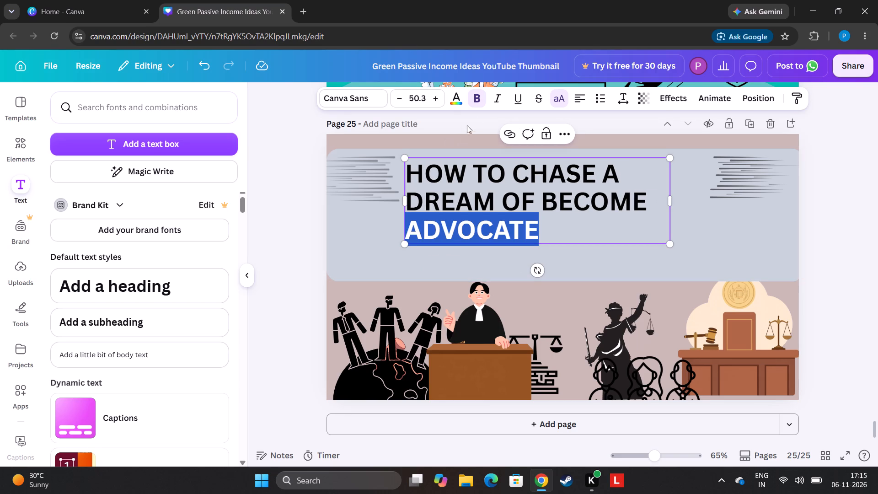
{"action": "left_click", "coordinate": [457, 102]}
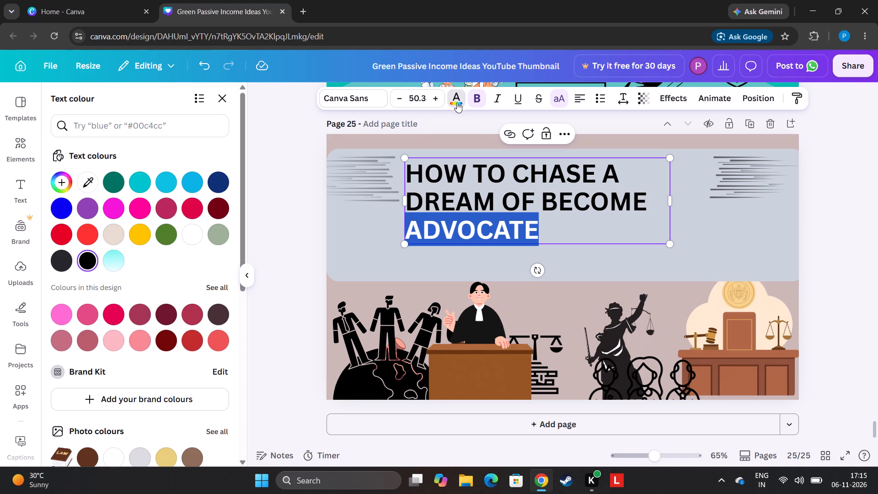
{"action": "left_click", "coordinate": [199, 208]}
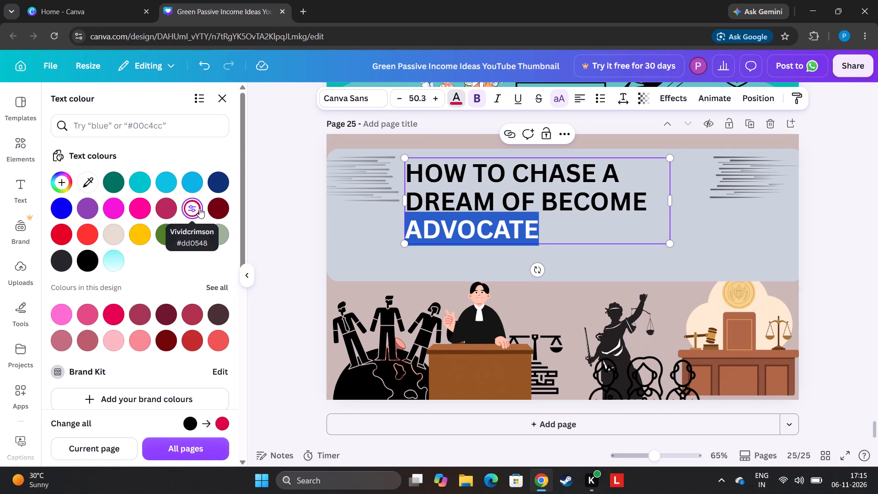
{"action": "left_click", "coordinate": [226, 219]}
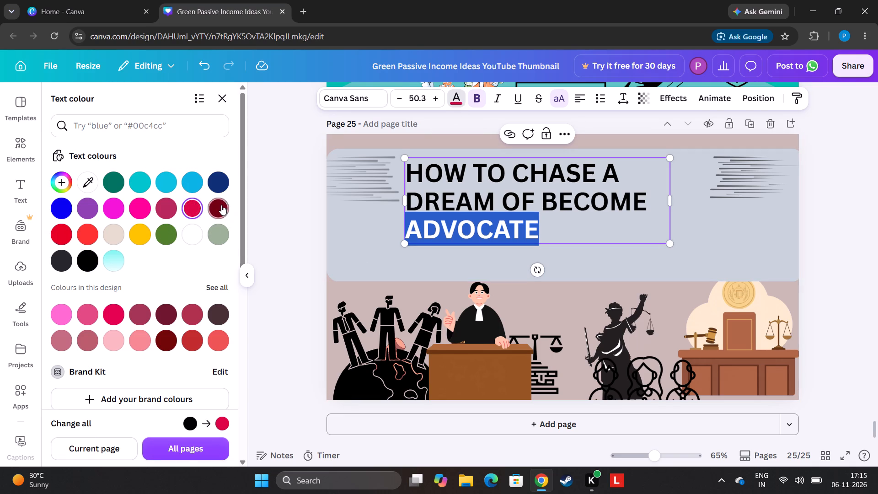
{"action": "left_click", "coordinate": [224, 203]}
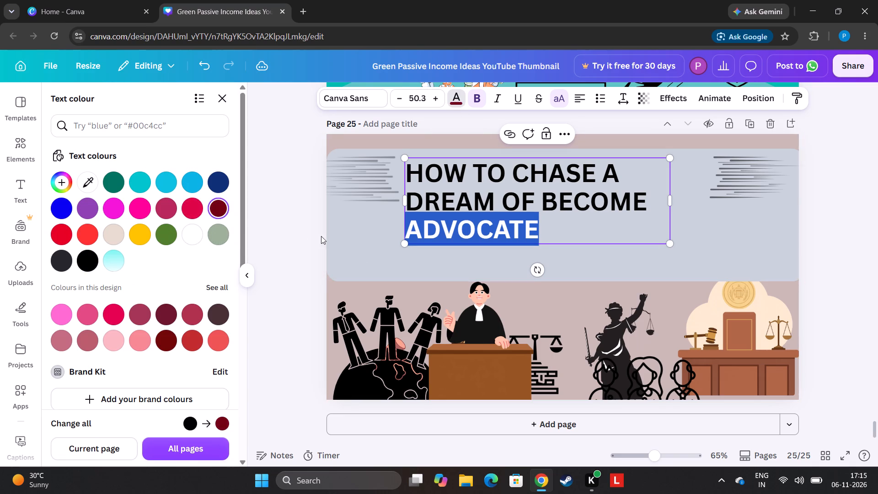
{"action": "left_click", "coordinate": [282, 228]}
{"action": "left_click", "coordinate": [281, 235]}
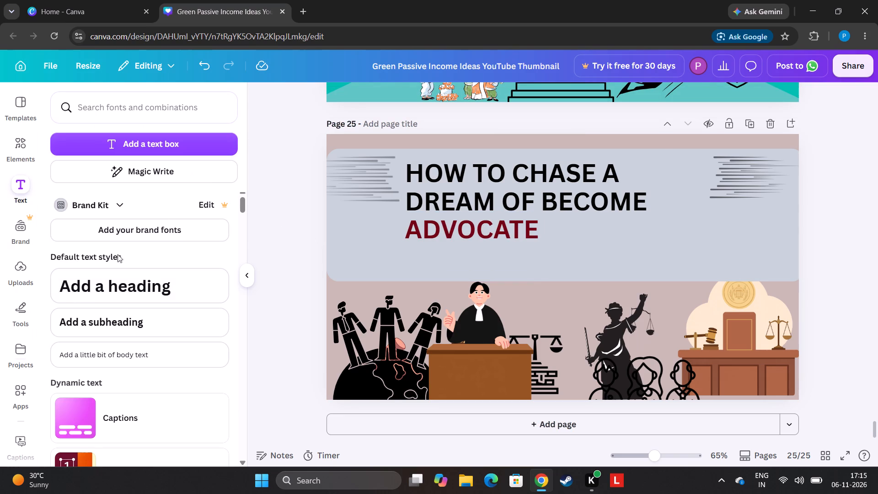
Apply the Echo text effect to the whole heading with its direction set to -43.
{"action": "left_click", "coordinate": [489, 240]}
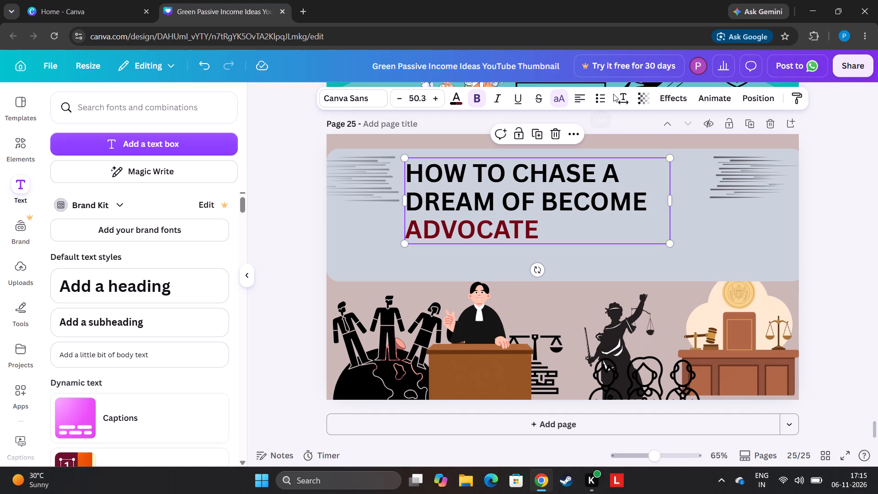
{"action": "left_click", "coordinate": [667, 96]}
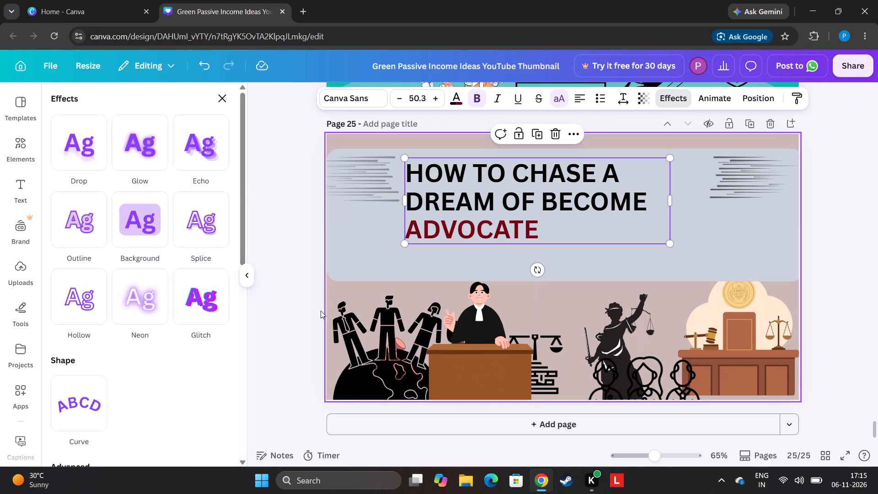
{"action": "left_click", "coordinate": [126, 148]}
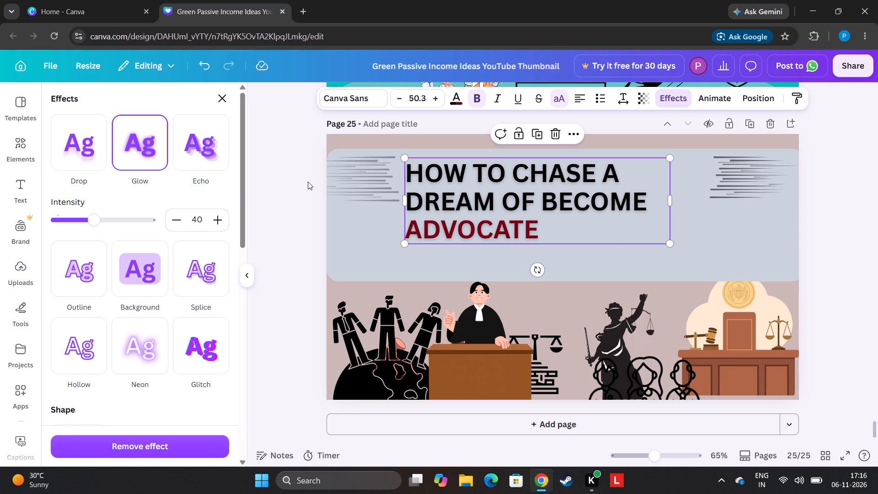
{"action": "left_click", "coordinate": [225, 161]}
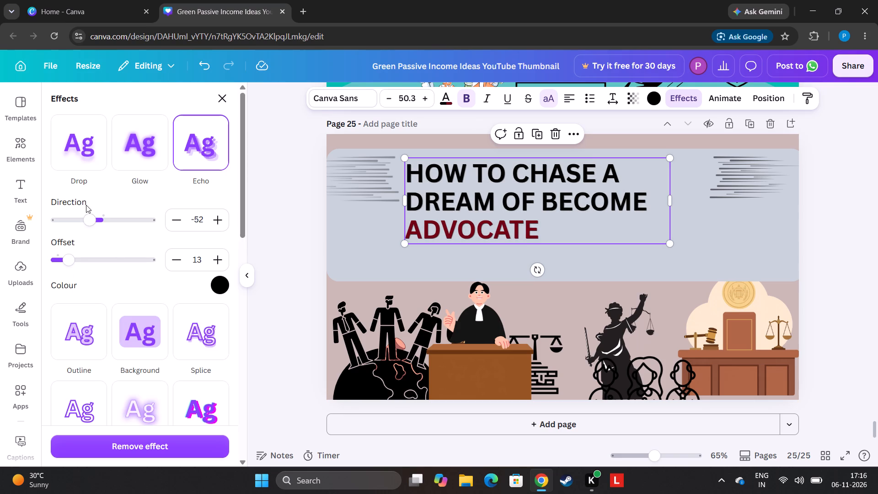
{"action": "left_click_drag", "start_coordinate": [90, 221], "coordinate": [137, 239]}
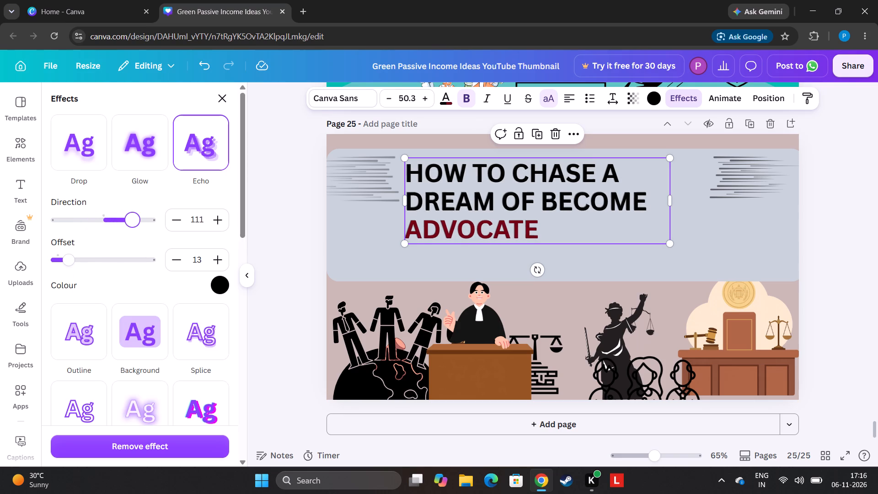
{"action": "left_click_drag", "start_coordinate": [137, 239], "coordinate": [106, 268]}
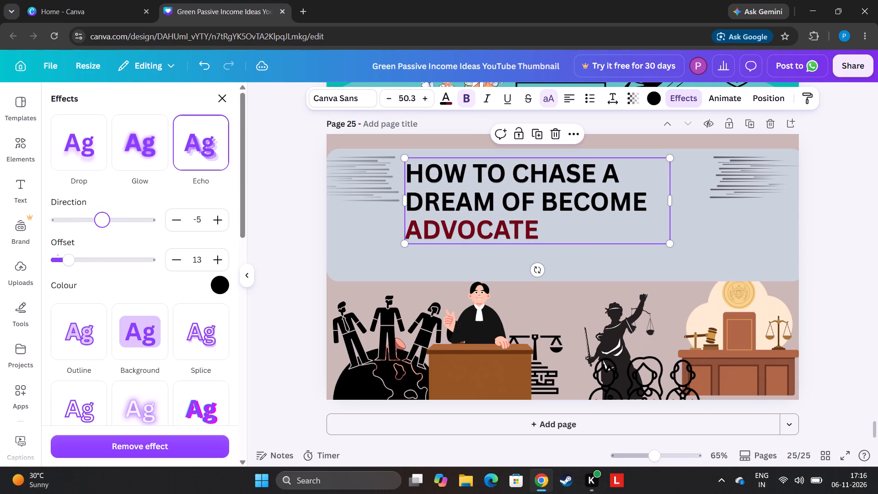
{"action": "left_click_drag", "start_coordinate": [106, 268], "coordinate": [92, 268]}
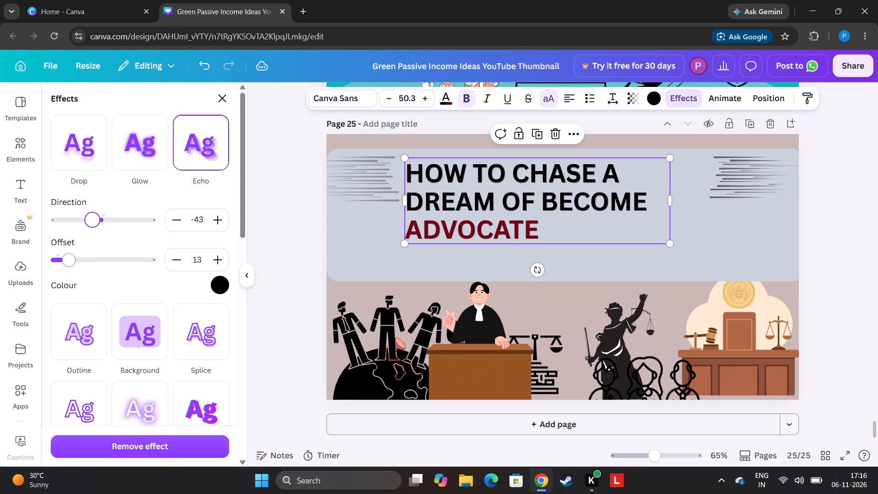
Set the offset of the heading's Echo effect to 33.
{"action": "left_click_drag", "start_coordinate": [78, 270], "coordinate": [137, 285]}
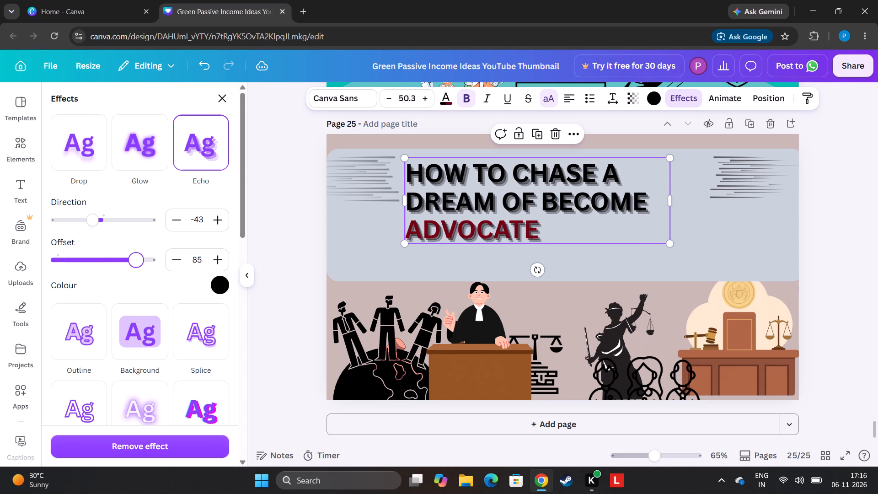
{"action": "left_click_drag", "start_coordinate": [137, 285], "coordinate": [74, 291]}
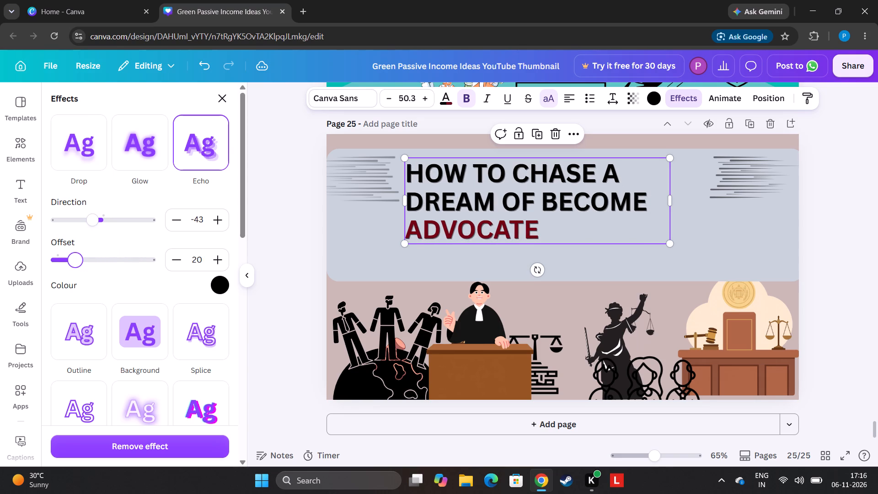
{"action": "left_click_drag", "start_coordinate": [74, 291], "coordinate": [25, 318]}
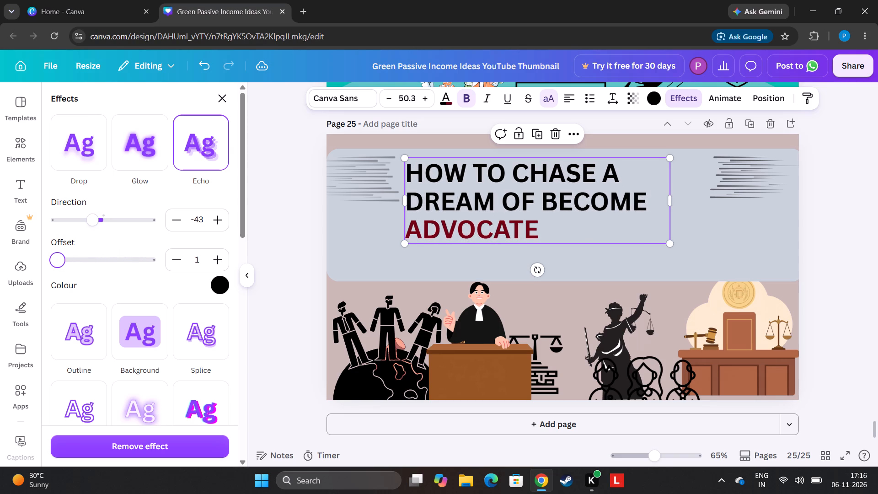
{"action": "left_click_drag", "start_coordinate": [25, 318], "coordinate": [58, 141]}
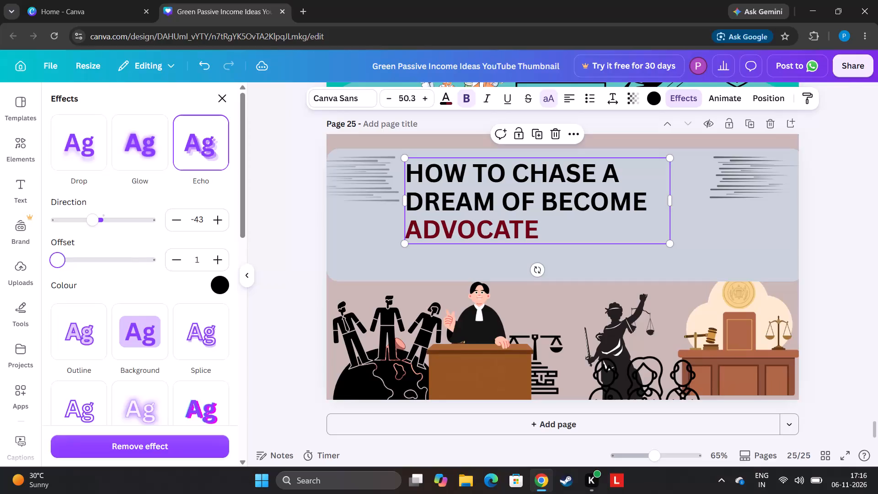
{"action": "left_click_drag", "start_coordinate": [58, 141], "coordinate": [69, 121]}
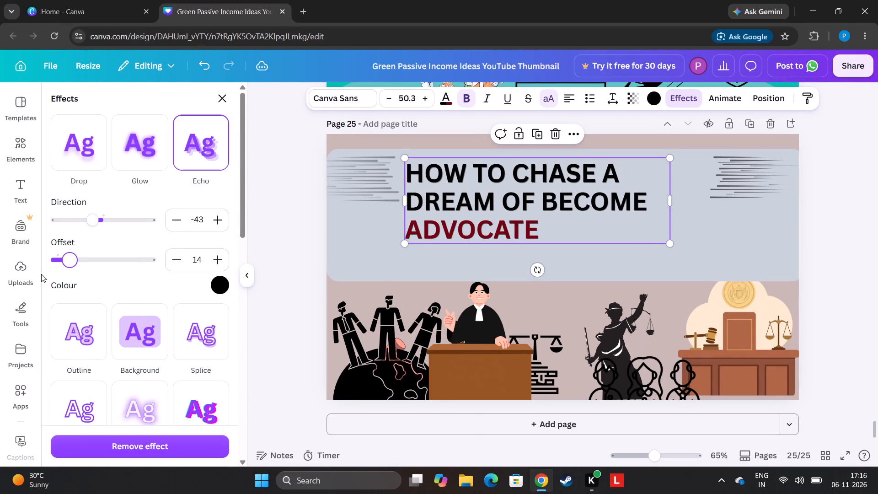
{"action": "left_click_drag", "start_coordinate": [70, 265], "coordinate": [73, 268]}
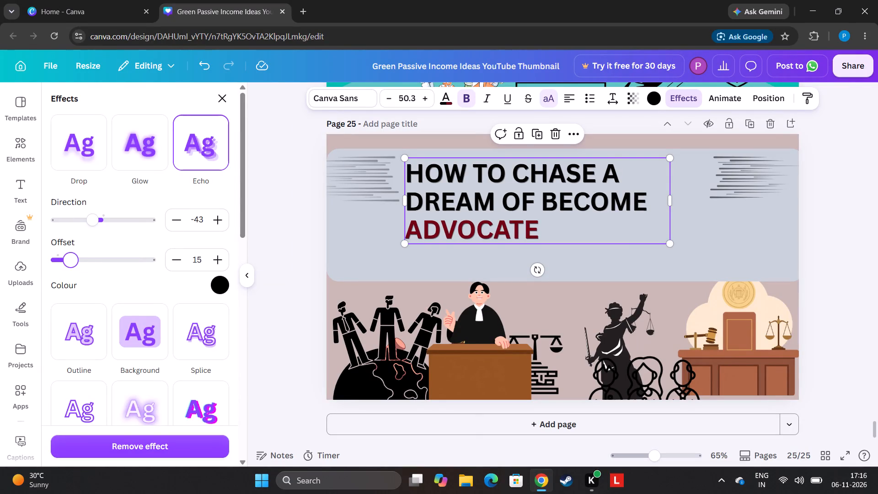
{"action": "left_click_drag", "start_coordinate": [73, 268], "coordinate": [87, 282]}
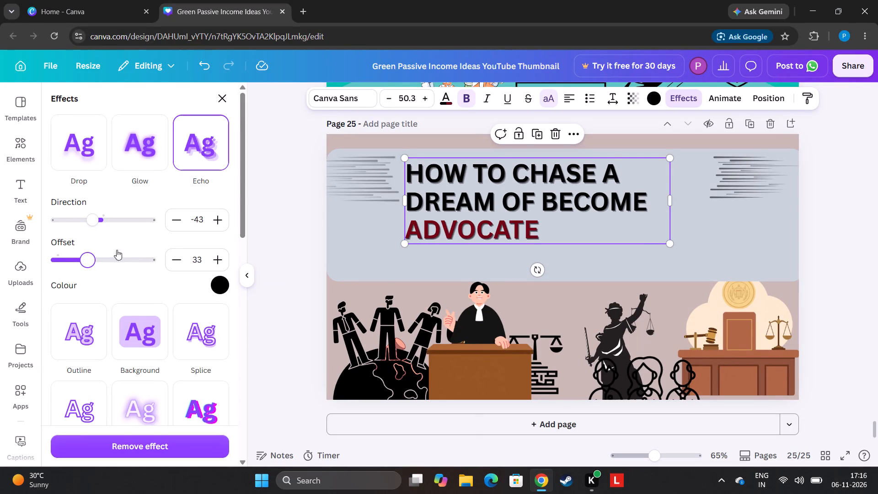
{"action": "left_click", "coordinate": [230, 95]}
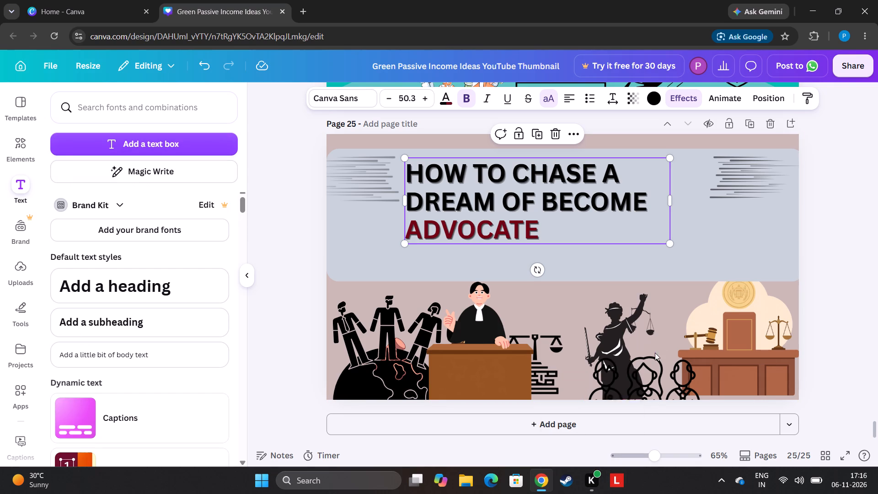
Move the courtroom bench illustration closer to the Lady Justice silhouette, beside the outlined people.
{"action": "left_click_drag", "start_coordinate": [724, 354], "coordinate": [696, 364]}
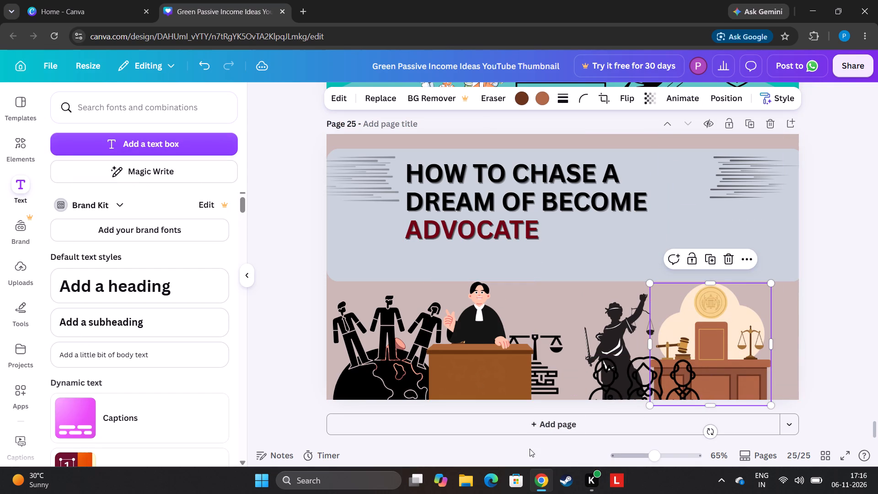
Duplicate the judge-at-desk illustration, shrink the copy, and place it on the blue-grey banner just before the word "ADVOCATE".
{"action": "left_click", "coordinate": [472, 397]}
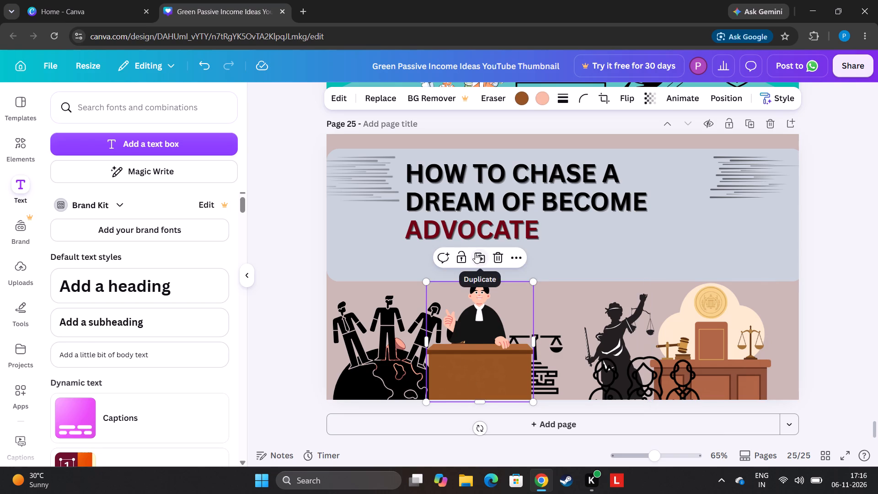
{"action": "left_click", "coordinate": [475, 253]}
{"action": "left_click_drag", "start_coordinate": [514, 360], "coordinate": [723, 286]}
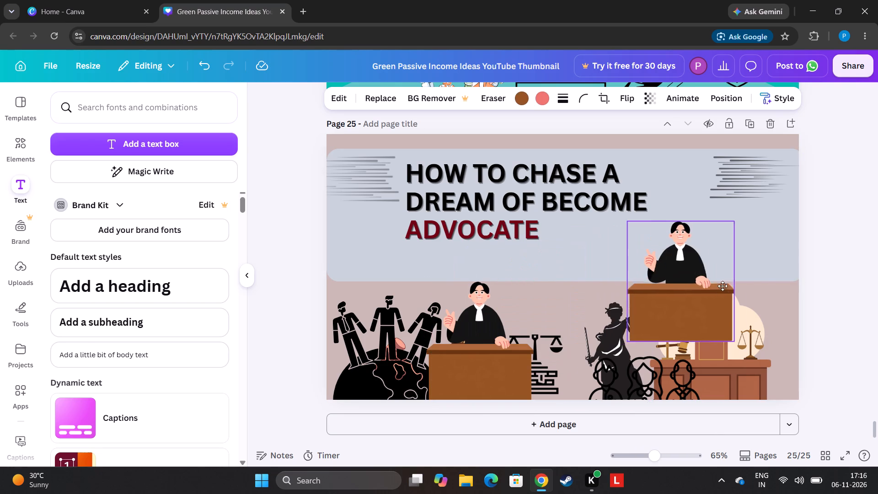
{"action": "left_click_drag", "start_coordinate": [723, 286], "coordinate": [745, 239]}
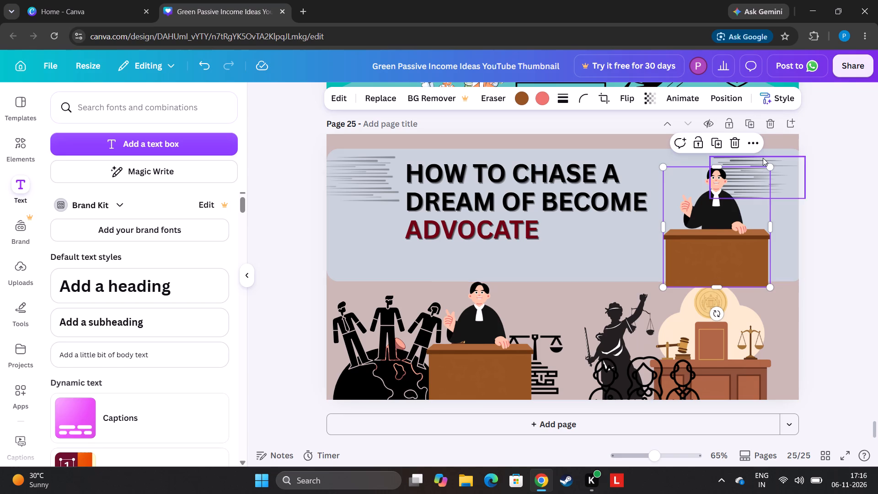
{"action": "left_click_drag", "start_coordinate": [770, 170], "coordinate": [722, 240]}
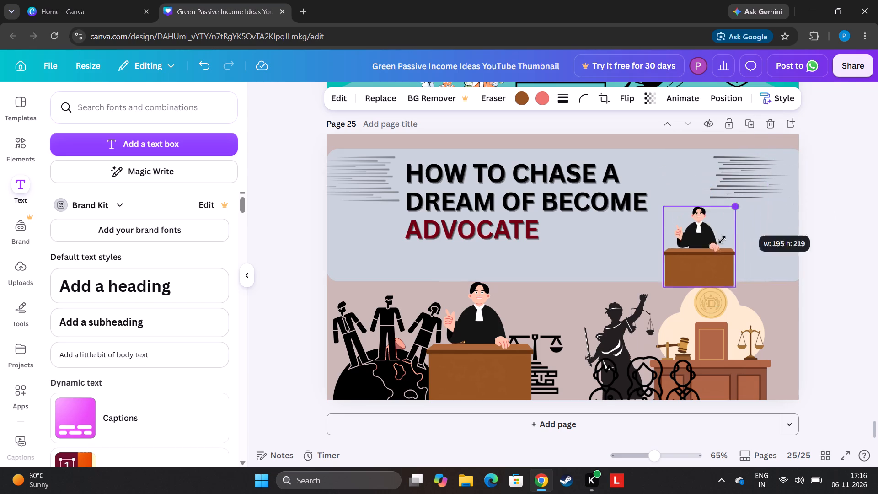
{"action": "left_click_drag", "start_coordinate": [722, 240], "coordinate": [755, 221]}
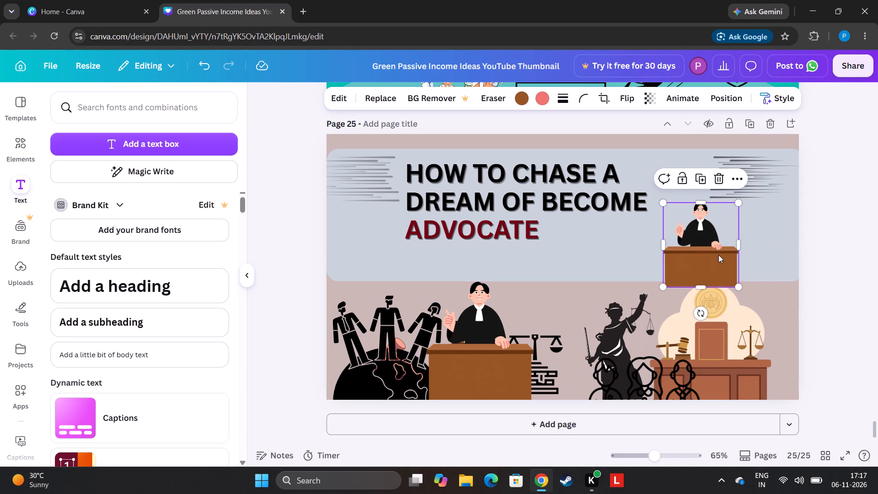
{"action": "left_click_drag", "start_coordinate": [715, 256], "coordinate": [756, 250]}
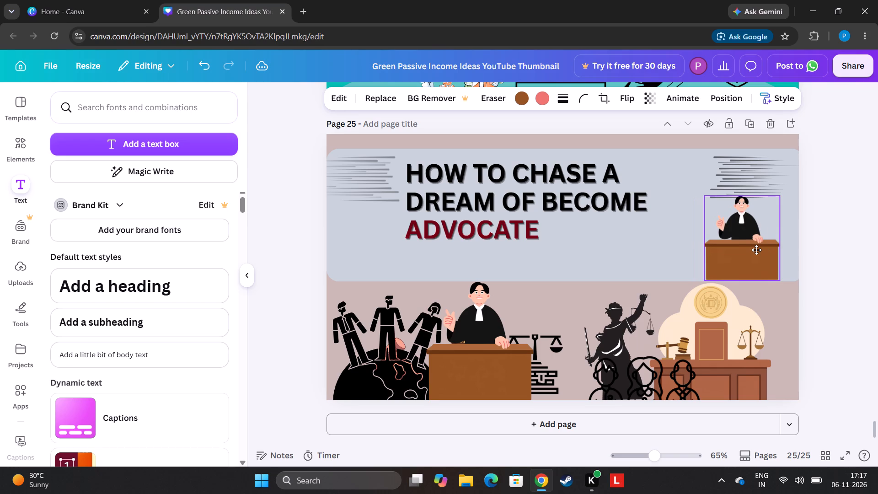
{"action": "left_click_drag", "start_coordinate": [756, 250], "coordinate": [765, 250]}
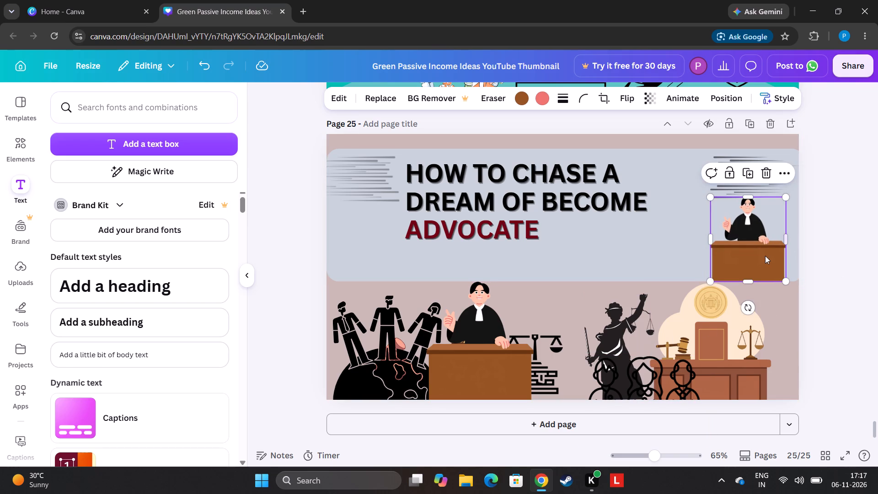
{"action": "left_click_drag", "start_coordinate": [740, 262], "coordinate": [550, 264]}
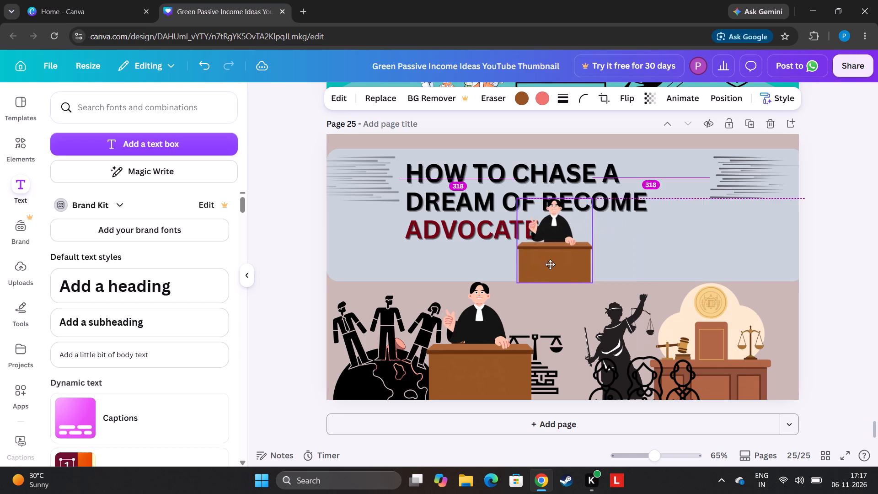
{"action": "left_click_drag", "start_coordinate": [550, 264], "coordinate": [577, 260]}
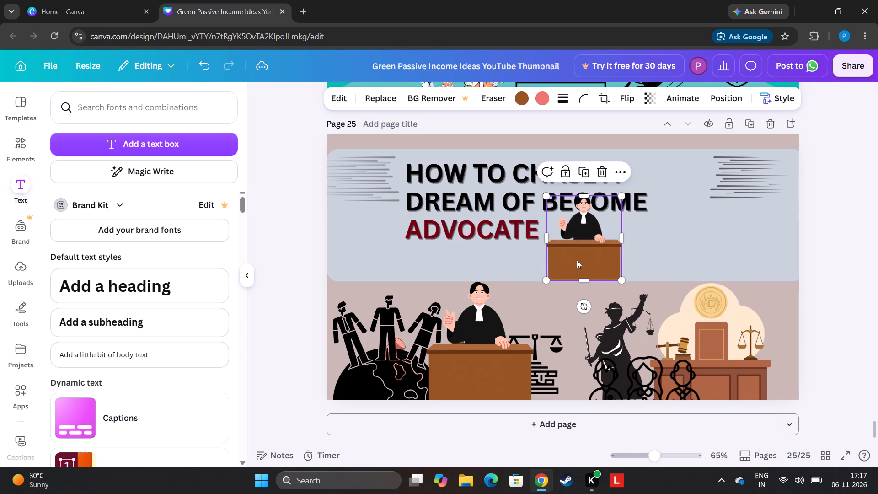
{"action": "left_click_drag", "start_coordinate": [577, 260], "coordinate": [391, 254]}
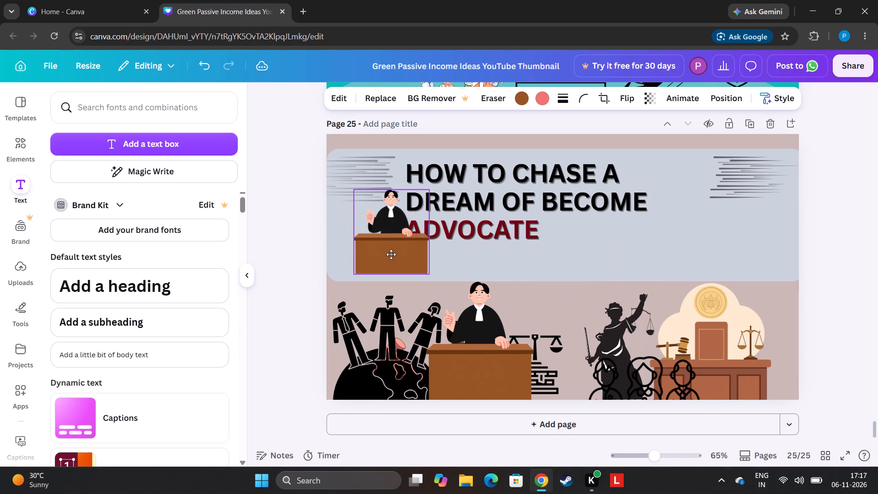
{"action": "left_click_drag", "start_coordinate": [391, 254], "coordinate": [369, 267]}
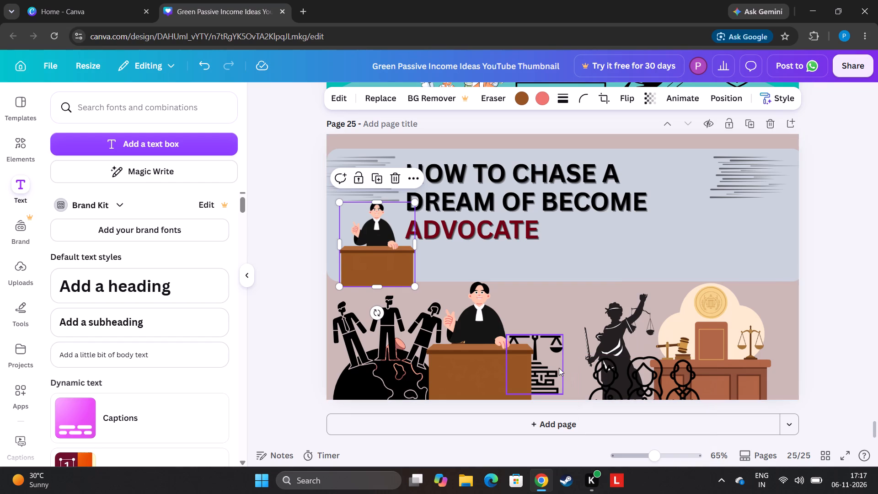
Duplicate the Lady Justice silhouette and place a slightly smaller copy on the banner beside the end of the heading.
{"action": "left_click_drag", "start_coordinate": [616, 337], "coordinate": [662, 207]}
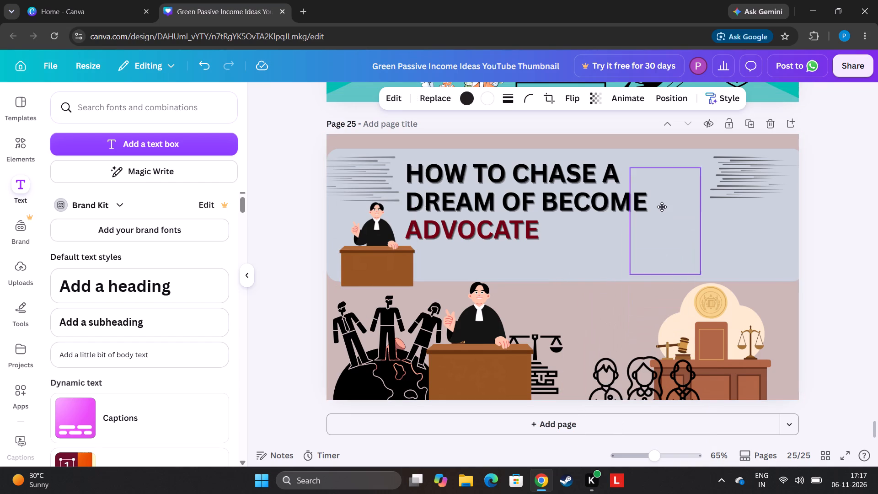
{"action": "left_click_drag", "start_coordinate": [662, 207], "coordinate": [594, 338]}
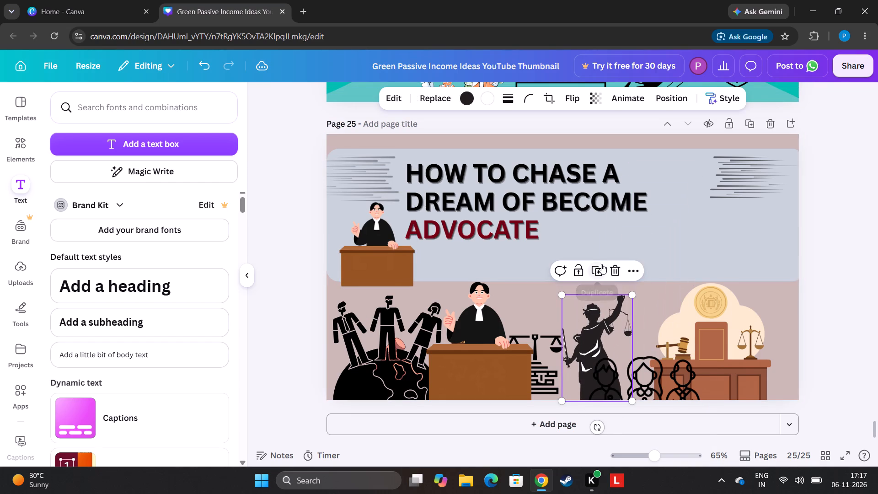
{"action": "left_click", "coordinate": [595, 265]}
{"action": "left_click_drag", "start_coordinate": [609, 368], "coordinate": [686, 242]}
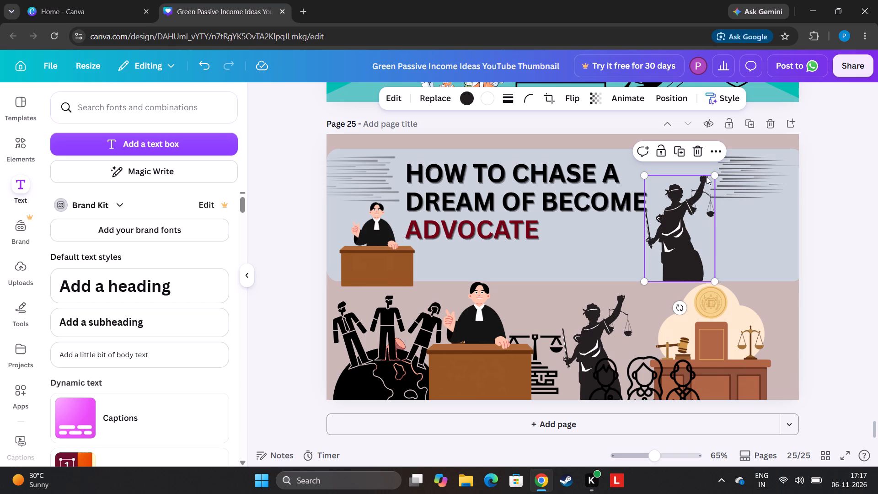
{"action": "left_click_drag", "start_coordinate": [711, 177], "coordinate": [710, 196]}
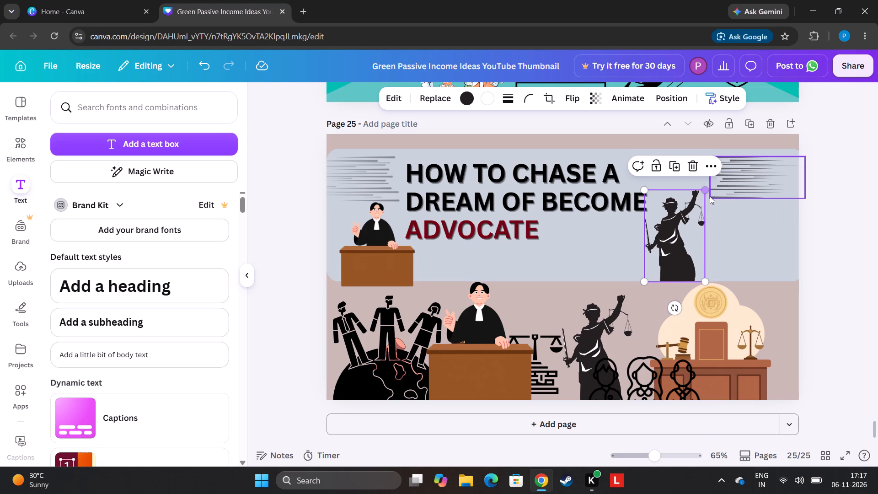
{"action": "left_click", "coordinate": [688, 216]}
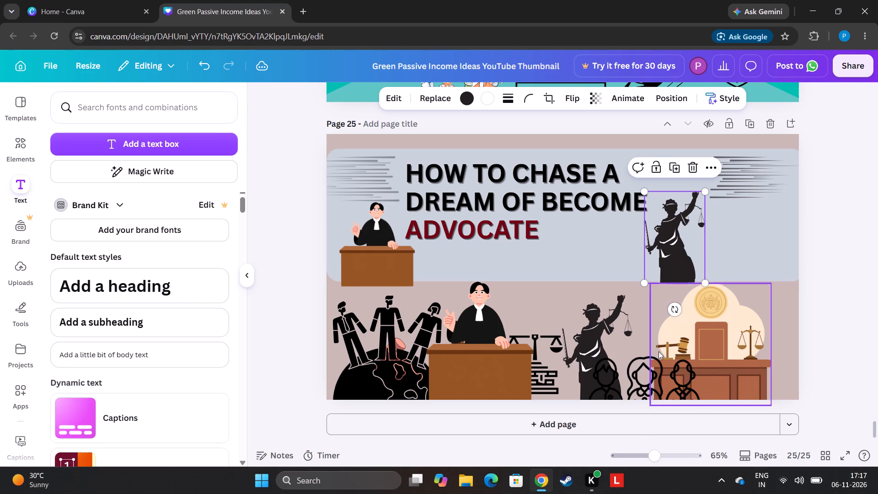
Duplicate the scales-on-books icon and place the copy on the banner under "BECOME", between "ADVOCATE" and Lady Justice.
{"action": "left_click_drag", "start_coordinate": [541, 375], "coordinate": [604, 316]}
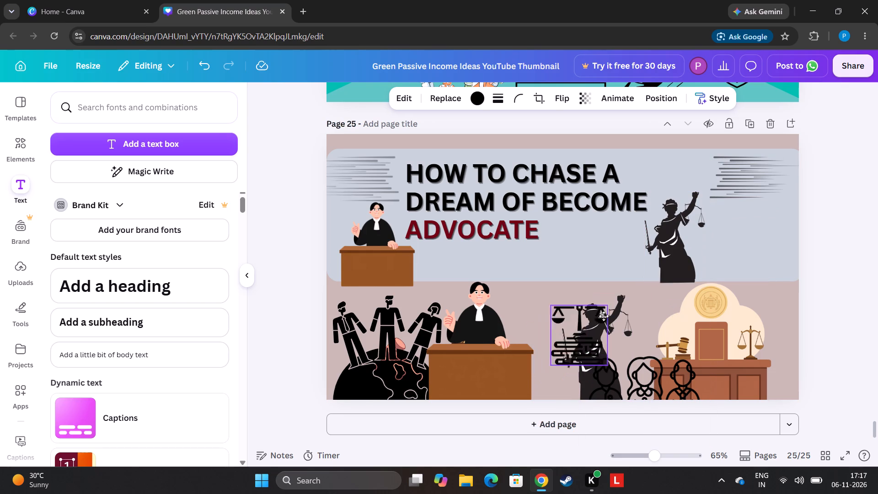
{"action": "left_click_drag", "start_coordinate": [604, 316], "coordinate": [555, 323]}
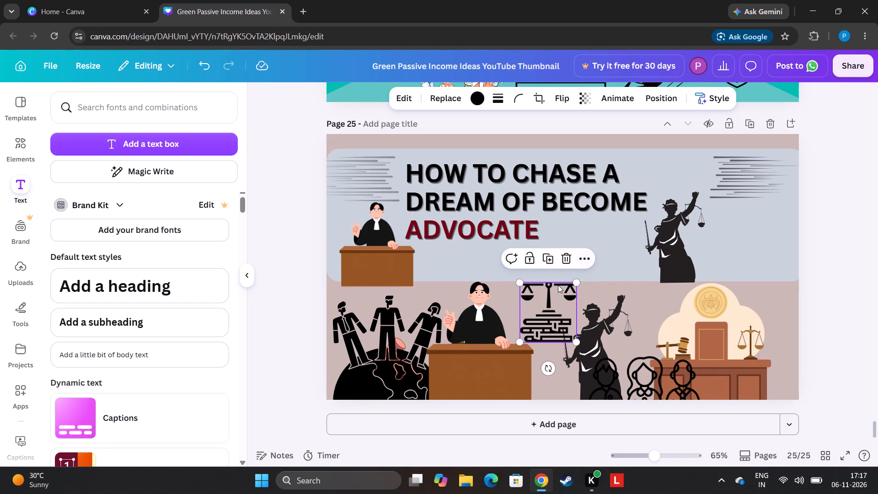
{"action": "left_click", "coordinate": [548, 261]}
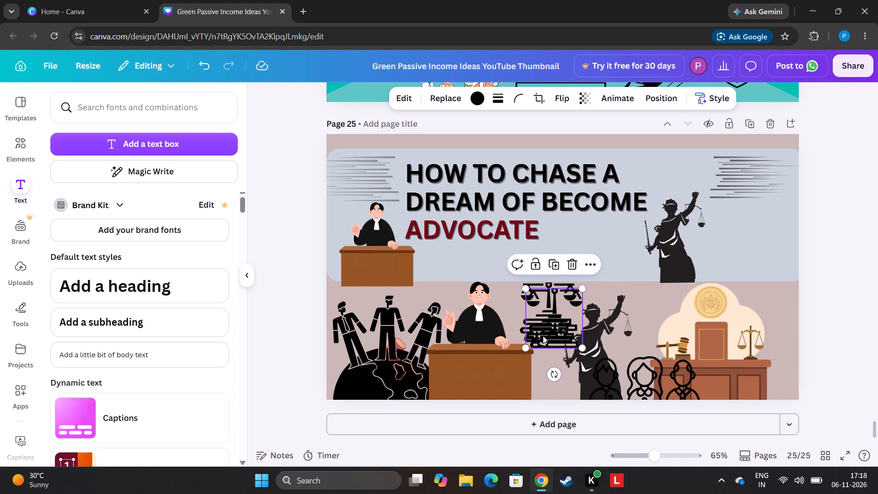
{"action": "left_click_drag", "start_coordinate": [567, 312], "coordinate": [613, 246]}
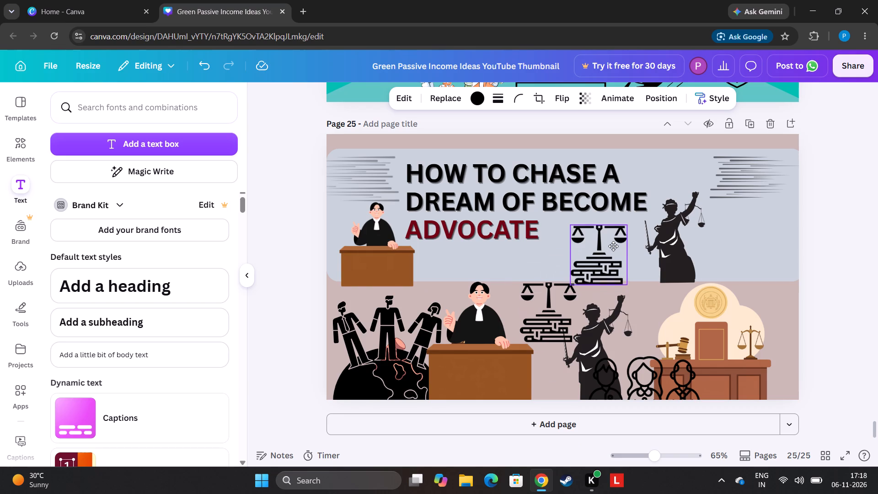
{"action": "left_click_drag", "start_coordinate": [613, 246], "coordinate": [595, 245]}
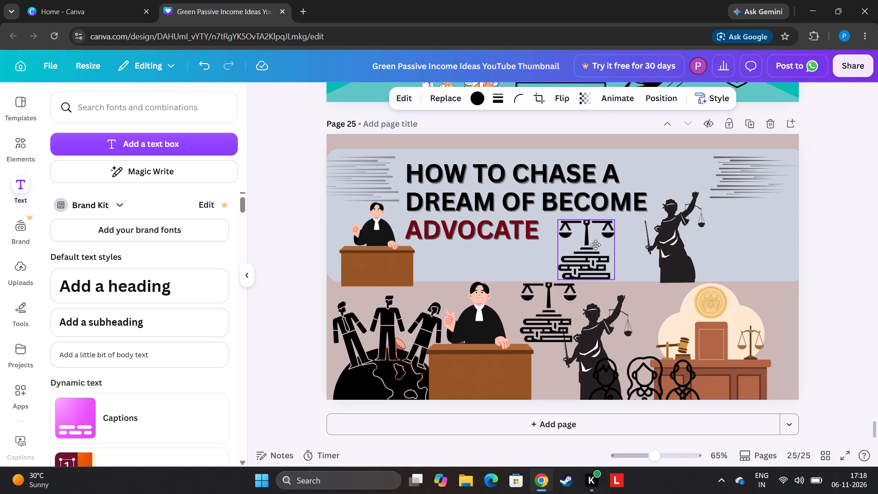
{"action": "left_click_drag", "start_coordinate": [595, 245], "coordinate": [593, 238]}
Delete the original scales-on-books icon, Lady Justice silhouette and judge-at-desk illustration below the banner.
{"action": "left_click", "coordinate": [559, 298]}
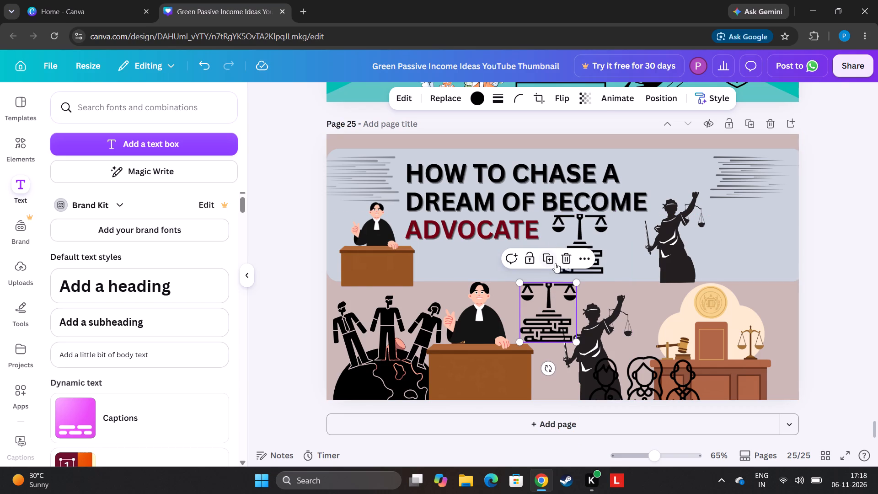
{"action": "left_click", "coordinate": [562, 261]}
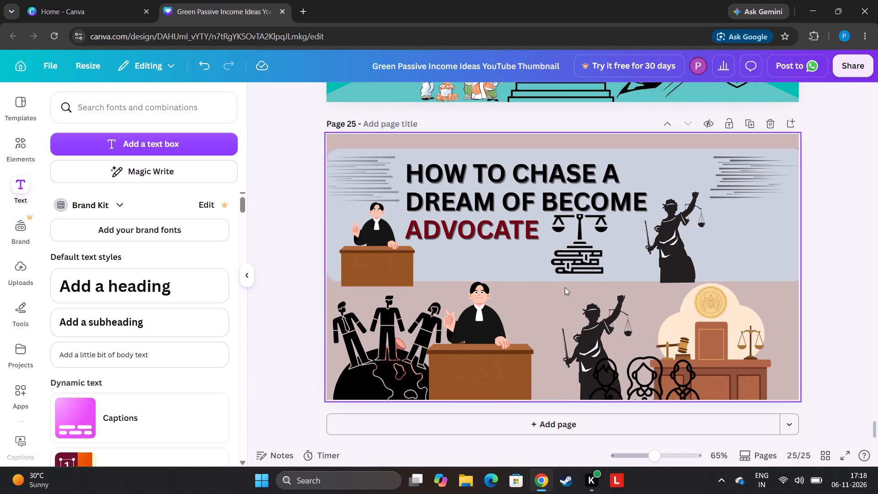
{"action": "left_click", "coordinate": [573, 317]}
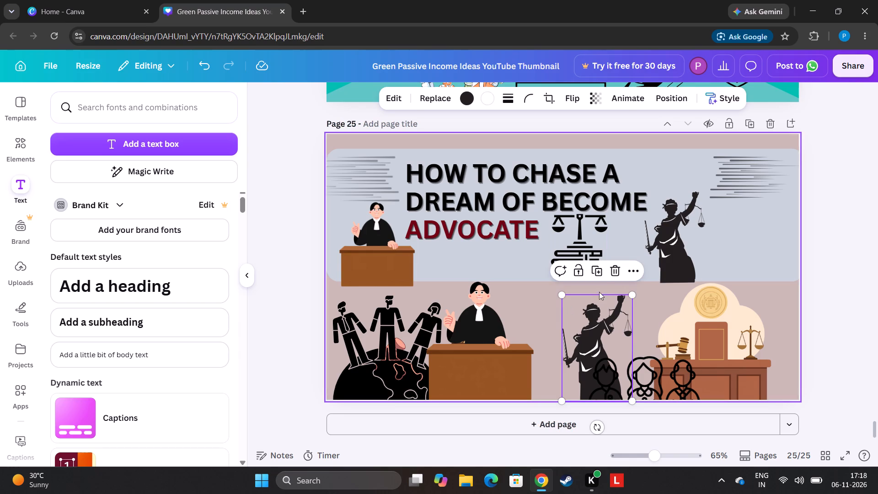
{"action": "left_click", "coordinate": [615, 272]}
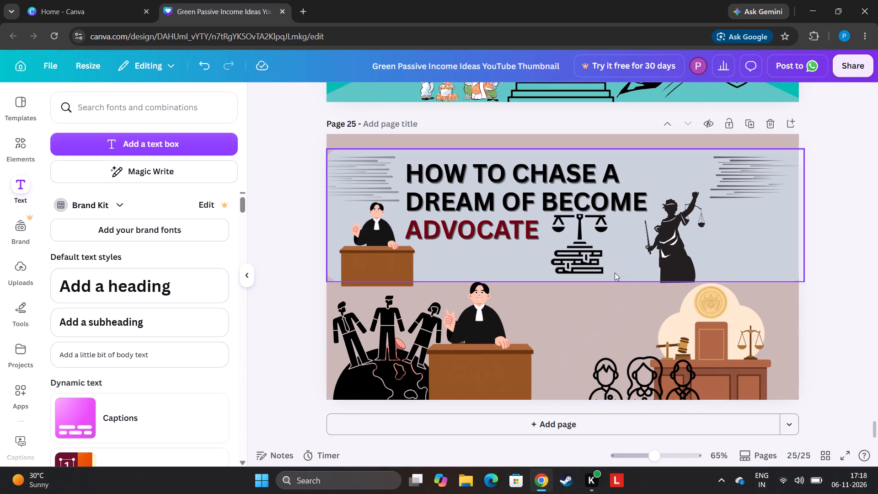
{"action": "left_click", "coordinate": [470, 351]}
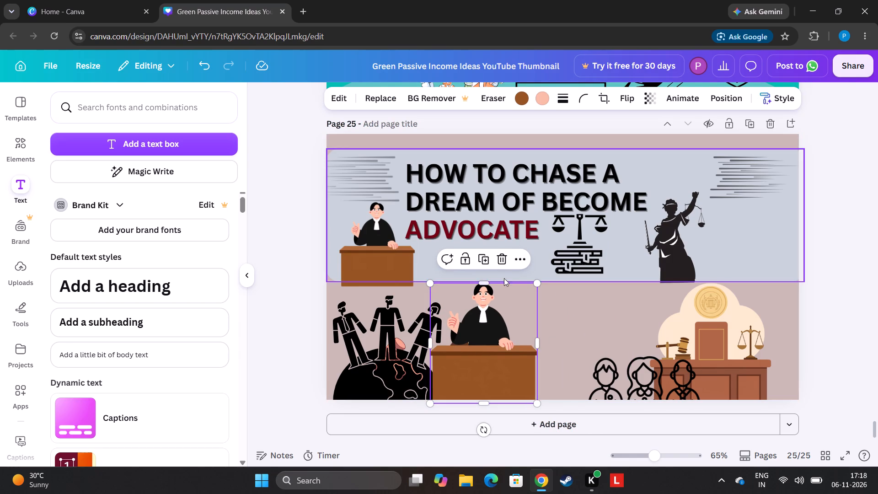
{"action": "left_click", "coordinate": [502, 267]}
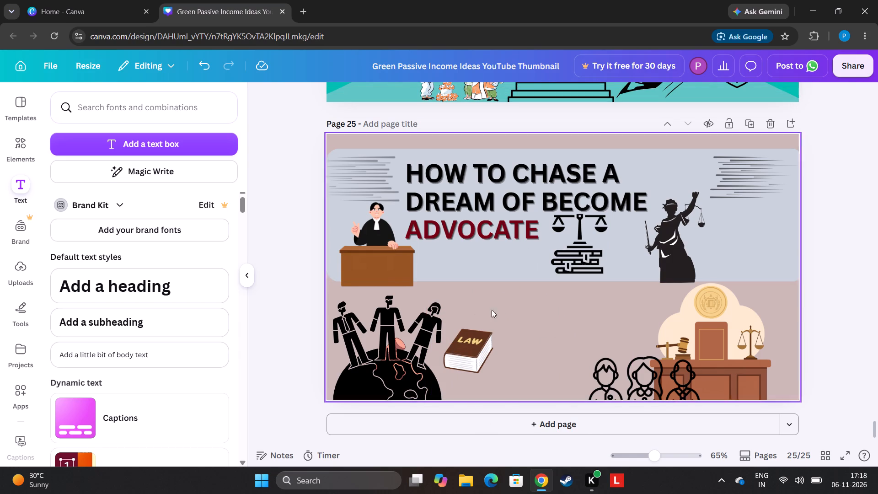
Duplicate the LAW book illustration and place the copy on the blue-grey banner just after Lady Justice.
{"action": "left_click_drag", "start_coordinate": [488, 365], "coordinate": [630, 329]}
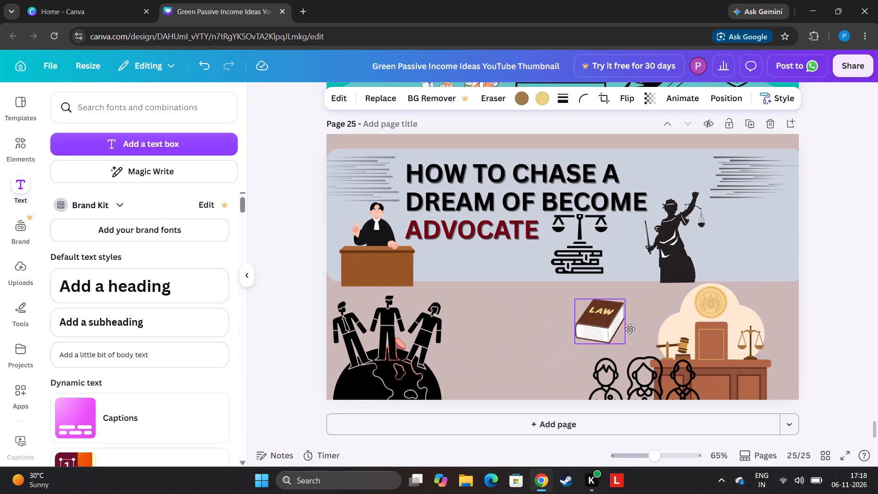
{"action": "left_click_drag", "start_coordinate": [630, 329], "coordinate": [578, 285]}
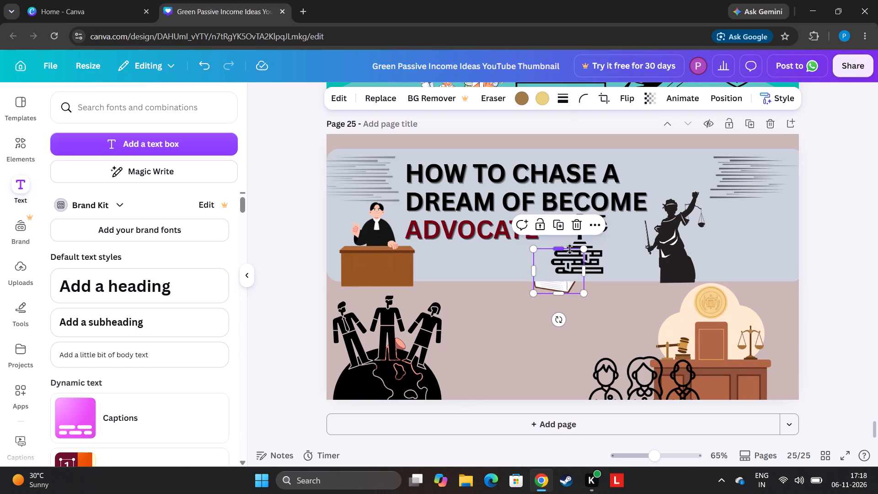
{"action": "left_click", "coordinate": [562, 232]}
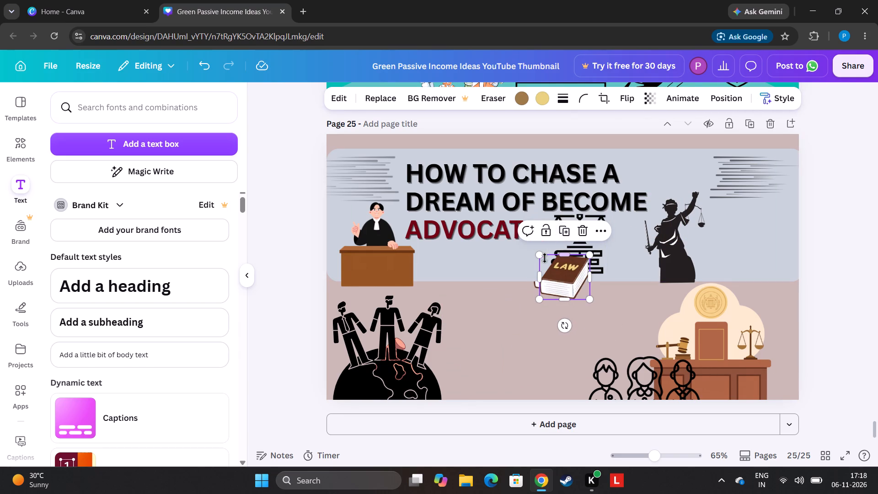
{"action": "left_click_drag", "start_coordinate": [584, 296], "coordinate": [688, 257]}
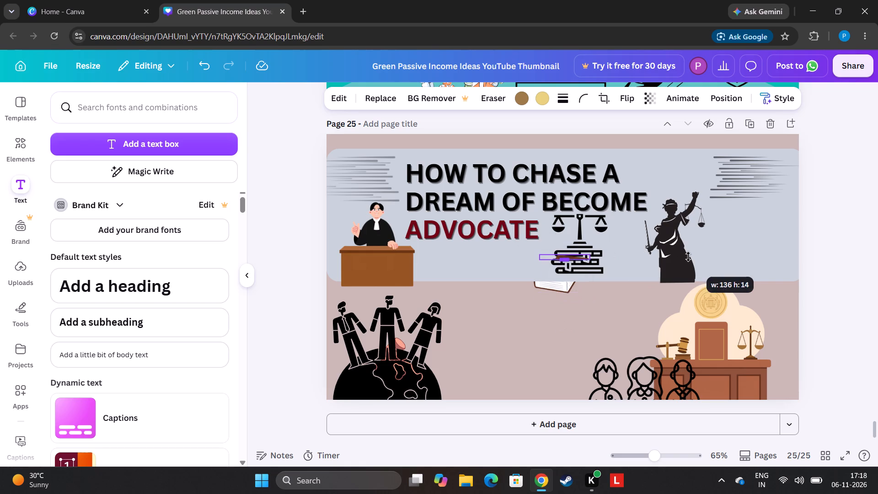
{"action": "left_click_drag", "start_coordinate": [688, 257], "coordinate": [661, 296]}
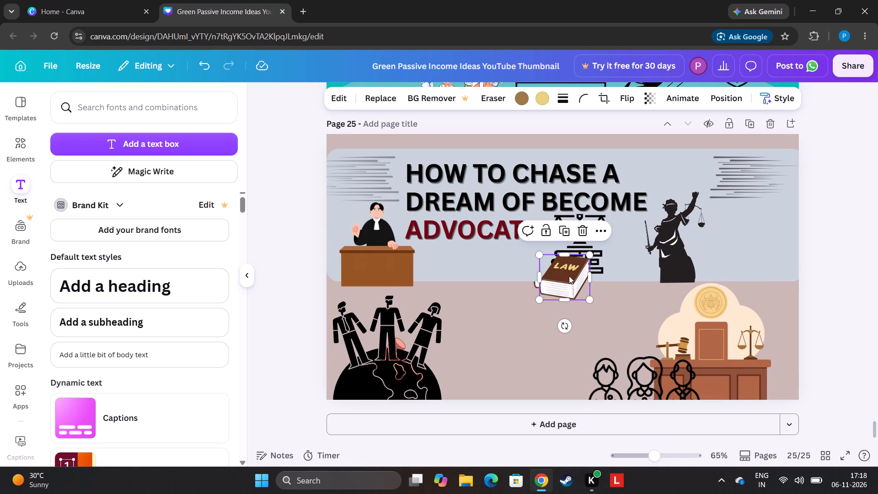
{"action": "left_click_drag", "start_coordinate": [561, 276], "coordinate": [744, 225]}
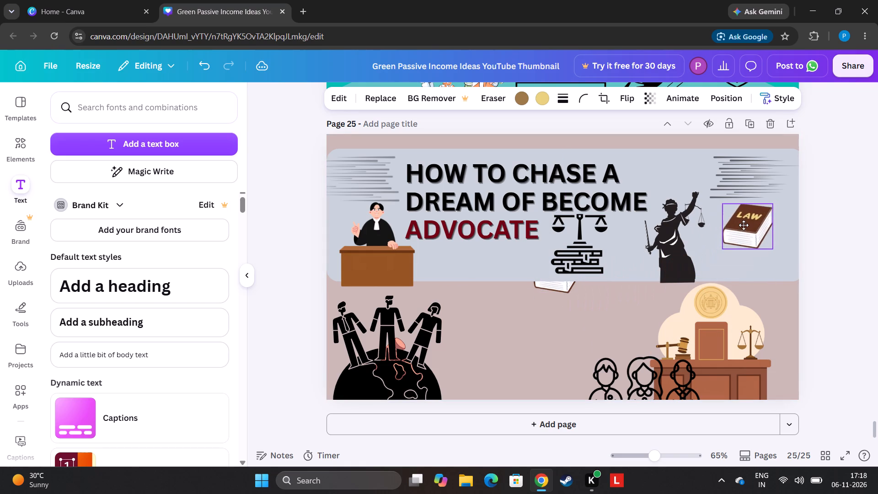
{"action": "left_click_drag", "start_coordinate": [744, 225], "coordinate": [627, 170]}
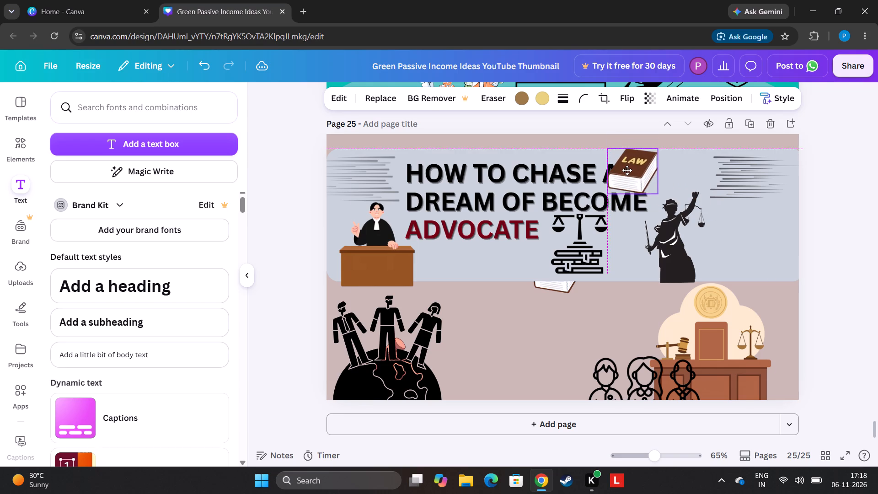
{"action": "left_click_drag", "start_coordinate": [627, 170], "coordinate": [498, 258]}
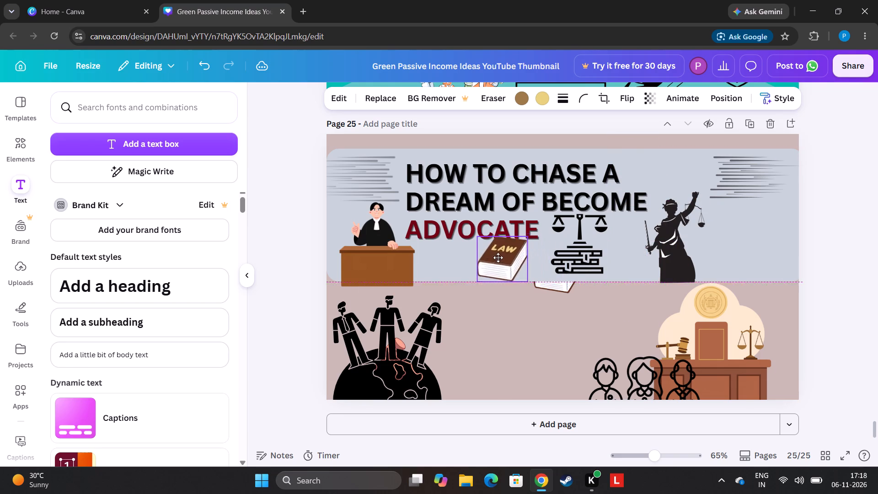
{"action": "left_click_drag", "start_coordinate": [498, 258], "coordinate": [717, 232]}
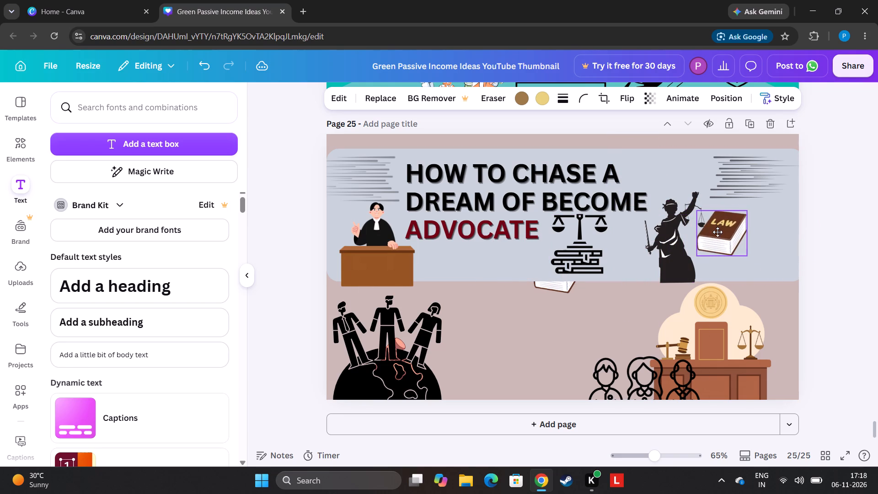
{"action": "left_click_drag", "start_coordinate": [717, 232], "coordinate": [730, 225]}
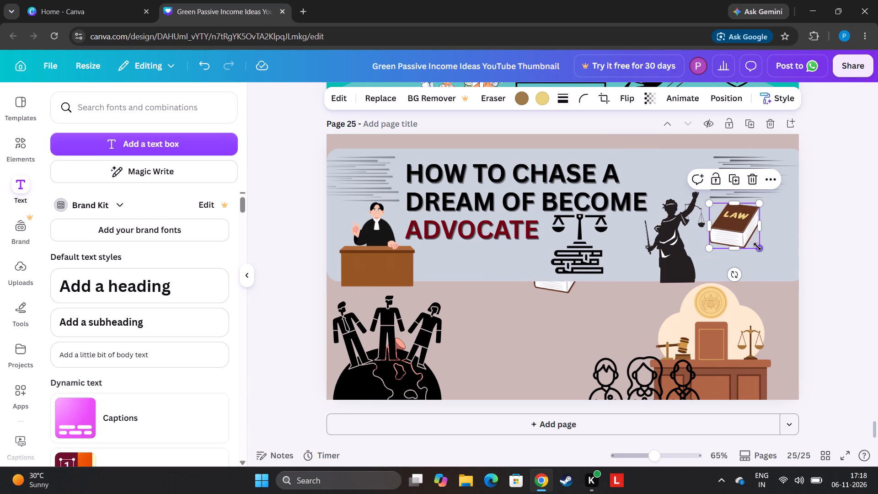
Enlarge the LAW book copy proportionally so it fills the space between Lady Justice and the banner's end.
{"action": "left_click", "coordinate": [767, 250]}
{"action": "left_click", "coordinate": [739, 239]}
{"action": "left_click_drag", "start_coordinate": [758, 250], "coordinate": [788, 295]}
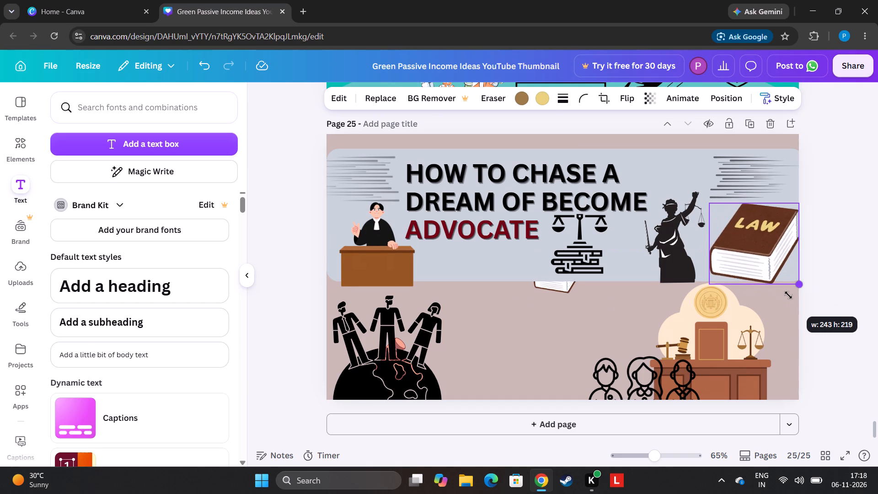
{"action": "left_click_drag", "start_coordinate": [788, 295], "coordinate": [794, 280]}
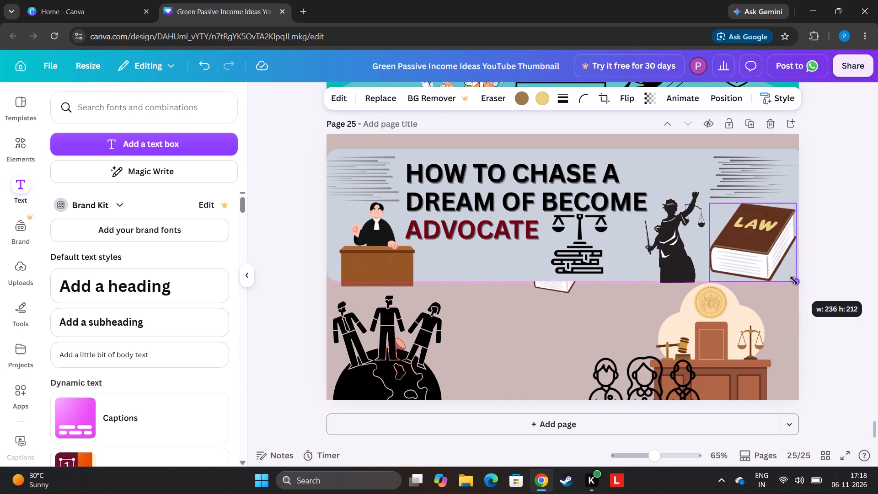
{"action": "left_click_drag", "start_coordinate": [794, 280], "coordinate": [803, 268]}
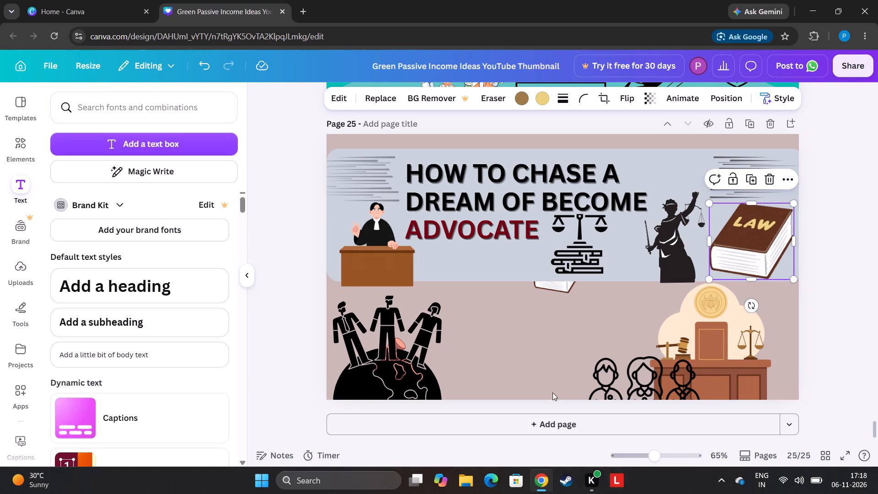
Move the gavel out from behind the people-on-globe silhouette to beside the courtroom bench, keeping the silhouette in the page's lower-left corner.
{"action": "left_click_drag", "start_coordinate": [434, 361], "coordinate": [610, 440]}
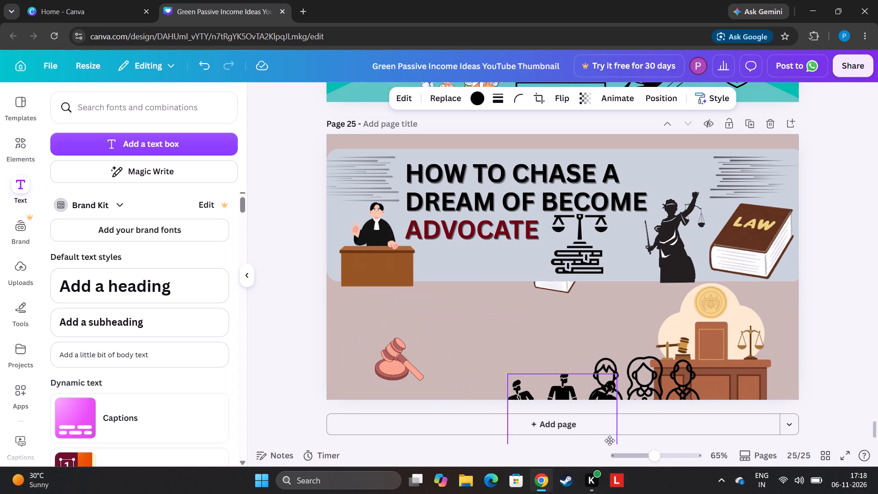
{"action": "left_click_drag", "start_coordinate": [610, 440], "coordinate": [555, 358]}
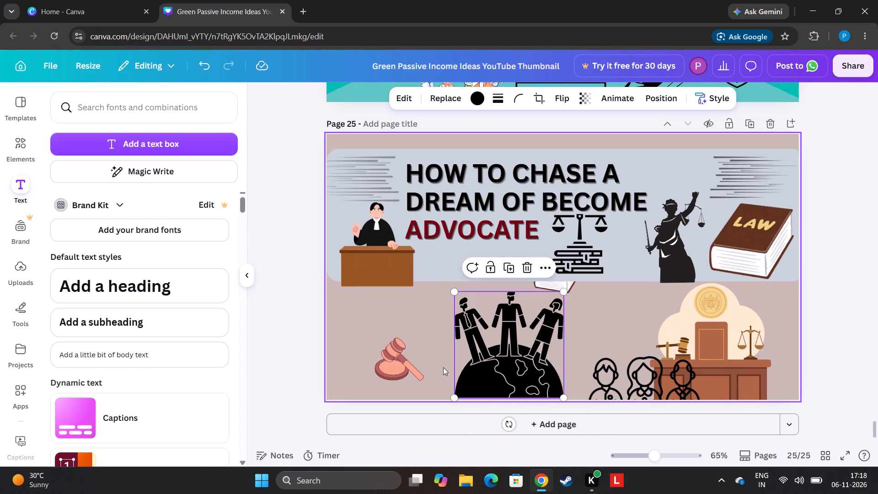
{"action": "left_click_drag", "start_coordinate": [387, 363], "coordinate": [620, 334]}
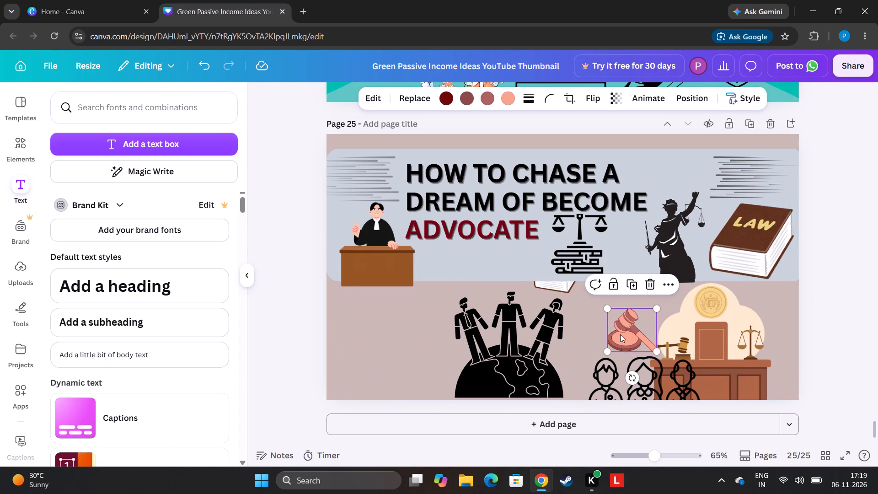
{"action": "left_click_drag", "start_coordinate": [557, 346], "coordinate": [382, 382]}
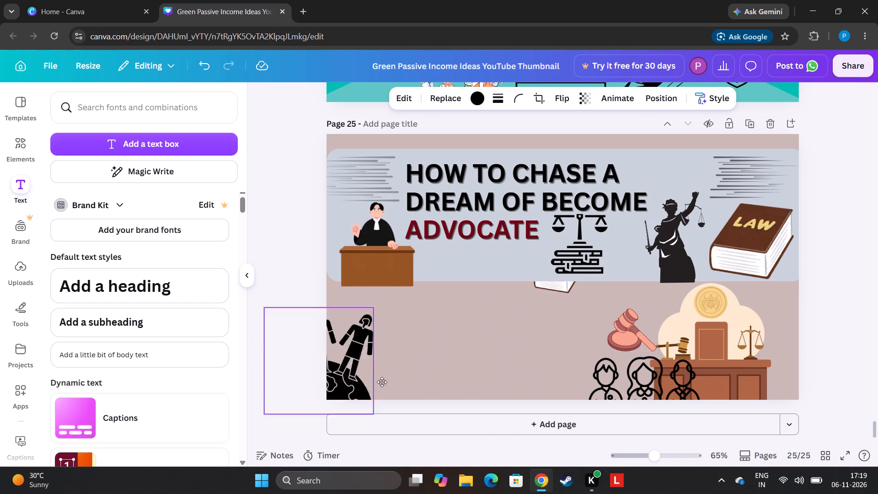
{"action": "left_click_drag", "start_coordinate": [382, 382], "coordinate": [446, 351]}
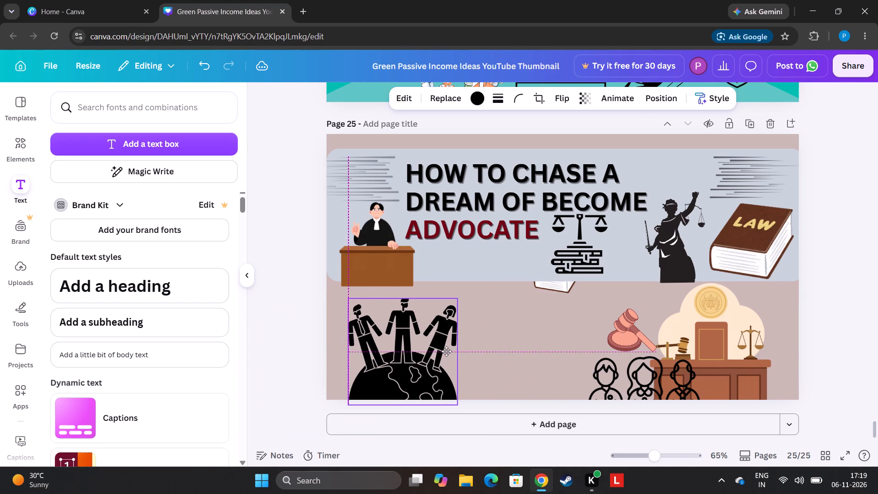
{"action": "left_click_drag", "start_coordinate": [446, 351], "coordinate": [435, 351]}
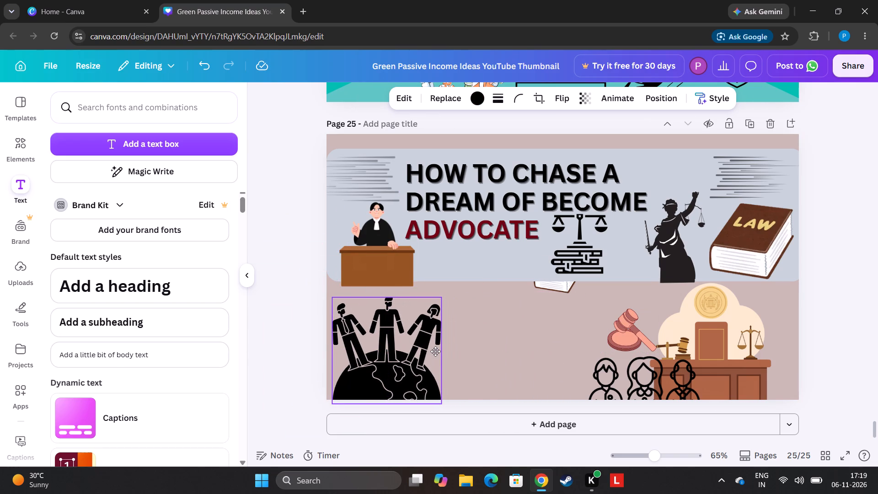
{"action": "left_click_drag", "start_coordinate": [435, 351], "coordinate": [436, 352]}
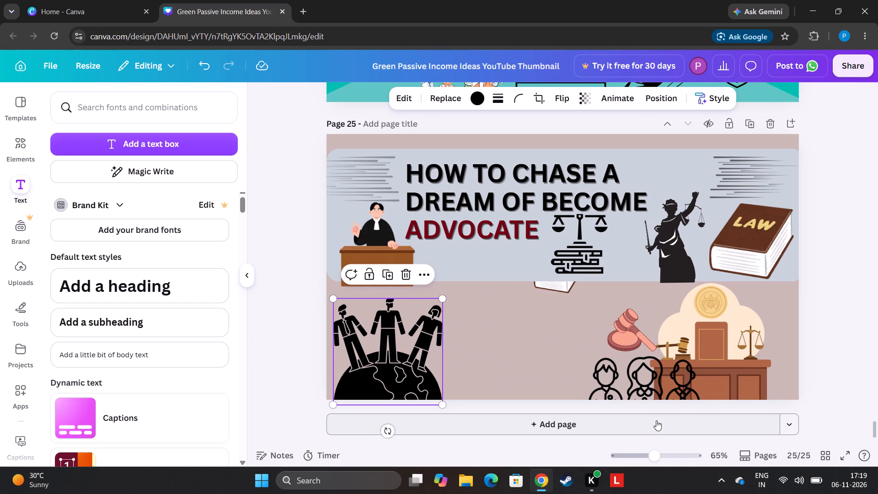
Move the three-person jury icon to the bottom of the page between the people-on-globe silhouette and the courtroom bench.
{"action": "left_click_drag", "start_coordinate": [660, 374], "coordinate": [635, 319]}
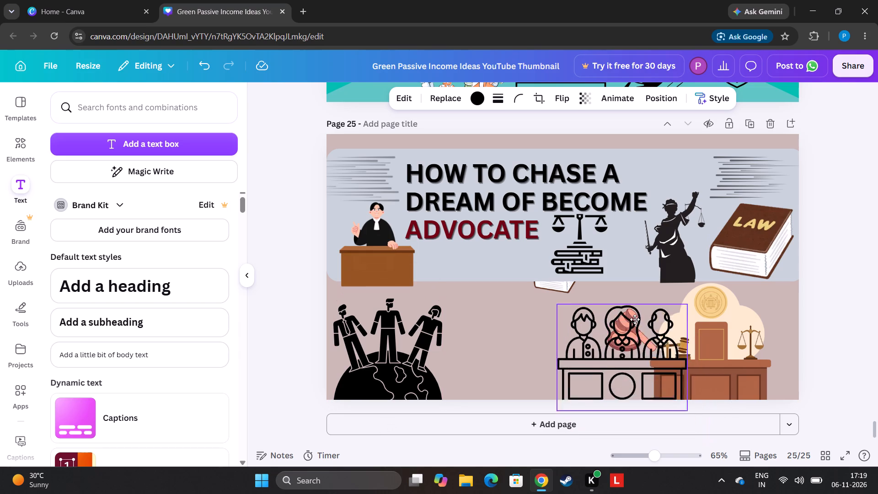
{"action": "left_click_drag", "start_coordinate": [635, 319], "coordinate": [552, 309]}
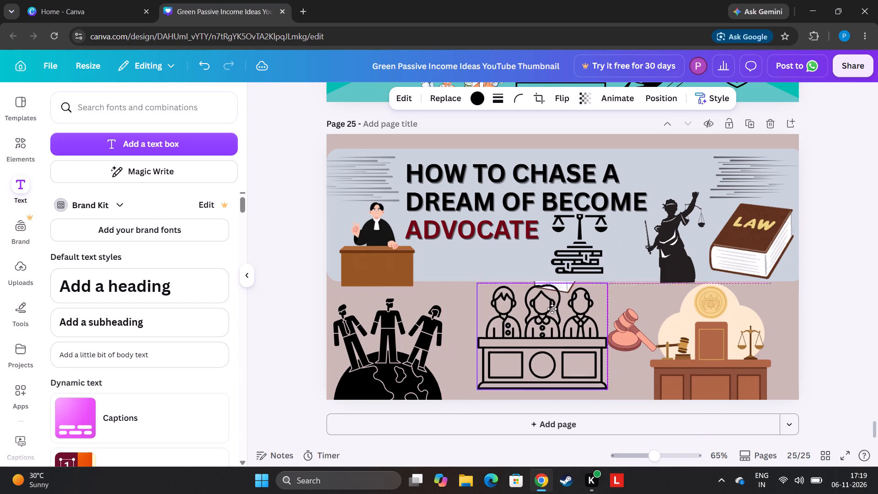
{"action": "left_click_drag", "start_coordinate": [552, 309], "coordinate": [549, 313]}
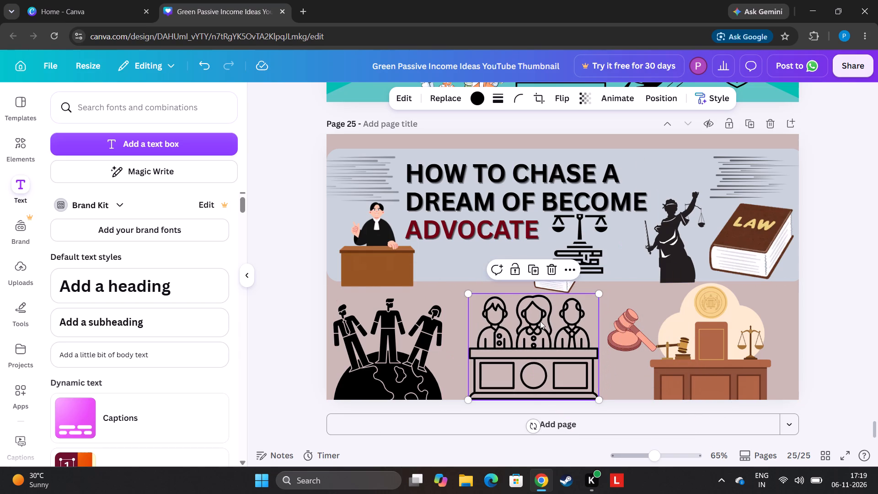
Duplicate the gavel and place the copy at the banner's upper edge, after "CHASE A" and above Lady Justice.
{"action": "left_click_drag", "start_coordinate": [633, 342], "coordinate": [521, 324]}
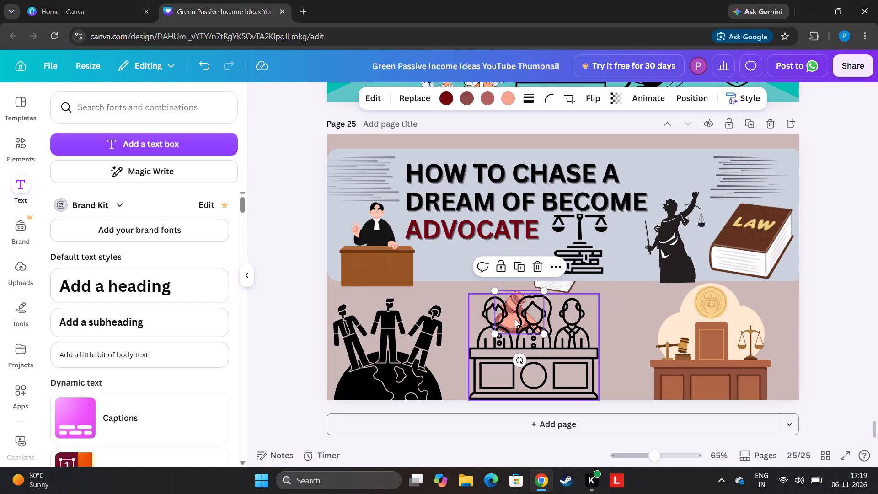
{"action": "left_click", "coordinate": [515, 261]}
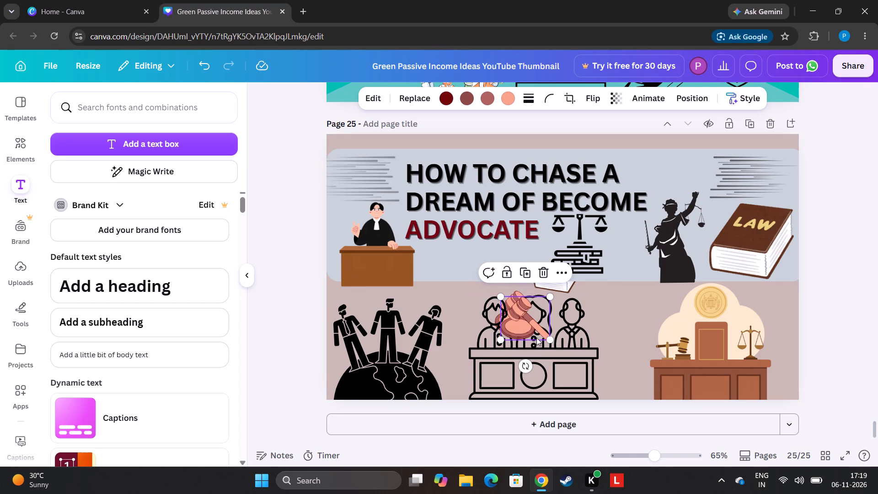
{"action": "left_click_drag", "start_coordinate": [517, 311], "coordinate": [525, 238]}
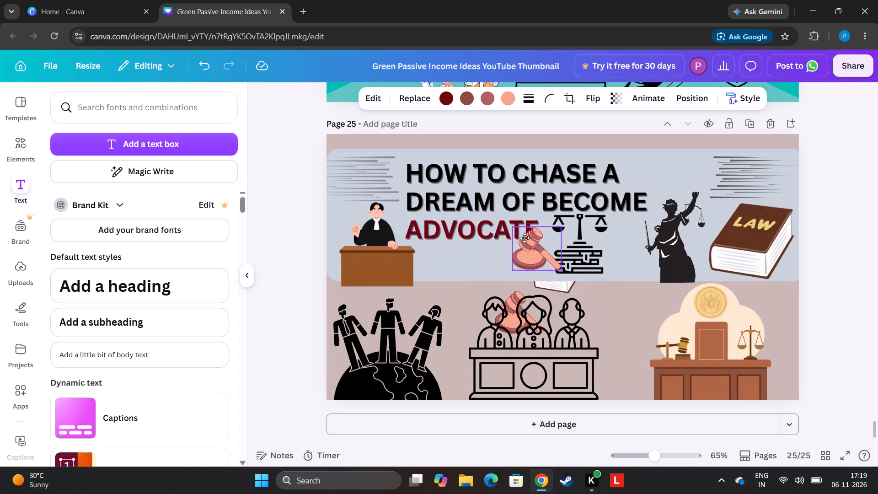
{"action": "left_click_drag", "start_coordinate": [525, 238], "coordinate": [687, 166]}
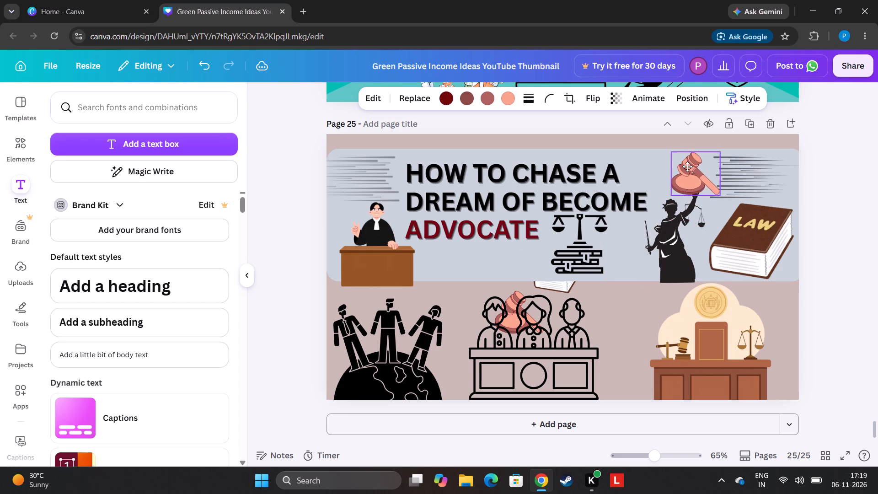
{"action": "left_click_drag", "start_coordinate": [687, 166], "coordinate": [652, 158]}
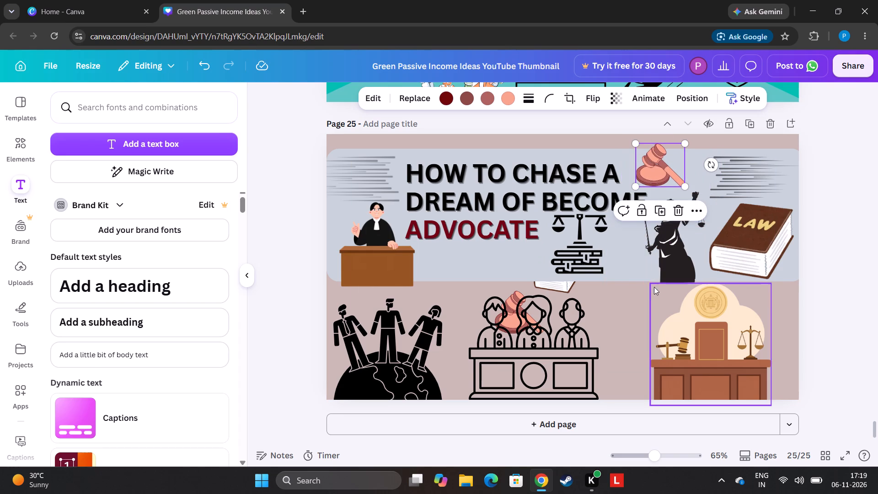
Move the jury icon down over the courtroom bench, and delete the original LAW book and gavel below the banner.
{"action": "left_click_drag", "start_coordinate": [579, 333], "coordinate": [583, 334]}
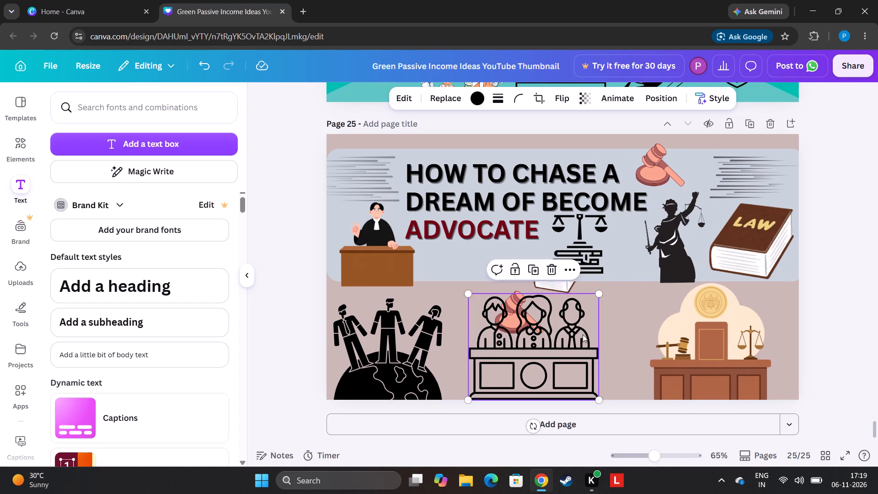
{"action": "left_click_drag", "start_coordinate": [583, 334], "coordinate": [695, 381]}
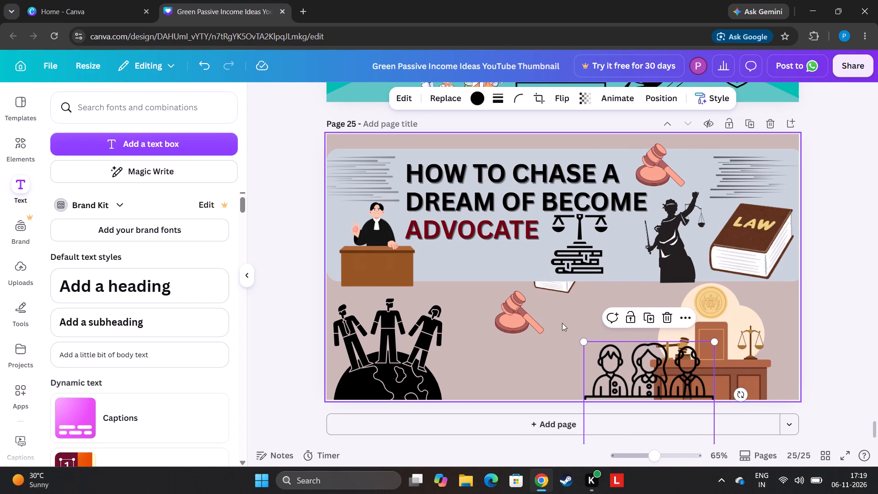
{"action": "left_click", "coordinate": [557, 285]}
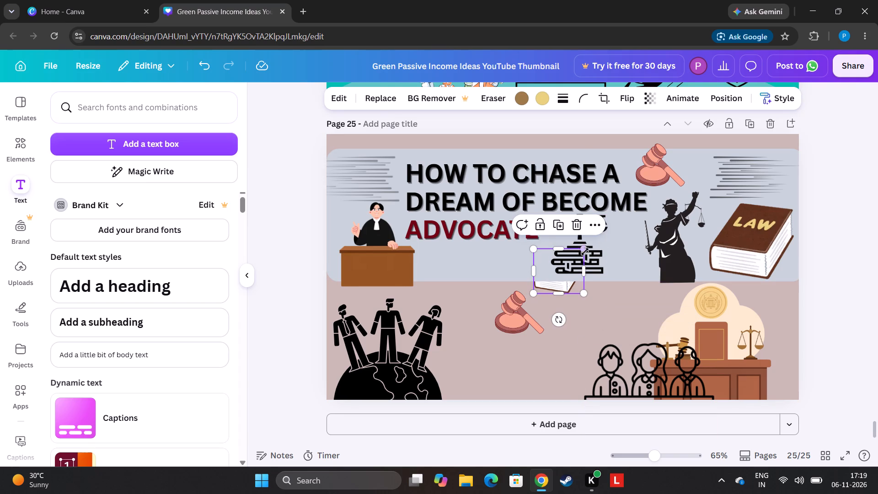
{"action": "left_click", "coordinate": [574, 224]}
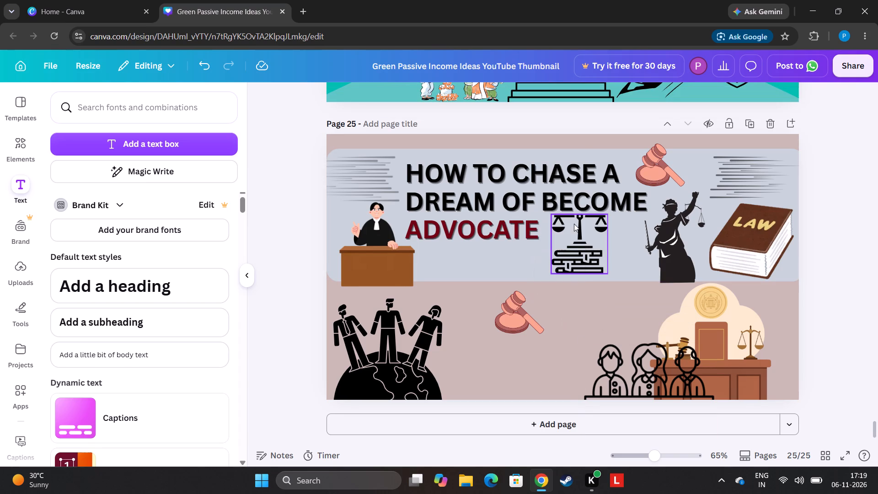
{"action": "left_click", "coordinate": [501, 311]}
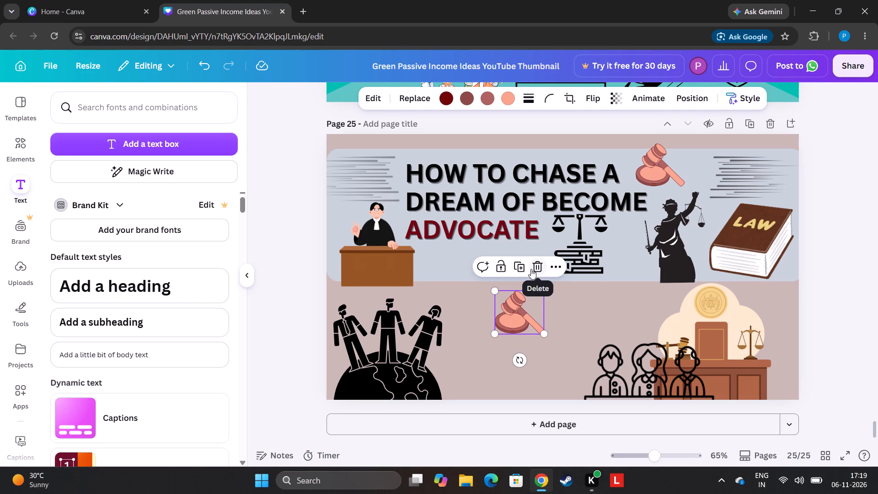
{"action": "left_click", "coordinate": [542, 270]}
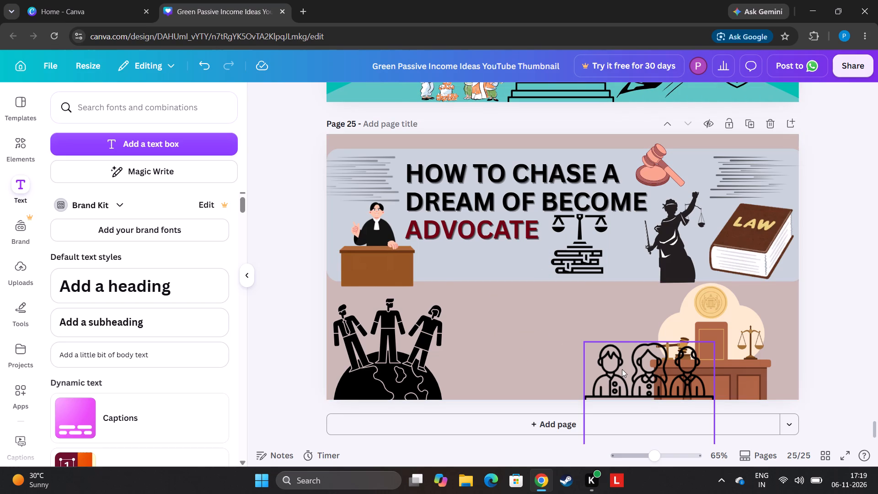
Move the jury icon off the courtroom bench to the page's right edge, and shift the bench to the bottom centre below the banner.
{"action": "left_click_drag", "start_coordinate": [622, 369], "coordinate": [790, 307]}
{"action": "left_click_drag", "start_coordinate": [741, 334], "coordinate": [729, 347]}
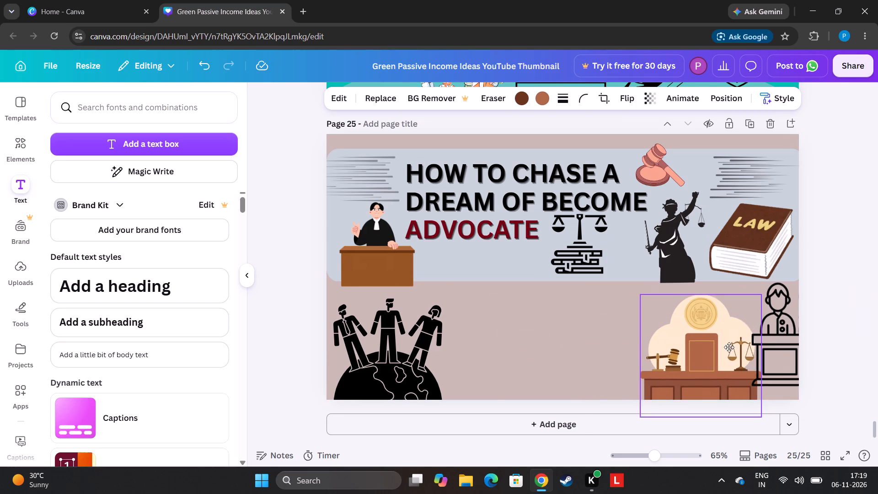
{"action": "left_click_drag", "start_coordinate": [729, 347], "coordinate": [595, 329]}
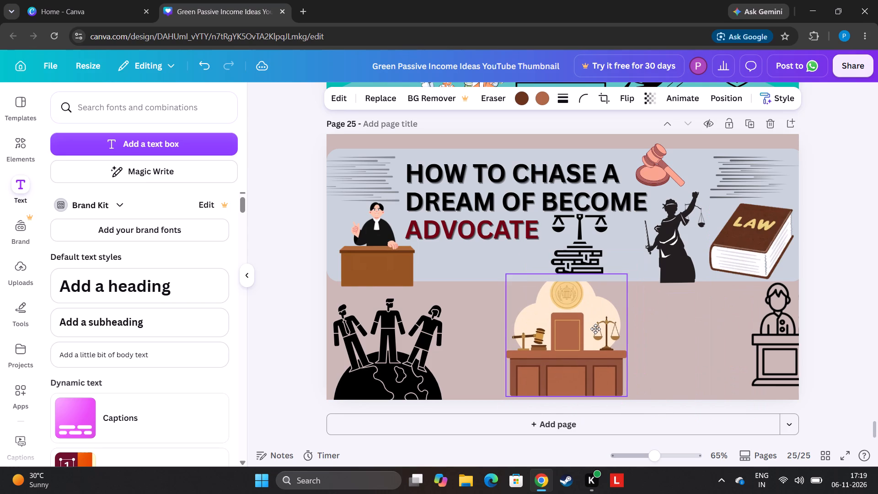
{"action": "left_click_drag", "start_coordinate": [595, 329], "coordinate": [591, 333]}
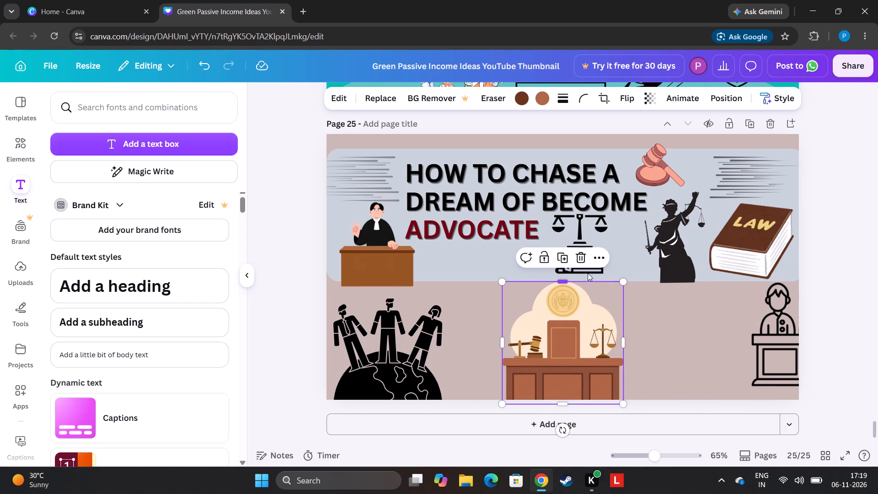
Duplicate the courtroom bench, delete the original, and place the copy at the bottom just right of the people-on-globe silhouette.
{"action": "left_click", "coordinate": [558, 261]}
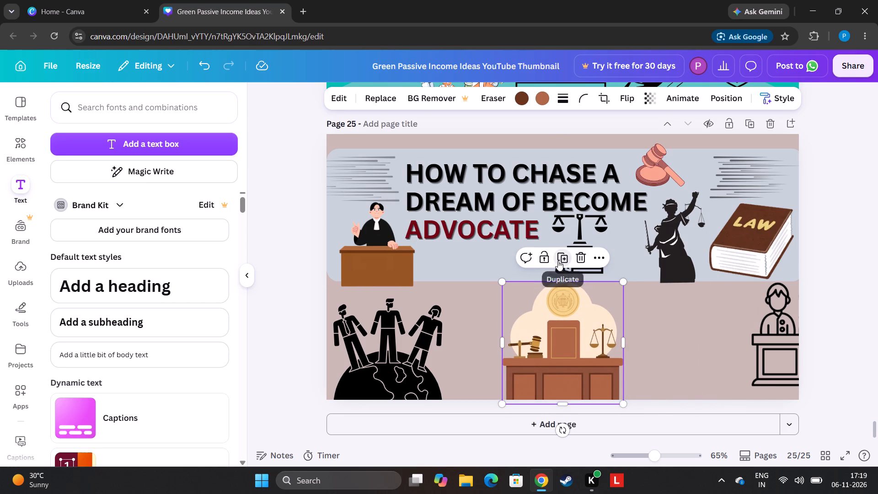
{"action": "left_click_drag", "start_coordinate": [549, 350], "coordinate": [633, 339]}
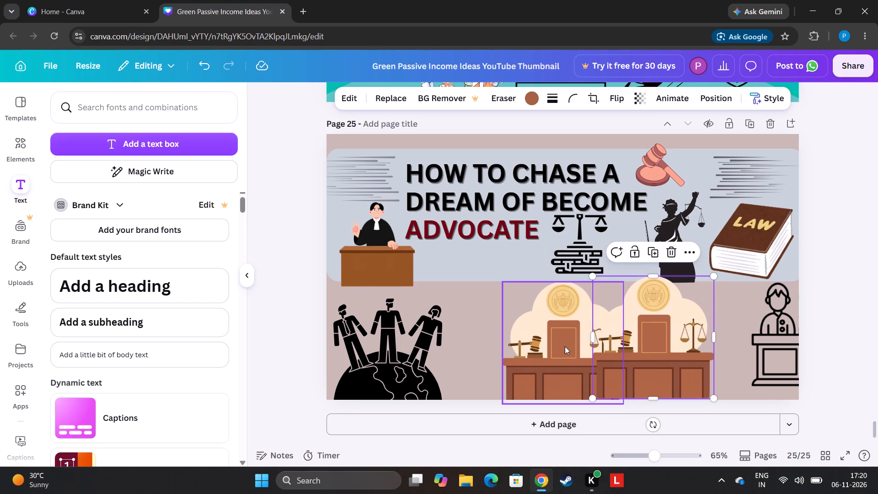
{"action": "left_click", "coordinate": [565, 346]}
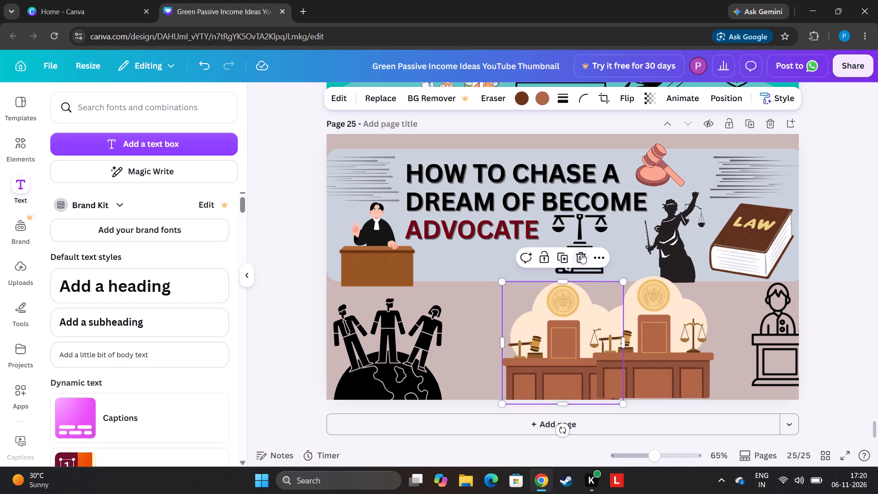
{"action": "left_click", "coordinate": [581, 253]}
{"action": "left_click_drag", "start_coordinate": [637, 350], "coordinate": [580, 352]}
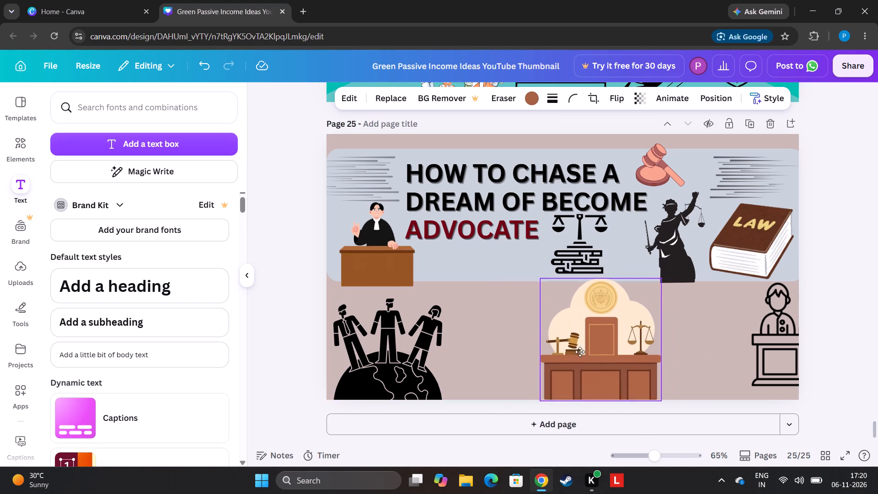
{"action": "left_click_drag", "start_coordinate": [580, 352], "coordinate": [521, 355]}
{"action": "left_click", "coordinate": [521, 355]}
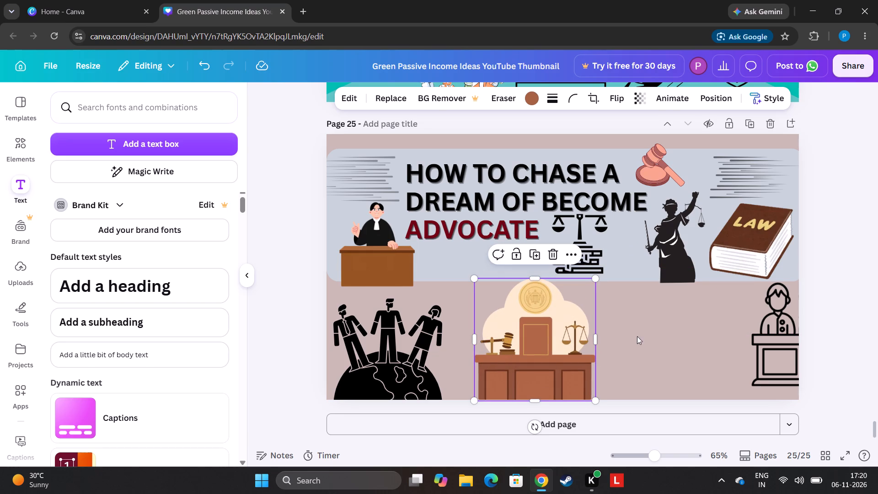
Move the jury icon fully onto the page's lower right, below Lady Justice and the LAW book.
{"action": "left_click_drag", "start_coordinate": [766, 329], "coordinate": [681, 349]}
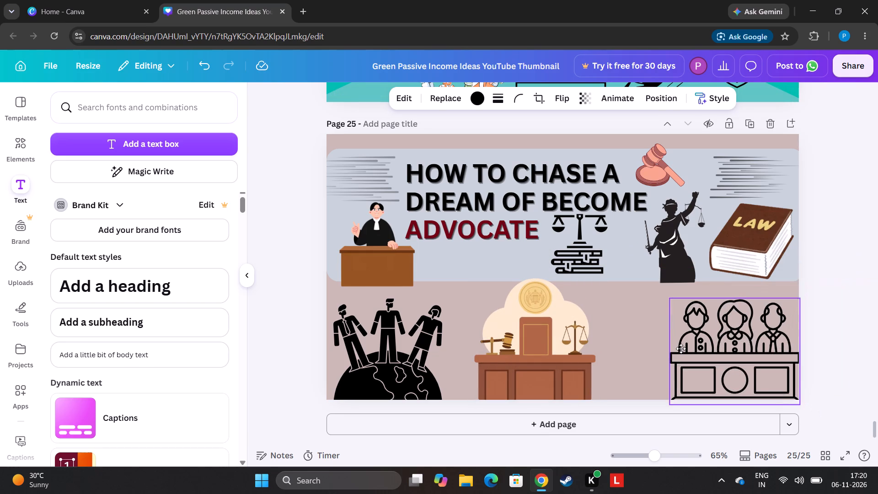
{"action": "left_click_drag", "start_coordinate": [681, 349], "coordinate": [647, 346]}
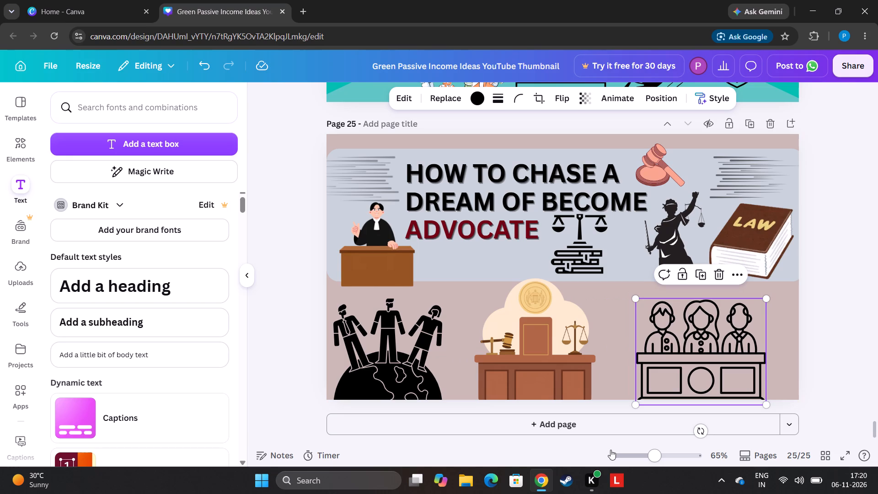
Add a new page 26 after the advocate thumbnail and set its background colour to Vividcyan #00bdb0.
{"action": "left_click", "coordinate": [611, 426]}
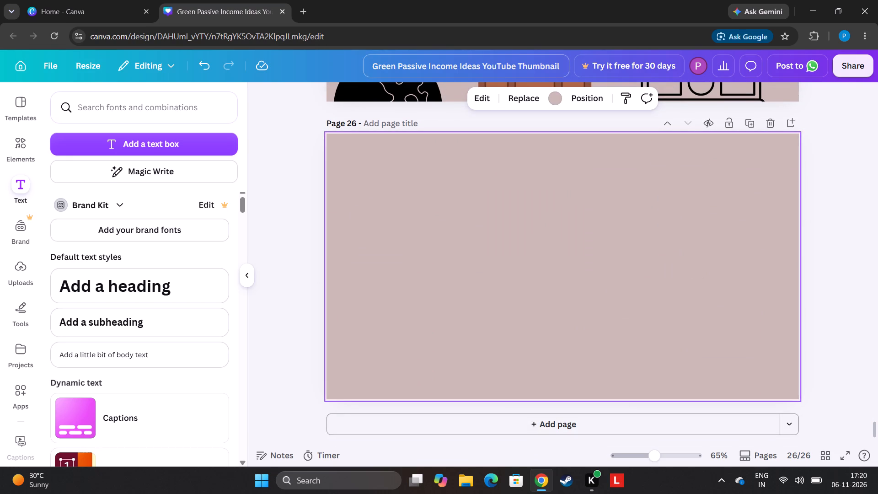
{"action": "left_click", "coordinate": [553, 102]}
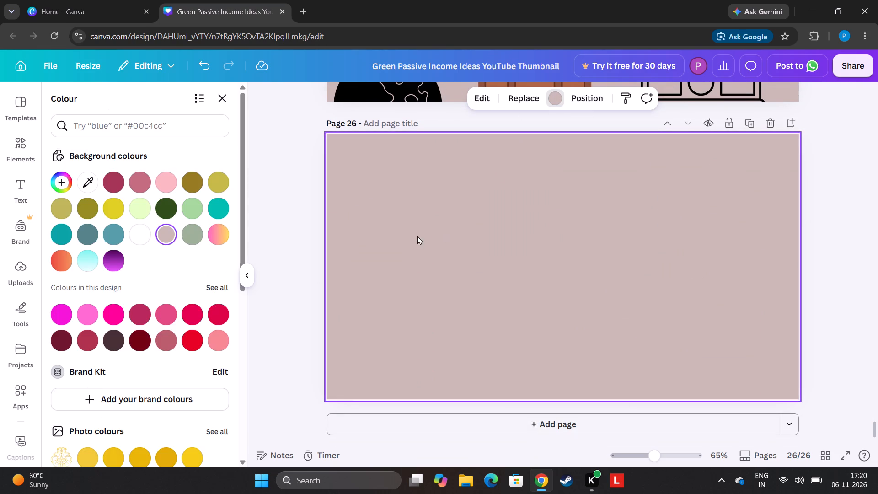
{"action": "left_click", "coordinate": [219, 207]}
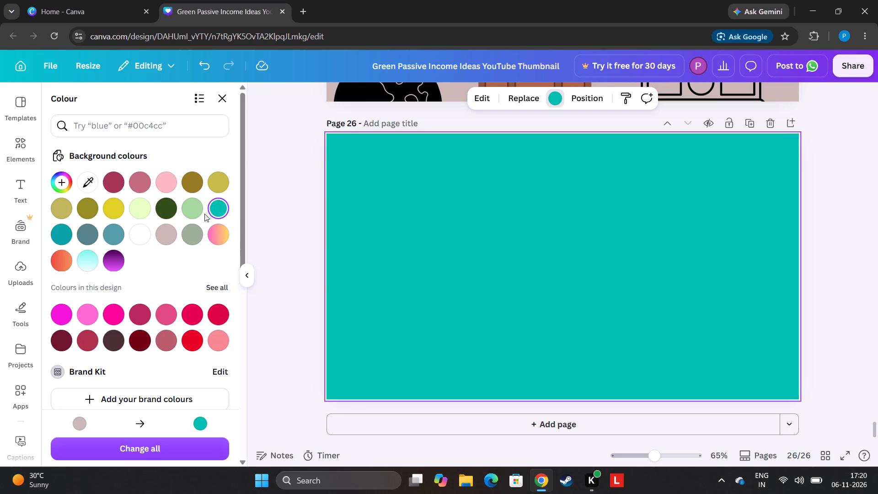
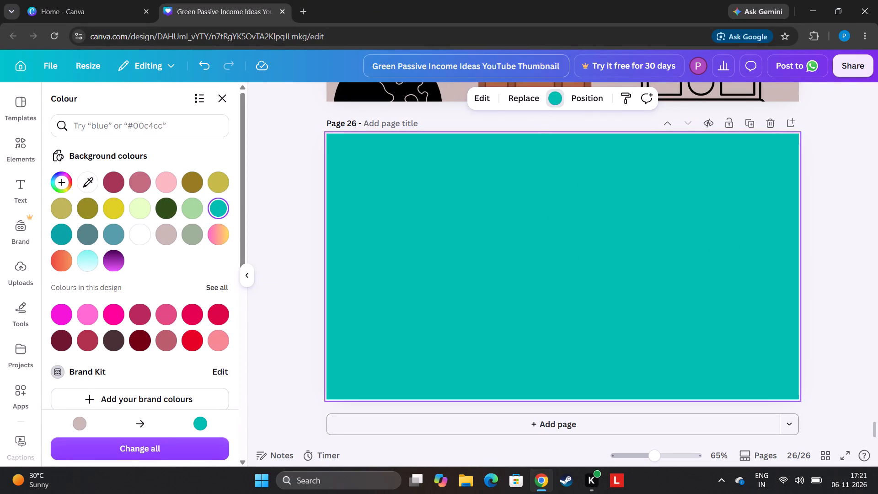
Add a triangle from the recently used shapes to the turquoise page 26.
{"action": "left_click", "coordinate": [559, 93]}
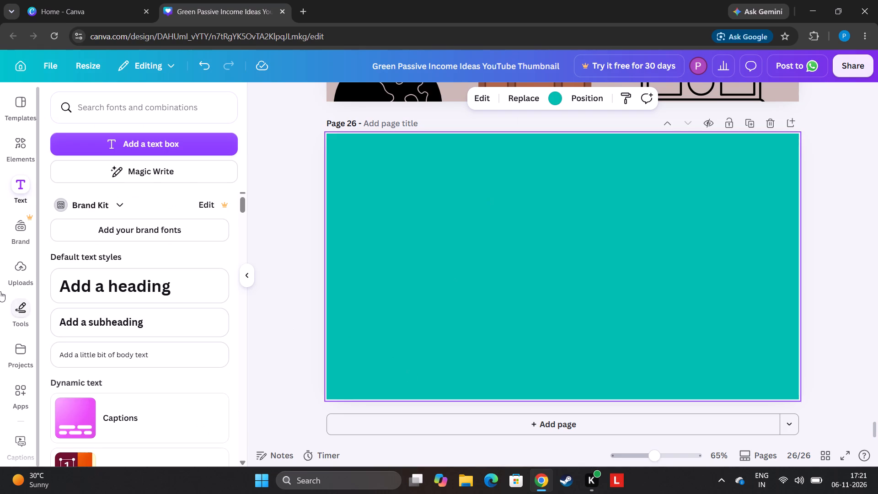
{"action": "left_click", "coordinate": [24, 165]}
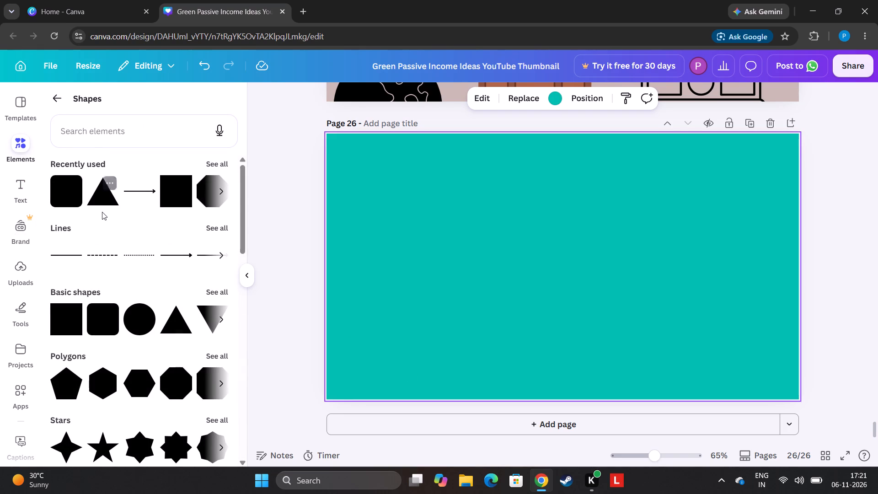
{"action": "left_click", "coordinate": [107, 200]}
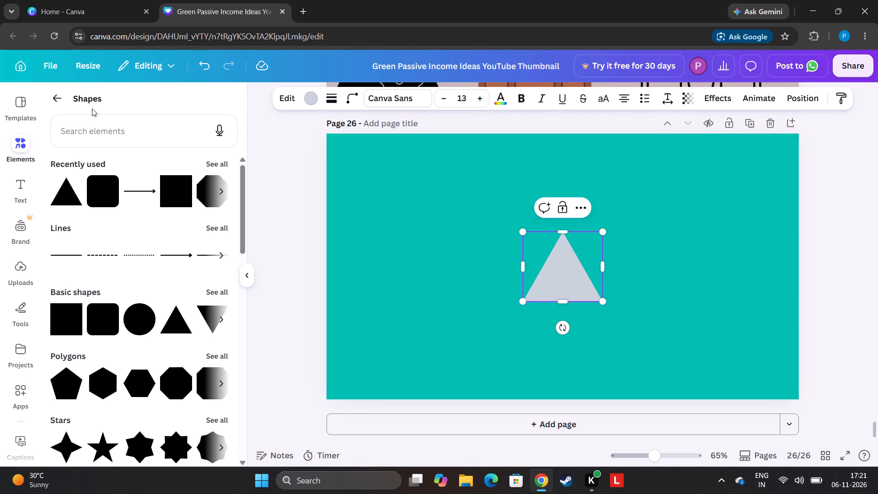
{"action": "left_click", "coordinate": [50, 94]}
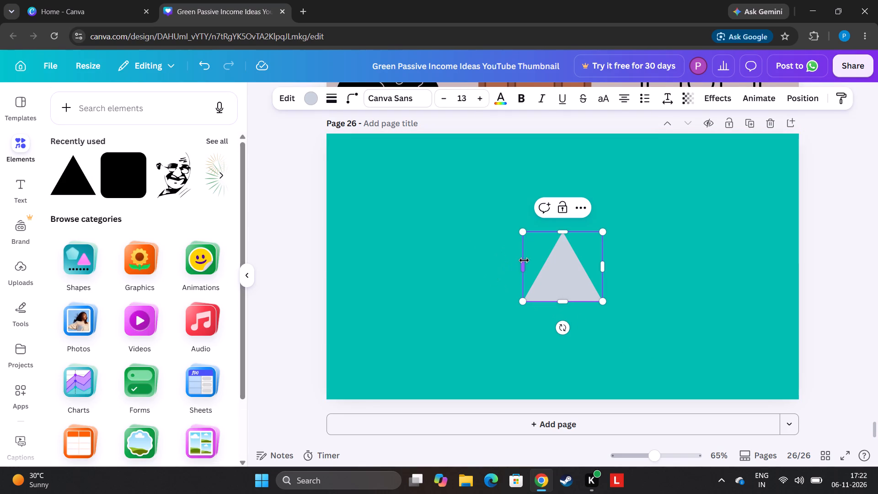
Stretch the triangle into a wide, low shape and centre it against the page's top edge.
{"action": "left_click_drag", "start_coordinate": [524, 260], "coordinate": [202, 182]}
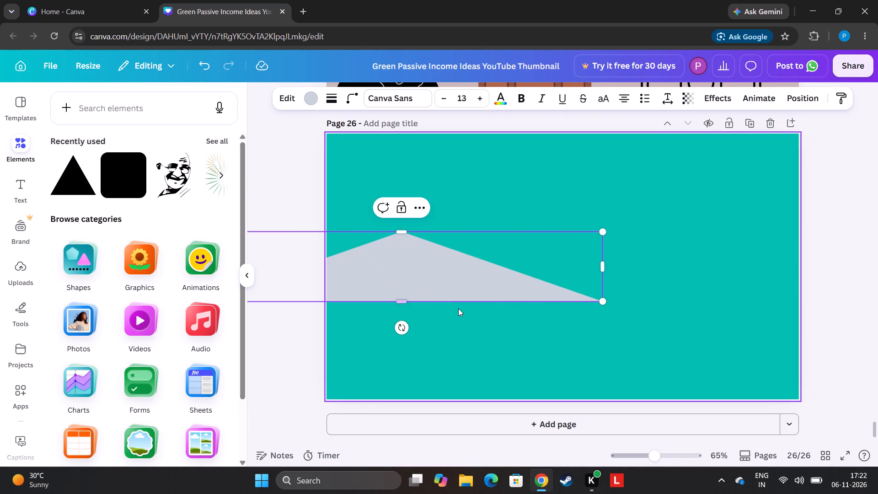
{"action": "left_click_drag", "start_coordinate": [453, 272], "coordinate": [528, 164]}
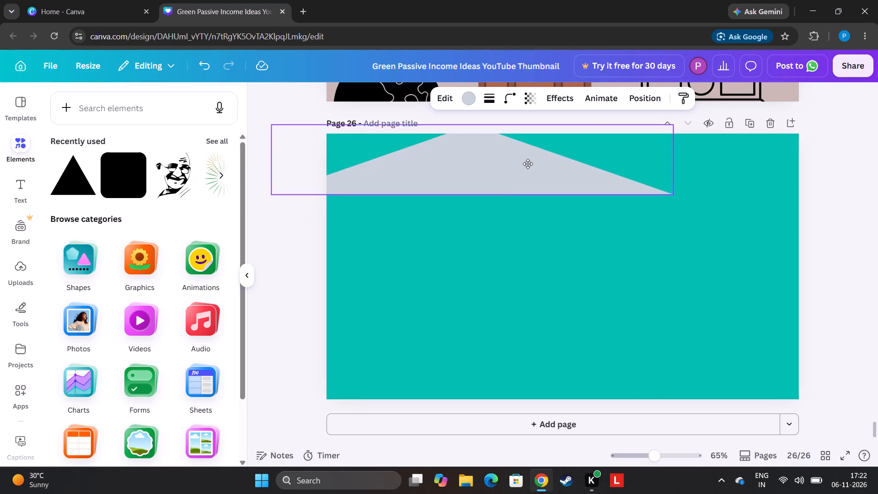
{"action": "left_click_drag", "start_coordinate": [528, 164], "coordinate": [589, 176]}
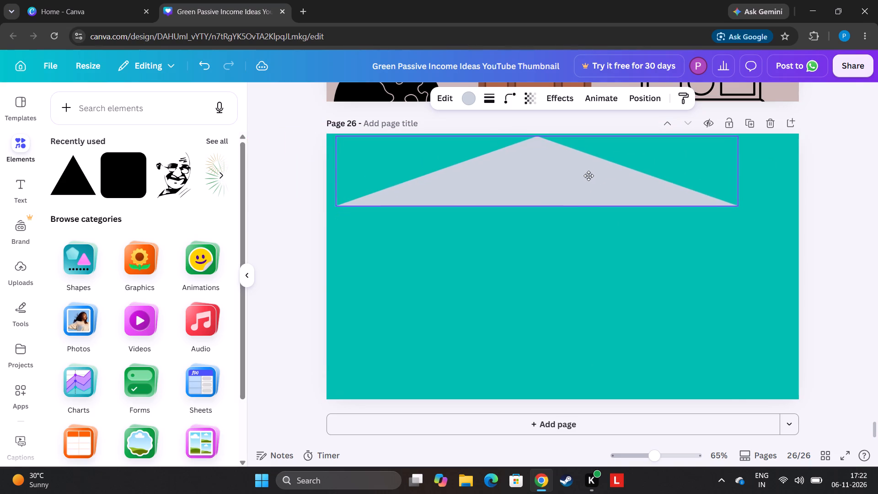
{"action": "left_click_drag", "start_coordinate": [589, 176], "coordinate": [589, 175]}
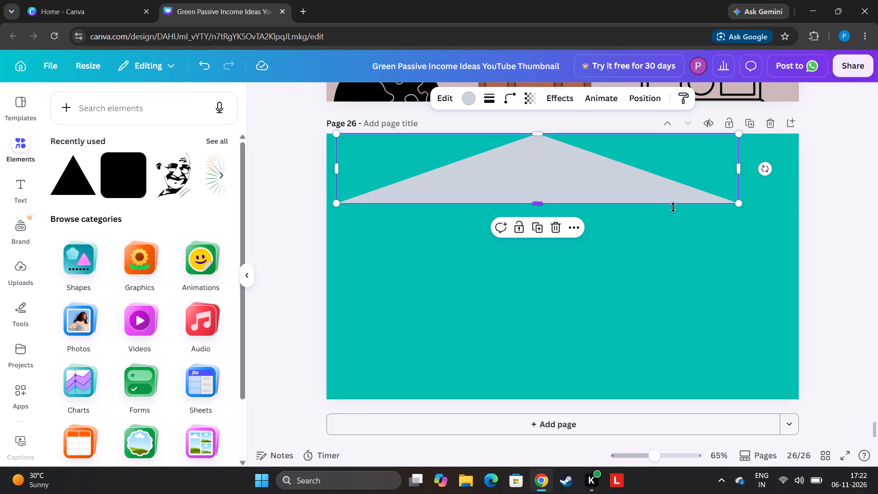
{"action": "left_click_drag", "start_coordinate": [598, 183], "coordinate": [628, 179]}
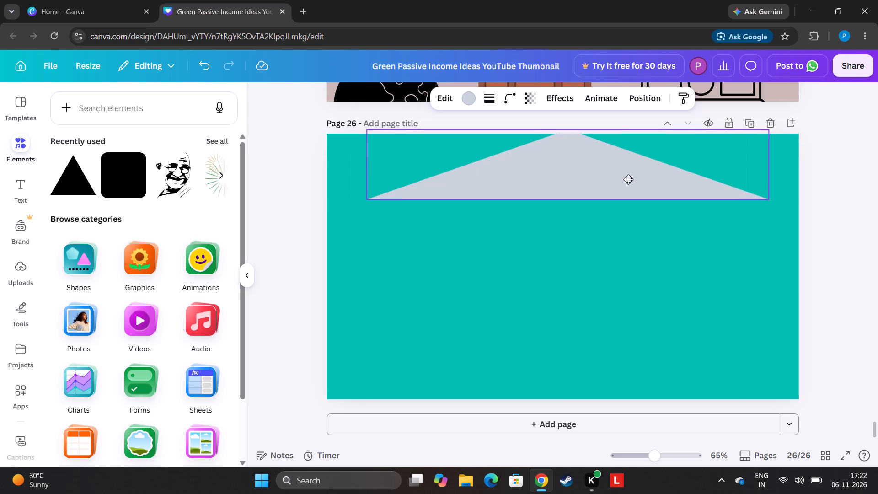
{"action": "left_click_drag", "start_coordinate": [628, 179], "coordinate": [623, 184]}
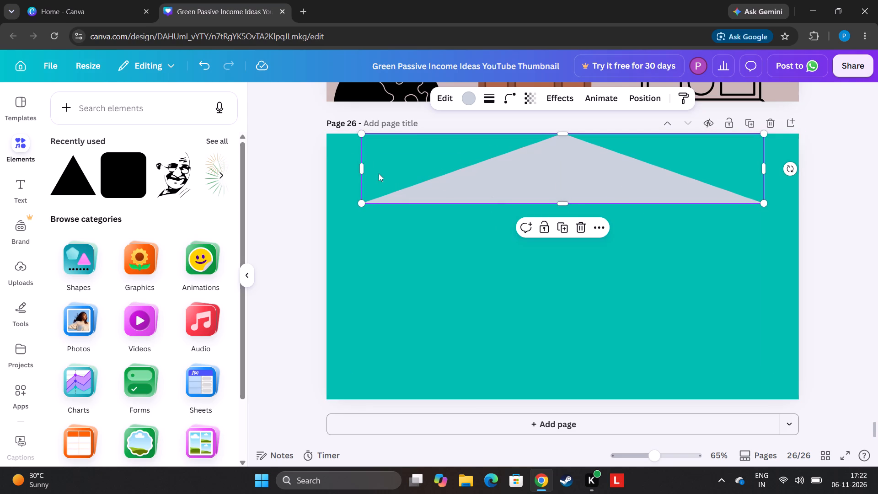
Resize the triangle to span the full page width, about 1,284 wide and slightly over 204 high.
{"action": "left_click_drag", "start_coordinate": [362, 172], "coordinate": [325, 195]}
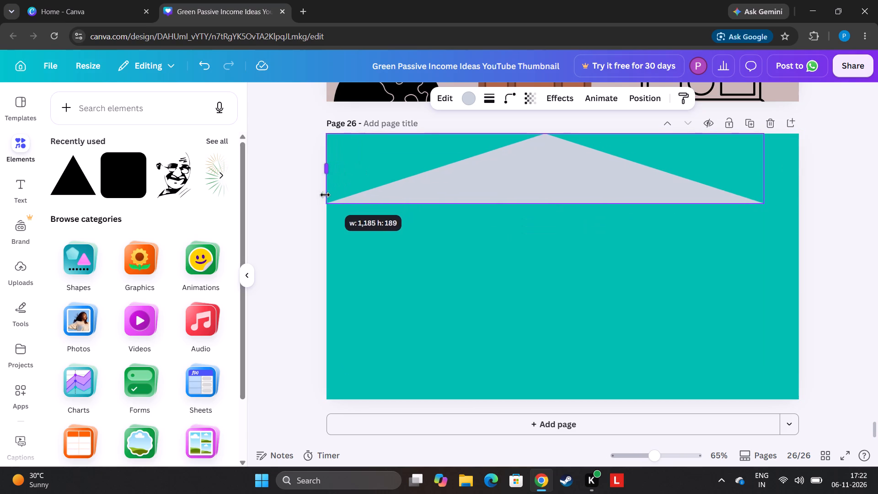
{"action": "left_click_drag", "start_coordinate": [325, 195], "coordinate": [326, 221]}
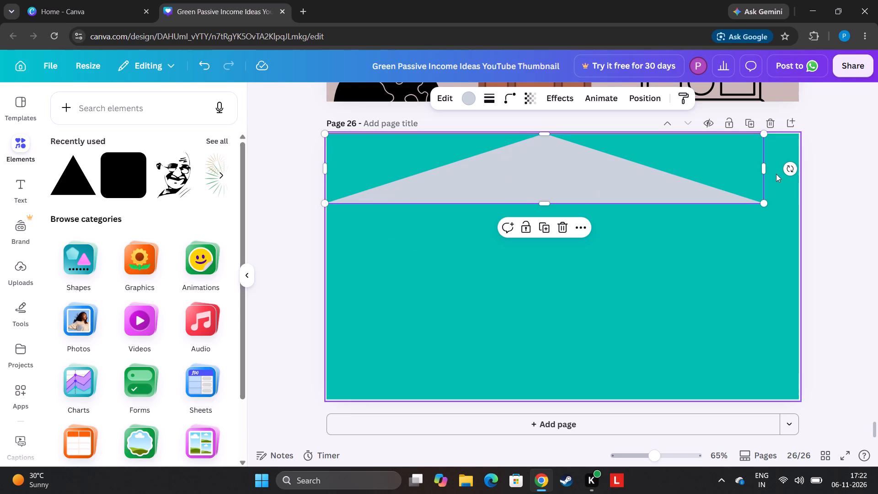
{"action": "left_click_drag", "start_coordinate": [752, 204], "coordinate": [798, 291]}
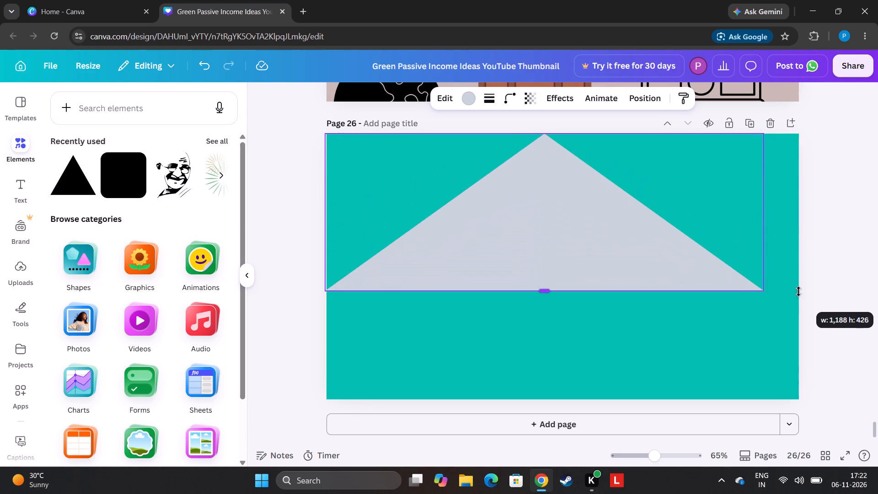
{"action": "left_click_drag", "start_coordinate": [798, 291], "coordinate": [834, 224]}
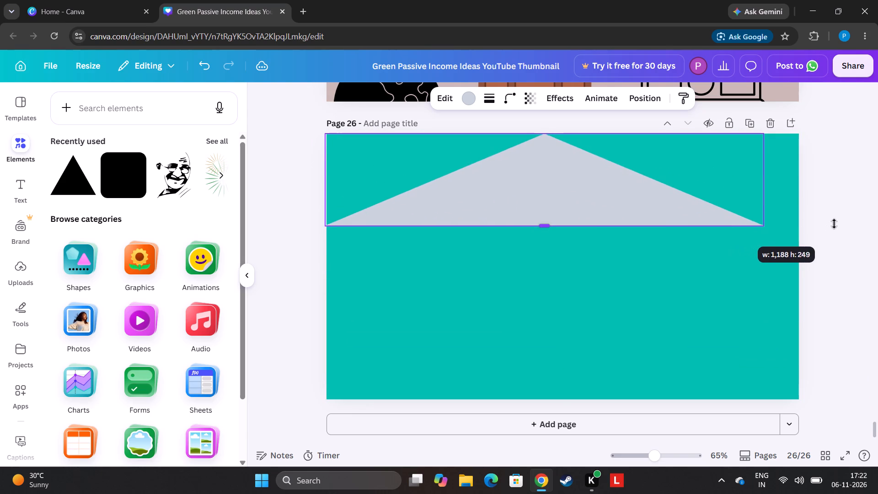
{"action": "left_click_drag", "start_coordinate": [834, 224], "coordinate": [855, 193]}
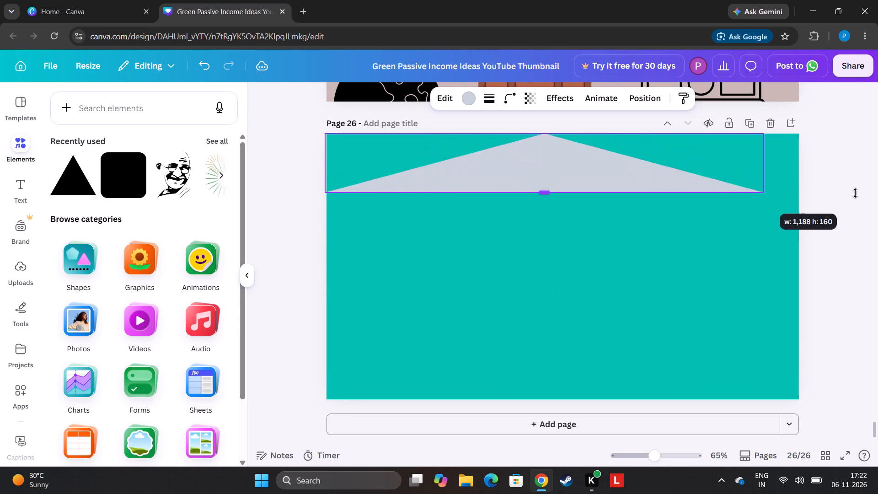
{"action": "left_click_drag", "start_coordinate": [855, 193], "coordinate": [858, 193]}
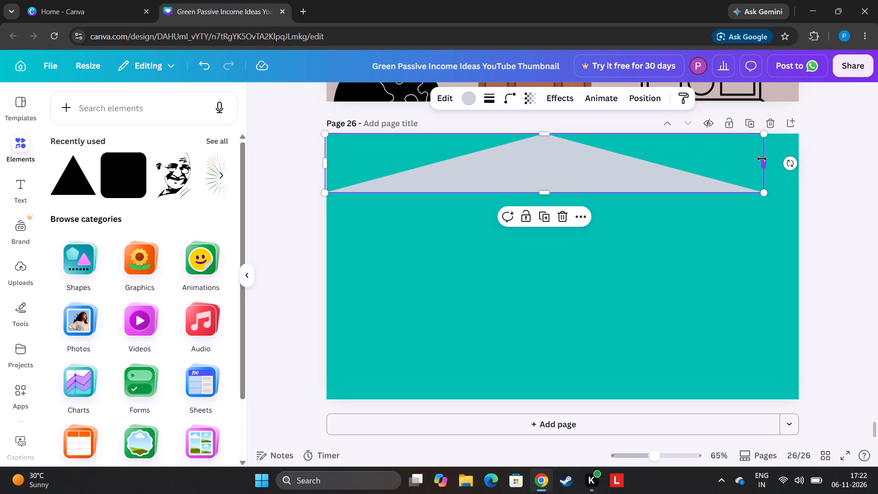
{"action": "left_click_drag", "start_coordinate": [762, 159], "coordinate": [794, 152]}
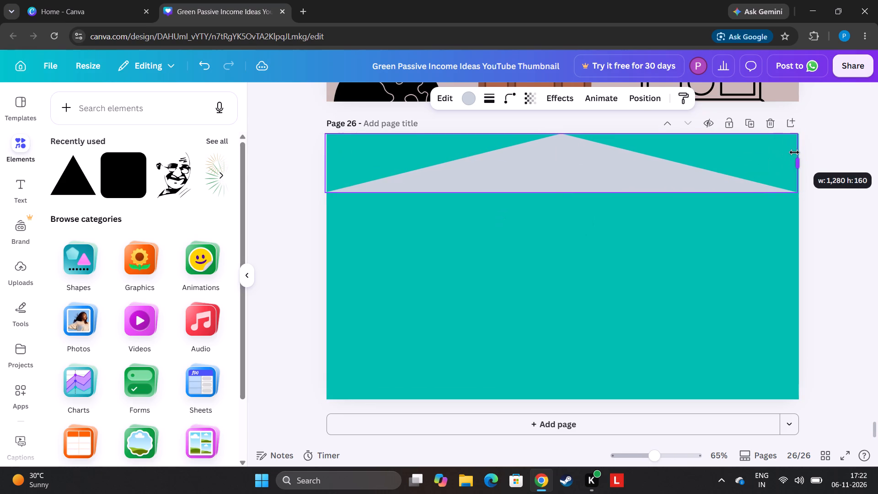
{"action": "left_click_drag", "start_coordinate": [794, 152], "coordinate": [794, 153]}
{"action": "left_click", "coordinate": [599, 182]}
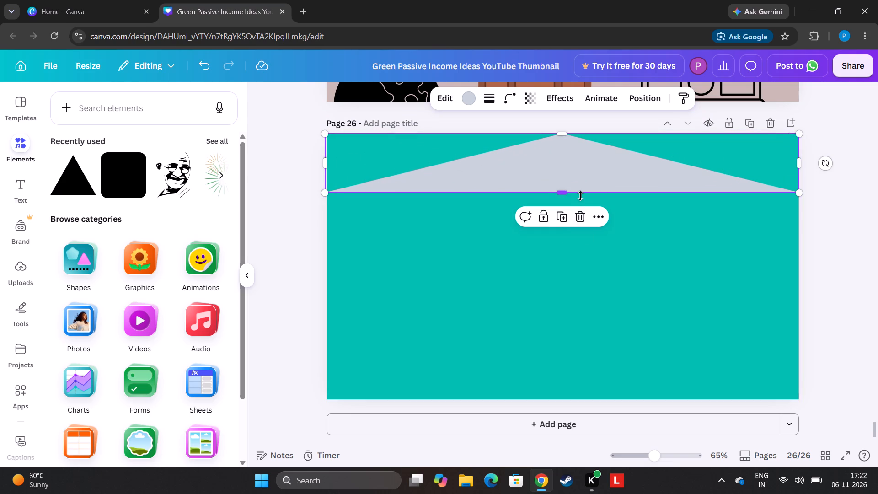
{"action": "left_click_drag", "start_coordinate": [580, 196], "coordinate": [584, 212]}
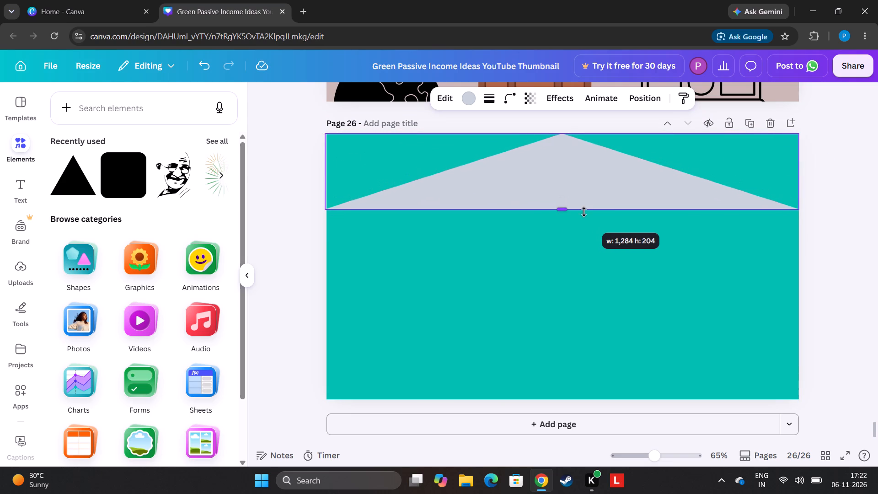
{"action": "left_click_drag", "start_coordinate": [584, 212], "coordinate": [585, 217]}
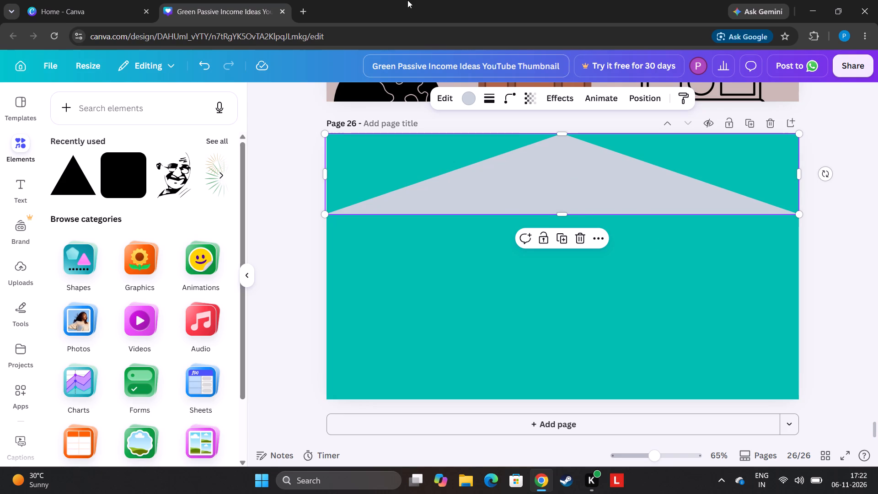
Set the triangle's transparency to 48.
{"action": "left_click", "coordinate": [526, 92]}
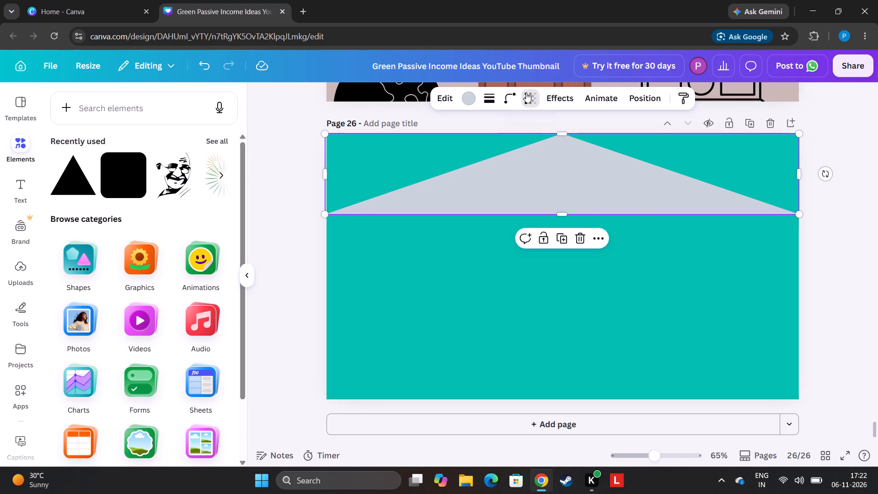
{"action": "left_click", "coordinate": [503, 150]}
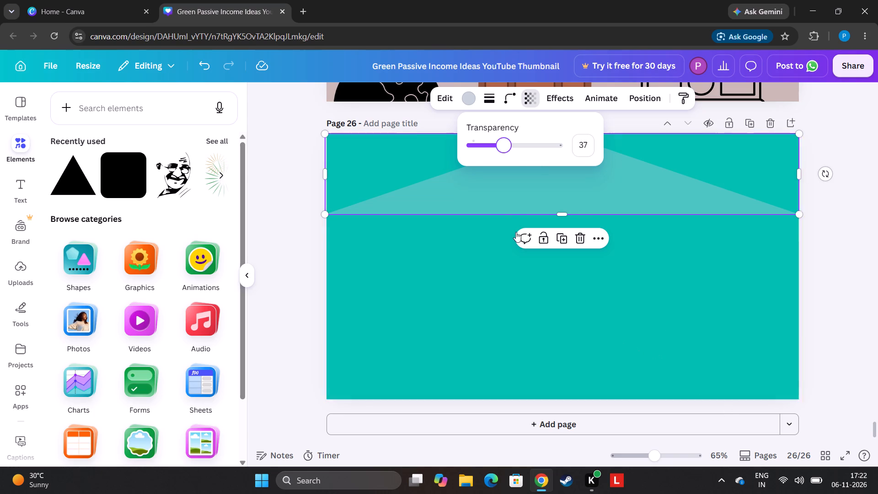
{"action": "left_click", "coordinate": [513, 149]}
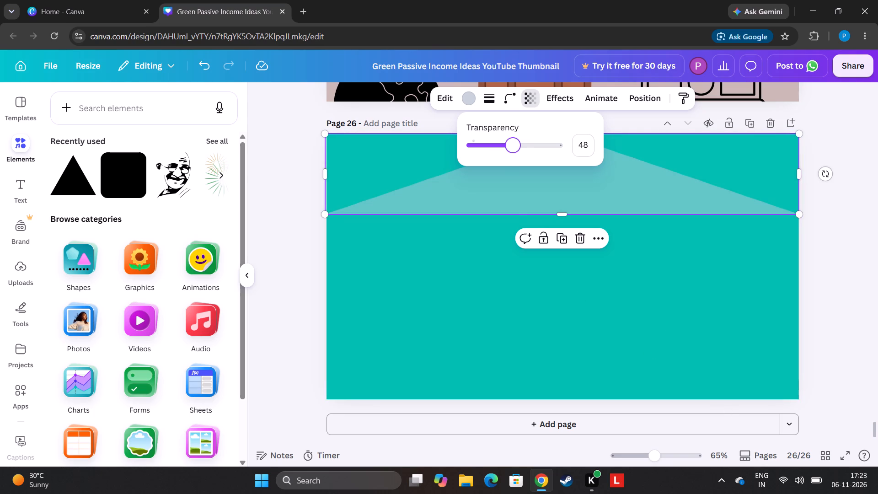
Duplicate the translucent triangle and place the copy below the original, in the lower half of the page.
{"action": "left_click", "coordinate": [568, 241]}
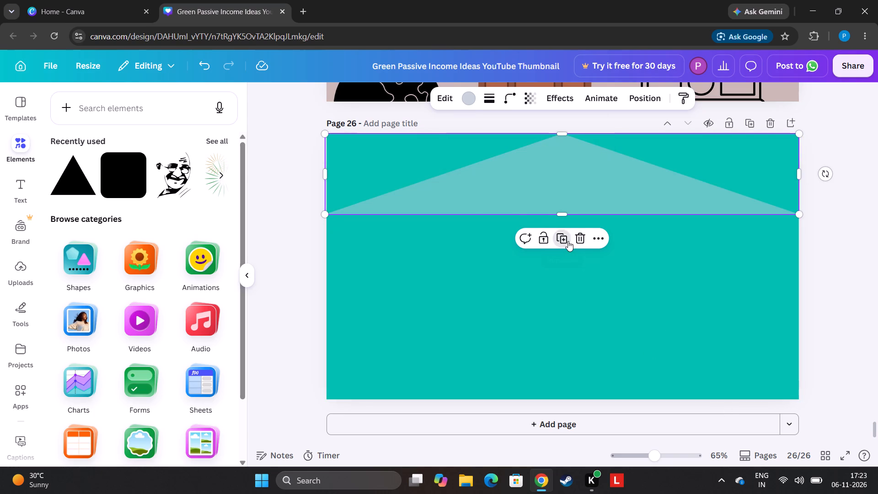
{"action": "left_click_drag", "start_coordinate": [566, 174], "coordinate": [560, 290]}
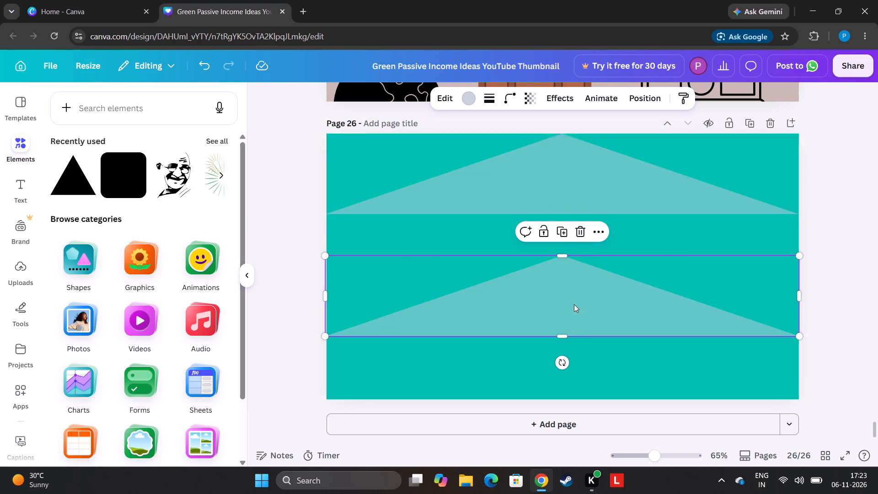
Rotate the lower triangle copy by 180° so that its apex points downward.
{"action": "left_click_drag", "start_coordinate": [564, 360], "coordinate": [570, 358]}
{"action": "left_click_drag", "start_coordinate": [570, 358], "coordinate": [535, 190]}
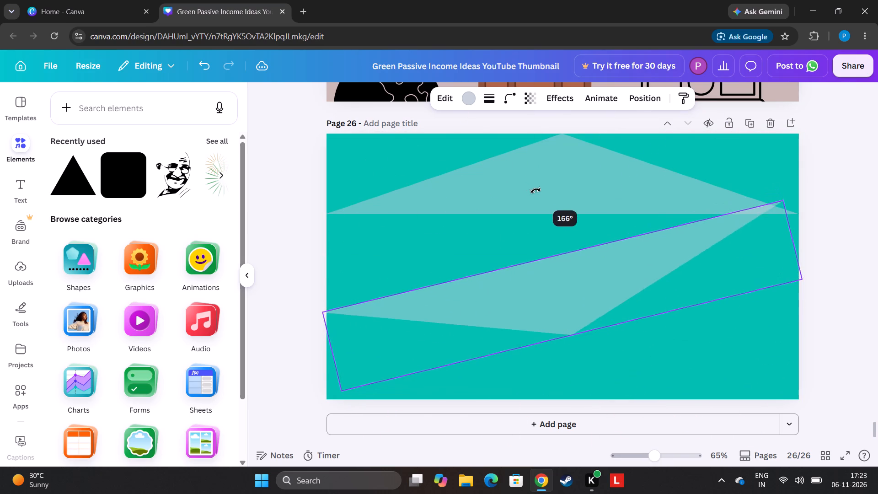
{"action": "left_click_drag", "start_coordinate": [535, 190], "coordinate": [558, 207]}
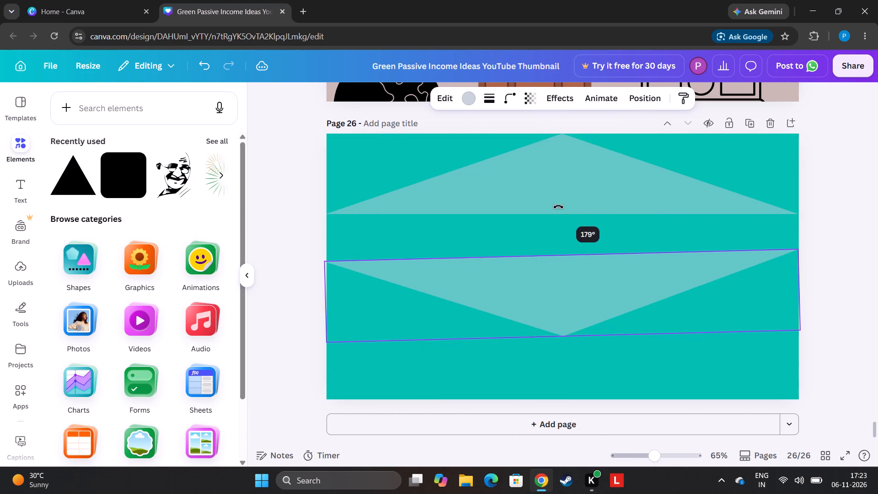
{"action": "left_click_drag", "start_coordinate": [558, 207], "coordinate": [561, 224]}
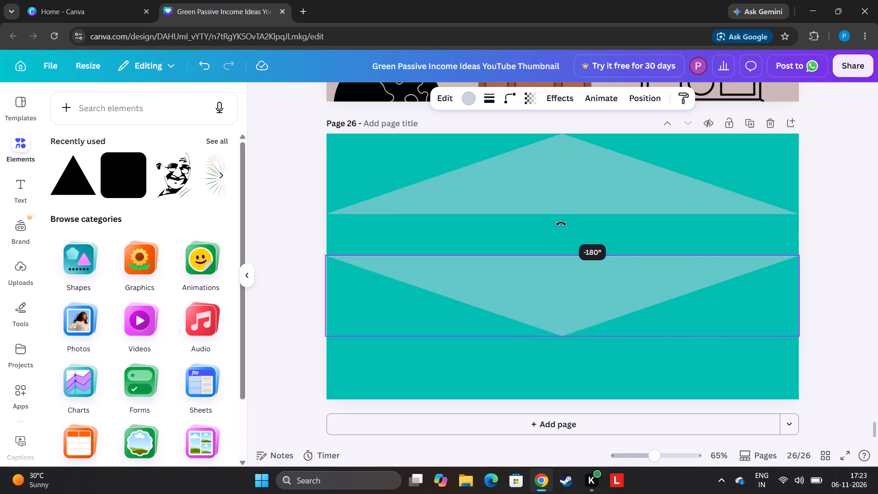
{"action": "left_click_drag", "start_coordinate": [561, 224], "coordinate": [561, 224]}
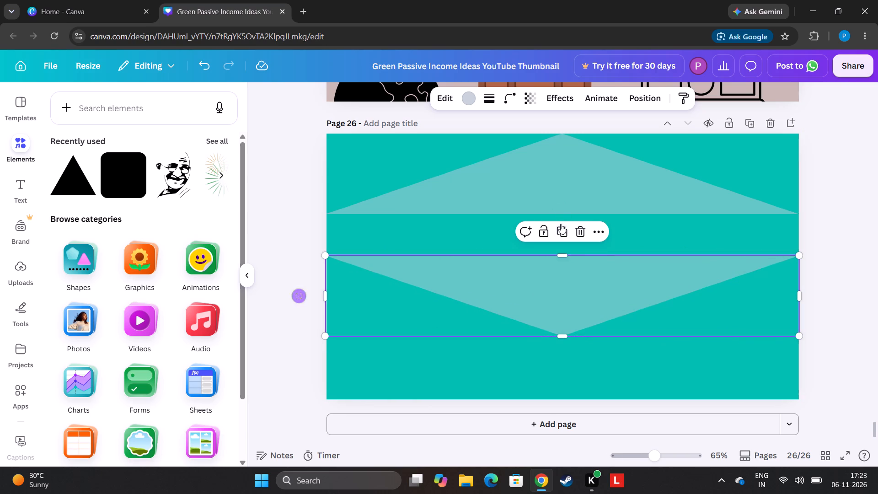
Move the inverted triangle down to the page's bottom edge, spanning roughly the full page width.
{"action": "left_click_drag", "start_coordinate": [584, 272], "coordinate": [600, 326]}
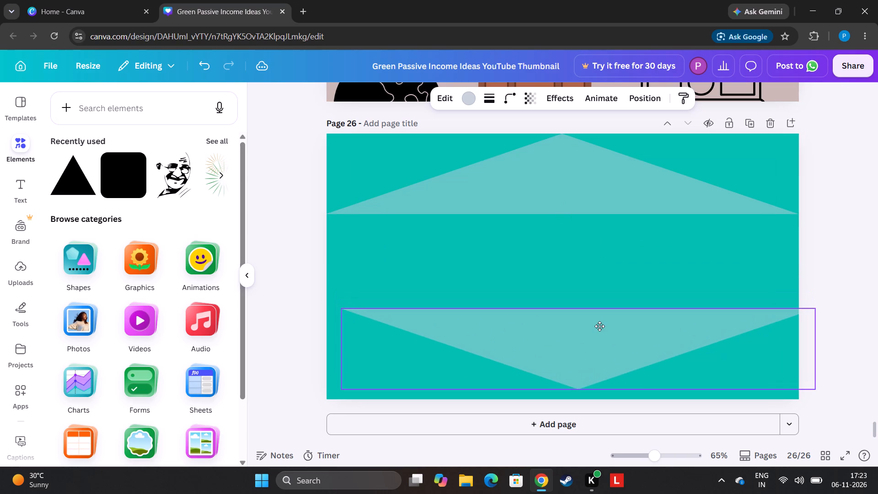
{"action": "left_click_drag", "start_coordinate": [600, 326], "coordinate": [582, 353]}
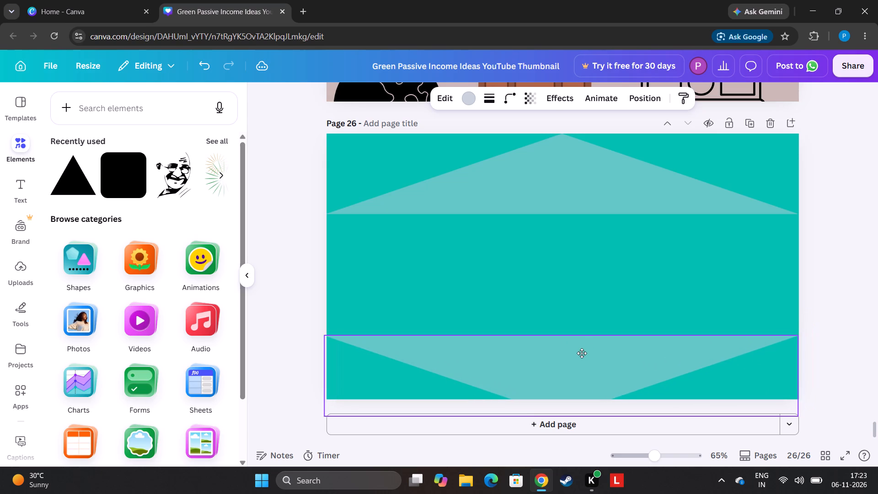
{"action": "left_click_drag", "start_coordinate": [582, 353], "coordinate": [589, 331]}
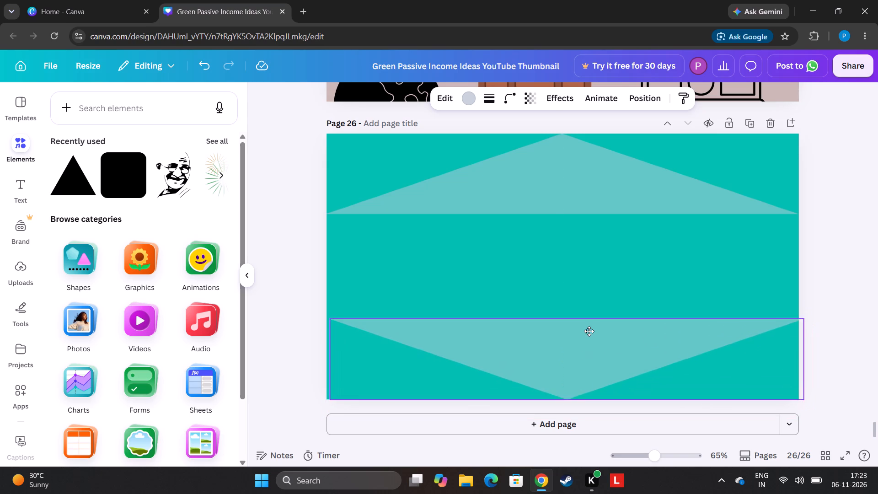
{"action": "left_click_drag", "start_coordinate": [589, 331], "coordinate": [587, 340]}
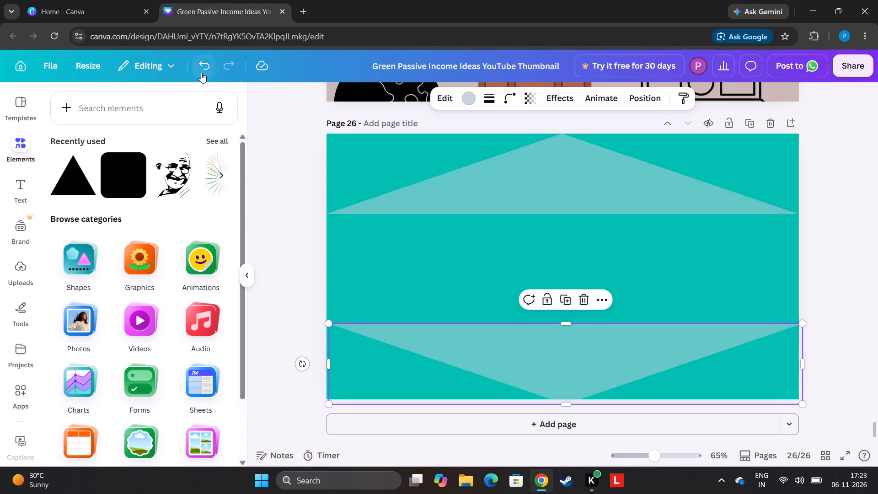
Browse the full collection of recently used elements for a graphic suited to the teal page with the two translucent triangles.
{"action": "left_click", "coordinate": [220, 142]}
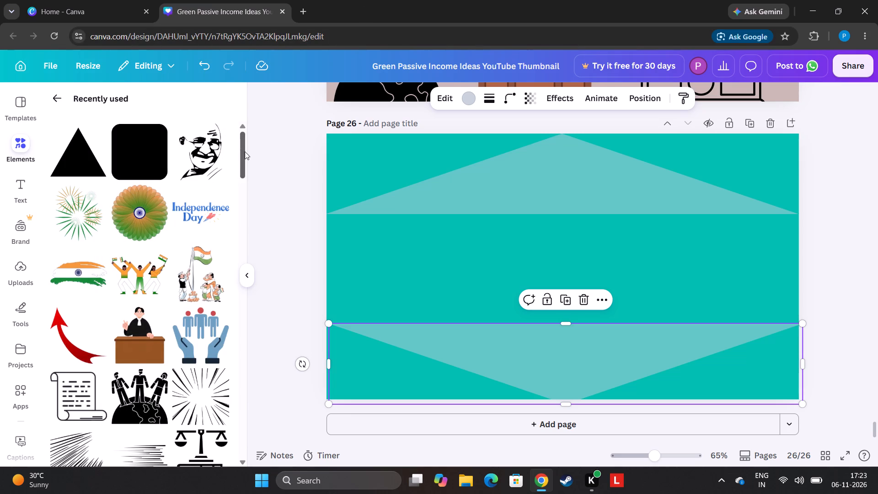
{"action": "left_click_drag", "start_coordinate": [245, 151], "coordinate": [256, 306]}
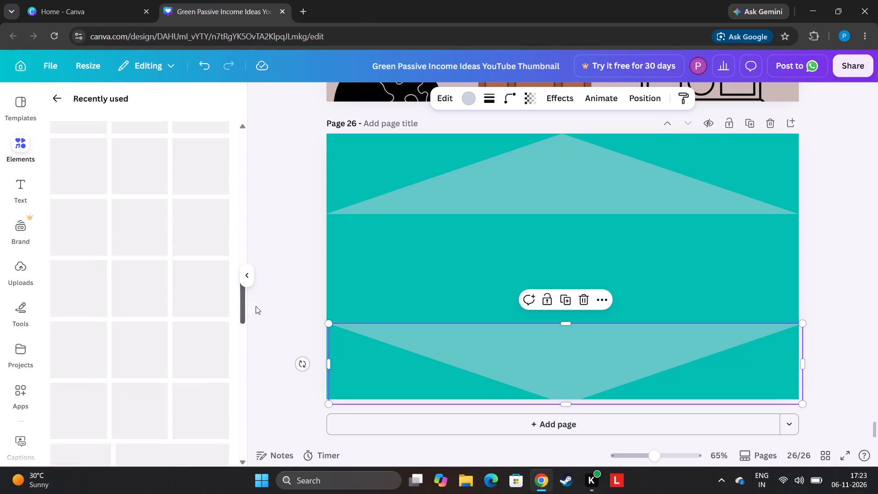
{"action": "left_click_drag", "start_coordinate": [256, 306], "coordinate": [260, 293]}
{"action": "left_click_drag", "start_coordinate": [260, 293], "coordinate": [311, 99]}
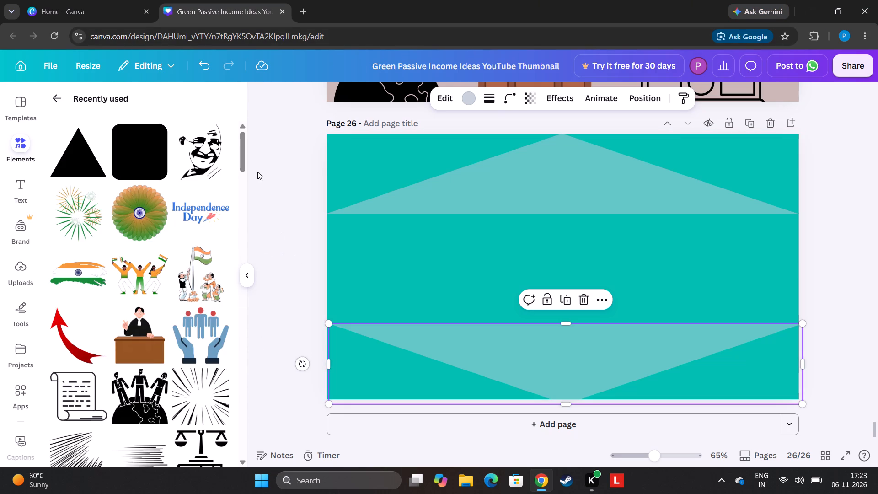
{"action": "left_click_drag", "start_coordinate": [241, 142], "coordinate": [212, 301]}
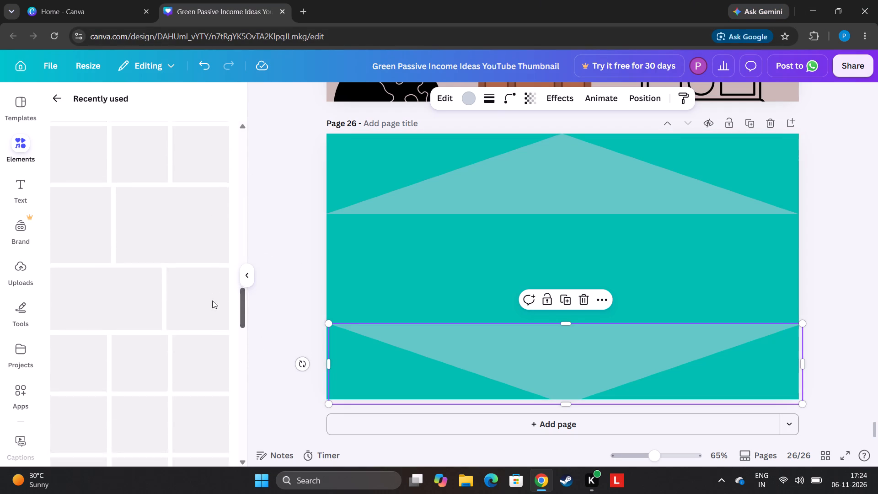
{"action": "left_click_drag", "start_coordinate": [212, 301], "coordinate": [202, 431]}
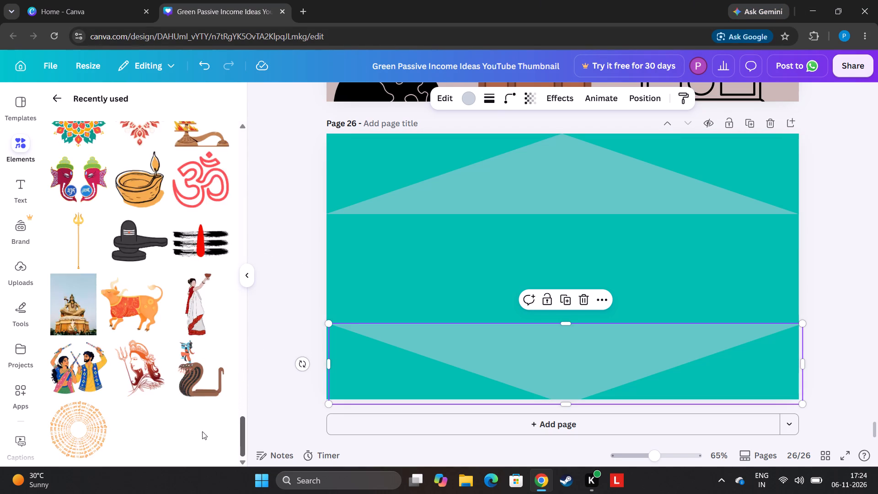
{"action": "left_click_drag", "start_coordinate": [202, 431], "coordinate": [211, 397]}
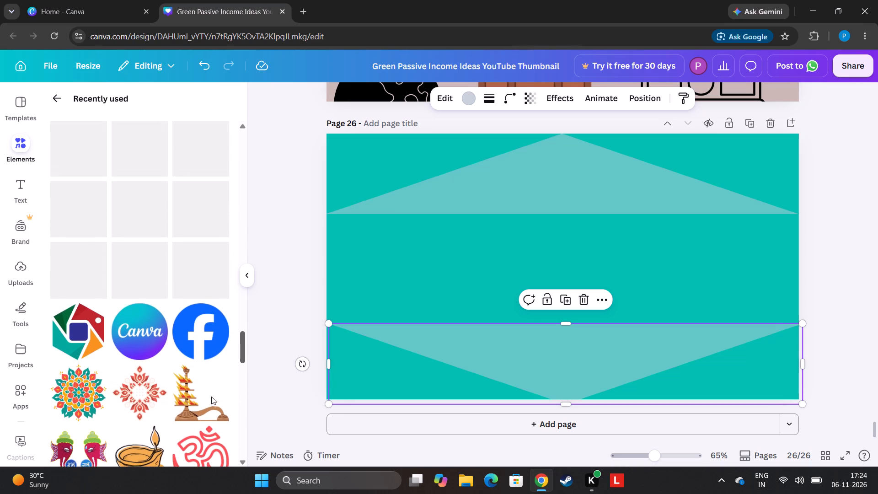
{"action": "left_click_drag", "start_coordinate": [211, 397], "coordinate": [210, 396]}
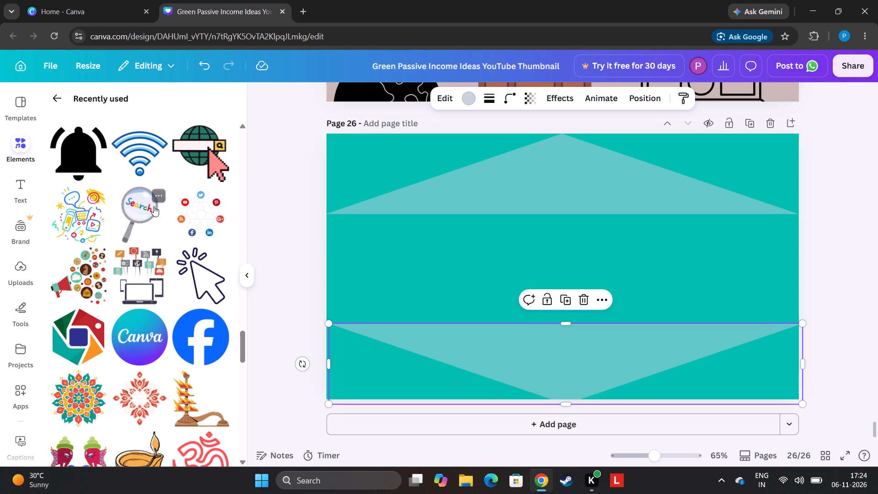
{"action": "left_click_drag", "start_coordinate": [244, 341], "coordinate": [313, 286]}
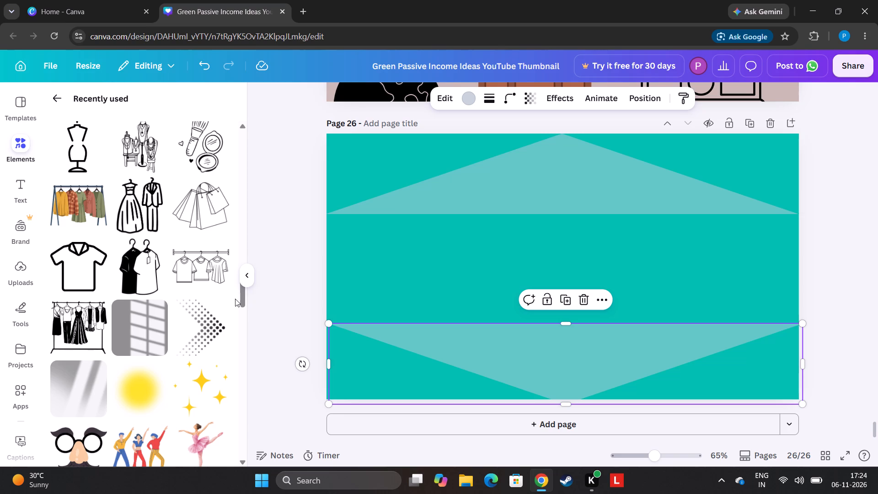
Leave the recently used items and return to the main elements library.
{"action": "left_click_drag", "start_coordinate": [240, 296], "coordinate": [284, 116]}
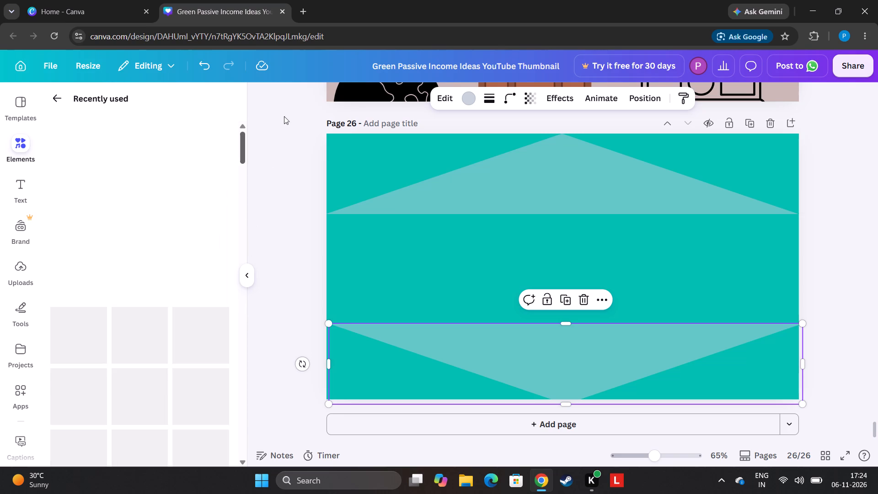
{"action": "left_click_drag", "start_coordinate": [284, 116], "coordinate": [290, 95]}
{"action": "left_click", "coordinate": [65, 109]}
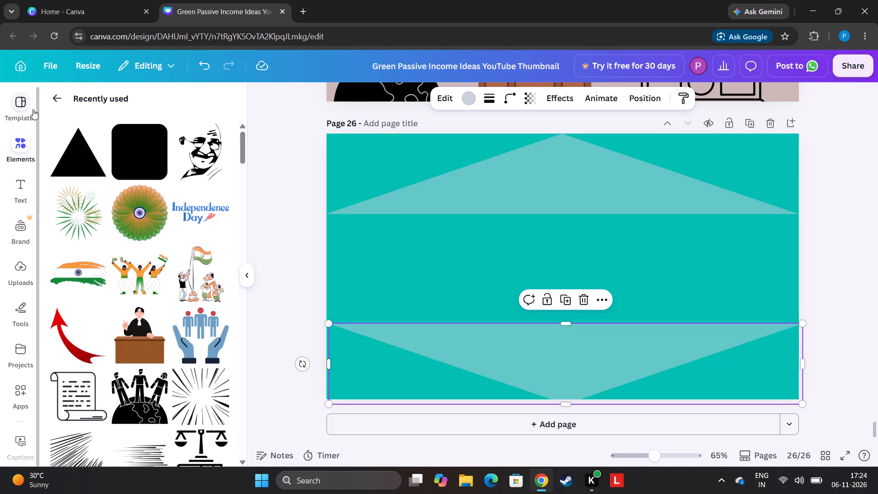
{"action": "left_click", "coordinate": [51, 102]}
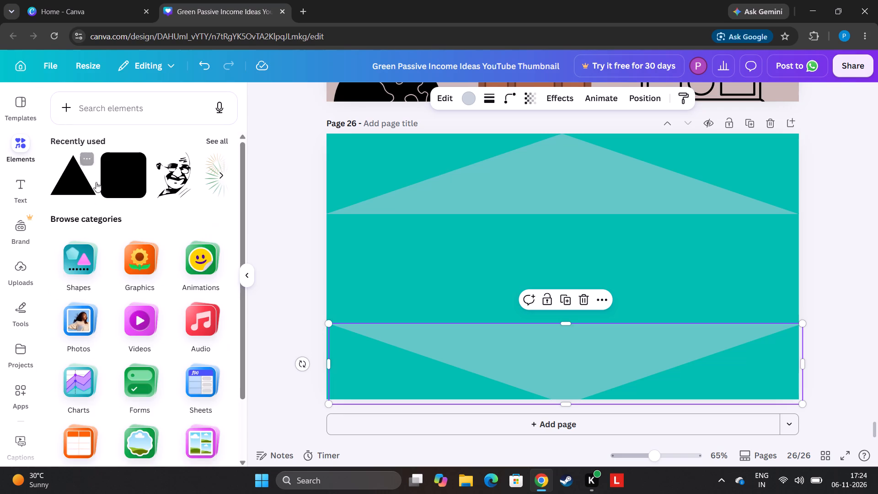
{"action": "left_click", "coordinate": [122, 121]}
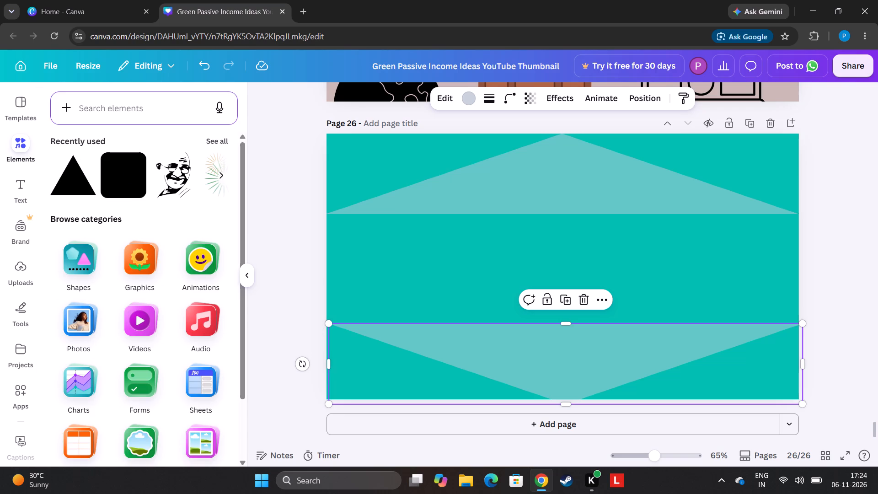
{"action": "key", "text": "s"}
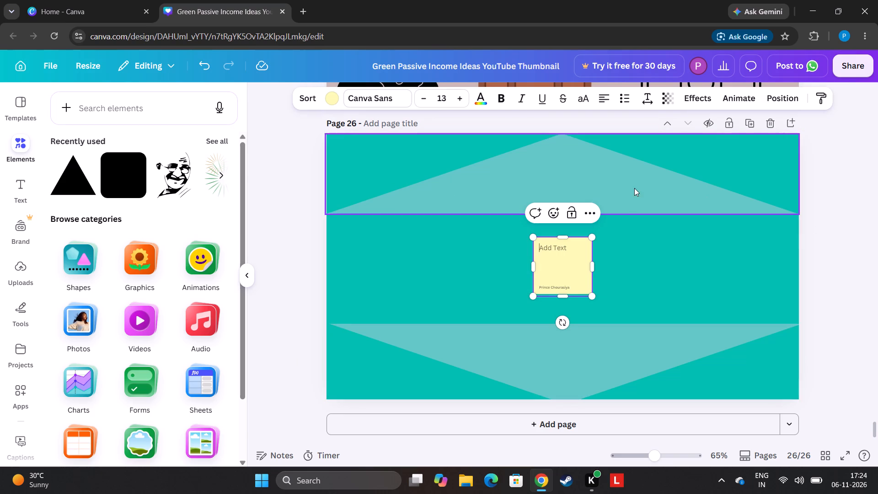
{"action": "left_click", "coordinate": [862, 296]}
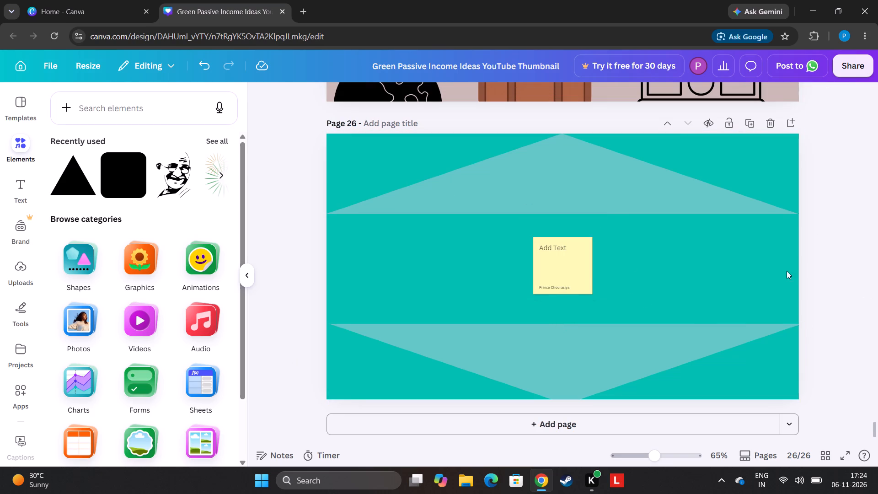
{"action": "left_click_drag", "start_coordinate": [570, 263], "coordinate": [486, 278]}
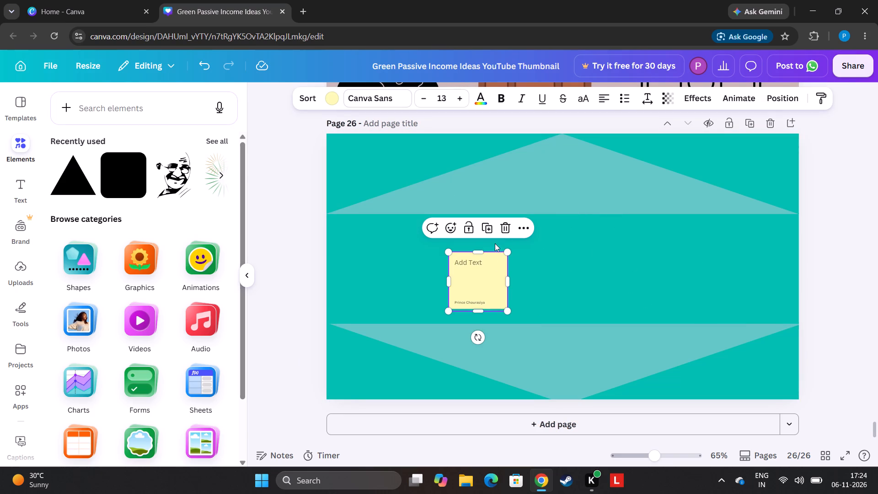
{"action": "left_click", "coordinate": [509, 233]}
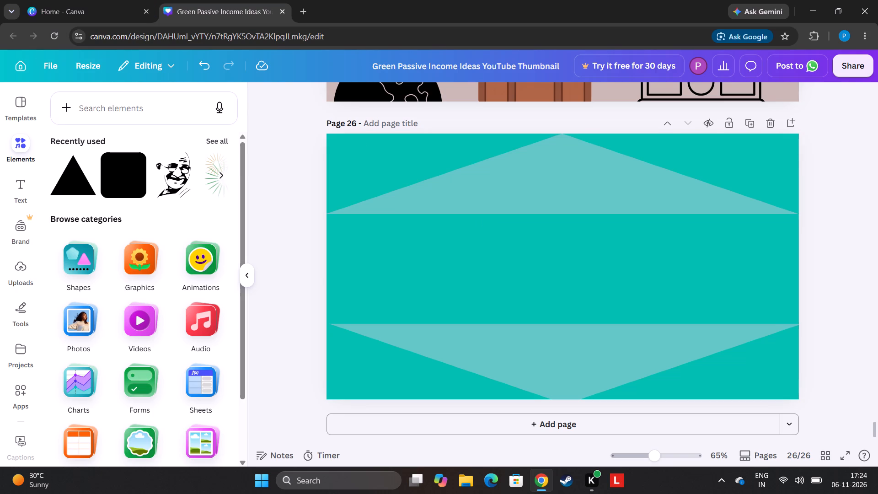
Search the elements library for "singer icon" and narrow the results to graphics.
{"action": "left_click", "coordinate": [107, 115]}
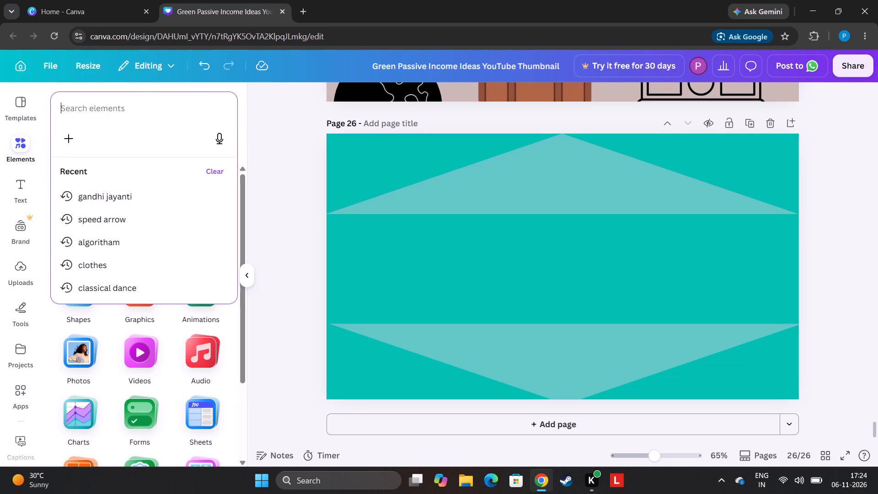
{"action": "key", "text": "s"}
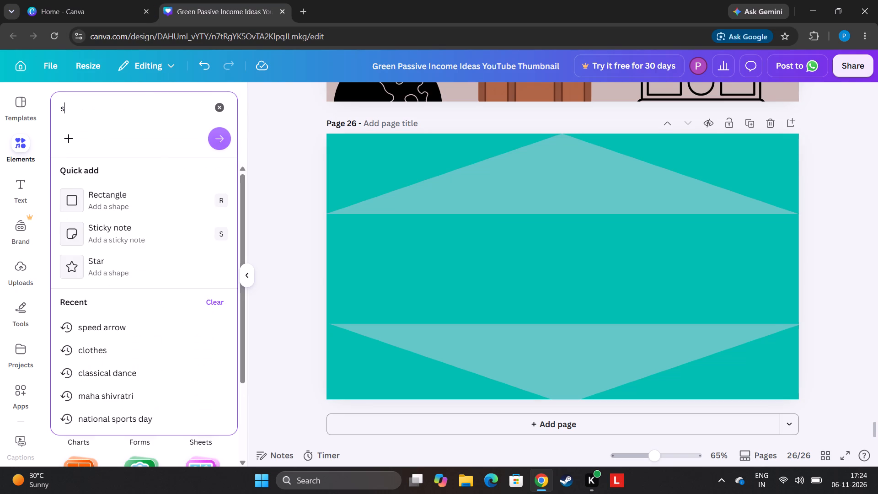
{"action": "key", "text": "i"}
{"action": "key", "text": "n"}
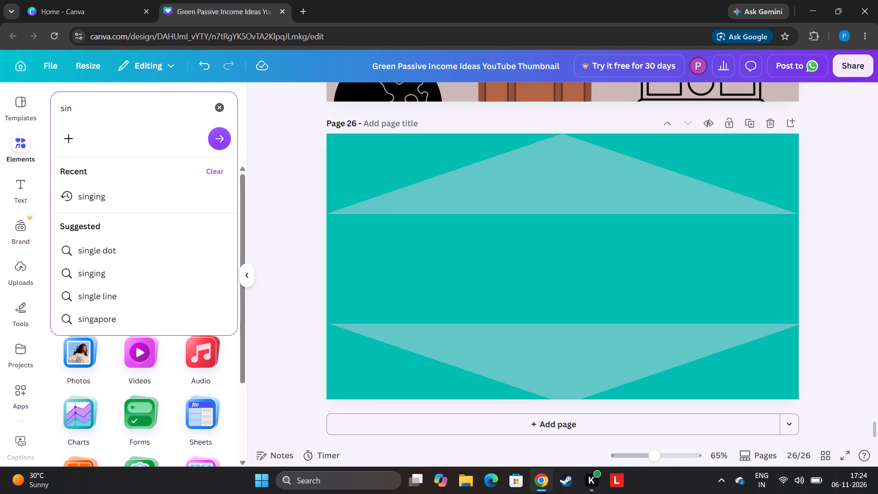
{"action": "key", "text": "g"}
{"action": "type", "text": "er"}
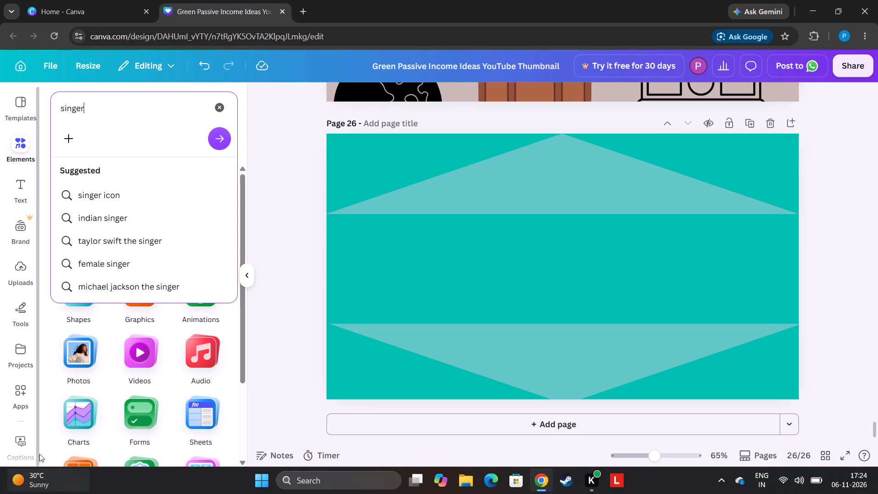
{"action": "left_click", "coordinate": [177, 185]}
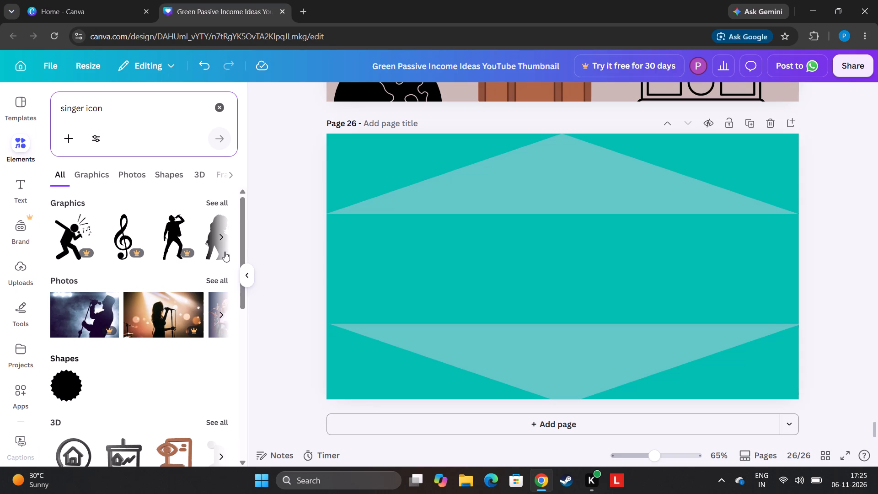
{"action": "left_click_drag", "start_coordinate": [241, 248], "coordinate": [243, 224]}
{"action": "left_click", "coordinate": [217, 193]}
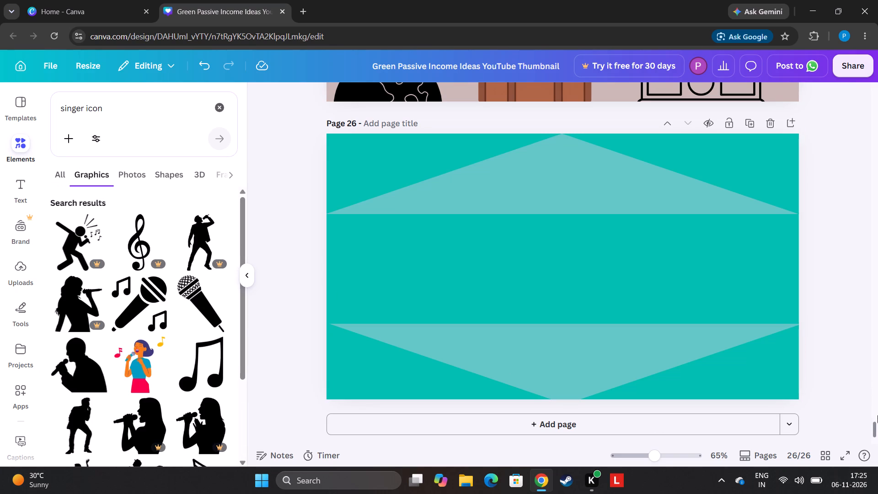
Look over the earlier thumbnail pages from 25 back to 21 and return to page 26.
{"action": "left_click_drag", "start_coordinate": [877, 429], "coordinate": [877, 413]}
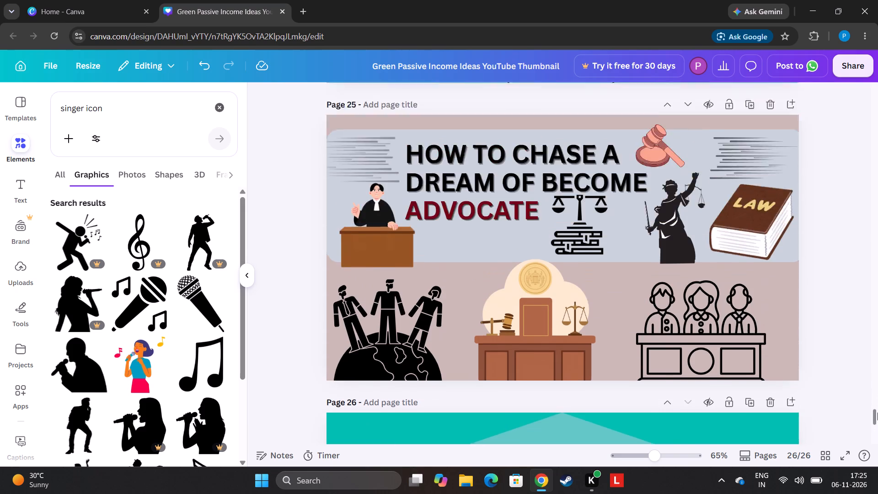
{"action": "left_click_drag", "start_coordinate": [877, 413], "coordinate": [877, 396]}
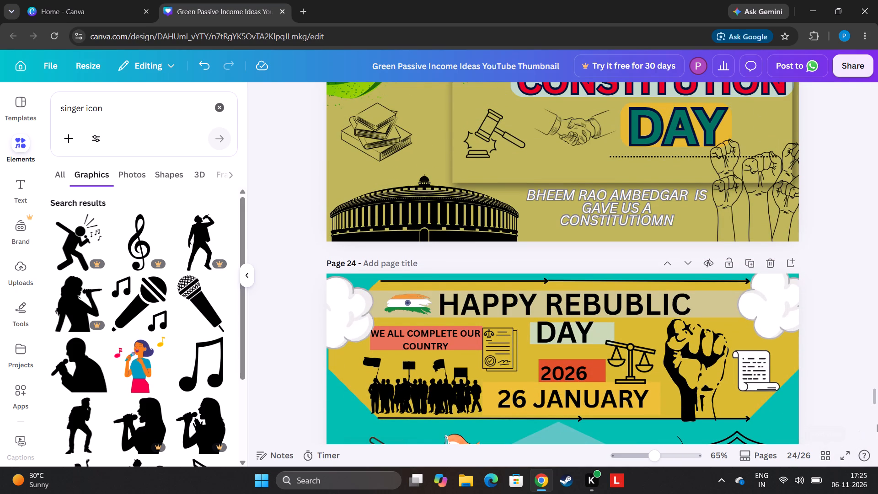
{"action": "left_click_drag", "start_coordinate": [877, 403], "coordinate": [877, 387]}
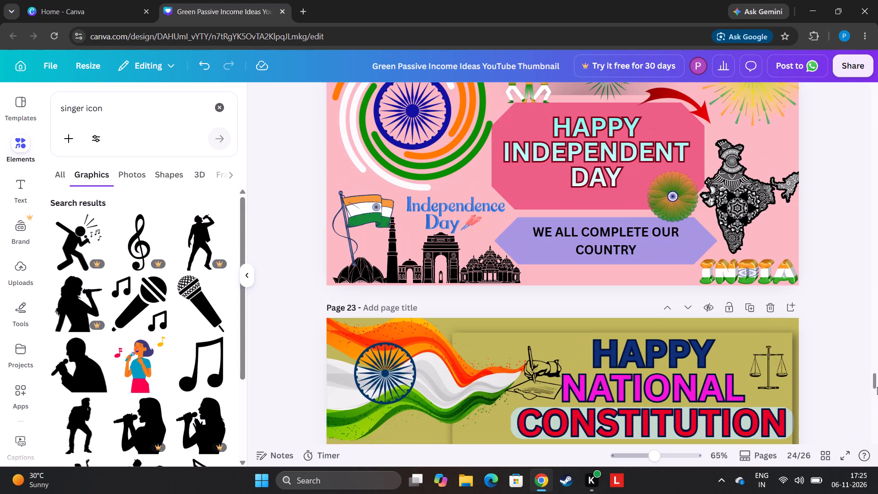
{"action": "left_click_drag", "start_coordinate": [877, 387], "coordinate": [877, 386]}
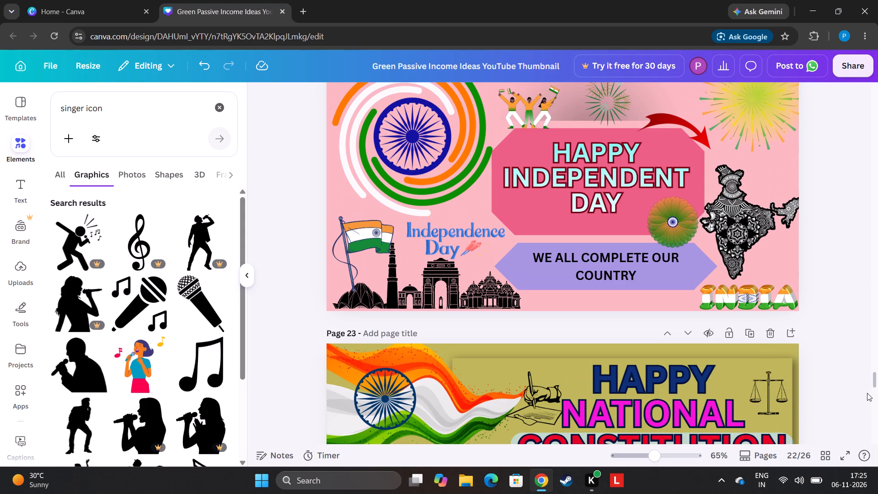
{"action": "left_click_drag", "start_coordinate": [877, 385], "coordinate": [870, 366]}
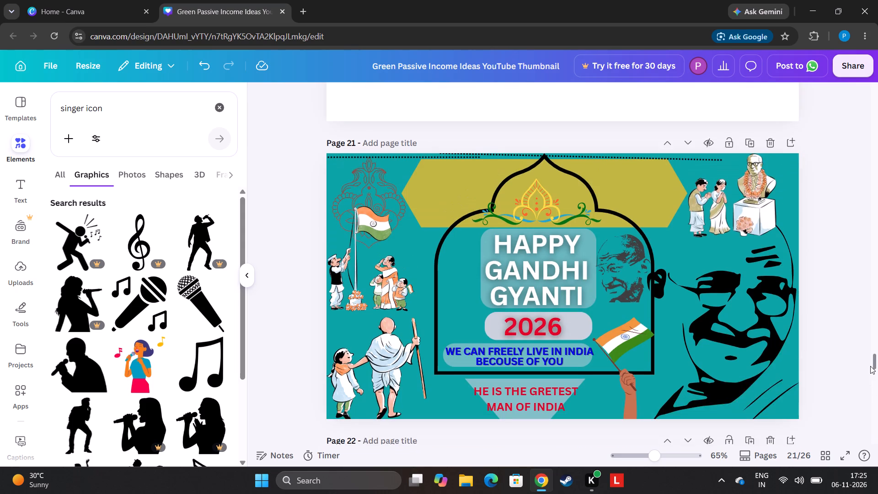
{"action": "left_click_drag", "start_coordinate": [870, 366], "coordinate": [860, 366]}
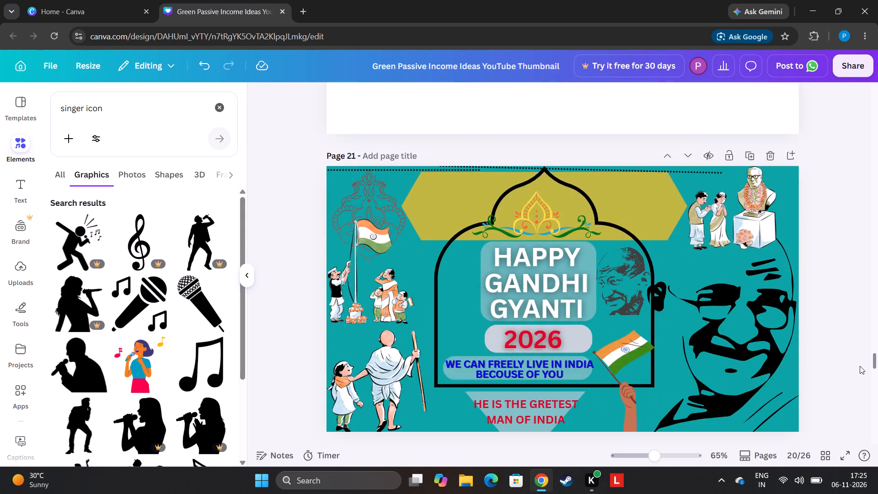
{"action": "left_click_drag", "start_coordinate": [860, 366], "coordinate": [849, 405]}
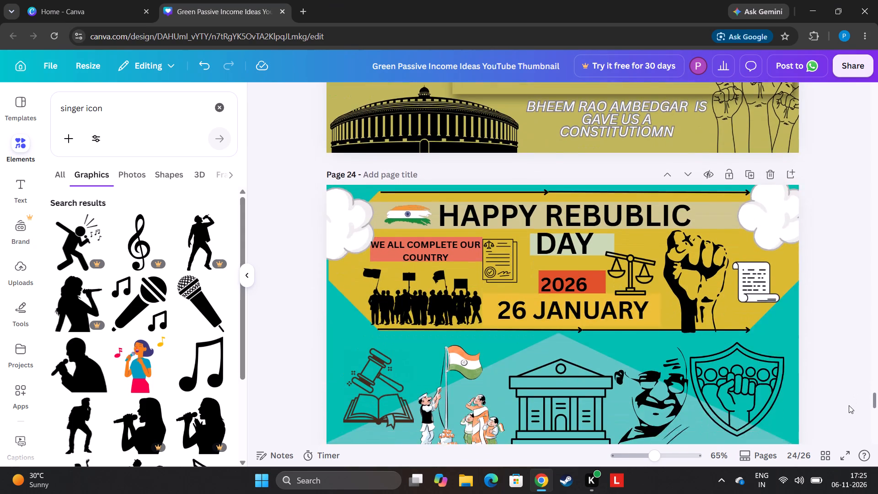
{"action": "left_click_drag", "start_coordinate": [849, 405], "coordinate": [841, 436]}
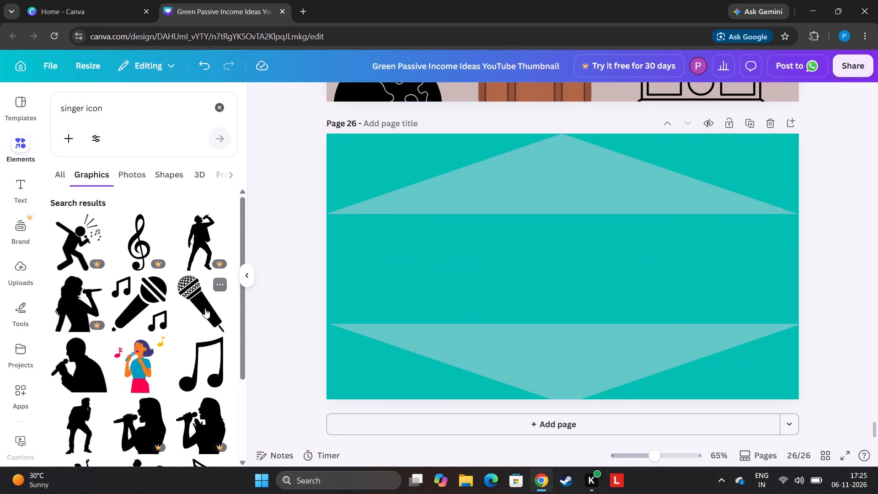
Add the black double music note and the handheld microphone graphics to page 26.
{"action": "left_click", "coordinate": [224, 361]}
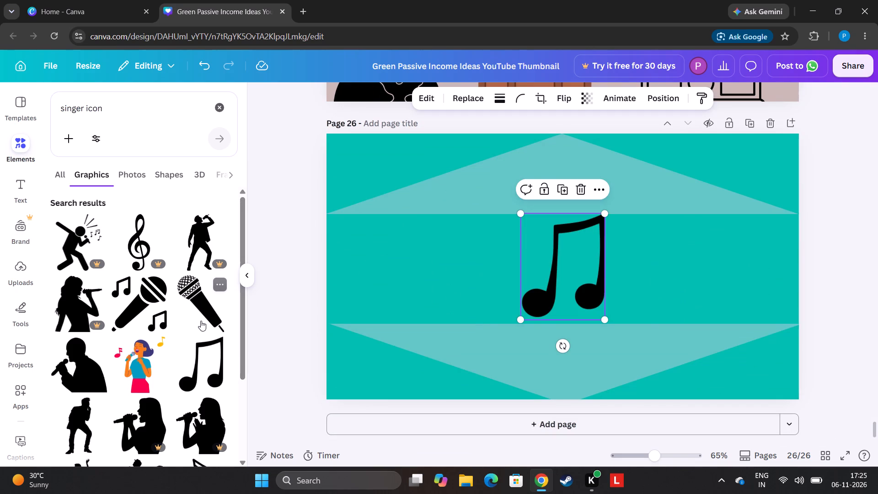
{"action": "left_click", "coordinate": [201, 321]}
{"action": "left_click", "coordinate": [99, 381]}
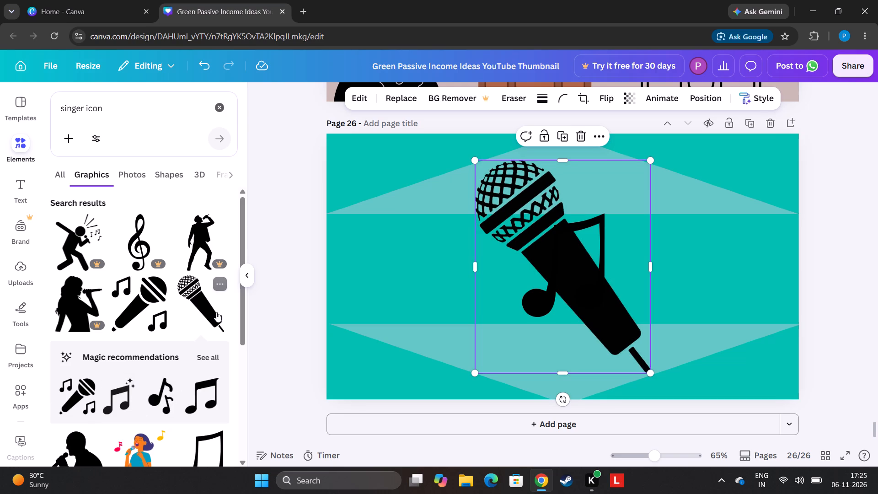
Add the black silhouette of a man singing into a microphone and place it in the page's lower-left corner.
{"action": "left_click_drag", "start_coordinate": [242, 340], "coordinate": [231, 392]}
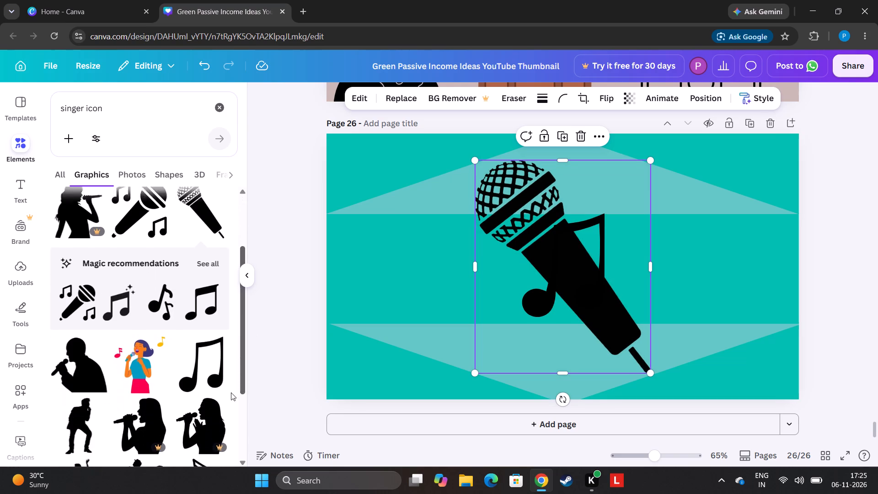
{"action": "left_click_drag", "start_coordinate": [231, 392], "coordinate": [227, 418]}
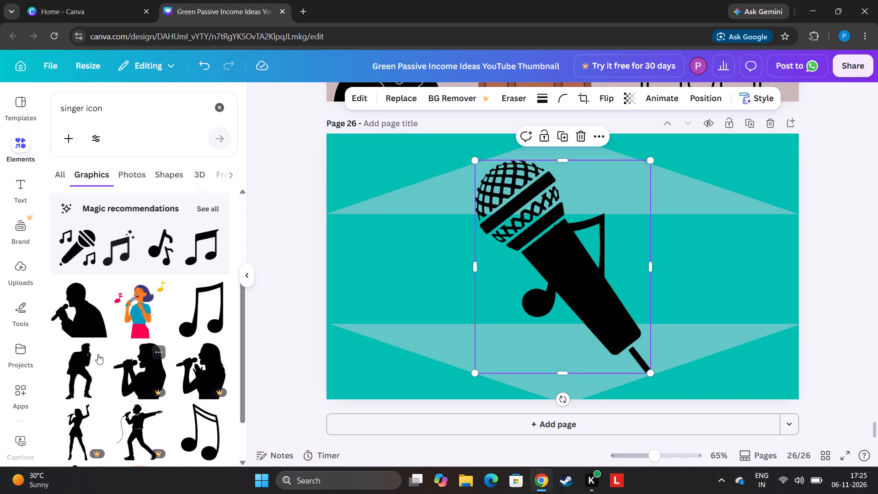
{"action": "left_click", "coordinate": [73, 309]}
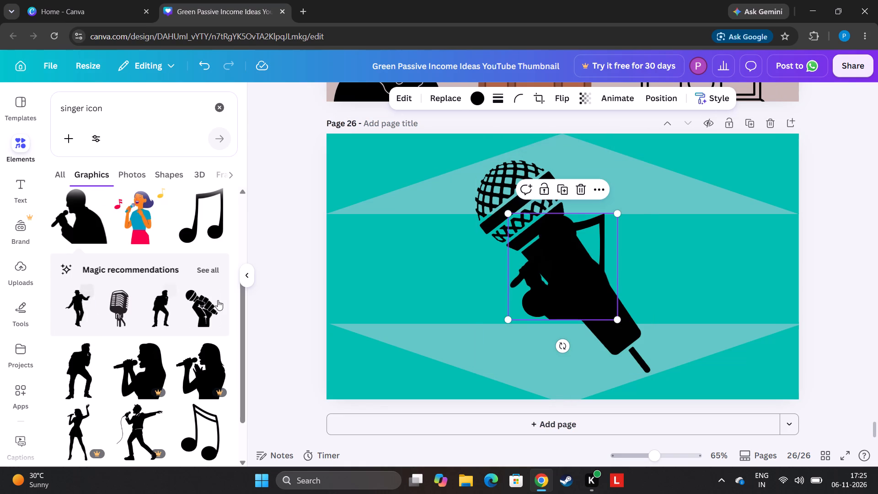
{"action": "left_click_drag", "start_coordinate": [565, 284], "coordinate": [511, 306]}
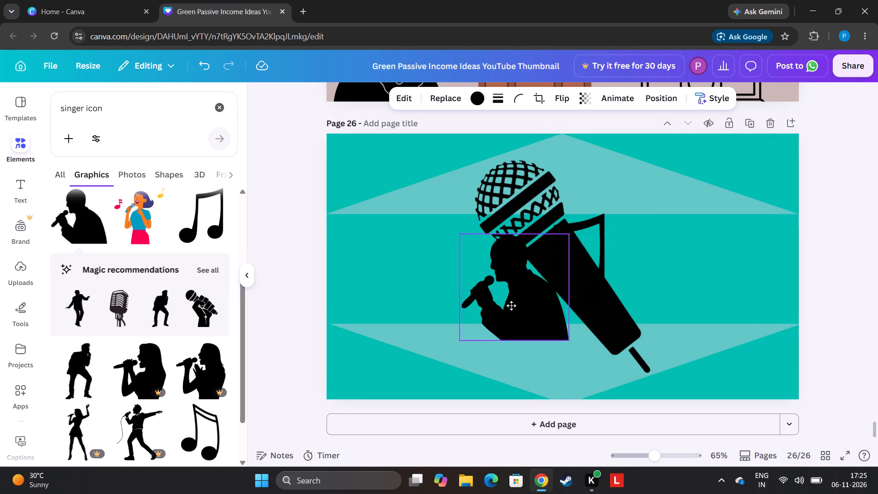
{"action": "left_click_drag", "start_coordinate": [511, 306], "coordinate": [387, 361]}
Shrink the handheld microphone to about a third of its size and place it in the page's upper-left area.
{"action": "left_click_drag", "start_coordinate": [567, 310], "coordinate": [577, 350]}
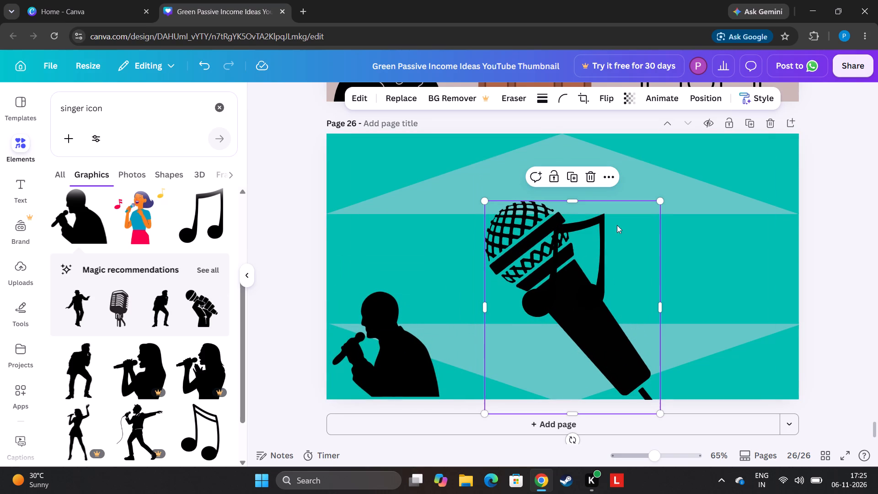
{"action": "left_click_drag", "start_coordinate": [657, 202], "coordinate": [596, 314]}
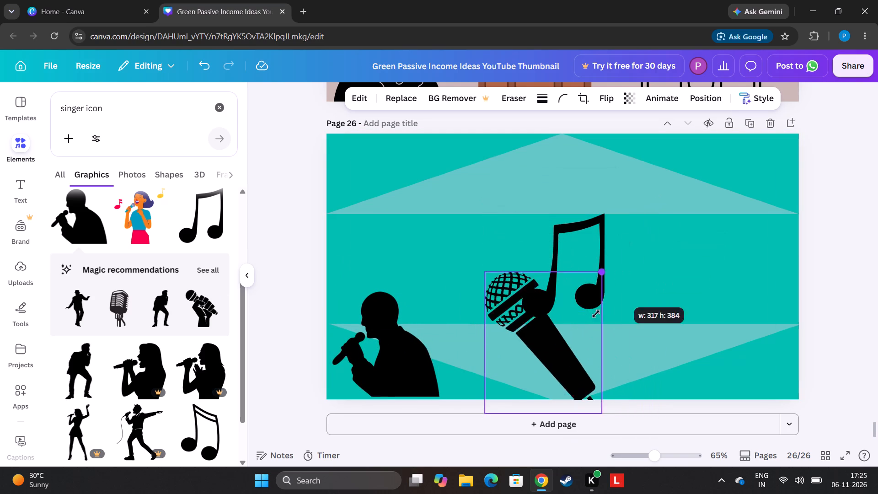
{"action": "left_click_drag", "start_coordinate": [596, 314], "coordinate": [567, 350]}
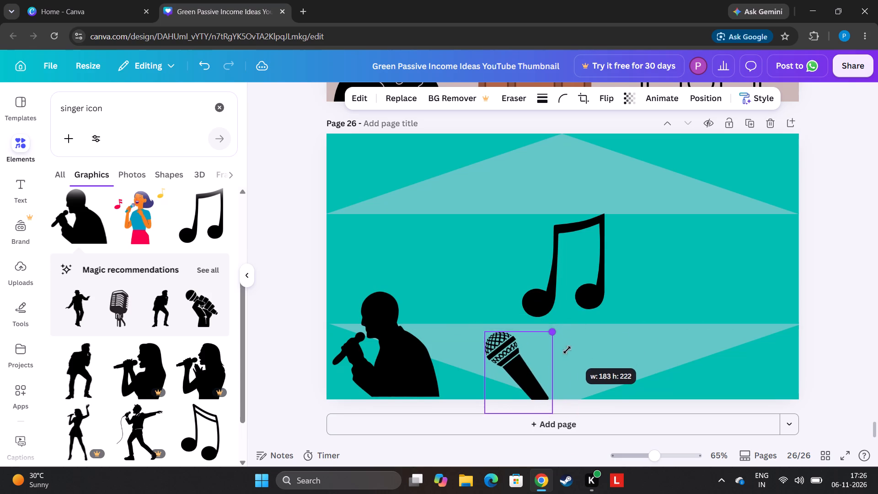
{"action": "left_click_drag", "start_coordinate": [567, 350], "coordinate": [558, 362]}
{"action": "left_click_drag", "start_coordinate": [528, 387], "coordinate": [429, 248]}
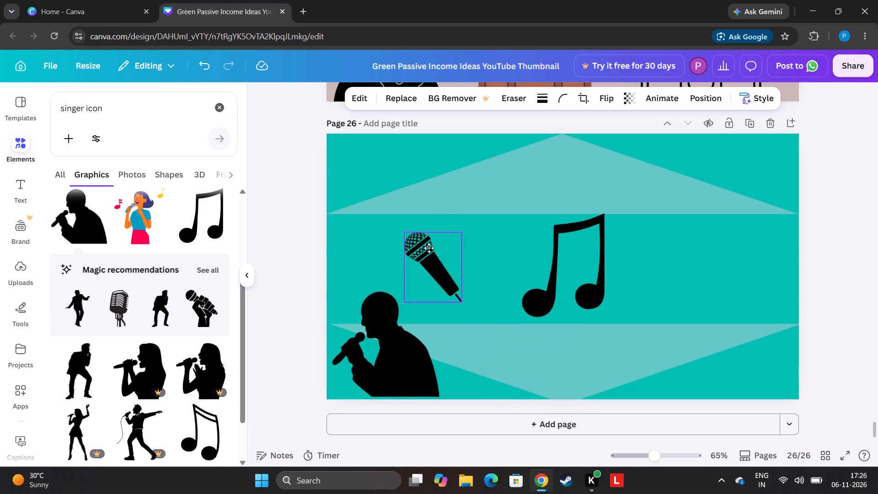
{"action": "left_click_drag", "start_coordinate": [429, 248], "coordinate": [395, 199]}
Shrink the double music note to a little over half its size and place it in the page's upper-right corner.
{"action": "left_click_drag", "start_coordinate": [582, 296], "coordinate": [579, 291]}
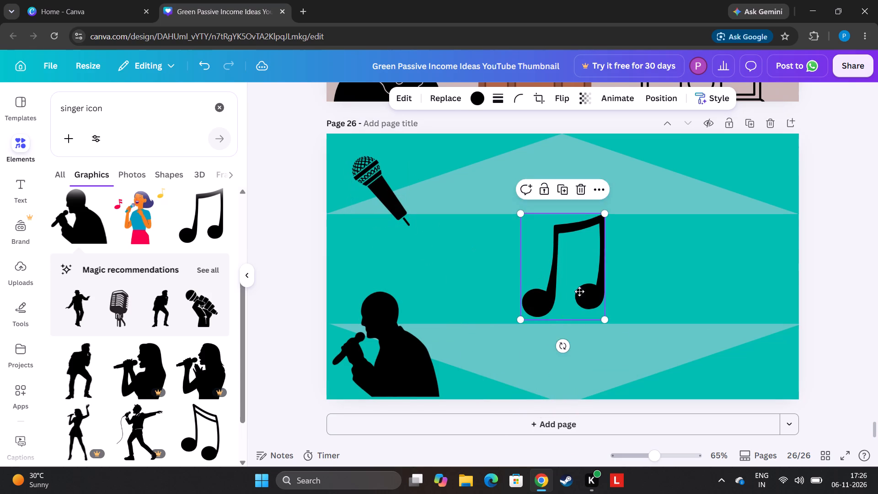
{"action": "left_click_drag", "start_coordinate": [579, 291], "coordinate": [574, 284]}
{"action": "left_click_drag", "start_coordinate": [597, 201], "coordinate": [555, 246]}
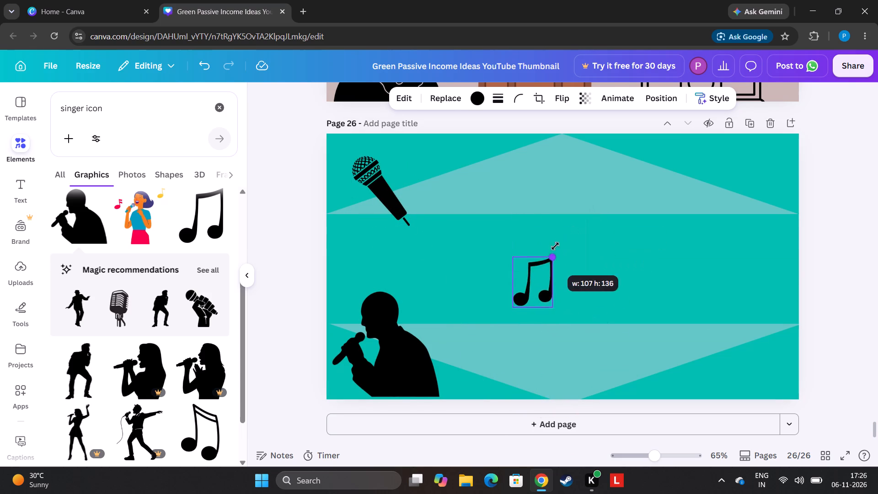
{"action": "left_click_drag", "start_coordinate": [555, 246], "coordinate": [560, 240]}
{"action": "left_click_drag", "start_coordinate": [544, 269], "coordinate": [749, 166]}
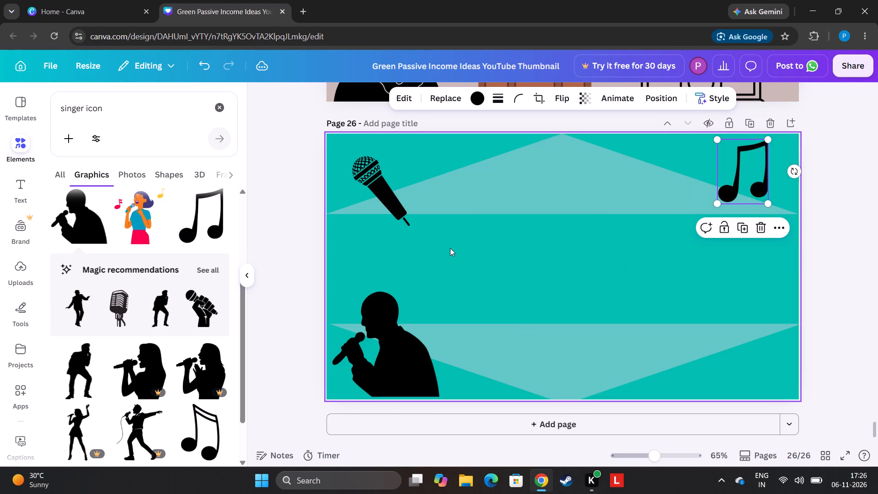
Move the singing man silhouette to the page's lower-right corner and enlarge it to about 452 by 440.
{"action": "left_click_drag", "start_coordinate": [408, 333], "coordinate": [740, 335]}
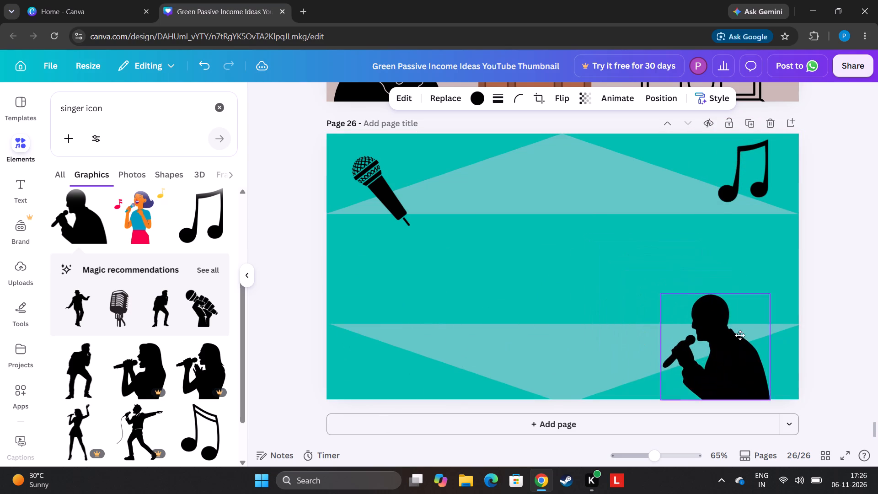
{"action": "left_click_drag", "start_coordinate": [740, 335], "coordinate": [762, 337]}
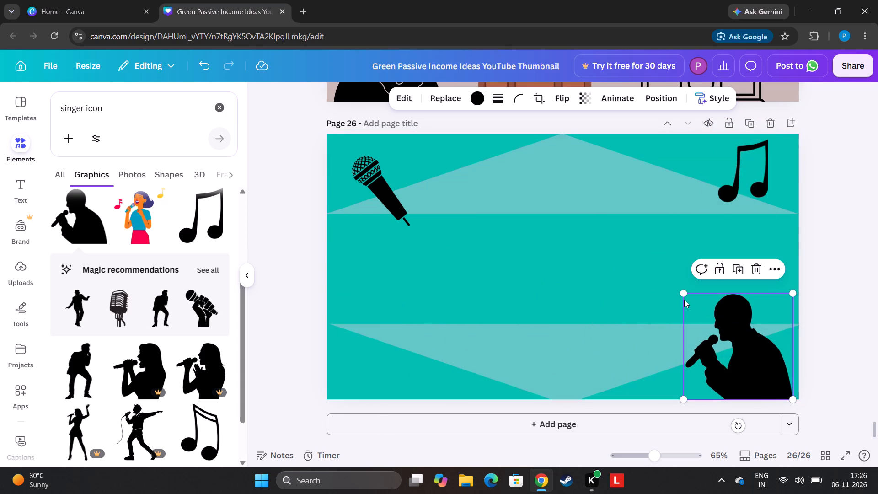
{"action": "left_click_drag", "start_coordinate": [685, 294], "coordinate": [632, 183]}
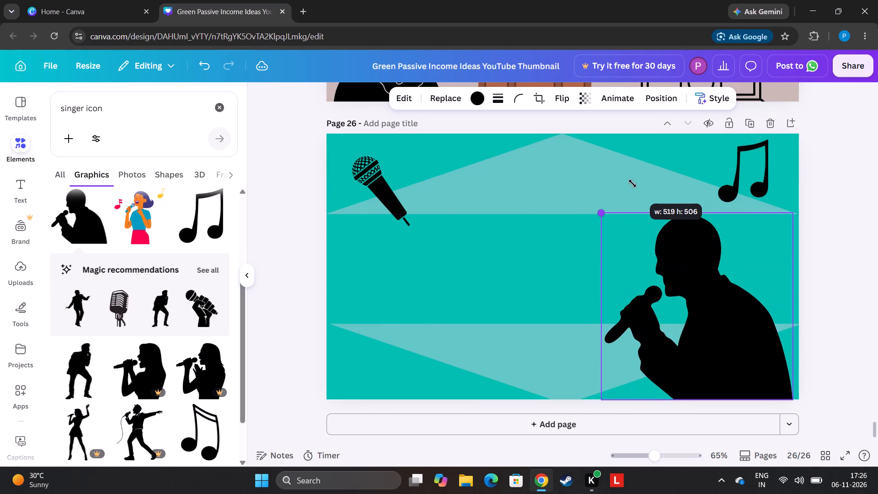
{"action": "left_click_drag", "start_coordinate": [632, 183], "coordinate": [565, 189]}
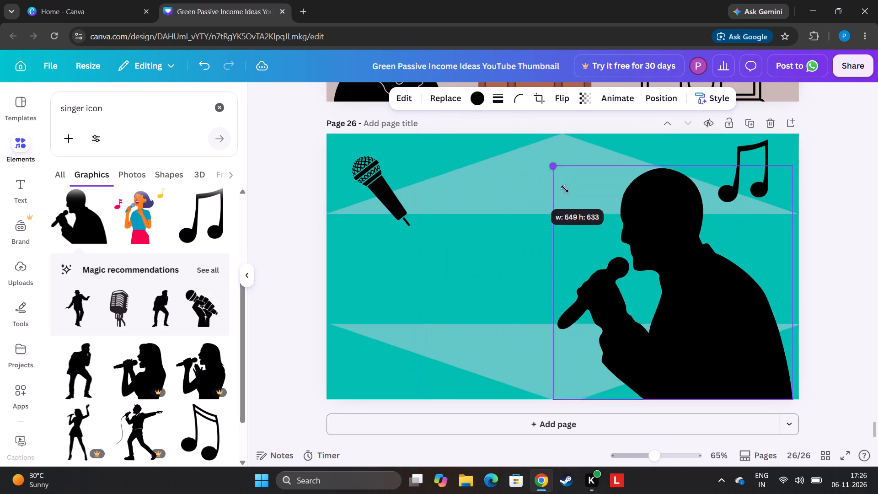
{"action": "left_click_drag", "start_coordinate": [565, 189], "coordinate": [618, 247]}
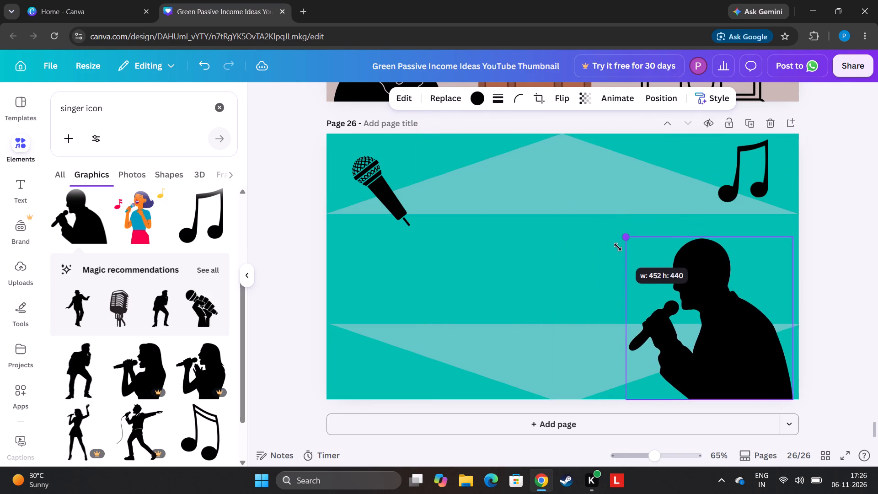
{"action": "left_click_drag", "start_coordinate": [618, 247], "coordinate": [604, 261]}
{"action": "left_click", "coordinate": [678, 311]}
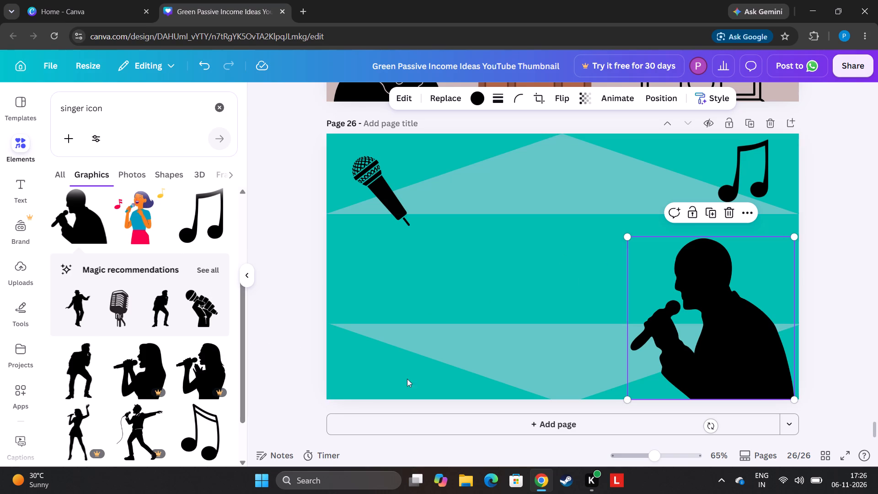
{"action": "left_click", "coordinate": [765, 375]}
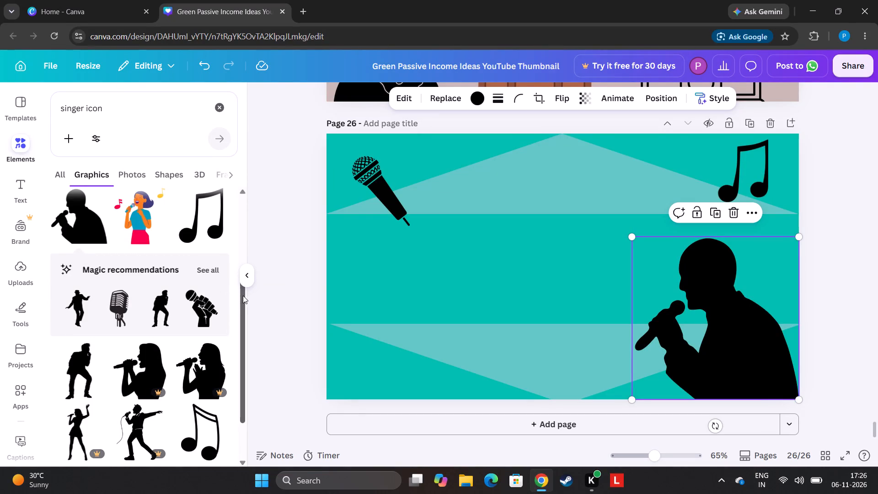
Add the musical staff graphic with treble clef, shrink it to about half size, and place it in the page's lower-left corner.
{"action": "left_click_drag", "start_coordinate": [243, 295], "coordinate": [208, 363]}
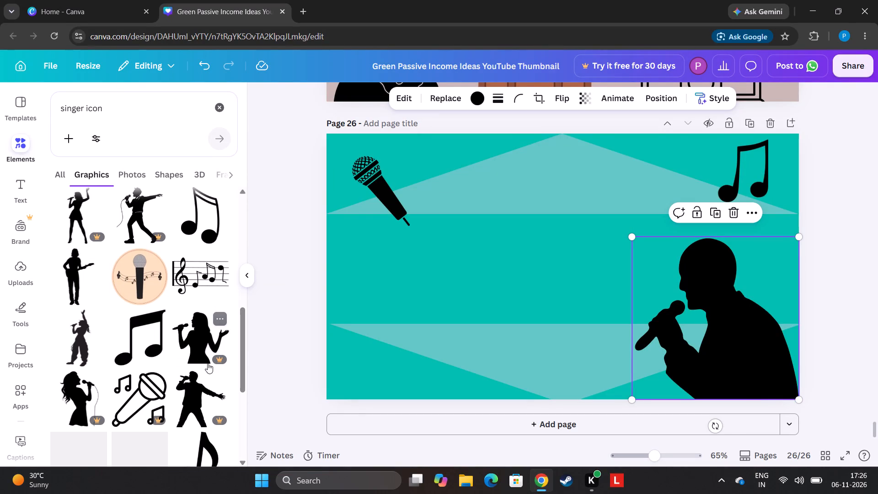
{"action": "left_click", "coordinate": [198, 284]}
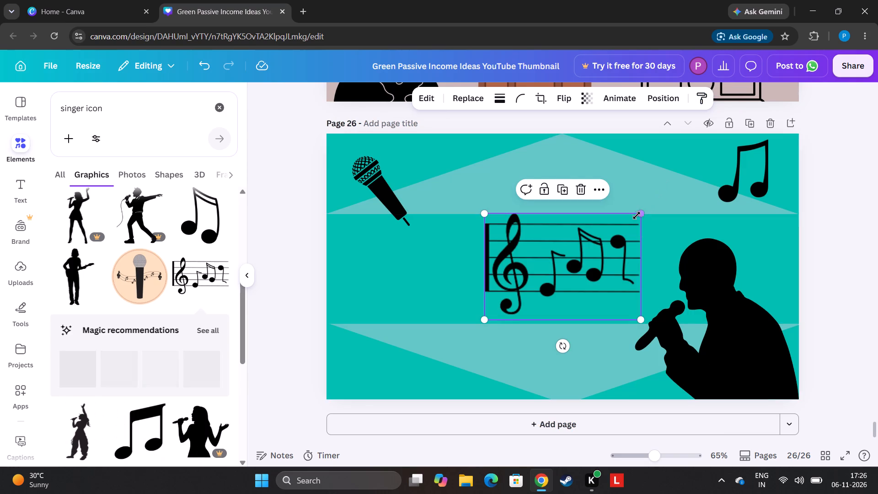
{"action": "left_click_drag", "start_coordinate": [641, 213], "coordinate": [581, 293]}
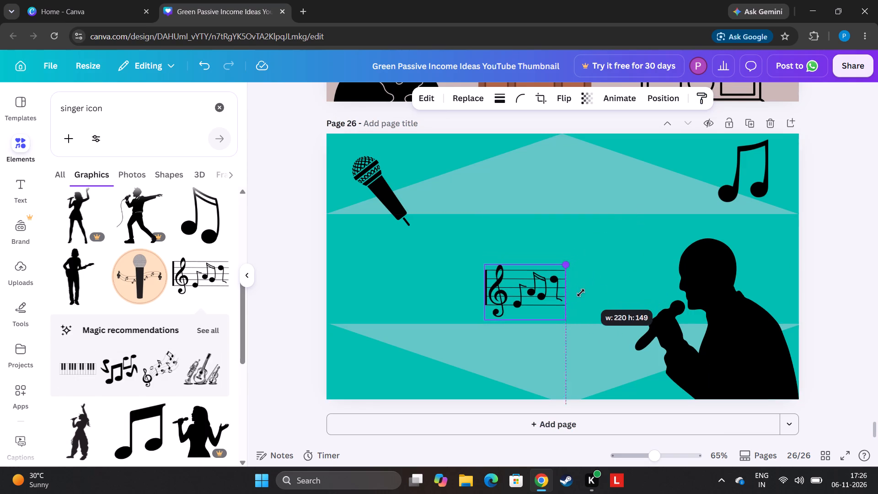
{"action": "left_click_drag", "start_coordinate": [581, 293], "coordinate": [579, 294]}
{"action": "left_click_drag", "start_coordinate": [544, 301], "coordinate": [432, 372]}
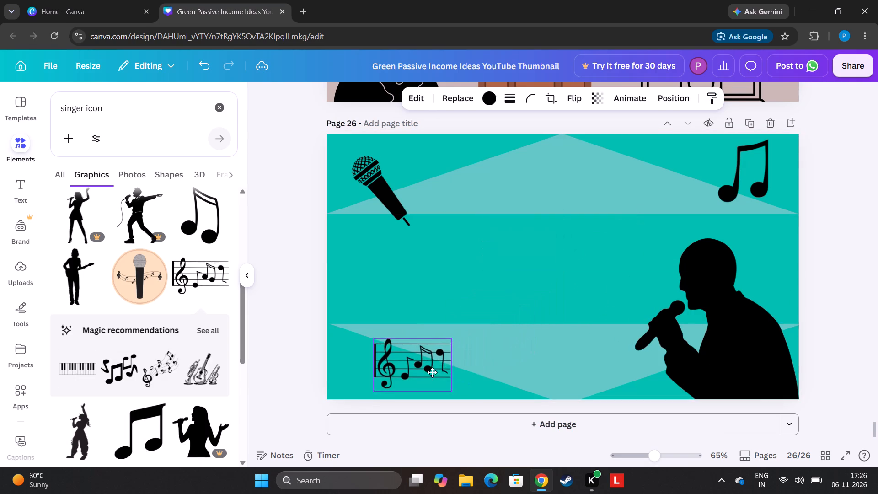
{"action": "left_click_drag", "start_coordinate": [432, 372], "coordinate": [400, 377]}
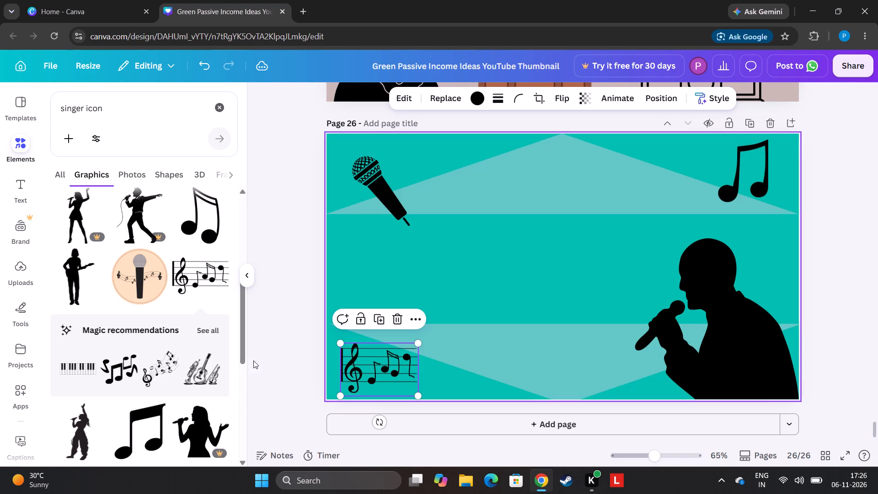
Add the Linocut instruments graphic, shrink it to about half size, and place it at the page's bottom edge beside the musical staff.
{"action": "left_click", "coordinate": [212, 366]}
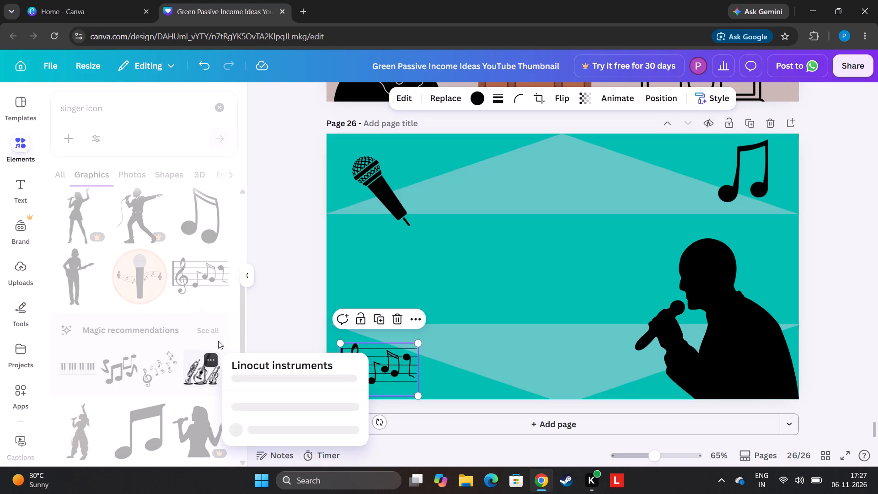
{"action": "left_click", "coordinate": [272, 239]}
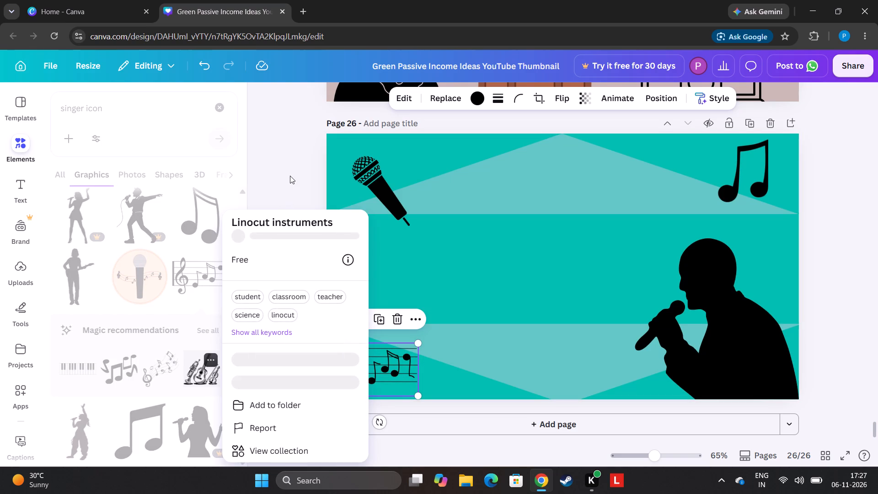
{"action": "left_click", "coordinate": [290, 176]}
{"action": "left_click", "coordinate": [192, 363]}
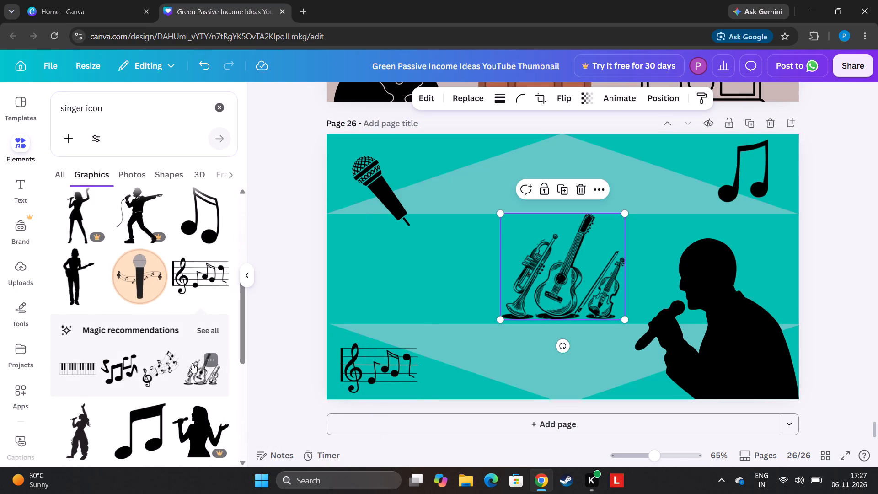
{"action": "left_click_drag", "start_coordinate": [568, 280], "coordinate": [516, 315]}
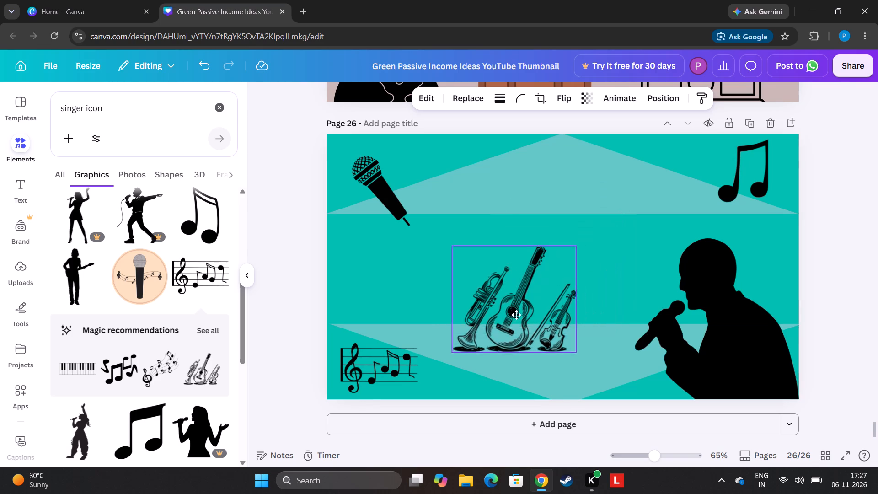
{"action": "left_click_drag", "start_coordinate": [516, 315], "coordinate": [505, 347]}
{"action": "left_click_drag", "start_coordinate": [564, 279], "coordinate": [541, 313]}
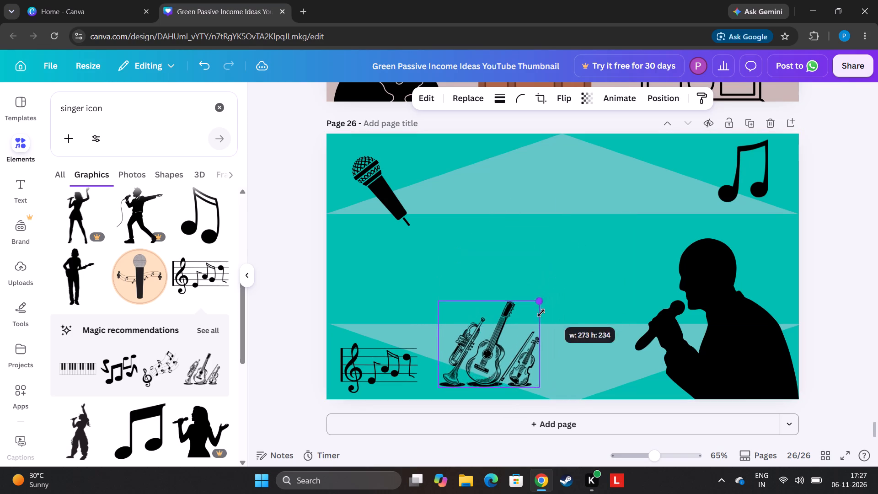
{"action": "left_click_drag", "start_coordinate": [541, 313], "coordinate": [513, 344]}
{"action": "left_click_drag", "start_coordinate": [468, 351], "coordinate": [474, 368]}
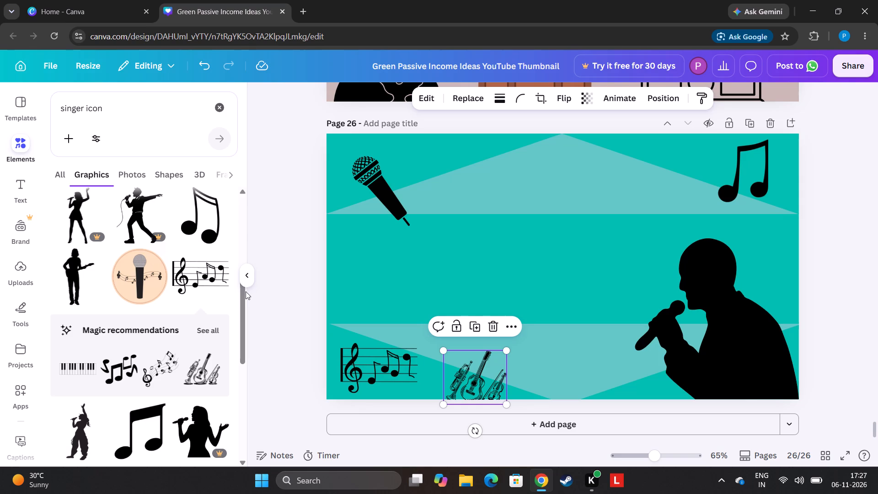
Delete the handheld microphone from the page's upper-left area.
{"action": "left_click", "coordinate": [390, 183]}
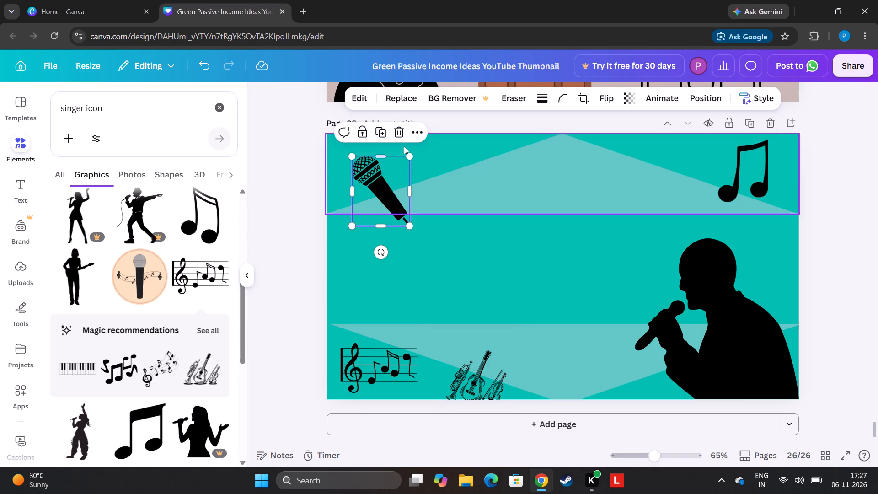
{"action": "left_click", "coordinate": [397, 129]}
Add the round peach microphone badge, shrink it to about two-thirds size, and place it in the page's upper-left area.
{"action": "left_click", "coordinate": [153, 262]}
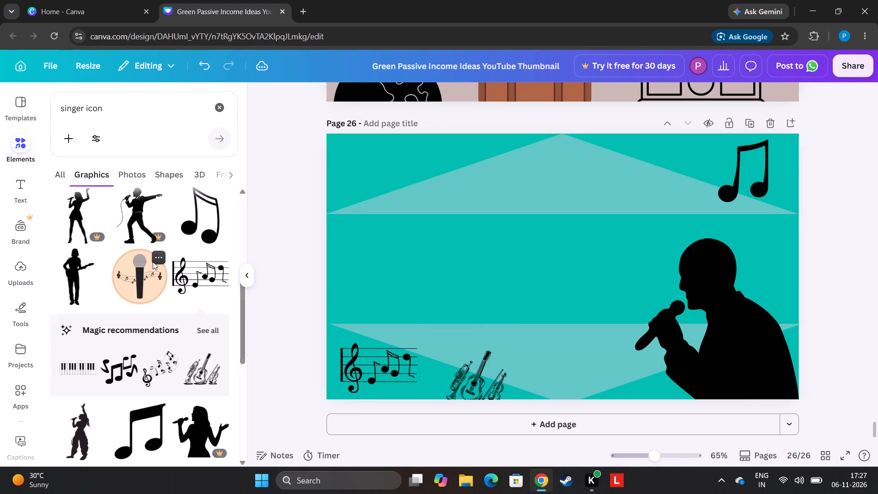
{"action": "left_click", "coordinate": [265, 234]}
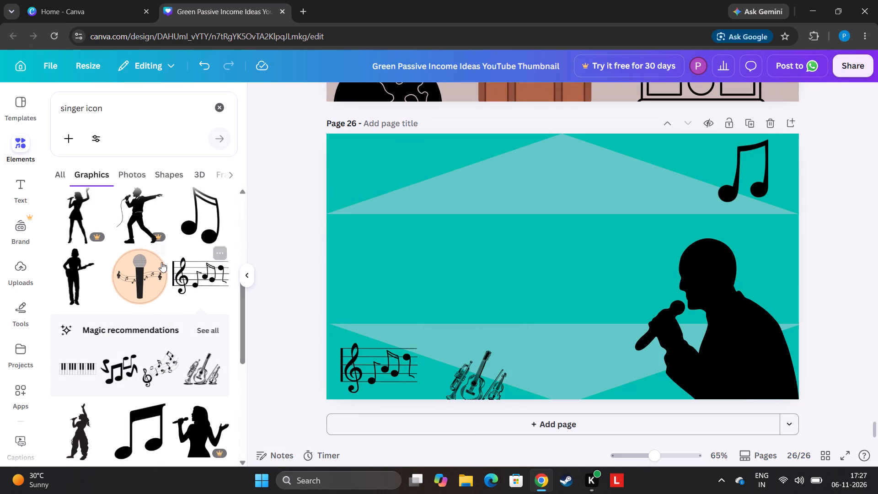
{"action": "left_click", "coordinate": [161, 262]}
{"action": "left_click", "coordinate": [283, 183]}
{"action": "left_click", "coordinate": [134, 249]}
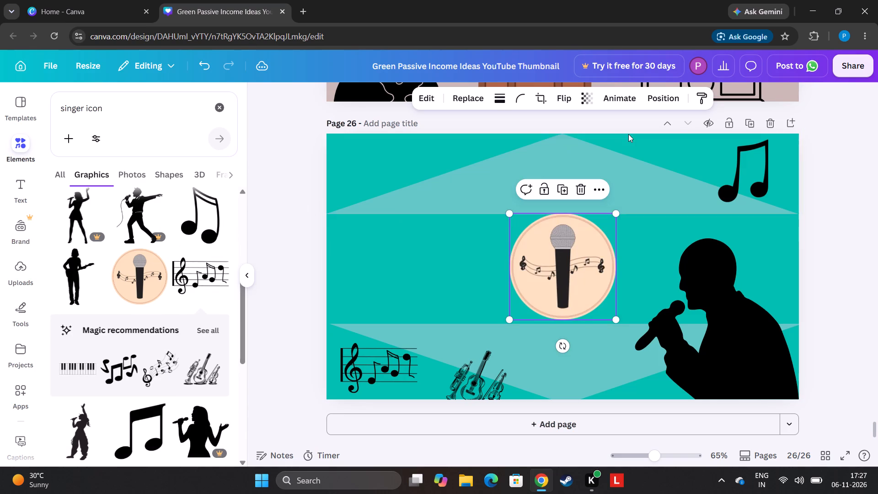
{"action": "left_click_drag", "start_coordinate": [616, 215], "coordinate": [573, 244]}
{"action": "left_click_drag", "start_coordinate": [549, 273], "coordinate": [396, 167]}
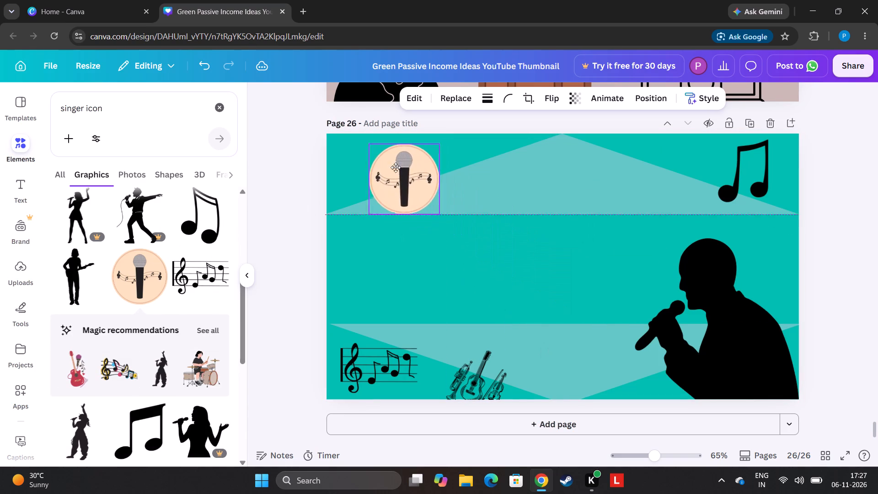
{"action": "left_click_drag", "start_coordinate": [396, 167], "coordinate": [393, 167]}
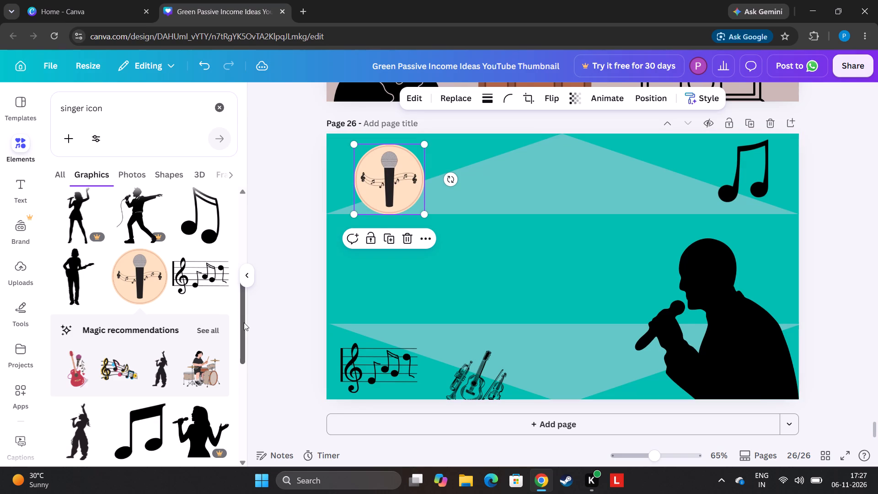
Add the black silhouette of a guitarist in a hat to page 26.
{"action": "left_click_drag", "start_coordinate": [244, 322], "coordinate": [215, 411]}
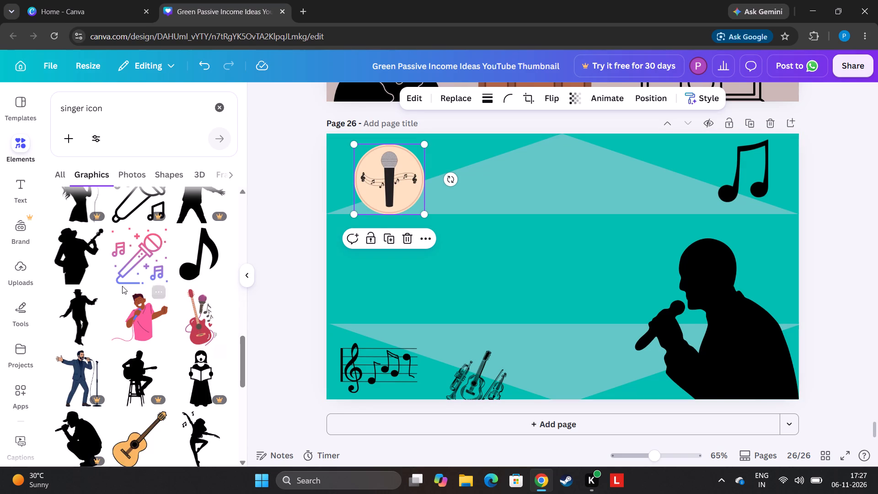
{"action": "left_click", "coordinate": [60, 279]}
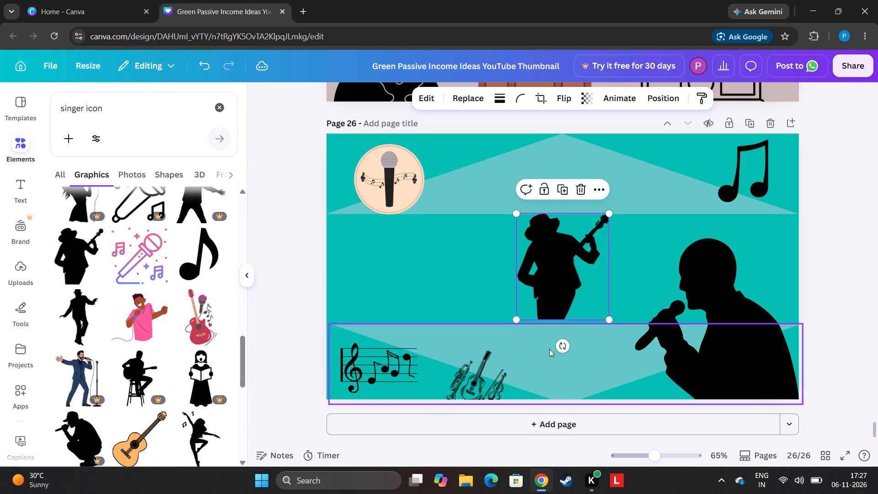
Move the instruments and the musical staff up to the page's upper middle, with the staff just above the instruments.
{"action": "left_click_drag", "start_coordinate": [481, 381], "coordinate": [525, 215]}
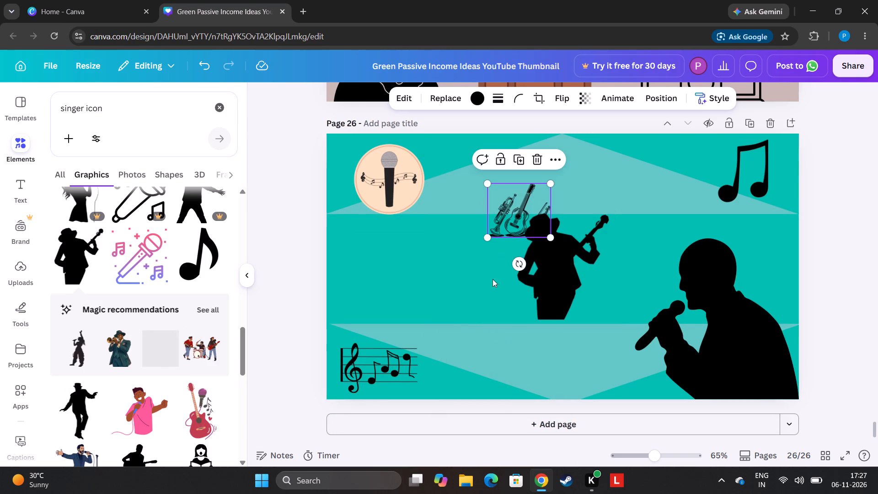
{"action": "left_click_drag", "start_coordinate": [406, 363], "coordinate": [591, 161]}
Place the guitarist silhouette in the page's lower-left corner and make it slightly smaller.
{"action": "left_click_drag", "start_coordinate": [560, 272], "coordinate": [547, 284]}
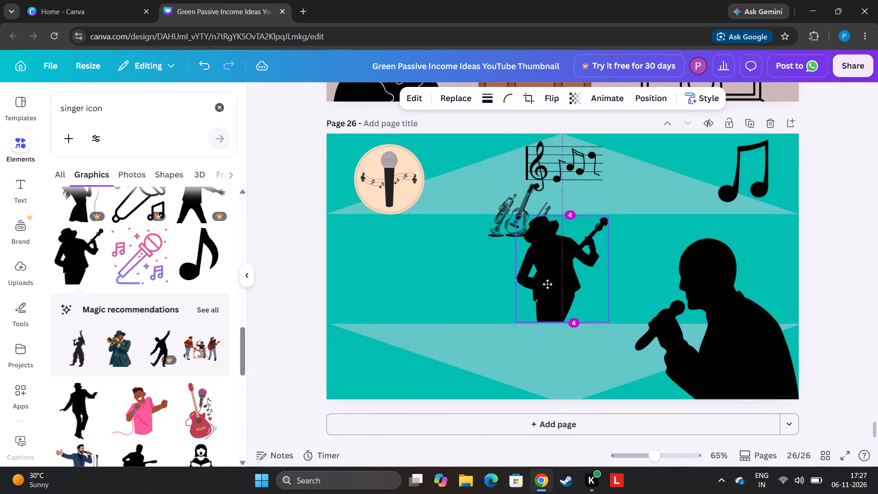
{"action": "left_click_drag", "start_coordinate": [547, 284], "coordinate": [376, 352]}
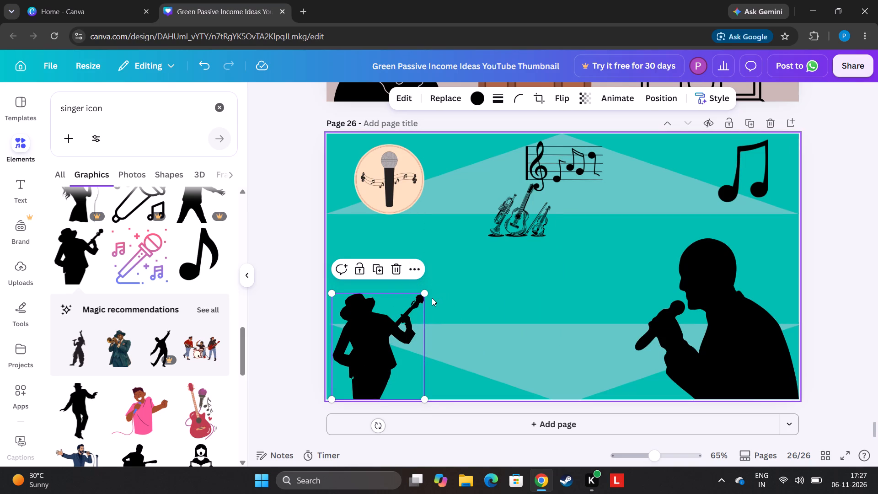
{"action": "left_click_drag", "start_coordinate": [428, 295], "coordinate": [512, 154]}
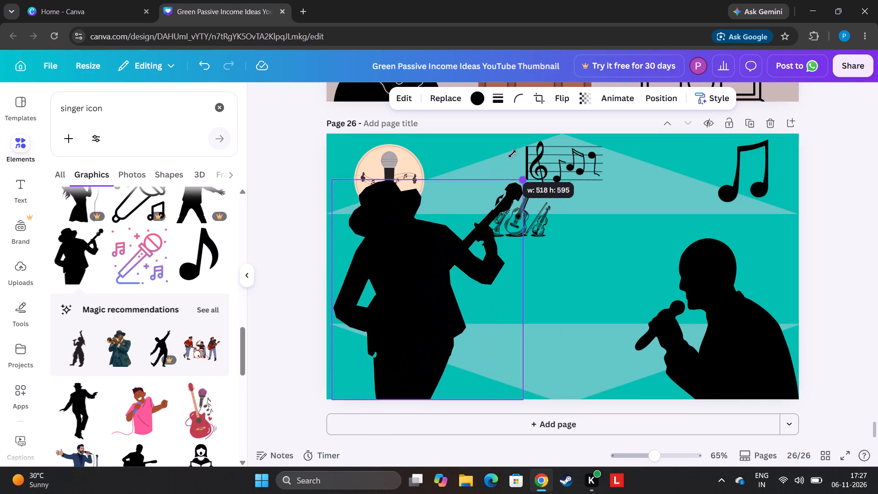
{"action": "left_click_drag", "start_coordinate": [512, 154], "coordinate": [540, 121]}
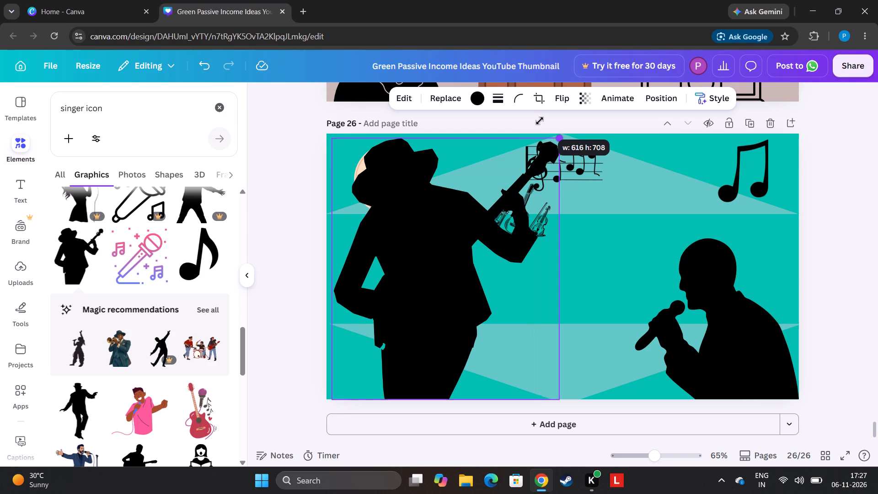
{"action": "left_click_drag", "start_coordinate": [540, 121], "coordinate": [358, 299]}
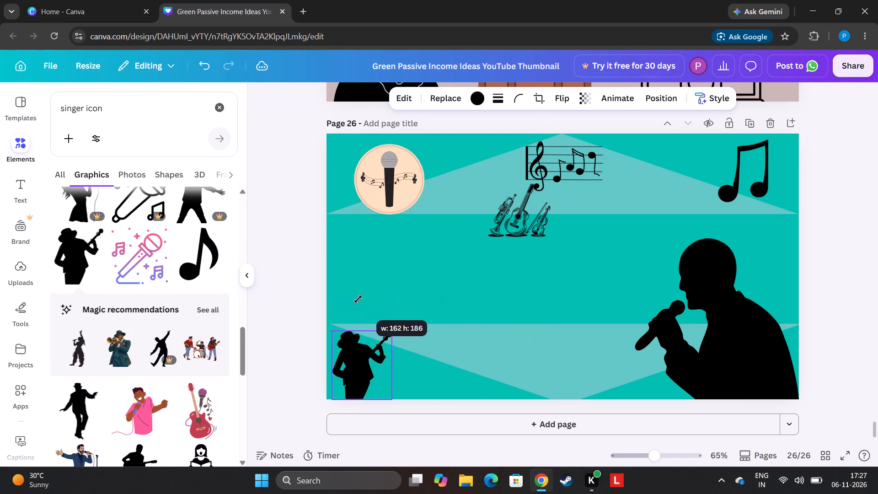
{"action": "left_click_drag", "start_coordinate": [358, 299], "coordinate": [372, 275]}
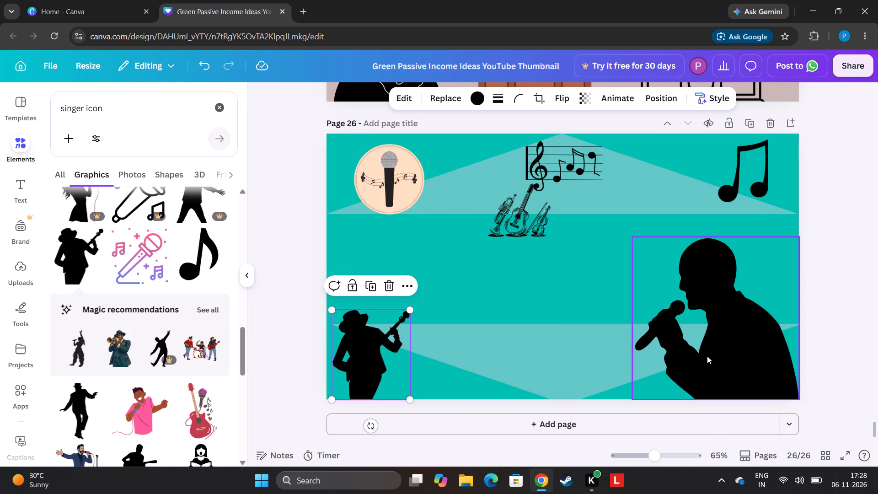
{"action": "left_click", "coordinate": [707, 356]}
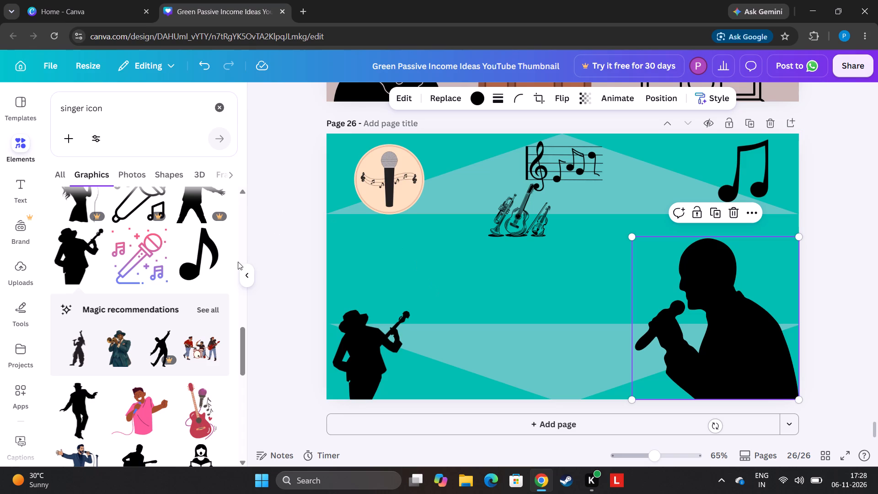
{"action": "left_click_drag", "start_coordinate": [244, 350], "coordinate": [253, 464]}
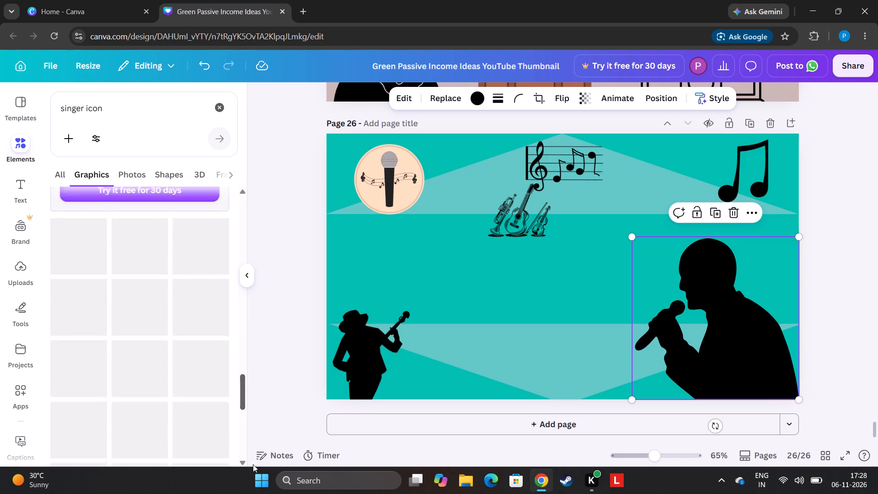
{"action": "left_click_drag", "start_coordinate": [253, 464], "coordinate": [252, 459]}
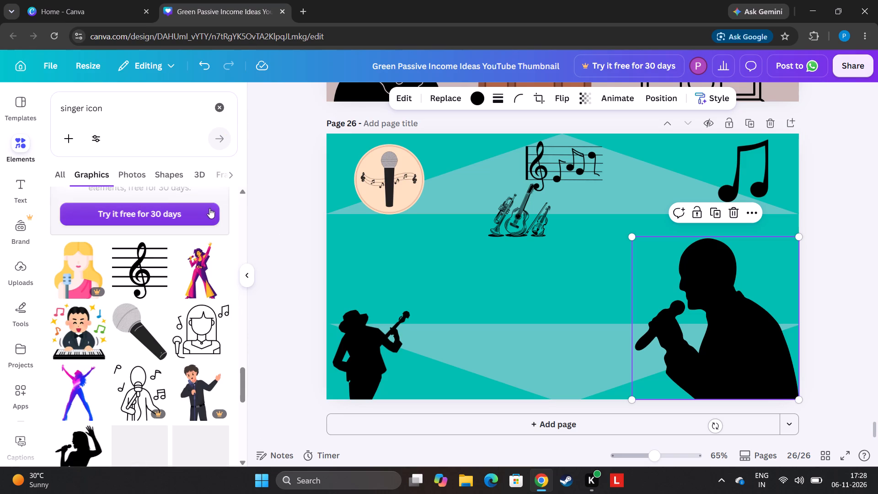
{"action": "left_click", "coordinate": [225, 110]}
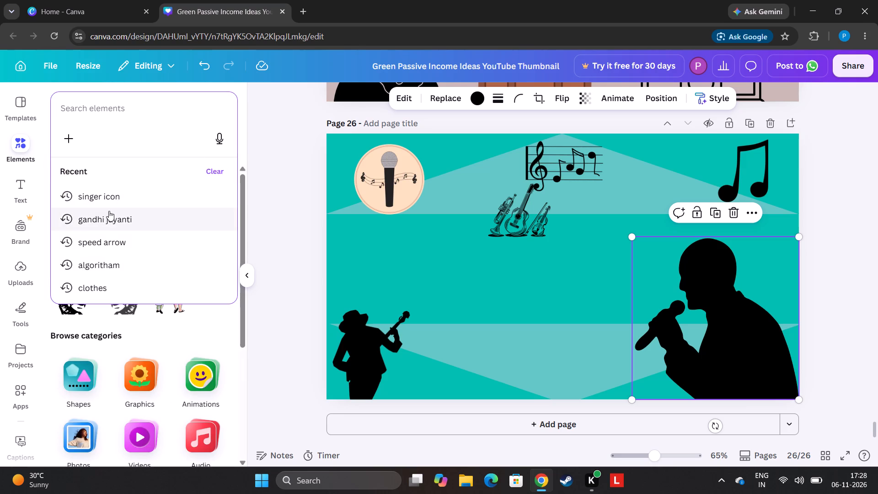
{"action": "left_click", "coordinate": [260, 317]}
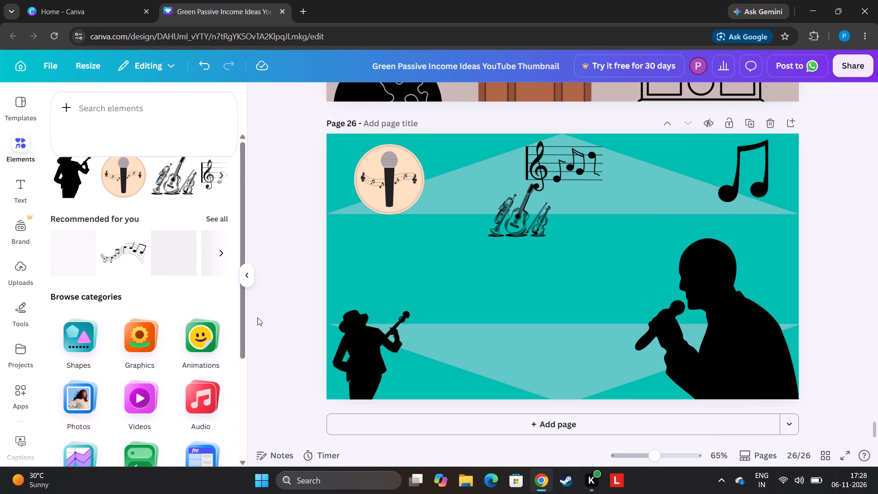
Add a heading to page 26 with the text "the biggest singing co".
{"action": "left_click", "coordinate": [32, 201]}
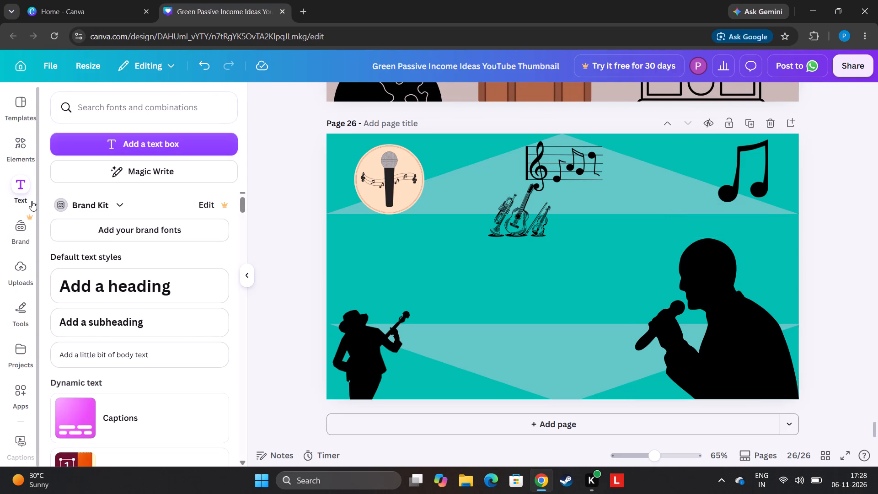
{"action": "left_click", "coordinate": [115, 272]}
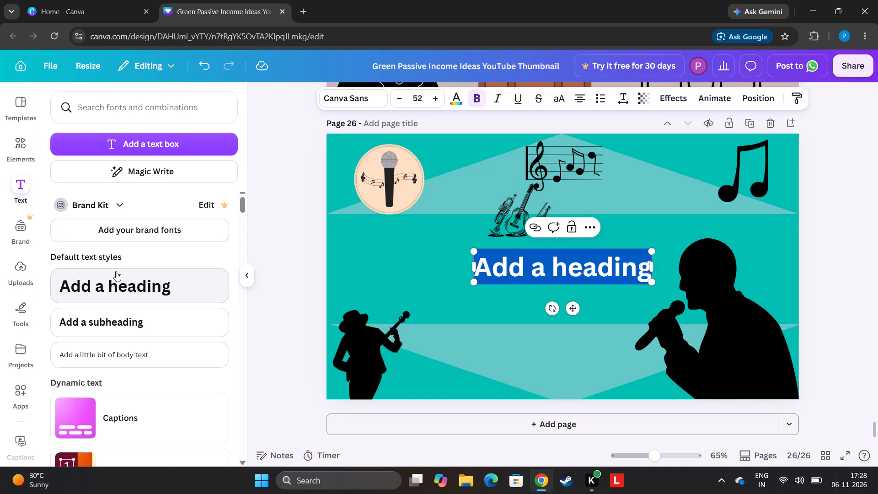
{"action": "key", "text": "BackSpace"}
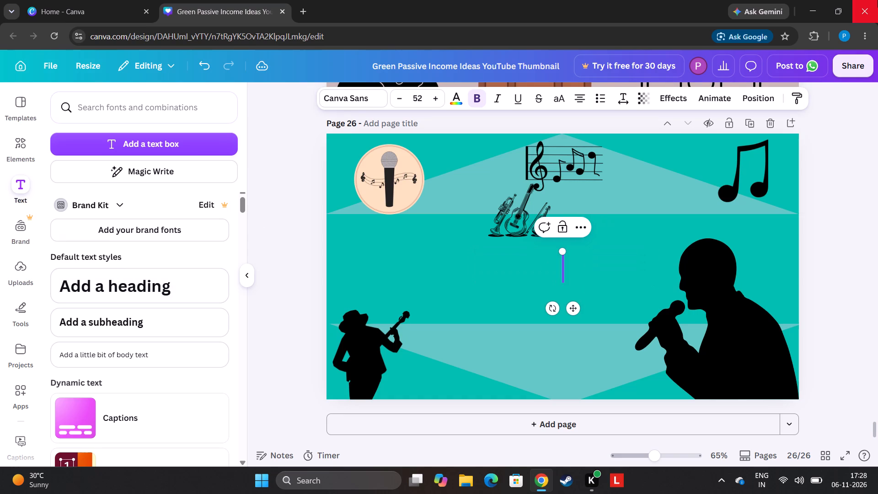
{"action": "type", "text": "the"}
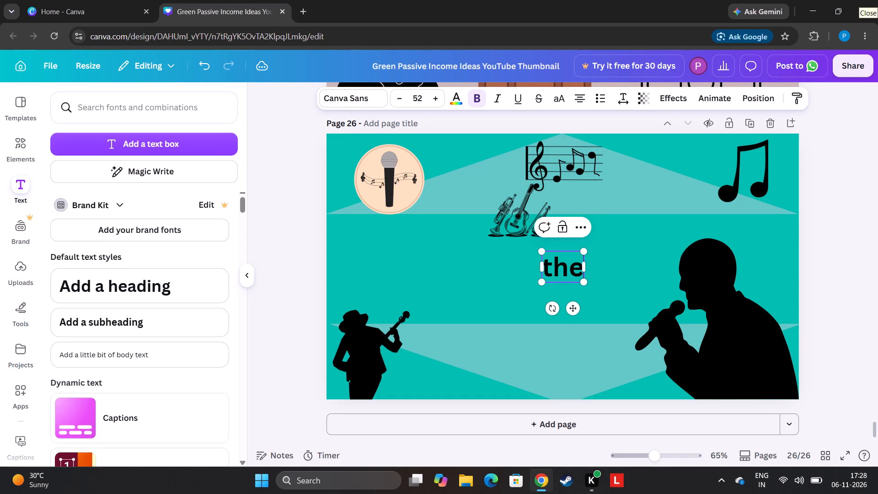
{"action": "key", "text": "space"}
{"action": "type", "text": "b"}
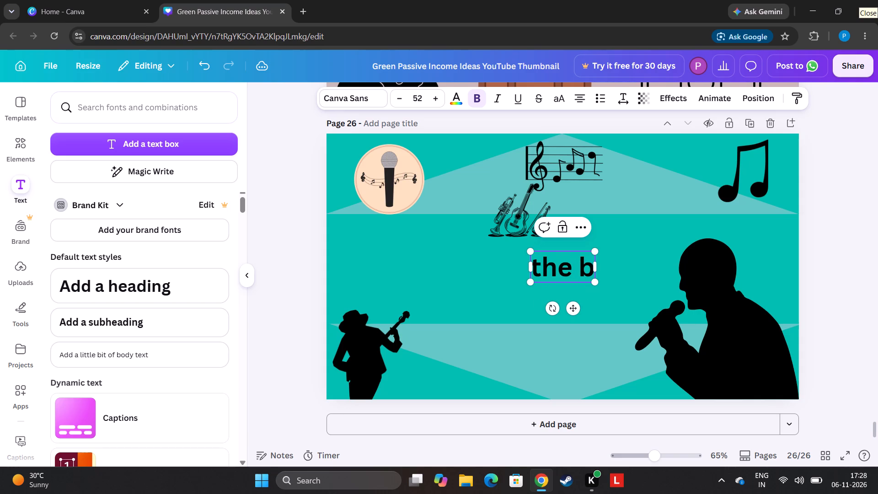
{"action": "type", "text": "iggest"}
{"action": "key", "text": "space"}
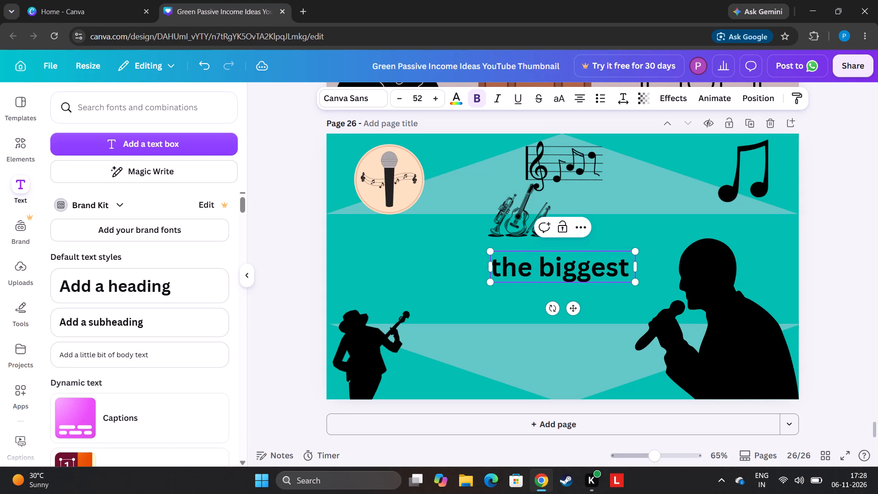
{"action": "key", "text": "s"}
{"action": "type", "text": "in"}
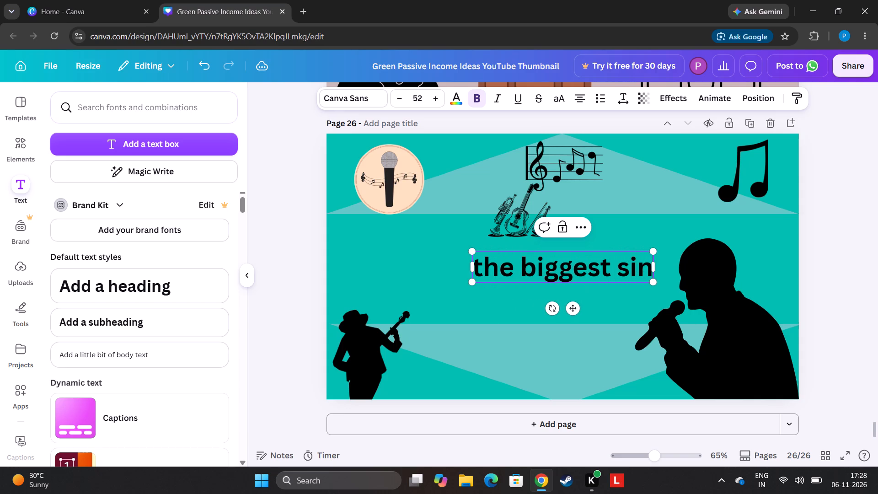
{"action": "key", "text": "g"}
{"action": "type", "text": "in"}
{"action": "key", "text": "g"}
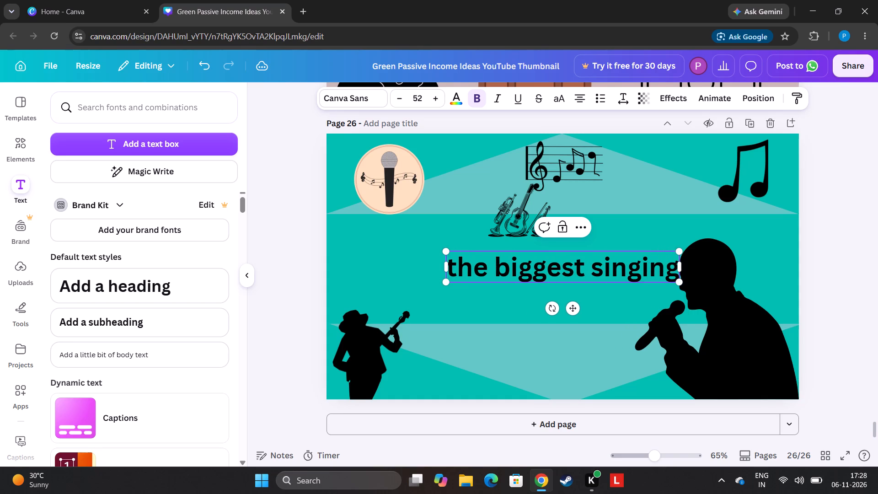
{"action": "key", "text": "space"}
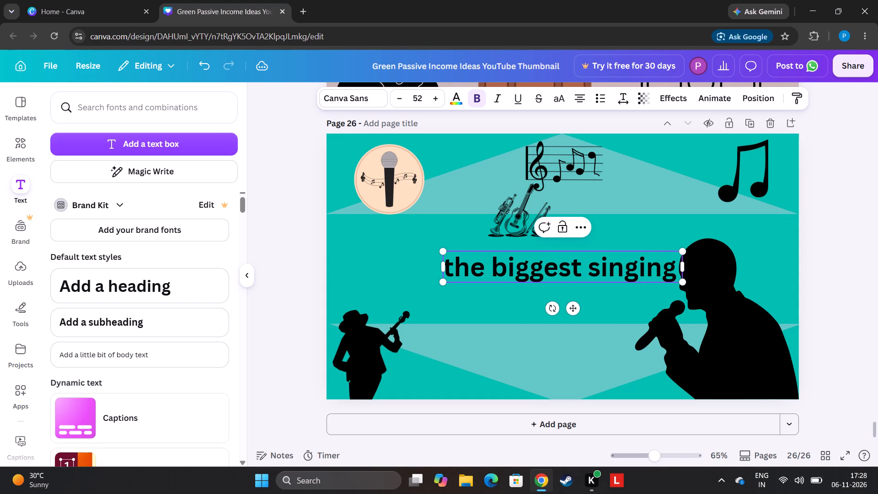
{"action": "key", "text": "c"}
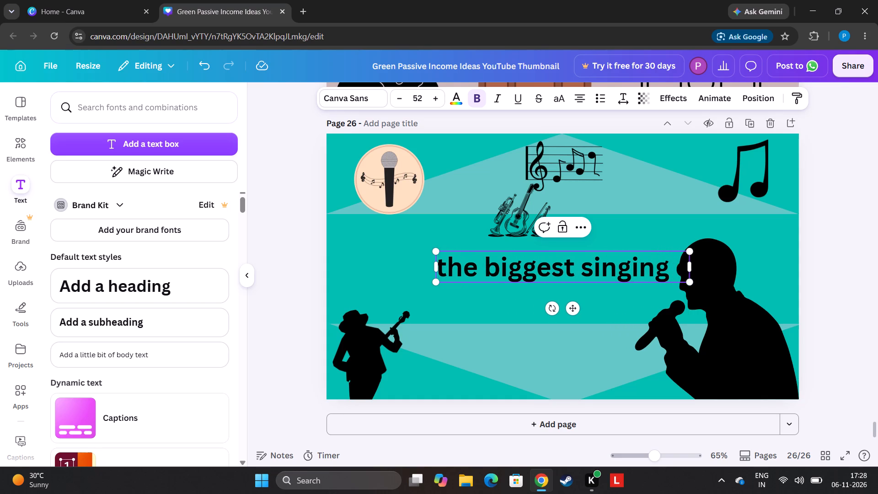
{"action": "key", "text": "o"}
{"action": "type", "text": "mp"}
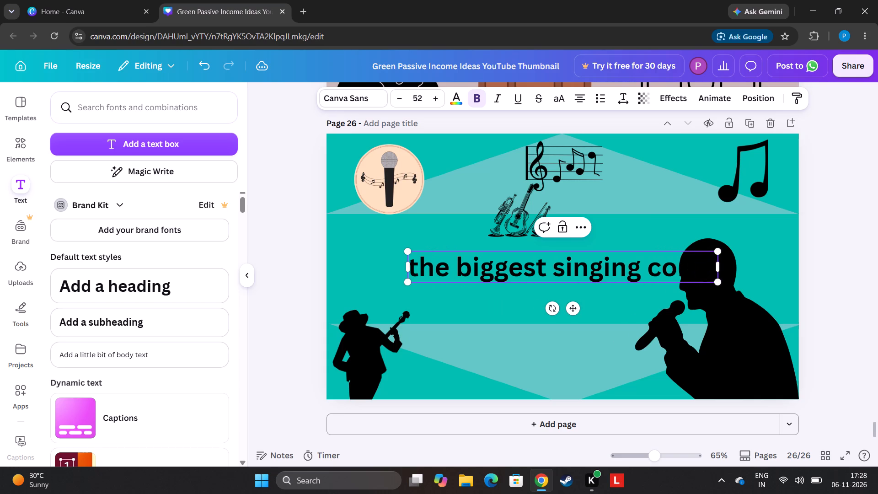
{"action": "key", "text": "t"}
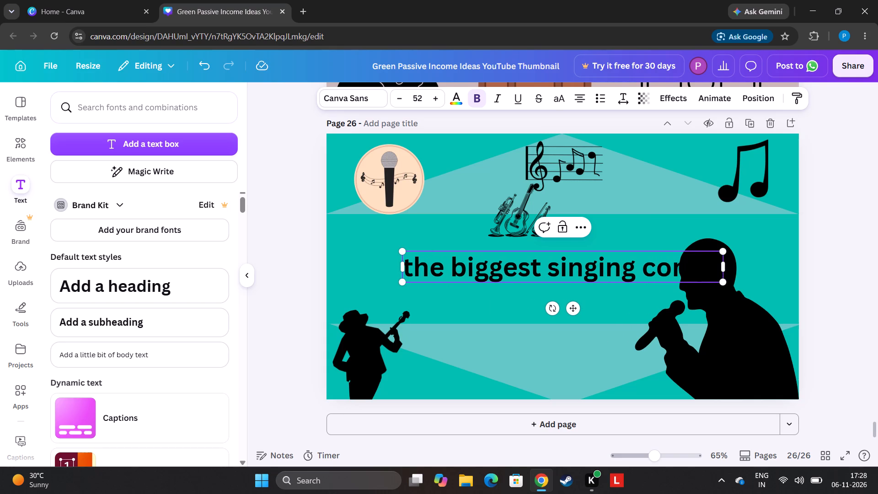
{"action": "type", "text": "io"}
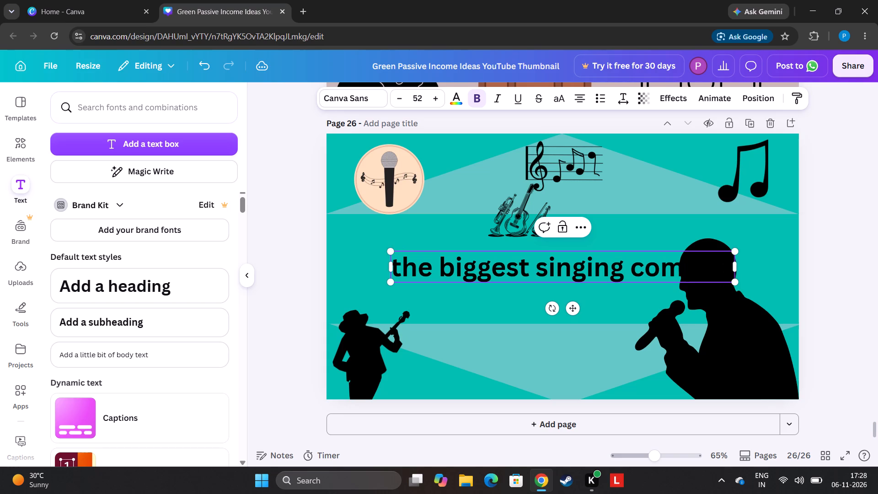
{"action": "key", "text": "BackSpace"}
{"action": "key", "text": "BackSpace"}
{"action": "key", "text": "BackSpace"}
{"action": "key", "text": "BackSpace"}
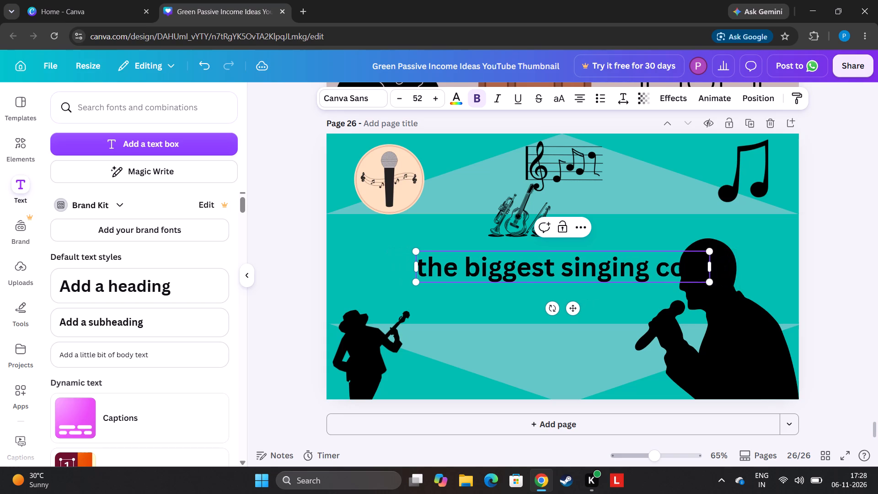
{"action": "key", "text": "BackSpace"}
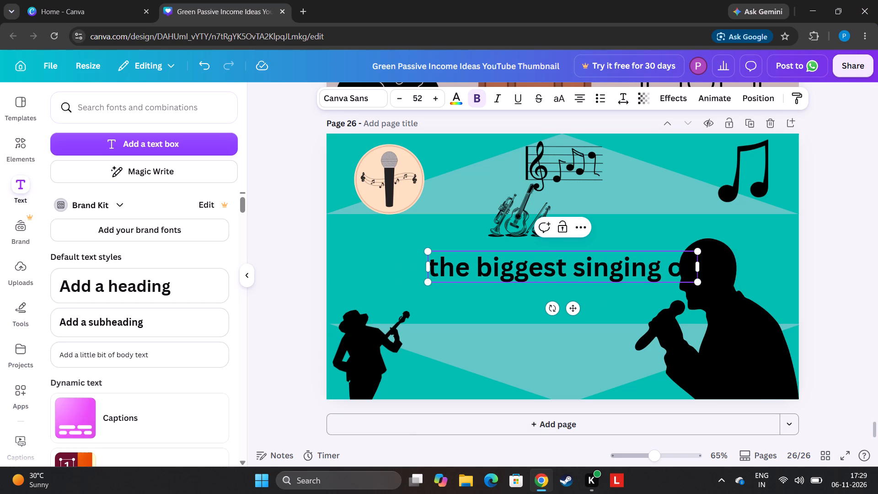
Move the heading towards the page's left edge, clear of the singer silhouette and just below the instruments.
{"action": "left_click", "coordinate": [311, 200]}
{"action": "left_click_drag", "start_coordinate": [457, 284], "coordinate": [374, 234]}
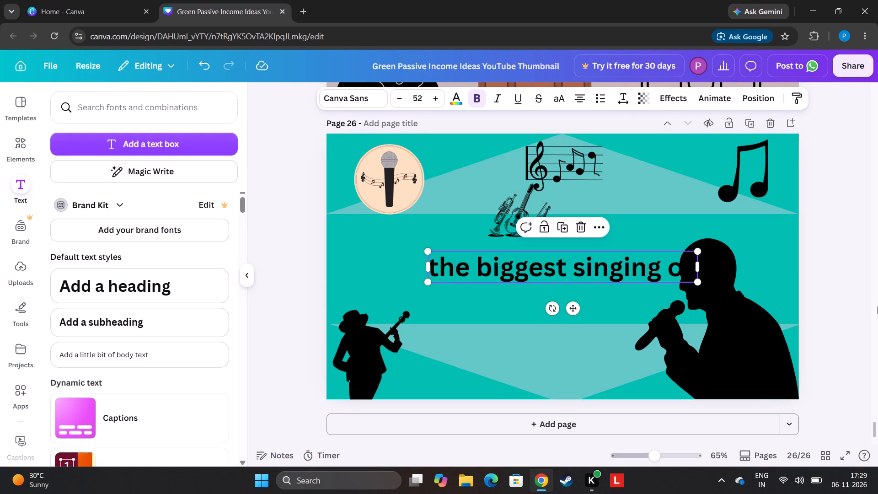
{"action": "double_click", "coordinate": [846, 278]}
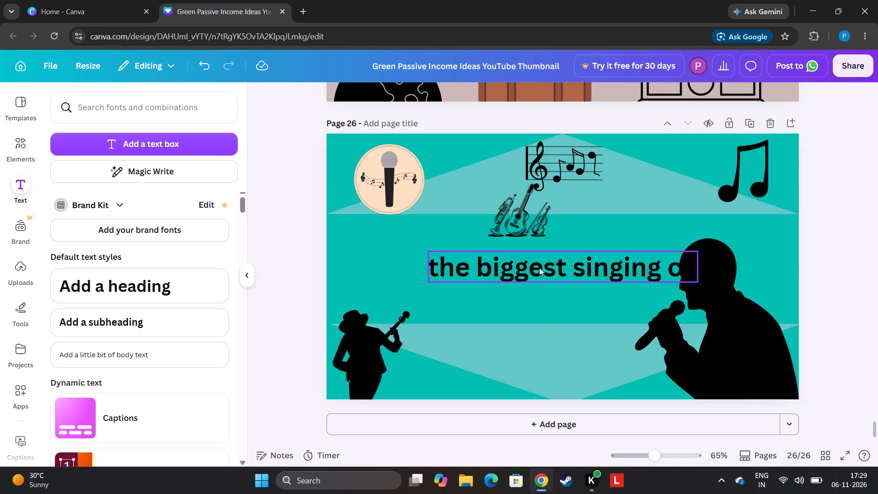
{"action": "left_click_drag", "start_coordinate": [543, 274], "coordinate": [458, 265]}
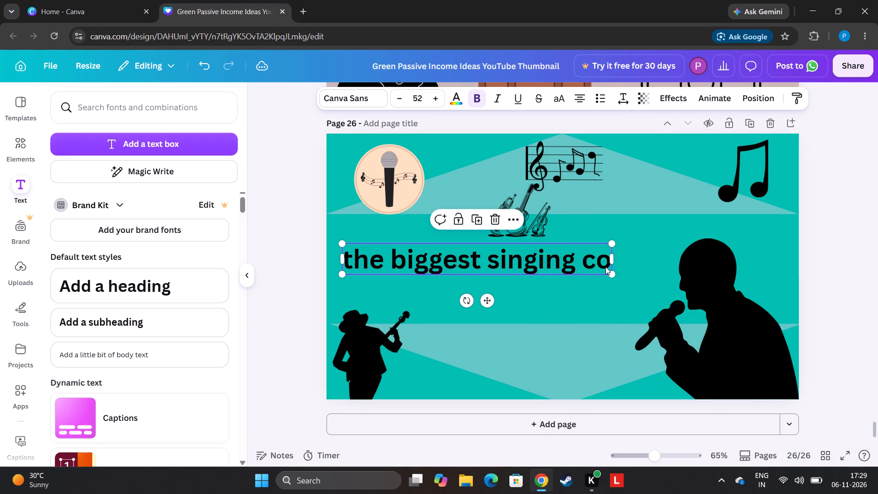
Extend the heading's last word so the text reads "the biggest singing comptition".
{"action": "left_click", "coordinate": [608, 266]}
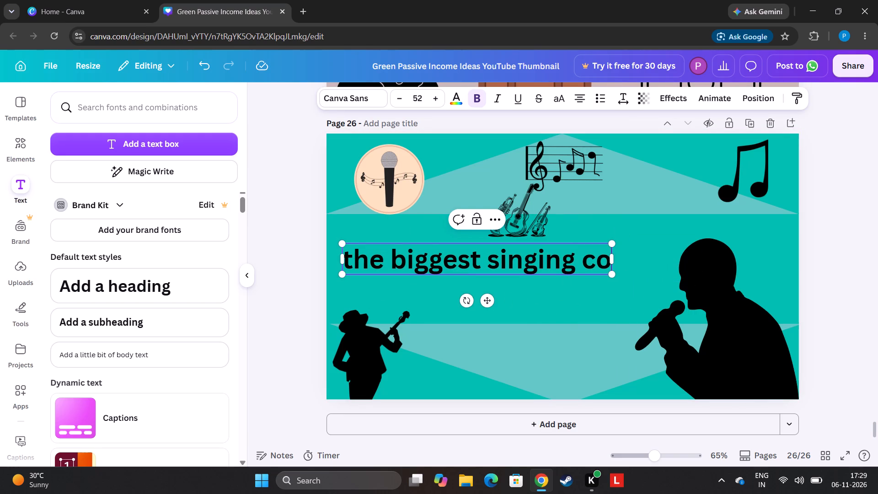
{"action": "left_click", "coordinate": [606, 271]}
{"action": "key", "text": "m"}
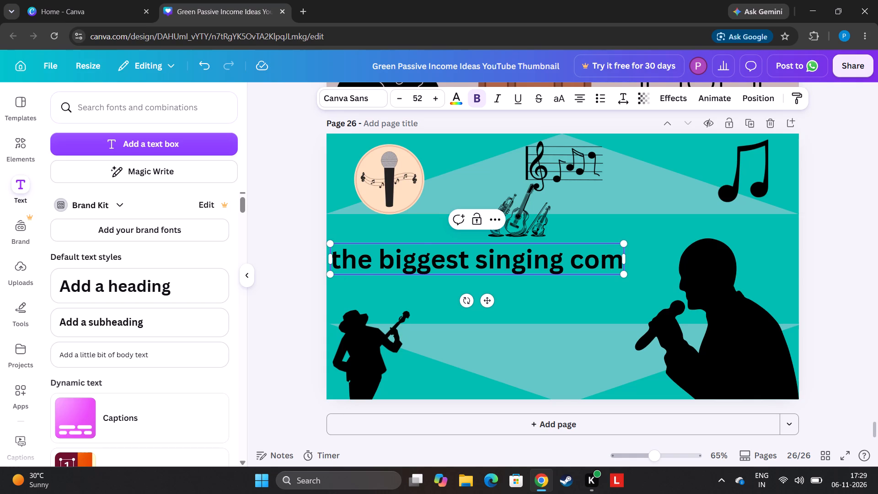
{"action": "key", "text": "p"}
{"action": "key", "text": "t"}
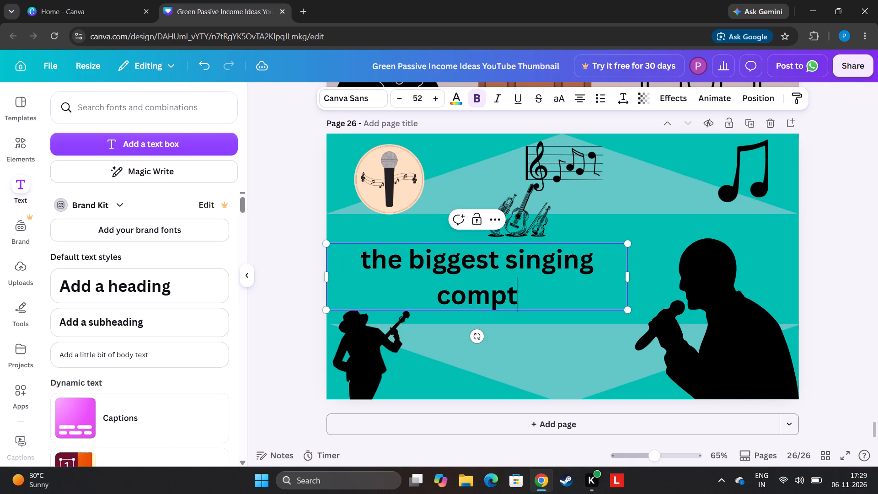
{"action": "type", "text": "it"}
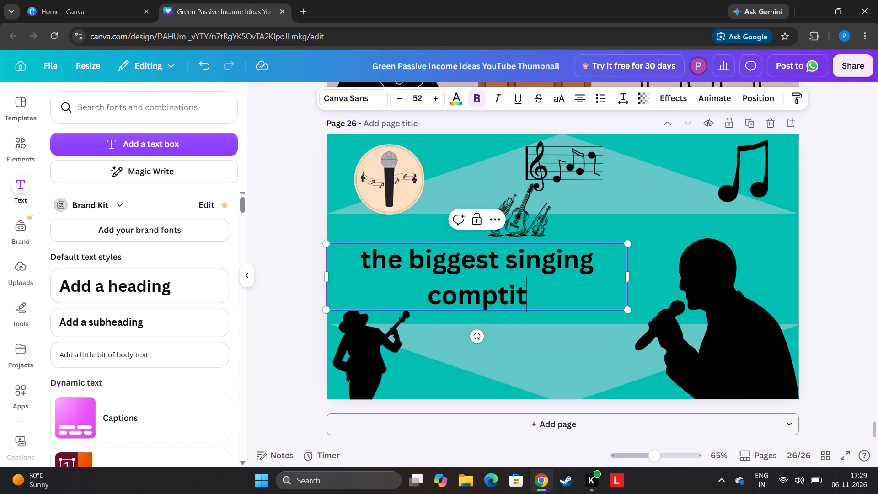
{"action": "type", "text": "io"}
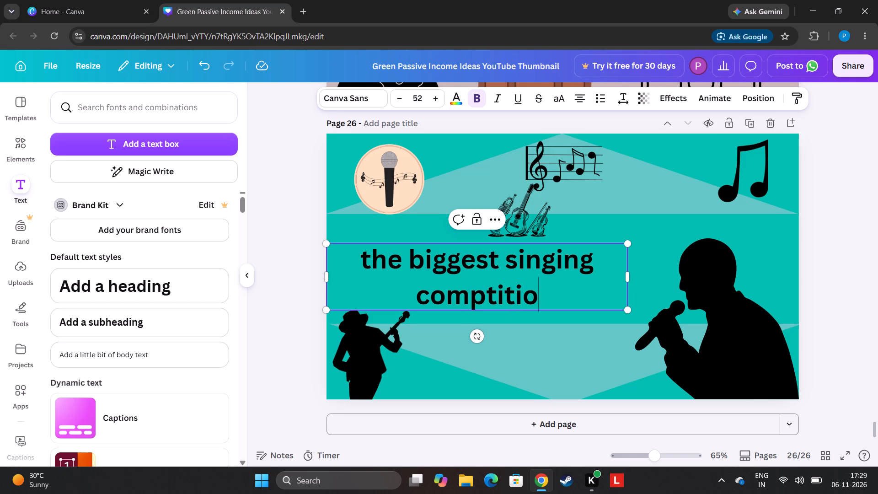
{"action": "key", "text": "n"}
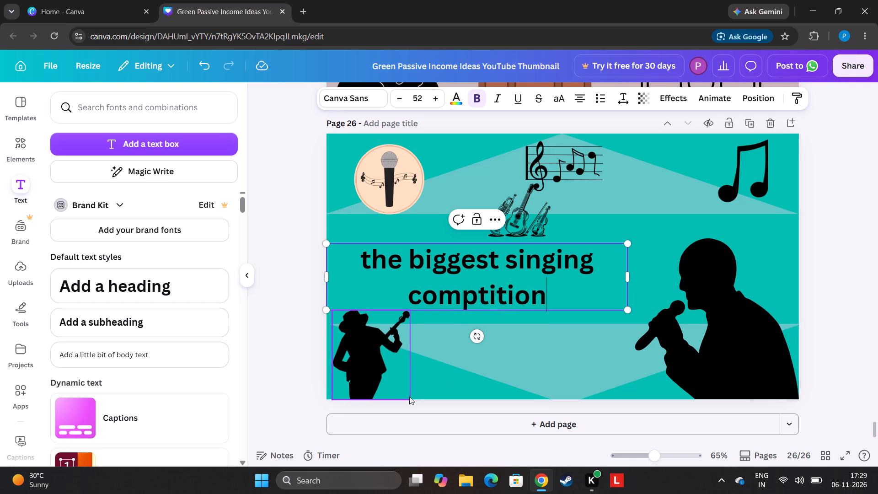
Replace the first "t" in the heading's word "comptition" with "d".
{"action": "left_click", "coordinate": [487, 301]}
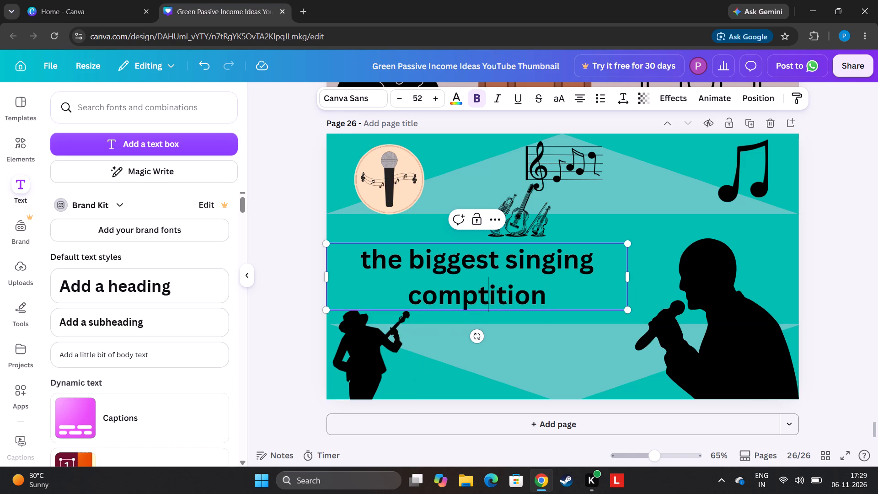
{"action": "key", "text": "BackSpace"}
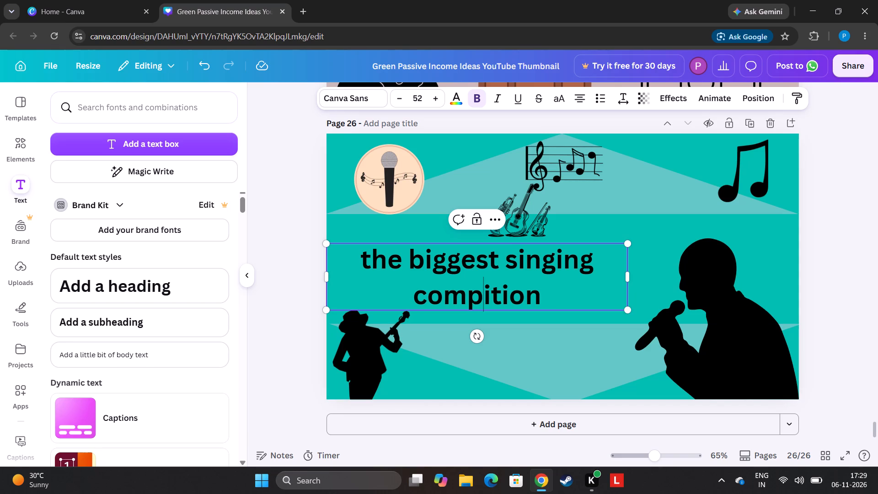
{"action": "key", "text": "d"}
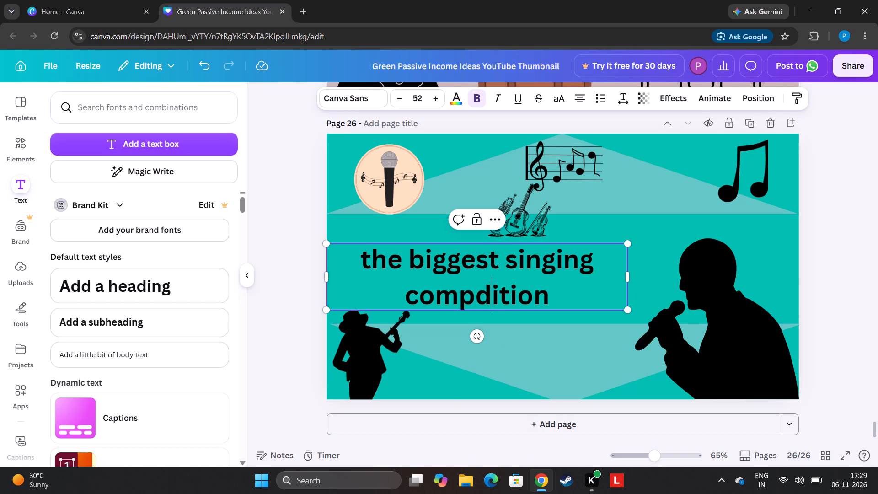
Extend the end of the heading with "held on 4 decamber" after the word "compdition".
{"action": "left_click", "coordinate": [569, 292]}
{"action": "key", "text": "space"}
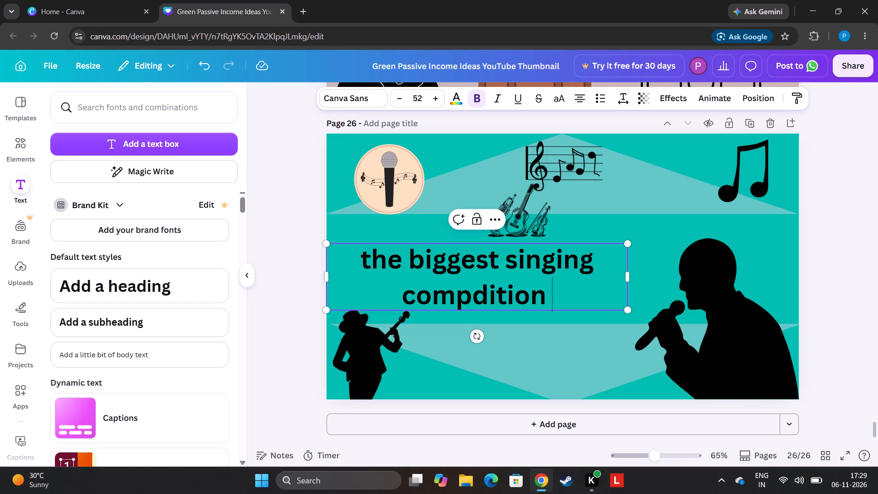
{"action": "key", "text": "h"}
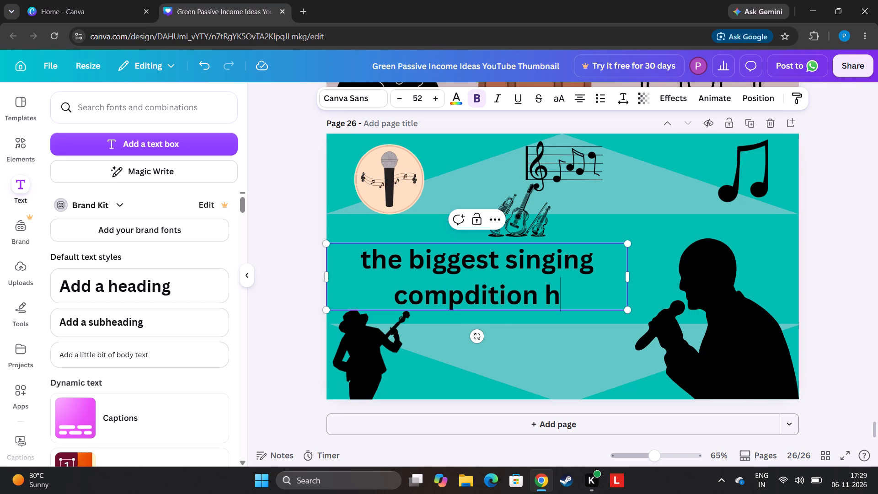
{"action": "key", "text": "e"}
{"action": "key", "text": "l"}
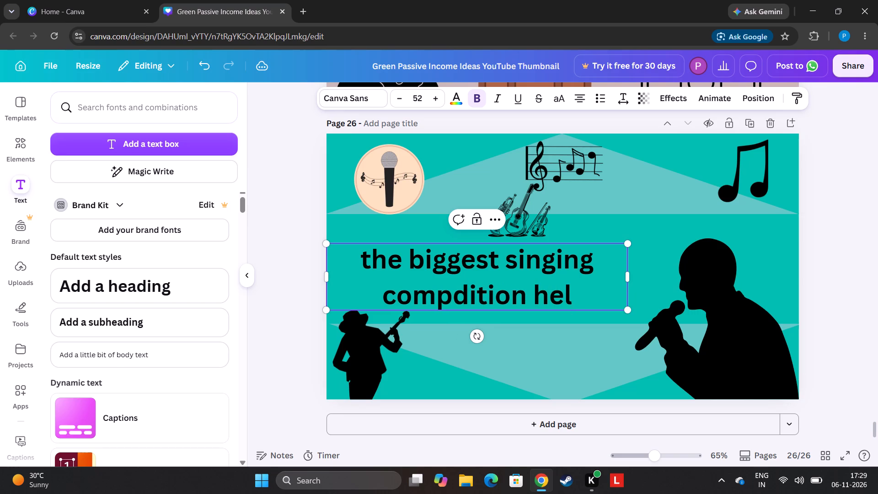
{"action": "key", "text": "d"}
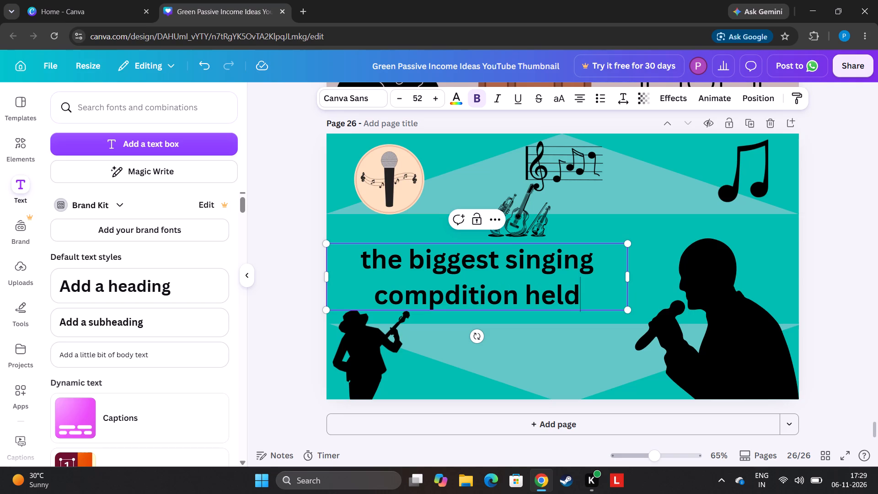
{"action": "key", "text": "space"}
{"action": "type", "text": "on"}
{"action": "key", "text": "space"}
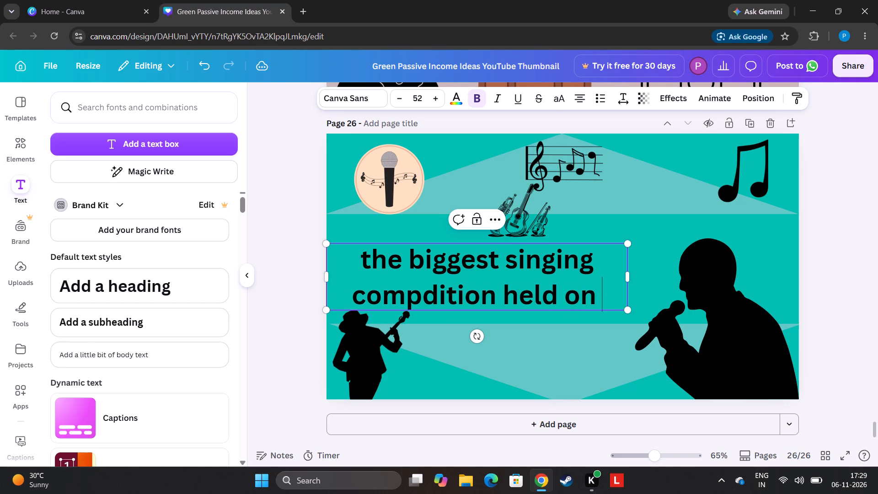
{"action": "key", "text": "4"}
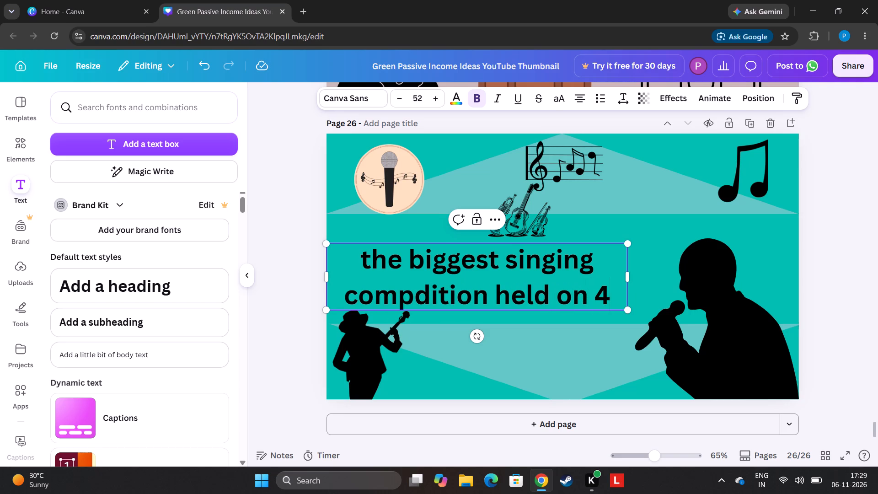
{"action": "key", "text": "space"}
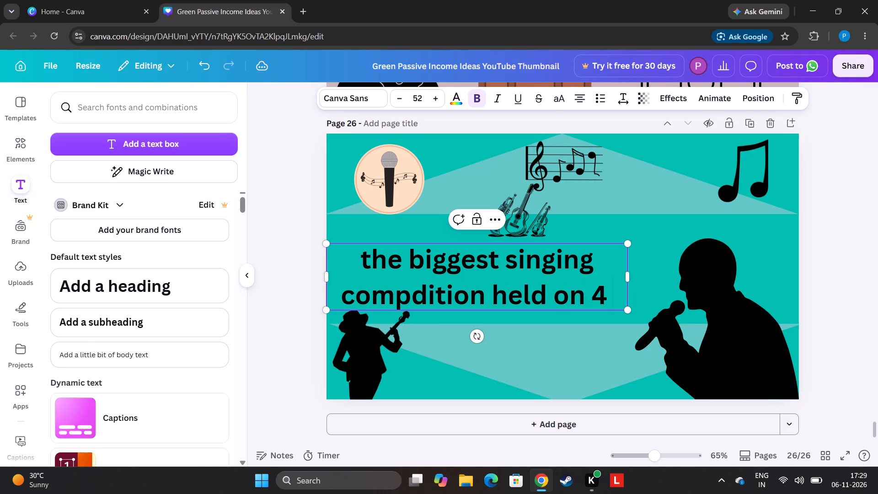
{"action": "type", "text": "dece"}
{"action": "key", "text": "BackSpace"}
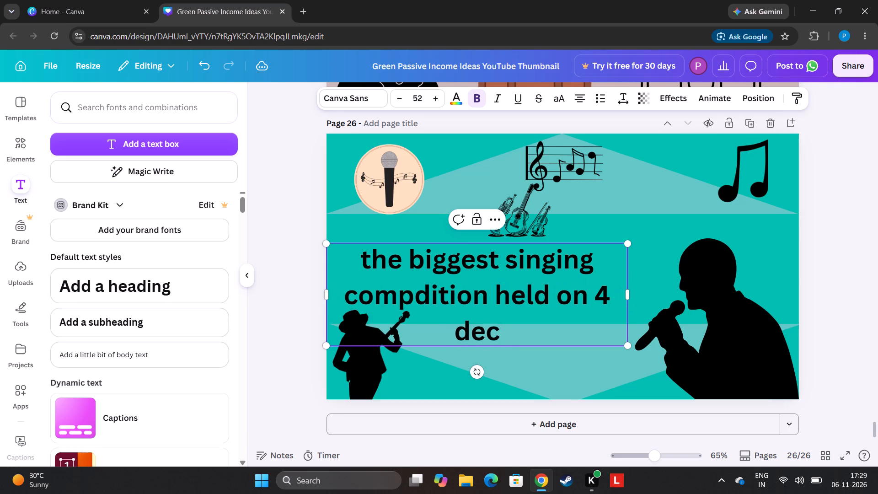
{"action": "key", "text": "a"}
{"action": "key", "text": "n"}
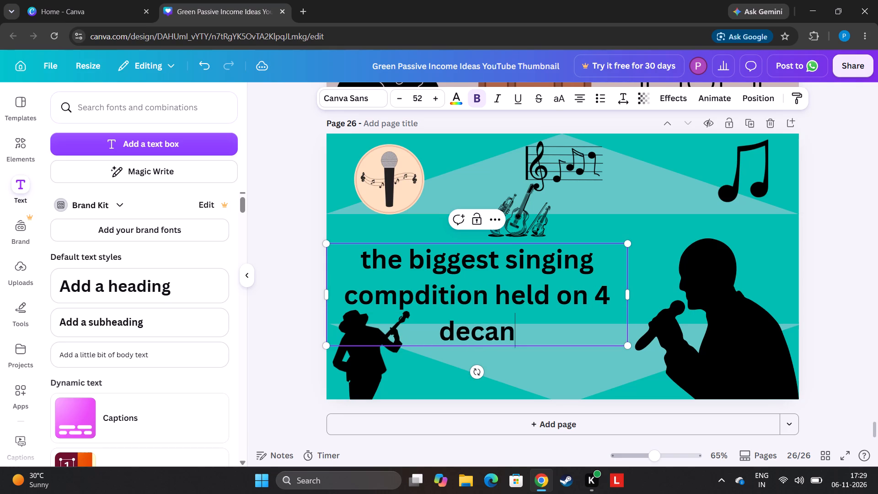
{"action": "key", "text": "BackSpace"}
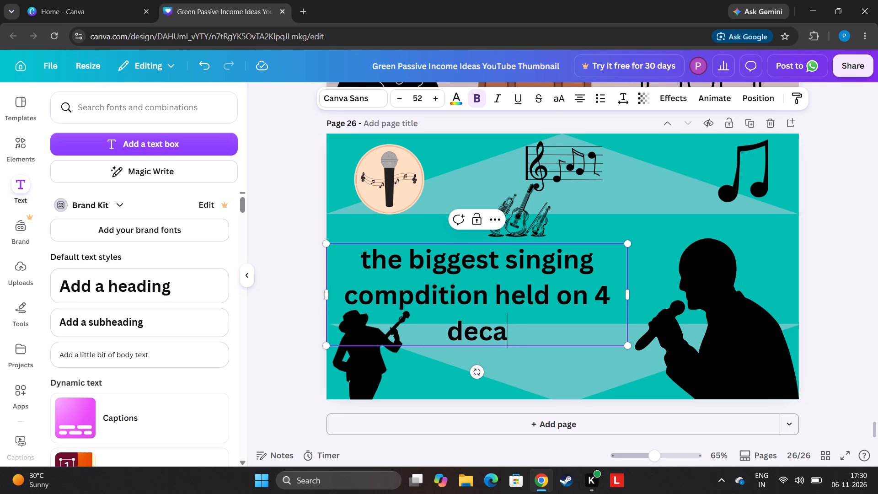
{"action": "type", "text": "mber"}
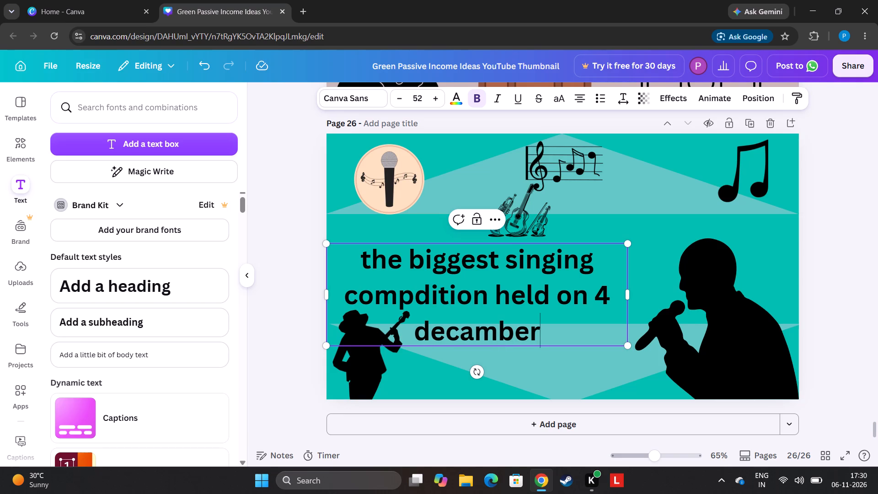
Replace the "a" in the heading's word "decamber" with "e" so it reads "december".
{"action": "left_click", "coordinate": [472, 322]}
{"action": "key", "text": "BackSpace"}
{"action": "key", "text": "e"}
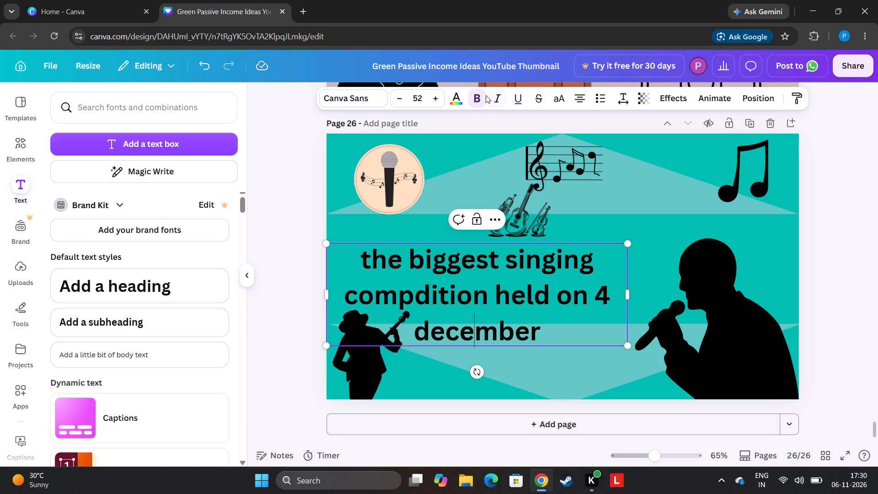
Change the whole heading on page 26 to uppercase.
{"action": "left_click", "coordinate": [558, 92]}
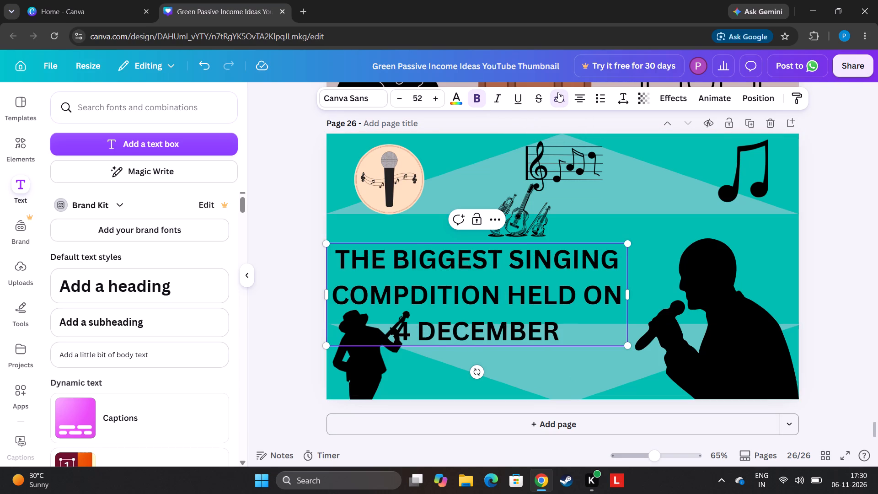
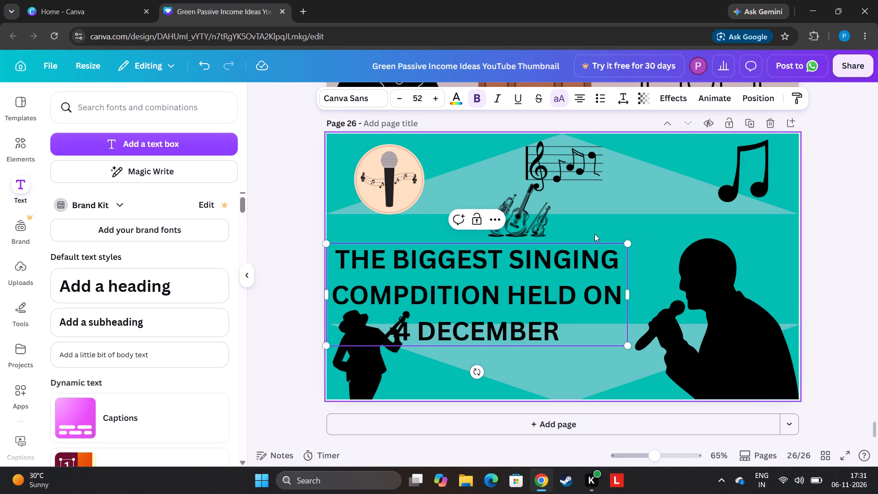
Scale the page 26 heading down proportionally from its upper-right corner, keeping three lines and leaving clear space before the singer silhouette.
{"action": "left_click_drag", "start_coordinate": [632, 243], "coordinate": [580, 310]}
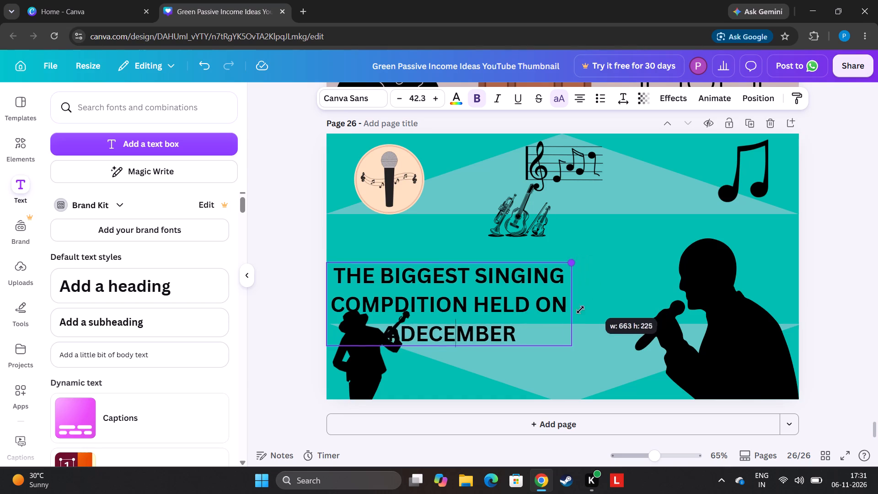
{"action": "left_click_drag", "start_coordinate": [580, 310], "coordinate": [567, 329]}
{"action": "left_click", "coordinate": [817, 276]}
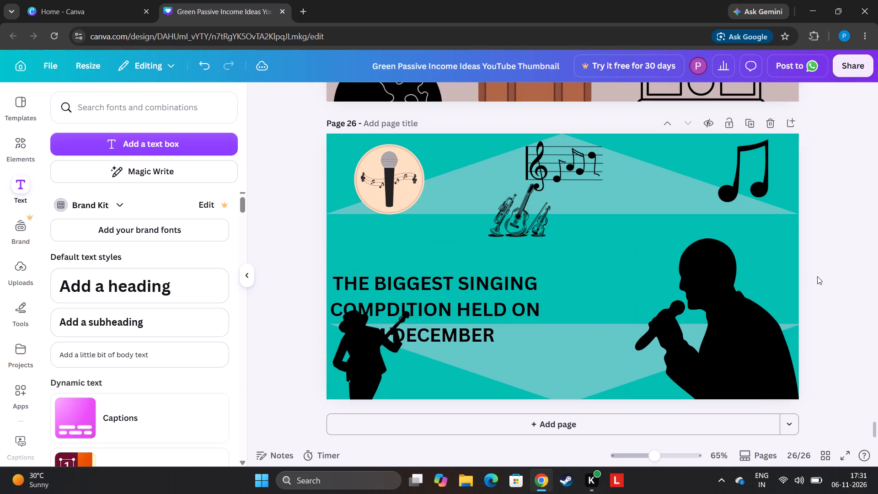
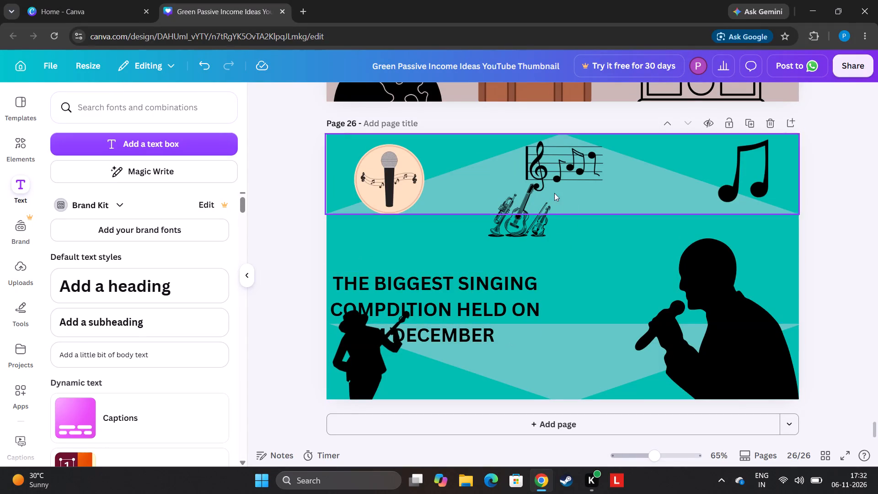
Move the instruments graphic into the top band of page 26, between the music staff and the large music note.
{"action": "left_click_drag", "start_coordinate": [531, 215], "coordinate": [652, 168]}
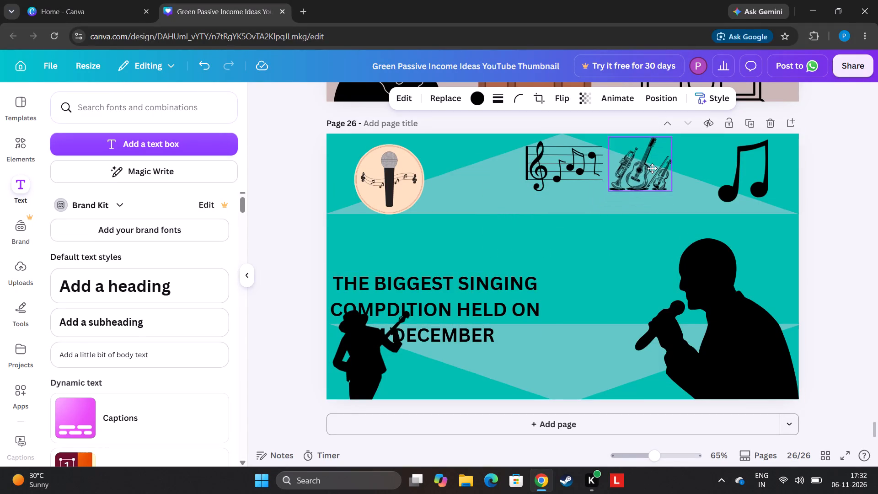
{"action": "left_click_drag", "start_coordinate": [652, 168], "coordinate": [682, 170]}
Move the heading up to just below the top band, clear of the guitarist silhouette, and scale it to font size 36.4.
{"action": "left_click_drag", "start_coordinate": [487, 295], "coordinate": [557, 228]}
{"action": "left_click_drag", "start_coordinate": [557, 228], "coordinate": [557, 246]}
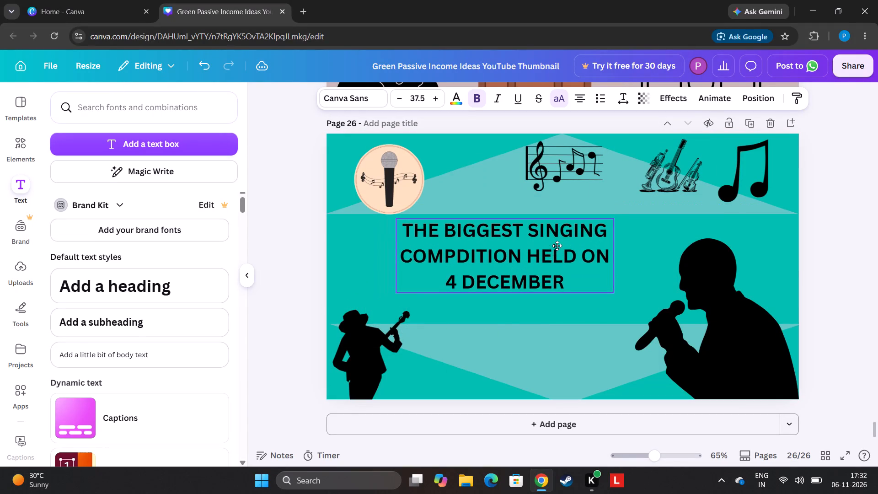
{"action": "left_click_drag", "start_coordinate": [557, 246], "coordinate": [557, 246]}
{"action": "left_click_drag", "start_coordinate": [610, 294], "coordinate": [643, 314]}
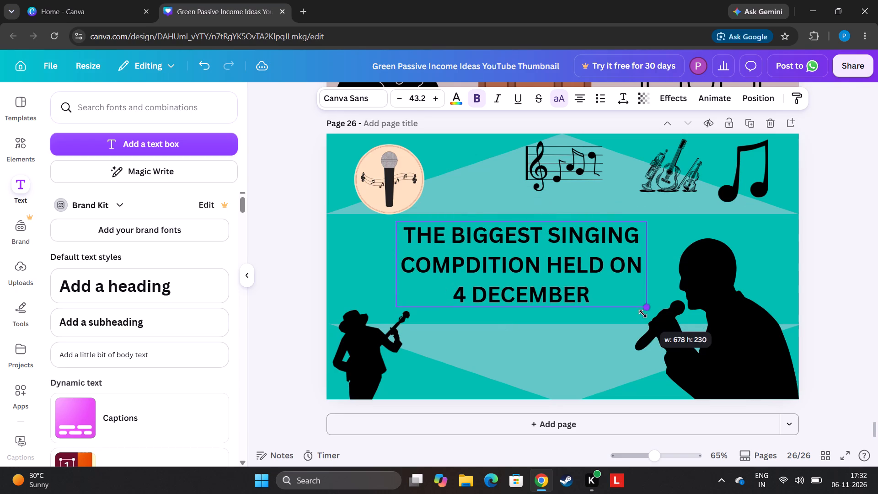
{"action": "left_click_drag", "start_coordinate": [643, 314], "coordinate": [606, 286]}
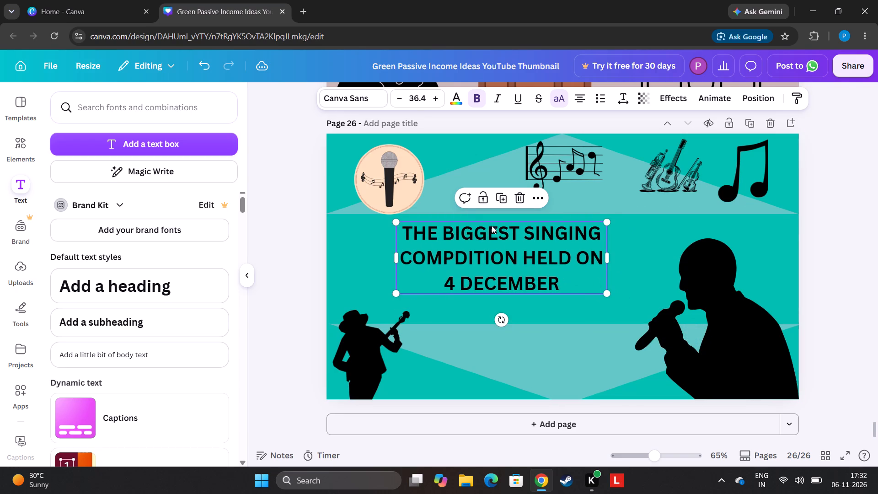
Tighten the heading's line spacing to about 1.1.
{"action": "left_click", "coordinate": [614, 104]}
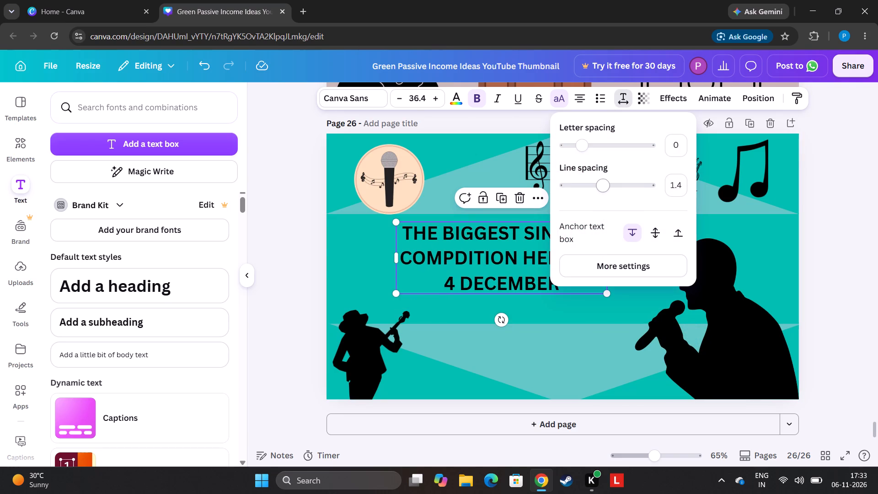
{"action": "left_click_drag", "start_coordinate": [598, 189], "coordinate": [636, 191]}
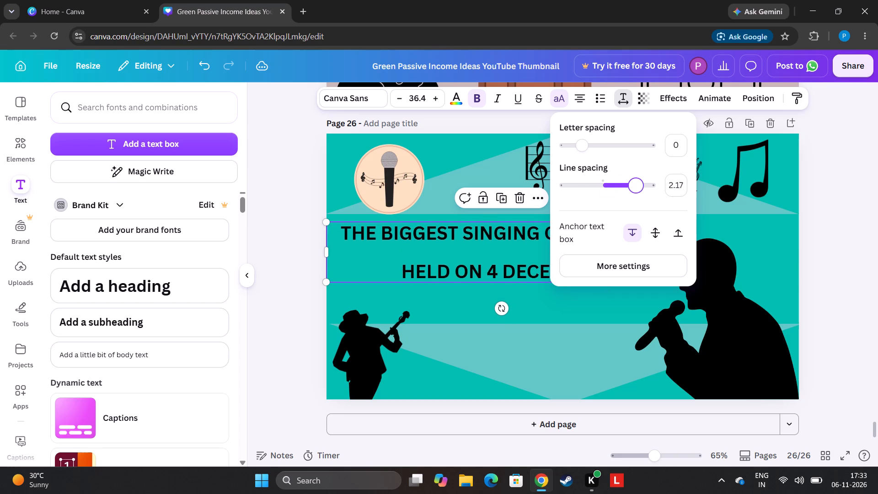
{"action": "left_click_drag", "start_coordinate": [636, 191], "coordinate": [635, 191]}
{"action": "left_click_drag", "start_coordinate": [634, 189], "coordinate": [590, 200]}
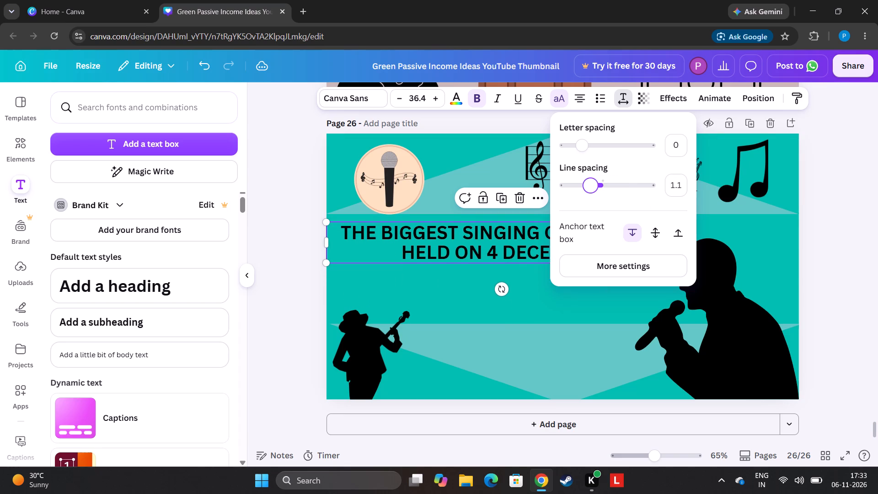
{"action": "left_click_drag", "start_coordinate": [590, 200], "coordinate": [587, 202]}
{"action": "left_click", "coordinate": [762, 202]}
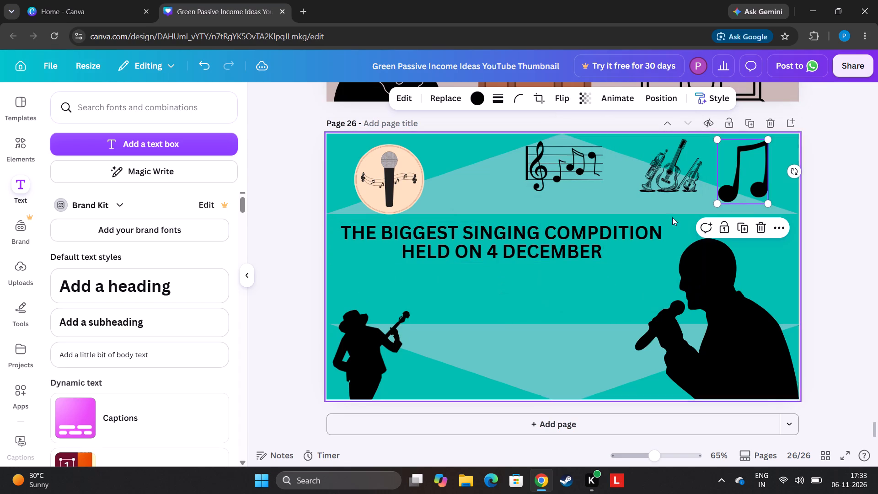
Narrow the heading's text box so it breaks into three lines ending with "ON 4 DECEMBER", and place it centrally below the top band.
{"action": "left_click", "coordinate": [626, 245]}
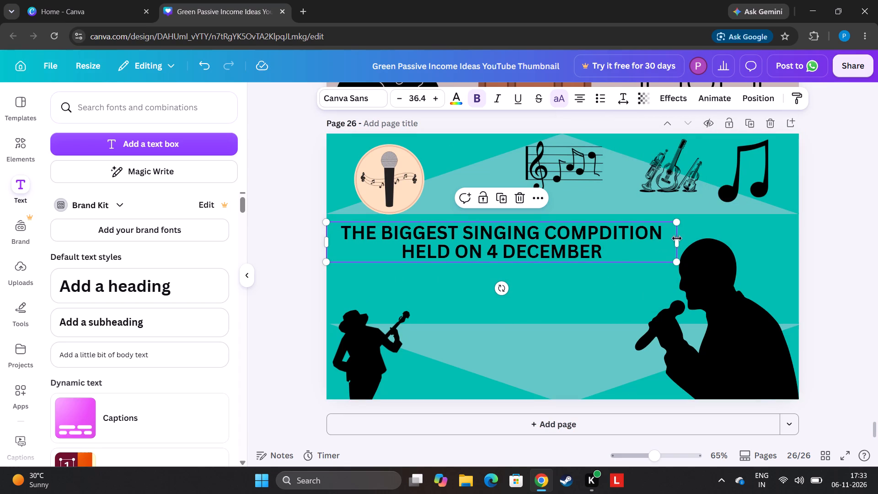
{"action": "left_click_drag", "start_coordinate": [677, 237], "coordinate": [605, 250]}
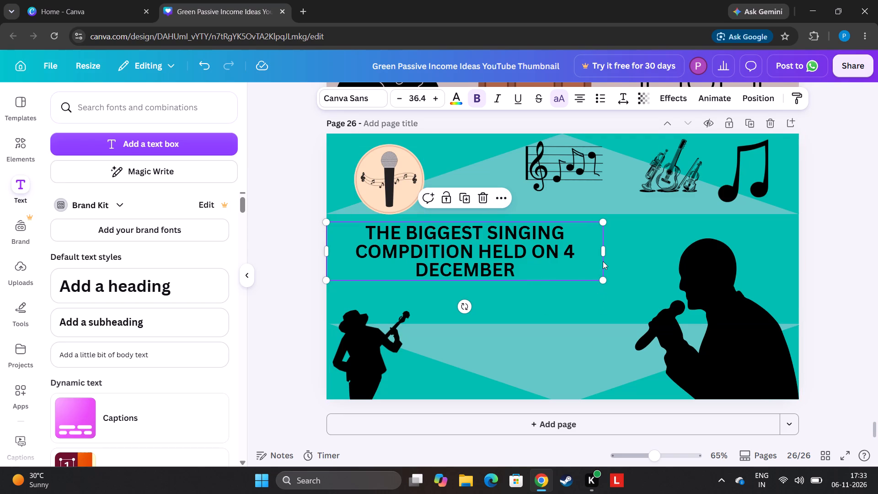
{"action": "left_click_drag", "start_coordinate": [605, 255], "coordinate": [530, 255]}
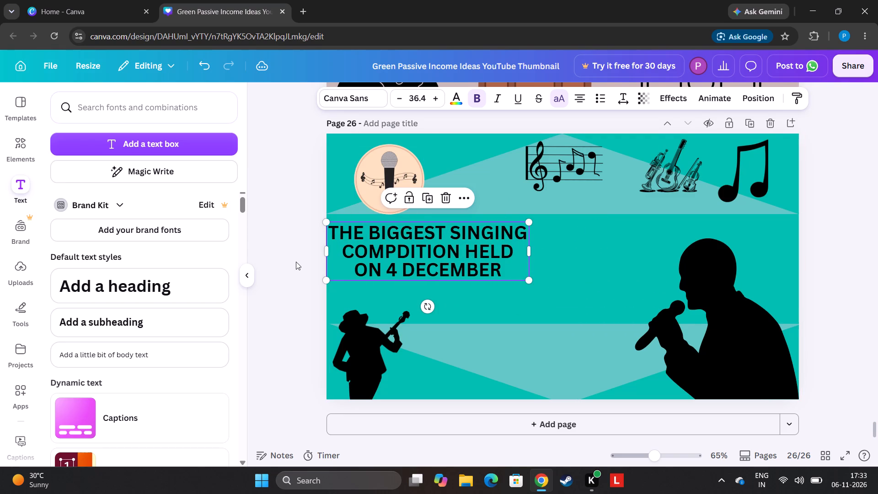
{"action": "left_click", "coordinate": [296, 262]}
{"action": "left_click_drag", "start_coordinate": [412, 271], "coordinate": [491, 264]}
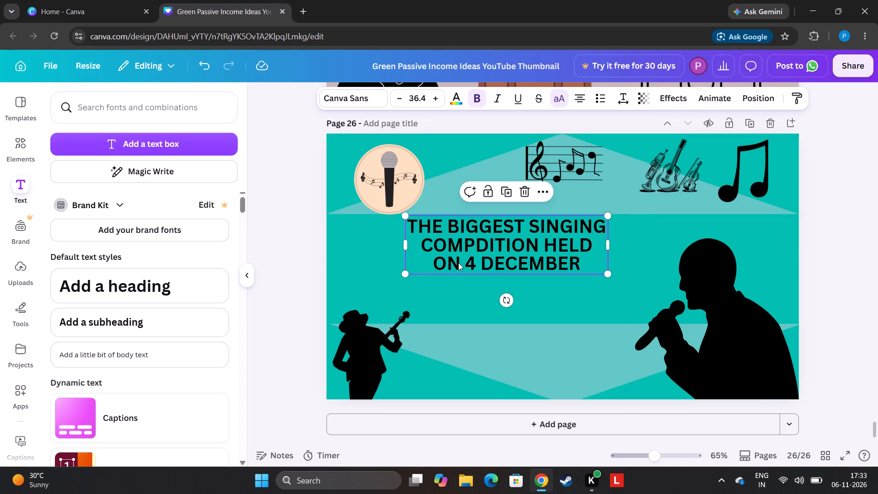
Colour the word SINGING in the heading vivid crimson (#dd0548).
{"action": "left_click", "coordinate": [528, 227]}
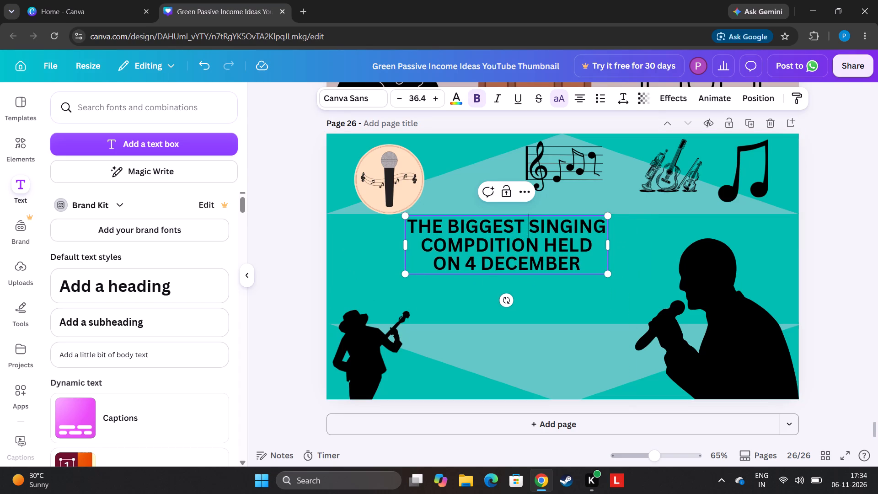
{"action": "left_click_drag", "start_coordinate": [528, 225], "coordinate": [608, 230]}
{"action": "left_click", "coordinate": [524, 225]}
{"action": "left_click", "coordinate": [529, 226]}
{"action": "left_click_drag", "start_coordinate": [529, 226], "coordinate": [541, 229]}
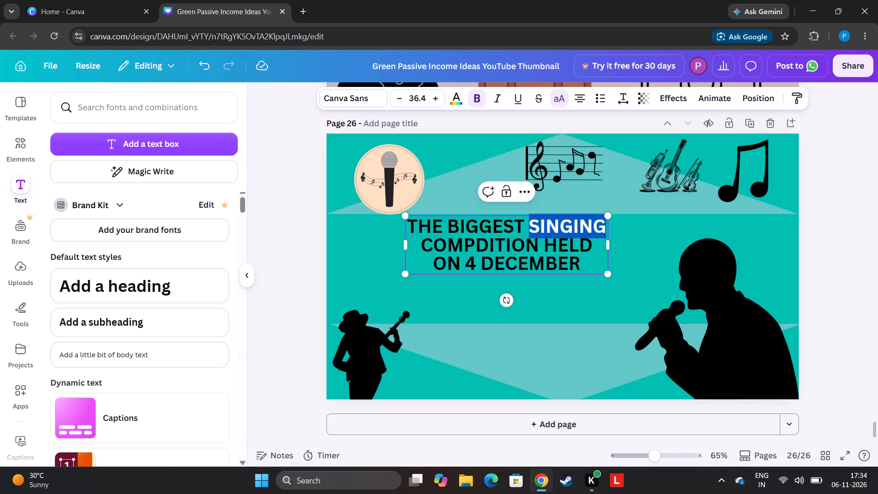
{"action": "left_click_drag", "start_coordinate": [541, 229], "coordinate": [556, 229]}
{"action": "left_click", "coordinate": [453, 94]}
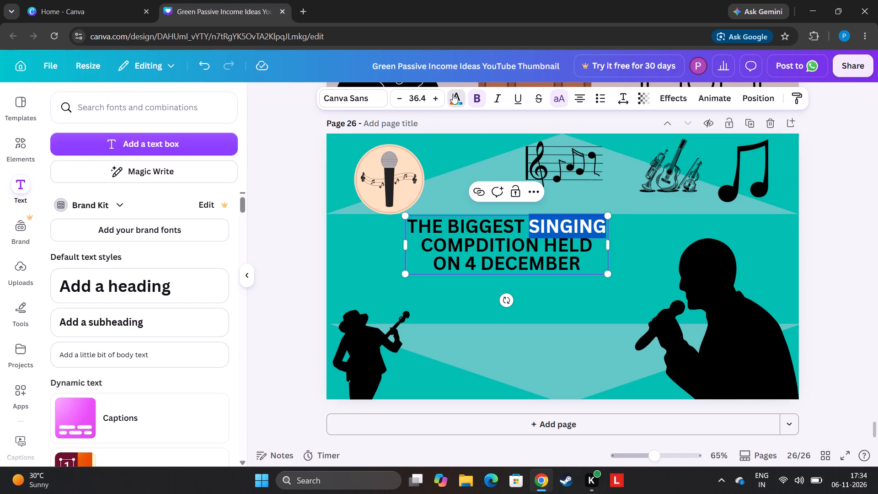
{"action": "left_click", "coordinate": [192, 206]}
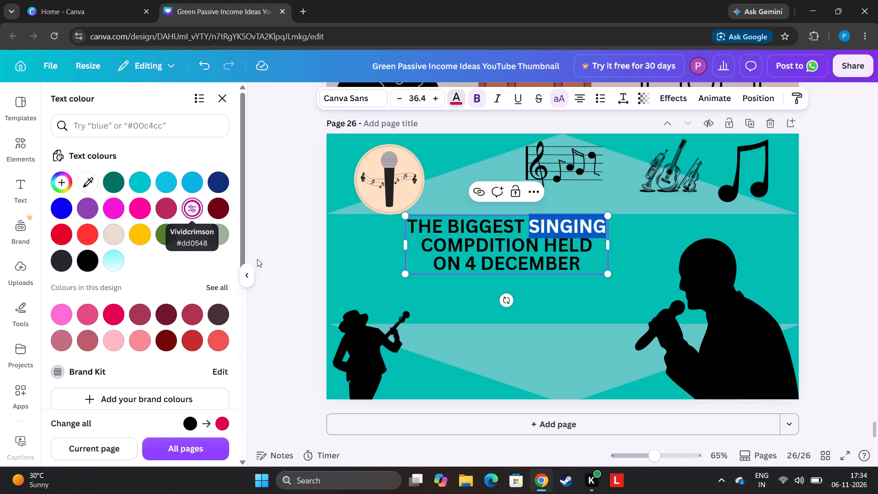
Colour the word COMPDITION in the heading golden yellow.
{"action": "left_click", "coordinate": [417, 246]}
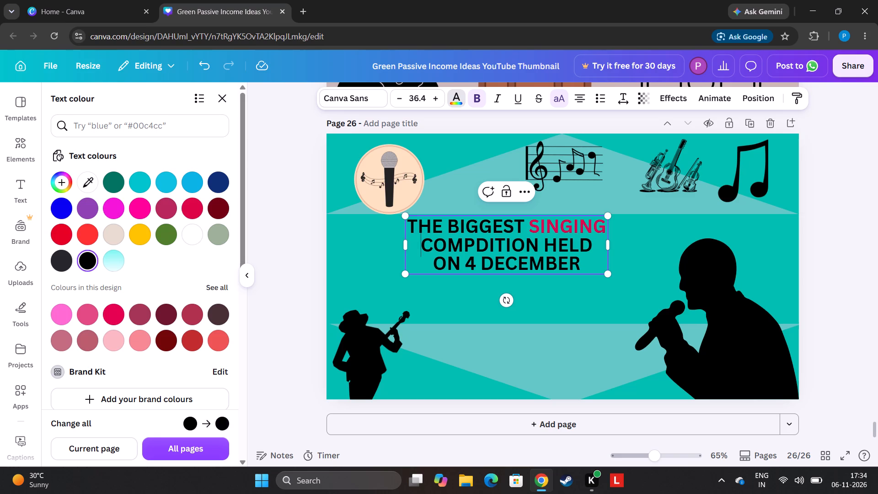
{"action": "left_click_drag", "start_coordinate": [417, 246], "coordinate": [464, 250]}
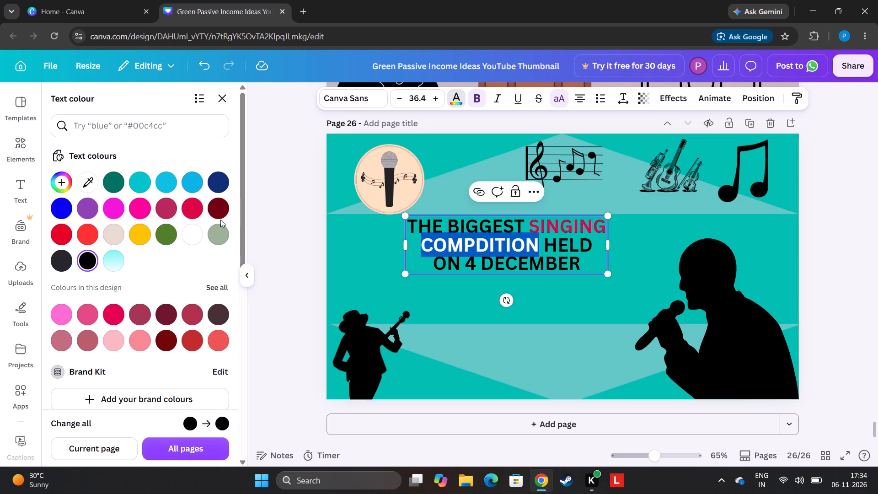
{"action": "left_click", "coordinate": [216, 211]}
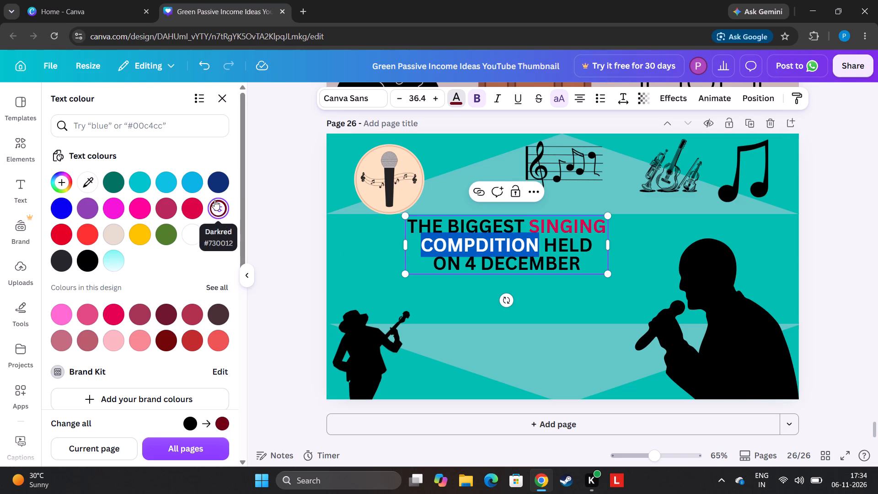
{"action": "left_click", "coordinate": [132, 232]}
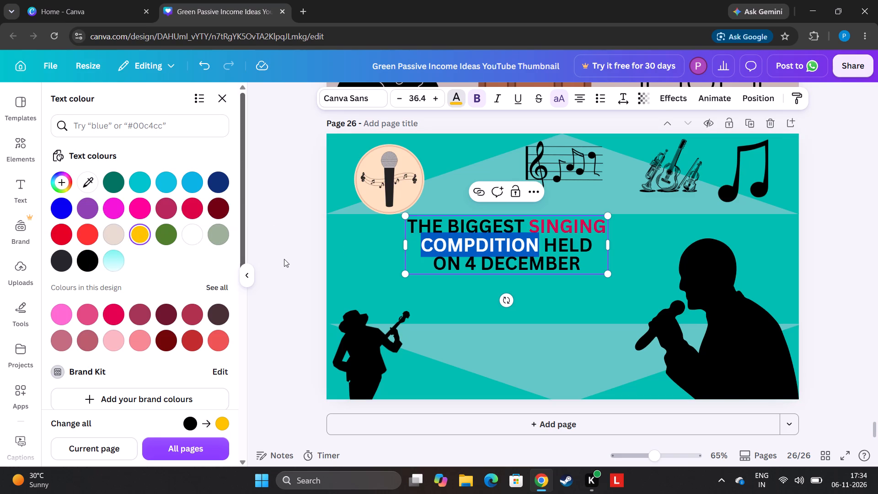
{"action": "left_click", "coordinate": [284, 259]}
{"action": "left_click", "coordinate": [284, 258]}
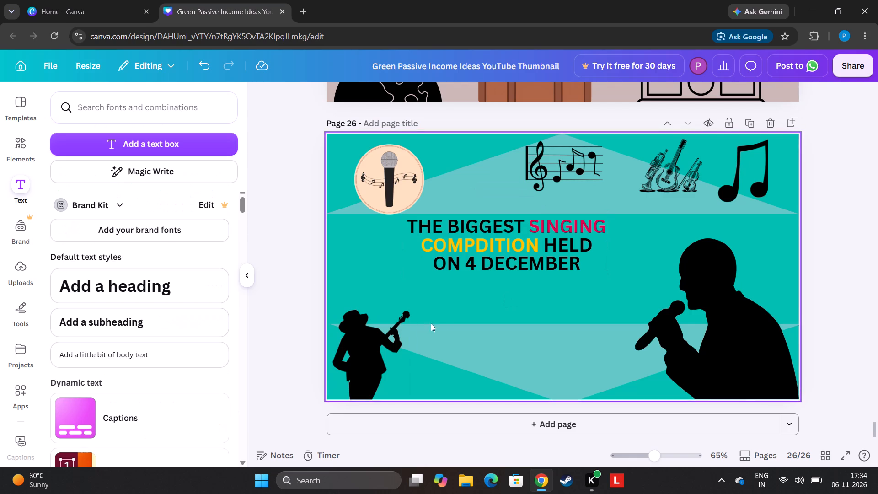
Colour the date "4 DECEMBER" in the heading dark navy blue.
{"action": "left_click", "coordinate": [486, 269]}
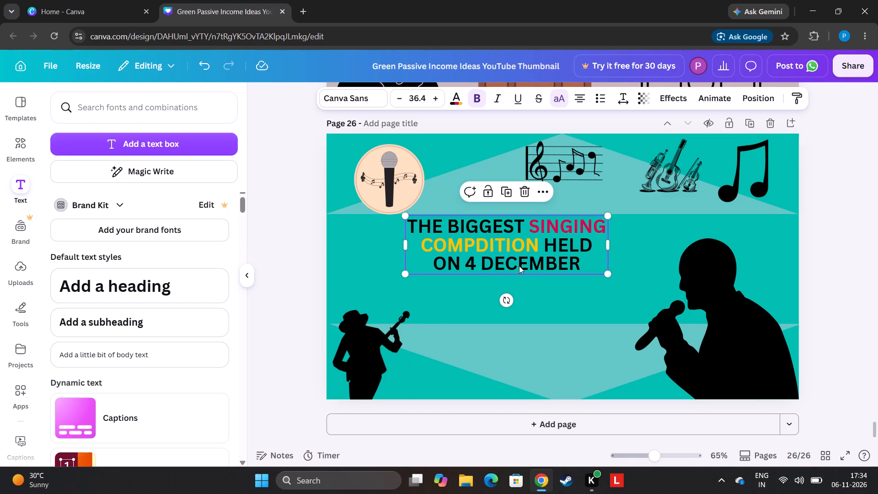
{"action": "left_click", "coordinate": [466, 264]}
{"action": "left_click_drag", "start_coordinate": [466, 264], "coordinate": [500, 268]}
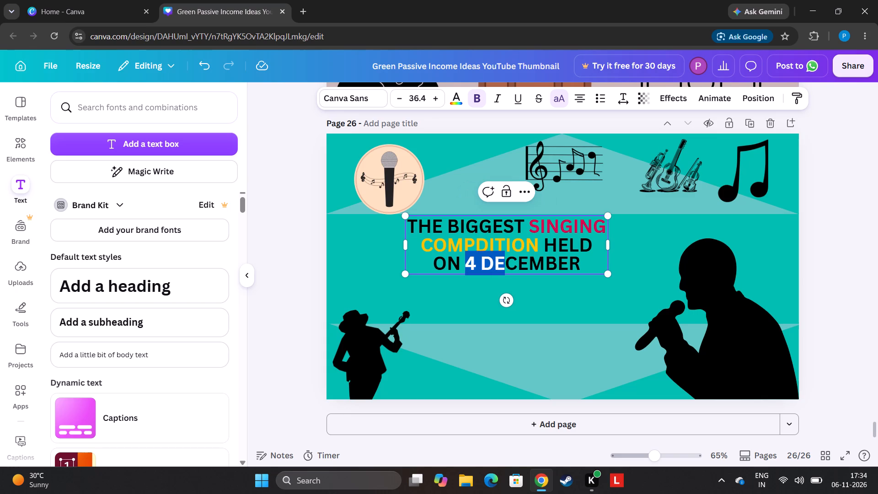
{"action": "left_click_drag", "start_coordinate": [500, 268], "coordinate": [589, 275]}
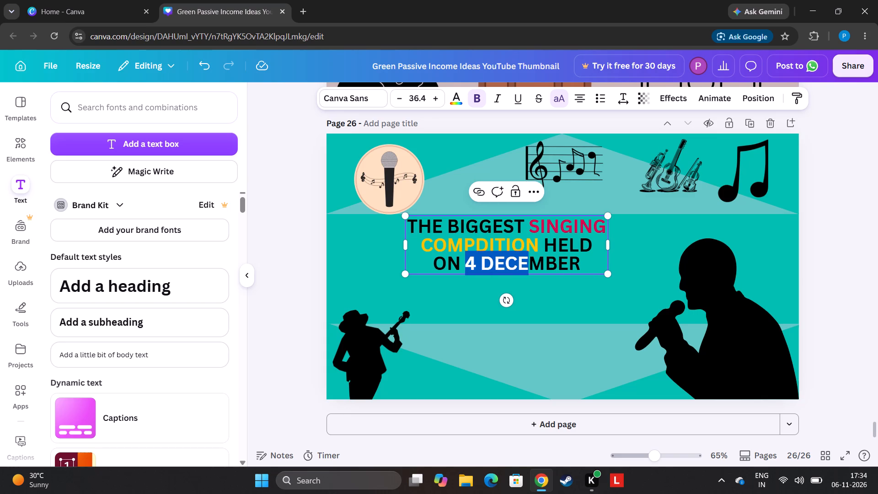
{"action": "left_click_drag", "start_coordinate": [507, 269], "coordinate": [585, 273]}
{"action": "left_click", "coordinate": [466, 263]}
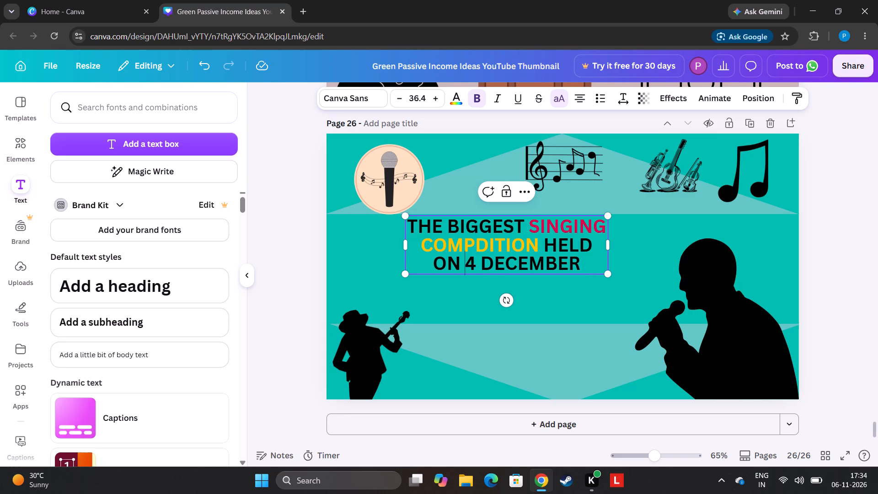
{"action": "left_click_drag", "start_coordinate": [466, 263], "coordinate": [532, 267]}
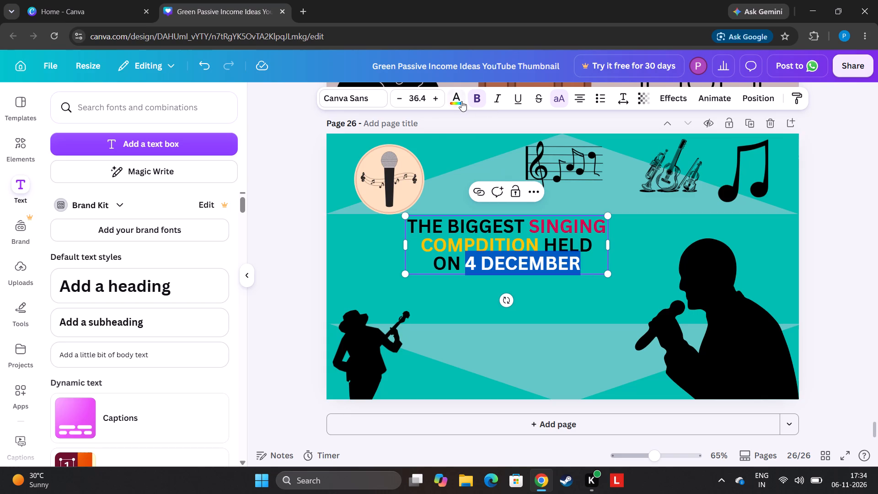
{"action": "left_click", "coordinate": [460, 101]}
{"action": "left_click", "coordinate": [218, 209]}
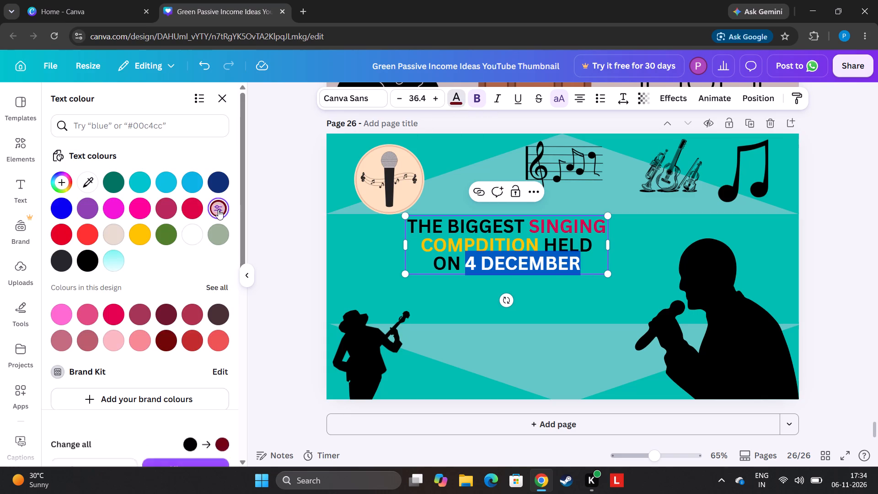
{"action": "left_click", "coordinate": [224, 182]}
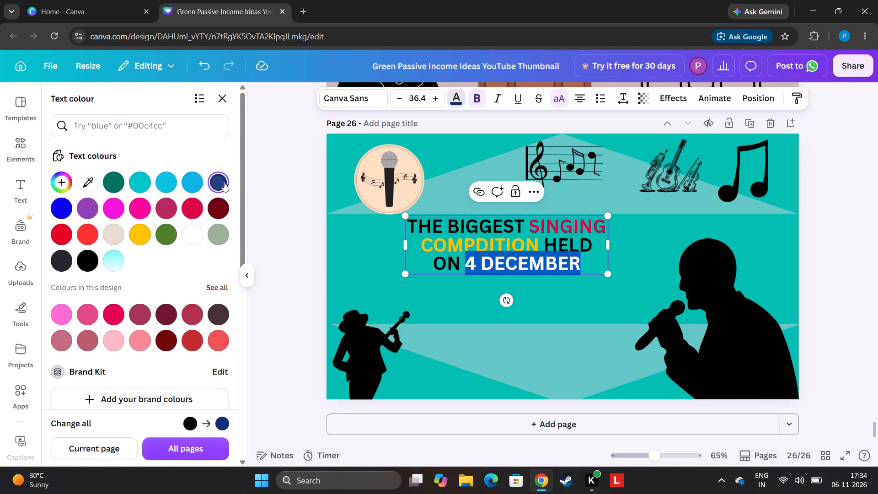
{"action": "double_click", "coordinate": [282, 234]}
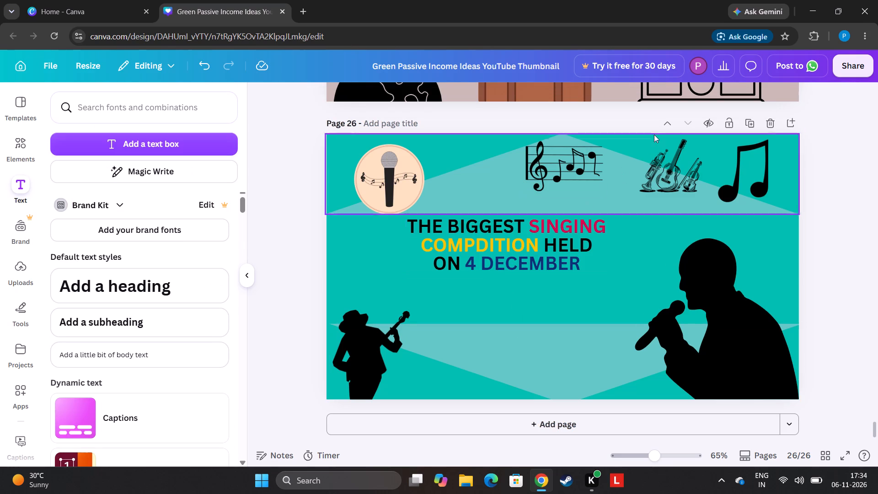
Apply the Echo text effect to the whole heading.
{"action": "left_click", "coordinate": [469, 277]}
{"action": "left_click", "coordinate": [476, 250]}
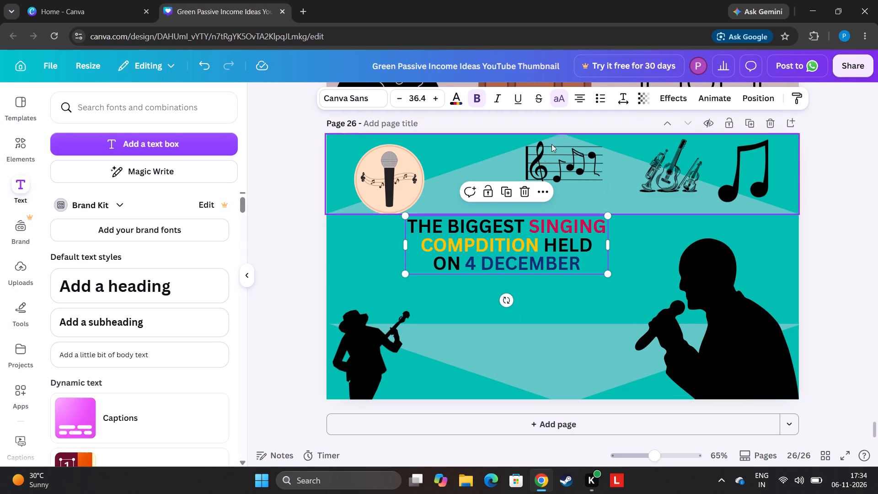
{"action": "left_click", "coordinate": [683, 99]}
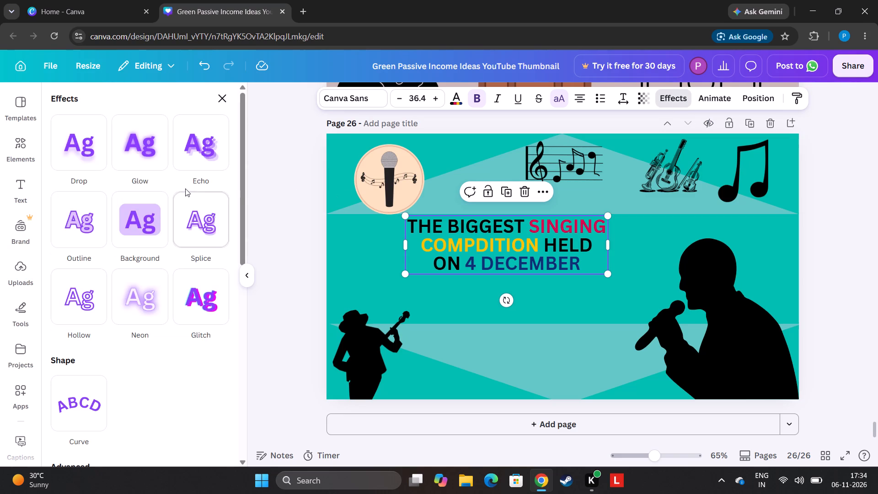
{"action": "left_click", "coordinate": [206, 160]}
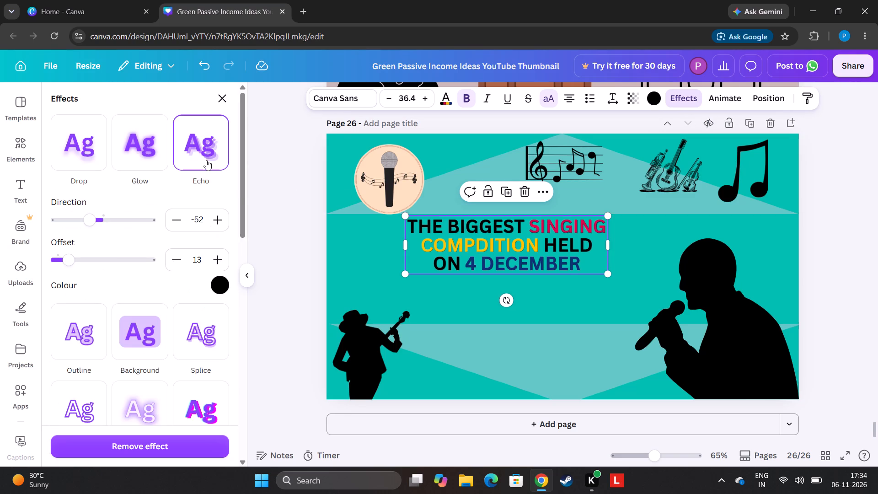
Enlarge the heading proportionally to font size 44.2, keeping its three lines.
{"action": "left_click_drag", "start_coordinate": [611, 273], "coordinate": [647, 299]}
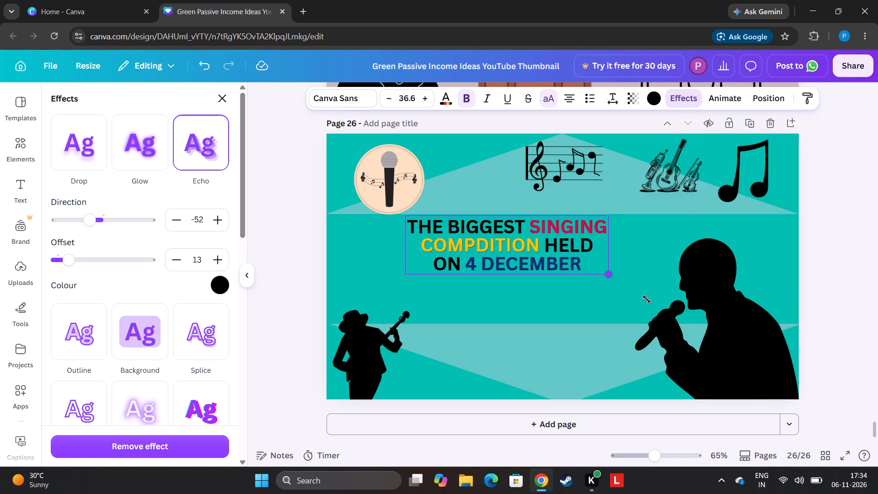
{"action": "left_click_drag", "start_coordinate": [647, 299], "coordinate": [645, 319]}
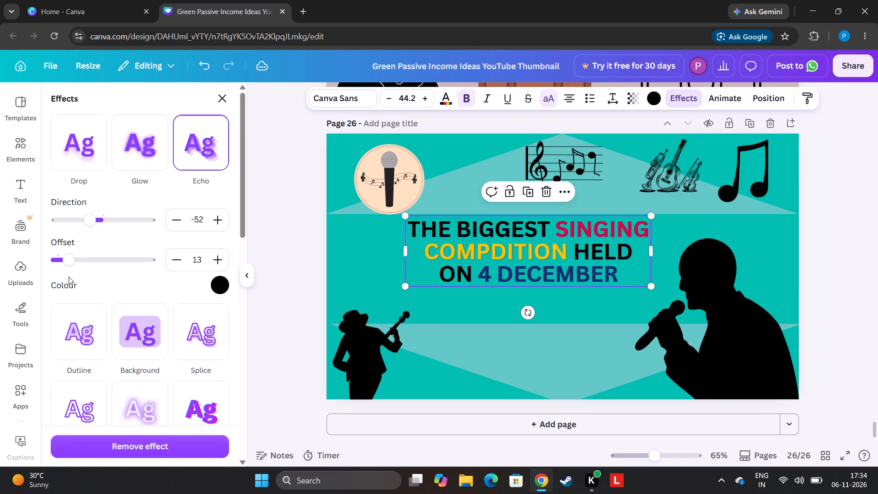
Increase the Echo effect's offset on the heading to 41.
{"action": "left_click_drag", "start_coordinate": [70, 260], "coordinate": [95, 259]}
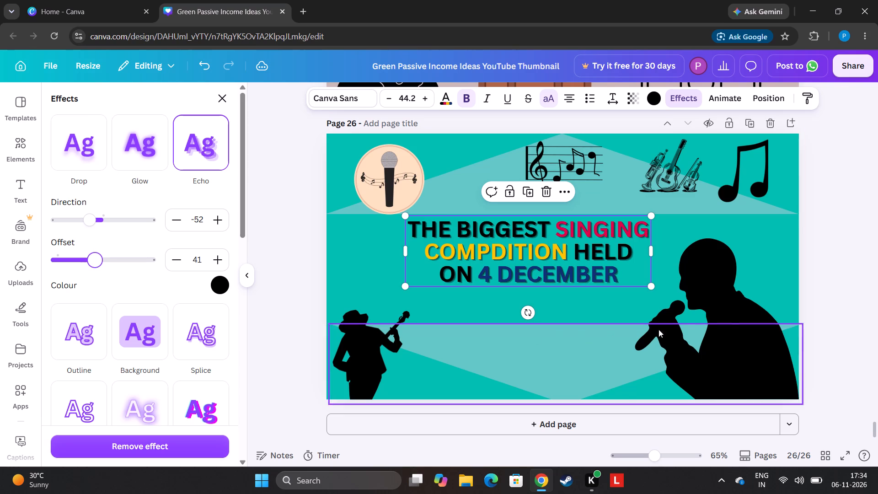
{"action": "left_click", "coordinate": [813, 261]}
{"action": "left_click", "coordinate": [818, 262]}
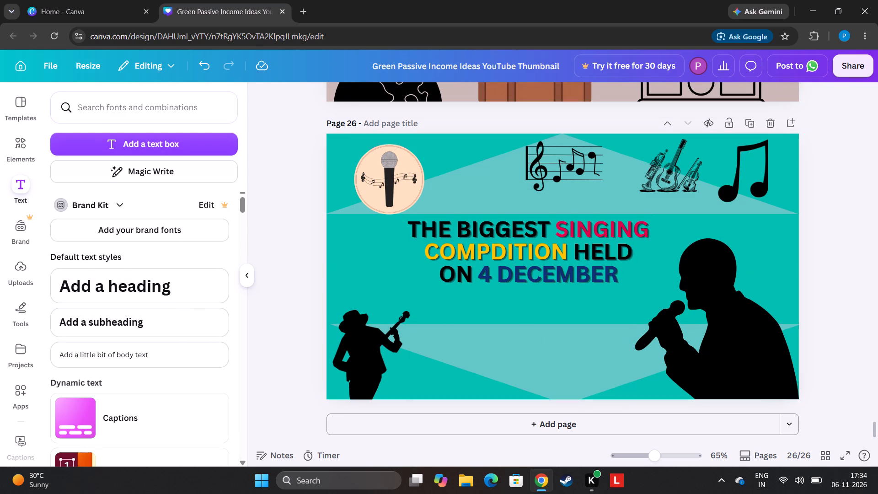
Duplicate the three-line heading and place the copy directly beneath the original.
{"action": "left_click", "coordinate": [492, 236]}
{"action": "left_click", "coordinate": [526, 193]}
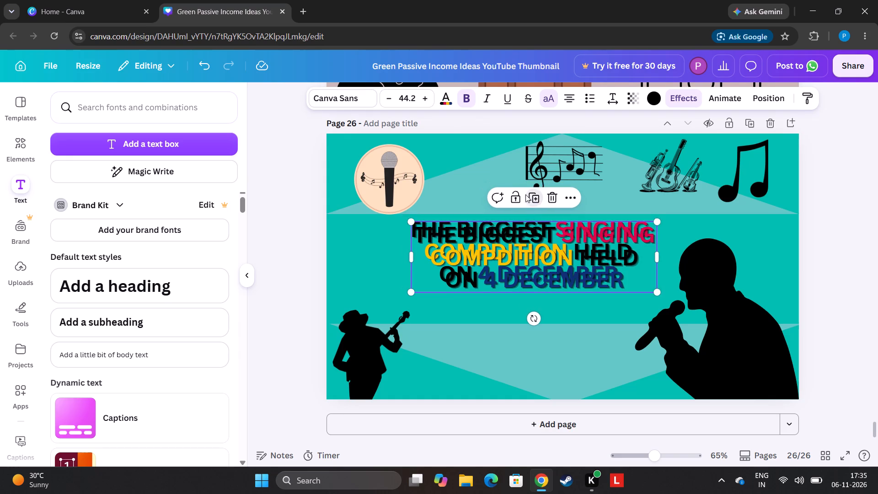
{"action": "left_click_drag", "start_coordinate": [532, 235], "coordinate": [513, 298]}
Replace the copied heading's text with "THE WINER PREIZE IS 1 LAKH".
{"action": "left_click", "coordinate": [577, 325]}
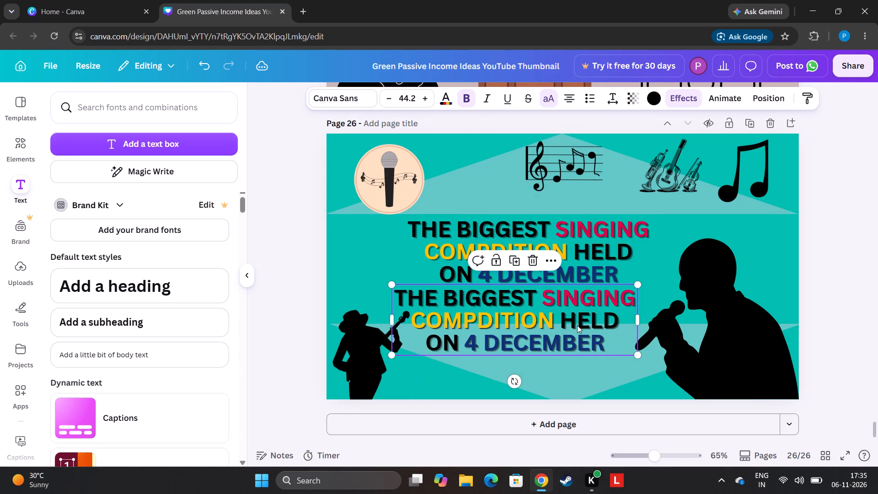
{"action": "key", "text": "backslash"}
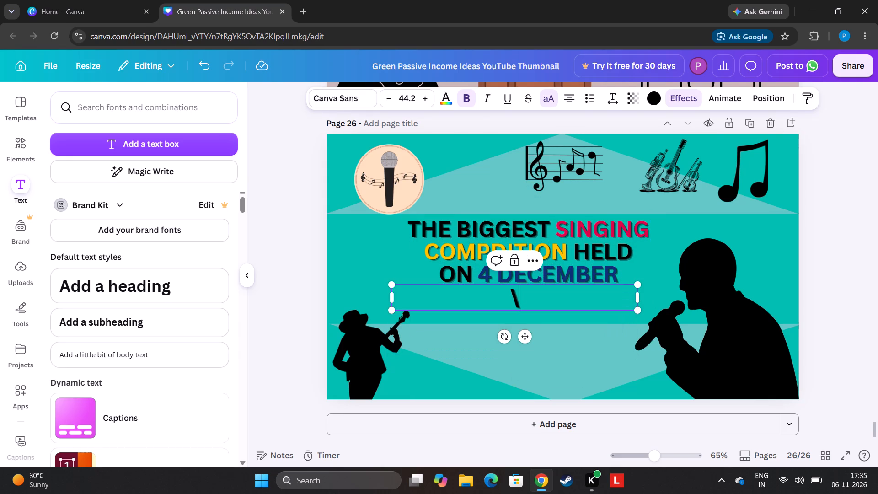
{"action": "key", "text": "BackSpace"}
{"action": "type", "text": "the wi"}
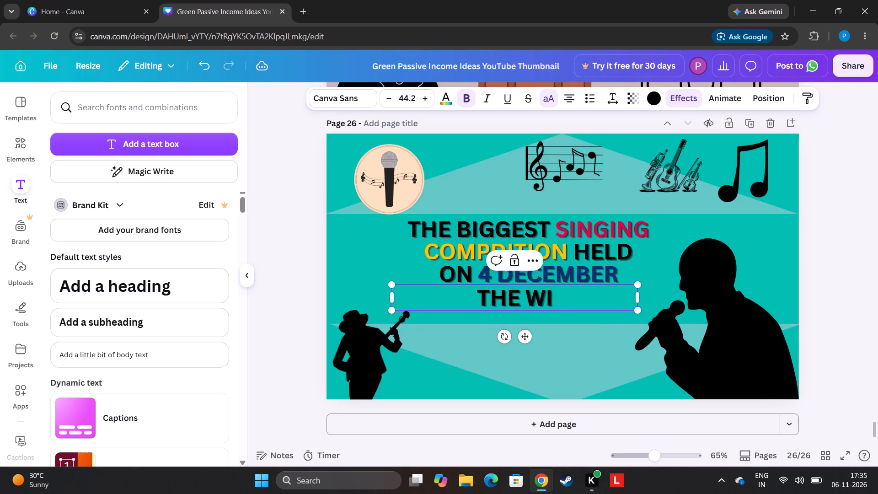
{"action": "key", "text": "m"}
{"action": "key", "text": "BackSpace"}
{"action": "key", "text": "n"}
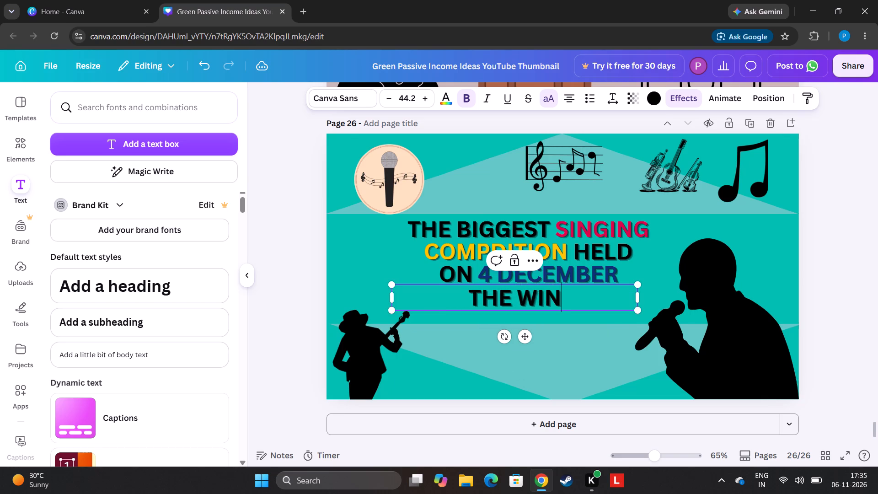
{"action": "type", "text": "er"}
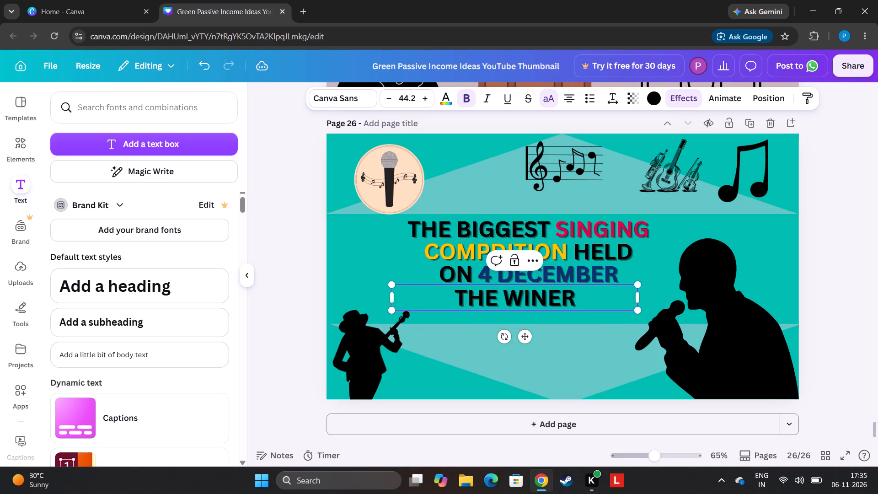
{"action": "key", "text": "space"}
{"action": "key", "text": "p"}
{"action": "type", "text": "rei"}
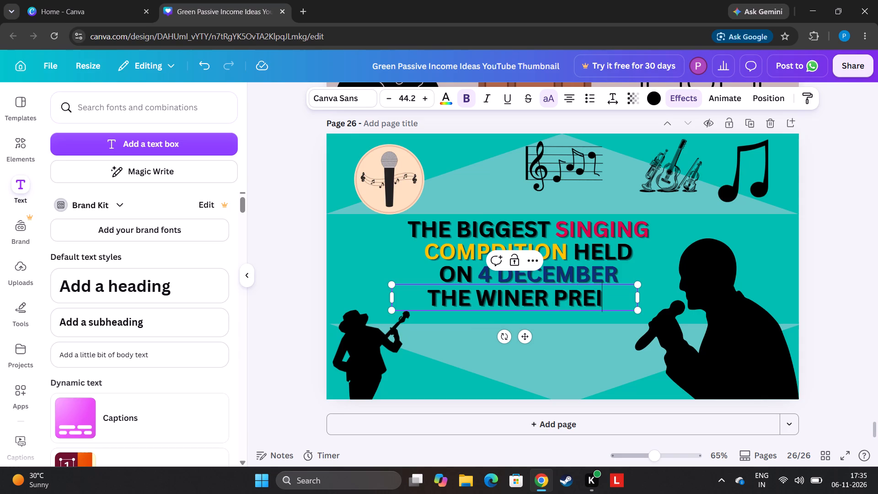
{"action": "type", "text": "ze is"}
{"action": "key", "text": "space"}
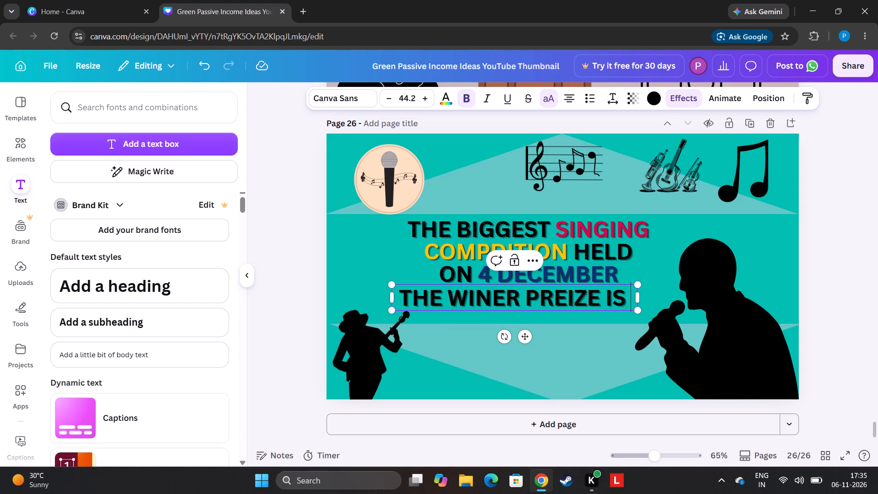
{"action": "type", "text": "1"}
{"action": "key", "text": "space"}
{"action": "type", "text": "lakh"}
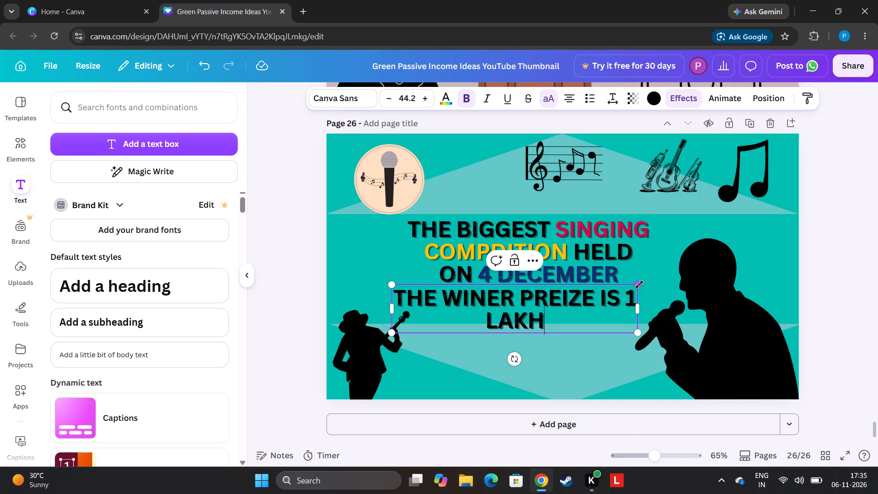
Shrink the prize text proportionally to font size 22 and position it just below the heading's date line.
{"action": "left_click_drag", "start_coordinate": [639, 285], "coordinate": [517, 314]}
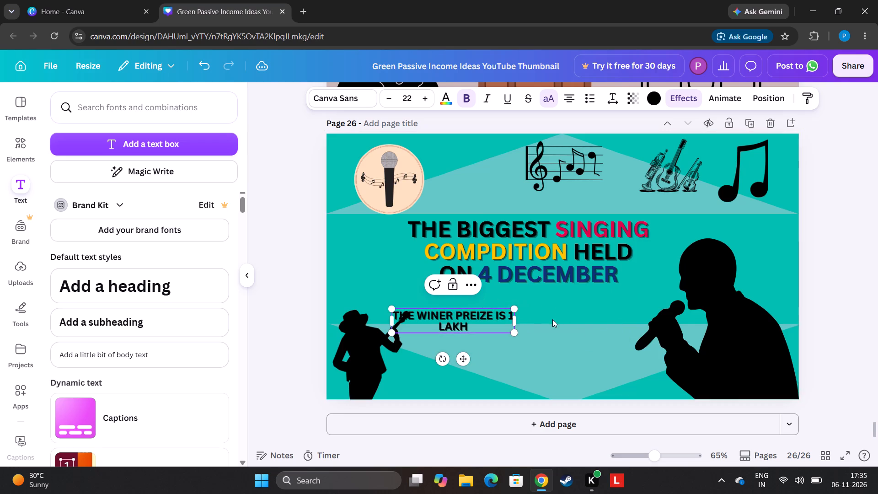
{"action": "left_click", "coordinate": [832, 290]}
{"action": "left_click_drag", "start_coordinate": [479, 313], "coordinate": [532, 294]}
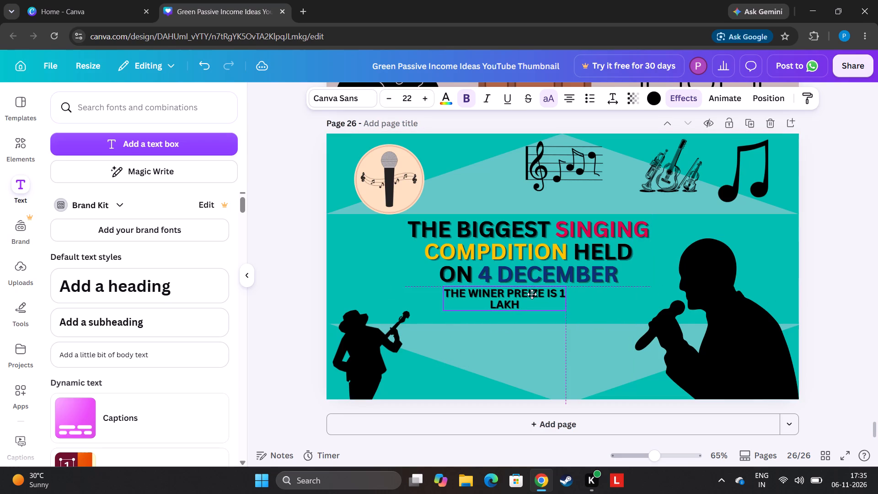
{"action": "left_click_drag", "start_coordinate": [532, 294], "coordinate": [518, 298]}
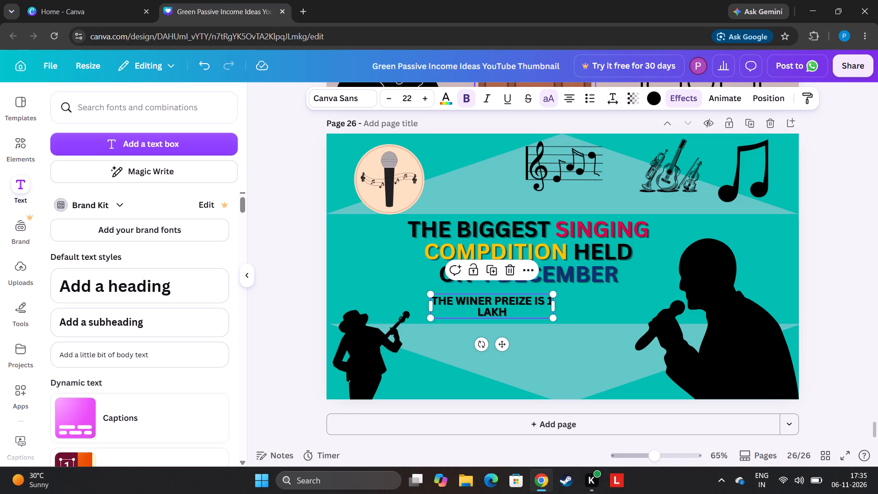
Colour the prize text white.
{"action": "left_click", "coordinate": [441, 94]}
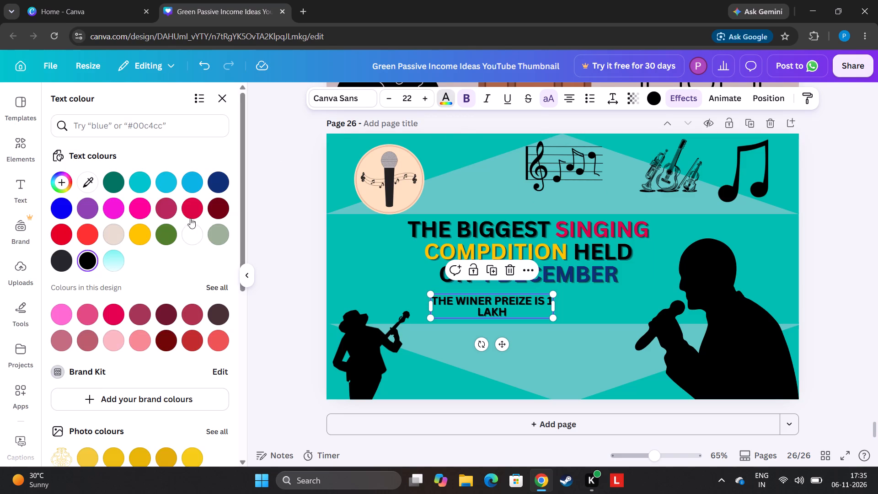
{"action": "left_click", "coordinate": [193, 234]}
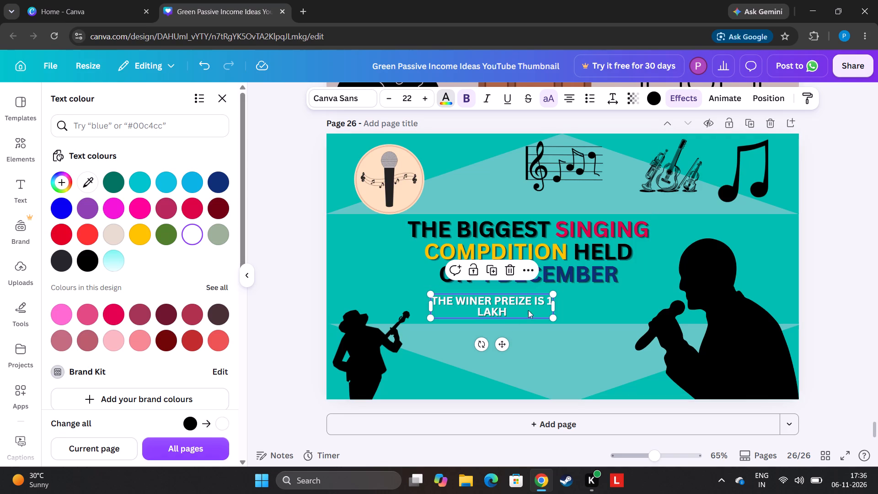
Narrow the prize text box to about 319 wide so that "1 LAKH" sits together on the second line.
{"action": "left_click_drag", "start_coordinate": [554, 303], "coordinate": [550, 304]}
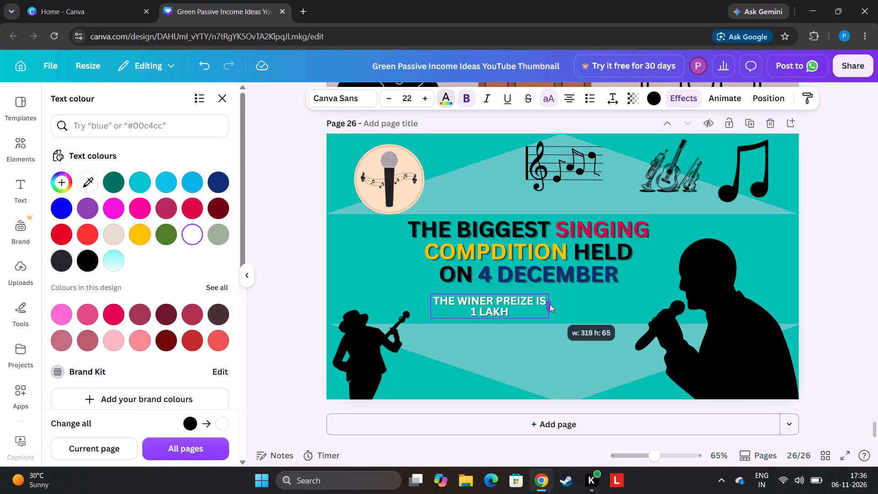
{"action": "left_click_drag", "start_coordinate": [550, 304], "coordinate": [549, 305]}
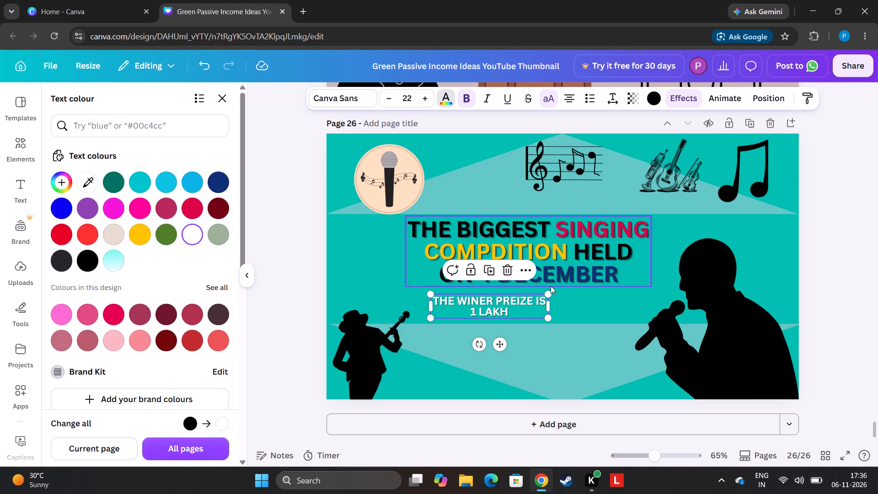
{"action": "left_click", "coordinate": [837, 247]}
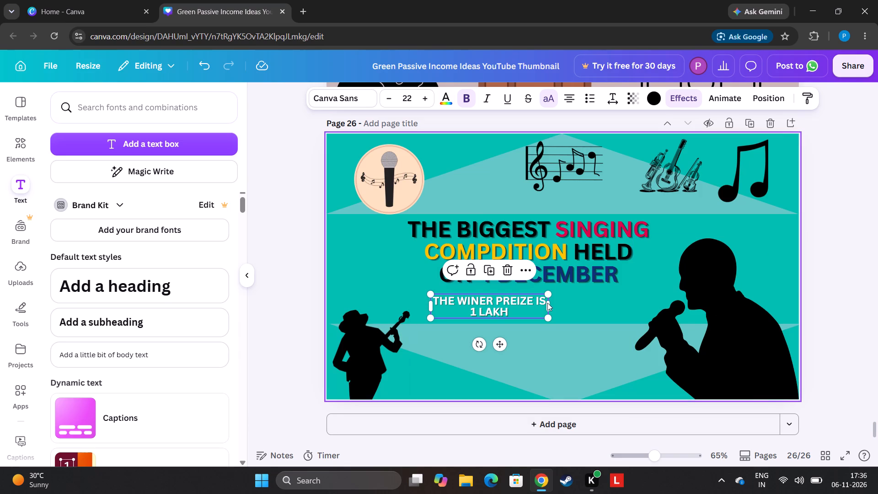
Duplicate the white prize text, with the copy near the page's bottom edge between the two silhouettes.
{"action": "left_click", "coordinate": [494, 268]}
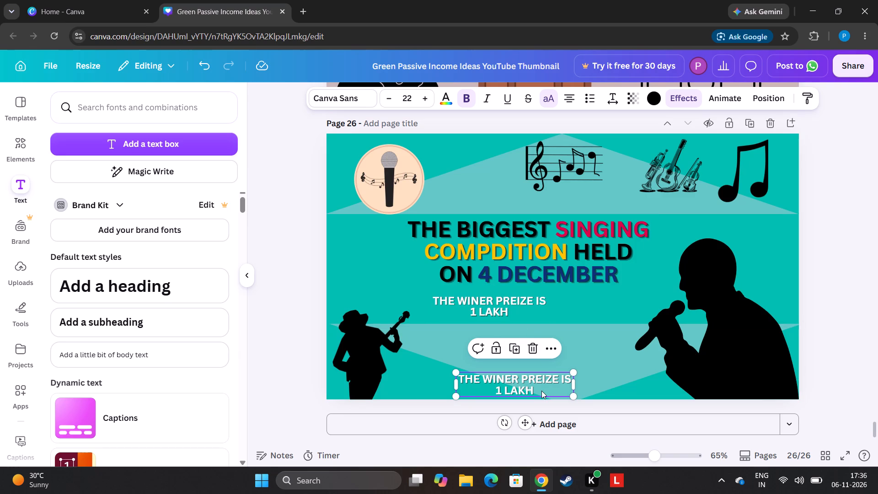
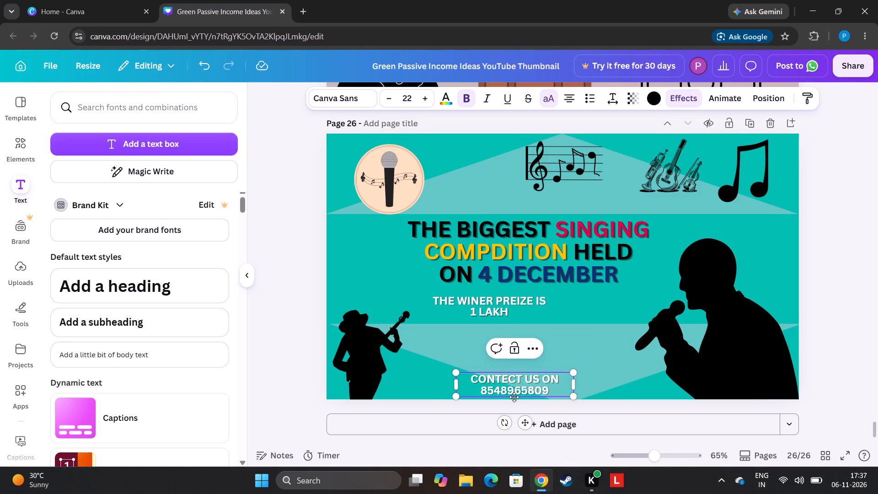
Move the contact text up to just below the prize text and widen its box slightly.
{"action": "left_click", "coordinate": [553, 390]}
{"action": "double_click", "coordinate": [552, 390]}
{"action": "left_click", "coordinate": [825, 382]}
{"action": "left_click_drag", "start_coordinate": [535, 390], "coordinate": [493, 307]}
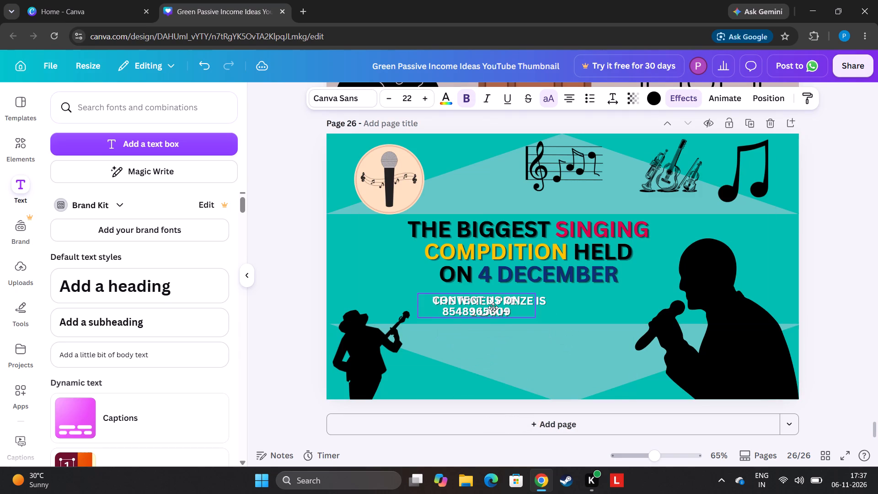
{"action": "left_click_drag", "start_coordinate": [493, 307], "coordinate": [494, 346]}
{"action": "left_click_drag", "start_coordinate": [534, 339], "coordinate": [559, 336]}
{"action": "double_click", "coordinate": [530, 346]}
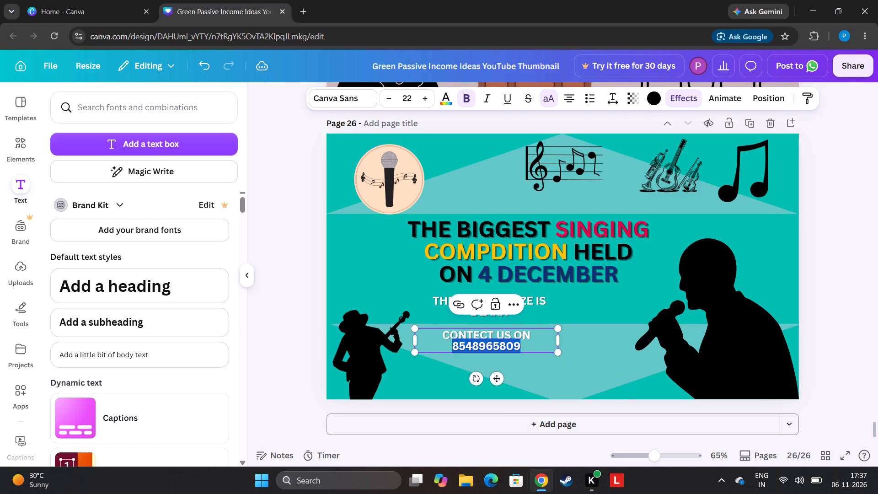
{"action": "left_click", "coordinate": [589, 333]}
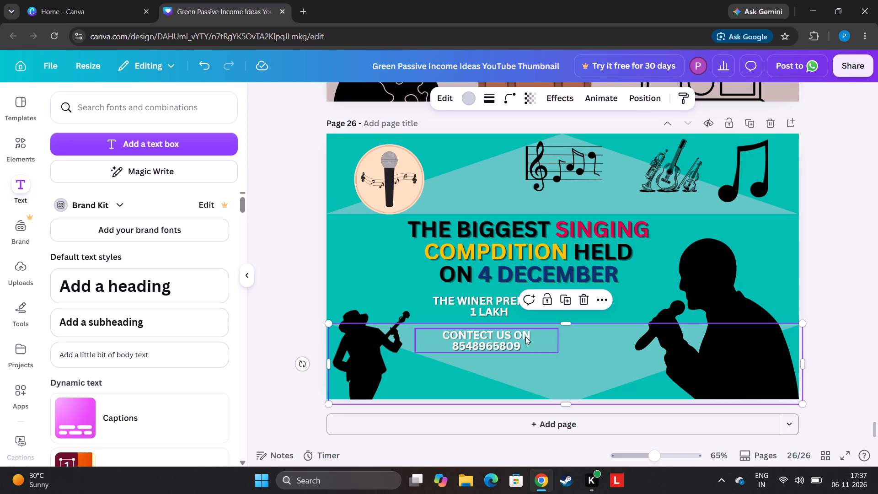
{"action": "left_click_drag", "start_coordinate": [525, 335], "coordinate": [526, 339]}
Append "for more information" after the phone number in the contact text.
{"action": "left_click", "coordinate": [528, 345]}
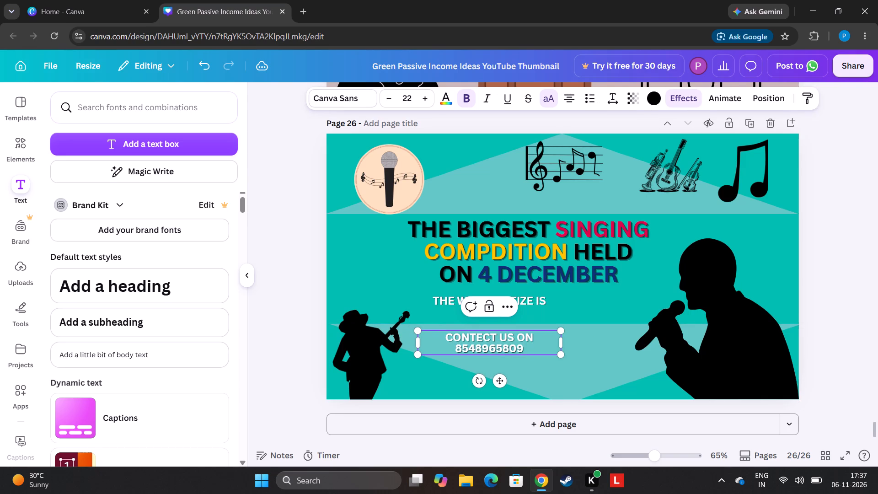
{"action": "key", "text": "space"}
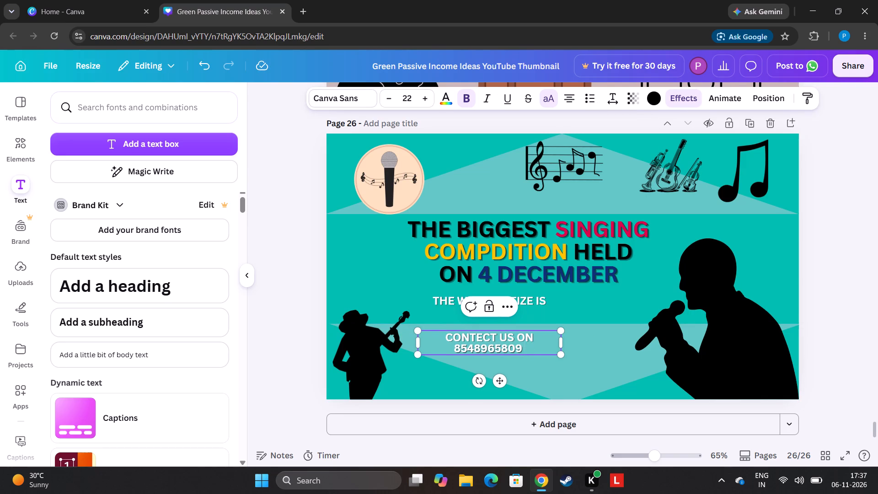
{"action": "type", "text": "ro"}
{"action": "key", "text": "r"}
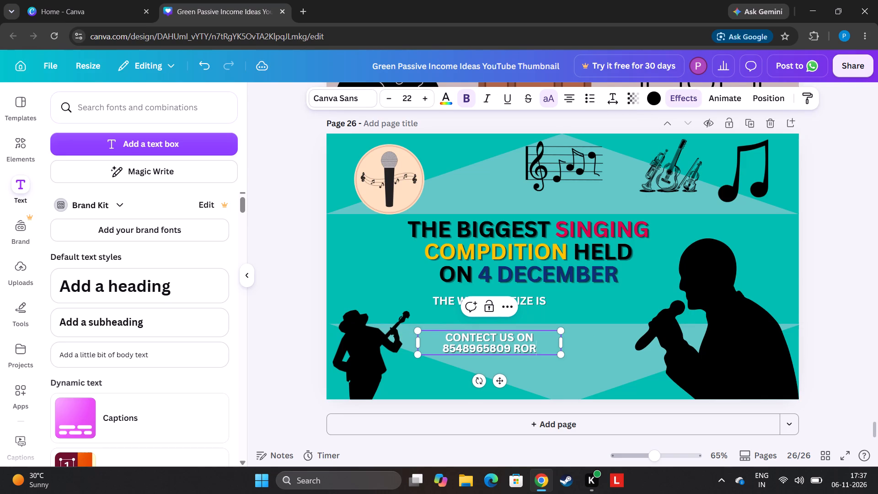
{"action": "key", "text": "BackSpace"}
{"action": "key", "text": "BackSpace"}
{"action": "key", "text": "BackSpace"}
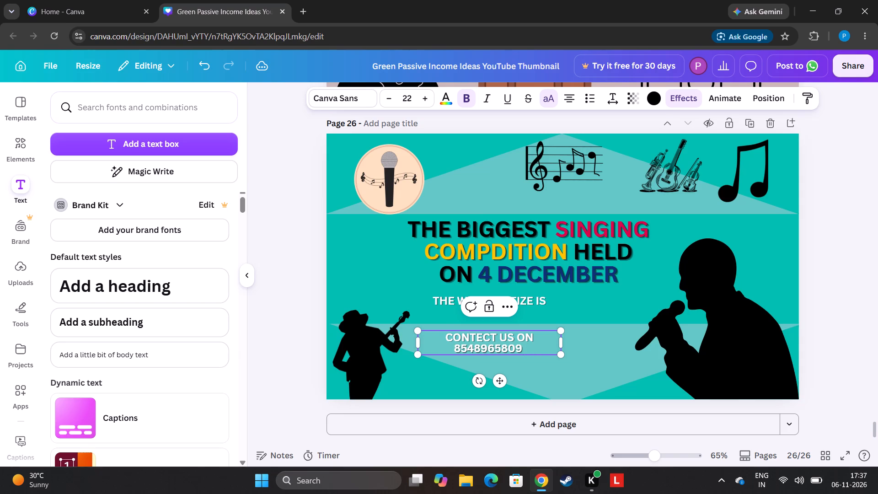
{"action": "type", "text": "for"}
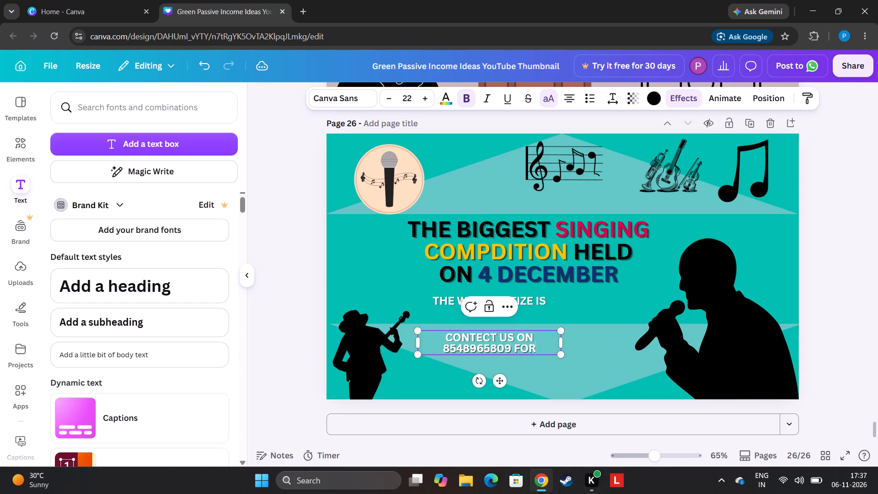
{"action": "key", "text": "space"}
{"action": "type", "text": "more in"}
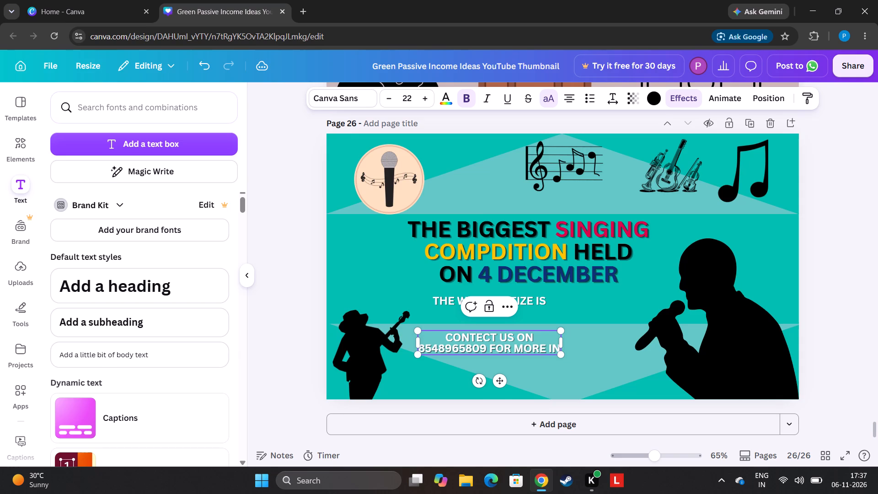
{"action": "key", "text": "f"}
{"action": "type", "text": "or"}
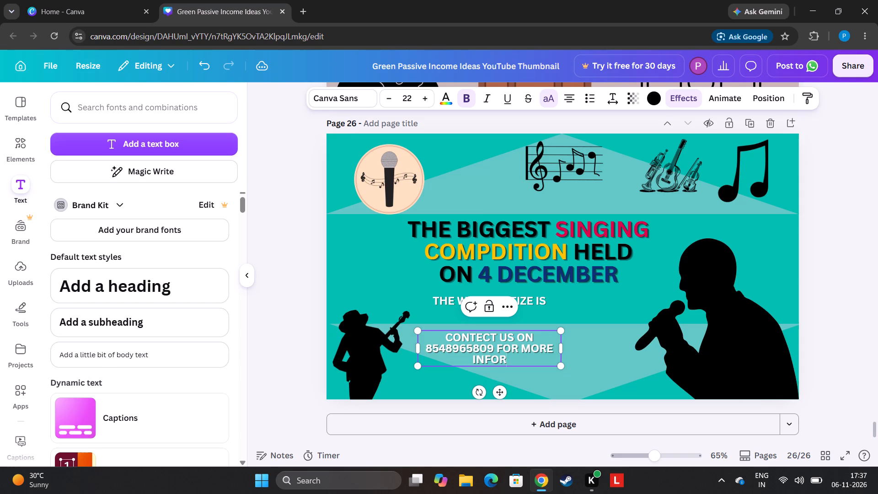
{"action": "type", "text": "ms"}
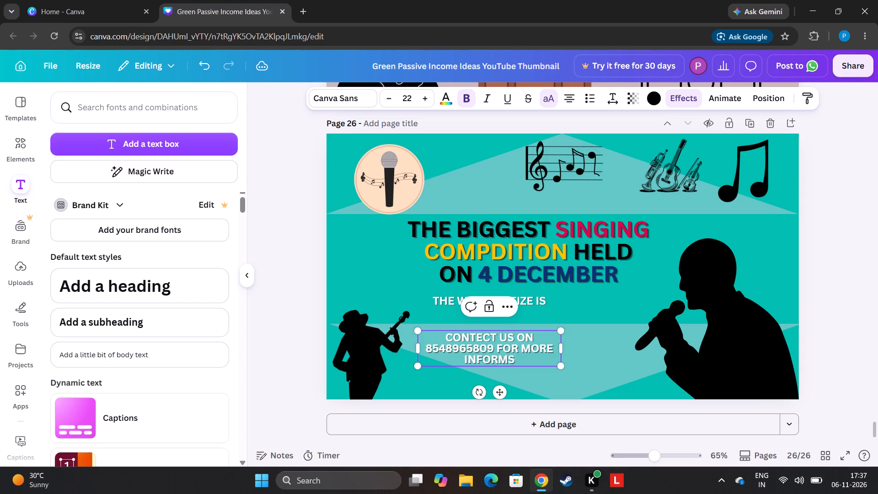
{"action": "key", "text": "BackSpace"}
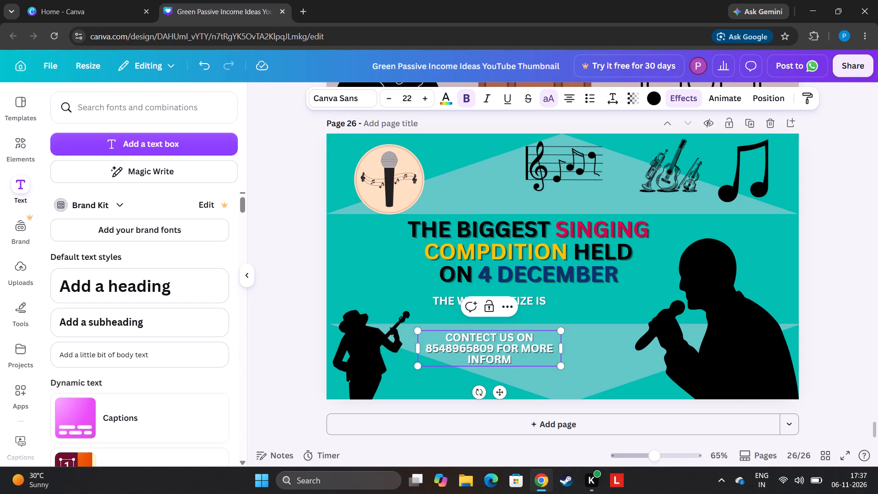
{"action": "key", "text": "a"}
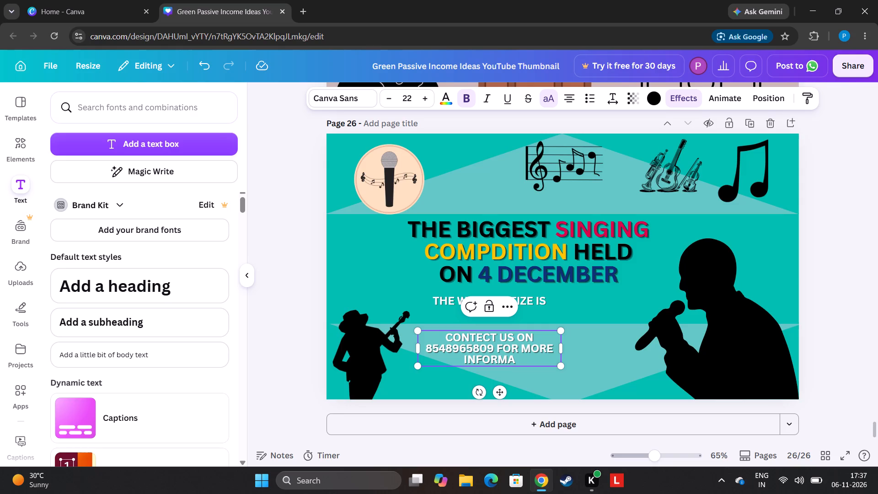
{"action": "type", "text": "tion"}
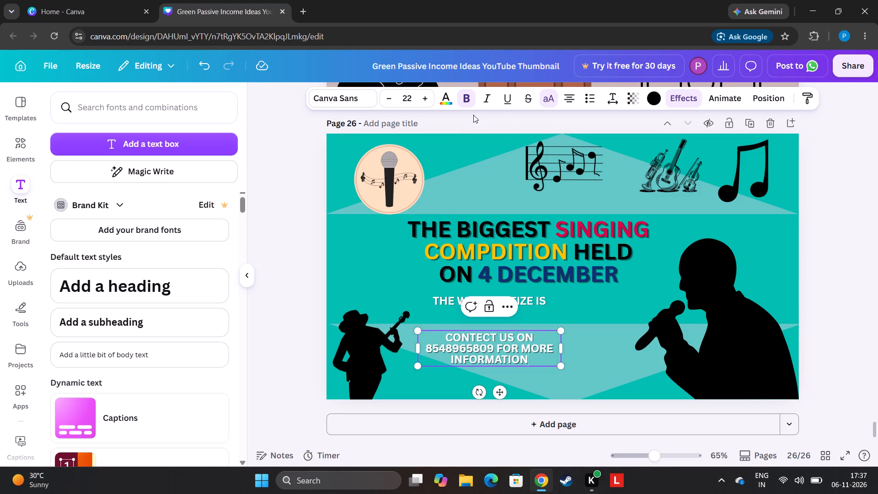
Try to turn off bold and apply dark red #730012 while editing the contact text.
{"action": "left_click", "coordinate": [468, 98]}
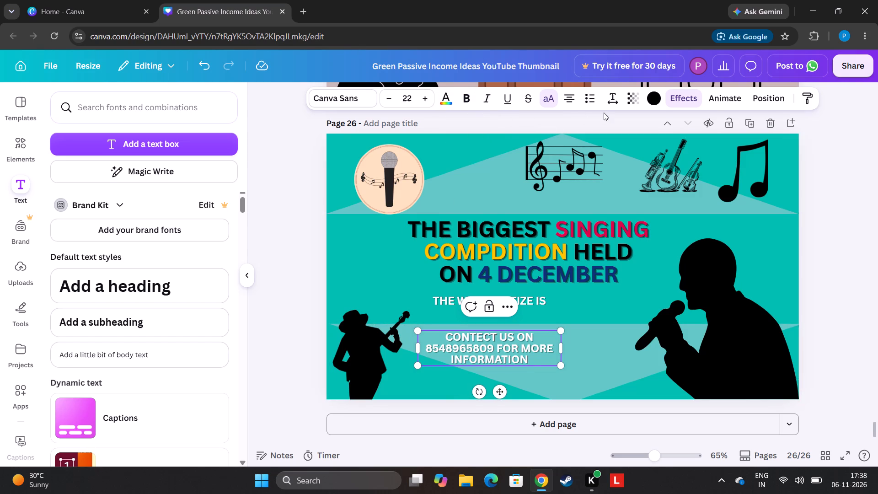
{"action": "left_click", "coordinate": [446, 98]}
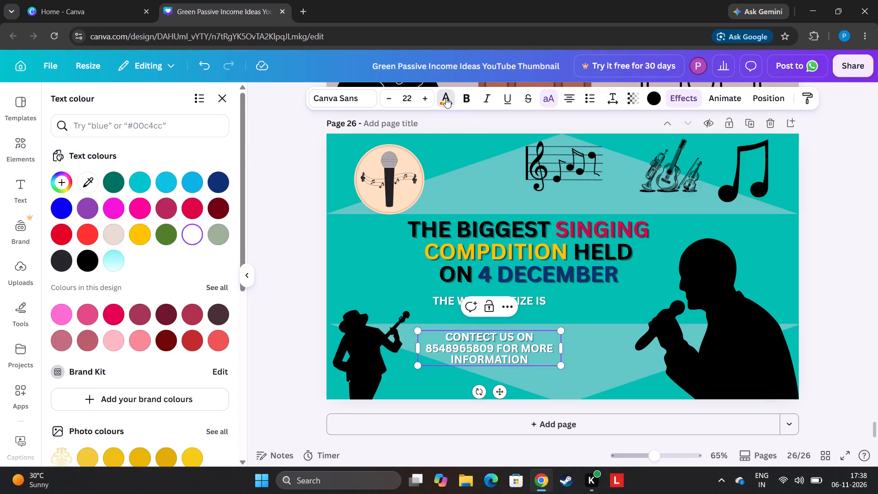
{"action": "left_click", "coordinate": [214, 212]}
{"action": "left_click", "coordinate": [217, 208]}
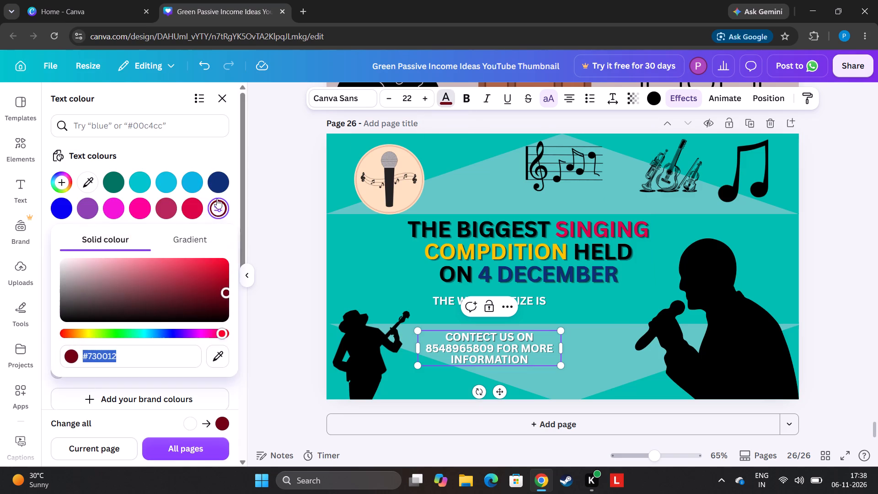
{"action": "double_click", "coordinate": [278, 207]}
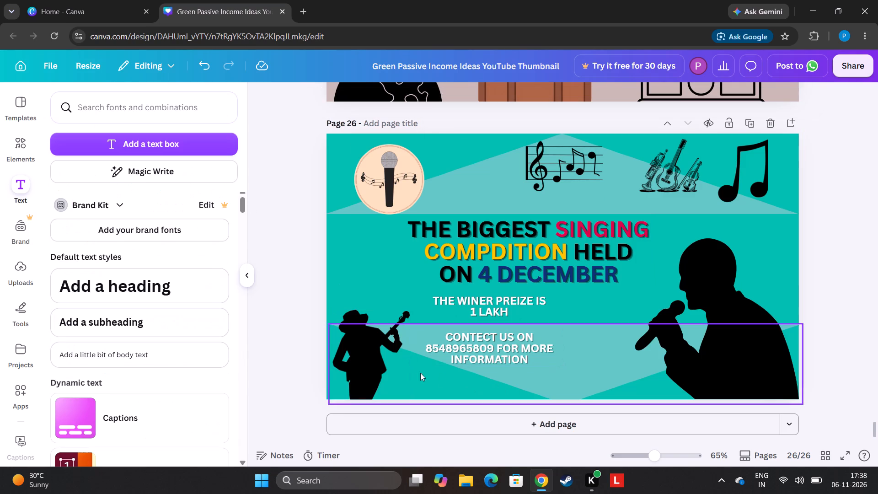
Colour the whole contact text box dark red #730012.
{"action": "left_click", "coordinate": [490, 359]}
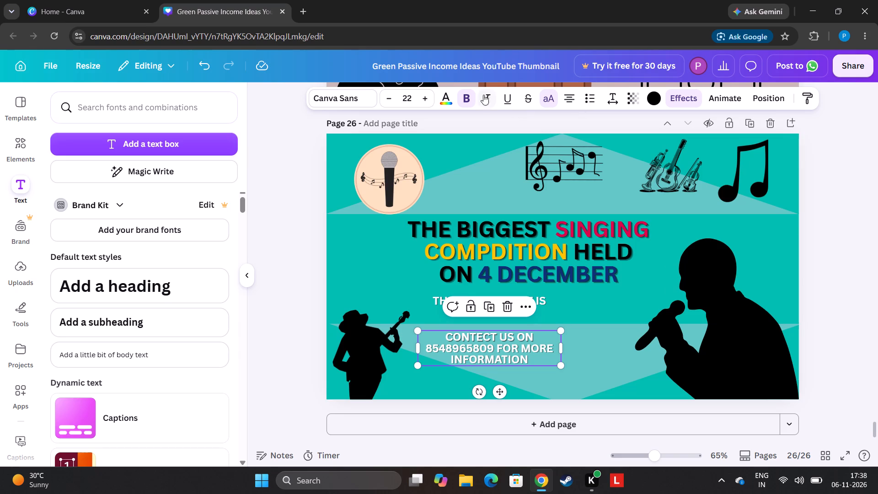
{"action": "left_click", "coordinate": [439, 105]}
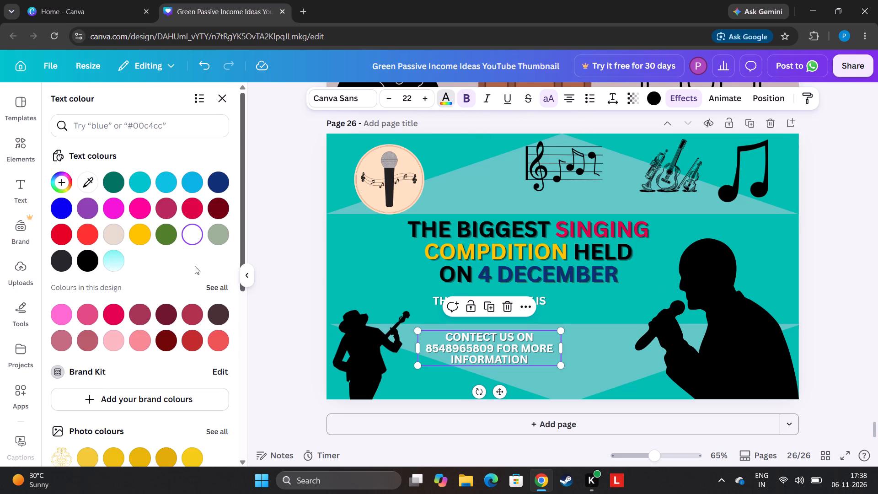
{"action": "left_click", "coordinate": [220, 199]}
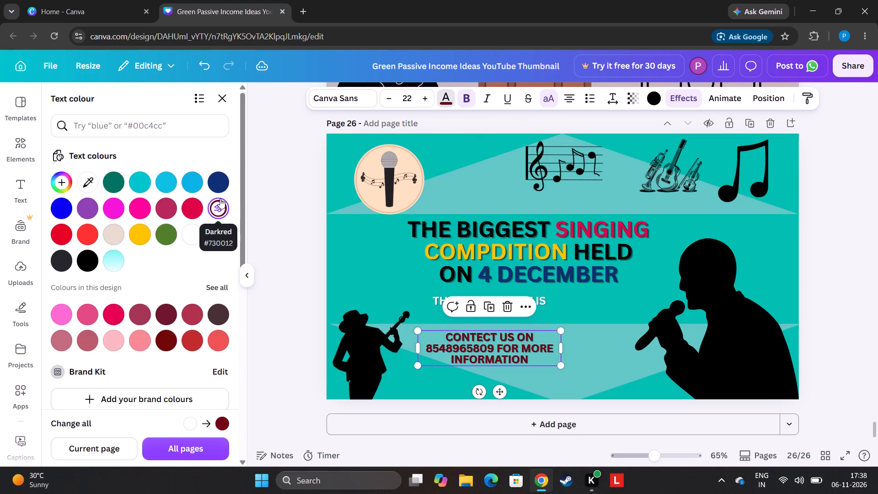
{"action": "left_click", "coordinate": [850, 248]}
{"action": "left_click", "coordinate": [829, 293]}
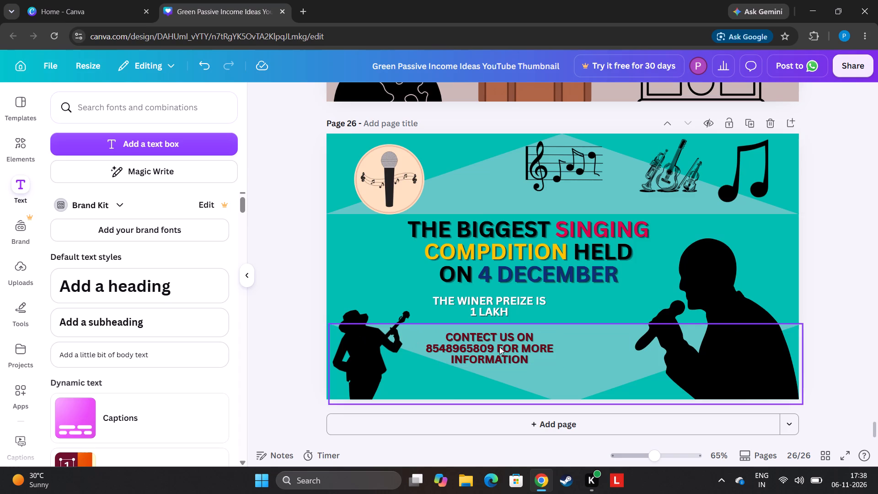
Reposition the dark red contact text slightly higher, close beneath the "1 LAKH" line.
{"action": "left_click_drag", "start_coordinate": [499, 347], "coordinate": [592, 322]}
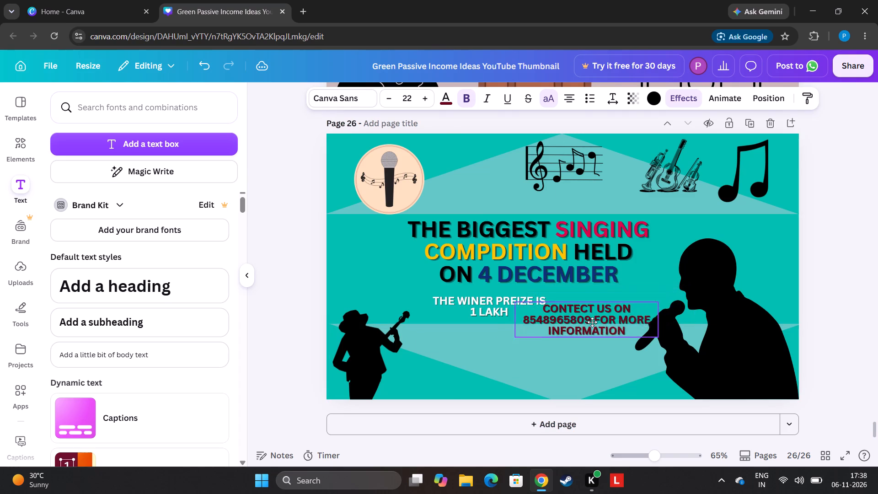
{"action": "left_click_drag", "start_coordinate": [592, 322], "coordinate": [511, 338]}
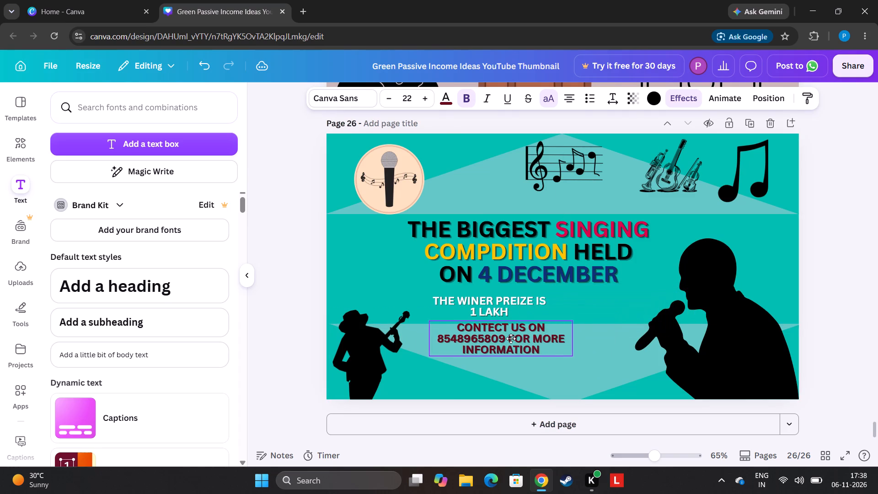
{"action": "left_click_drag", "start_coordinate": [511, 338], "coordinate": [505, 340]}
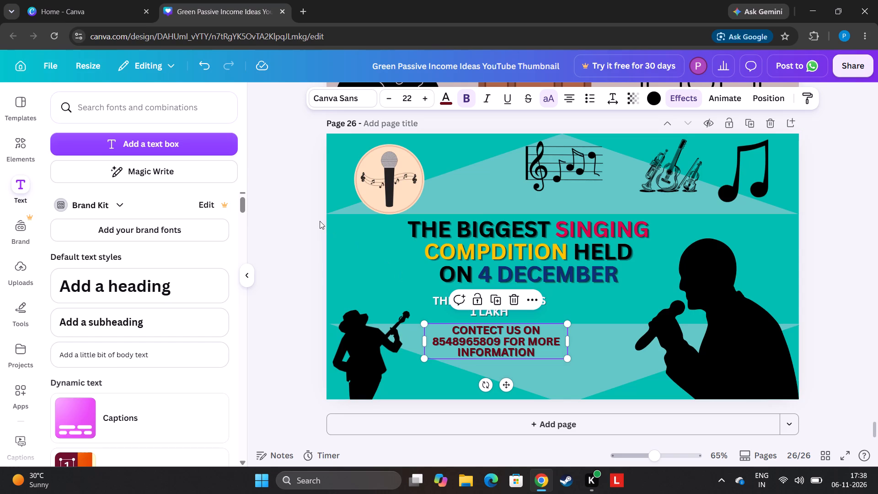
Add the recommended flowing music-stave graphic, shrink it, and place it beside the heading, above the guitarist silhouette.
{"action": "left_click", "coordinate": [35, 148]}
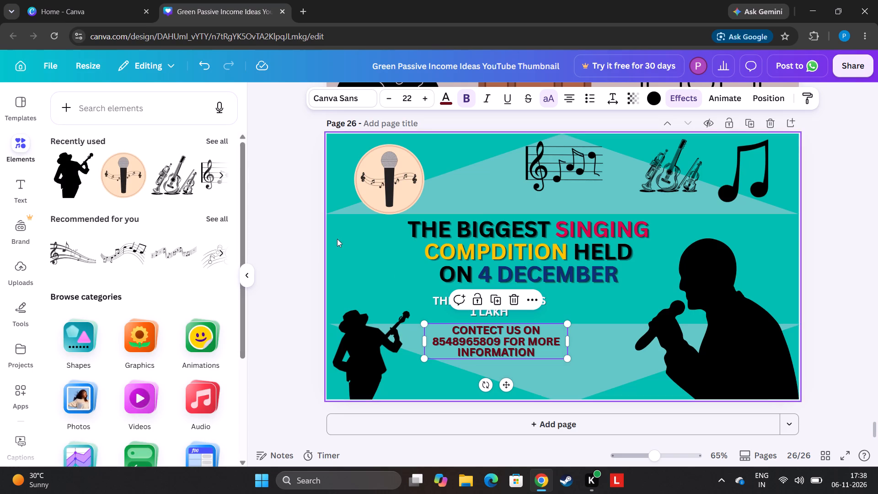
{"action": "left_click", "coordinate": [73, 258]}
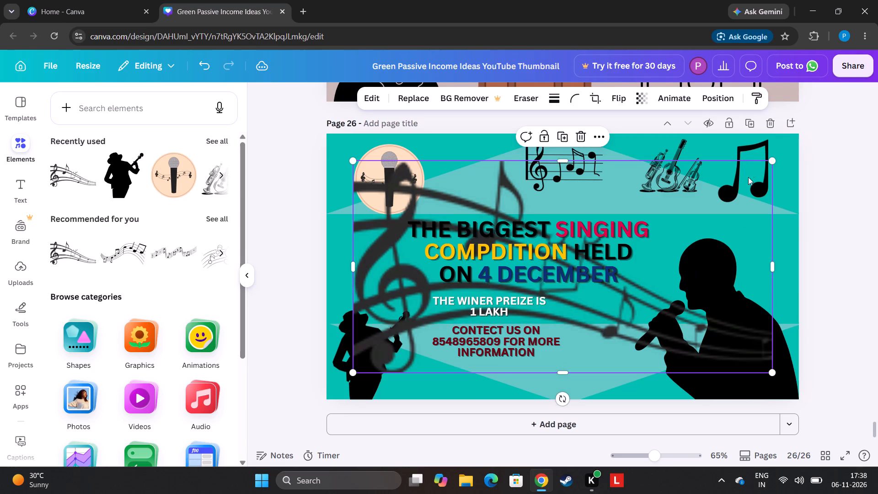
{"action": "left_click_drag", "start_coordinate": [772, 164], "coordinate": [557, 327]}
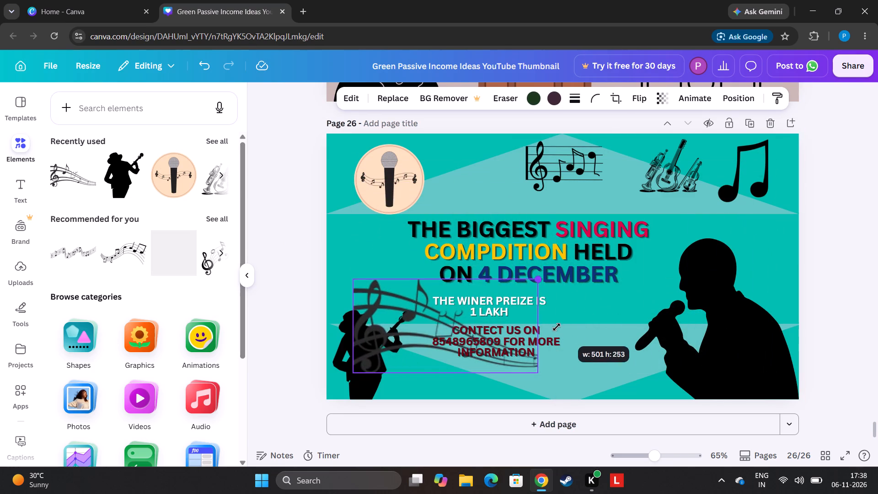
{"action": "left_click_drag", "start_coordinate": [557, 327], "coordinate": [536, 332]}
{"action": "left_click_drag", "start_coordinate": [446, 345], "coordinate": [416, 274]}
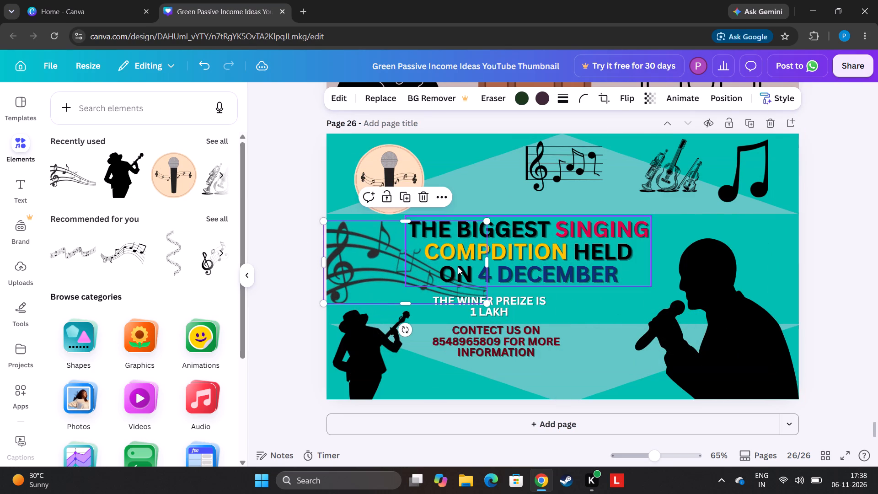
{"action": "left_click_drag", "start_coordinate": [489, 220], "coordinate": [440, 279]}
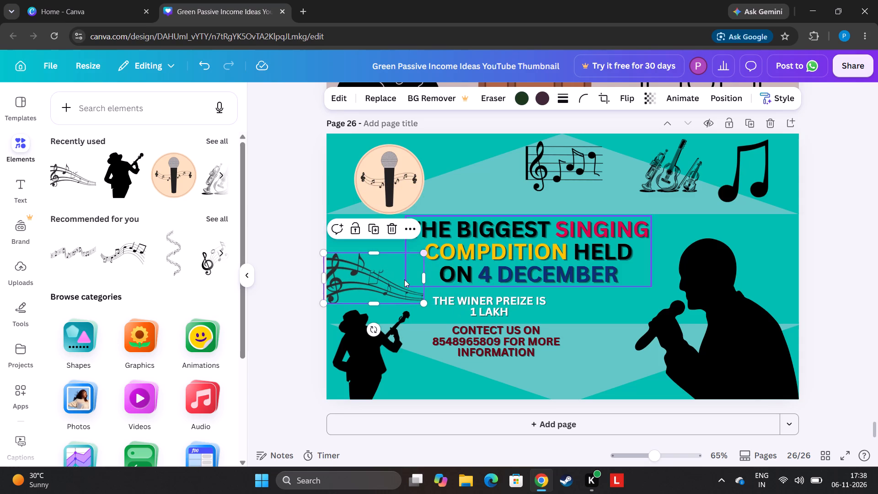
{"action": "left_click_drag", "start_coordinate": [383, 278], "coordinate": [393, 263]}
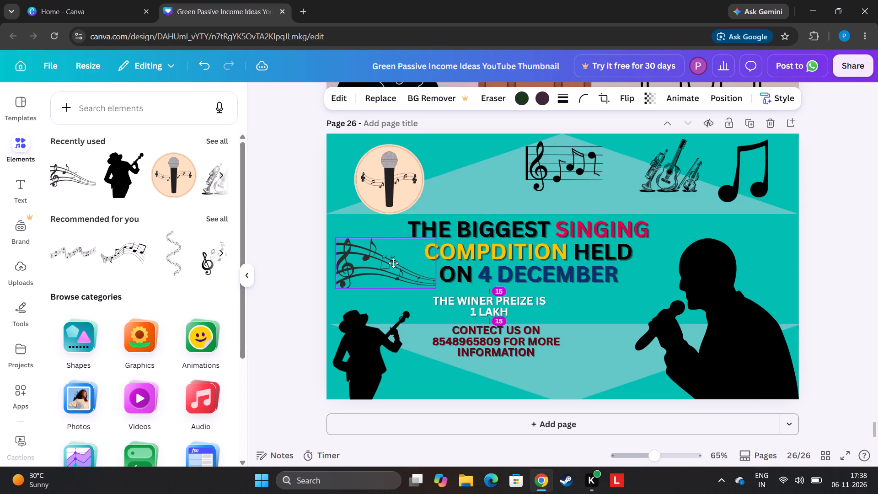
{"action": "left_click_drag", "start_coordinate": [393, 263], "coordinate": [386, 258]}
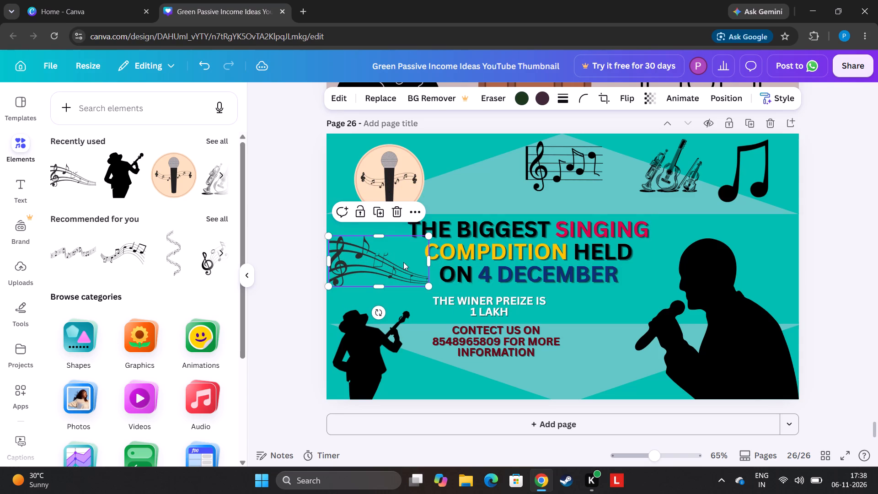
Adjust the size of the flowing music-stave graphic beside the heading, leaving it slightly larger and reaching toward "ON 4 DECEMBER".
{"action": "left_click_drag", "start_coordinate": [425, 256], "coordinate": [428, 256]}
{"action": "left_click_drag", "start_coordinate": [428, 256], "coordinate": [415, 251]}
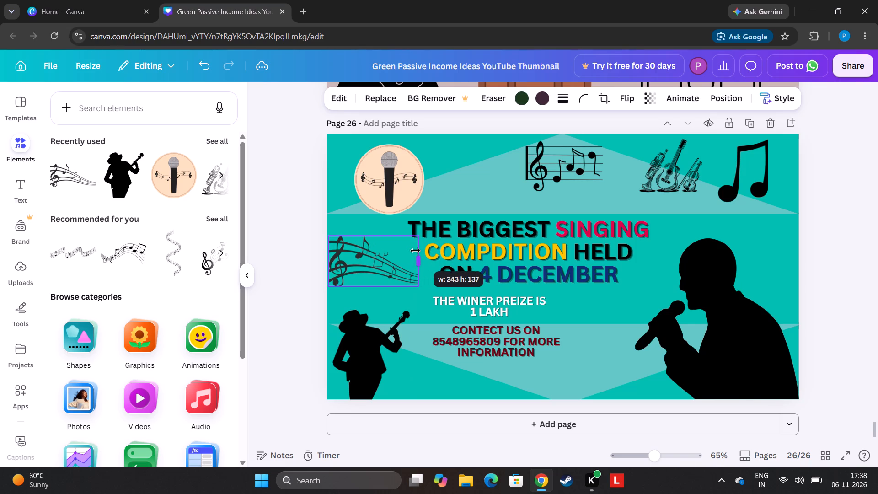
{"action": "left_click_drag", "start_coordinate": [415, 251], "coordinate": [419, 251]}
{"action": "left_click_drag", "start_coordinate": [424, 287], "coordinate": [444, 287]}
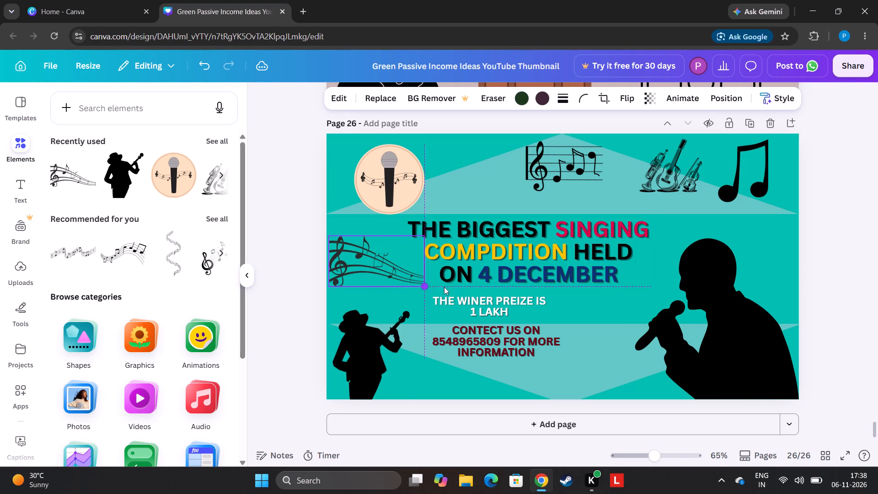
{"action": "left_click_drag", "start_coordinate": [444, 287], "coordinate": [446, 285]}
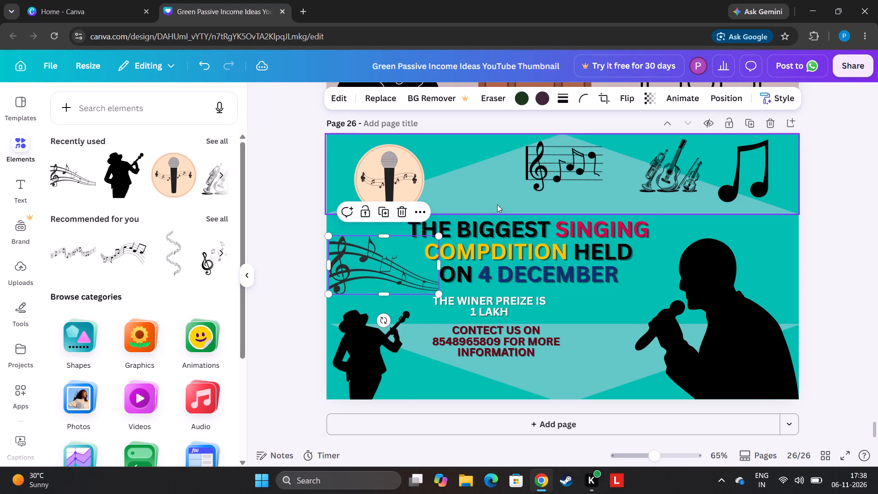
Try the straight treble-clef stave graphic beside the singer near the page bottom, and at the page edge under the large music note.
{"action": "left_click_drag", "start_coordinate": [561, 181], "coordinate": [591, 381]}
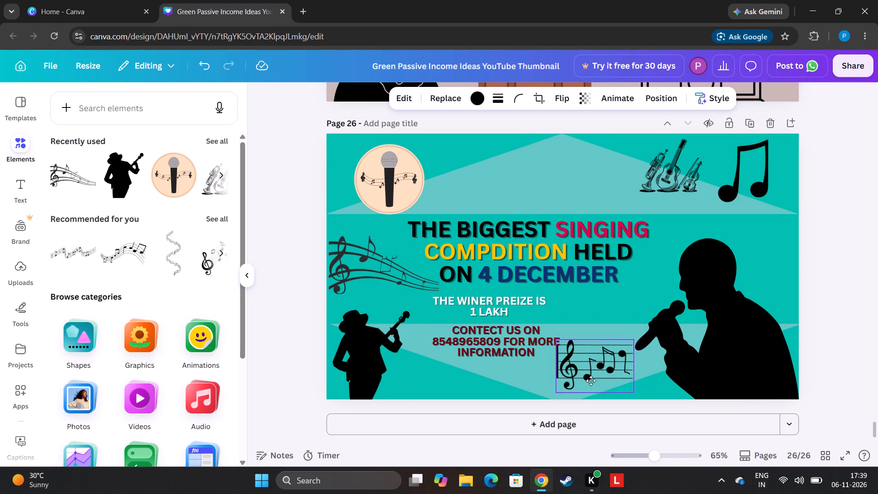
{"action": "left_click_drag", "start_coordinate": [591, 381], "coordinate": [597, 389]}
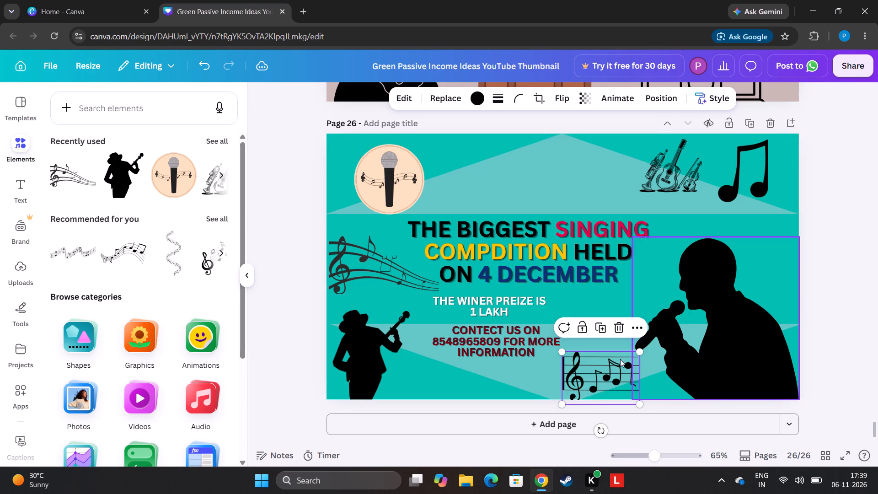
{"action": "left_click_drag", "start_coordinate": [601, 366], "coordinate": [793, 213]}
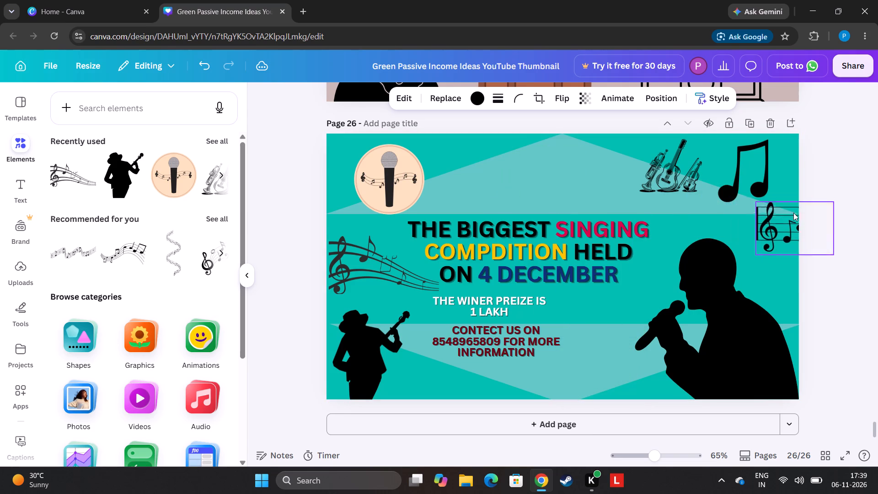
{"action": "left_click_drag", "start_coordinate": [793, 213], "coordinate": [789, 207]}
Rearrange the top row with the instruments graphic enlarged beside the microphone badge and the treble-clef stave between it and the large music note.
{"action": "left_click_drag", "start_coordinate": [669, 169], "coordinate": [488, 169]}
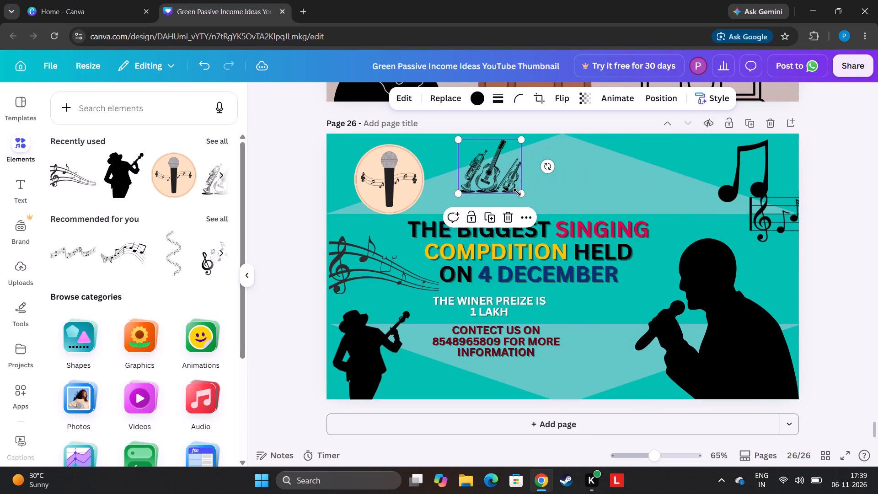
{"action": "left_click_drag", "start_coordinate": [518, 192], "coordinate": [548, 197]}
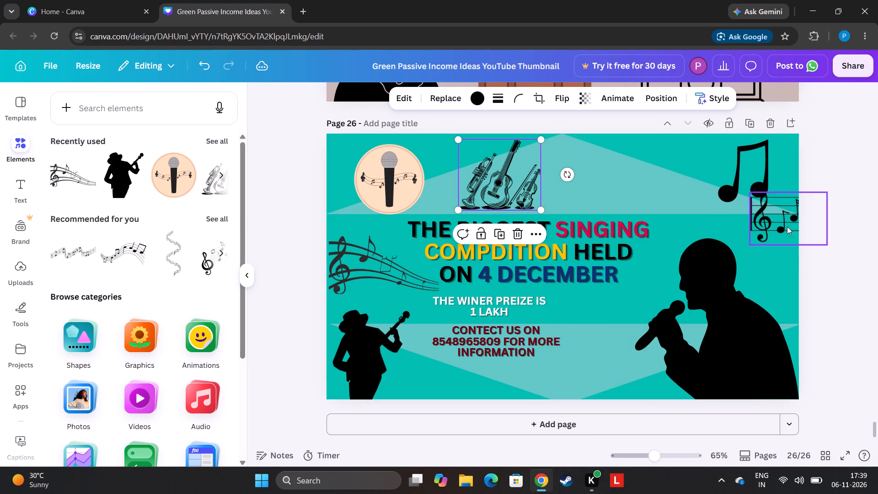
{"action": "left_click_drag", "start_coordinate": [787, 226], "coordinate": [609, 182]}
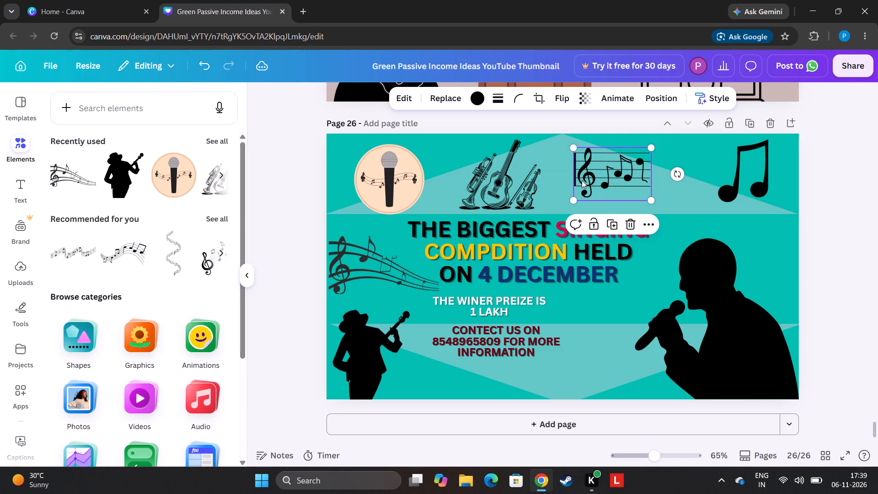
Add the recommended trumpet-and-double-bass musicians graphic, shrunk to fit between the contact text and the singer silhouette at the page bottom.
{"action": "left_click", "coordinate": [219, 212]}
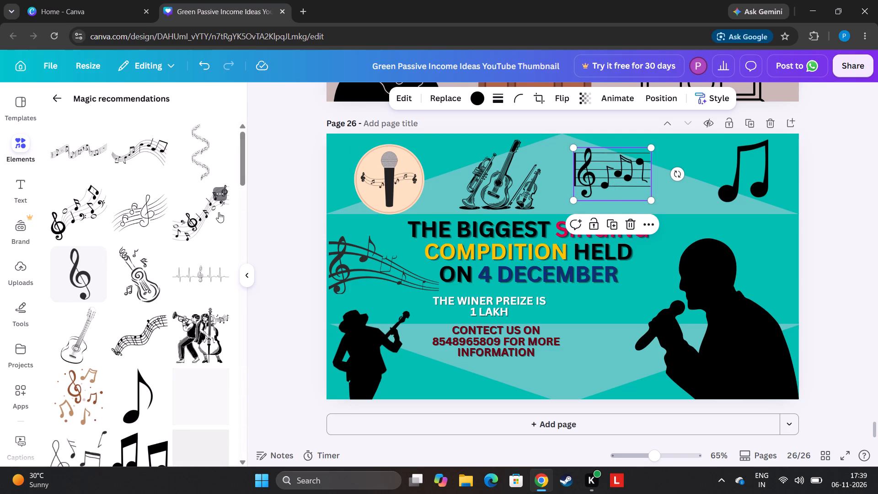
{"action": "left_click", "coordinate": [202, 337]}
{"action": "left_click_drag", "start_coordinate": [576, 304], "coordinate": [592, 360]}
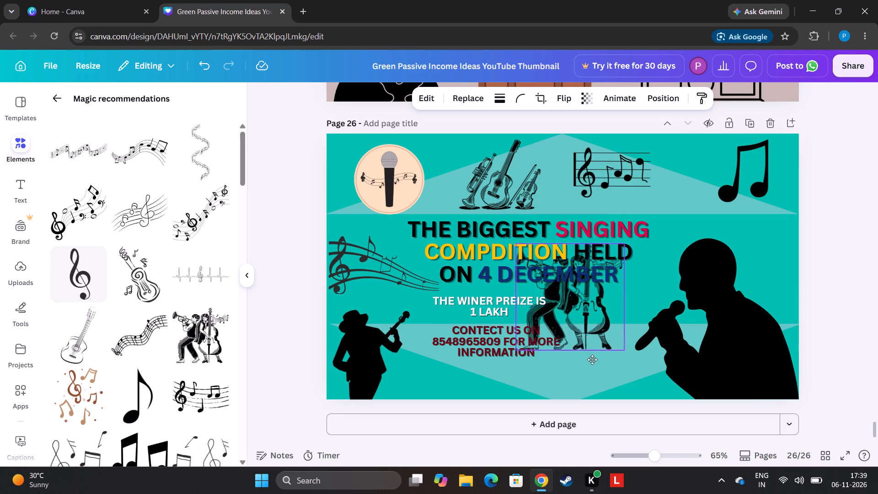
{"action": "left_click_drag", "start_coordinate": [592, 360], "coordinate": [605, 385]}
{"action": "left_click_drag", "start_coordinate": [645, 296], "coordinate": [613, 348]}
{"action": "left_click_drag", "start_coordinate": [570, 369], "coordinate": [598, 364]}
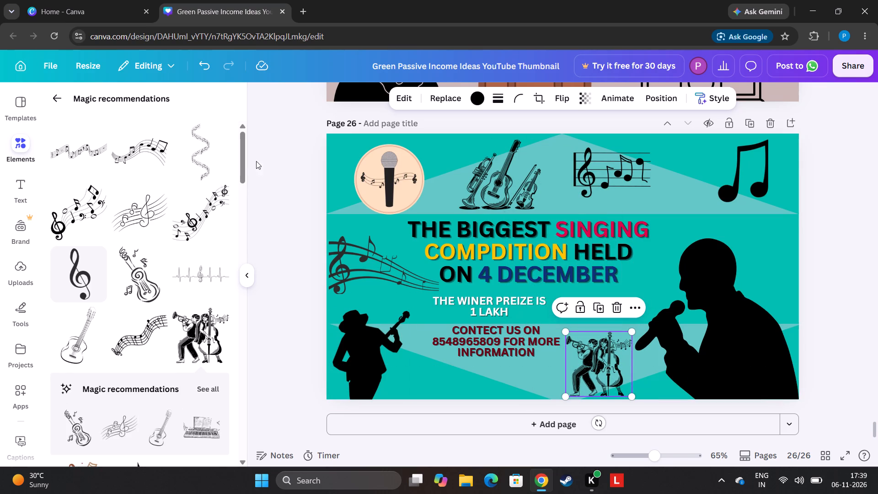
Look further through the recommended music graphics for another element.
{"action": "left_click_drag", "start_coordinate": [246, 161], "coordinate": [221, 248]}
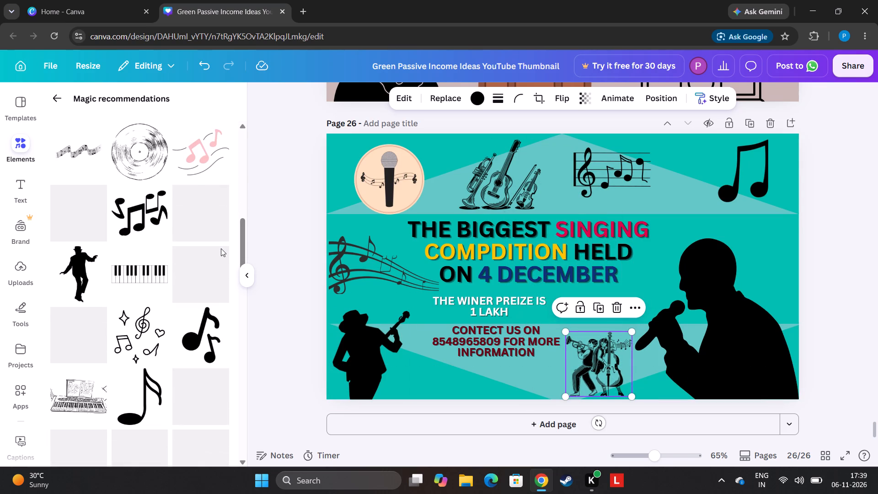
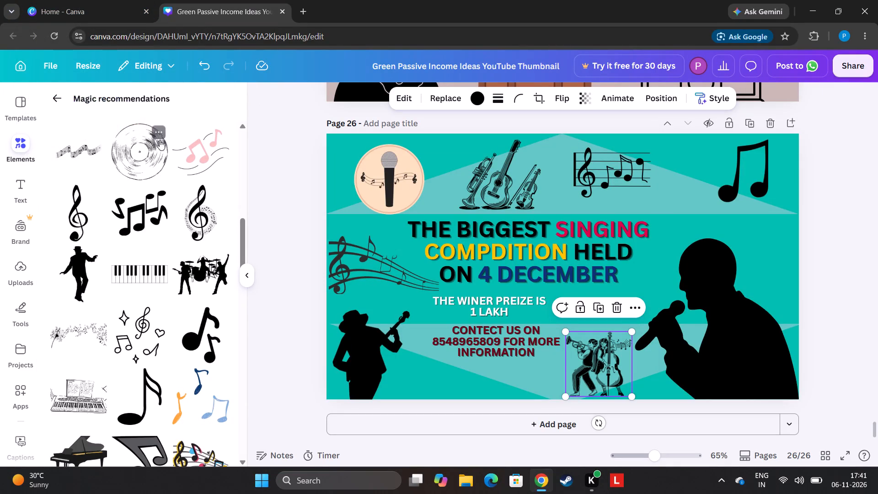
Add the recommended piano-keyboard graphic, shrunk to fit beneath the contact text beside the guitarist silhouette at the page bottom.
{"action": "left_click", "coordinate": [155, 273]}
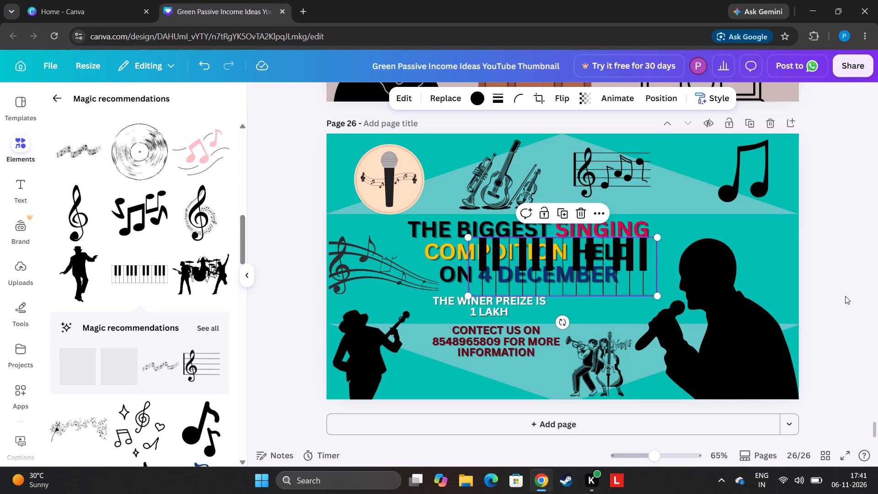
{"action": "left_click_drag", "start_coordinate": [633, 283], "coordinate": [574, 384]}
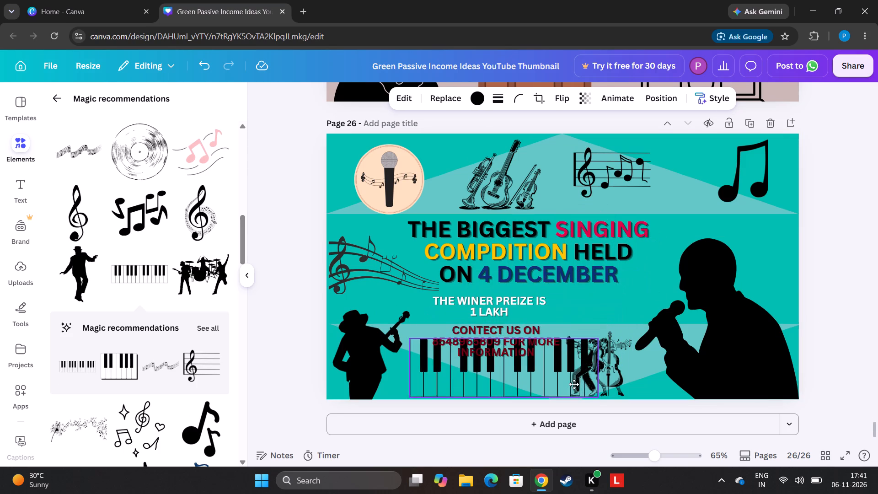
{"action": "left_click_drag", "start_coordinate": [574, 384], "coordinate": [573, 384]}
{"action": "left_click_drag", "start_coordinate": [600, 342], "coordinate": [564, 388]}
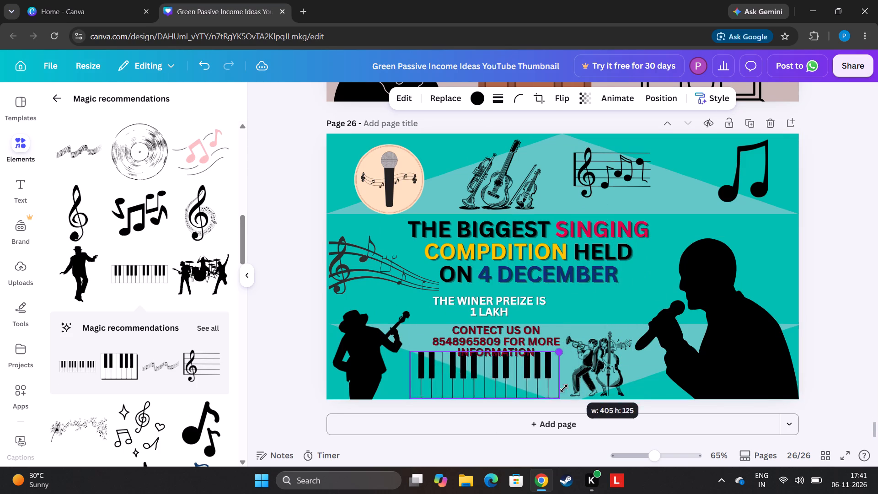
{"action": "left_click_drag", "start_coordinate": [564, 388], "coordinate": [522, 420]}
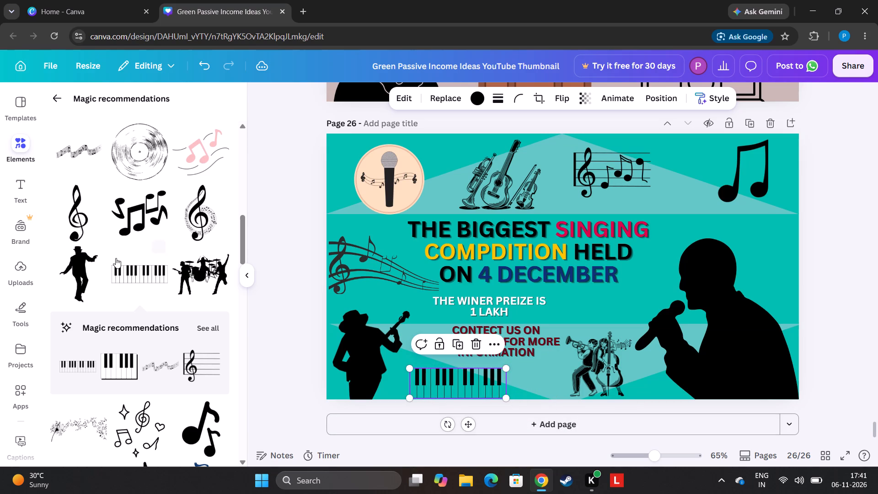
Add the recommended green and purple theatre masks graphic, shrunk above the singer's shoulder, moving the large music note inward to make room.
{"action": "left_click_drag", "start_coordinate": [241, 241], "coordinate": [253, 326]}
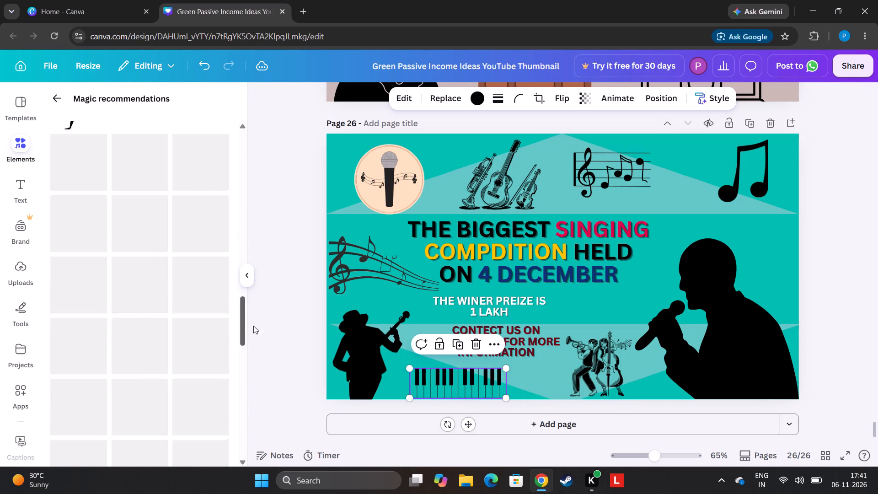
{"action": "left_click_drag", "start_coordinate": [253, 326], "coordinate": [253, 357]}
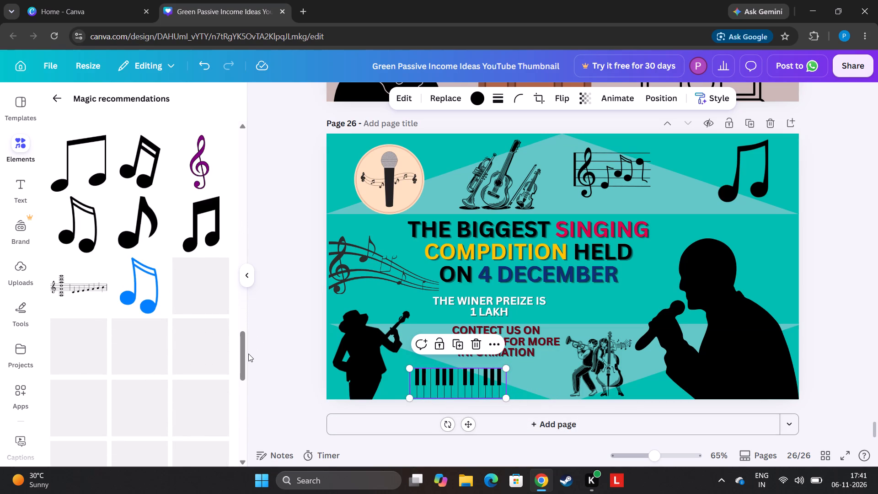
{"action": "left_click_drag", "start_coordinate": [240, 333], "coordinate": [238, 370]}
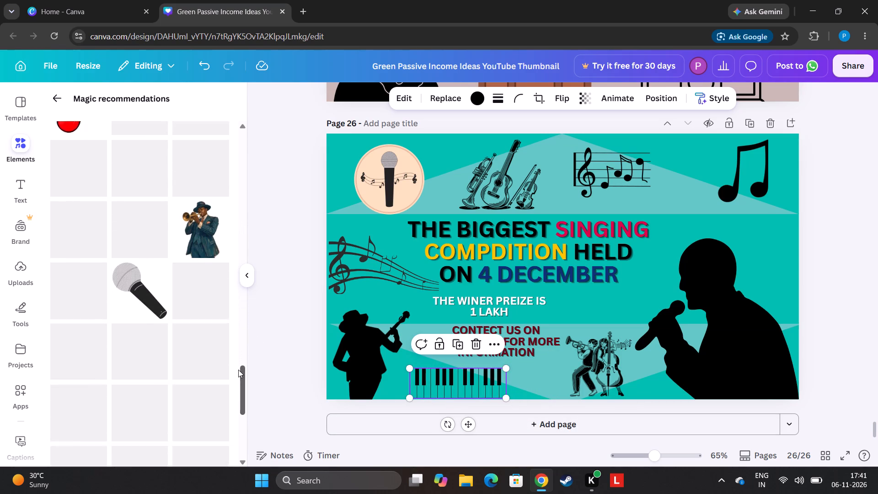
{"action": "left_click_drag", "start_coordinate": [238, 370], "coordinate": [238, 376]}
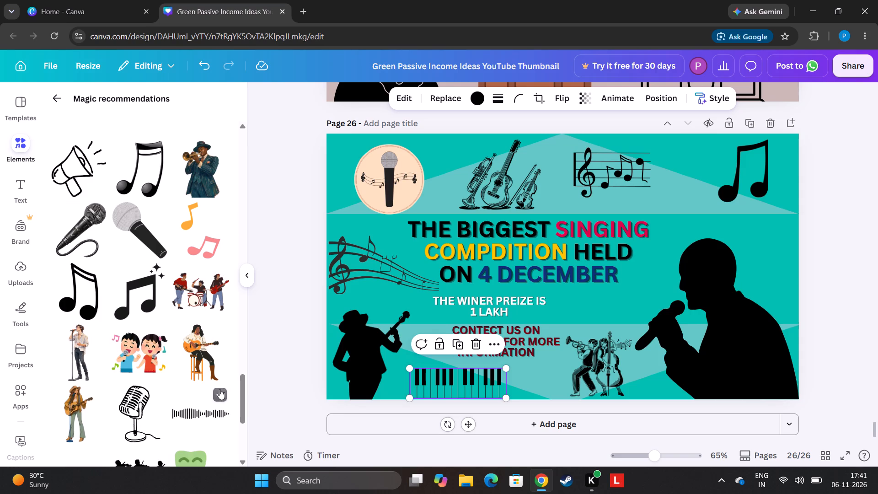
{"action": "left_click_drag", "start_coordinate": [238, 390], "coordinate": [241, 414]}
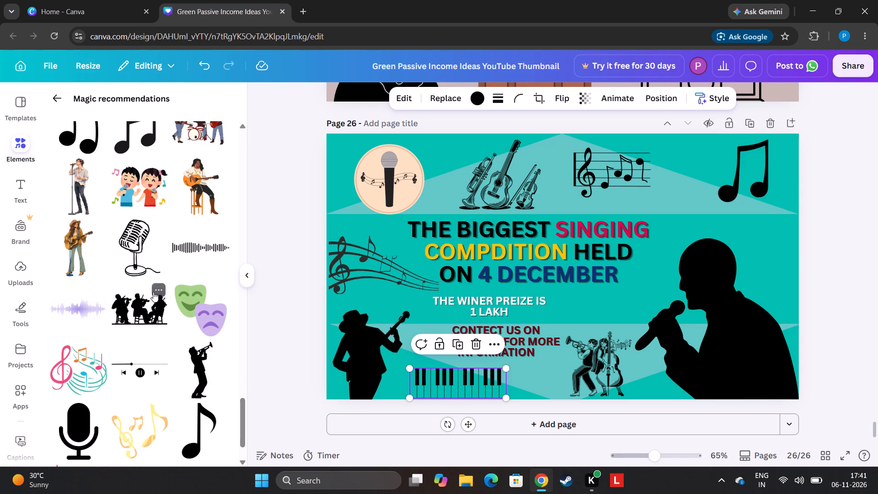
{"action": "left_click", "coordinate": [199, 301]}
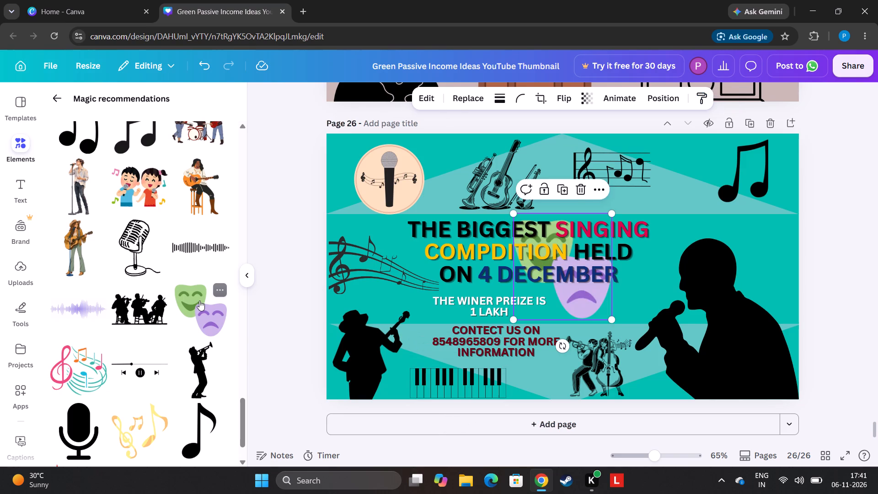
{"action": "left_click_drag", "start_coordinate": [586, 306], "coordinate": [823, 285]}
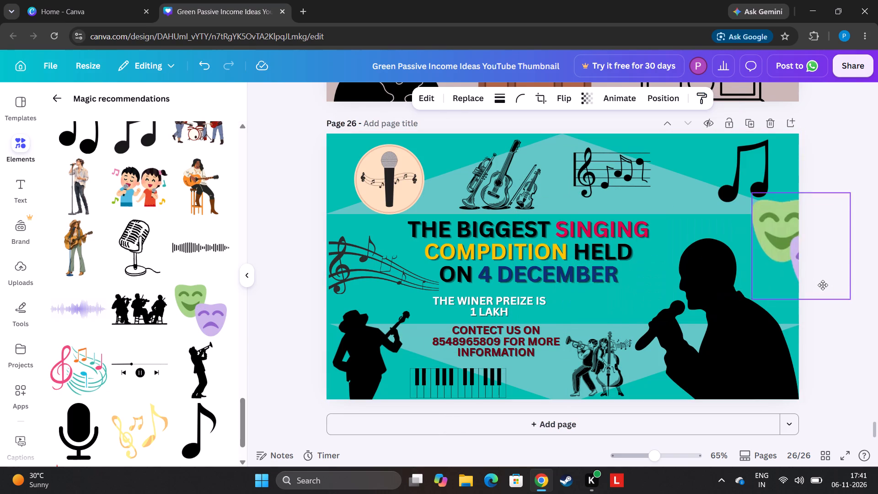
{"action": "left_click_drag", "start_coordinate": [823, 285], "coordinate": [787, 284]}
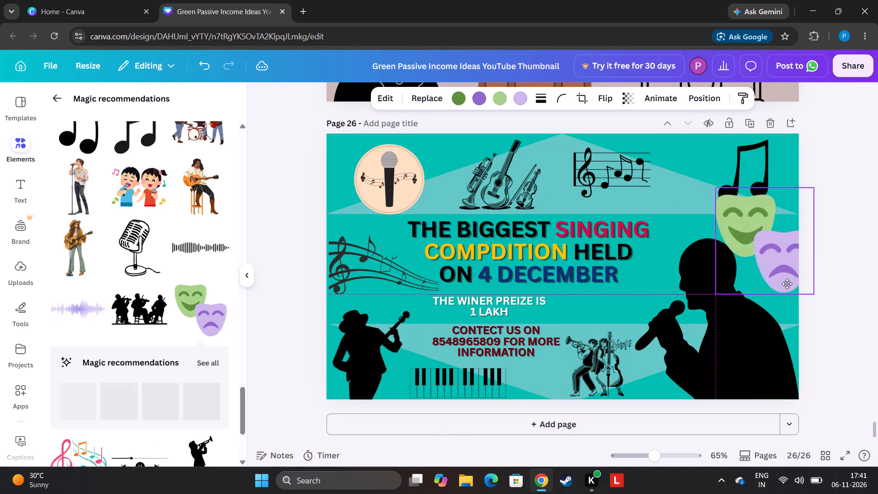
{"action": "left_click_drag", "start_coordinate": [787, 284], "coordinate": [790, 288]}
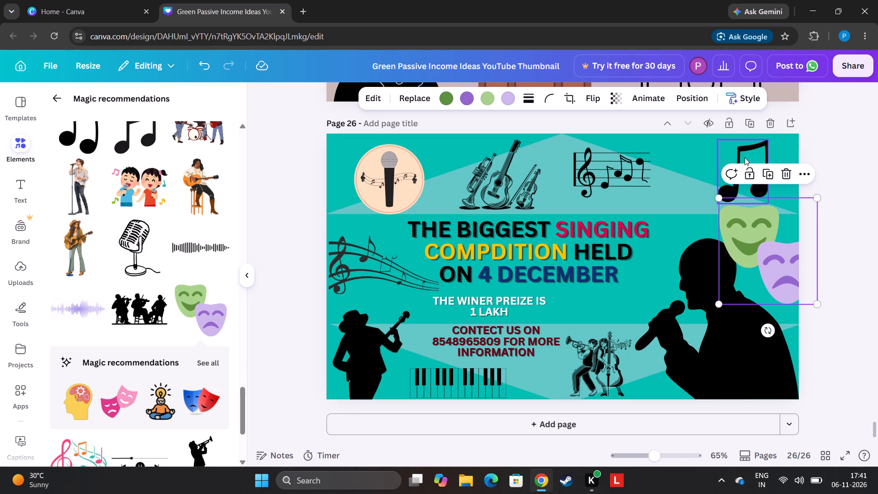
{"action": "left_click_drag", "start_coordinate": [744, 157], "coordinate": [714, 155]}
{"action": "left_click_drag", "start_coordinate": [760, 240], "coordinate": [766, 237]}
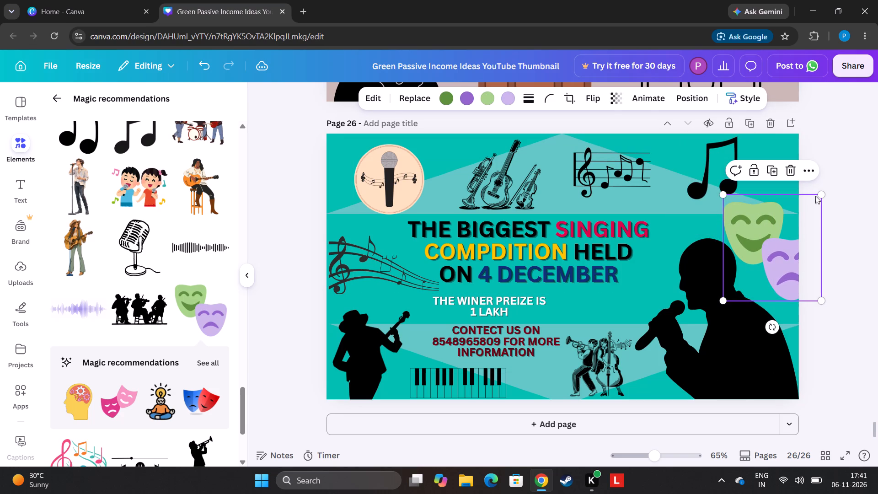
{"action": "left_click_drag", "start_coordinate": [819, 195], "coordinate": [808, 207]}
{"action": "left_click_drag", "start_coordinate": [771, 252], "coordinate": [759, 232]}
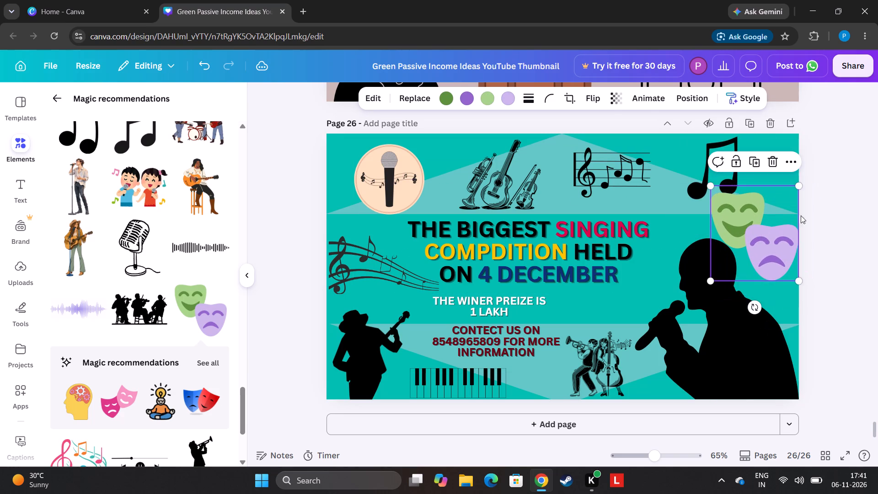
{"action": "left_click_drag", "start_coordinate": [800, 187], "coordinate": [789, 207]}
{"action": "left_click_drag", "start_coordinate": [764, 245], "coordinate": [775, 246]}
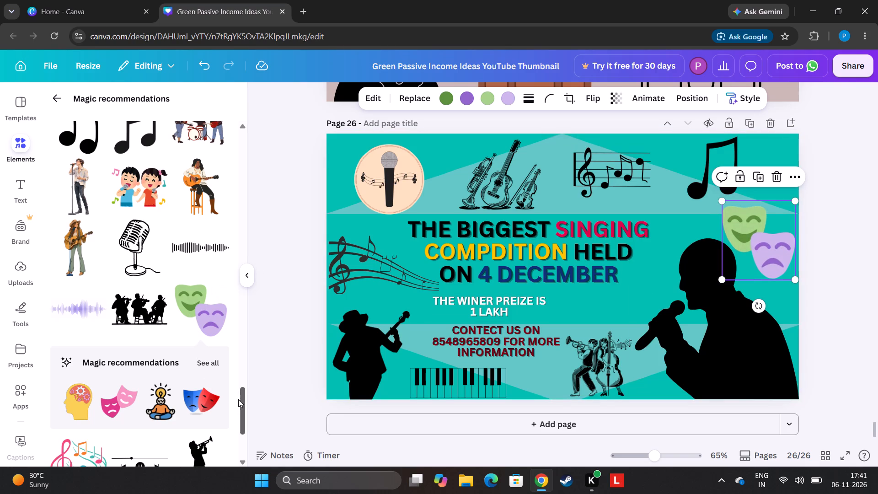
Add the recommended single black music note, shrunk and placed between the prize text and the singer's microphone.
{"action": "left_click_drag", "start_coordinate": [238, 399], "coordinate": [243, 447]}
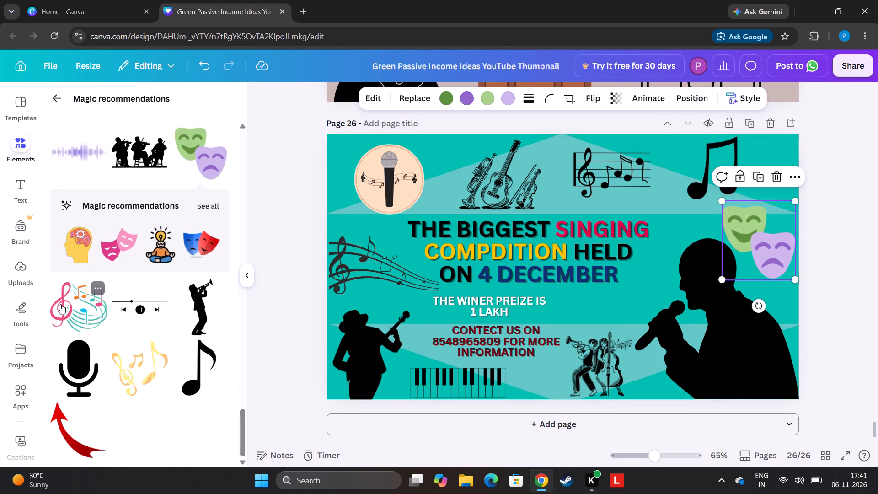
{"action": "left_click", "coordinate": [207, 371]}
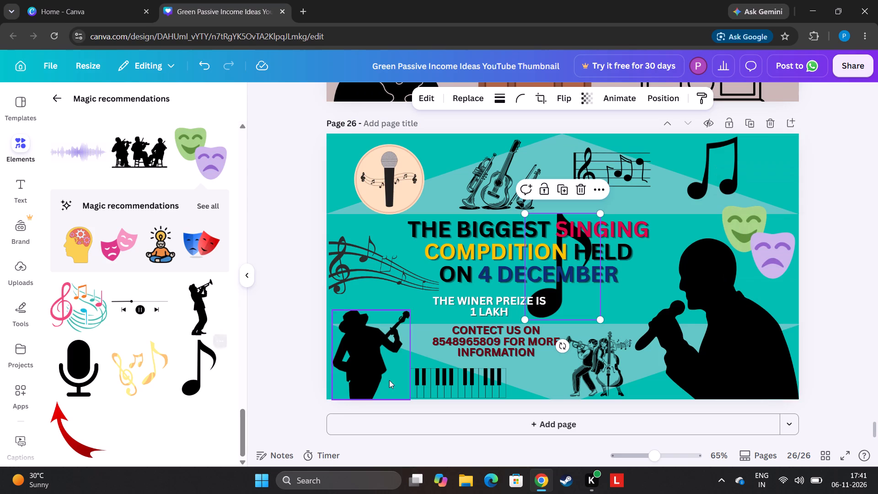
{"action": "left_click_drag", "start_coordinate": [601, 214], "coordinate": [568, 295]}
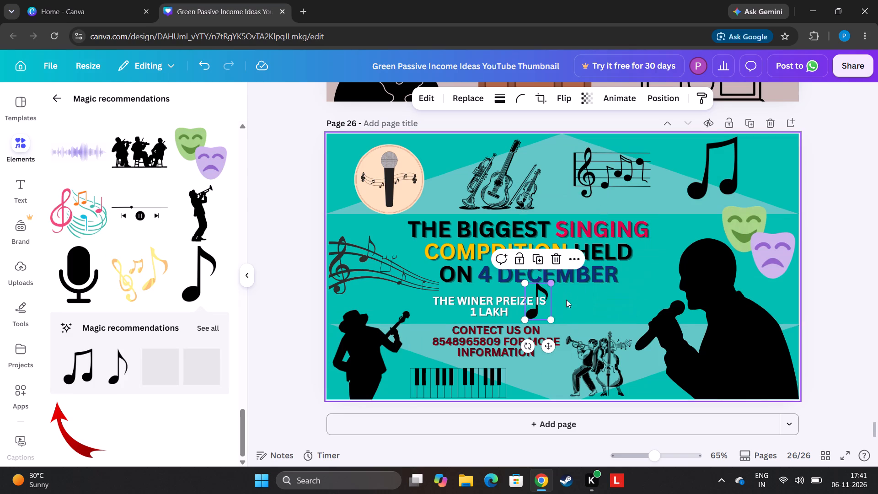
{"action": "left_click_drag", "start_coordinate": [543, 311], "coordinate": [581, 315]}
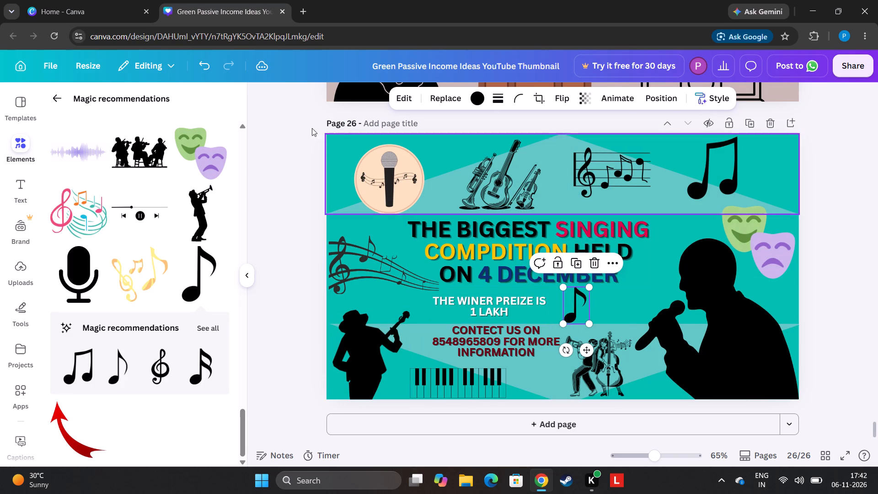
Add a rounded square shape to page 26.
{"action": "left_click", "coordinate": [48, 91]}
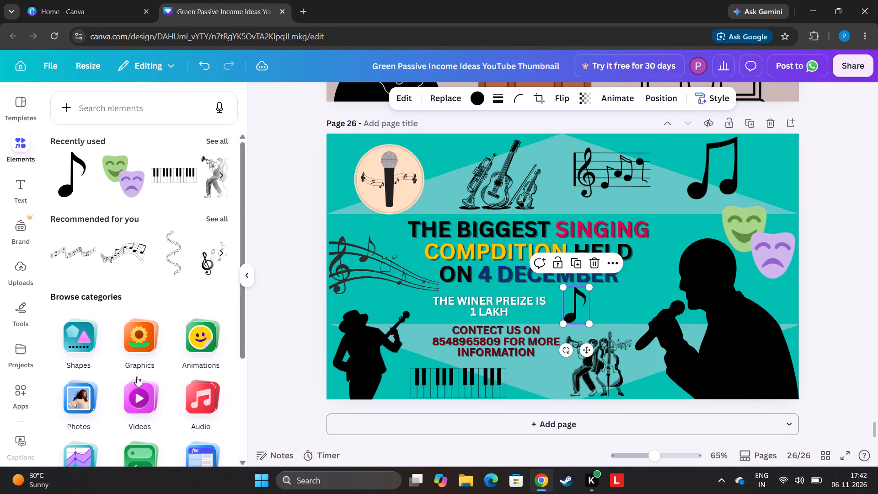
{"action": "left_click", "coordinate": [84, 333]}
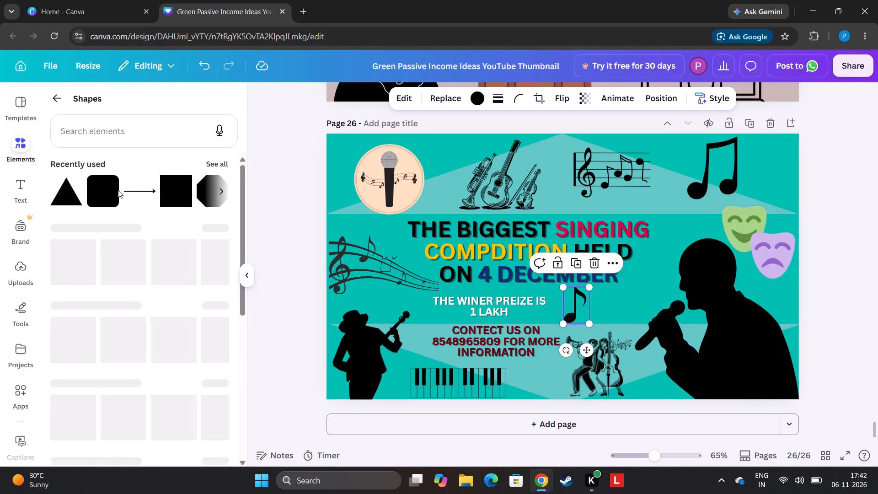
{"action": "left_click", "coordinate": [109, 194]}
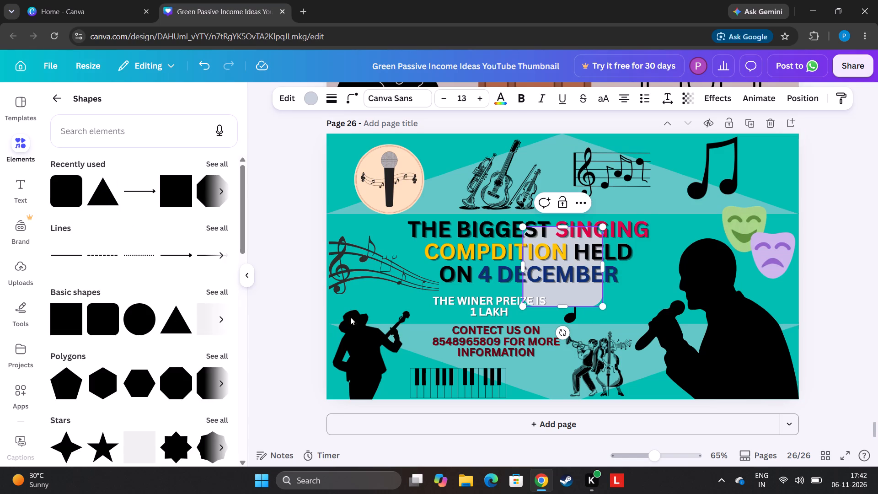
Set the rounded square's text colour to dark blue #0f2f76.
{"action": "left_click", "coordinate": [503, 97]}
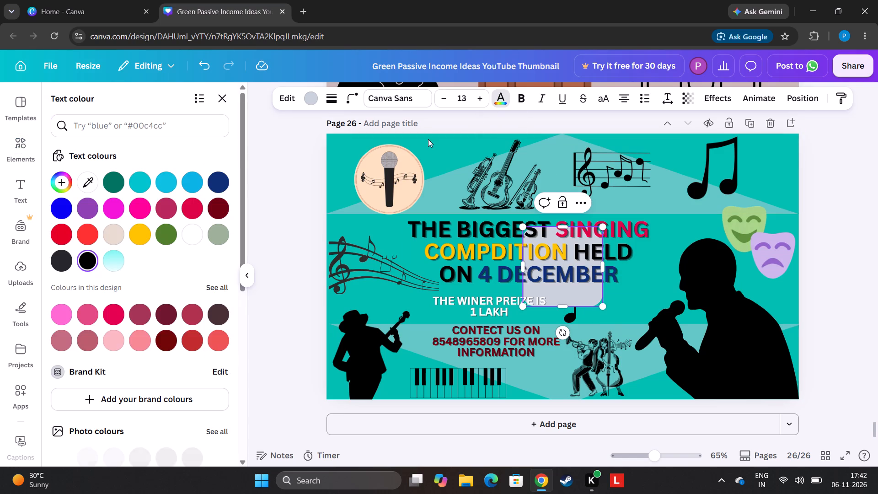
{"action": "left_click", "coordinate": [223, 181]}
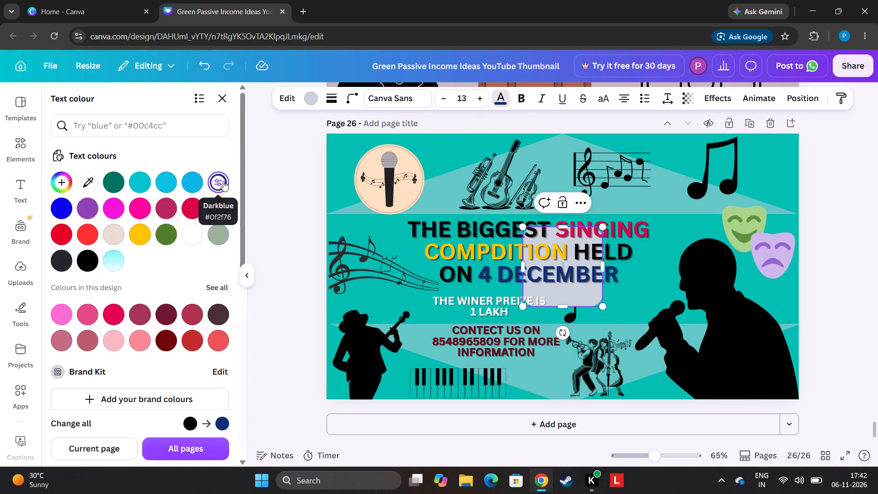
{"action": "left_click", "coordinate": [223, 181]}
{"action": "double_click", "coordinate": [282, 202]}
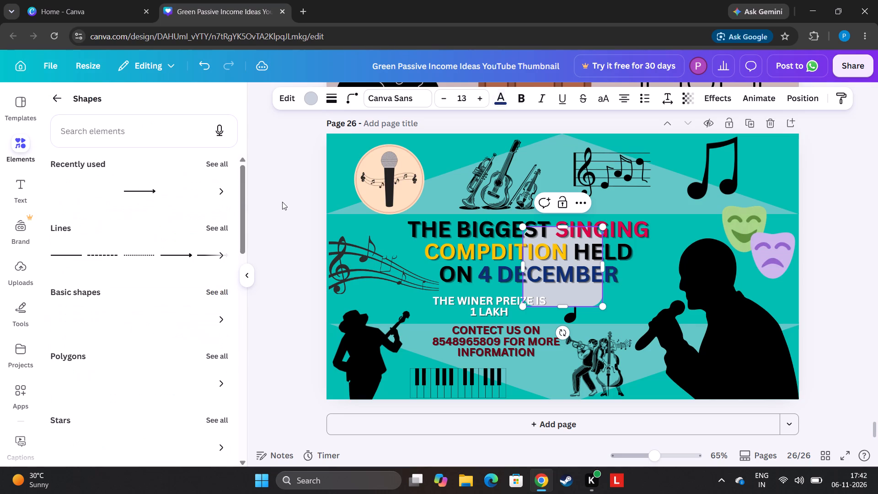
Move the rounded square onto the prize text and resize it into a wide, short bar framing both lines.
{"action": "left_click_drag", "start_coordinate": [560, 296], "coordinate": [499, 274]}
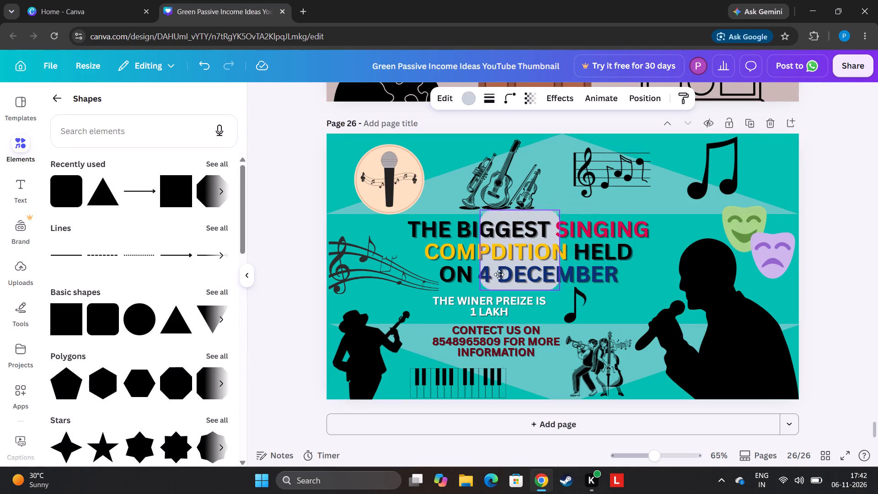
{"action": "left_click_drag", "start_coordinate": [499, 274], "coordinate": [459, 266]}
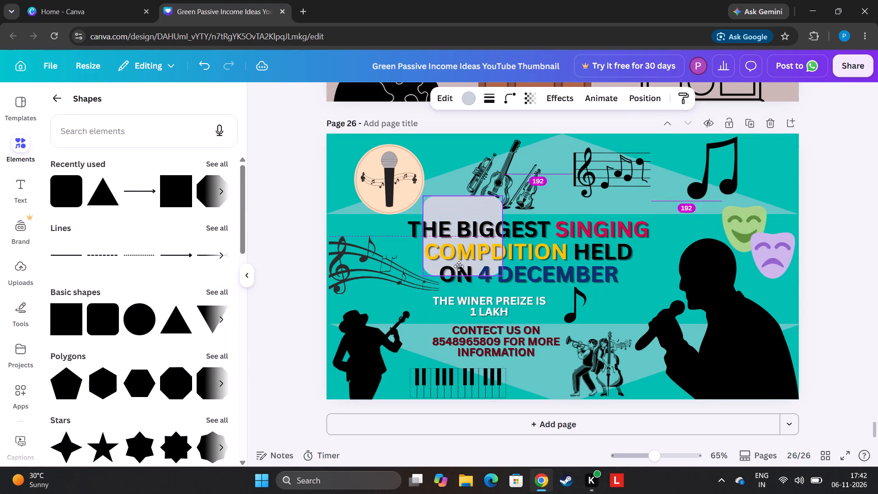
{"action": "left_click_drag", "start_coordinate": [459, 266], "coordinate": [463, 343]}
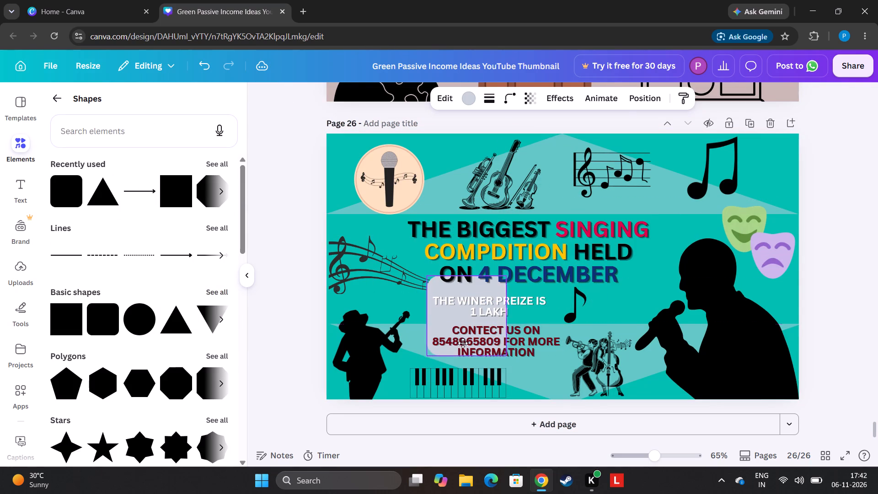
{"action": "left_click_drag", "start_coordinate": [463, 343], "coordinate": [461, 331]}
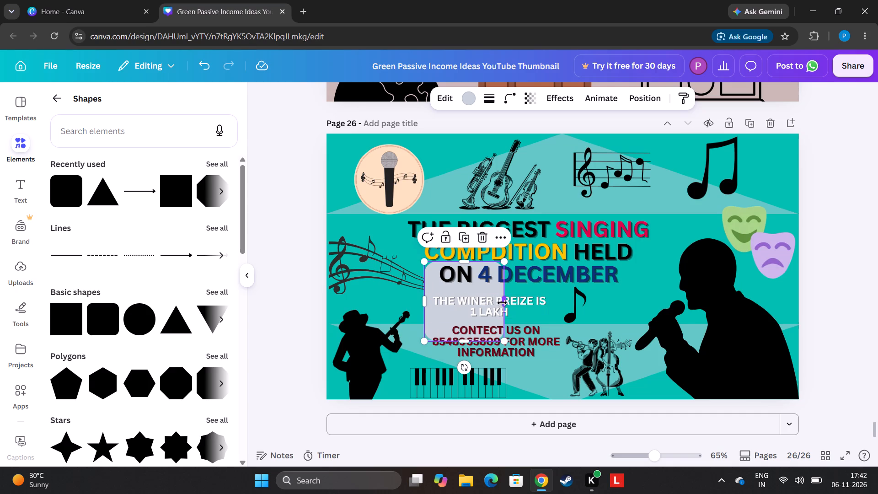
{"action": "left_click_drag", "start_coordinate": [503, 302], "coordinate": [559, 312]}
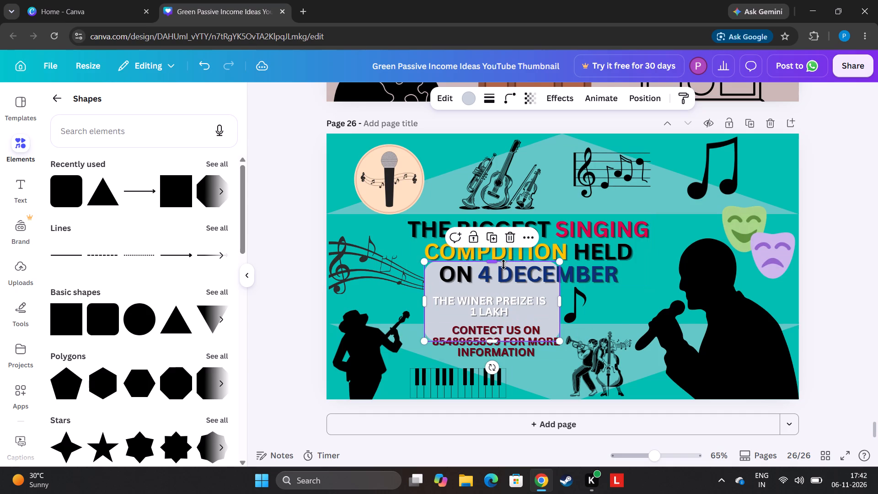
{"action": "left_click_drag", "start_coordinate": [503, 264], "coordinate": [499, 297]}
{"action": "left_click_drag", "start_coordinate": [491, 338], "coordinate": [492, 329]}
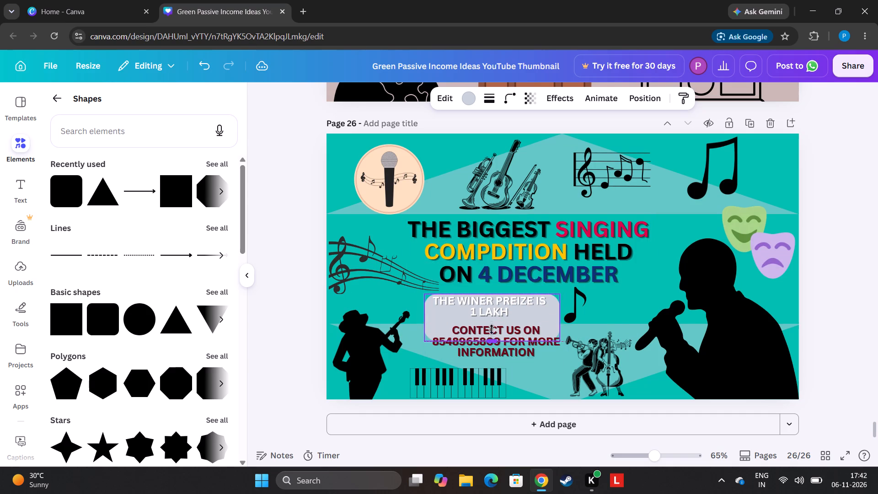
{"action": "left_click_drag", "start_coordinate": [492, 329], "coordinate": [493, 317]}
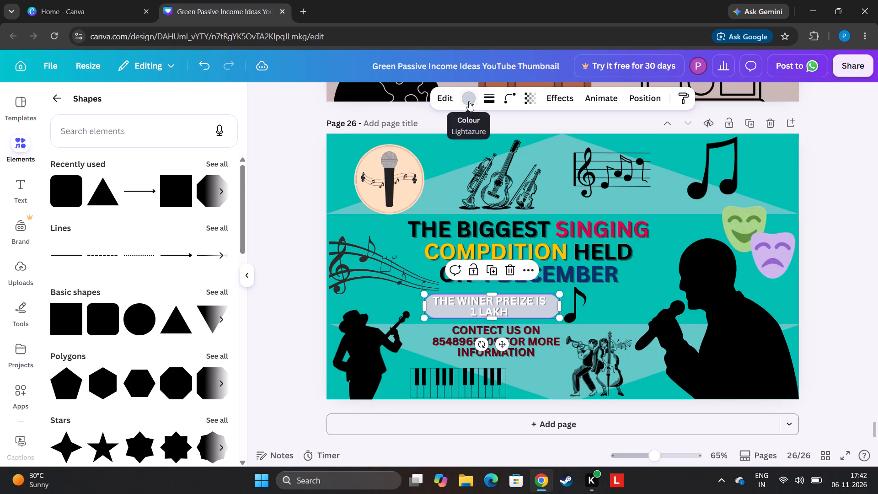
Fill the bar behind the prize text with the black-to-grey gradient.
{"action": "left_click", "coordinate": [469, 101]}
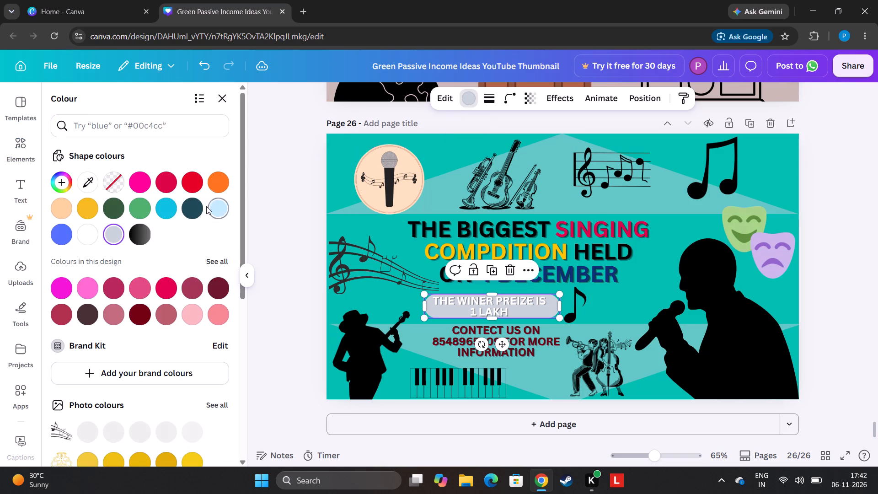
{"action": "left_click", "coordinate": [136, 236]}
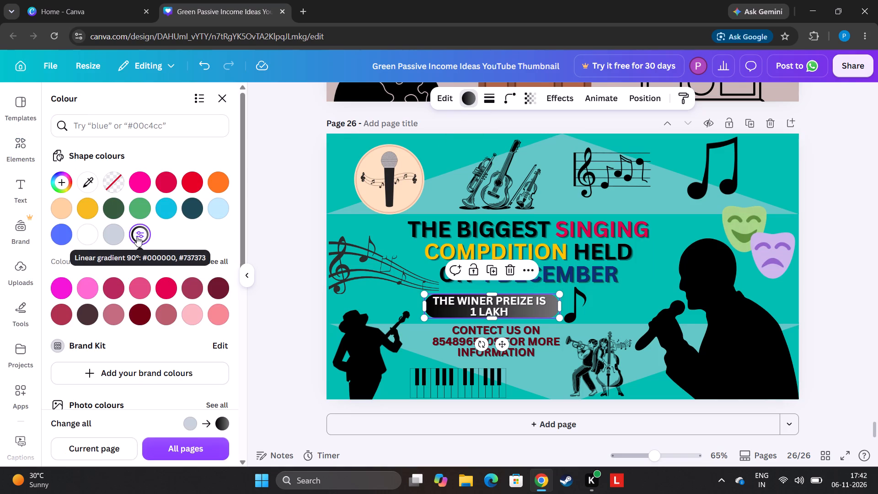
Deselect the prize bar on page 26 and add a new page 27 after it.
{"action": "left_click", "coordinate": [850, 301]}
{"action": "left_click", "coordinate": [849, 297]}
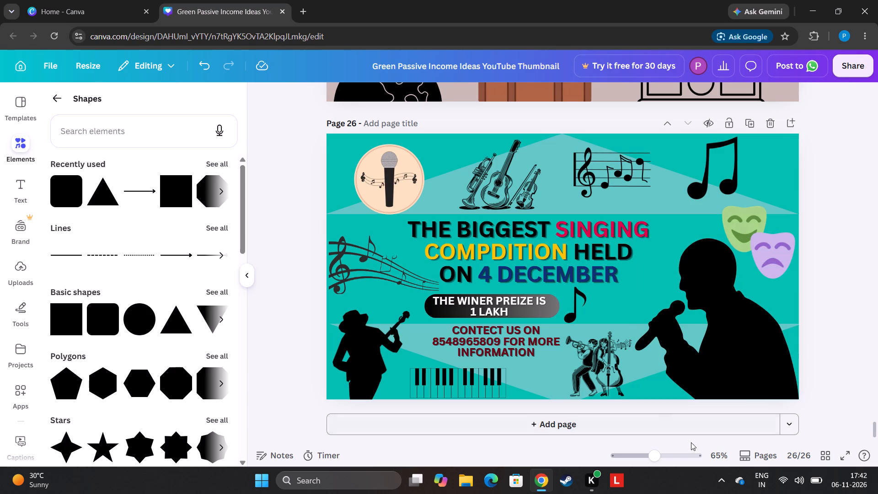
{"action": "left_click", "coordinate": [568, 429]}
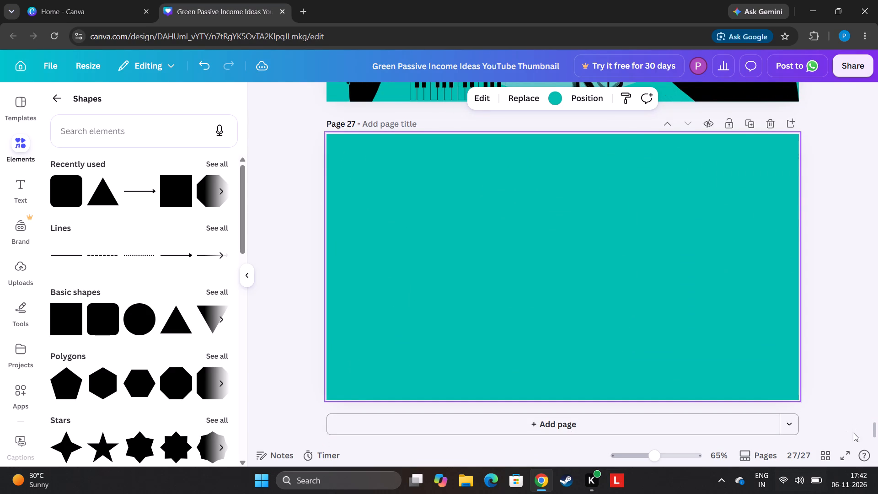
Change page 27's background to the muted dark red #903F4B.
{"action": "left_click_drag", "start_coordinate": [875, 435], "coordinate": [874, 421]}
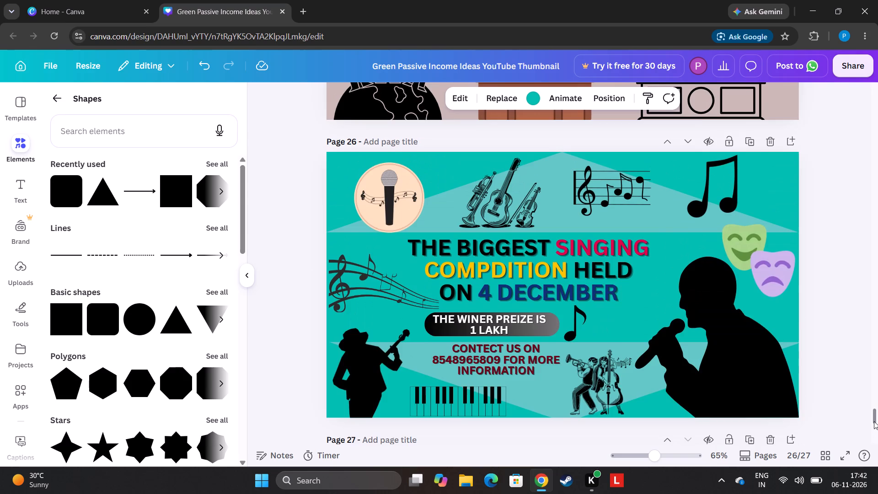
{"action": "left_click_drag", "start_coordinate": [874, 421], "coordinate": [863, 413]}
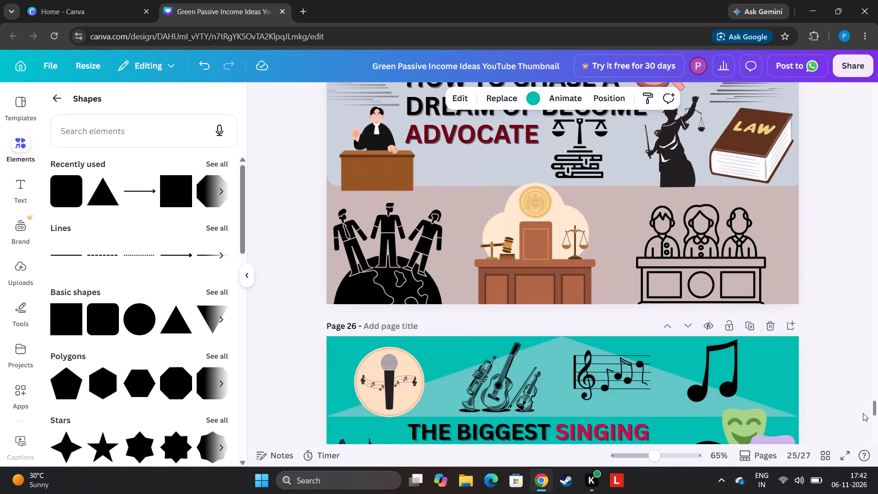
{"action": "left_click_drag", "start_coordinate": [863, 413], "coordinate": [858, 347]}
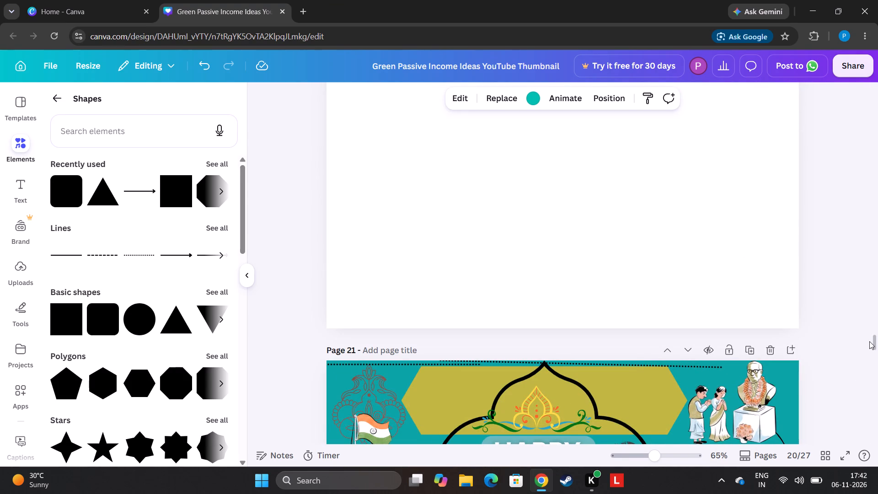
{"action": "left_click_drag", "start_coordinate": [874, 338], "coordinate": [875, 397]}
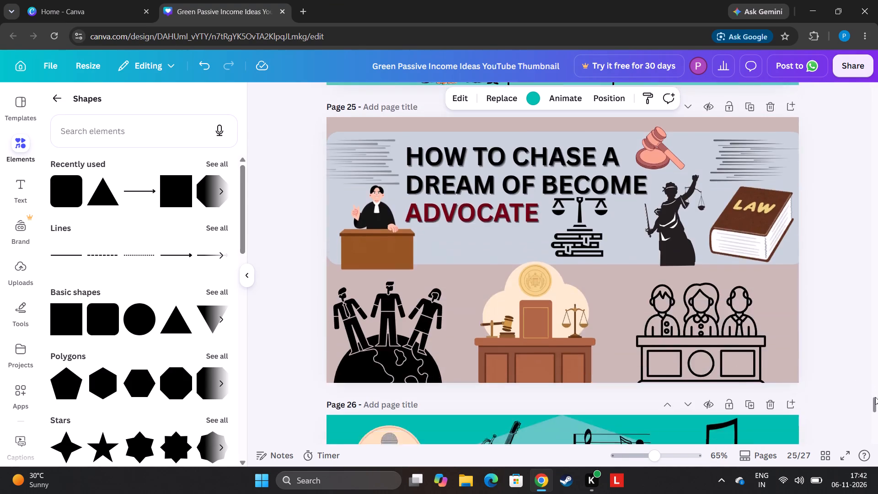
{"action": "left_click_drag", "start_coordinate": [875, 397], "coordinate": [865, 358]}
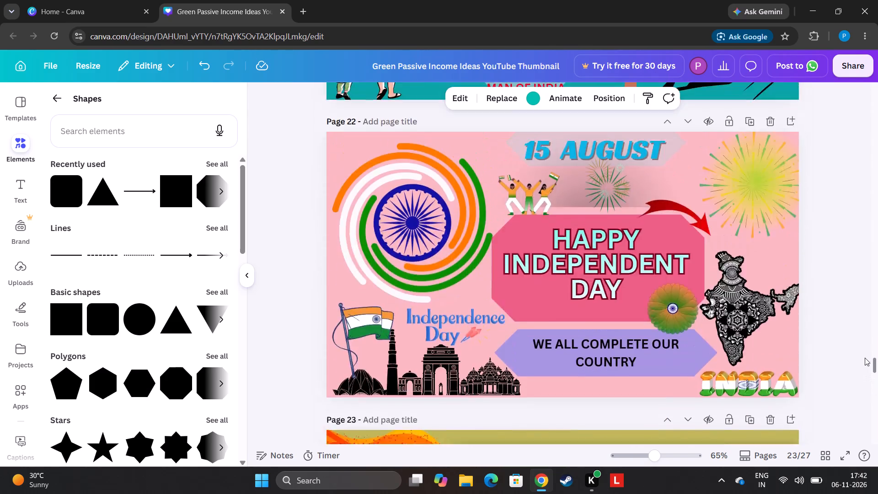
{"action": "left_click_drag", "start_coordinate": [865, 358], "coordinate": [848, 461]}
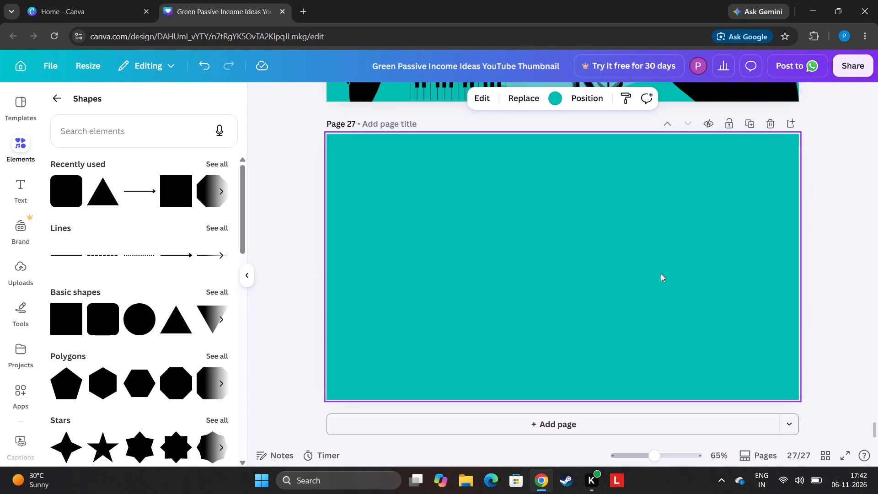
{"action": "left_click", "coordinate": [557, 106]}
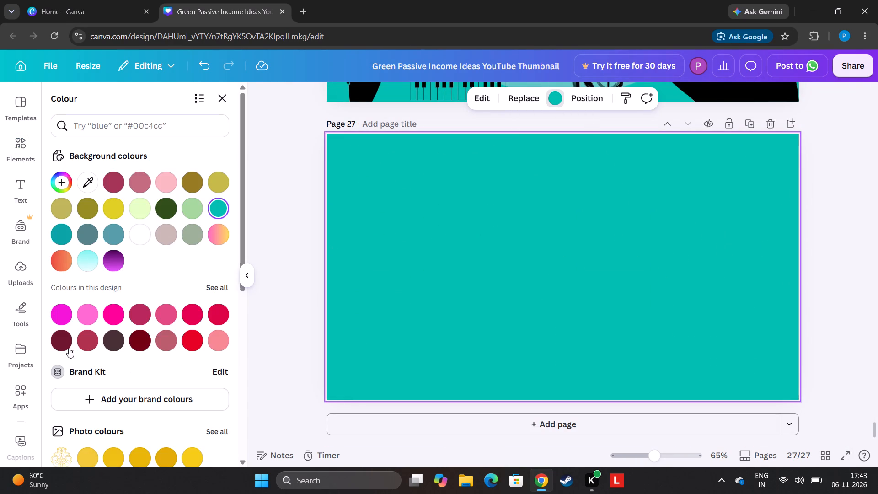
{"action": "left_click", "coordinate": [186, 342]}
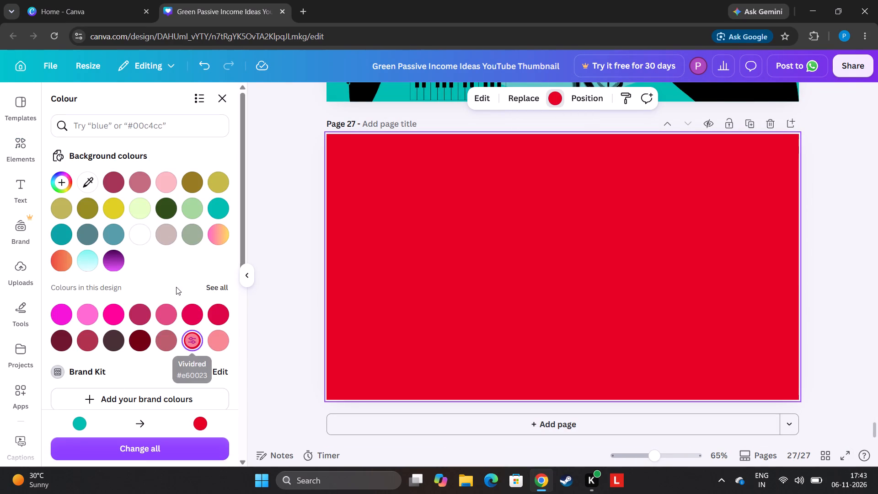
{"action": "left_click", "coordinate": [67, 179]}
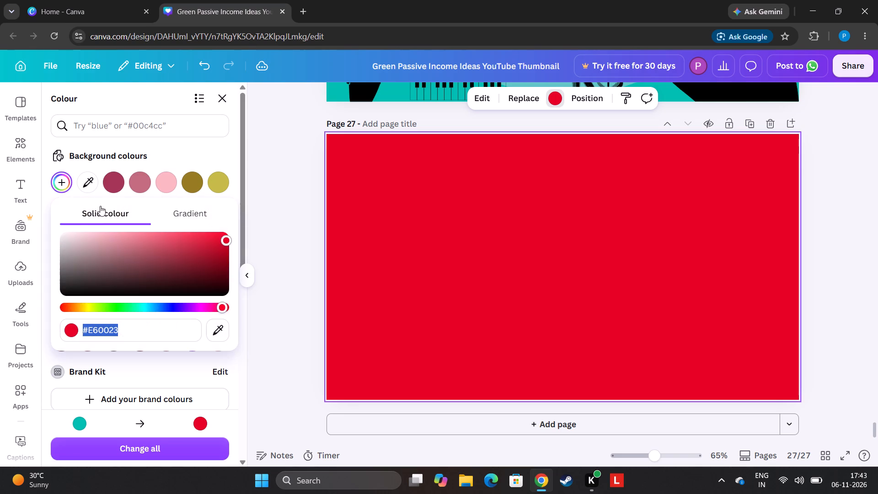
{"action": "left_click_drag", "start_coordinate": [224, 239], "coordinate": [199, 254]}
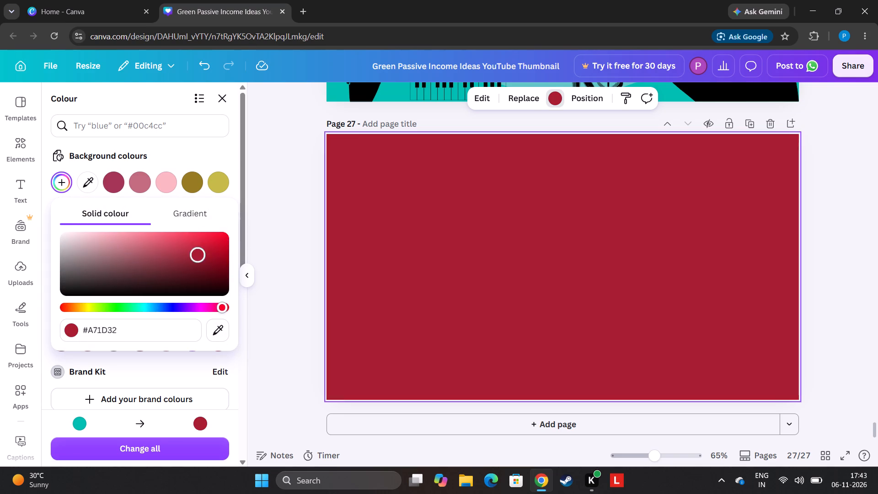
{"action": "left_click_drag", "start_coordinate": [199, 254], "coordinate": [160, 258]}
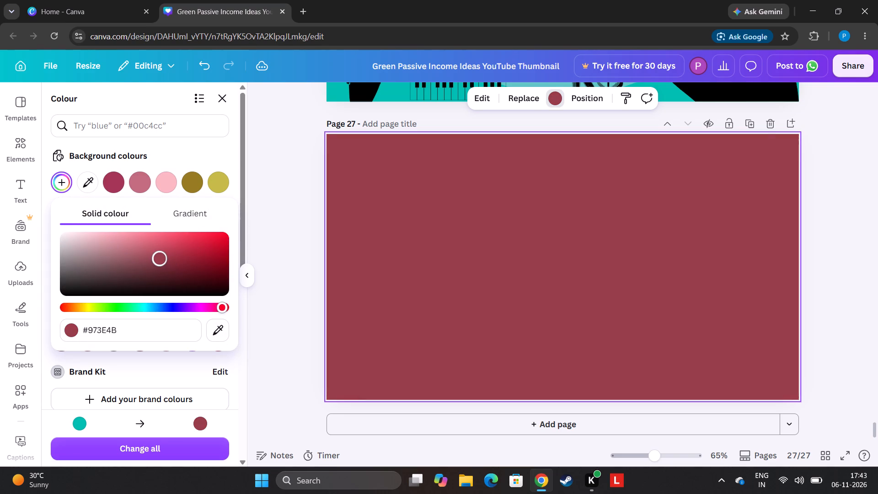
{"action": "left_click_drag", "start_coordinate": [160, 258], "coordinate": [155, 260]}
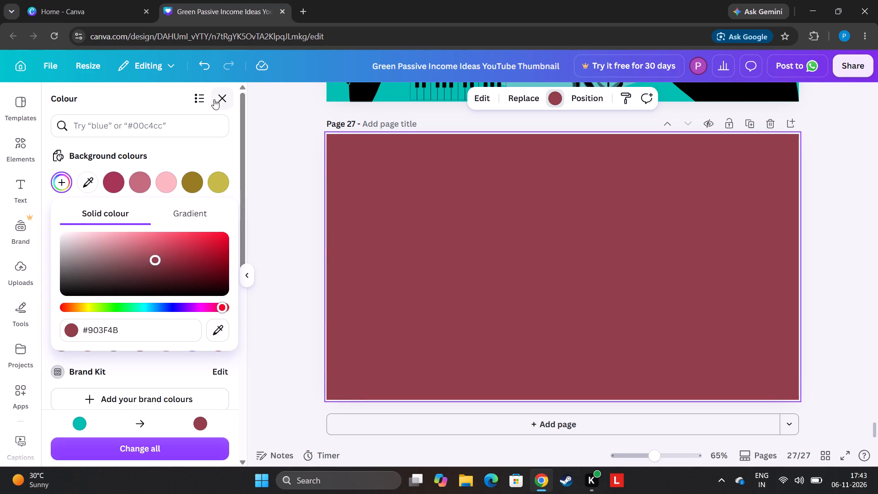
{"action": "left_click", "coordinate": [214, 99]}
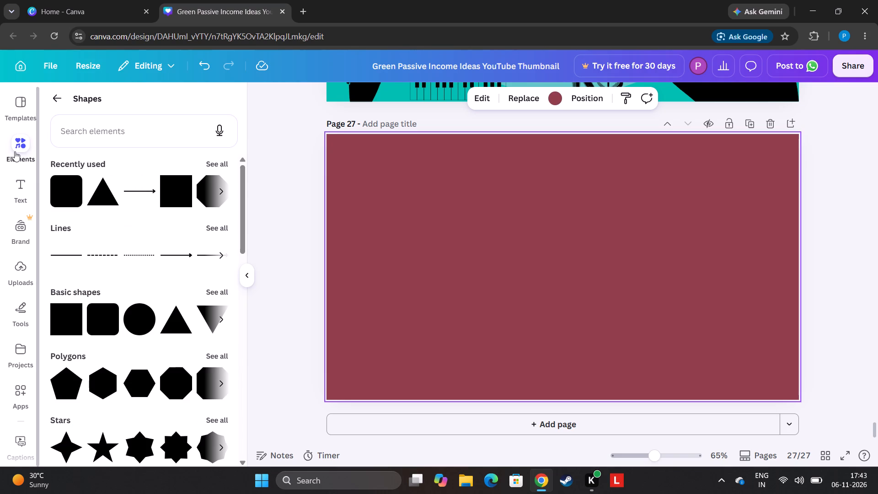
Add a heading to page 27 reading "how to become a youtuber".
{"action": "left_click", "coordinate": [17, 184]}
{"action": "left_click", "coordinate": [187, 288]}
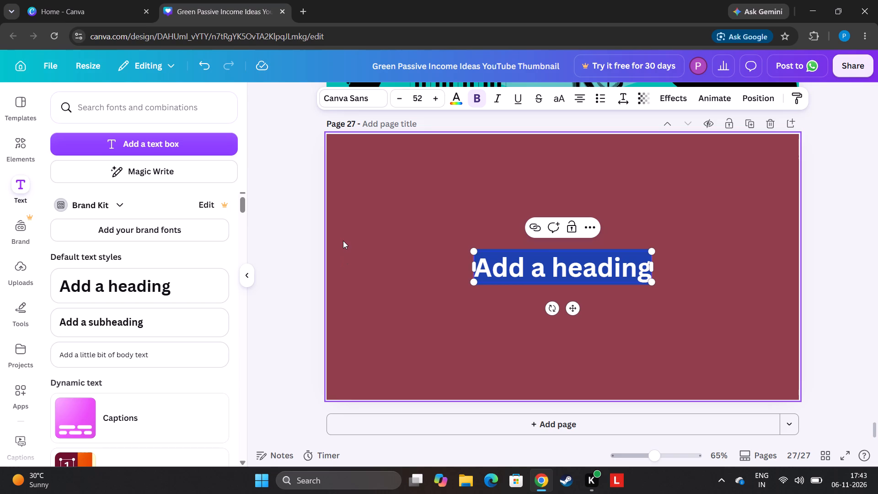
{"action": "key", "text": "BackSpace"}
{"action": "type", "text": "hp"}
{"action": "type", "text": "w to br"}
{"action": "key", "text": "BackSpace"}
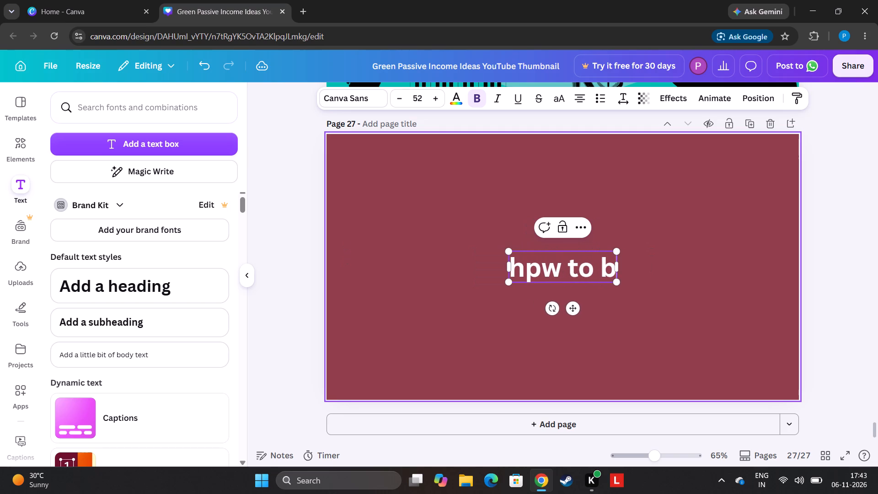
{"action": "type", "text": "ecome a"}
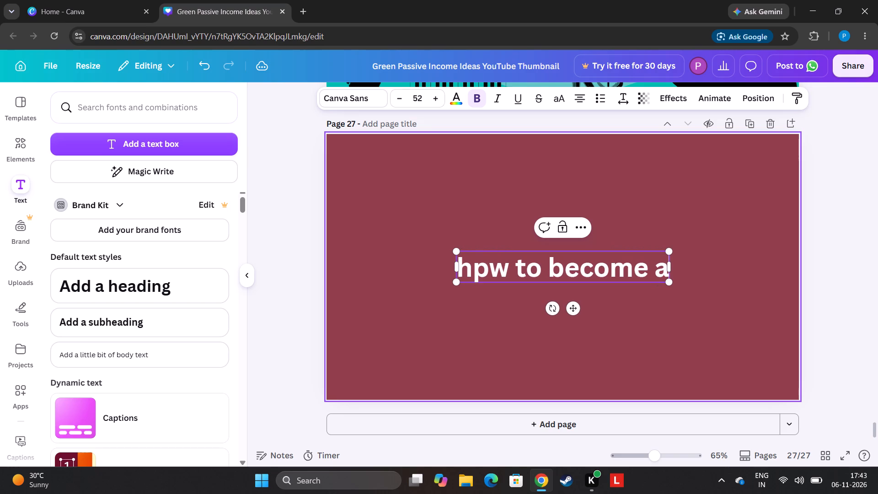
{"action": "key", "text": "space"}
{"action": "type", "text": "youtu"}
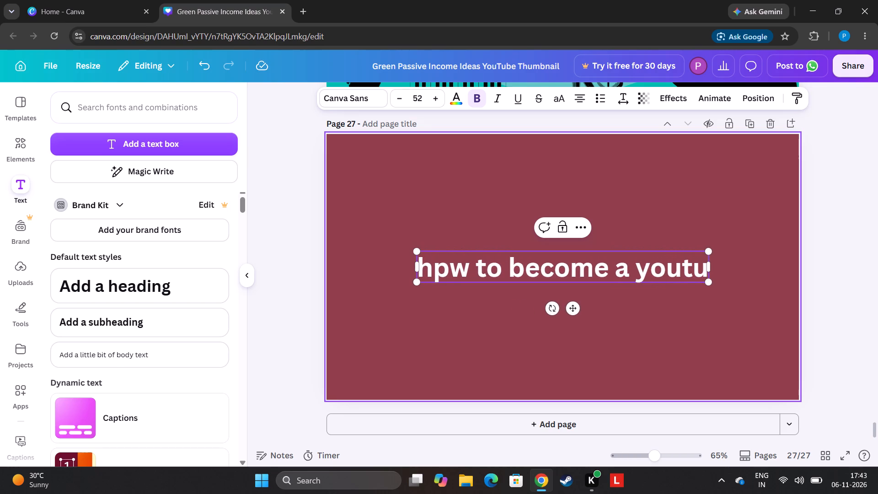
{"action": "key", "text": "b"}
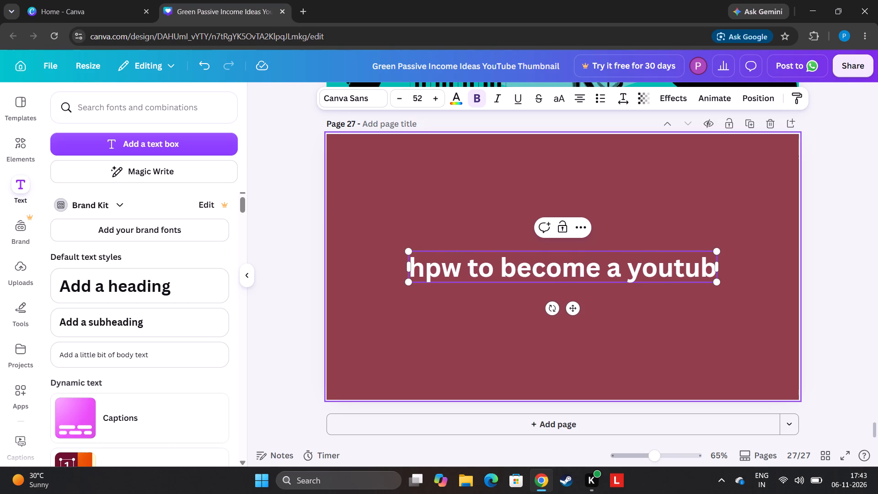
{"action": "key", "text": "r"}
{"action": "key", "text": "BackSpace"}
{"action": "type", "text": "er"}
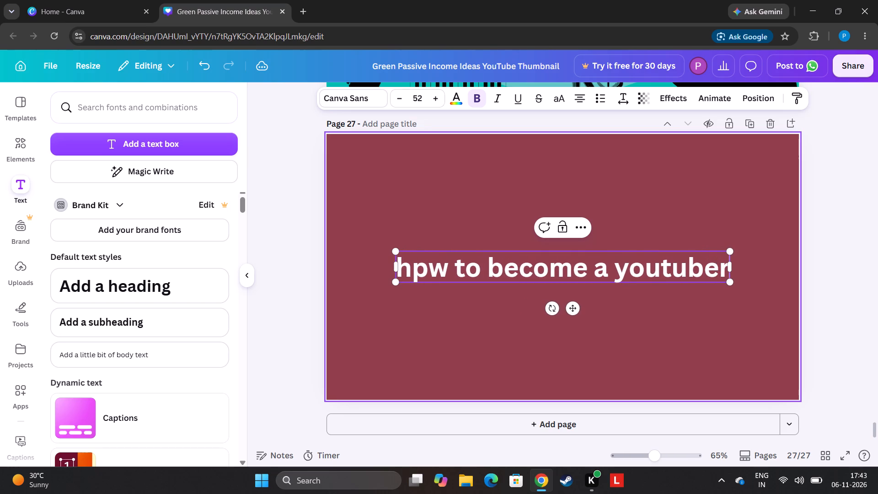
{"action": "left_click", "coordinate": [428, 271]}
{"action": "key", "text": "BackSpace"}
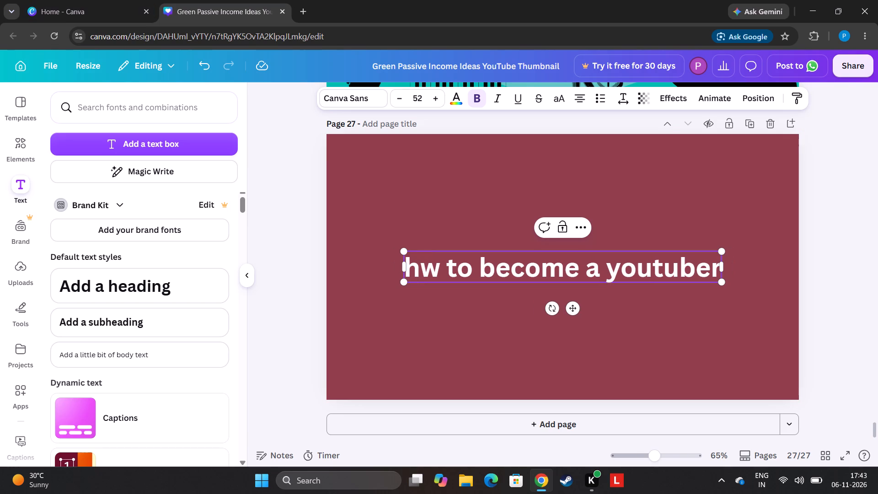
{"action": "type", "text": "op"}
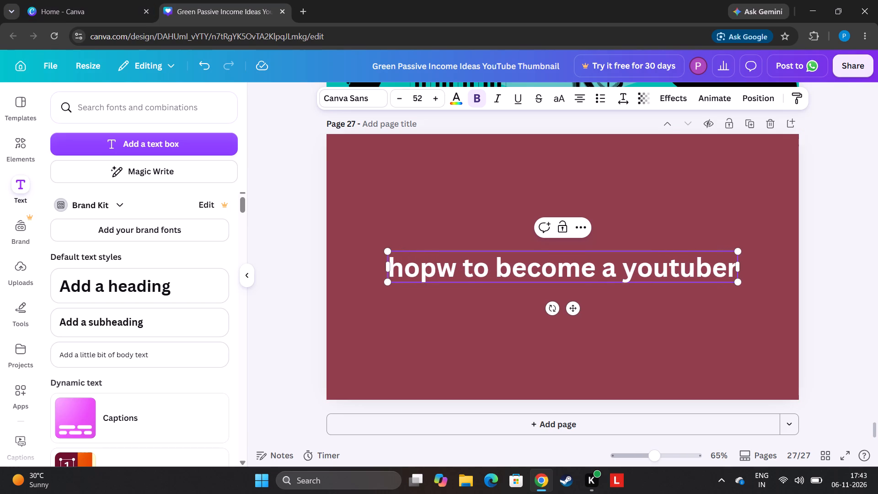
{"action": "key", "text": "BackSpace"}
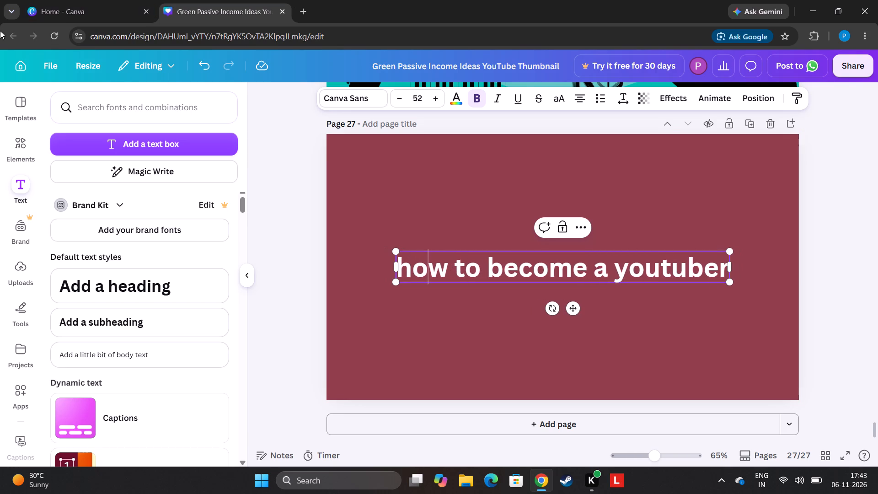
Extend the page 27 heading after "youtuber" with the words "everybody should known about this".
{"action": "left_click", "coordinate": [727, 268]}
{"action": "left_click", "coordinate": [724, 265]}
{"action": "left_click", "coordinate": [727, 275]}
{"action": "key", "text": "space"}
{"action": "type", "text": "e"}
{"action": "type", "text": "very"}
{"action": "key", "text": "space"}
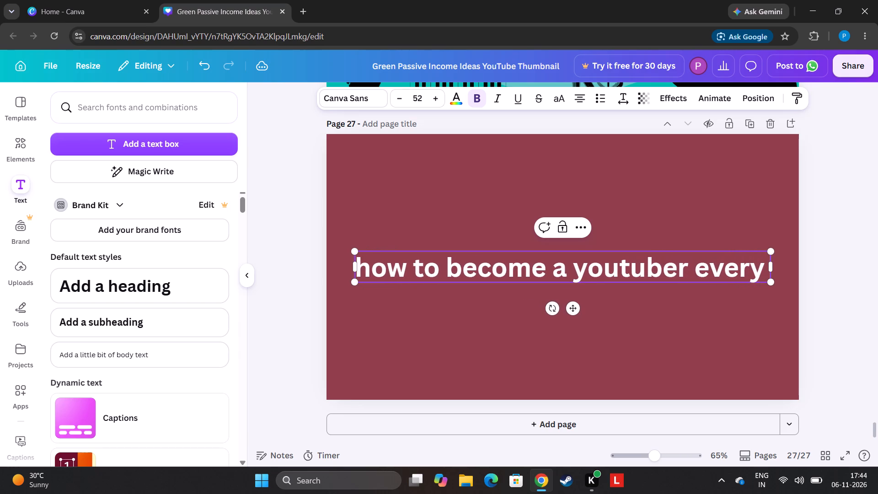
{"action": "key", "text": "BackSpace"}
{"action": "type", "text": "bo"}
{"action": "type", "text": "dy sho"}
{"action": "type", "text": "ul"}
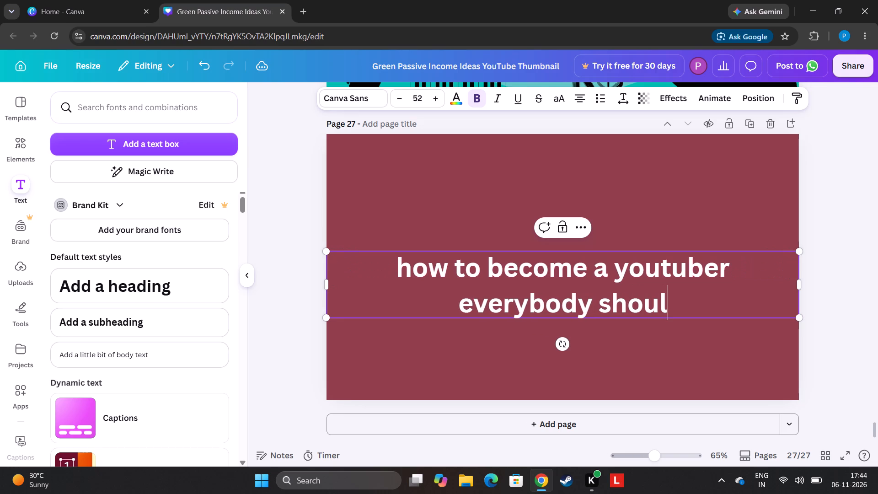
{"action": "type", "text": "d"}
{"action": "key", "text": "space"}
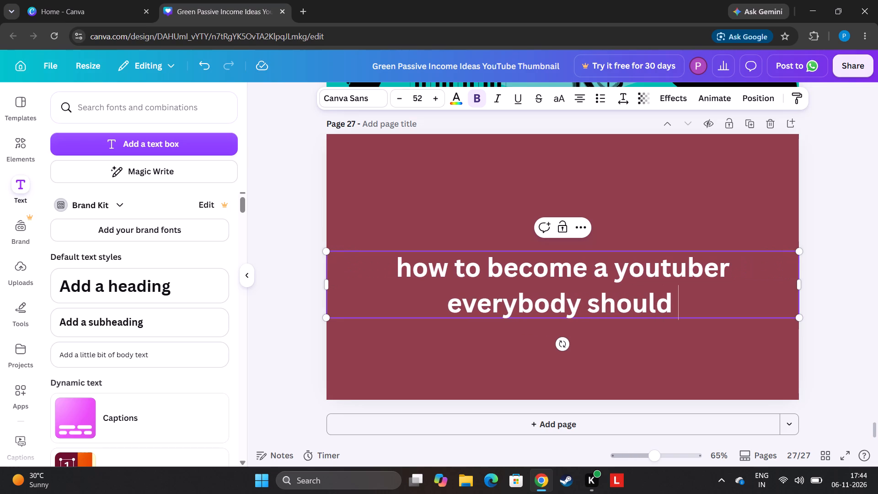
{"action": "key", "text": "k"}
{"action": "type", "text": "no"}
{"action": "key", "text": "w"}
{"action": "type", "text": "n abo"}
{"action": "key", "text": "u"}
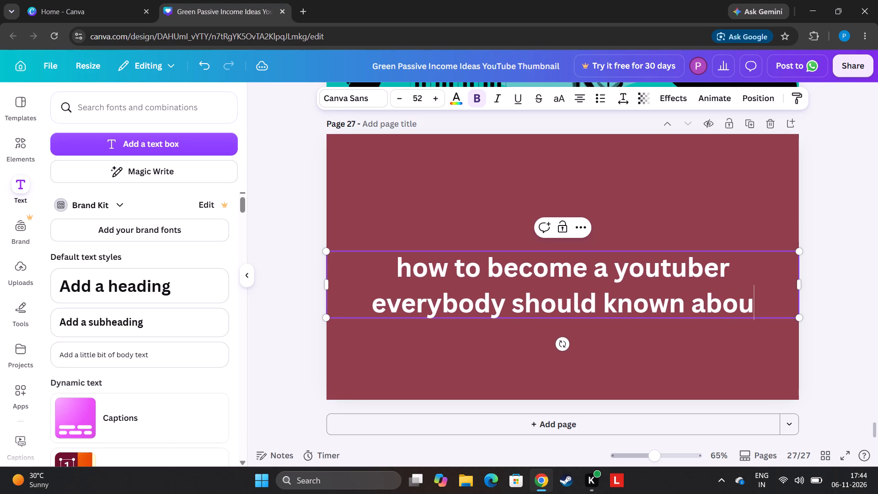
{"action": "key", "text": "t"}
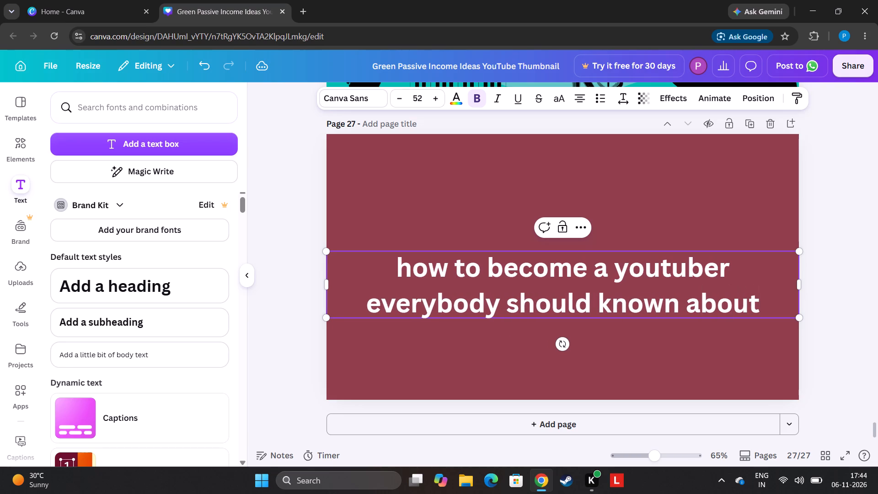
{"action": "key", "text": "space"}
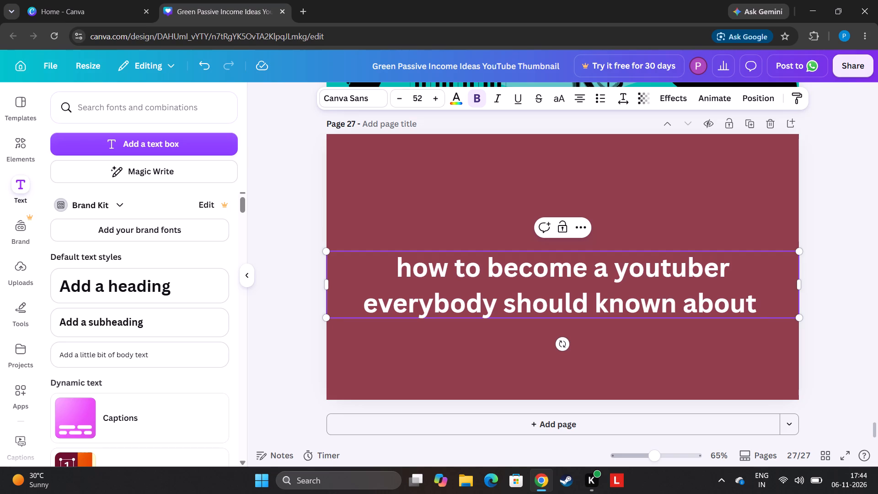
{"action": "type", "text": "this"}
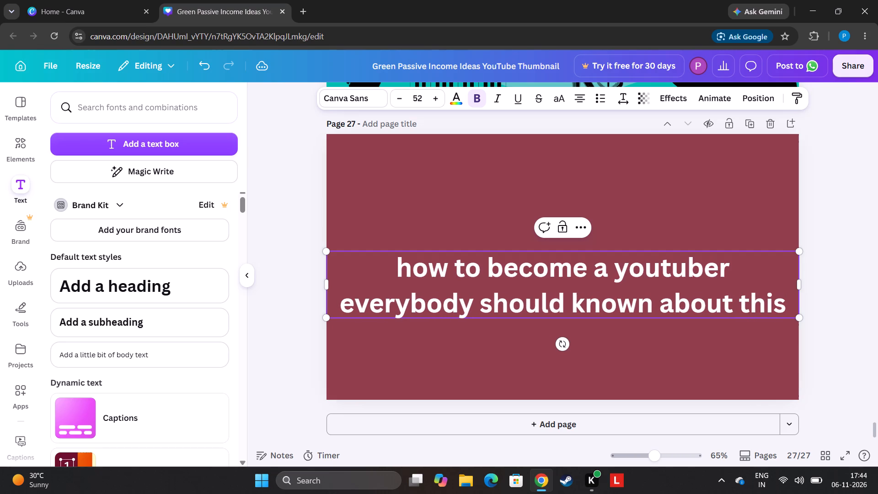
Append the word "factes" to the end of the page 27 heading.
{"action": "key", "text": "space"}
{"action": "type", "text": "fac"}
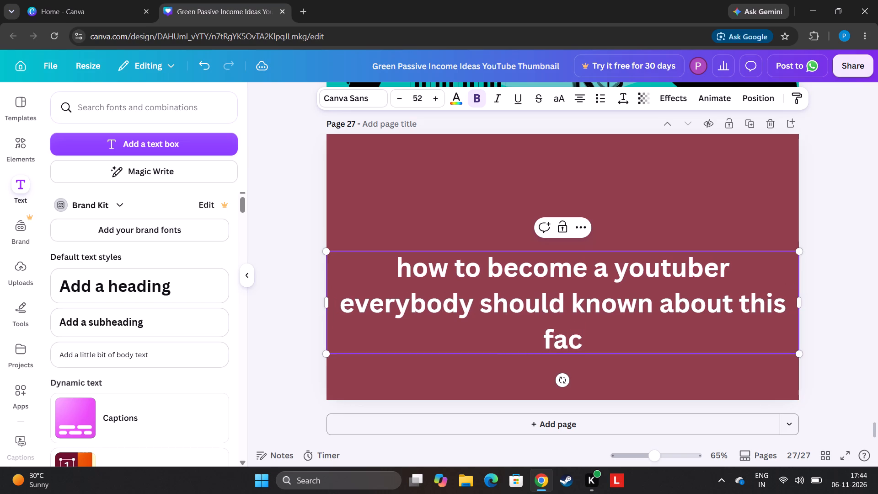
{"action": "type", "text": "tes"}
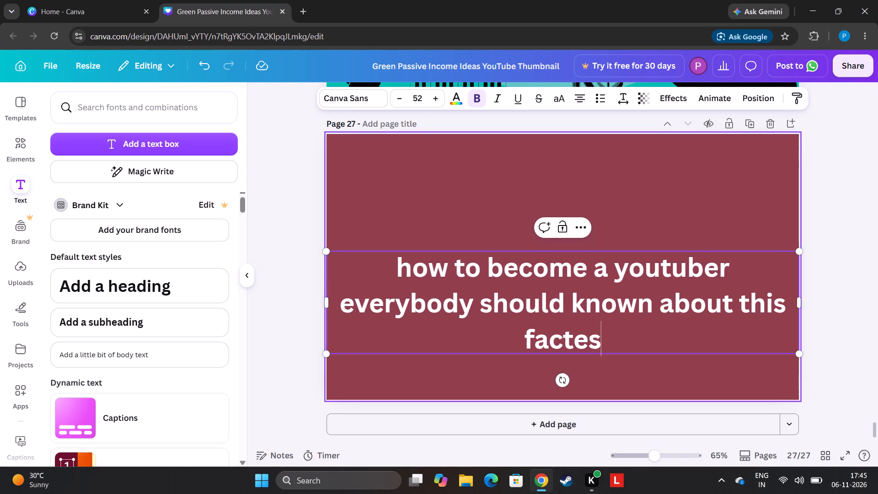
Scale the page 27 heading down to font size 29.4 and set it in uppercase.
{"action": "left_click_drag", "start_coordinate": [801, 247], "coordinate": [594, 265]}
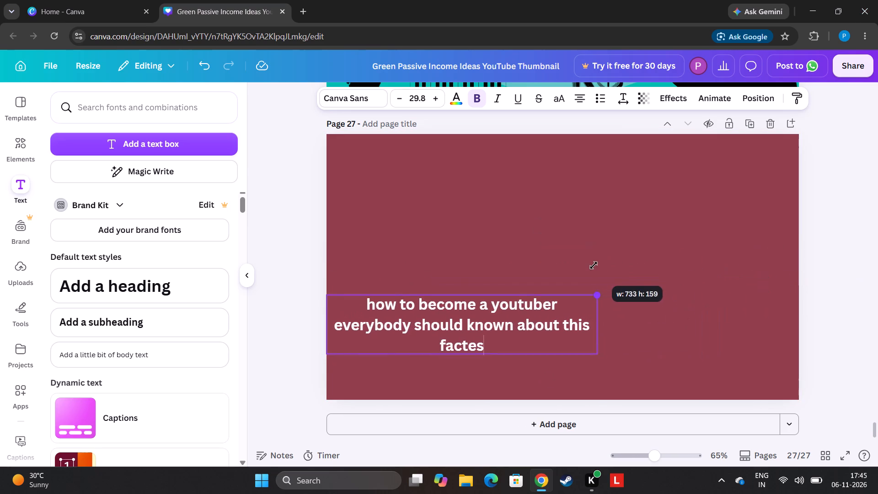
{"action": "left_click_drag", "start_coordinate": [594, 265], "coordinate": [590, 266]}
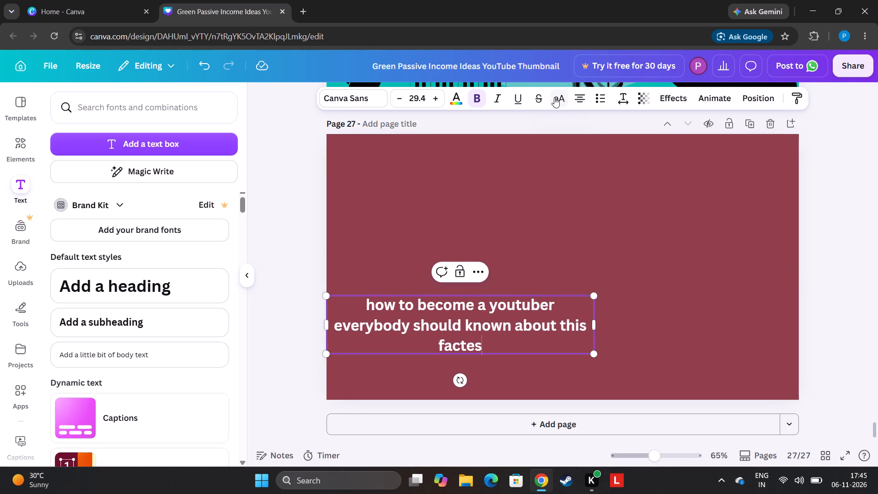
{"action": "left_click", "coordinate": [554, 97]}
{"action": "left_click", "coordinate": [807, 266]}
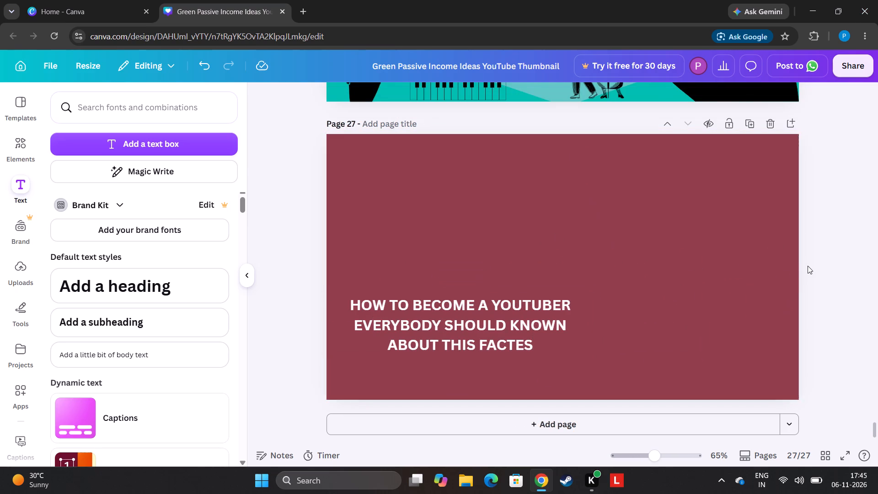
Move the heading to the upper-left area of page 27, slightly narrowing its text box.
{"action": "left_click_drag", "start_coordinate": [471, 327], "coordinate": [465, 201]}
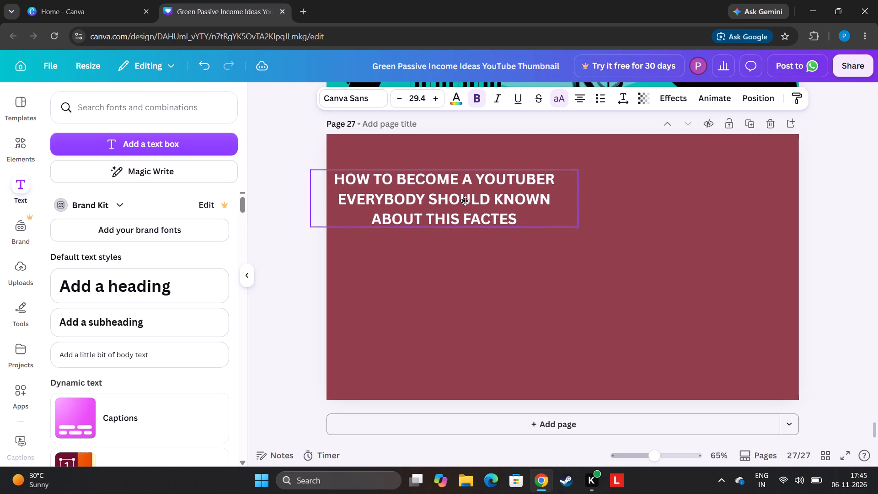
{"action": "left_click_drag", "start_coordinate": [465, 201], "coordinate": [460, 195]}
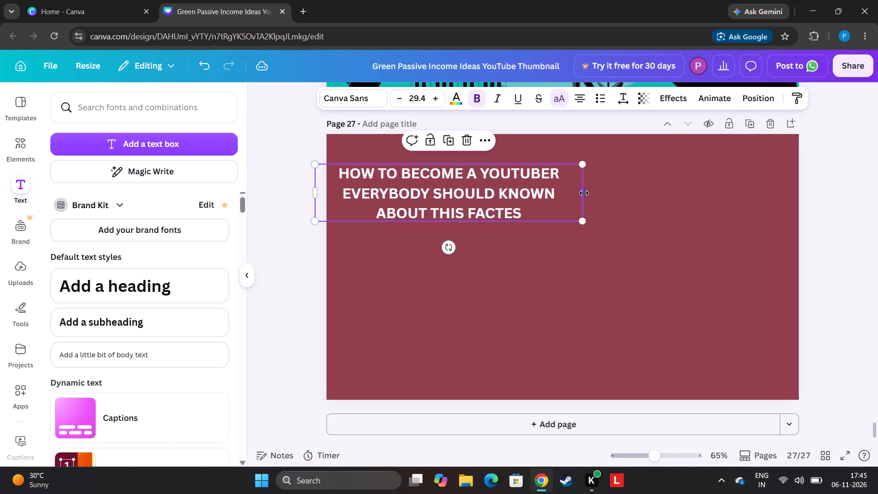
{"action": "left_click_drag", "start_coordinate": [584, 193], "coordinate": [648, 220]}
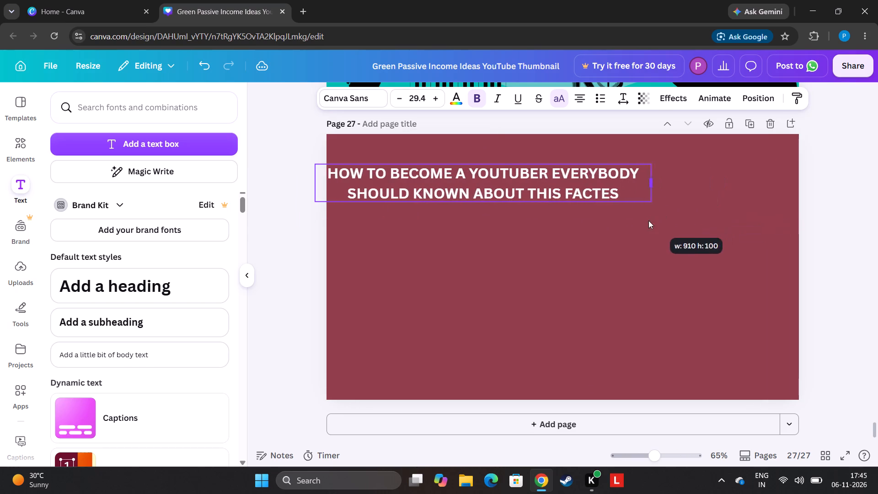
{"action": "left_click_drag", "start_coordinate": [648, 220], "coordinate": [554, 228]}
{"action": "left_click_drag", "start_coordinate": [479, 198], "coordinate": [573, 315]}
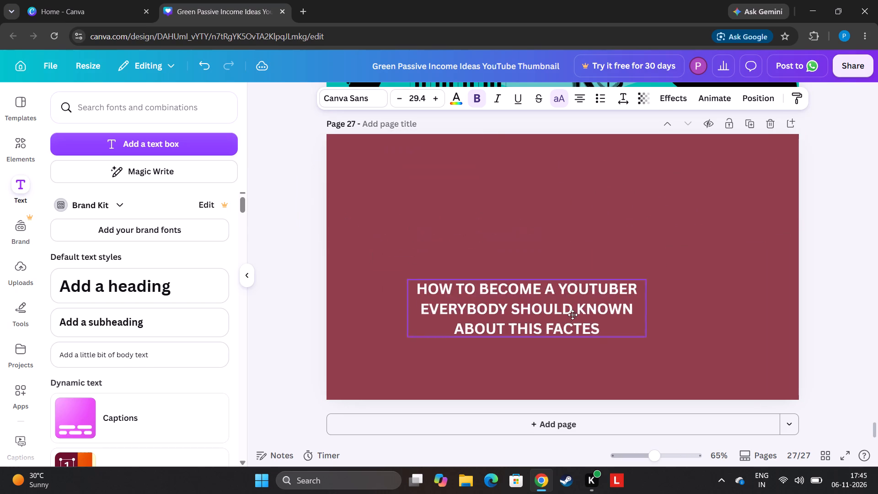
{"action": "left_click_drag", "start_coordinate": [573, 315], "coordinate": [515, 199]}
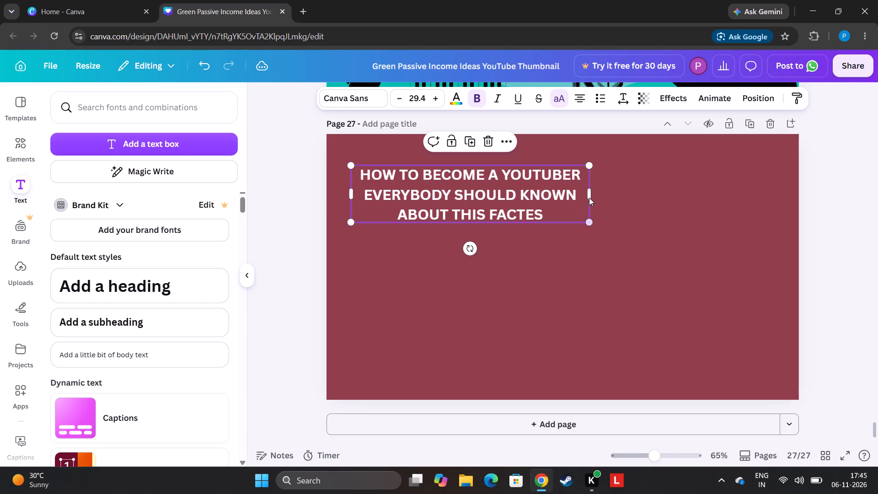
Reshape the heading into a narrow seven-line block at font size 44.5 along page 27's left edge.
{"action": "left_click_drag", "start_coordinate": [589, 193], "coordinate": [492, 266]}
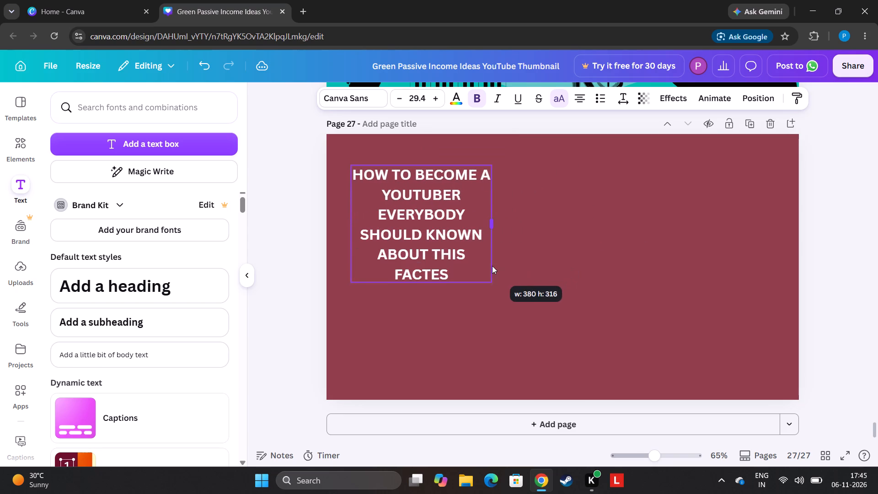
{"action": "left_click_drag", "start_coordinate": [492, 266], "coordinate": [503, 285]}
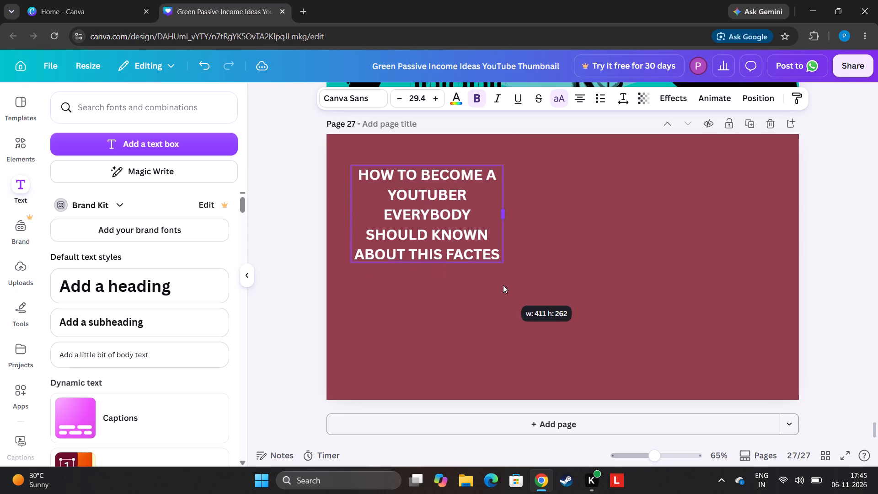
{"action": "left_click_drag", "start_coordinate": [503, 285], "coordinate": [501, 284]}
{"action": "left_click_drag", "start_coordinate": [500, 263], "coordinate": [554, 316]}
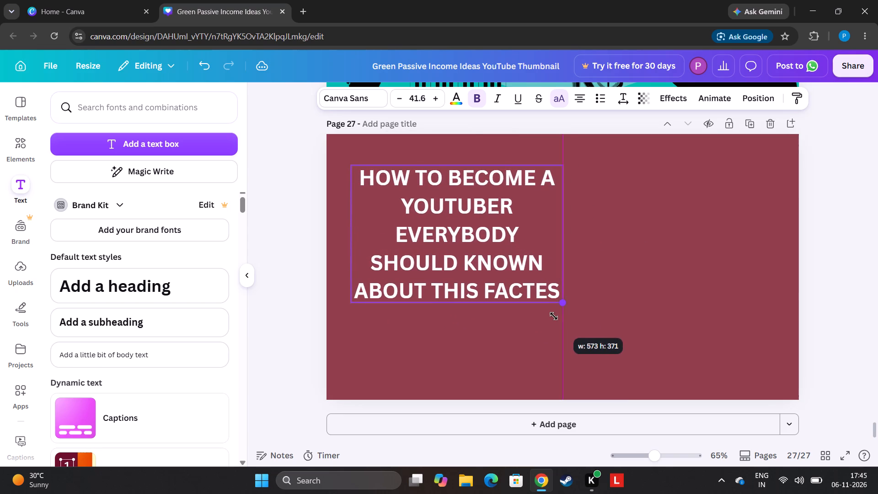
{"action": "left_click_drag", "start_coordinate": [554, 316], "coordinate": [556, 345]}
{"action": "left_click_drag", "start_coordinate": [582, 239], "coordinate": [550, 244]}
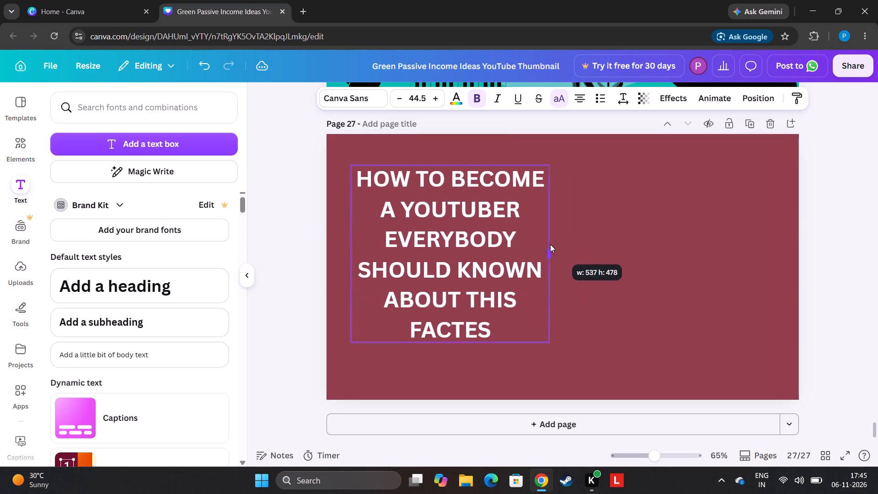
{"action": "left_click_drag", "start_coordinate": [550, 244], "coordinate": [541, 245]}
{"action": "left_click", "coordinate": [289, 247]}
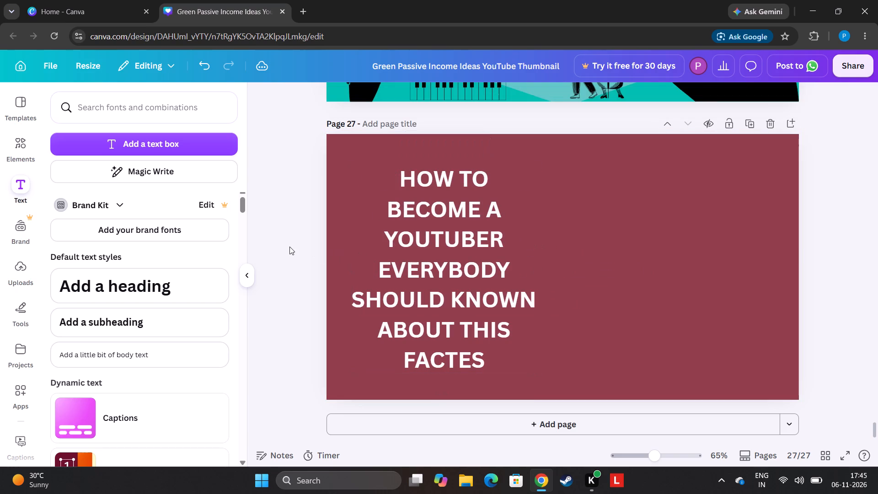
{"action": "left_click_drag", "start_coordinate": [494, 282], "coordinate": [472, 273]}
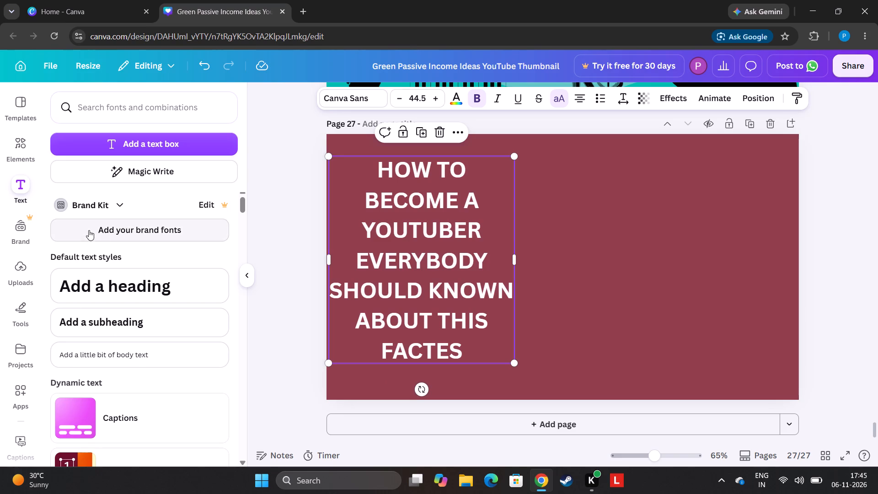
Apply the Glow effect to the page 27 heading with an intensity of 83.
{"action": "left_click", "coordinate": [461, 103]}
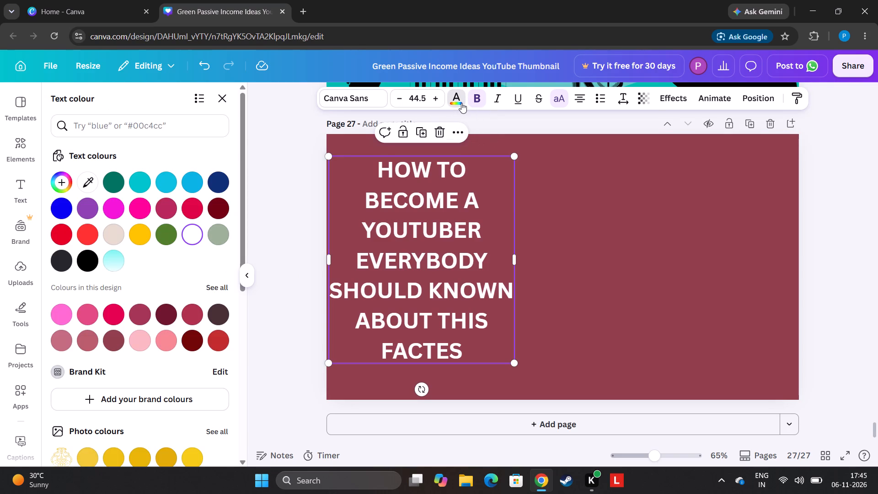
{"action": "left_click", "coordinate": [216, 96]}
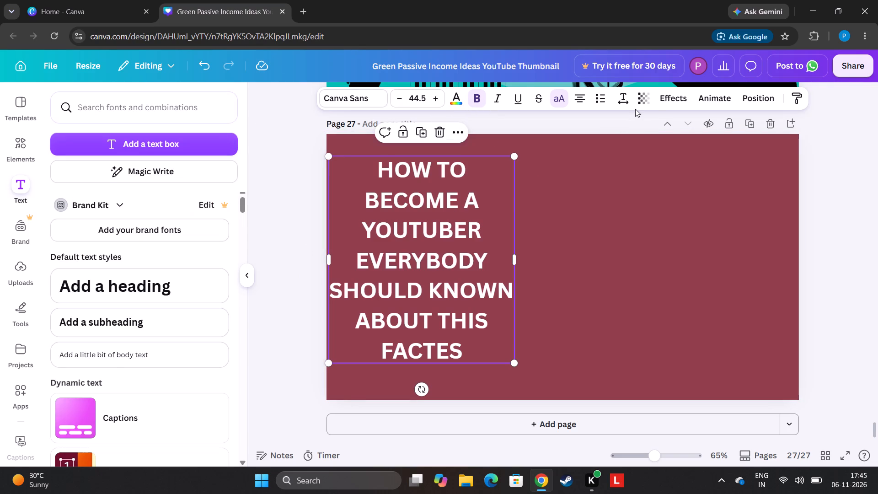
{"action": "left_click", "coordinate": [676, 102]}
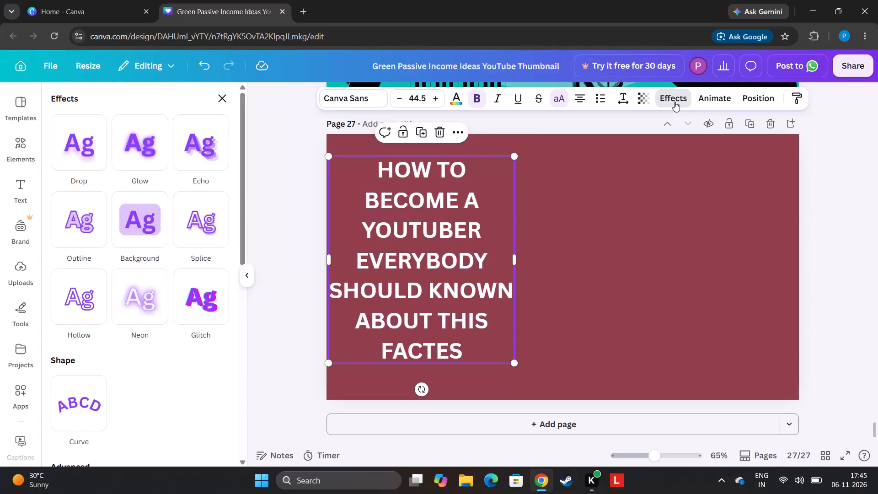
{"action": "left_click", "coordinate": [185, 160]}
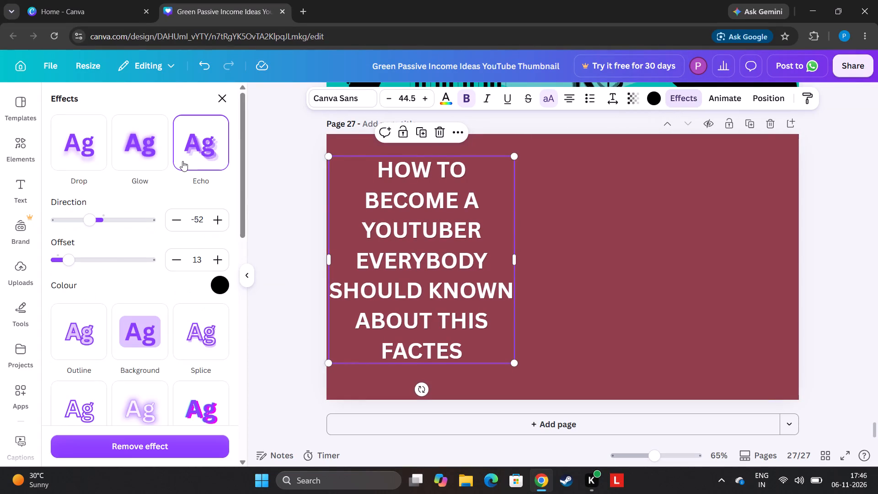
{"action": "left_click", "coordinate": [156, 157]}
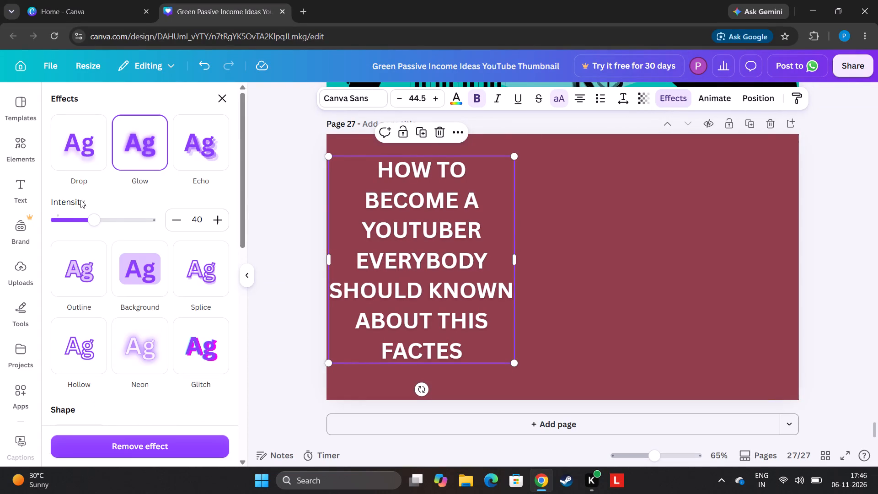
{"action": "left_click_drag", "start_coordinate": [87, 220], "coordinate": [148, 232]}
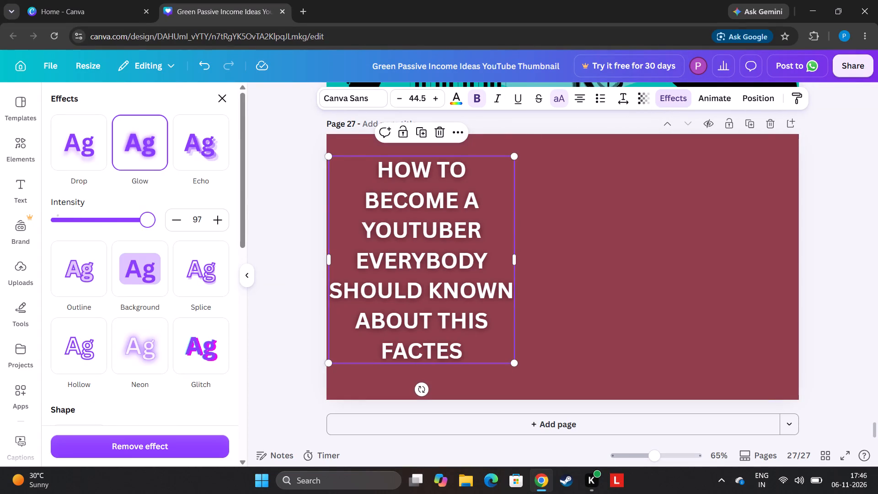
{"action": "left_click_drag", "start_coordinate": [148, 232], "coordinate": [135, 231]}
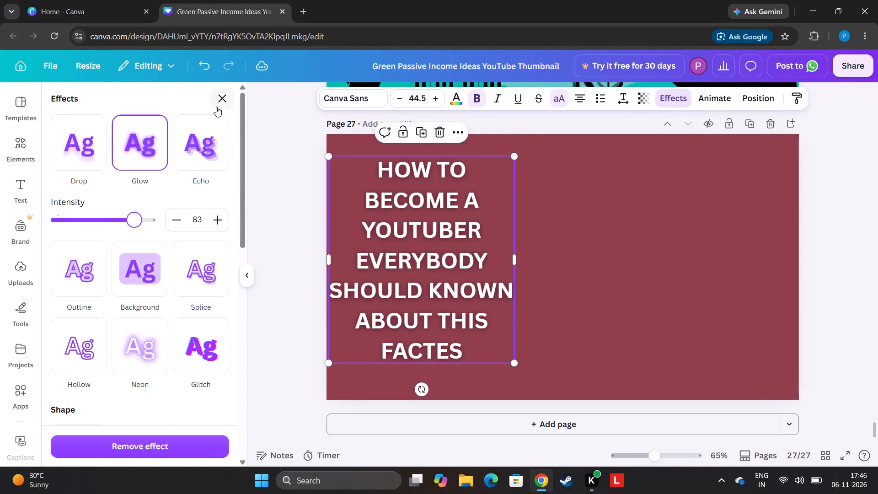
{"action": "left_click", "coordinate": [216, 107]}
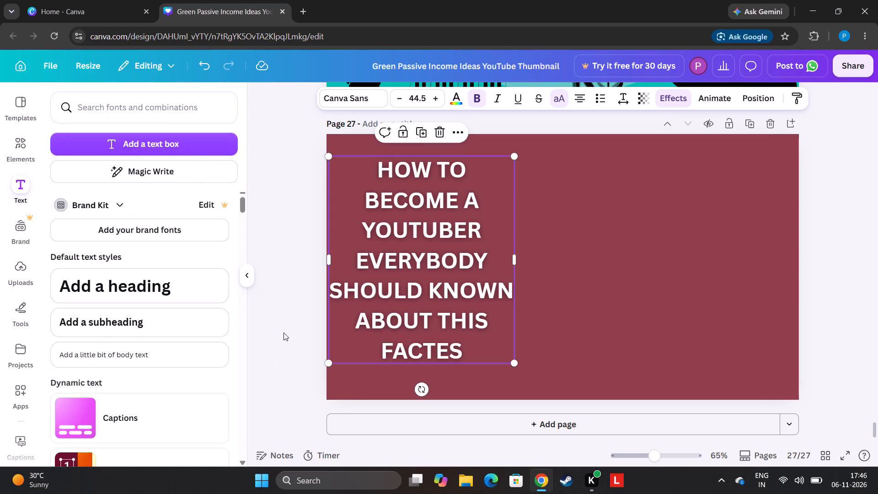
Add a hexagon from the recently used shapes to page 27.
{"action": "left_click", "coordinate": [23, 158]}
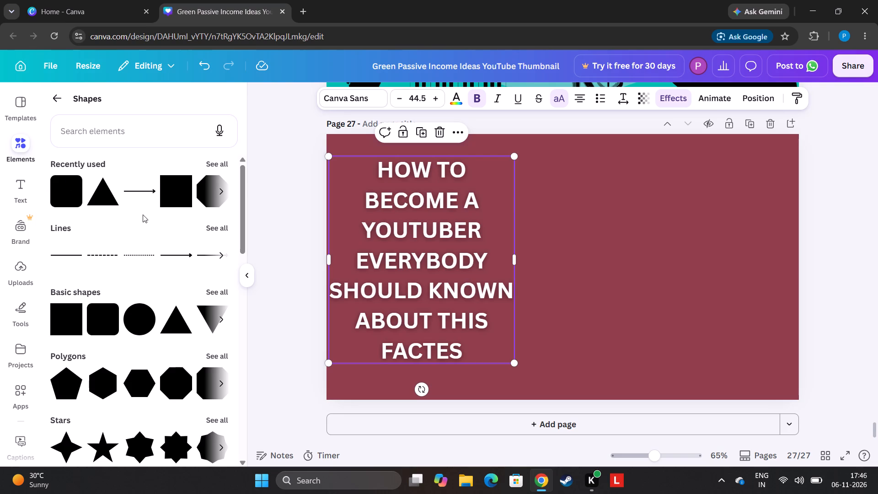
{"action": "left_click", "coordinate": [219, 196]}
{"action": "left_click", "coordinate": [100, 190]}
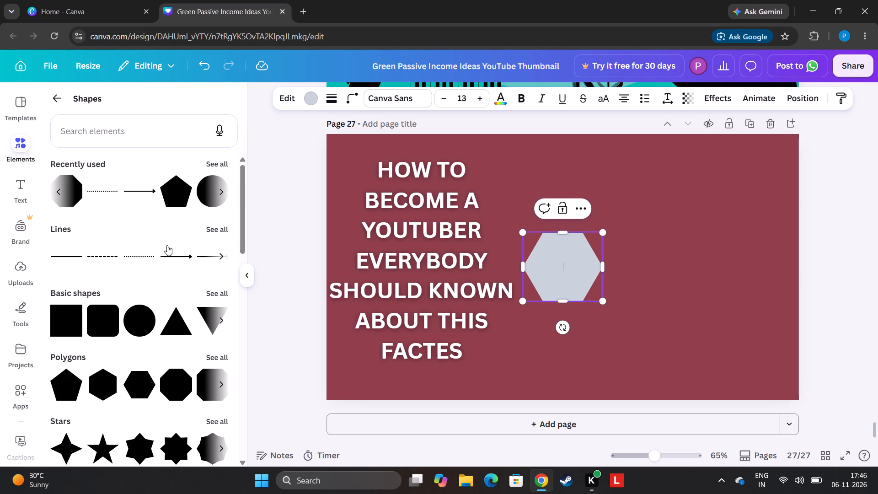
Set the text colour inside the hexagon to bright blue.
{"action": "left_click", "coordinate": [498, 103]}
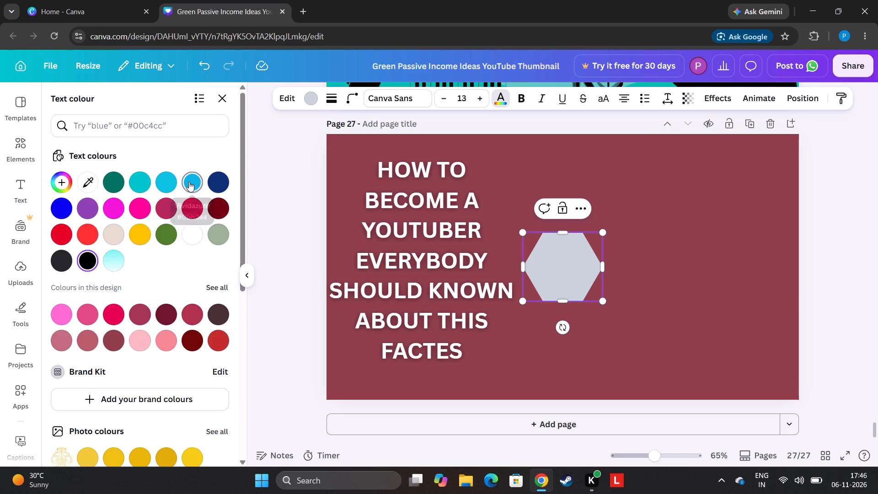
{"action": "left_click", "coordinate": [189, 182]}
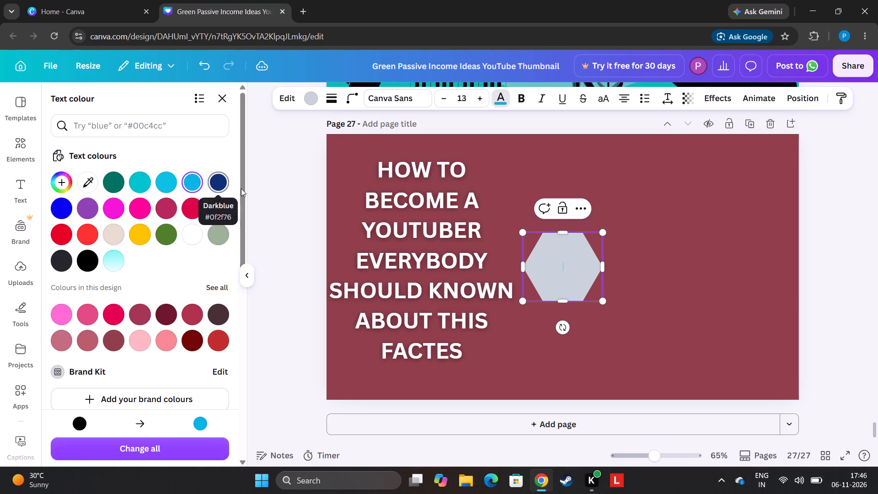
{"action": "left_click", "coordinate": [261, 191]}
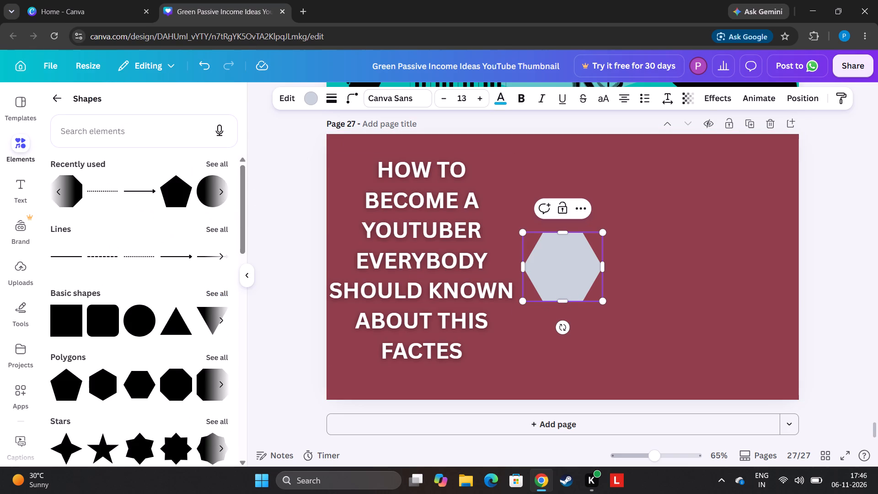
Enlarge the hexagon and position it beside the heading, filling most of page 27's right half up to the page edge.
{"action": "left_click_drag", "start_coordinate": [545, 265], "coordinate": [582, 234]}
{"action": "double_click", "coordinate": [834, 251]}
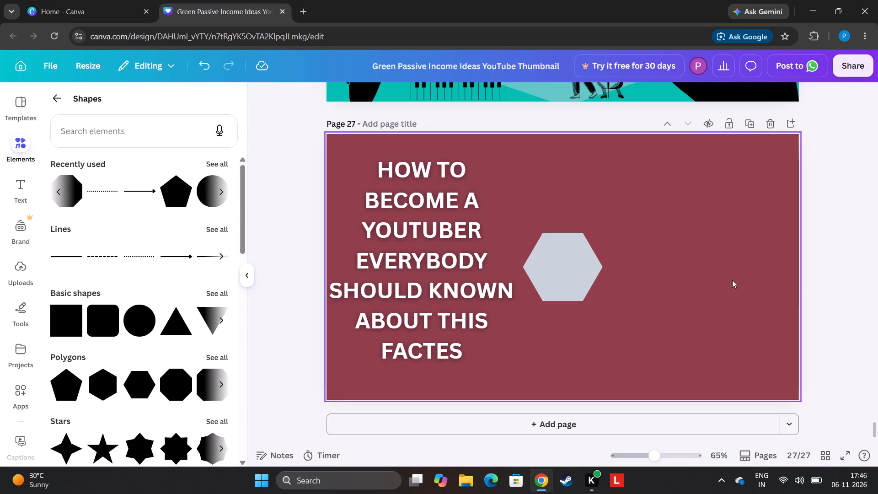
{"action": "left_click_drag", "start_coordinate": [573, 272], "coordinate": [601, 198]}
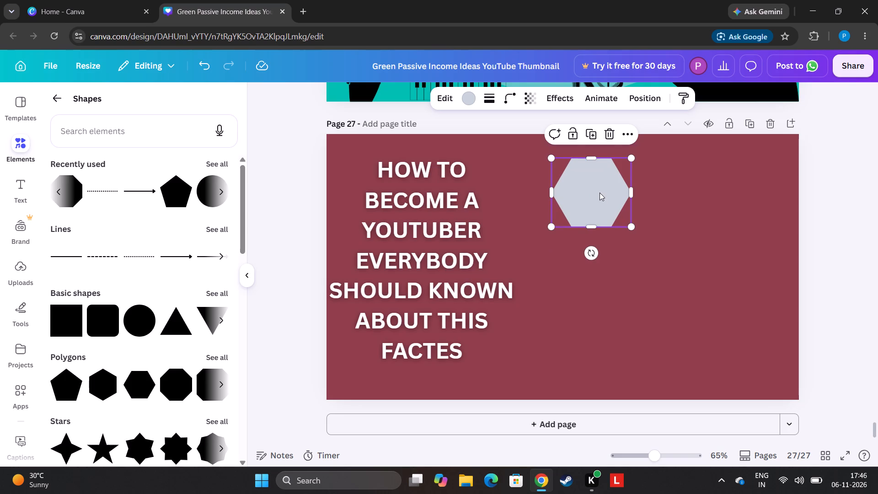
{"action": "left_click_drag", "start_coordinate": [634, 227], "coordinate": [792, 295]}
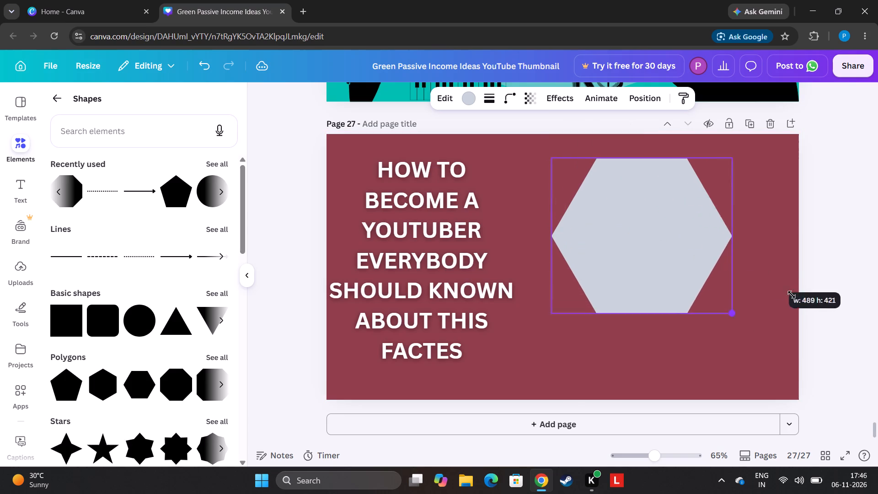
{"action": "left_click_drag", "start_coordinate": [792, 295], "coordinate": [860, 356]}
{"action": "left_click_drag", "start_coordinate": [743, 312], "coordinate": [726, 299]}
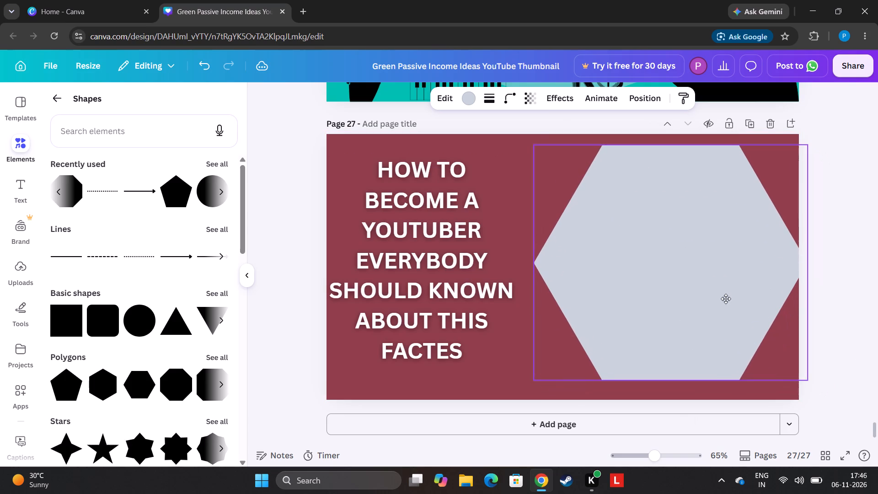
{"action": "left_click_drag", "start_coordinate": [726, 299], "coordinate": [716, 290]}
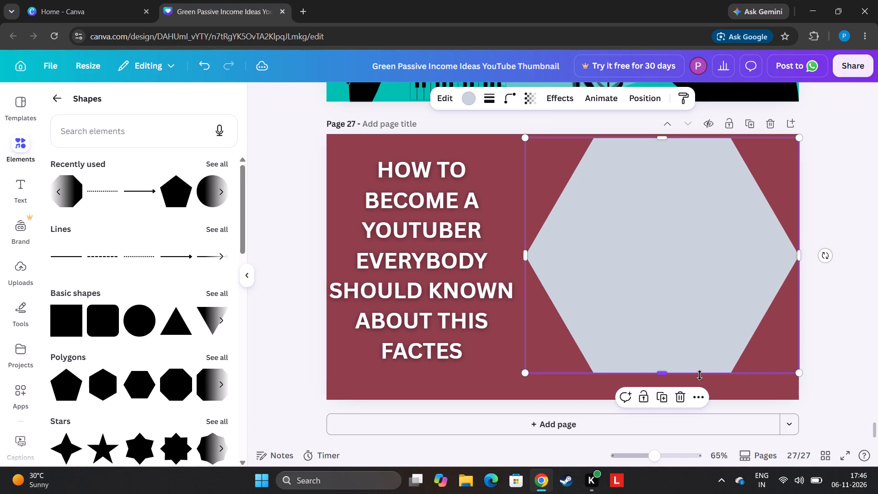
Stretch the page 27 hexagon downward so it extends slightly past the page's bottom edge.
{"action": "left_click_drag", "start_coordinate": [696, 375], "coordinate": [707, 427]}
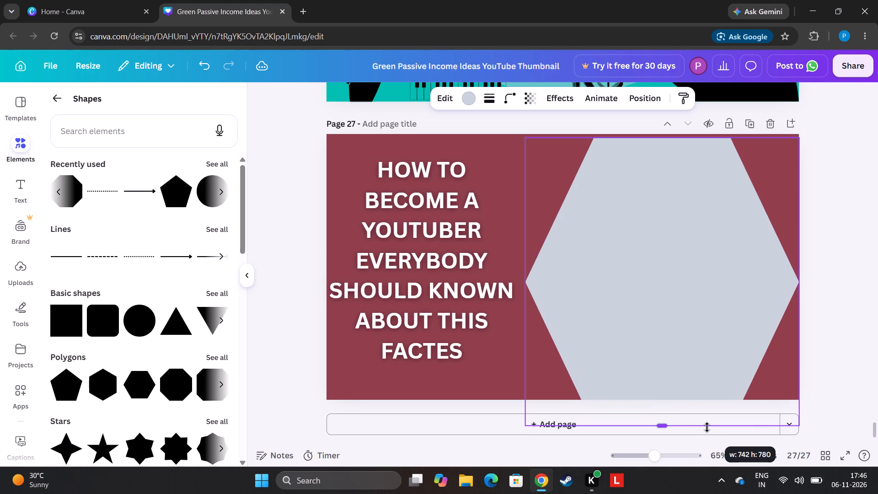
{"action": "left_click_drag", "start_coordinate": [707, 427], "coordinate": [708, 423]}
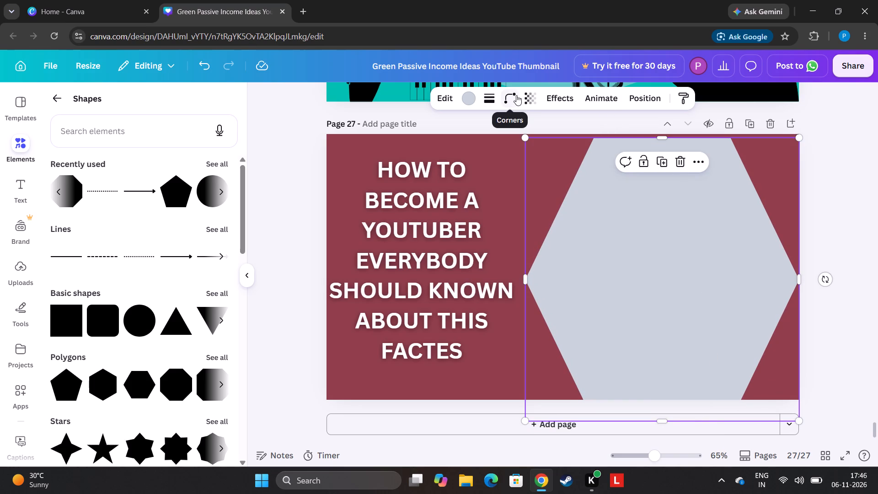
Make the page 27 hexagon semi-transparent so the dark red background shows through it.
{"action": "left_click", "coordinate": [528, 98]}
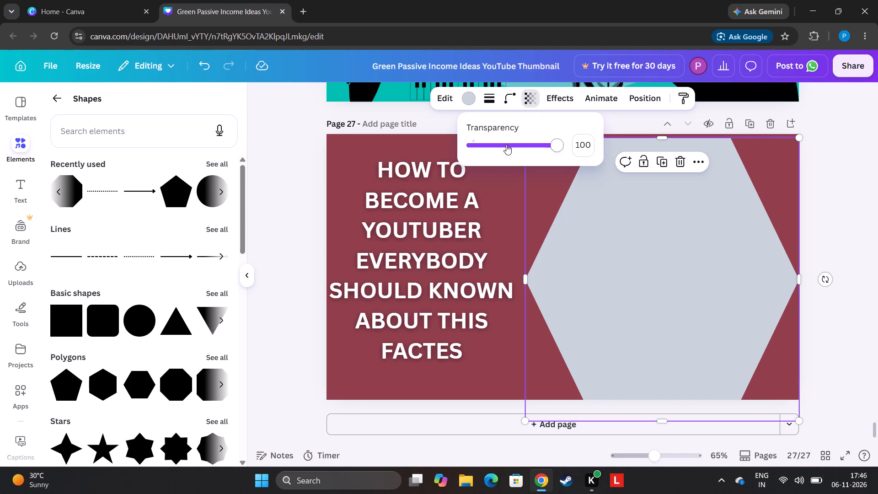
{"action": "left_click", "coordinate": [506, 145]}
{"action": "left_click", "coordinate": [653, 221]}
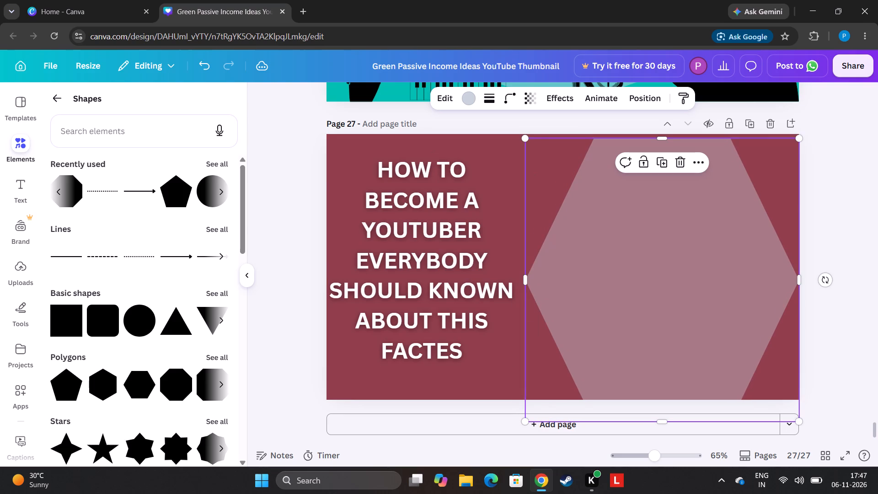
Search the elements library for "youtuber".
{"action": "left_click", "coordinate": [57, 96]}
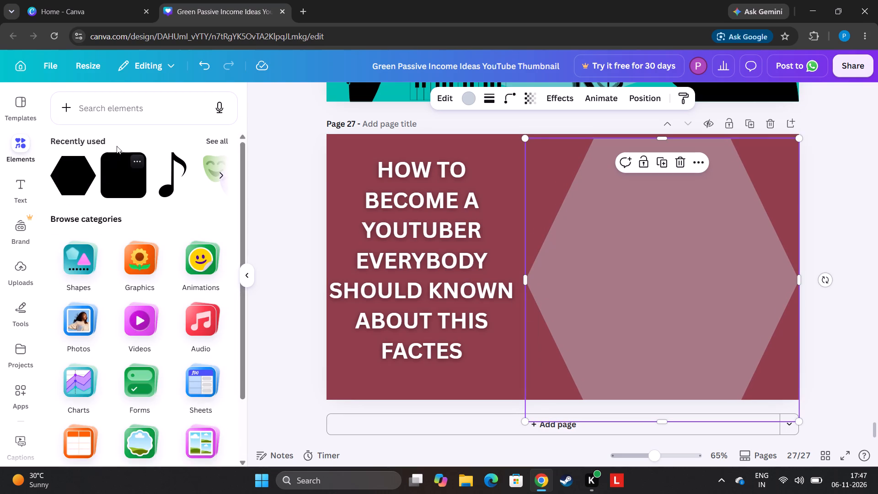
{"action": "left_click_drag", "start_coordinate": [244, 254], "coordinate": [241, 220]}
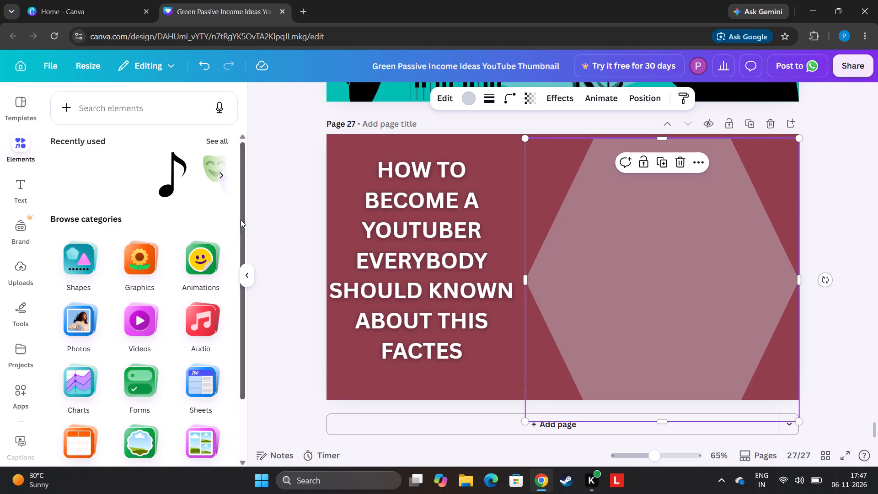
{"action": "left_click_drag", "start_coordinate": [241, 220], "coordinate": [239, 214]}
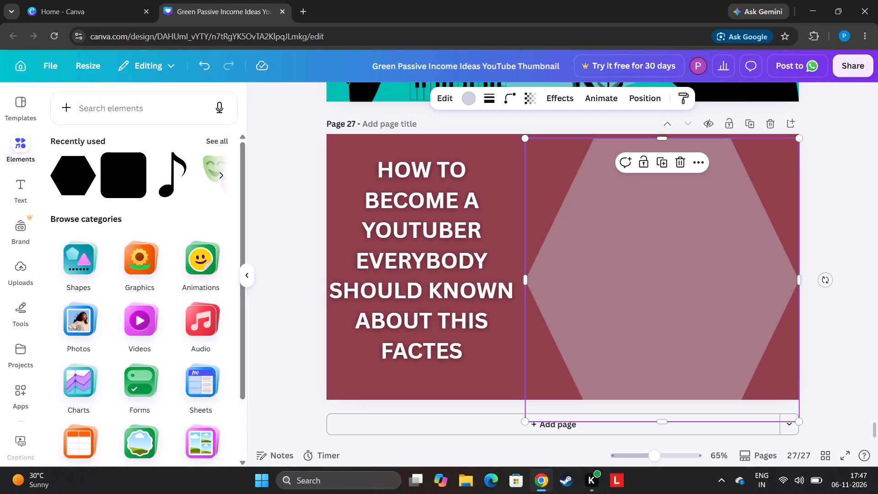
{"action": "left_click", "coordinate": [84, 116]}
{"action": "type", "text": "yo"}
{"action": "left_click", "coordinate": [88, 101]}
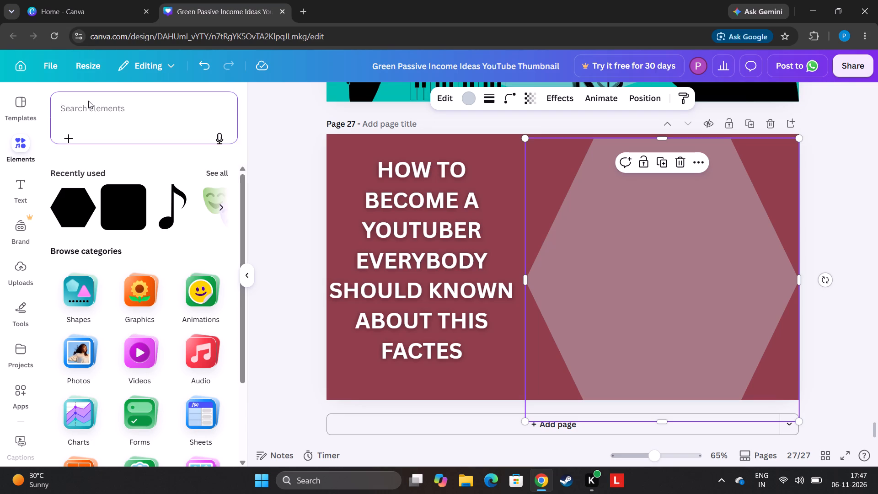
{"action": "key", "text": "y"}
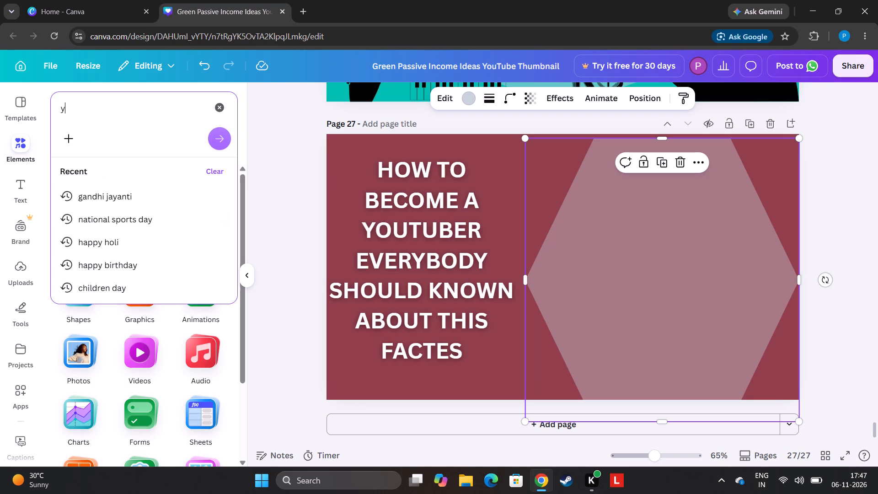
{"action": "type", "text": "ou"}
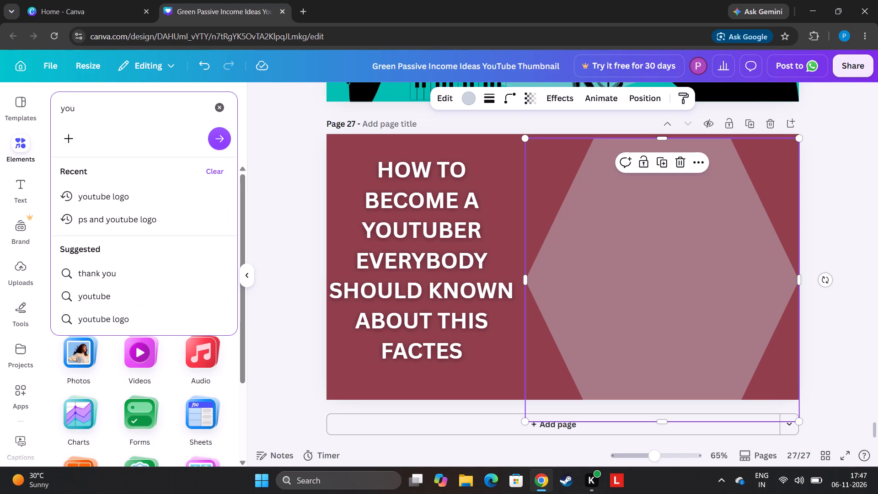
{"action": "key", "text": "t"}
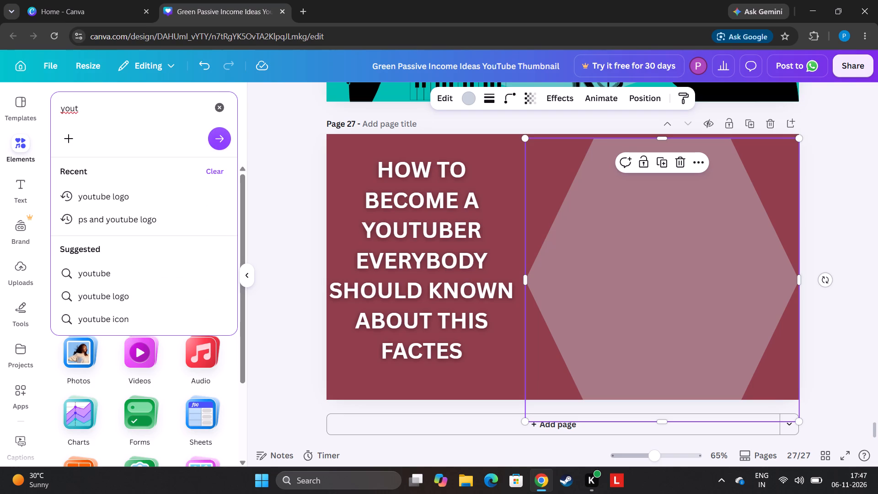
{"action": "key", "text": "u"}
{"action": "key", "text": "b"}
{"action": "type", "text": "er"}
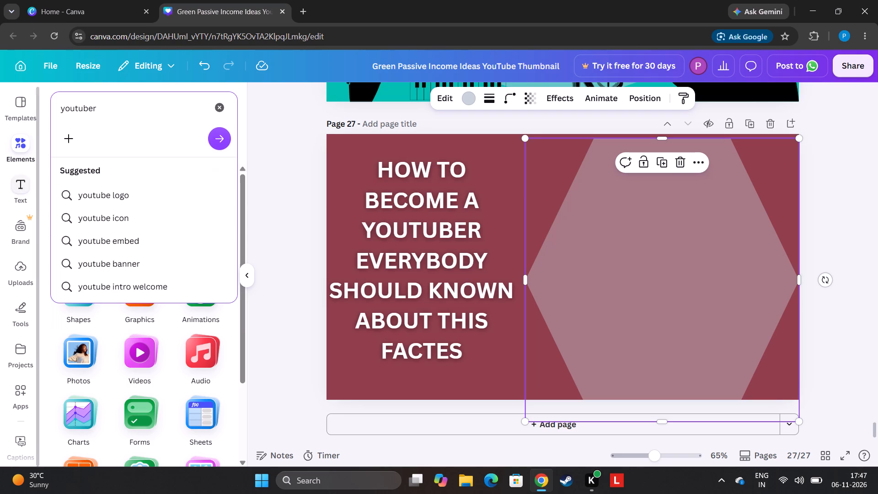
{"action": "left_click", "coordinate": [225, 134]}
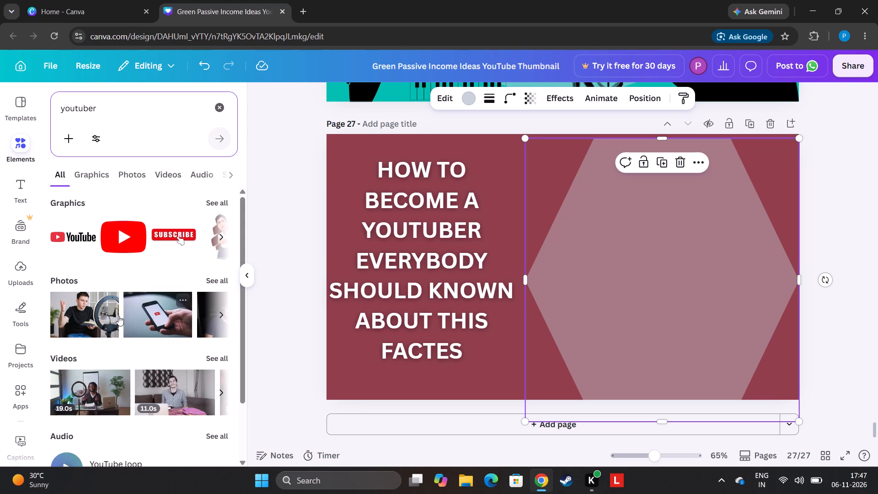
Add the photo of the man with a book and ring light, shrunk to a small picture at page 27's bottom edge, below the heading's end.
{"action": "left_click", "coordinate": [103, 319]}
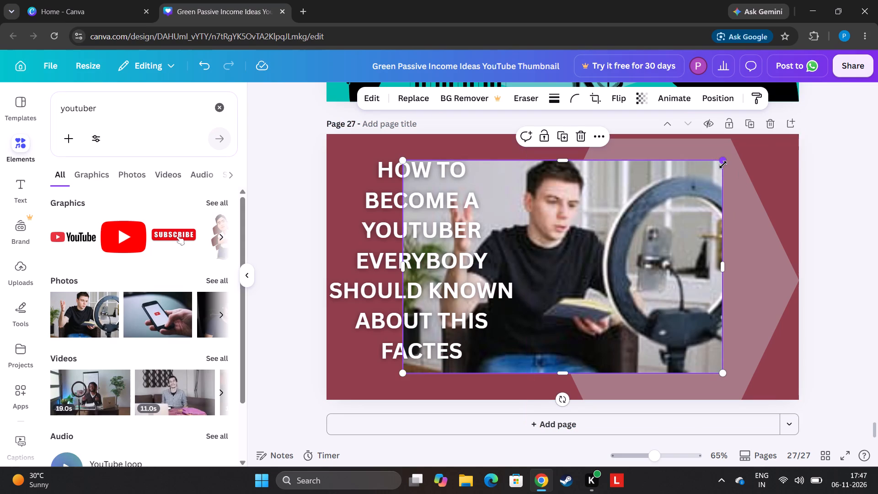
{"action": "left_click_drag", "start_coordinate": [723, 165], "coordinate": [522, 355]}
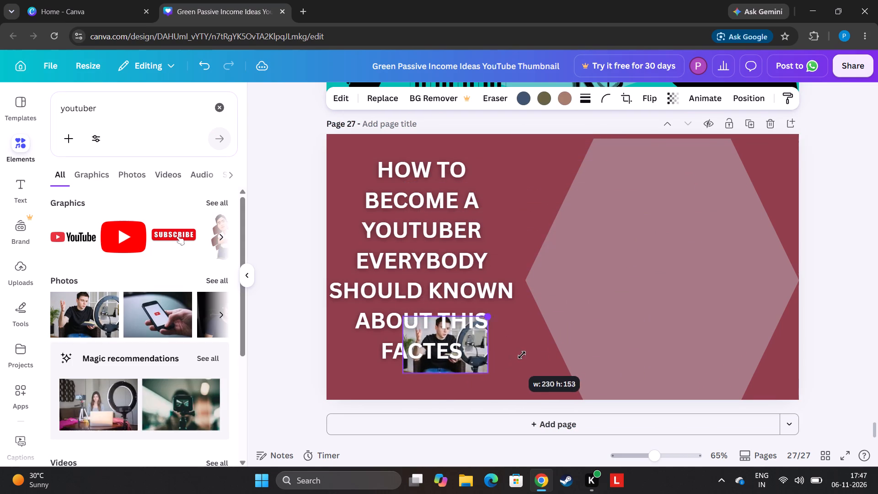
{"action": "left_click_drag", "start_coordinate": [522, 355], "coordinate": [523, 355]}
{"action": "left_click_drag", "start_coordinate": [482, 348], "coordinate": [525, 374]}
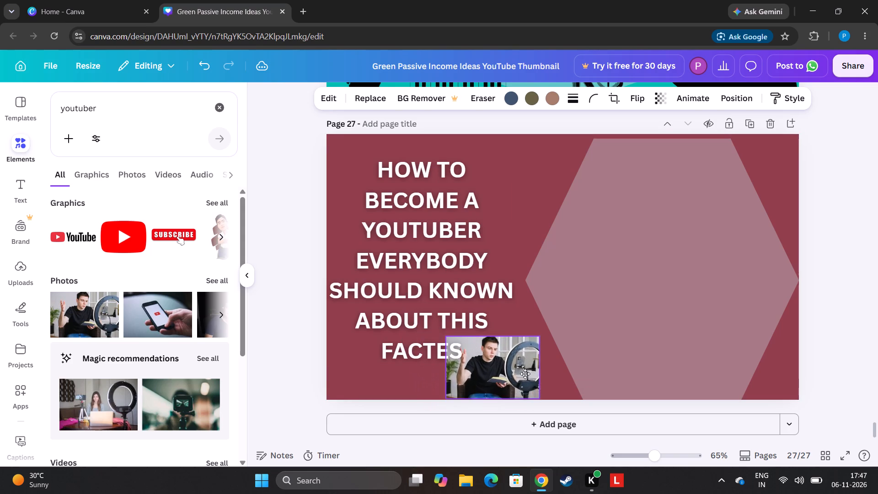
{"action": "left_click_drag", "start_coordinate": [525, 374], "coordinate": [541, 378]}
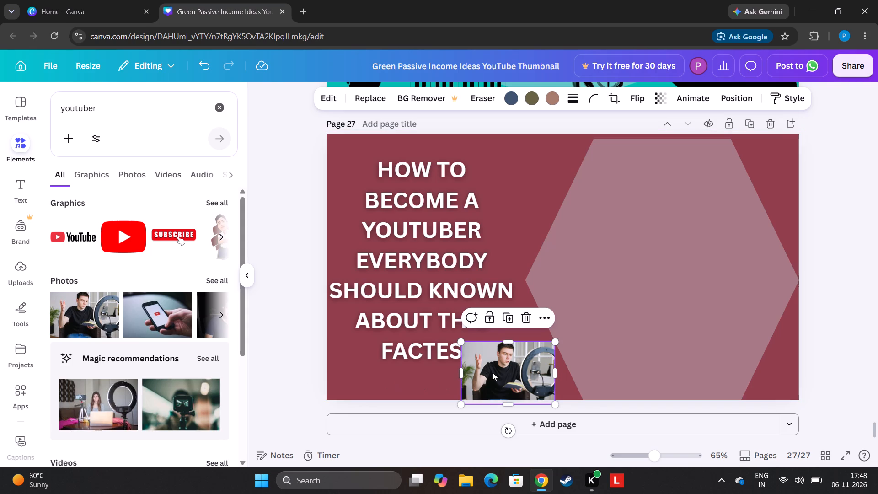
{"action": "left_click_drag", "start_coordinate": [496, 376], "coordinate": [512, 373]}
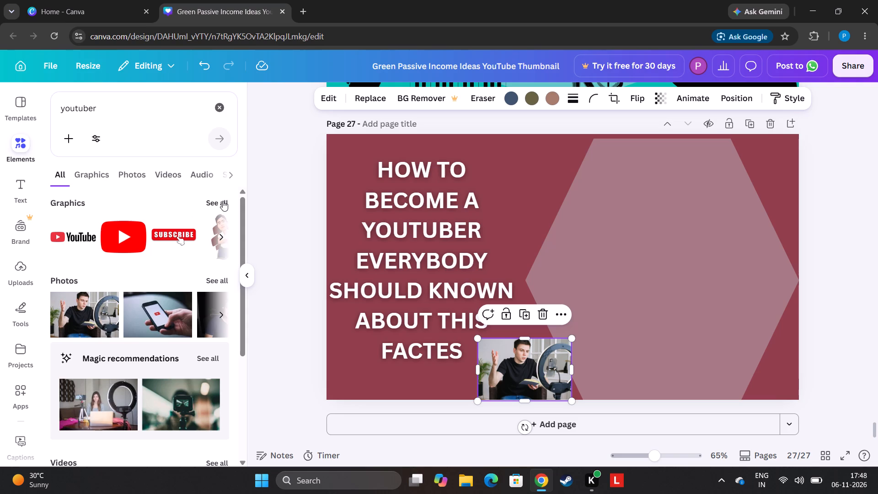
Add the red YouTube play-button graphic to page 27, shrink it to about half size and place it in the hexagon's upper part.
{"action": "left_click", "coordinate": [133, 238]}
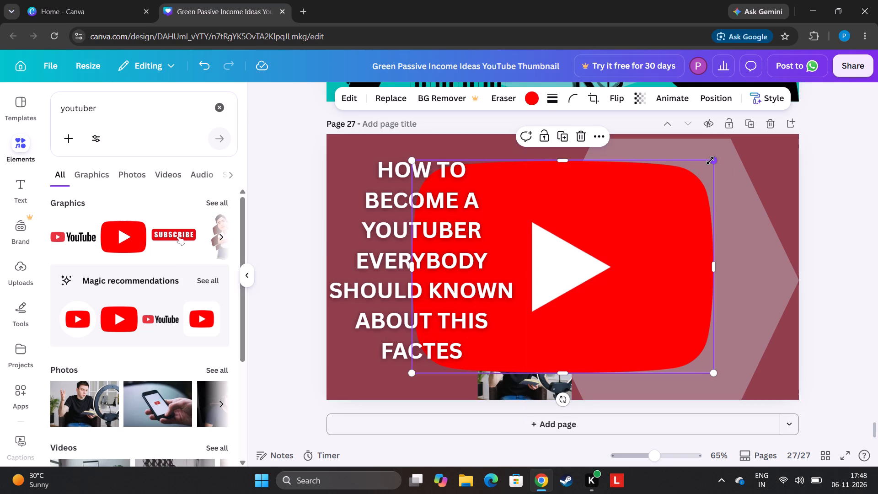
{"action": "left_click_drag", "start_coordinate": [710, 161], "coordinate": [557, 266]}
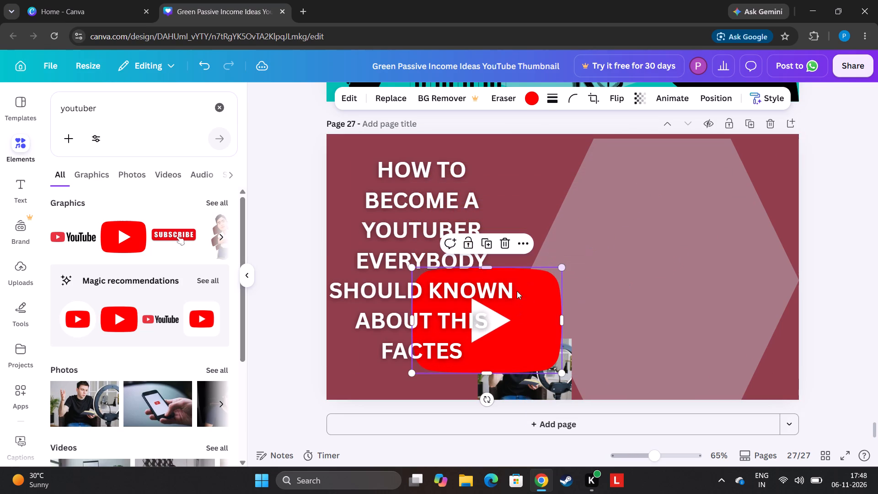
{"action": "left_click_drag", "start_coordinate": [532, 326], "coordinate": [700, 265]}
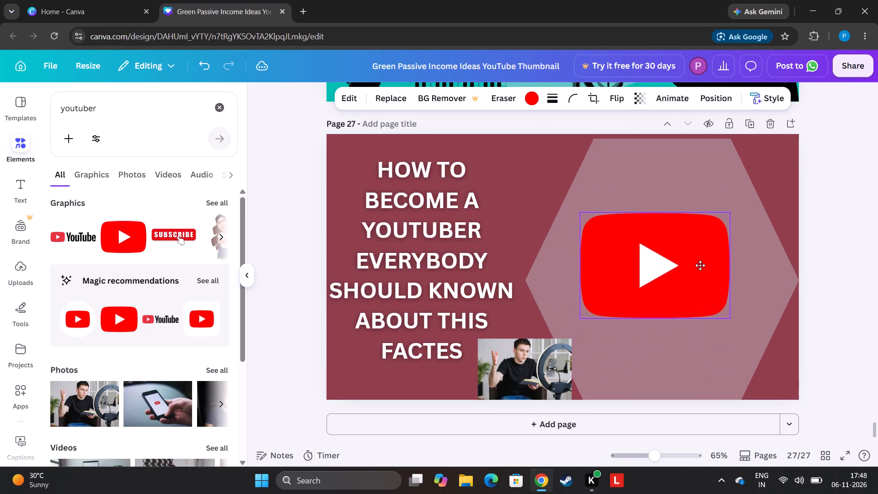
{"action": "left_click_drag", "start_coordinate": [700, 265], "coordinate": [700, 230]}
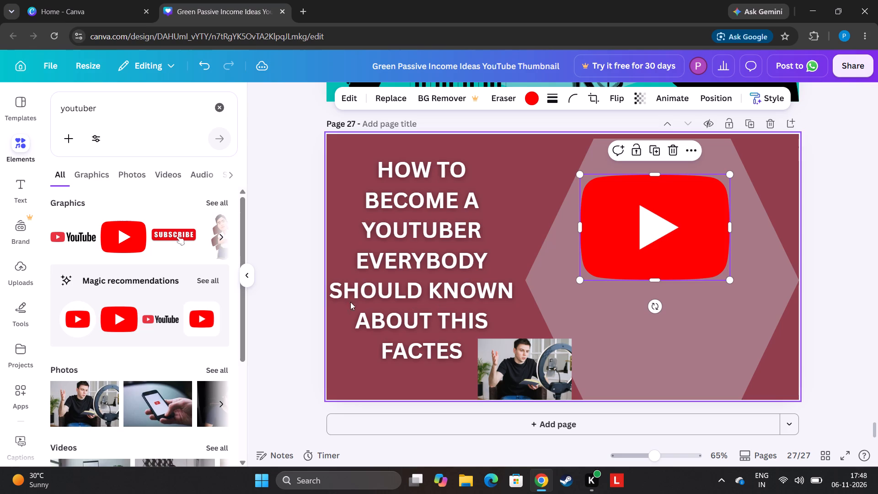
Add the YouTube wordmark logo from the recommendations, shrink it and place it at the top of the hexagon above the play button.
{"action": "left_click", "coordinate": [168, 317]}
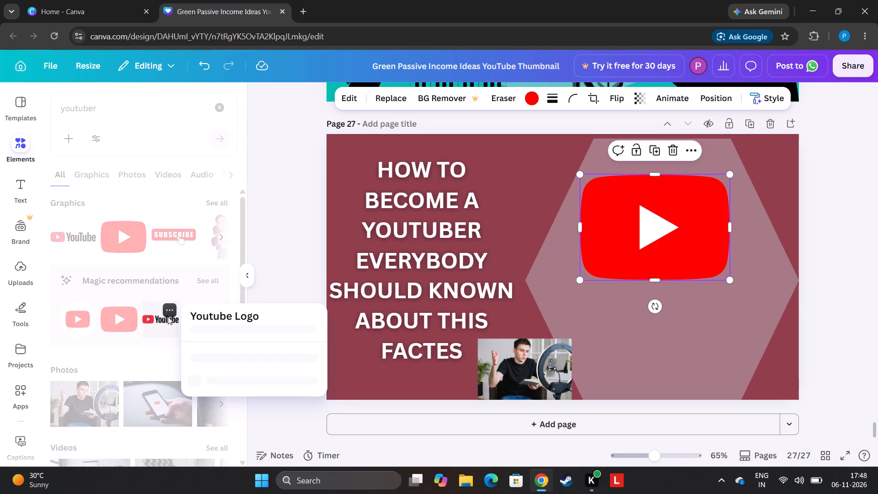
{"action": "left_click", "coordinate": [290, 188]}
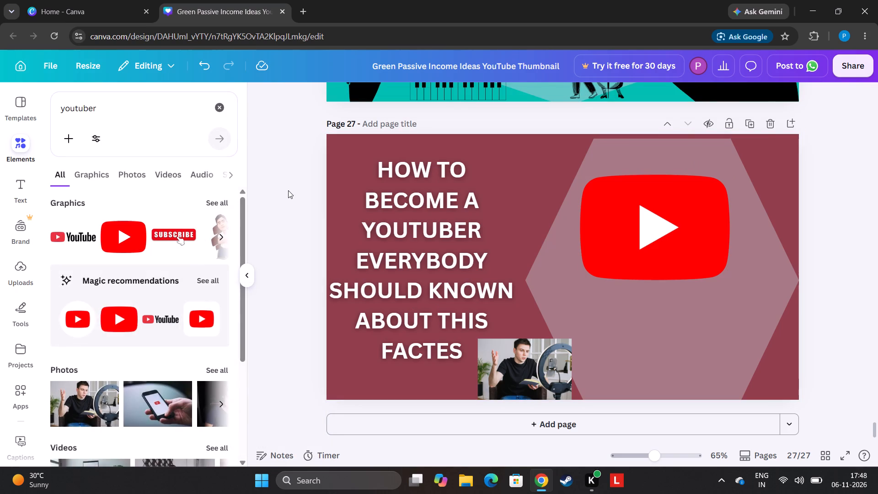
{"action": "left_click", "coordinate": [162, 328]}
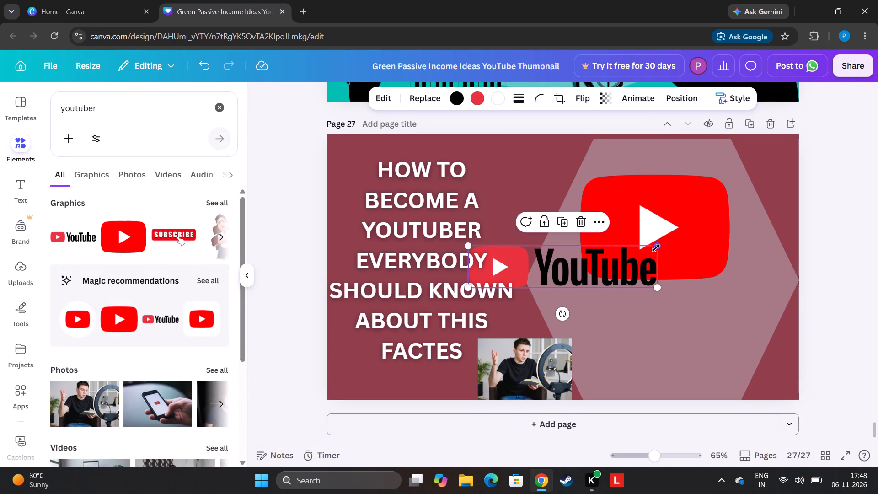
{"action": "left_click_drag", "start_coordinate": [656, 248], "coordinate": [570, 285]}
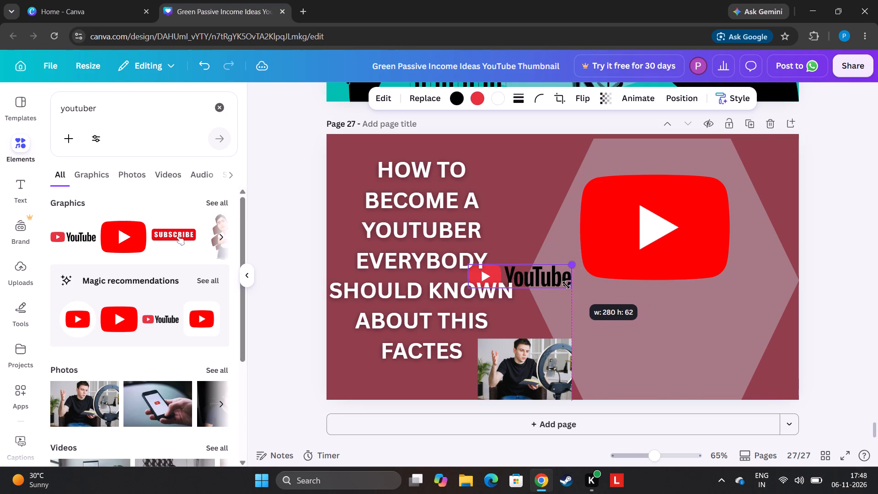
{"action": "left_click_drag", "start_coordinate": [545, 279], "coordinate": [691, 159]}
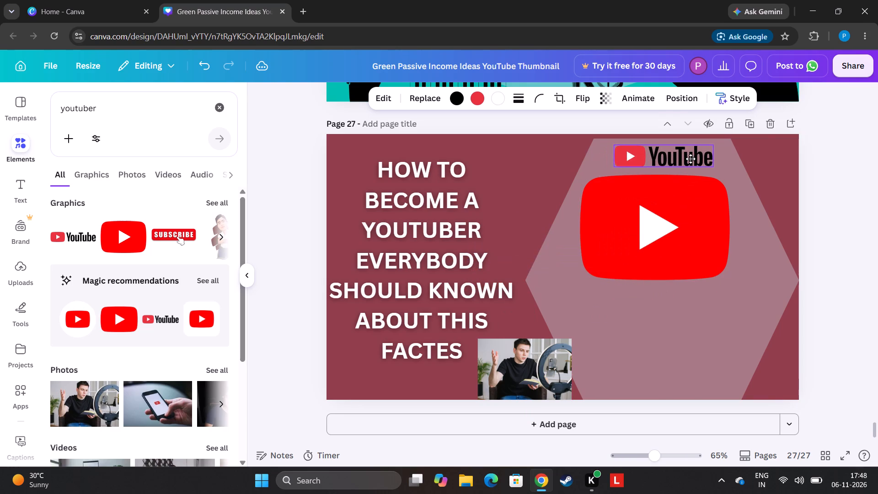
{"action": "left_click_drag", "start_coordinate": [691, 159], "coordinate": [689, 158]}
Shrink the red play-button graphic to about half its size and place it directly beneath the YouTube wordmark.
{"action": "left_click_drag", "start_coordinate": [685, 230], "coordinate": [706, 216]}
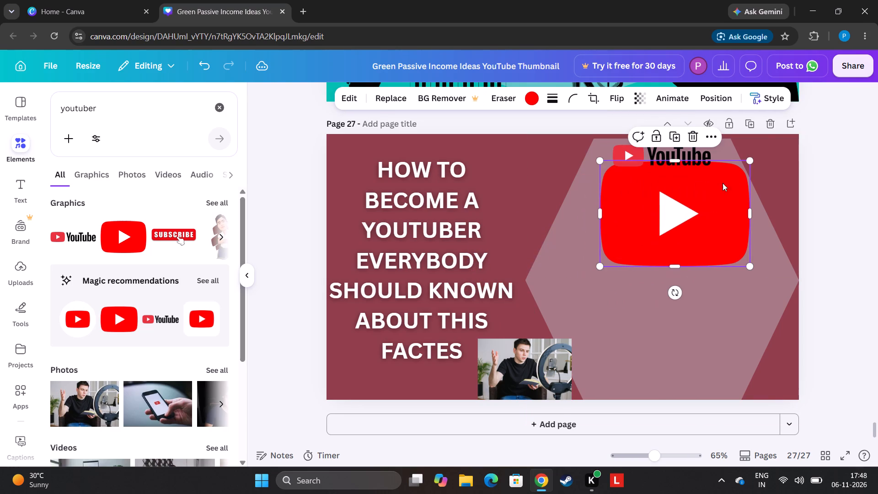
{"action": "left_click_drag", "start_coordinate": [749, 164], "coordinate": [691, 240]}
{"action": "left_click_drag", "start_coordinate": [643, 240], "coordinate": [643, 241]}
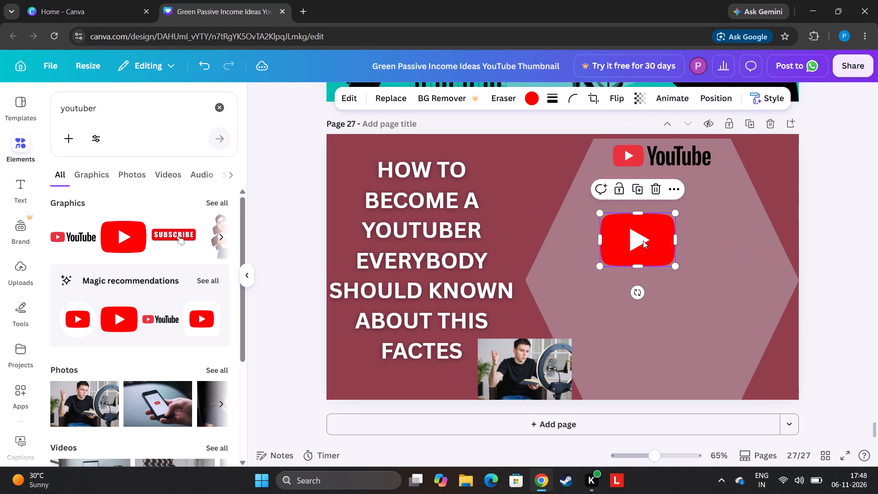
{"action": "left_click_drag", "start_coordinate": [643, 241], "coordinate": [679, 199]}
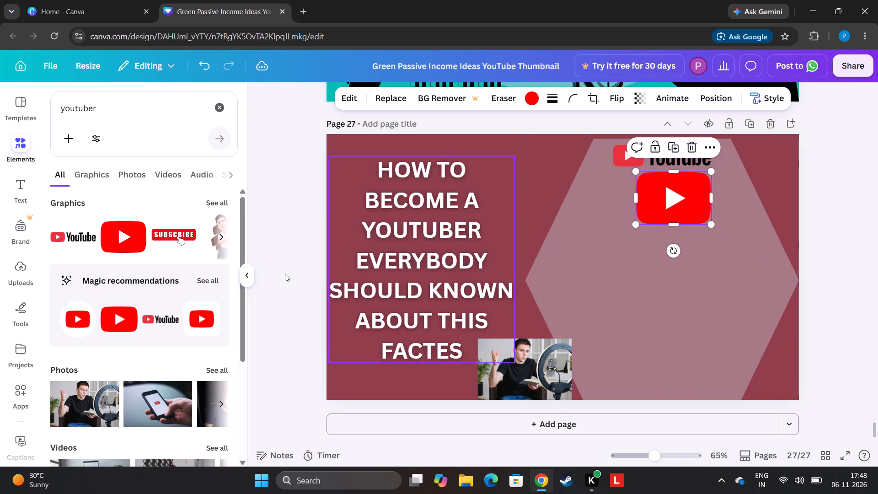
Add the red SUBSCRIBE graphic with the hand cursor to page 27, shrink it and place it above the heading's first line.
{"action": "left_click", "coordinate": [205, 204]}
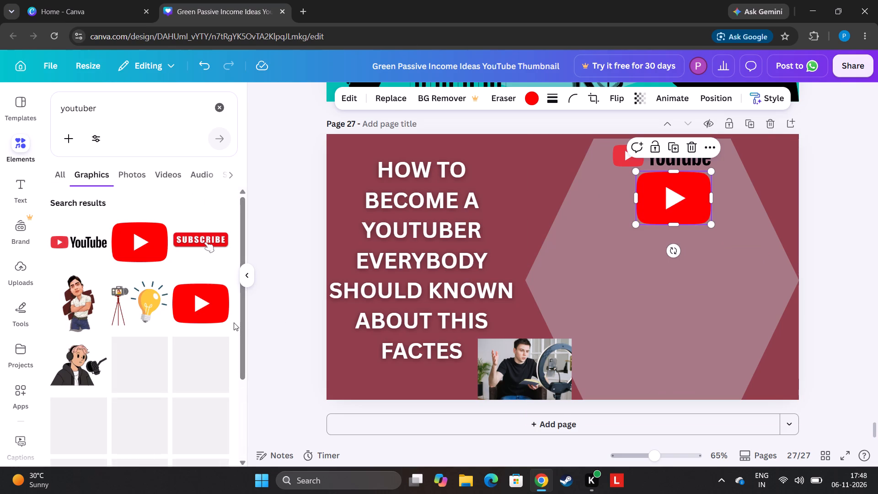
{"action": "left_click_drag", "start_coordinate": [242, 340], "coordinate": [238, 353]}
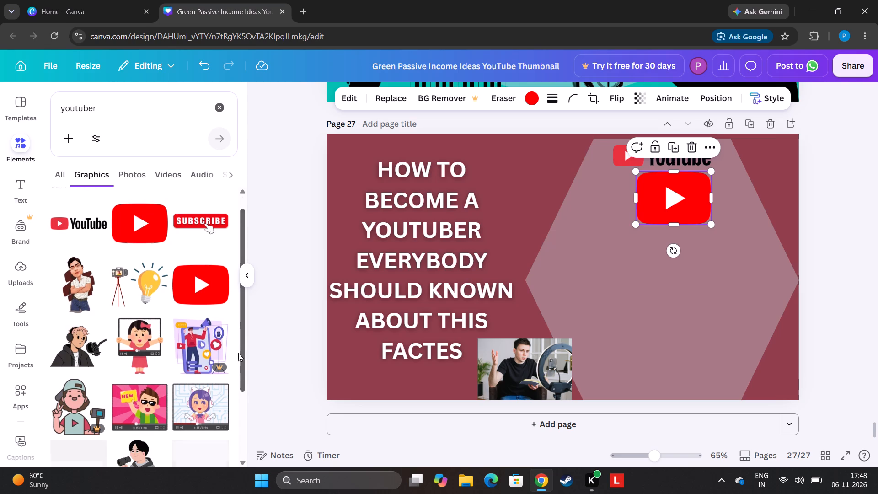
{"action": "left_click_drag", "start_coordinate": [238, 353], "coordinate": [218, 452]}
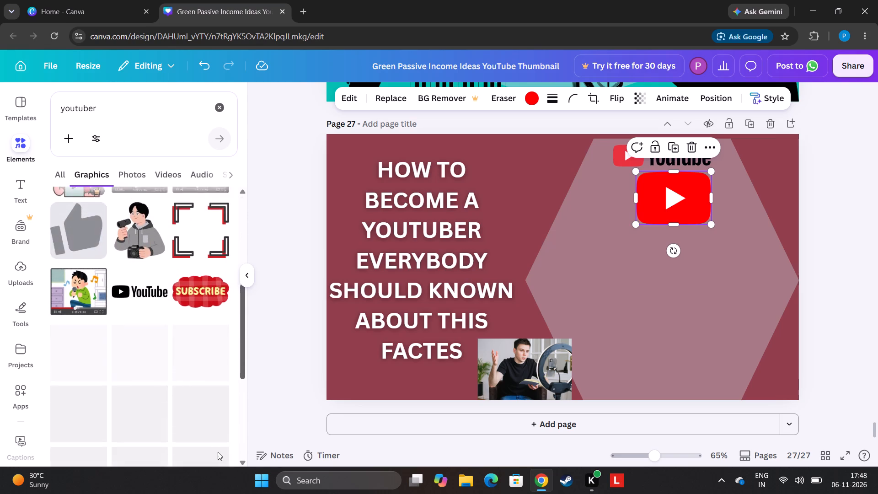
{"action": "left_click_drag", "start_coordinate": [218, 452], "coordinate": [202, 363]}
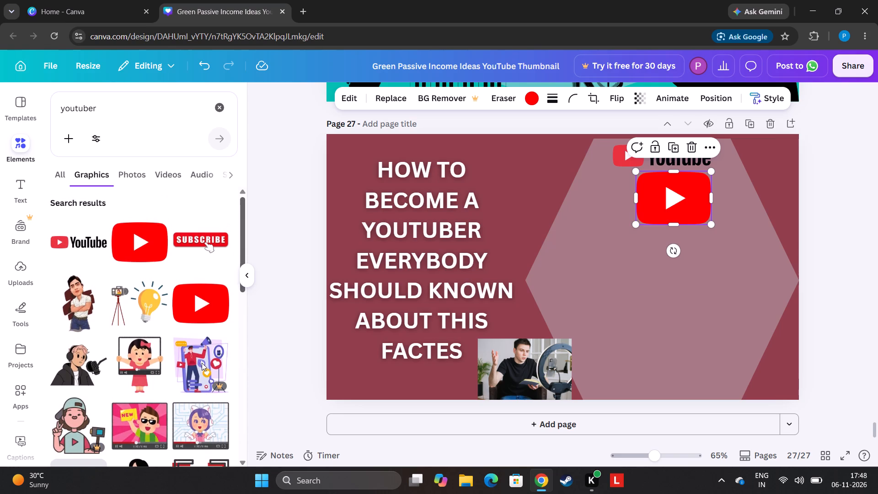
{"action": "left_click_drag", "start_coordinate": [202, 363], "coordinate": [202, 360]}
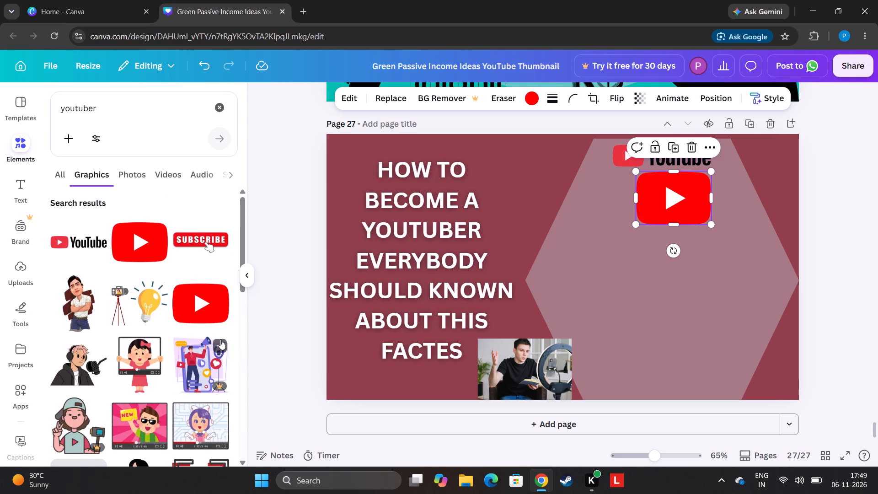
{"action": "left_click", "coordinate": [243, 248]}
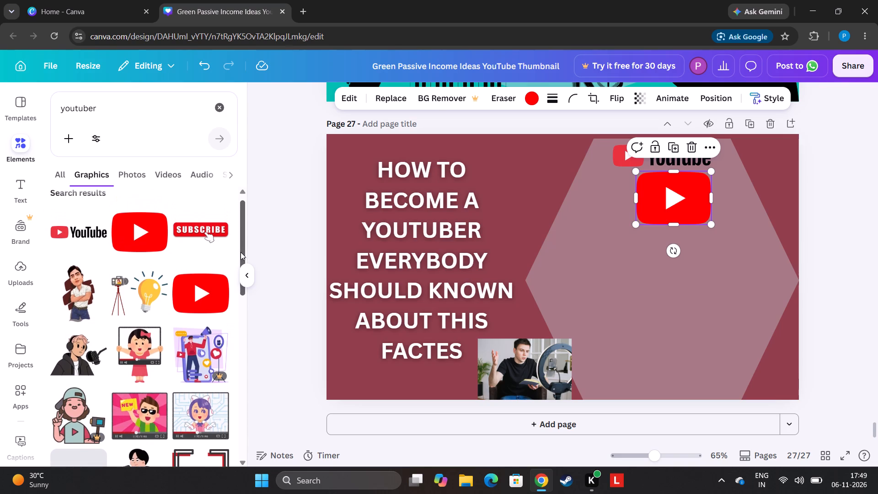
{"action": "left_click", "coordinate": [212, 228]}
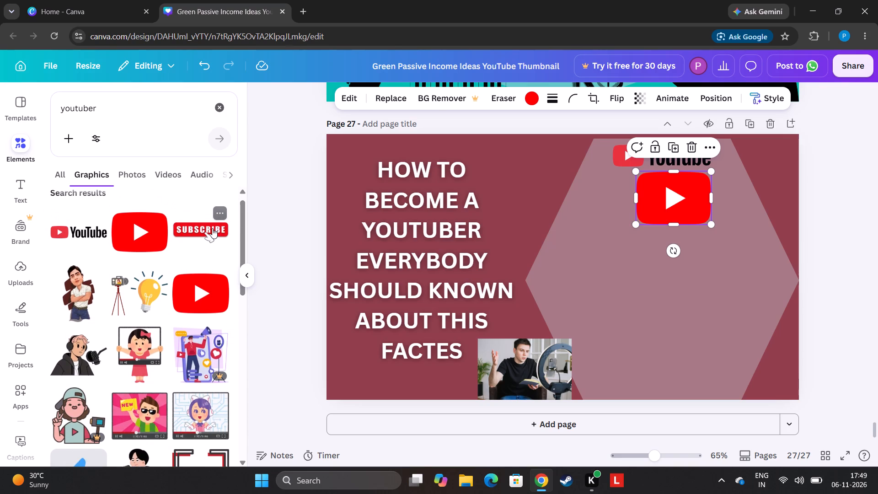
{"action": "left_click_drag", "start_coordinate": [774, 190], "coordinate": [755, 199]}
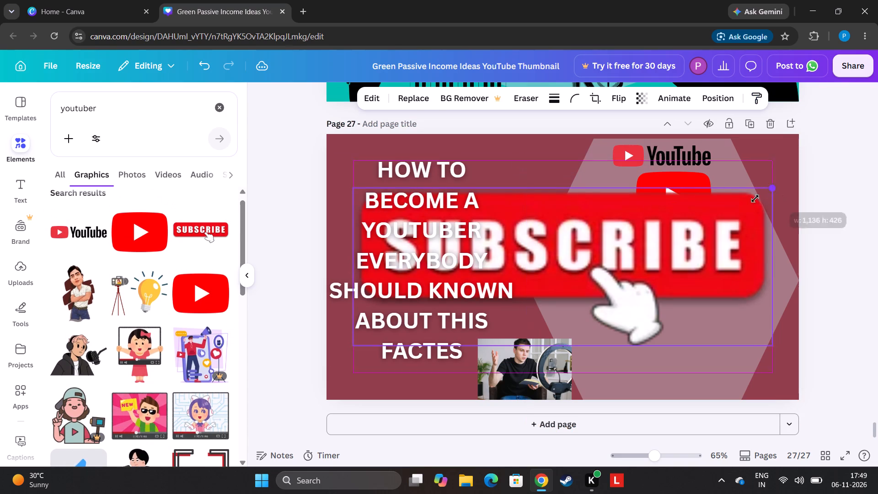
{"action": "left_click_drag", "start_coordinate": [755, 199], "coordinate": [530, 305]}
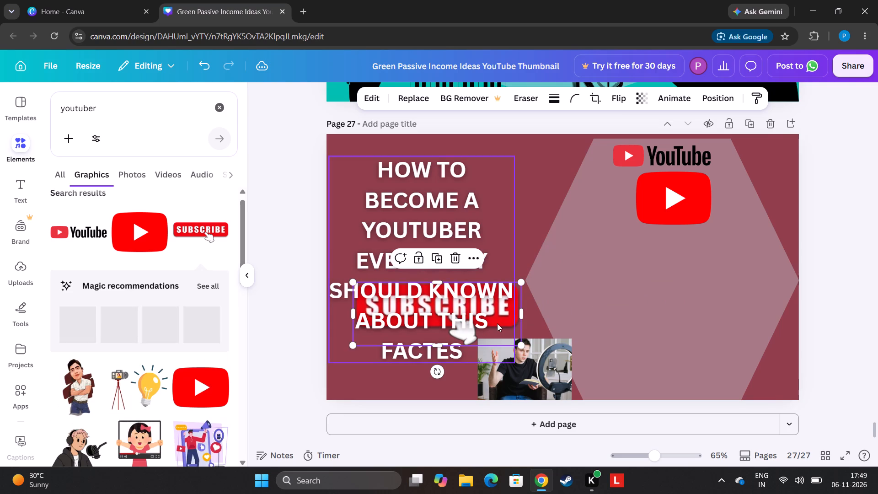
{"action": "left_click_drag", "start_coordinate": [498, 324], "coordinate": [717, 295]}
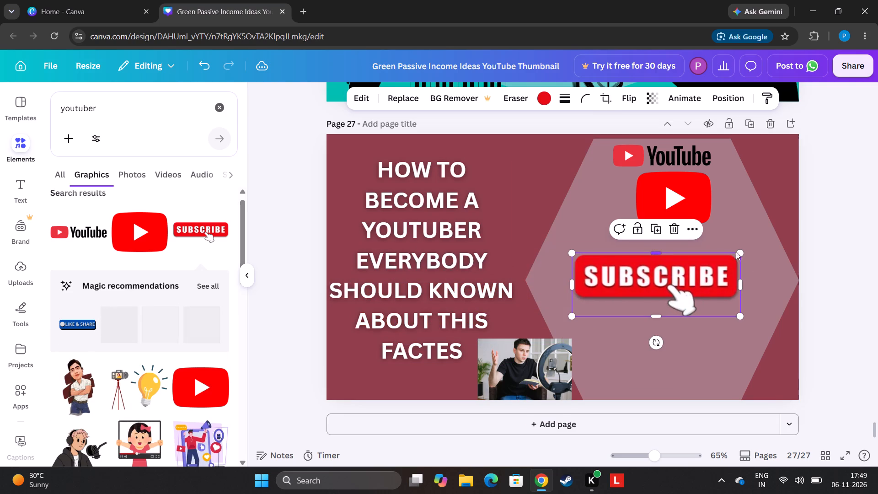
{"action": "left_click_drag", "start_coordinate": [739, 252], "coordinate": [650, 318]}
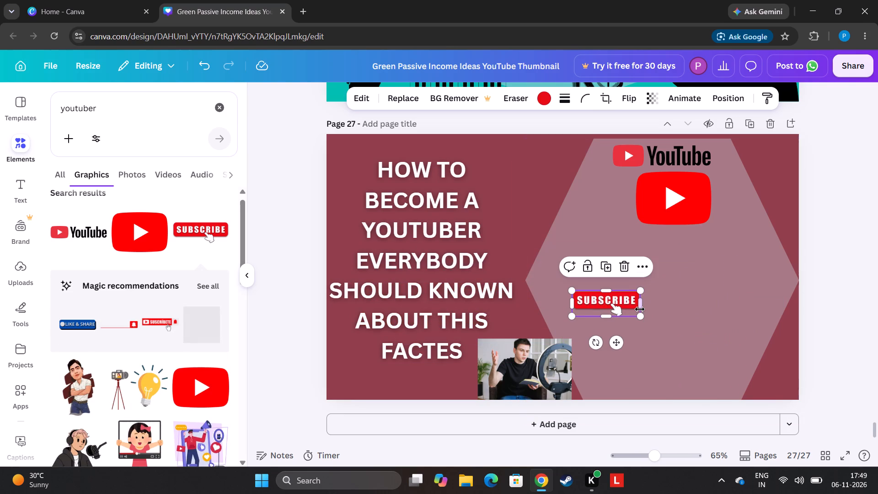
{"action": "left_click_drag", "start_coordinate": [611, 299], "coordinate": [448, 151]}
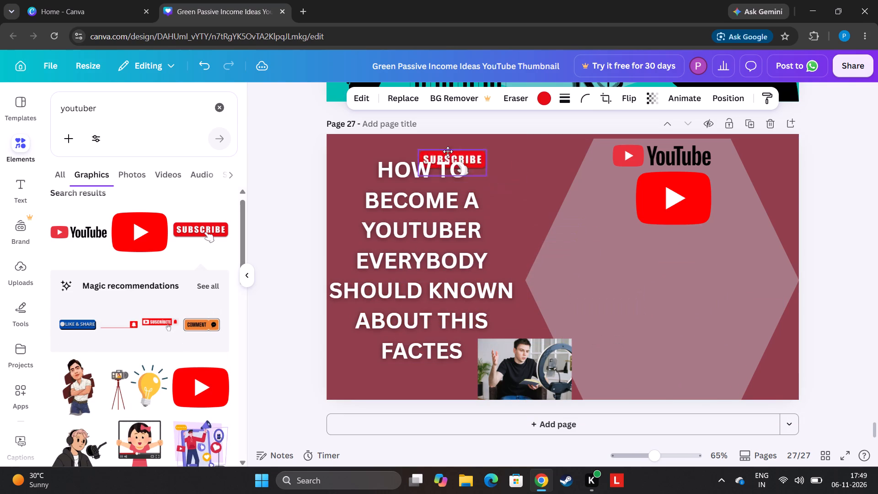
{"action": "left_click_drag", "start_coordinate": [448, 151], "coordinate": [436, 144]}
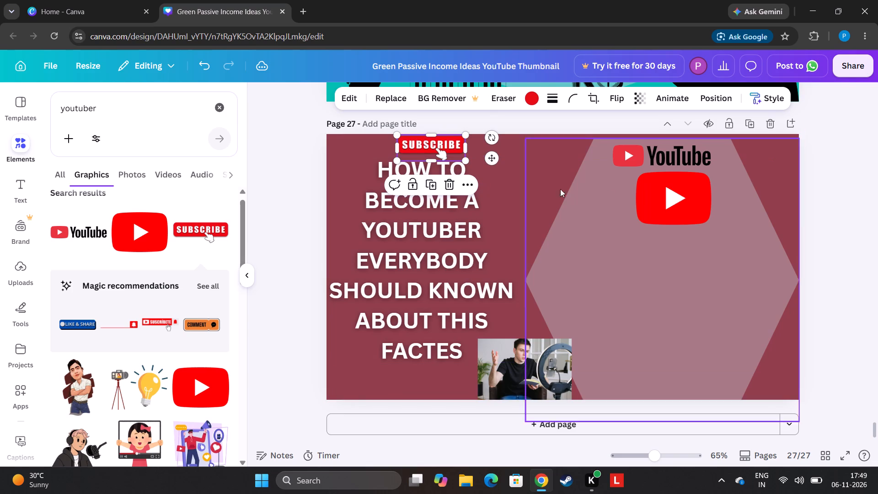
Nudge the red play button slightly lower in the hexagon and set the SUBSCRIBE graphic's transparency to 52.
{"action": "left_click_drag", "start_coordinate": [685, 203], "coordinate": [681, 205]}
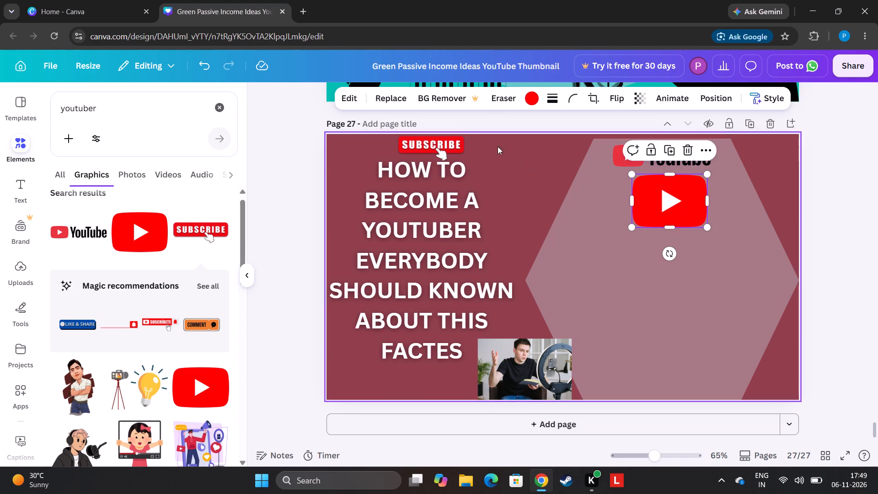
{"action": "left_click", "coordinate": [441, 142]}
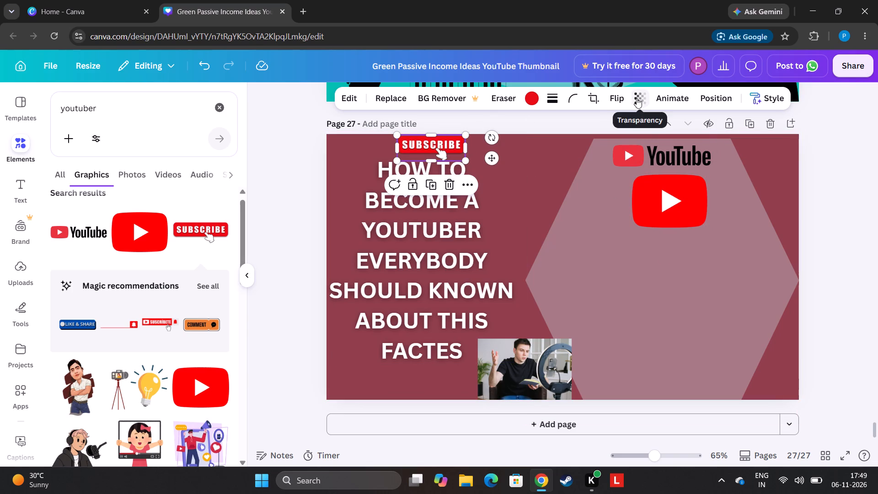
{"action": "left_click", "coordinate": [637, 98]}
{"action": "left_click", "coordinate": [626, 143]}
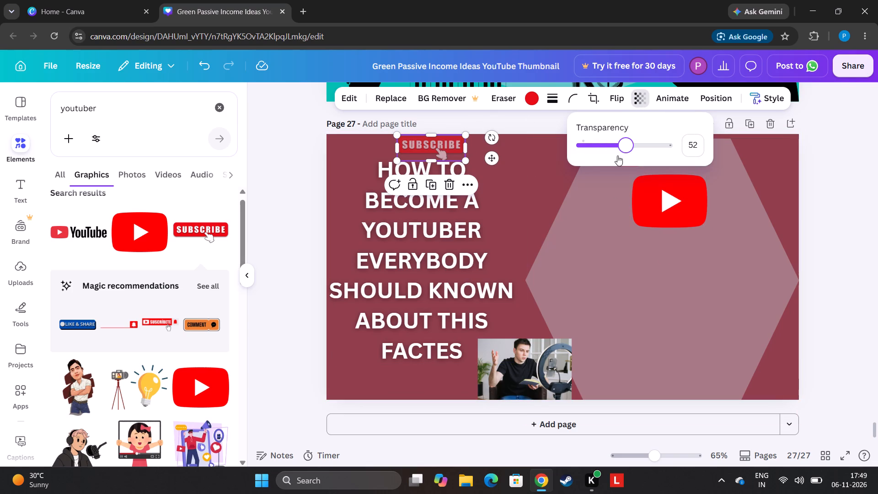
Duplicate the red play button, shrink the copy to under half size and tilt it beside the heading's first line.
{"action": "left_click", "coordinate": [691, 211]}
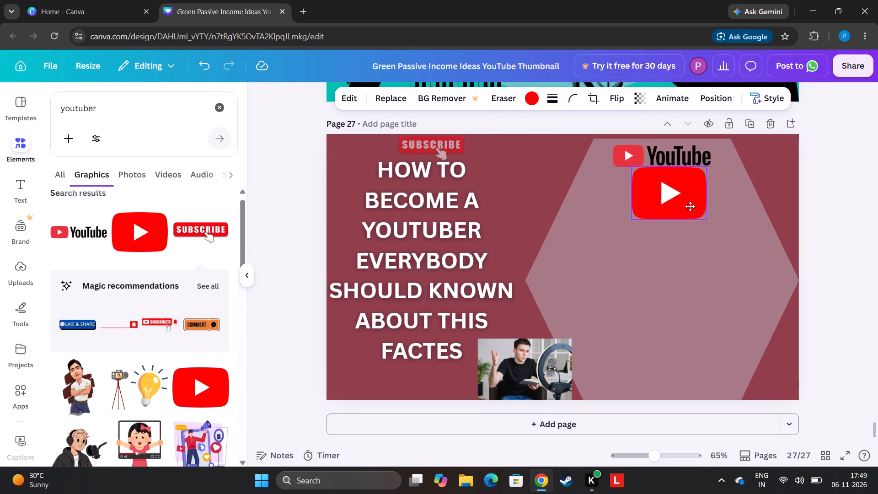
{"action": "left_click", "coordinate": [668, 152]}
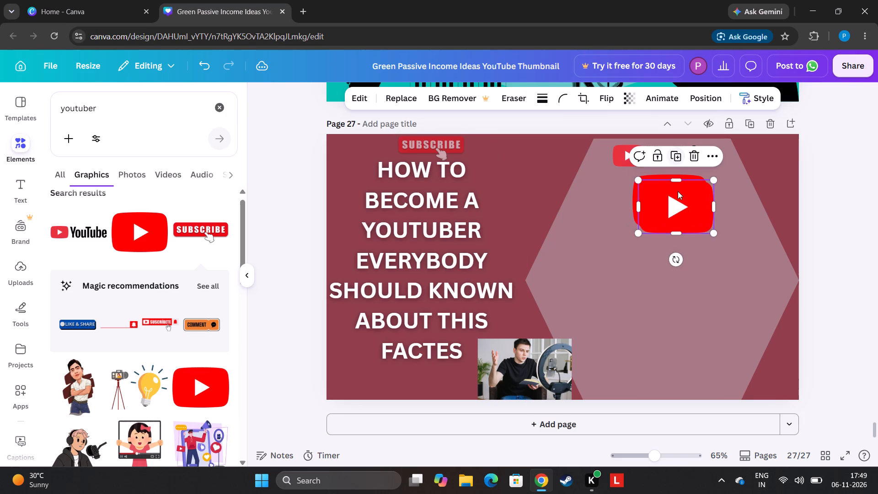
{"action": "left_click_drag", "start_coordinate": [682, 211], "coordinate": [541, 188]}
{"action": "left_click_drag", "start_coordinate": [575, 158], "coordinate": [539, 178]}
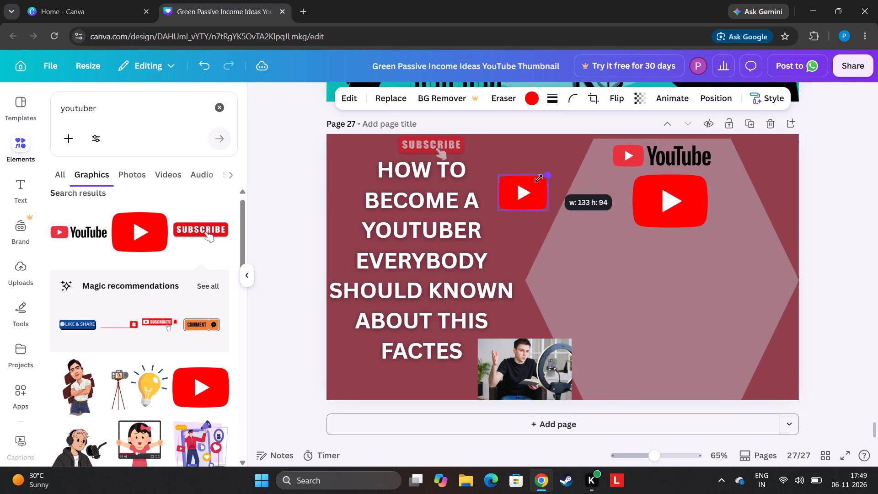
{"action": "left_click_drag", "start_coordinate": [539, 178], "coordinate": [520, 179]}
{"action": "left_click_drag", "start_coordinate": [513, 200], "coordinate": [509, 174]}
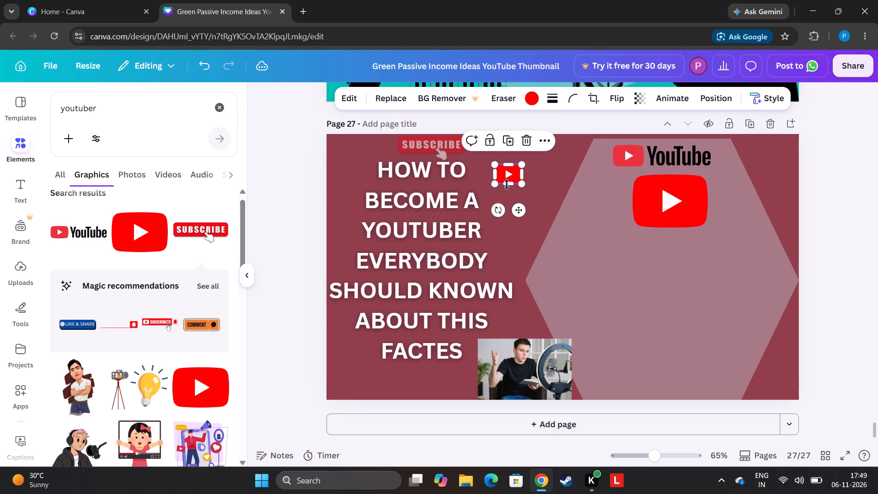
{"action": "left_click_drag", "start_coordinate": [500, 210], "coordinate": [514, 214]}
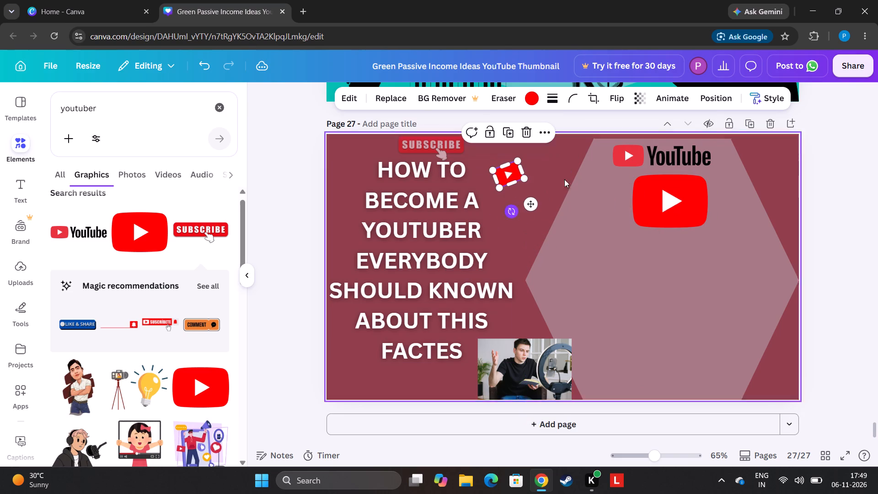
Set the small tilted play button's transparency to 39.
{"action": "left_click", "coordinate": [636, 102]}
{"action": "left_click", "coordinate": [624, 139]}
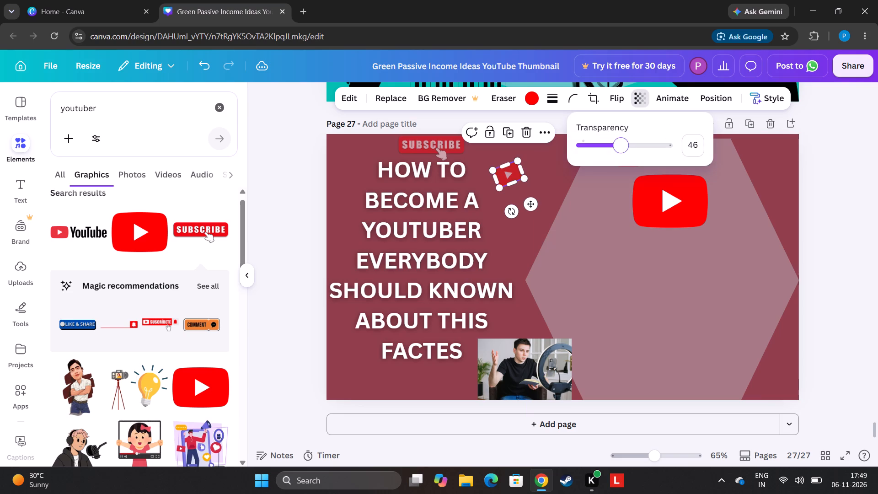
{"action": "left_click", "coordinate": [615, 148]}
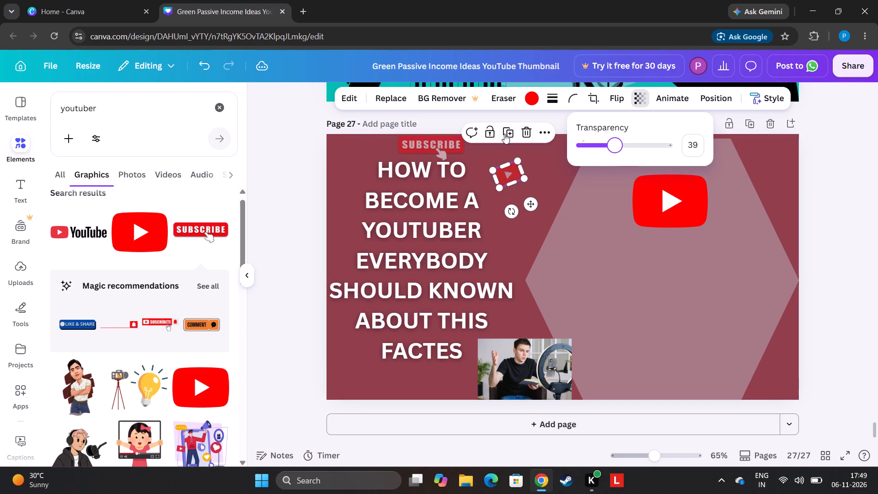
Duplicate the faded tilted play button and place the copy in page 27's bottom-right corner.
{"action": "left_click", "coordinate": [504, 134]}
{"action": "left_click_drag", "start_coordinate": [371, 165], "coordinate": [391, 188]}
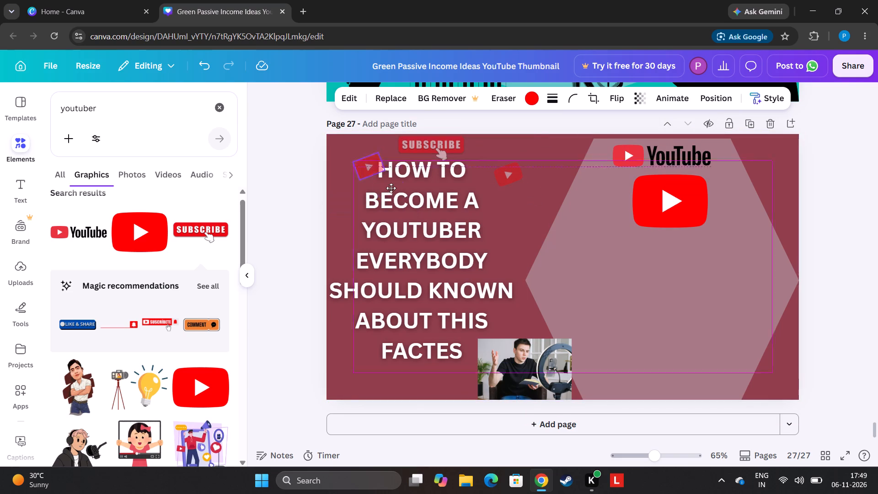
{"action": "left_click_drag", "start_coordinate": [391, 188], "coordinate": [780, 384]}
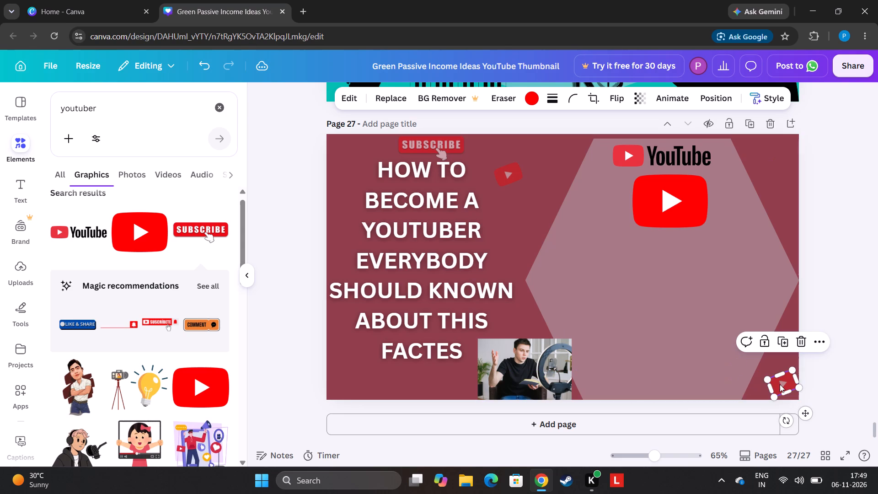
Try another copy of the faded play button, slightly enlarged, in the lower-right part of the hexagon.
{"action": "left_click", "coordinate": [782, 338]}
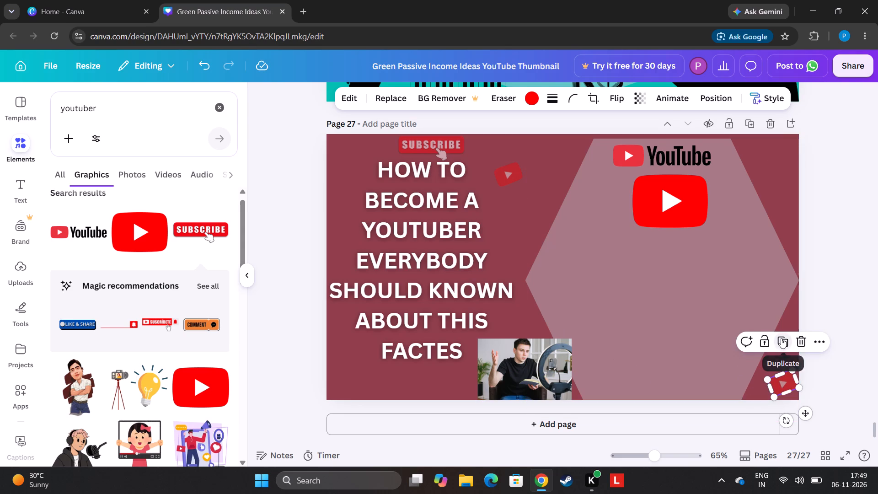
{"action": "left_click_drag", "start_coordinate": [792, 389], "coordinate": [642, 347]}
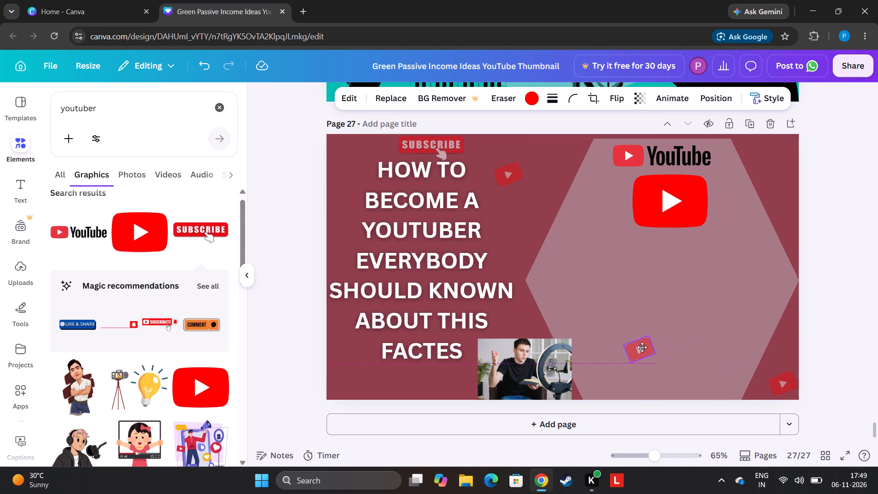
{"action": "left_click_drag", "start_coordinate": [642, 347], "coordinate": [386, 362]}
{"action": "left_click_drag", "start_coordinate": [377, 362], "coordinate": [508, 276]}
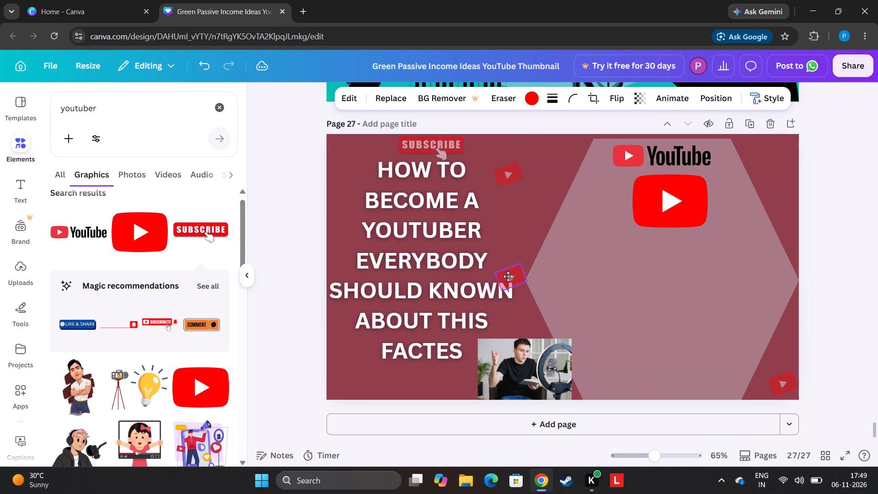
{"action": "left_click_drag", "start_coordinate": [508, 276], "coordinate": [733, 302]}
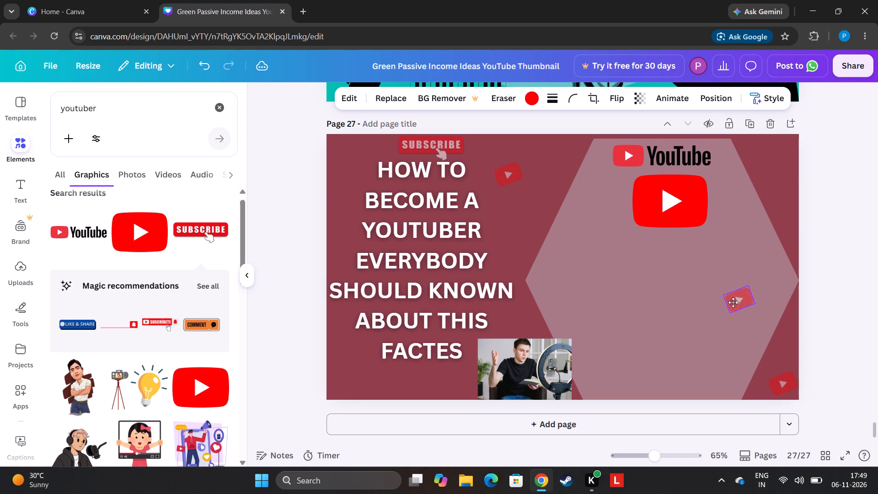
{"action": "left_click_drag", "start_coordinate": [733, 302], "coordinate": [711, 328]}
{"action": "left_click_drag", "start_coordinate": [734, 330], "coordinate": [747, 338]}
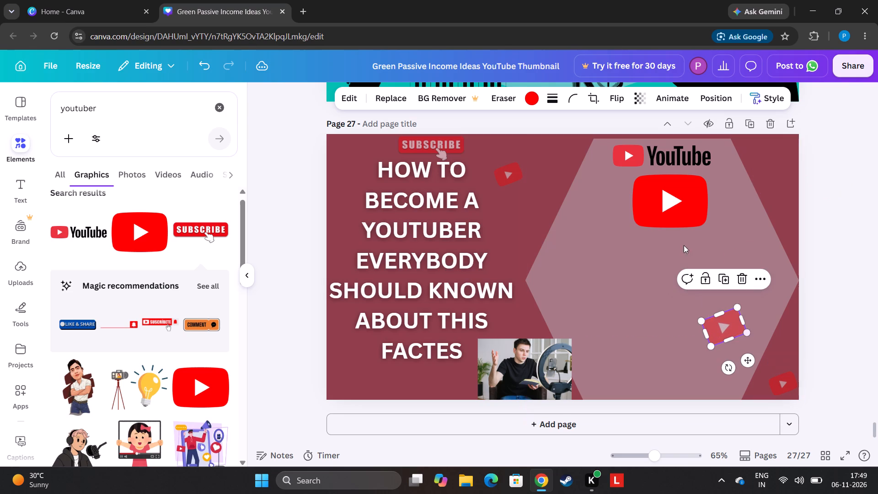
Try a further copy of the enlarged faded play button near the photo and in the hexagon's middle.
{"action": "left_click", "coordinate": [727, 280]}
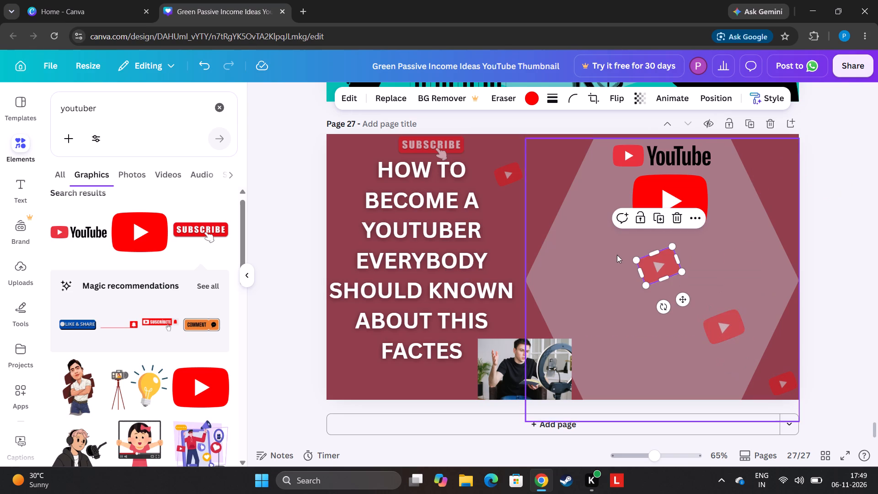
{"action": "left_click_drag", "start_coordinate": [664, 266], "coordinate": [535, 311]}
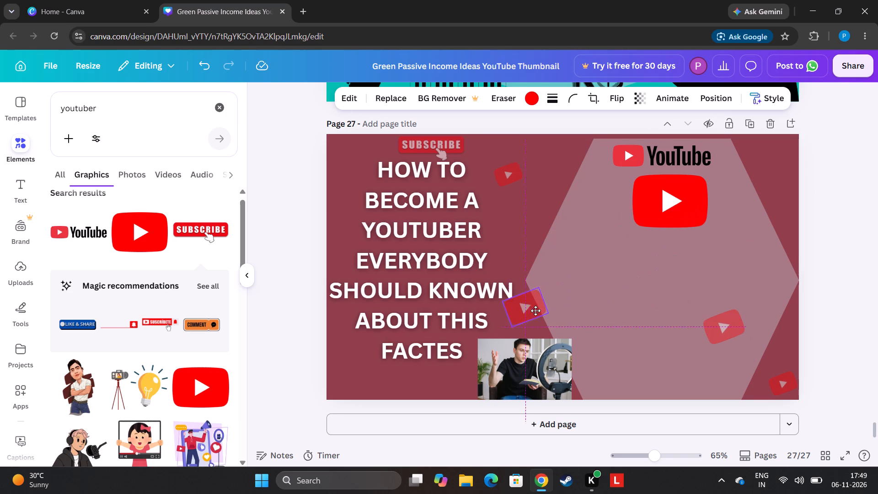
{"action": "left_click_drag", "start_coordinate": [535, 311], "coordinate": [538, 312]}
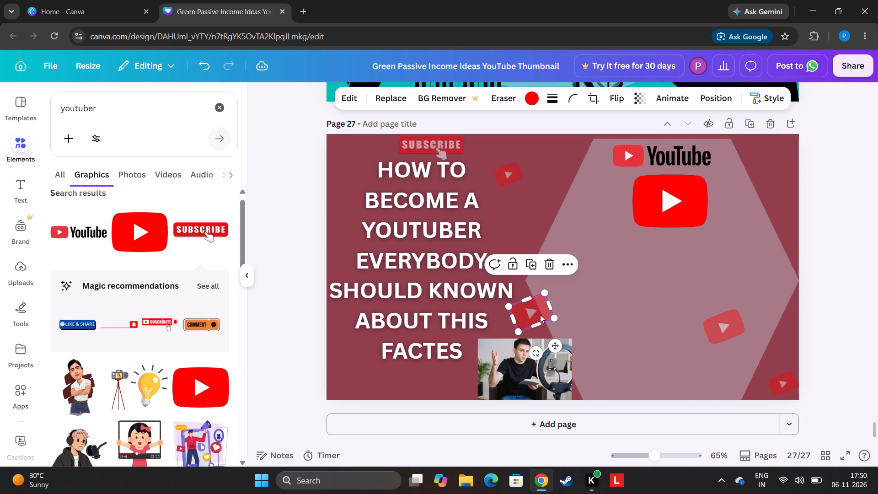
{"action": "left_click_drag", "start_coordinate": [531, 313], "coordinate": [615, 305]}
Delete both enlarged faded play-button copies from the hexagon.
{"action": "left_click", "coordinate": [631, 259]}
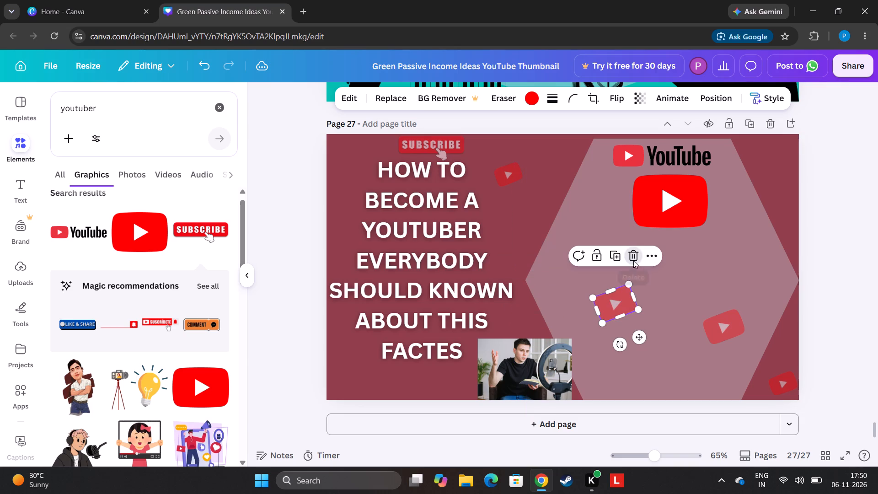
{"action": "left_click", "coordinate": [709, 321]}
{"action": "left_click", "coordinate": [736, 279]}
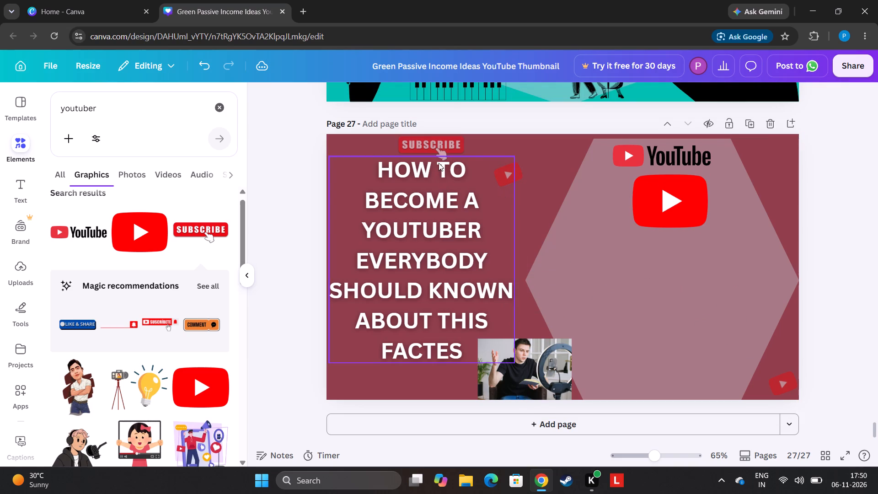
Add the tripod camera graphic from the youtuber results to page 27, shrink it, and place it between the headline and the hexagon.
{"action": "left_click_drag", "start_coordinate": [241, 245], "coordinate": [232, 295]}
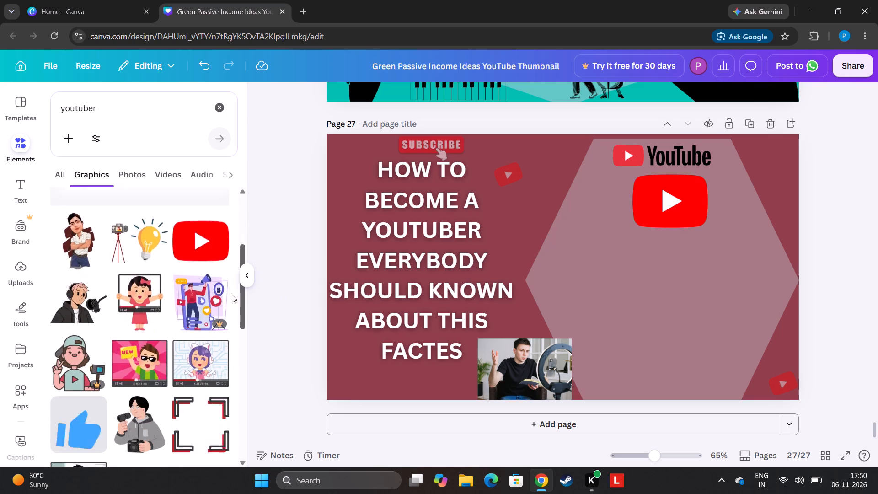
{"action": "left_click_drag", "start_coordinate": [232, 295], "coordinate": [225, 349]}
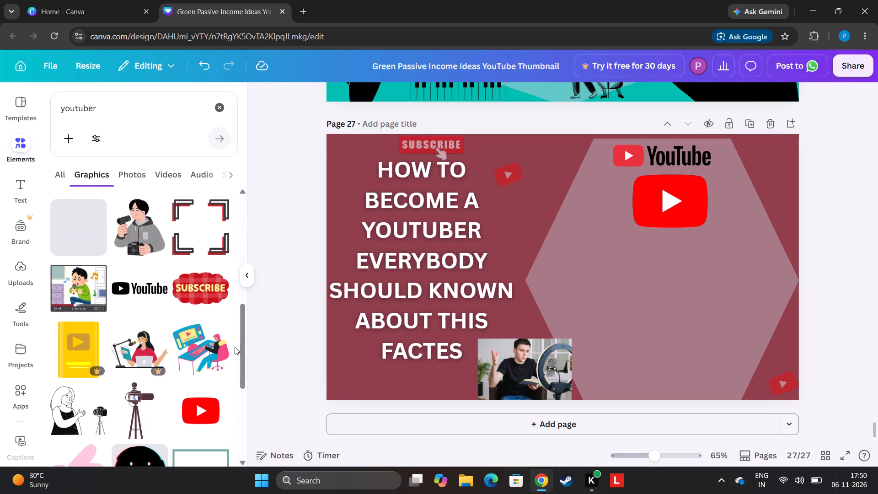
{"action": "left_click_drag", "start_coordinate": [240, 358], "coordinate": [243, 365]}
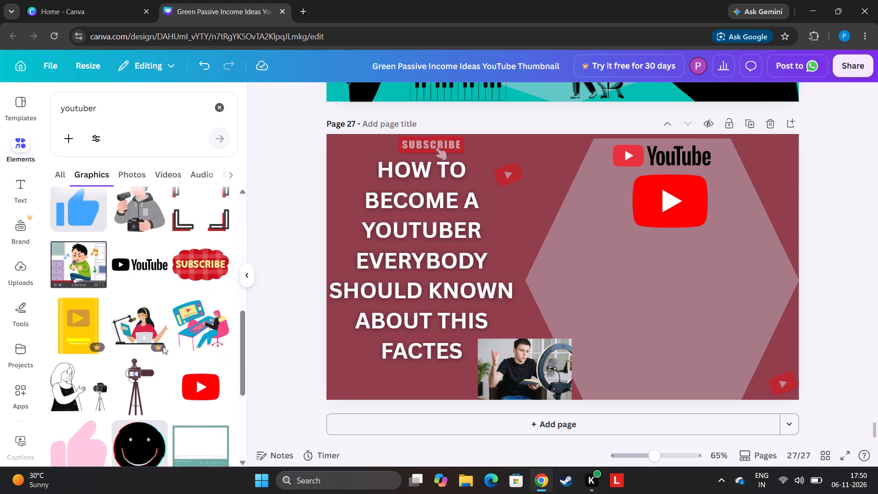
{"action": "left_click", "coordinate": [128, 384]}
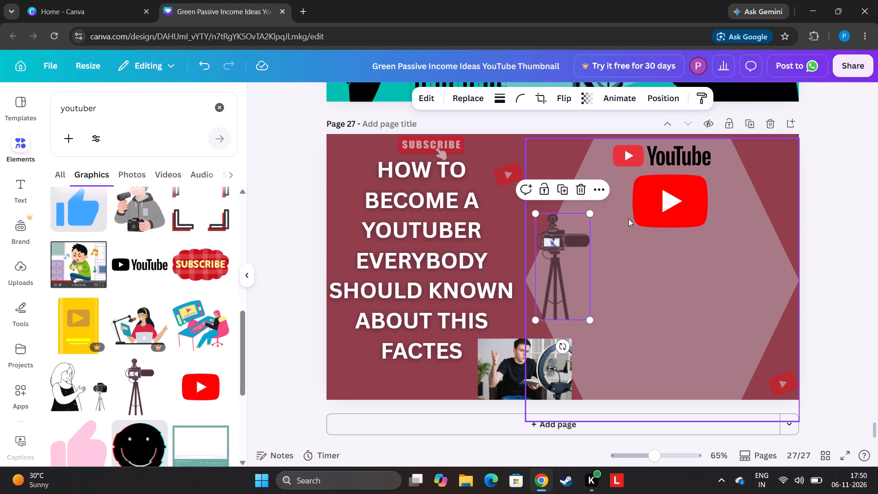
{"action": "left_click_drag", "start_coordinate": [592, 213], "coordinate": [567, 245]}
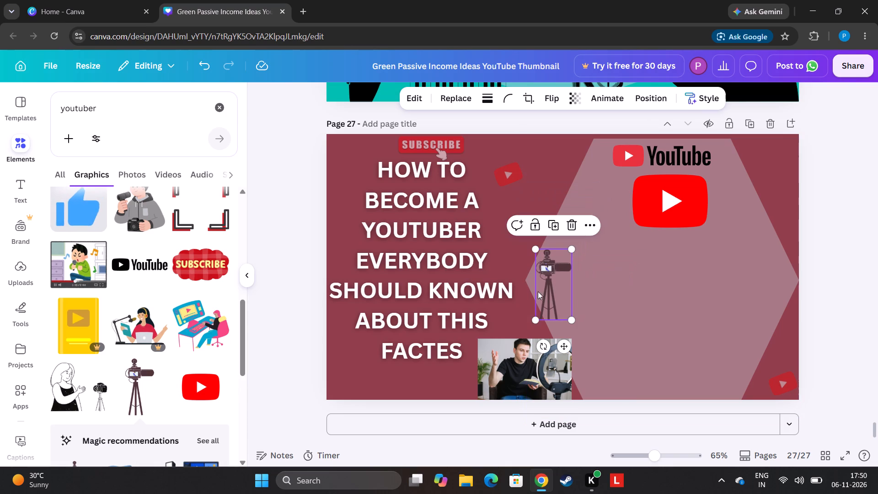
{"action": "left_click_drag", "start_coordinate": [548, 299], "coordinate": [506, 244]}
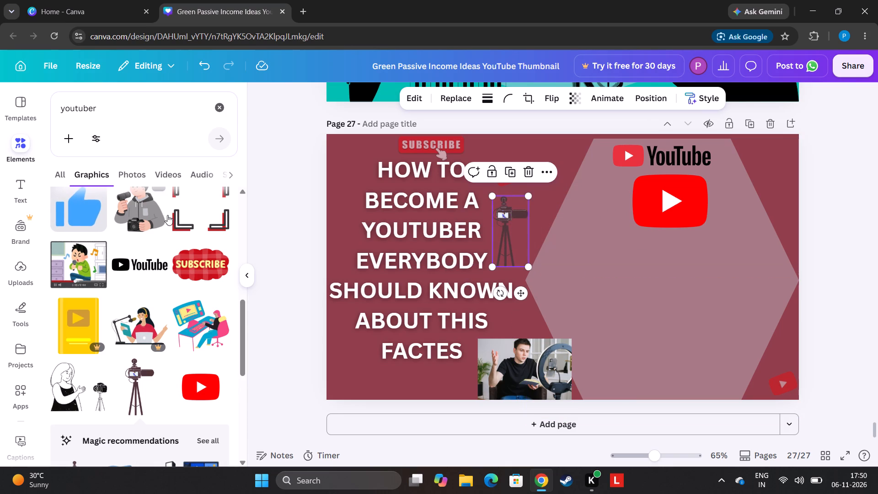
{"action": "left_click", "coordinate": [218, 107]}
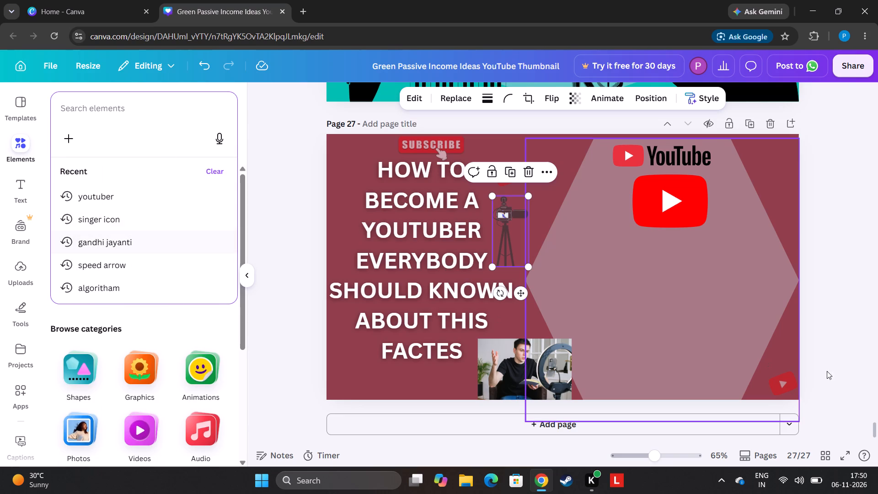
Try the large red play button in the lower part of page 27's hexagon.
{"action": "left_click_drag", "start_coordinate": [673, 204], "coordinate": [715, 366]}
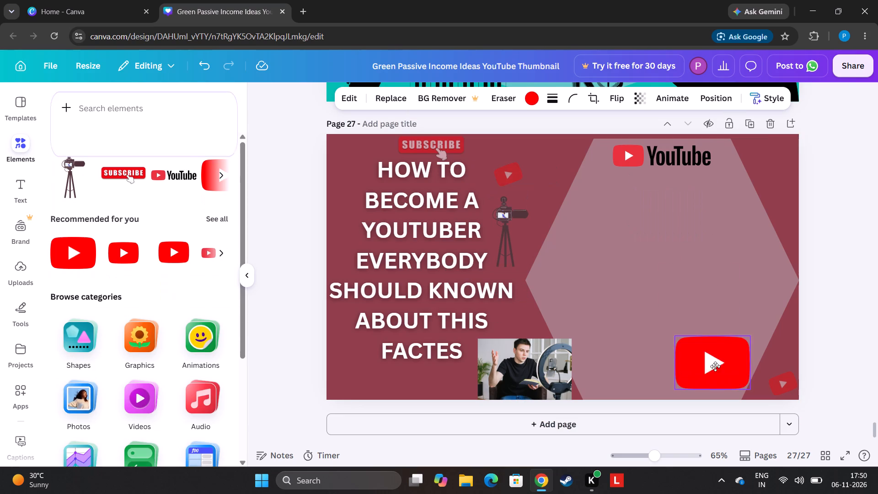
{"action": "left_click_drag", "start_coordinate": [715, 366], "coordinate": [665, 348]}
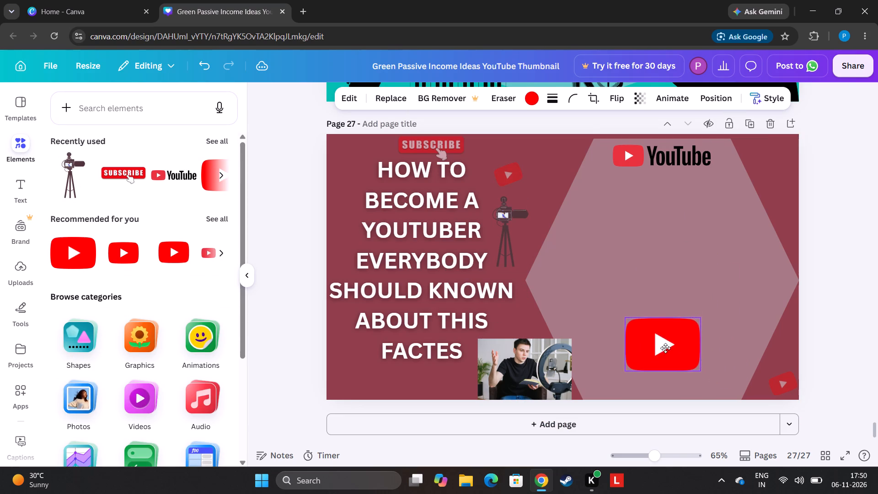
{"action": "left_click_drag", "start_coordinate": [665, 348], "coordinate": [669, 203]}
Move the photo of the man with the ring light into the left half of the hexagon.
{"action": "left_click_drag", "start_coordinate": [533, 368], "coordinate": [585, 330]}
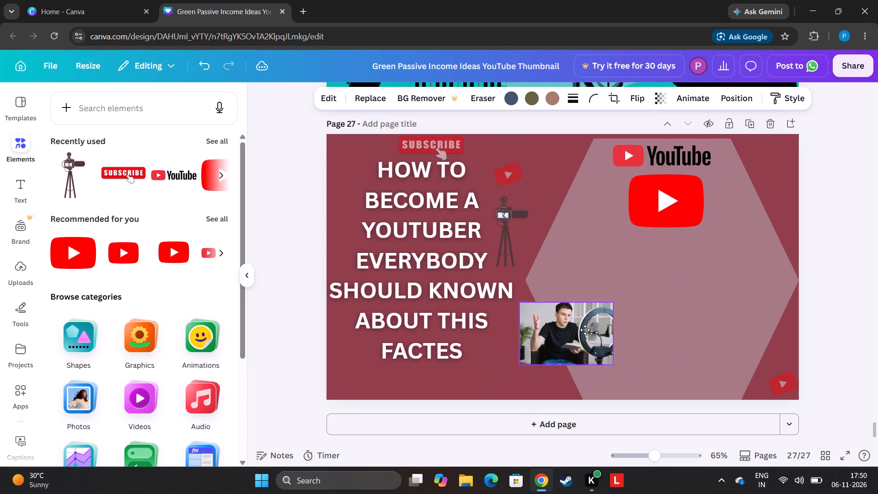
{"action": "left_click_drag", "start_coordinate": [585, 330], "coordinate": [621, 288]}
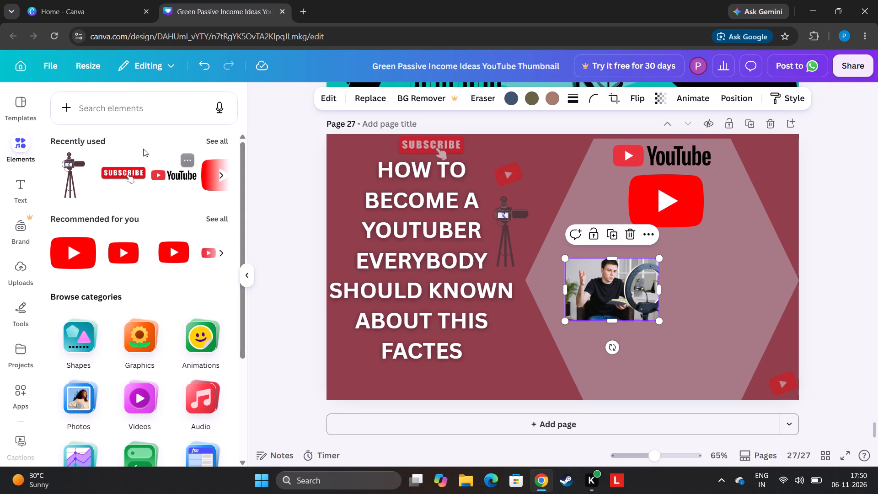
Search photos for youtuber, add the one of the woman in the neon-lit studio, shrink it, and place it in the hexagon's right half.
{"action": "left_click", "coordinate": [106, 112]}
{"action": "left_click", "coordinate": [107, 189]}
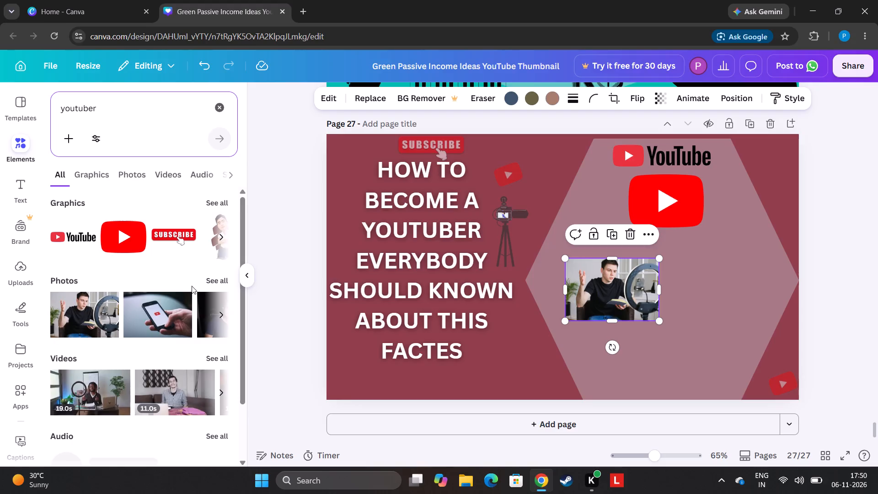
{"action": "left_click", "coordinate": [215, 282]}
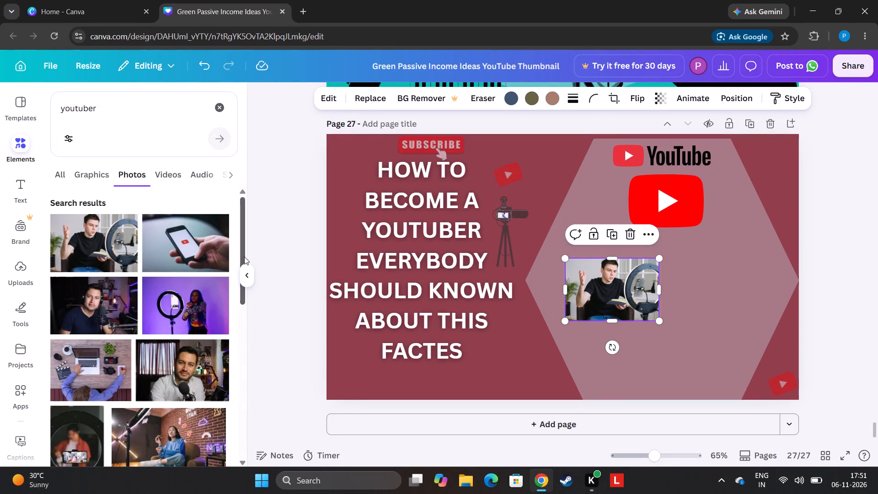
{"action": "left_click_drag", "start_coordinate": [244, 257], "coordinate": [219, 344]}
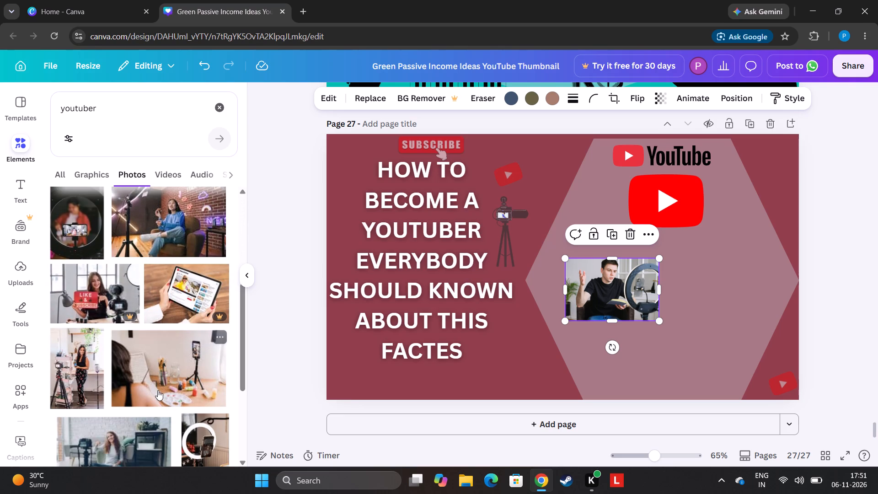
{"action": "left_click", "coordinate": [198, 253]}
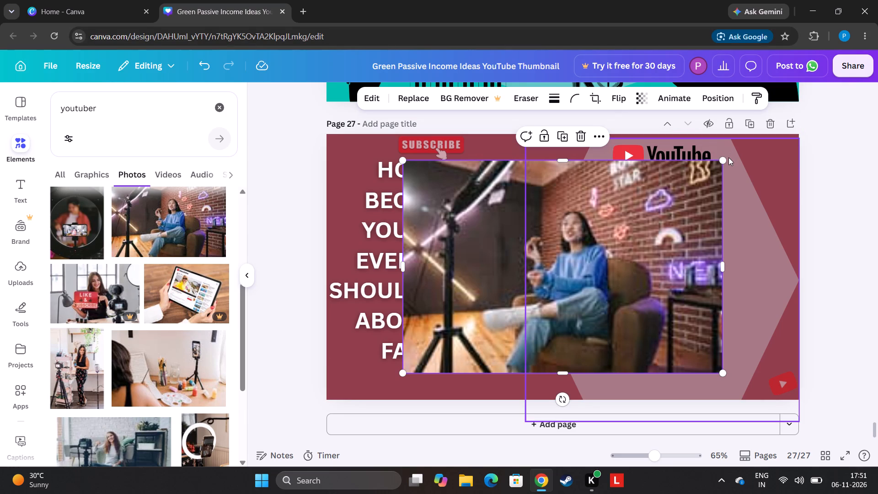
{"action": "left_click_drag", "start_coordinate": [723, 161], "coordinate": [519, 301]}
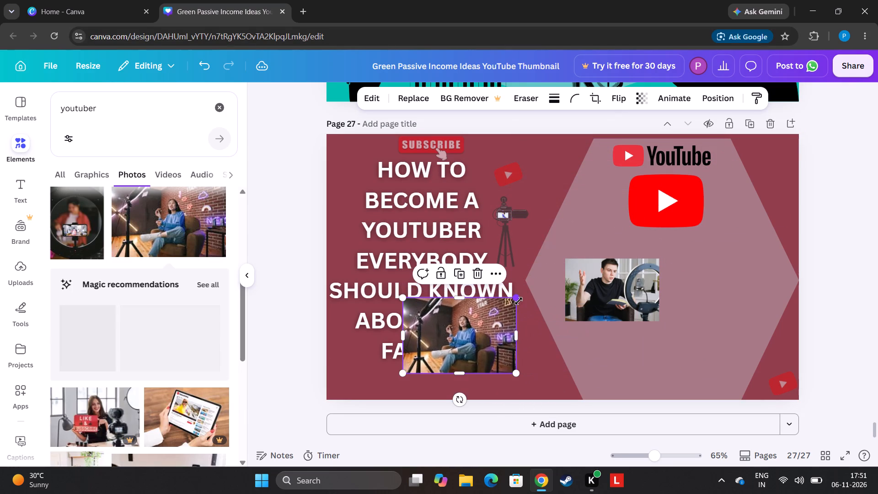
{"action": "left_click_drag", "start_coordinate": [473, 329], "coordinate": [751, 273]}
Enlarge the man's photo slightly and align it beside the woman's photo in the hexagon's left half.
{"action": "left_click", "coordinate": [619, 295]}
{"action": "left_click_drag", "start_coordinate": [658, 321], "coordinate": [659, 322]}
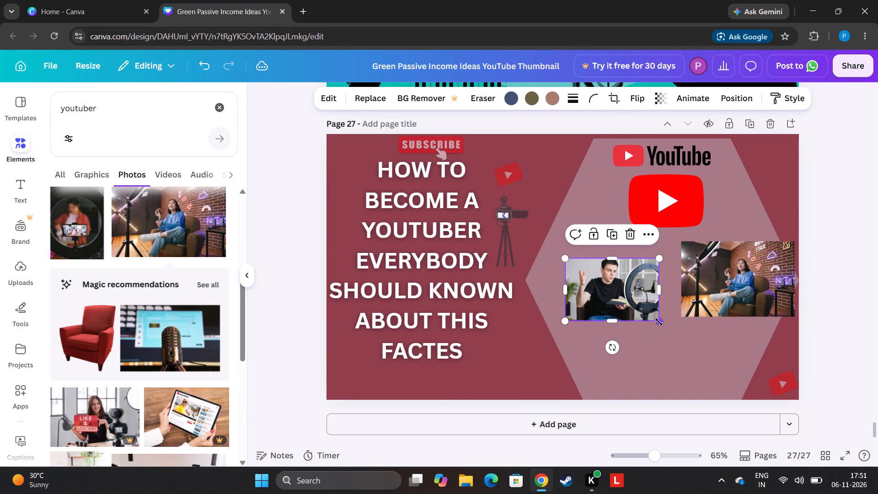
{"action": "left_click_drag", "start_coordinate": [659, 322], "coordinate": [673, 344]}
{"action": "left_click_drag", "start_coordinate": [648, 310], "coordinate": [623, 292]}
Add a circular photo frame from the basic-shape frames to the hexagon on page 27.
{"action": "left_click", "coordinate": [216, 111]}
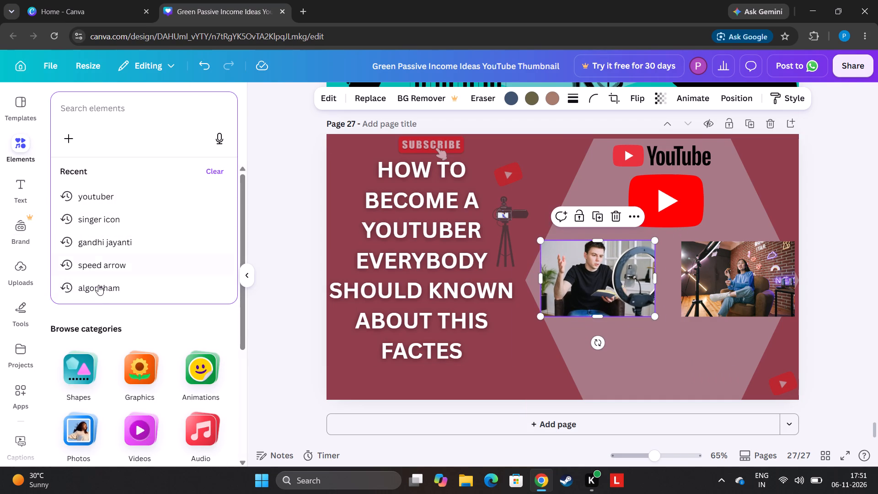
{"action": "left_click", "coordinate": [139, 383]}
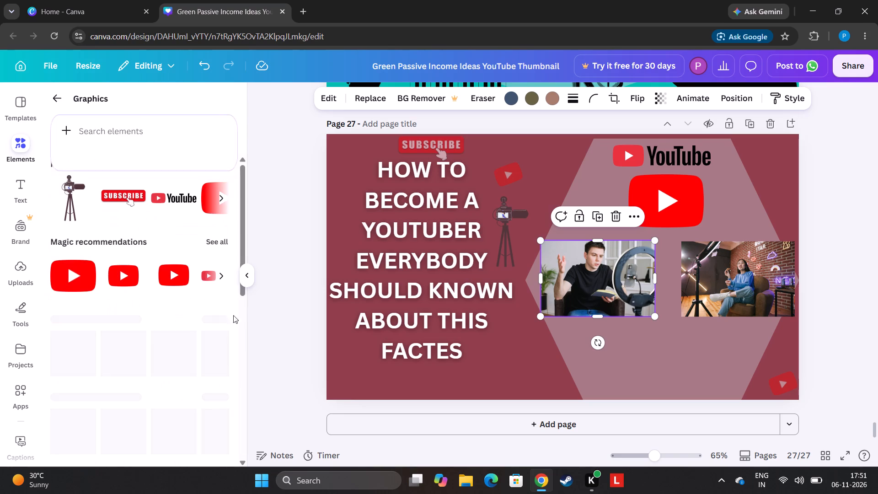
{"action": "left_click", "coordinate": [63, 101]}
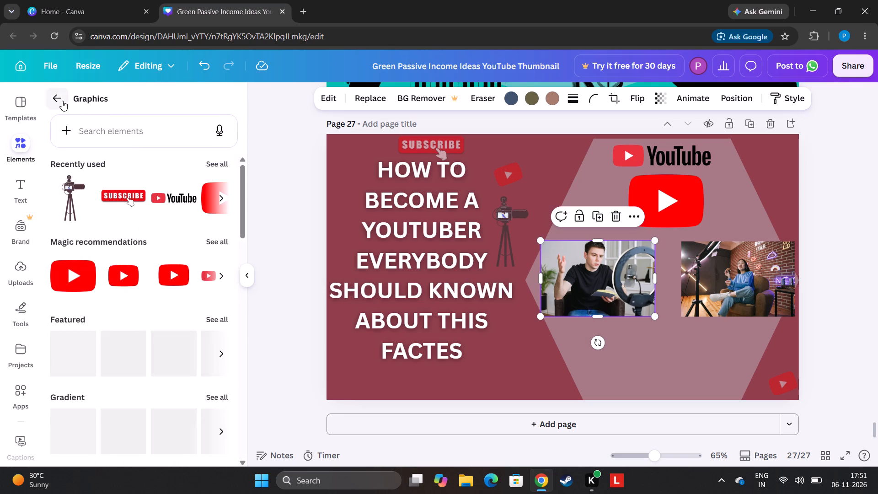
{"action": "left_click_drag", "start_coordinate": [241, 253], "coordinate": [212, 479]}
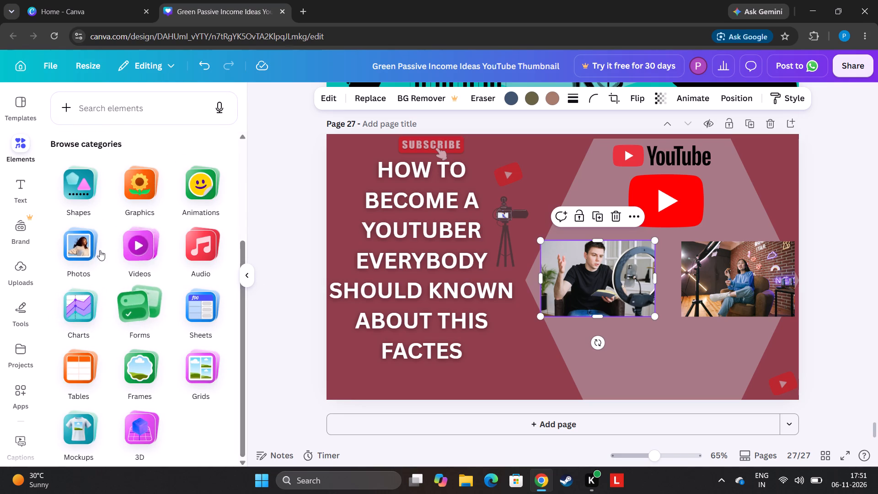
{"action": "left_click", "coordinate": [135, 379]}
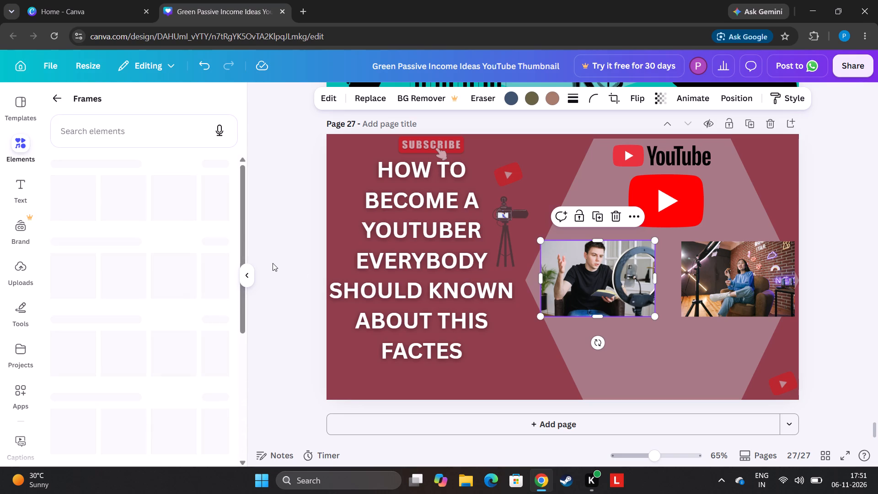
{"action": "left_click", "coordinate": [244, 245]}
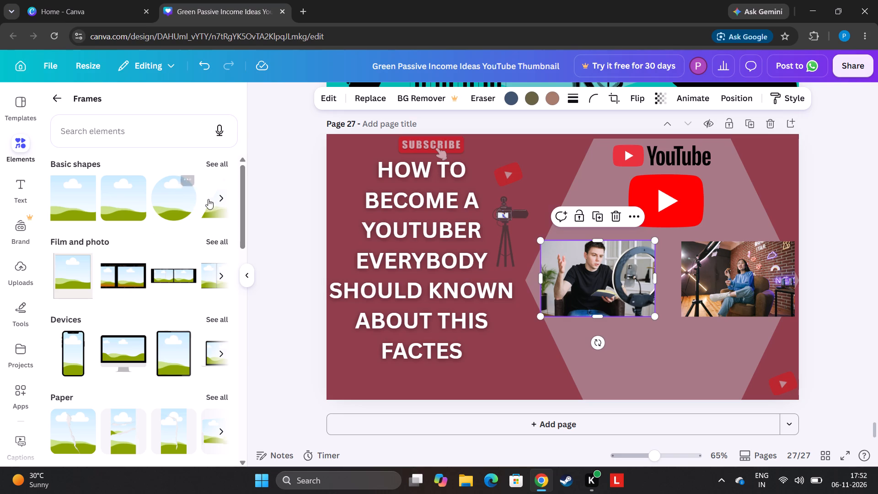
{"action": "left_click", "coordinate": [180, 204]}
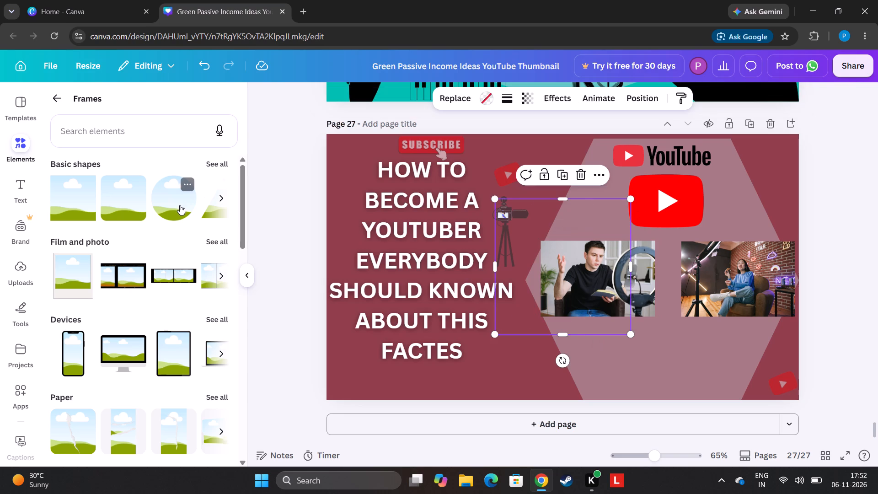
{"action": "left_click_drag", "start_coordinate": [561, 300], "coordinate": [668, 361]}
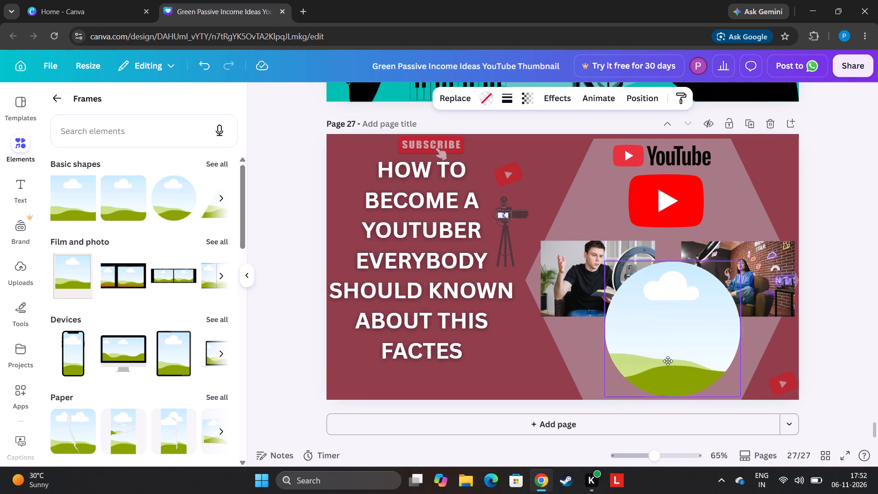
{"action": "left_click_drag", "start_coordinate": [668, 361], "coordinate": [647, 370]}
Shrink the circular frame and place it in the hexagon's left half, moving both photos down and out of its way.
{"action": "left_click_drag", "start_coordinate": [562, 273], "coordinate": [465, 335]}
{"action": "left_click_drag", "start_coordinate": [645, 334], "coordinate": [592, 281]}
{"action": "left_click_drag", "start_coordinate": [738, 287], "coordinate": [712, 380]}
{"action": "left_click", "coordinate": [635, 288]}
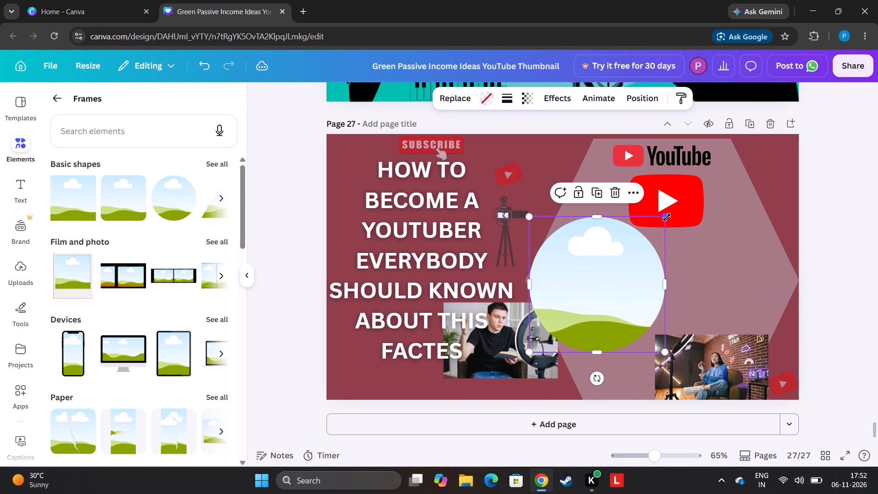
{"action": "left_click_drag", "start_coordinate": [665, 220], "coordinate": [640, 242]}
{"action": "left_click_drag", "start_coordinate": [570, 286], "coordinate": [581, 264]}
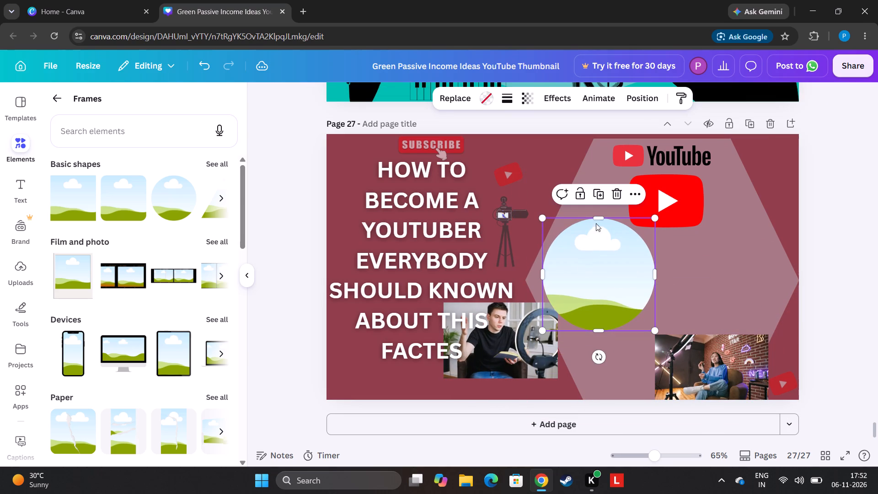
Duplicate the circular frame and place the copy level with it in the hexagon's right half.
{"action": "left_click", "coordinate": [592, 199]}
{"action": "left_click_drag", "start_coordinate": [598, 273], "coordinate": [719, 261]}
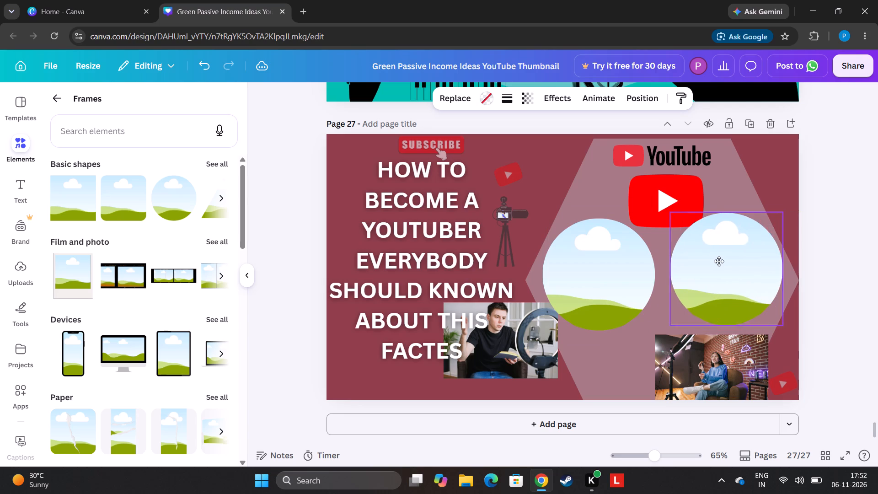
{"action": "left_click_drag", "start_coordinate": [719, 261], "coordinate": [724, 266]}
Fill the left circular frame with the woman's studio photo and the right one with the man's ring-light photo.
{"action": "left_click_drag", "start_coordinate": [707, 367], "coordinate": [620, 296]}
{"action": "left_click_drag", "start_coordinate": [524, 344], "coordinate": [771, 298]}
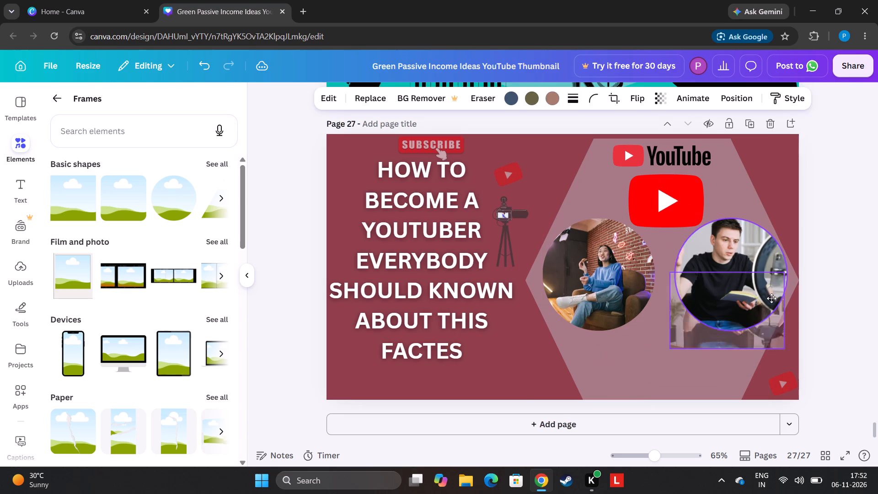
{"action": "left_click_drag", "start_coordinate": [771, 298], "coordinate": [771, 290]}
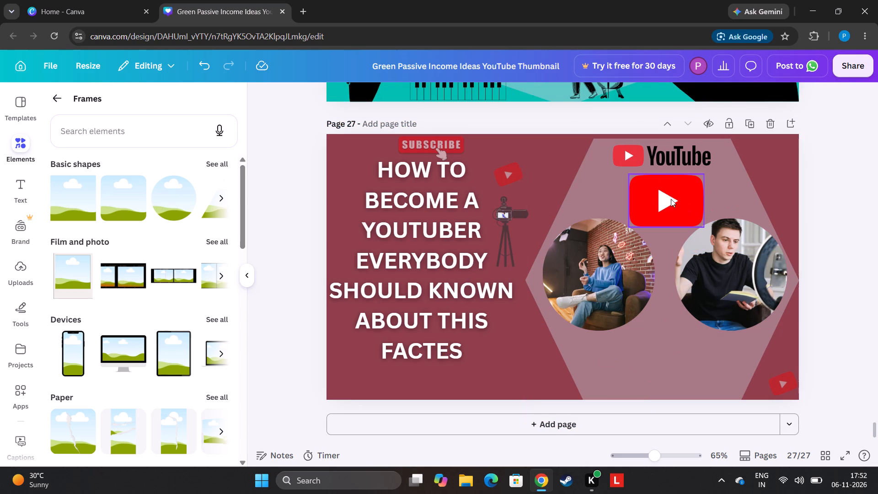
Move the large red play button to the hexagon's bottom centre and the YouTube logo slightly lower at its top.
{"action": "left_click_drag", "start_coordinate": [671, 199], "coordinate": [664, 370]}
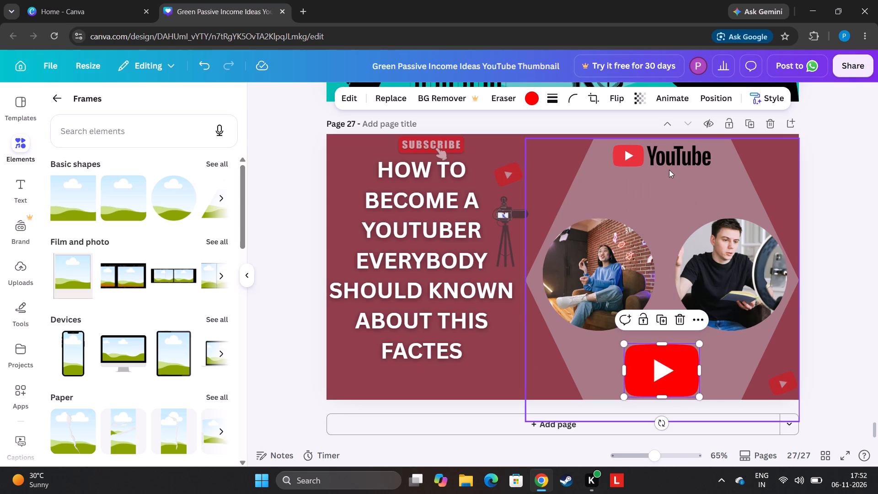
{"action": "left_click_drag", "start_coordinate": [664, 156], "coordinate": [672, 173]}
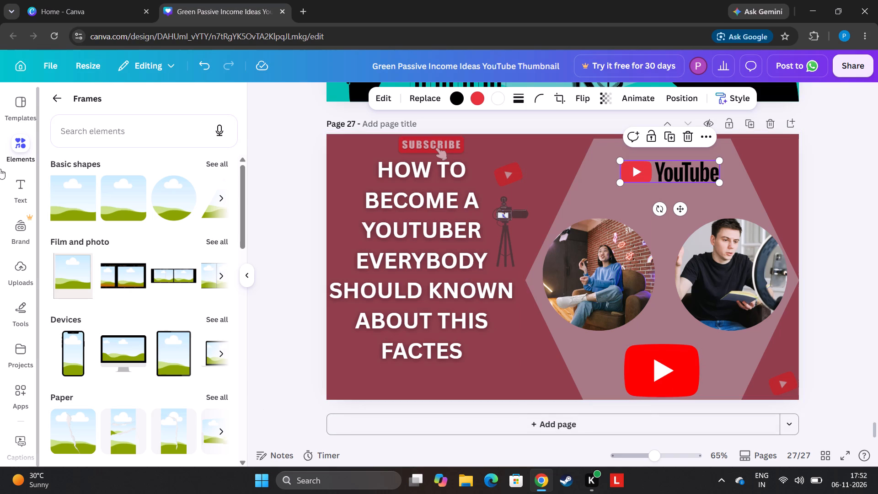
Add the curved red arrow graphic from the recently used elements to the page 27 thumbnail.
{"action": "left_click", "coordinate": [50, 93]}
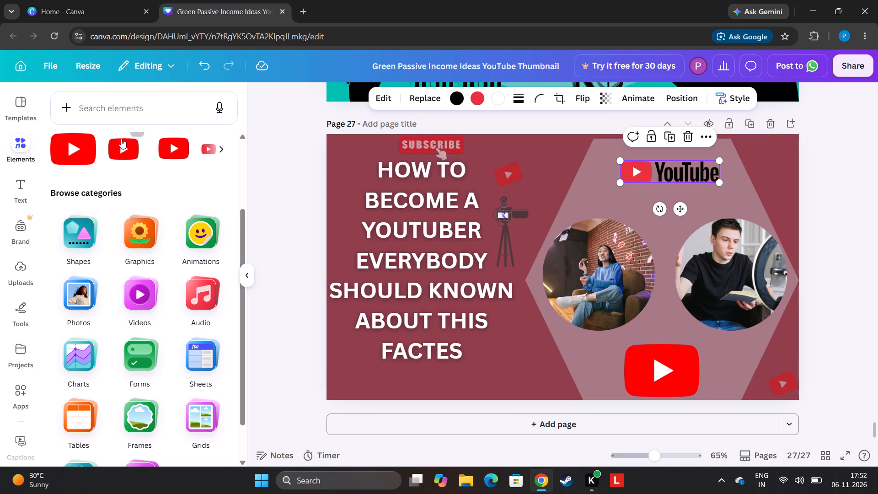
{"action": "left_click_drag", "start_coordinate": [244, 246], "coordinate": [244, 216]}
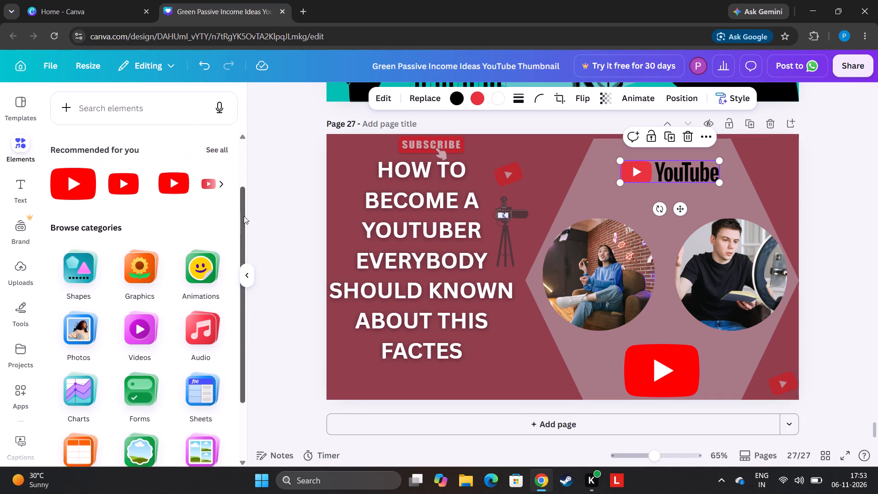
{"action": "left_click_drag", "start_coordinate": [244, 216], "coordinate": [255, 126]}
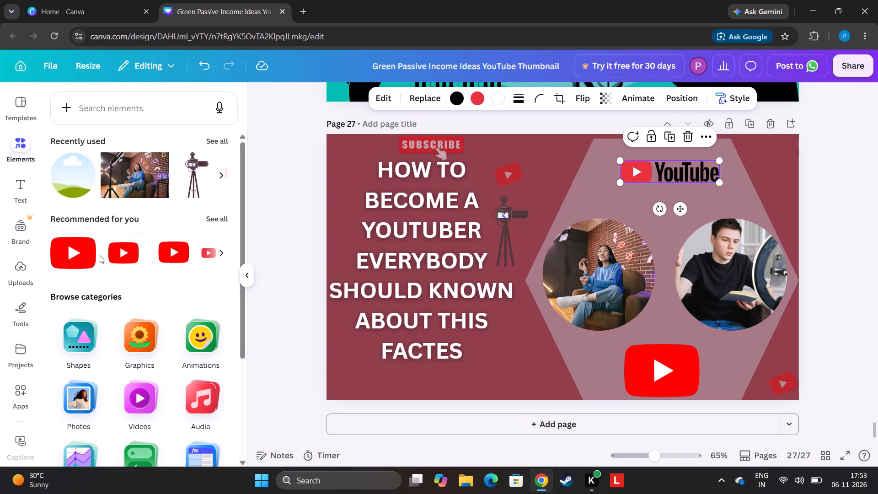
{"action": "left_click", "coordinate": [218, 220]}
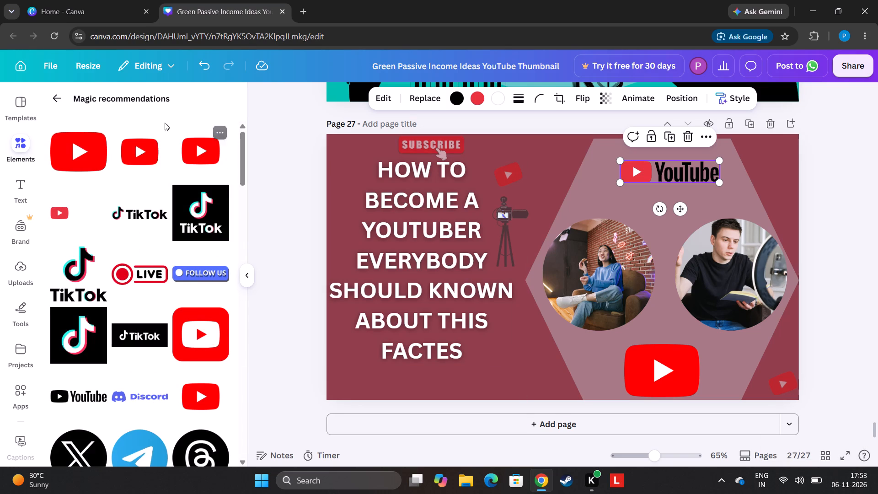
{"action": "left_click", "coordinate": [57, 96]}
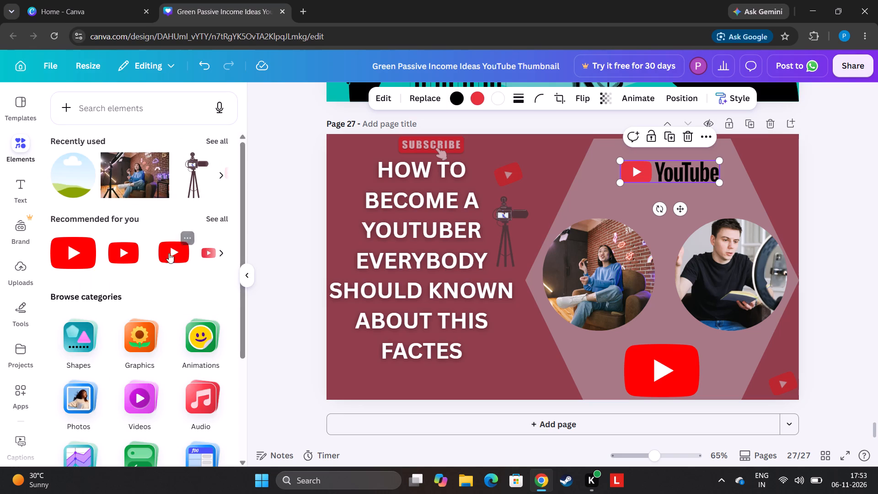
{"action": "left_click", "coordinate": [215, 140]}
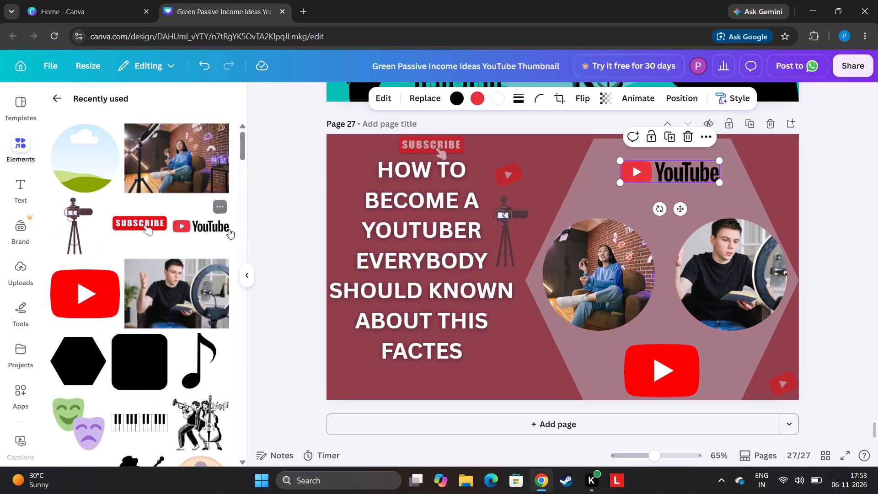
{"action": "left_click_drag", "start_coordinate": [240, 138], "coordinate": [246, 163]}
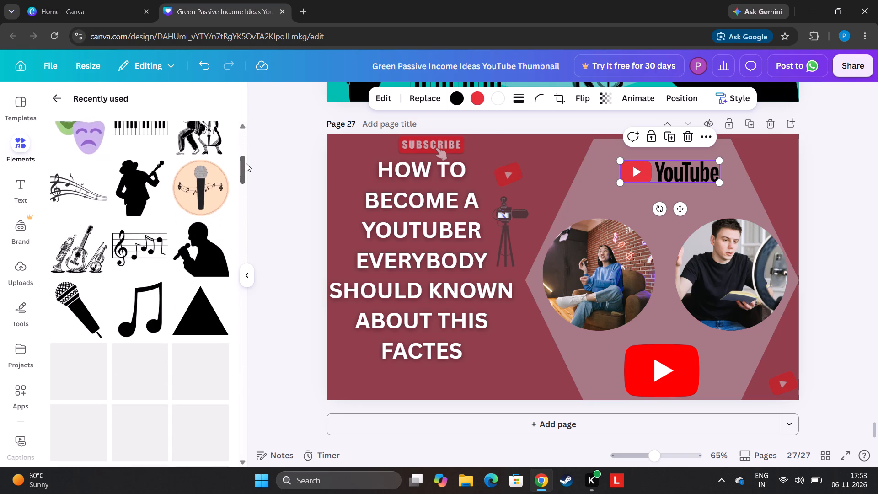
{"action": "left_click_drag", "start_coordinate": [246, 163], "coordinate": [247, 184]}
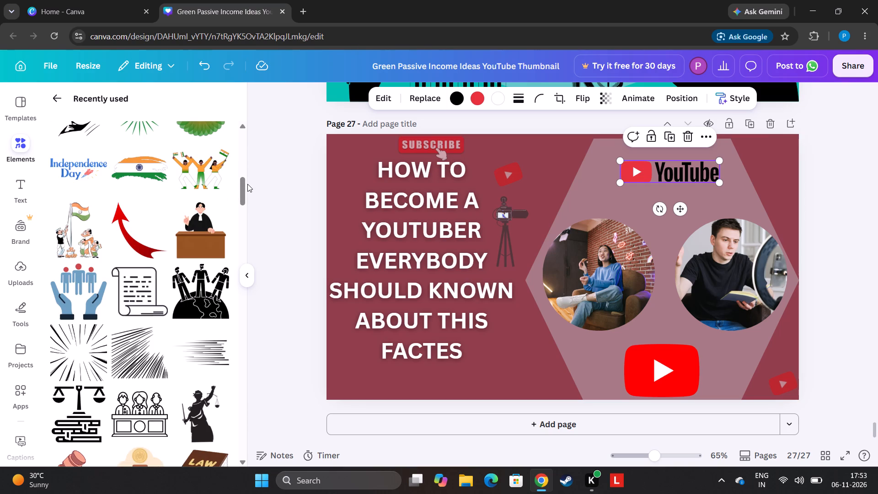
{"action": "left_click", "coordinate": [142, 229]}
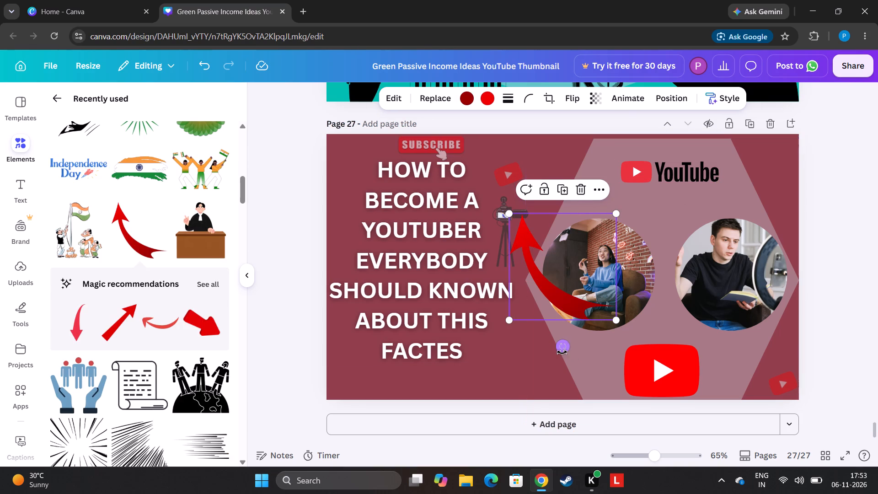
Rotate the red arrow to 100° so it points toward the hexagon, and shrink it to about three quarters size.
{"action": "left_click_drag", "start_coordinate": [562, 351], "coordinate": [215, 204]}
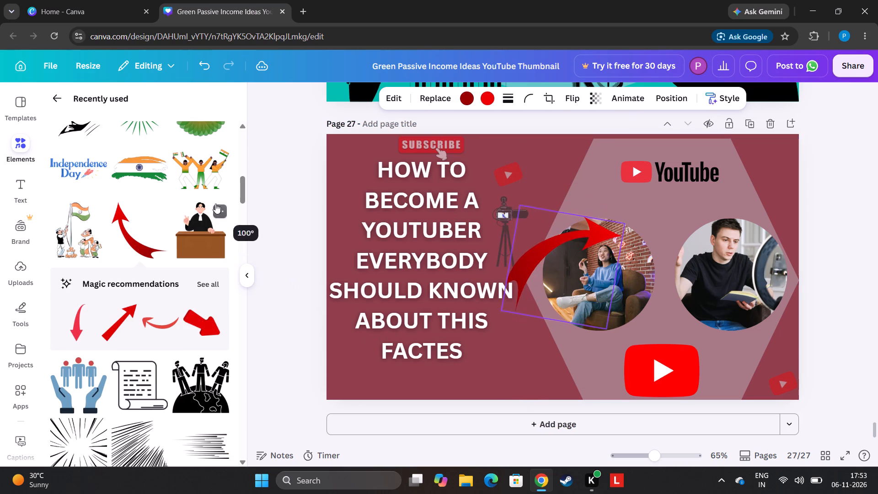
{"action": "left_click", "coordinate": [581, 279]}
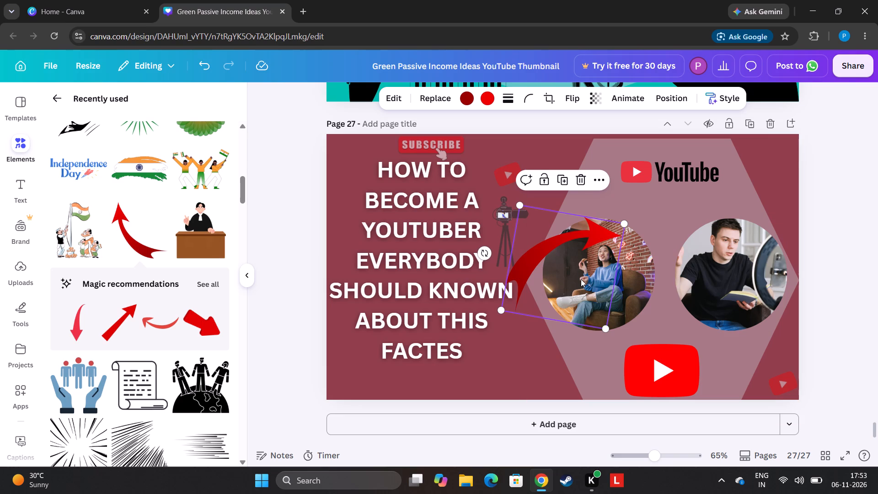
{"action": "left_click", "coordinate": [566, 254]}
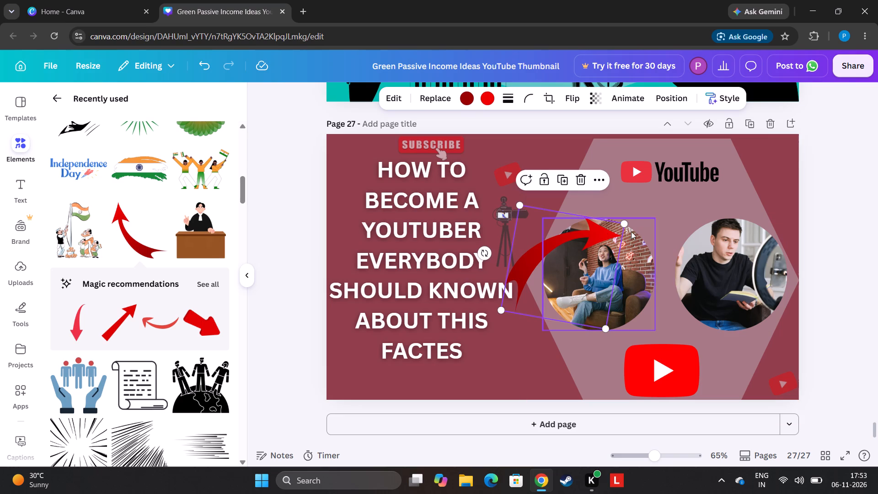
{"action": "left_click_drag", "start_coordinate": [626, 223], "coordinate": [585, 247]}
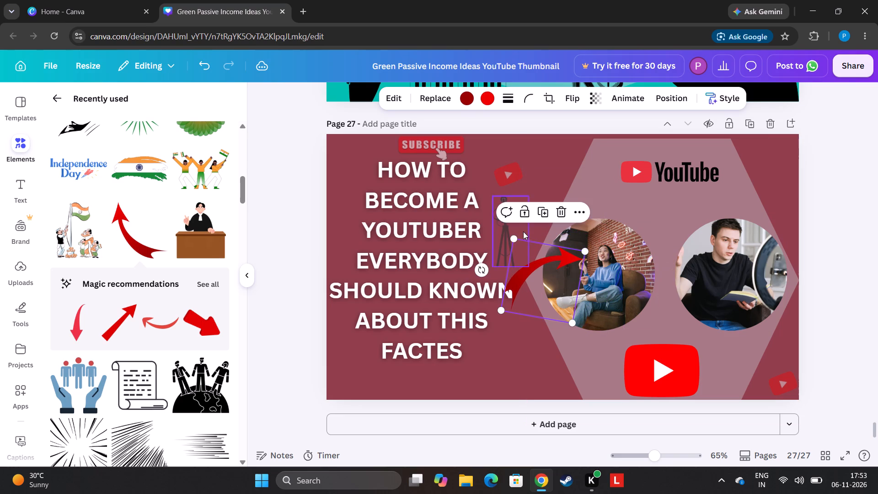
Move the tripod camera graphic down to the thumbnail's bottom edge, beside the title's last line.
{"action": "left_click_drag", "start_coordinate": [509, 229], "coordinate": [529, 361]}
Move the red arrow up between the title and the hexagon, above the woman's photo, and tilt it slightly further clockwise.
{"action": "left_click_drag", "start_coordinate": [542, 270], "coordinate": [537, 208]}
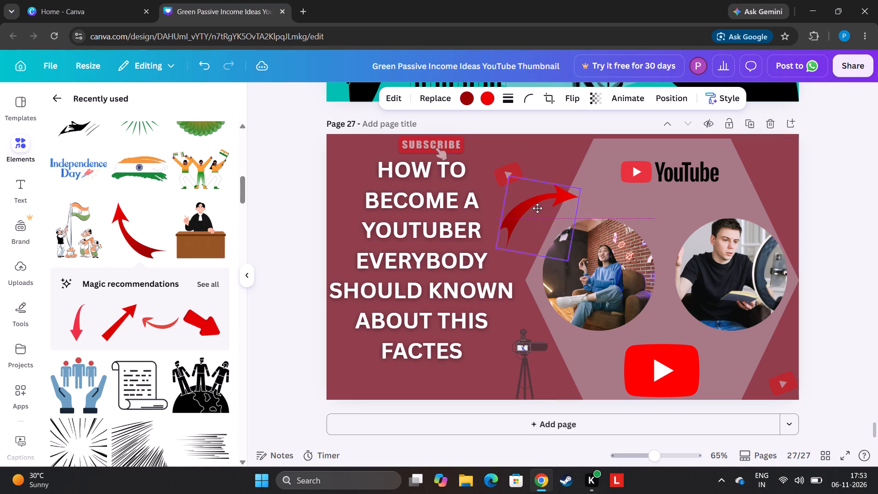
{"action": "left_click_drag", "start_coordinate": [537, 208], "coordinate": [538, 207]}
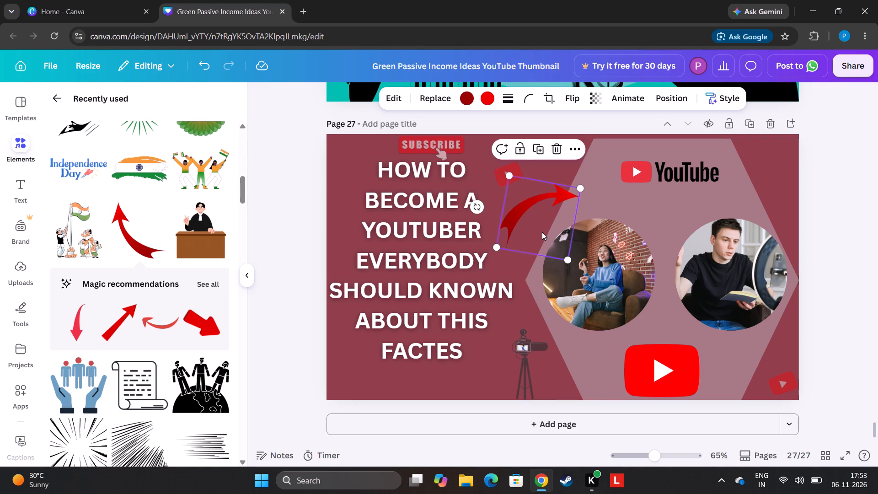
{"action": "left_click_drag", "start_coordinate": [542, 232], "coordinate": [538, 219]}
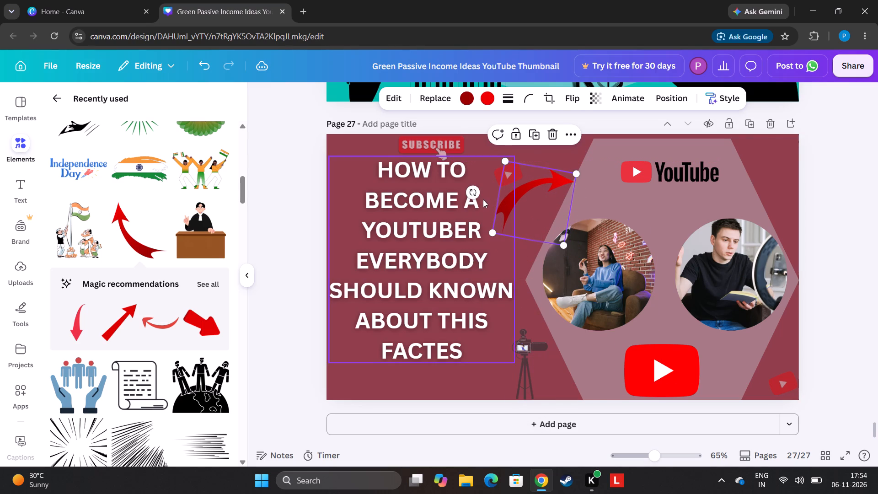
{"action": "left_click_drag", "start_coordinate": [477, 194], "coordinate": [480, 173]}
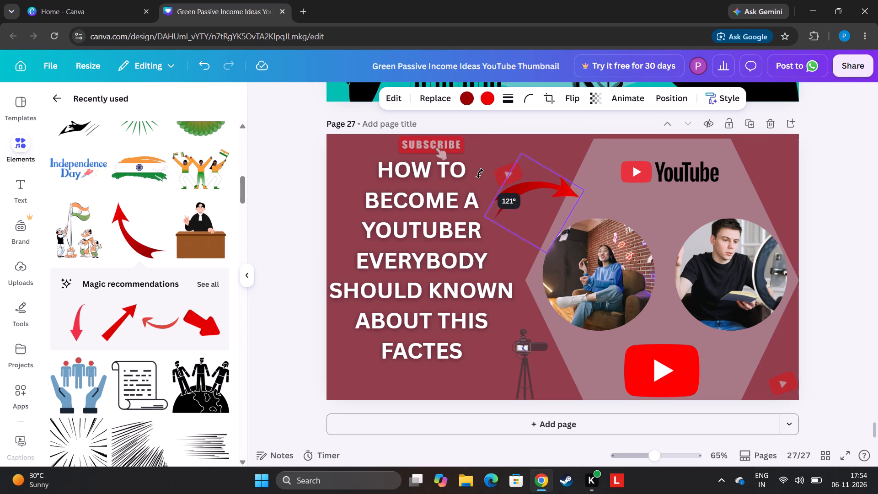
{"action": "left_click_drag", "start_coordinate": [480, 173], "coordinate": [479, 182]}
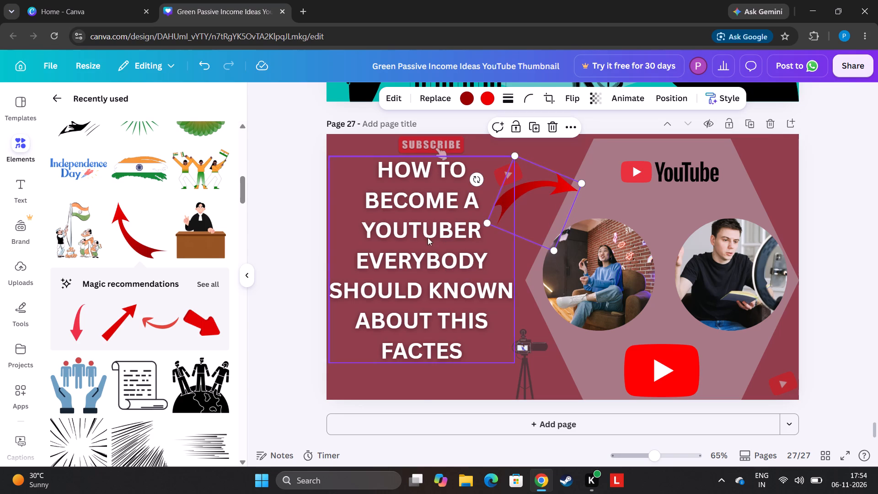
Colour the word YOUTUBER in the title Vividazure blue (#09b3e4).
{"action": "left_click", "coordinate": [421, 242]}
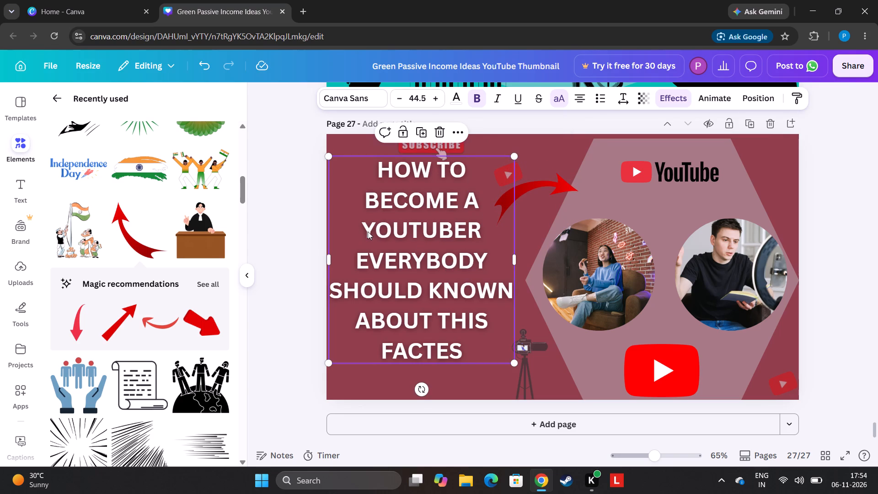
{"action": "left_click", "coordinate": [364, 231]}
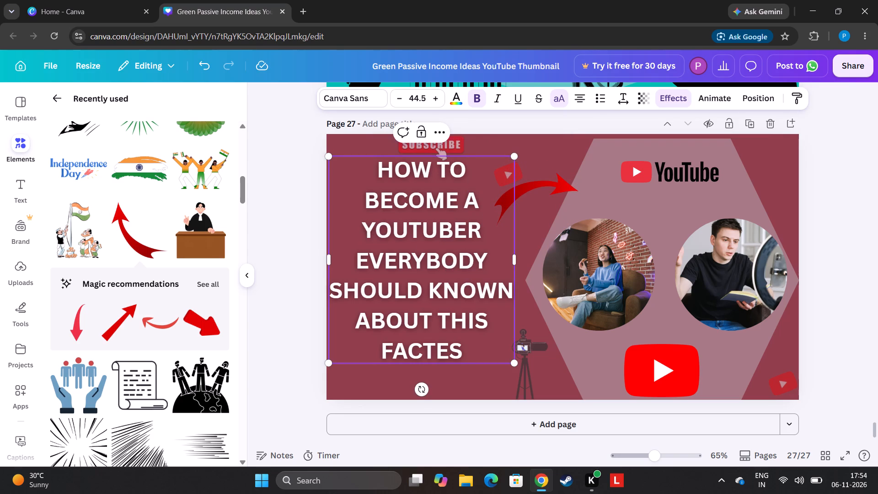
{"action": "left_click_drag", "start_coordinate": [358, 234], "coordinate": [446, 242]}
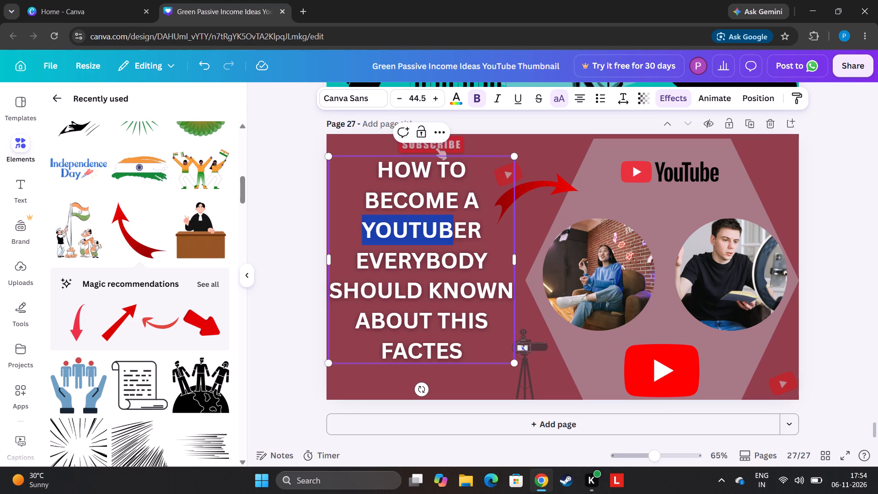
{"action": "left_click_drag", "start_coordinate": [446, 242], "coordinate": [478, 239]}
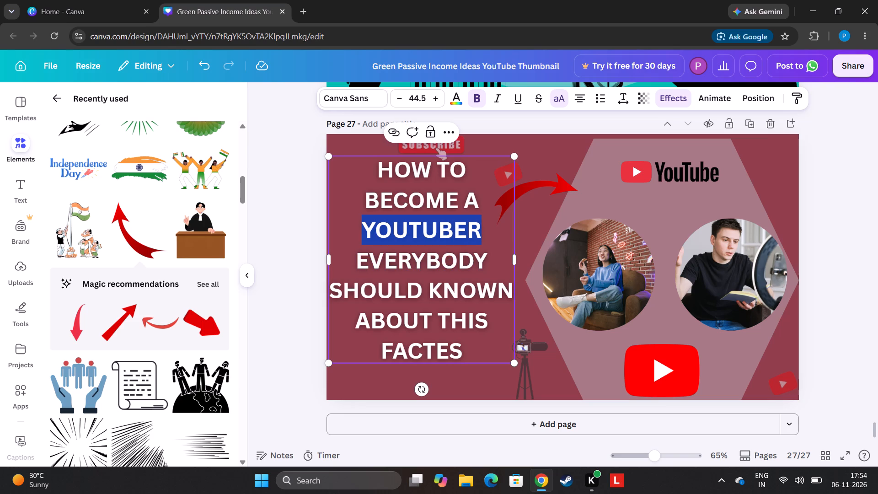
{"action": "left_click", "coordinate": [453, 102]}
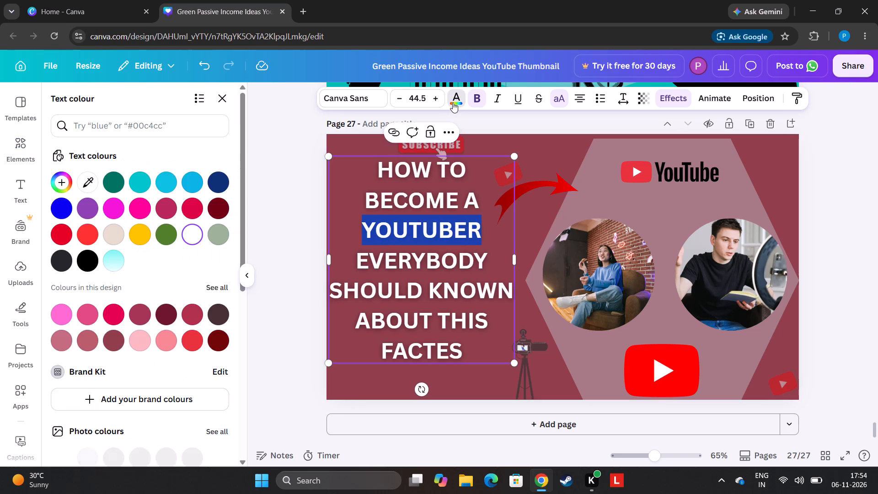
{"action": "left_click", "coordinate": [197, 180]}
{"action": "left_click", "coordinate": [311, 212]}
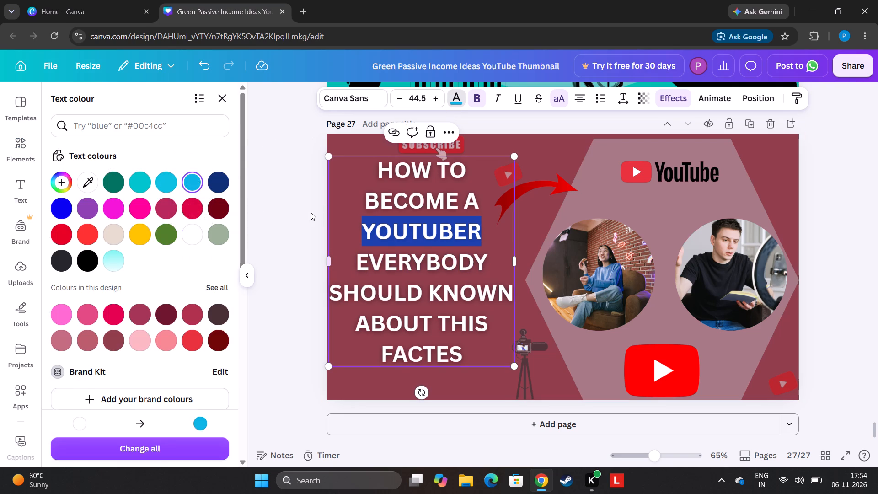
{"action": "left_click", "coordinate": [311, 212]}
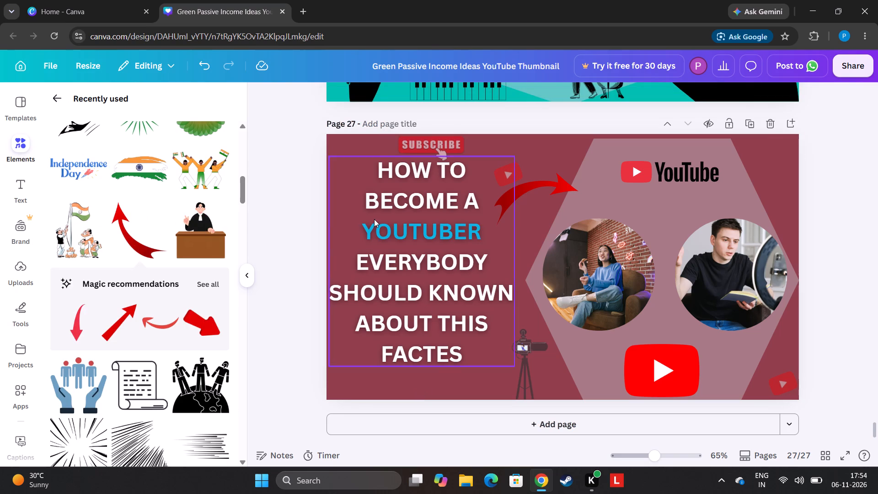
Nudge the title slightly up and colour its last word, FACTES, Greygreen (#9bb097).
{"action": "left_click", "coordinate": [374, 347]}
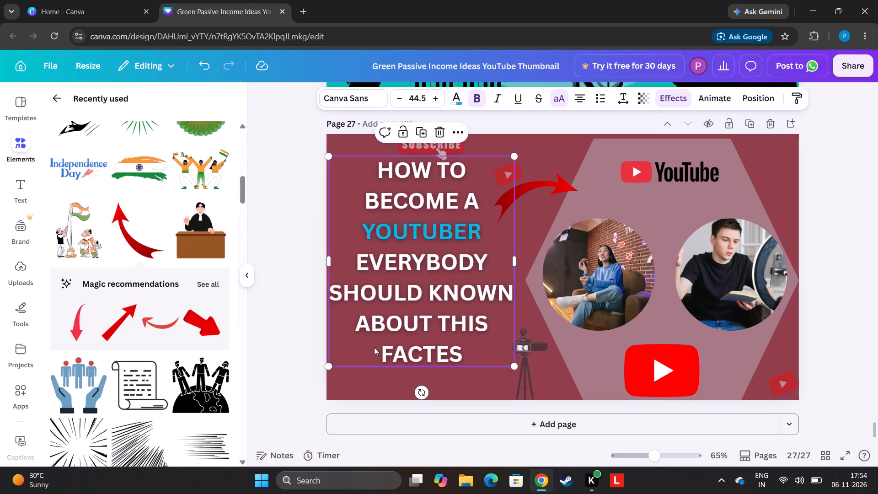
{"action": "left_click", "coordinate": [374, 347]}
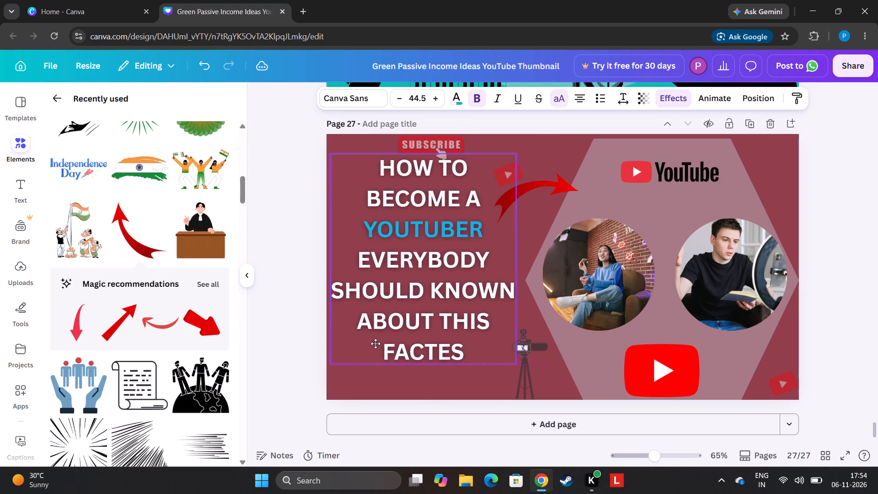
{"action": "left_click", "coordinate": [374, 350]}
{"action": "left_click_drag", "start_coordinate": [374, 350], "coordinate": [389, 350]}
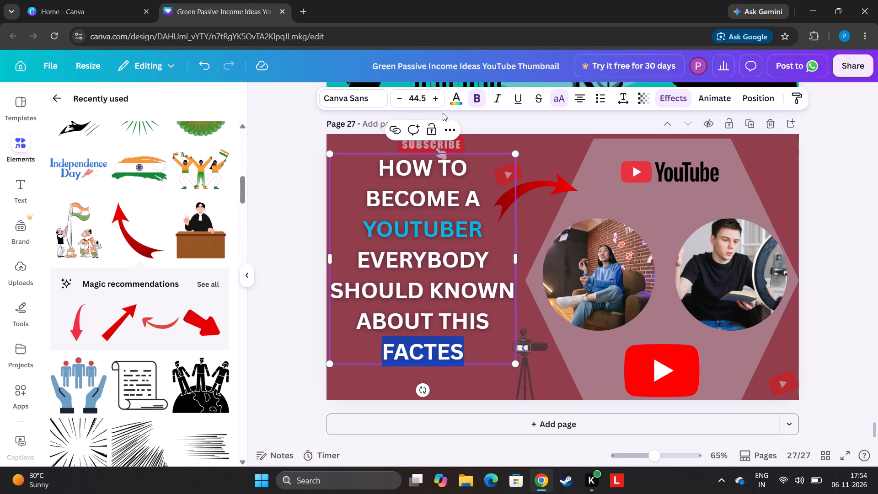
{"action": "left_click", "coordinate": [453, 94]}
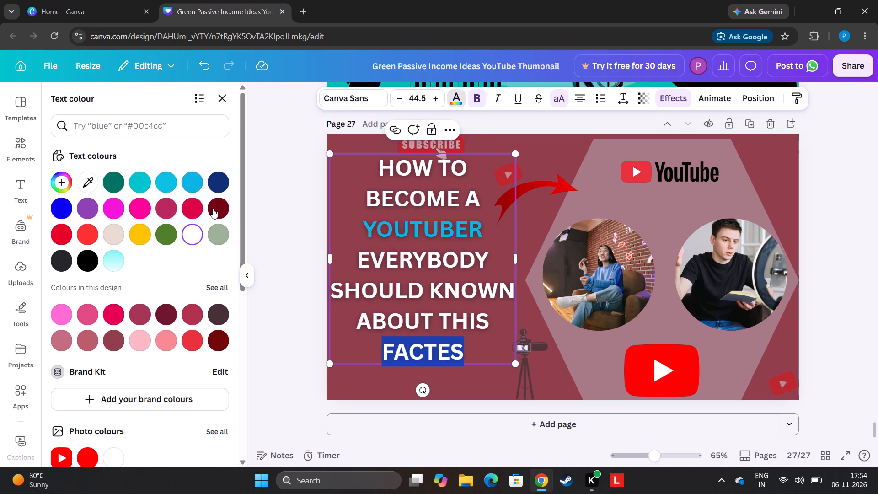
{"action": "left_click", "coordinate": [219, 231]}
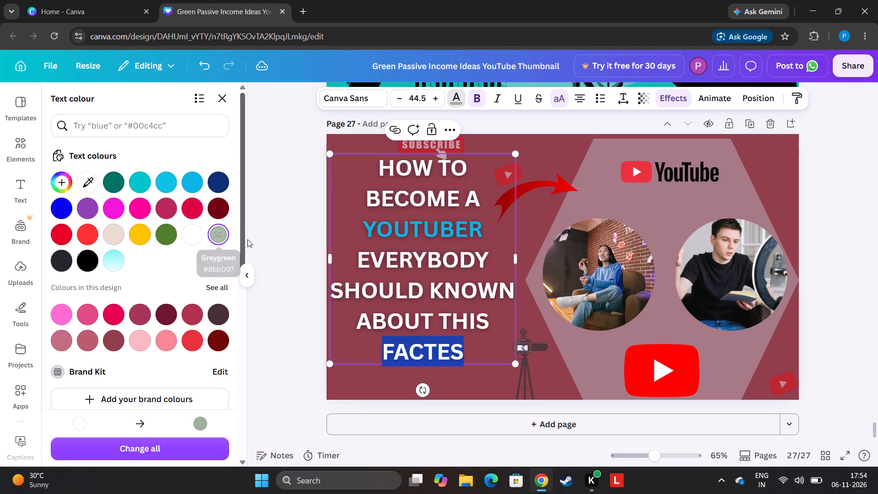
{"action": "left_click", "coordinate": [264, 235]}
{"action": "left_click", "coordinate": [264, 235]}
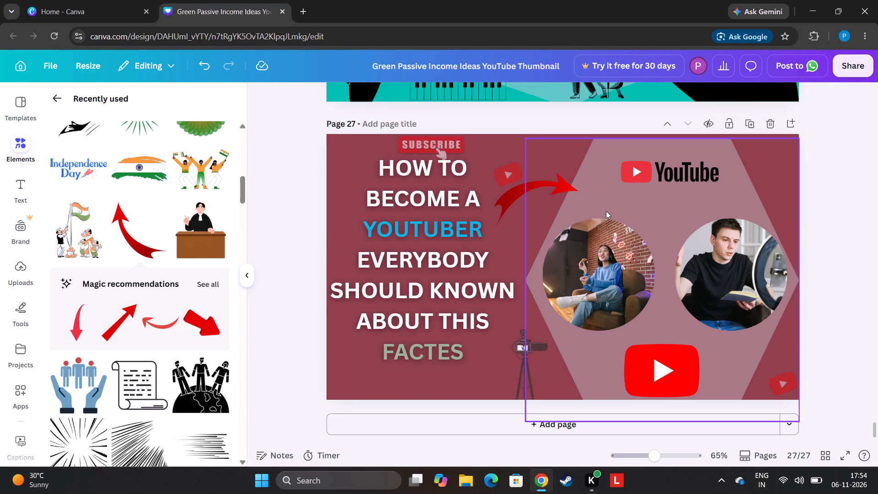
Try the Outline, Glow and Drop effects on page 27's title, settling on Echo with the offset set to 93.
{"action": "left_click", "coordinate": [408, 218]}
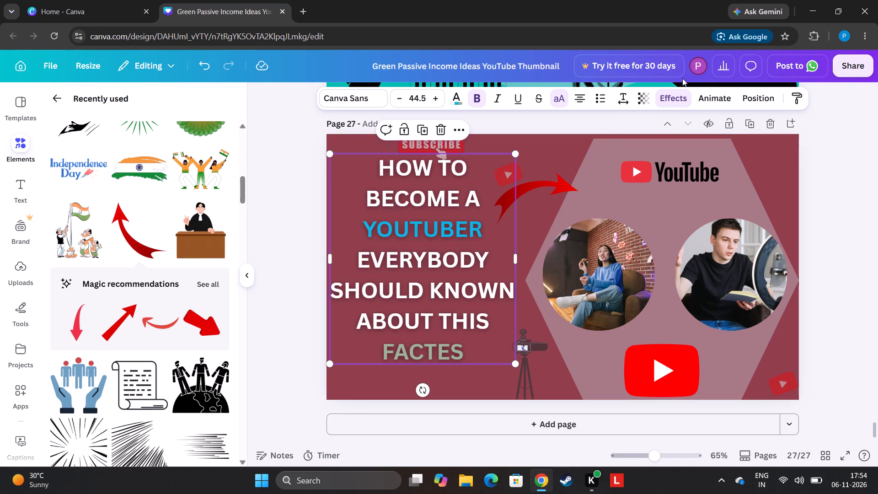
{"action": "left_click", "coordinate": [679, 94]}
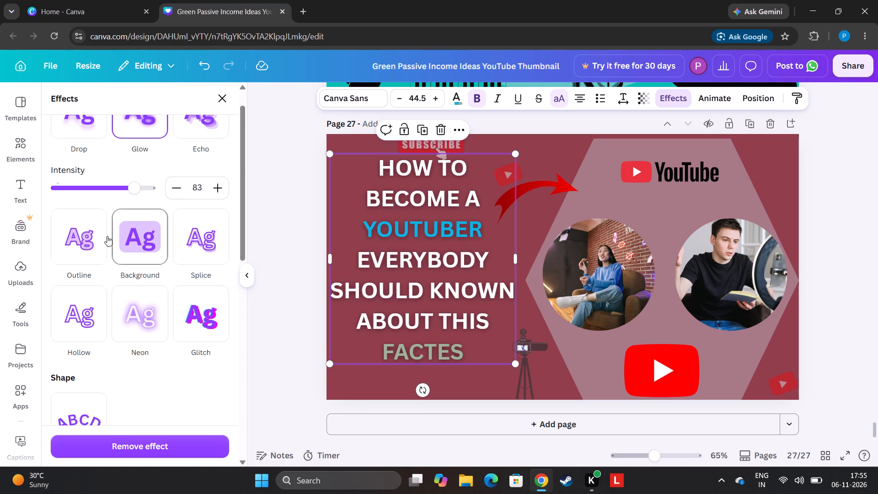
{"action": "left_click", "coordinate": [93, 236]}
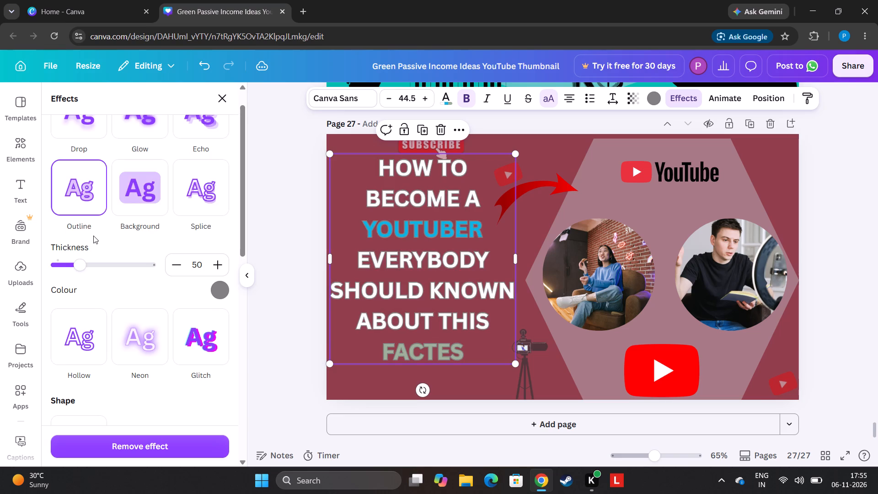
{"action": "left_click_drag", "start_coordinate": [246, 225], "coordinate": [243, 188]}
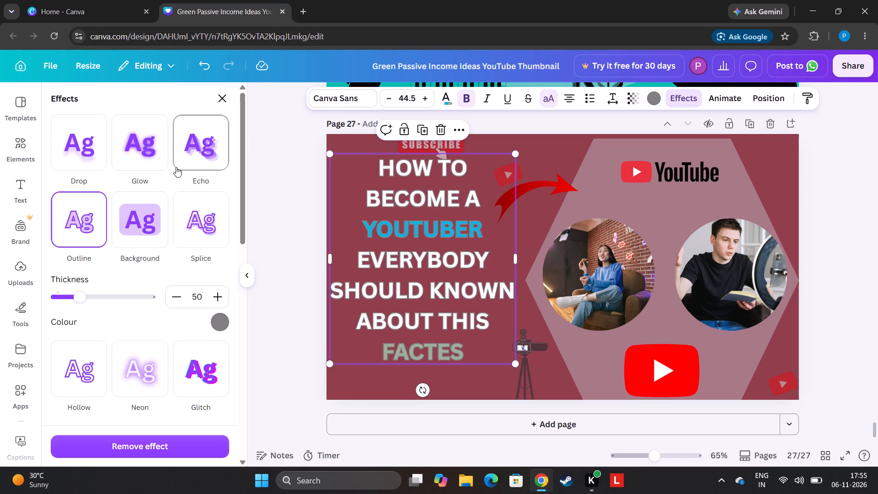
{"action": "left_click", "coordinate": [140, 156]}
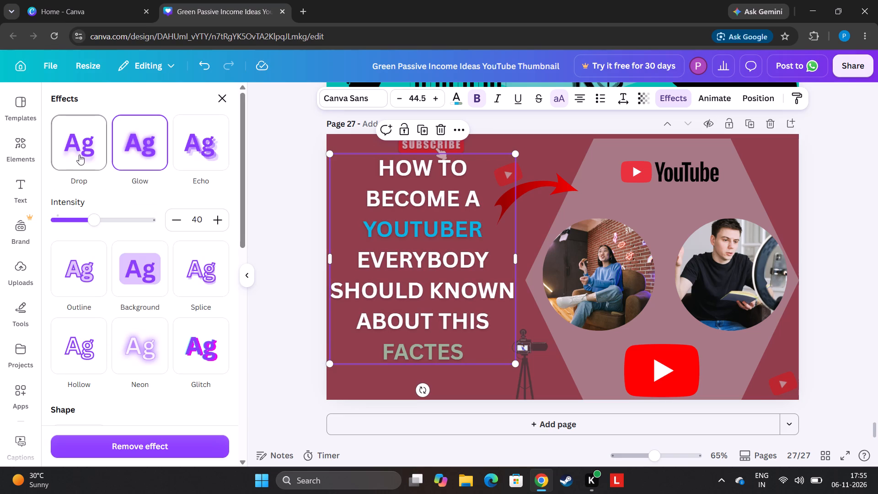
{"action": "left_click", "coordinate": [79, 155]}
{"action": "left_click", "coordinate": [192, 154]}
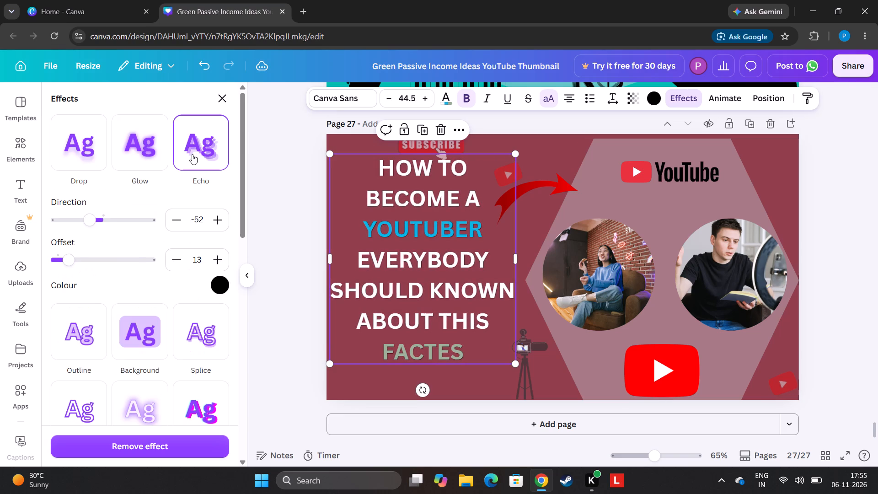
{"action": "left_click", "coordinate": [192, 154]}
{"action": "left_click", "coordinate": [211, 149]}
{"action": "left_click_drag", "start_coordinate": [70, 260], "coordinate": [181, 260]}
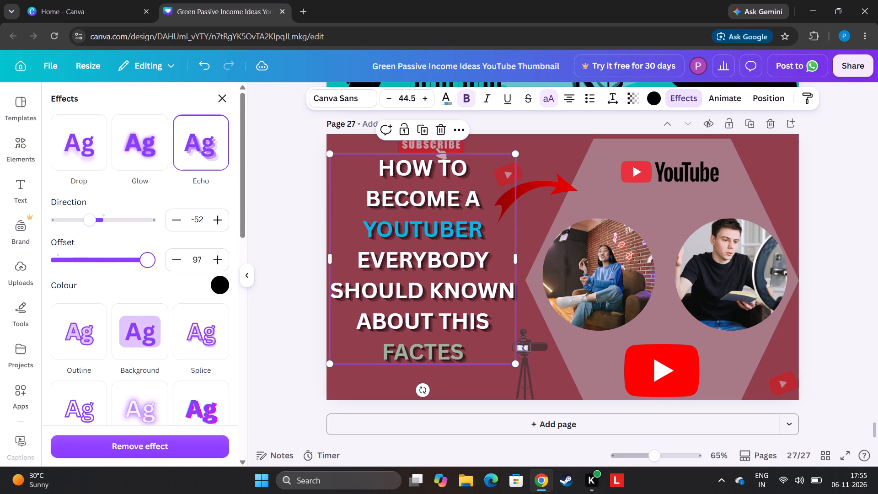
{"action": "left_click_drag", "start_coordinate": [181, 260], "coordinate": [145, 260]}
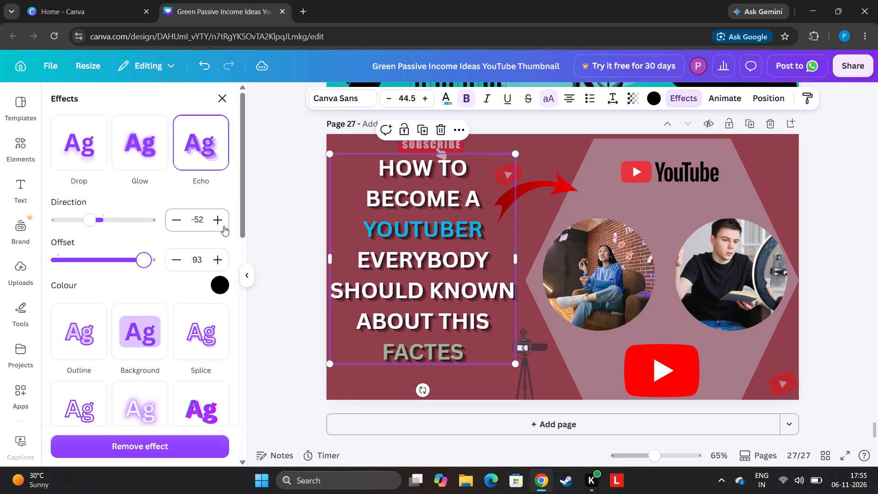
{"action": "left_click", "coordinate": [273, 205]}
{"action": "left_click", "coordinate": [273, 205]}
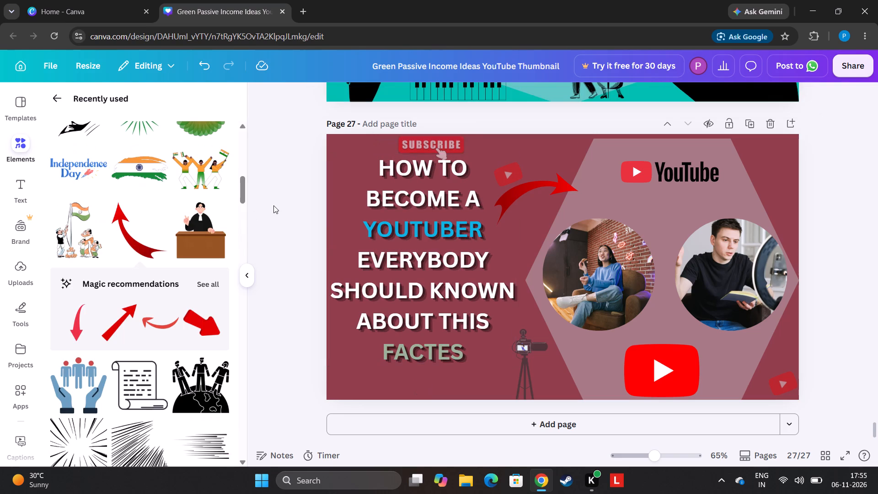
Add a new page after page 27.
{"action": "left_click", "coordinate": [747, 430]}
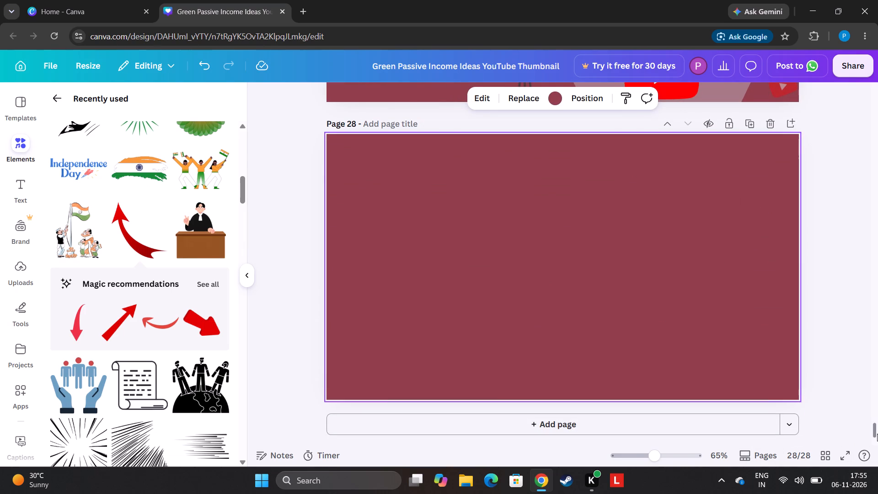
Add the black graphic of three people on a globe to page 27, shrink it and place it in the thumbnail's bottom-left corner.
{"action": "left_click_drag", "start_coordinate": [877, 434], "coordinate": [867, 420]}
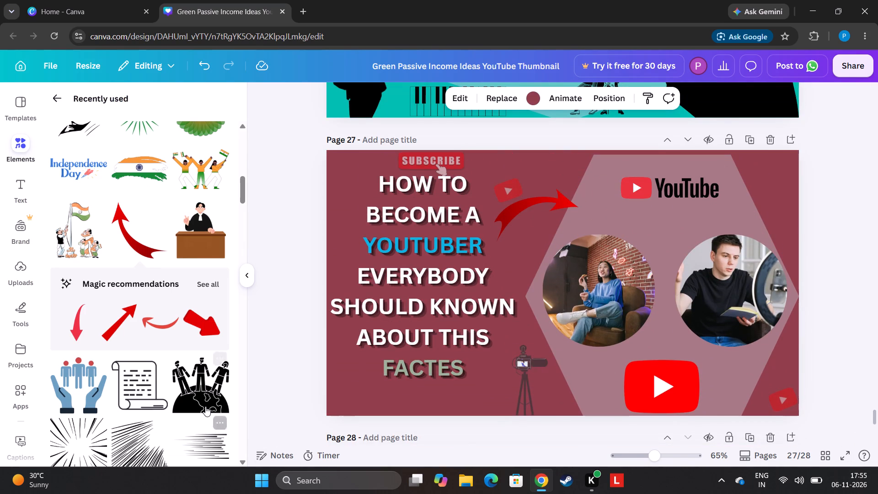
{"action": "left_click", "coordinate": [196, 402]}
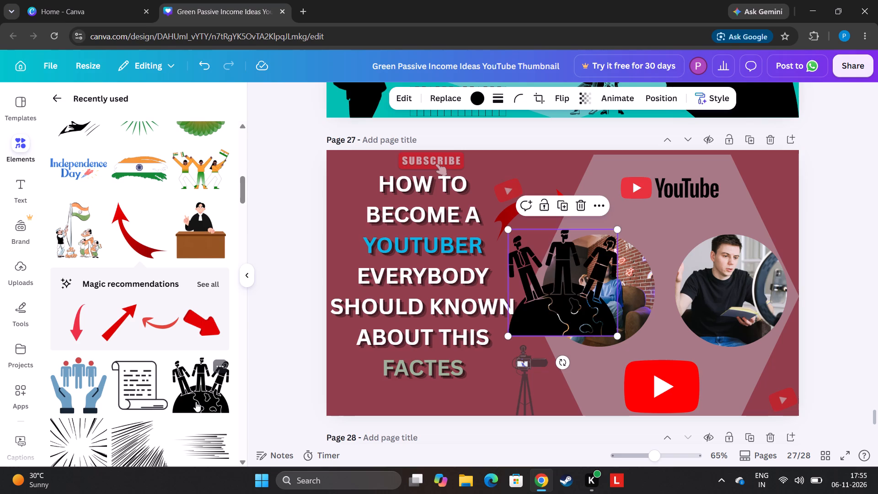
{"action": "left_click_drag", "start_coordinate": [556, 293], "coordinate": [415, 373]}
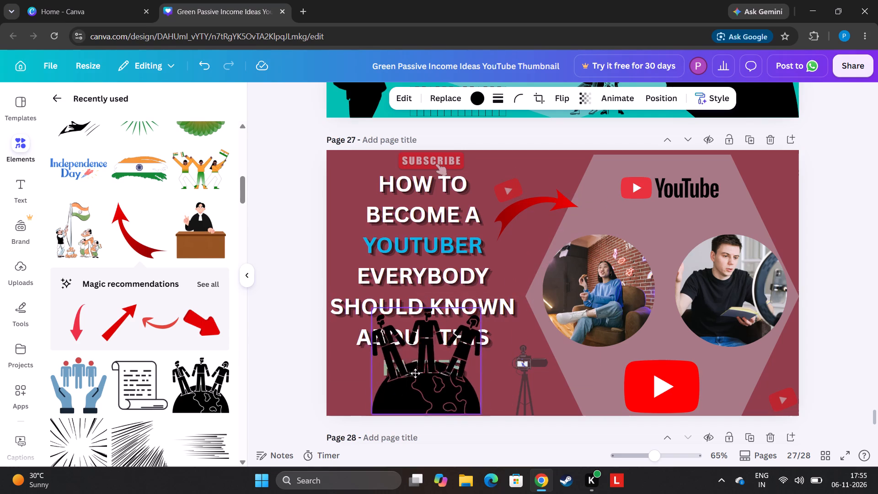
{"action": "left_click_drag", "start_coordinate": [415, 373], "coordinate": [412, 375]}
{"action": "left_click_drag", "start_coordinate": [470, 312], "coordinate": [428, 369]}
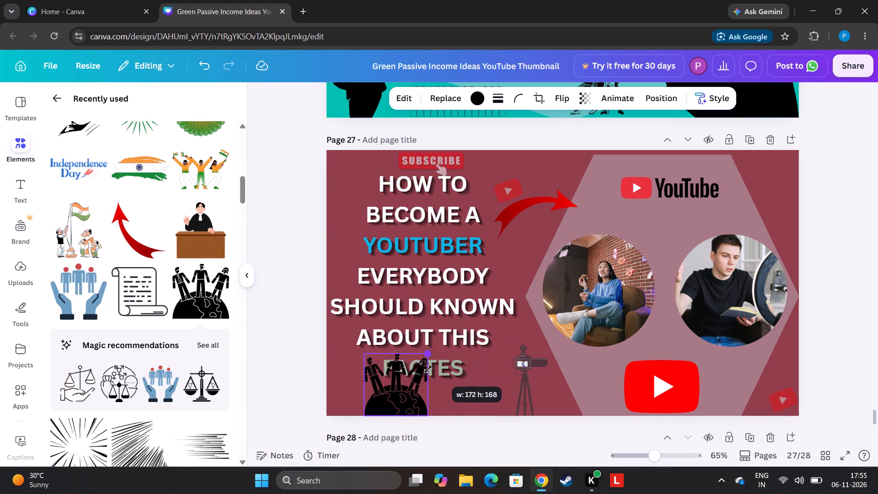
{"action": "left_click_drag", "start_coordinate": [428, 369], "coordinate": [406, 381]}
{"action": "left_click_drag", "start_coordinate": [389, 391], "coordinate": [362, 389]}
Duplicate the title on page 27 and replace the copy's text with IN 2026.
{"action": "left_click", "coordinate": [370, 297]}
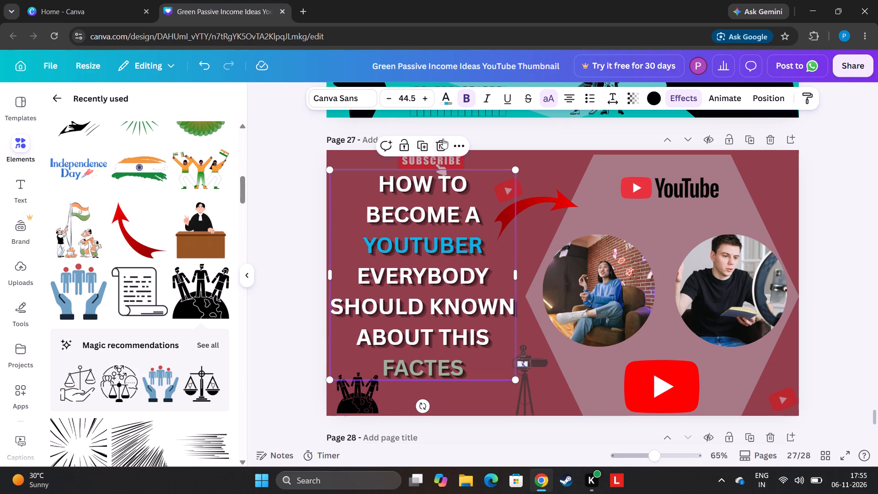
{"action": "left_click", "coordinate": [427, 152]}
{"action": "left_click_drag", "start_coordinate": [472, 247], "coordinate": [552, 252]}
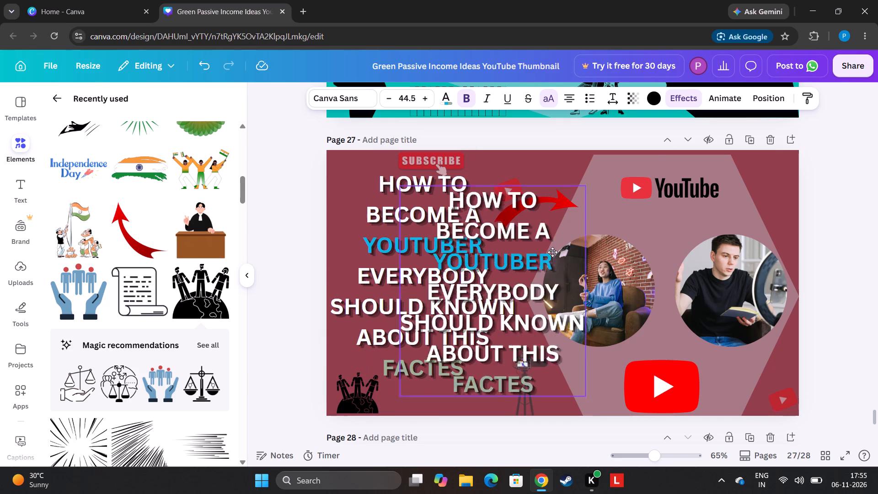
{"action": "left_click_drag", "start_coordinate": [552, 252], "coordinate": [606, 230]}
{"action": "left_click", "coordinate": [603, 349]}
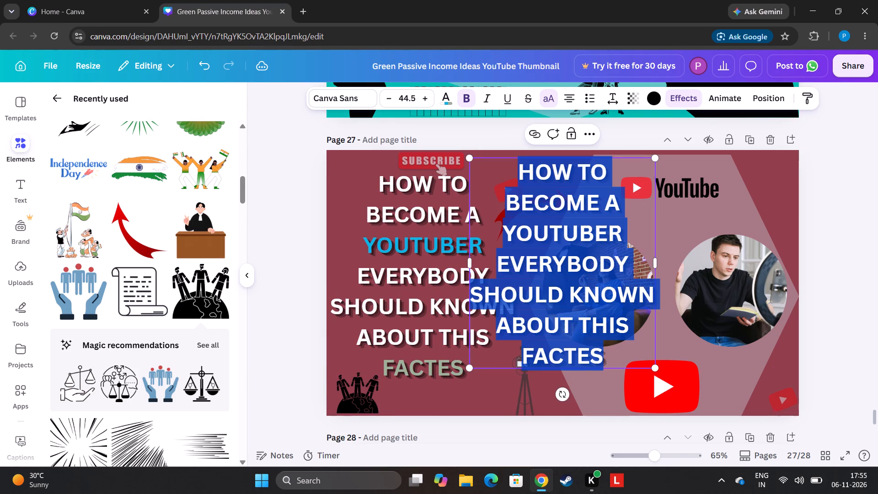
{"action": "key", "text": "BackSpace"}
{"action": "type", "text": "in"}
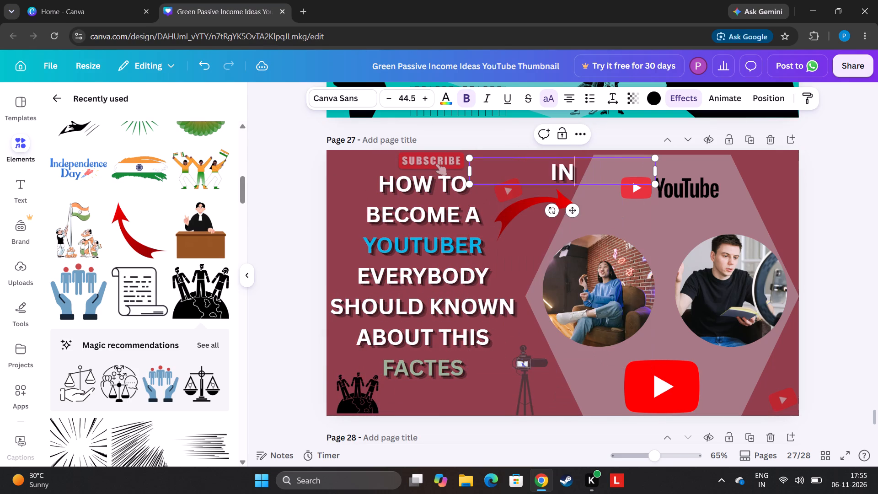
{"action": "key", "text": "space"}
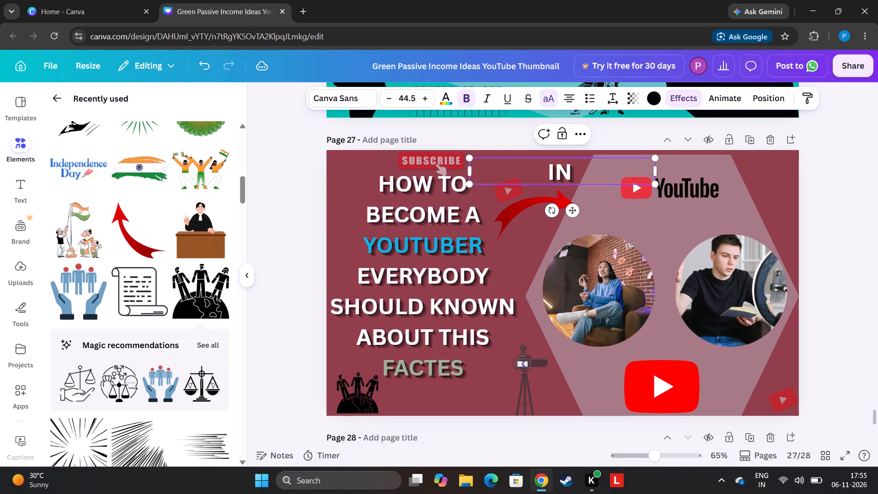
{"action": "key", "text": "2"}
{"action": "key", "text": "0"}
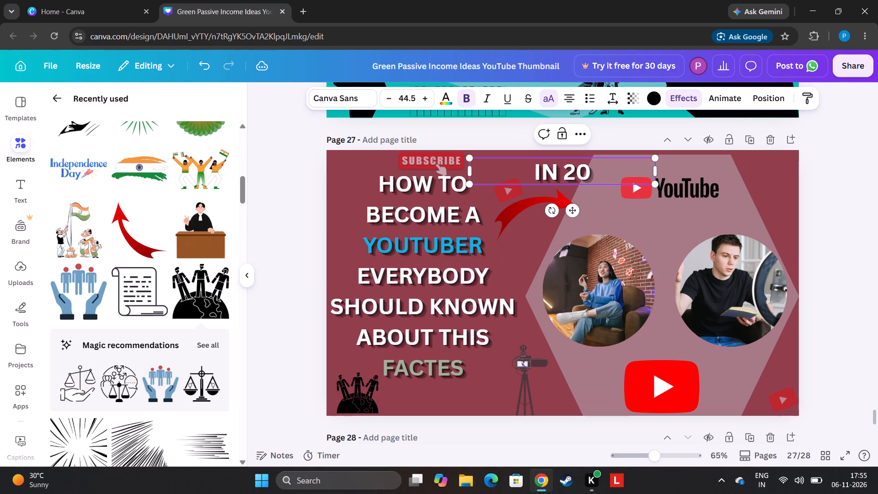
{"action": "key", "text": "2"}
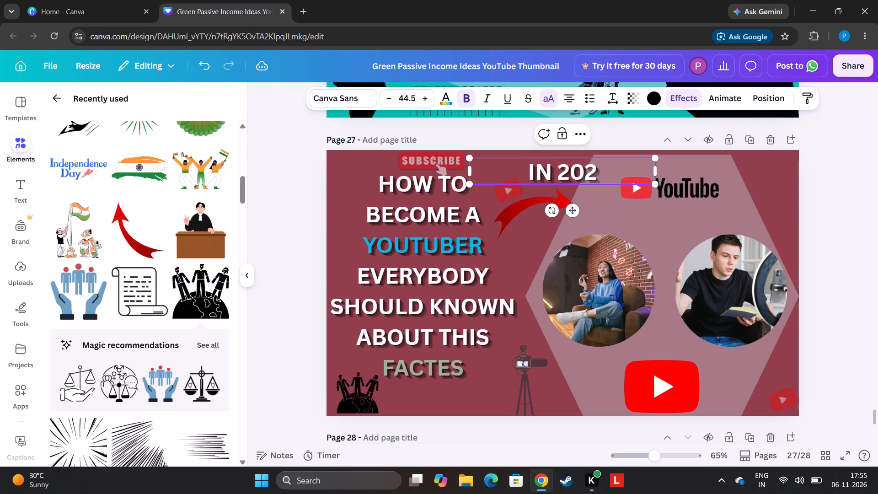
{"action": "key", "text": "6"}
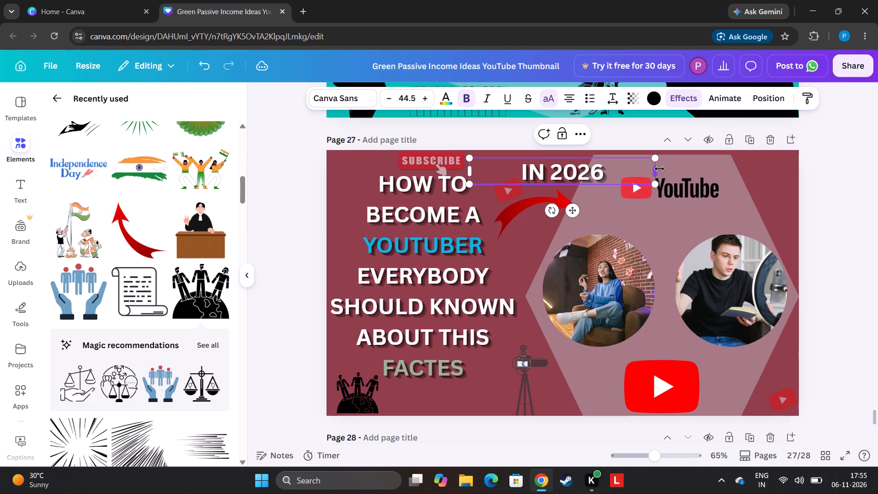
Narrow the IN 2026 text box to fit its text and move it below the red arrow, over the top of the woman's photo.
{"action": "left_click_drag", "start_coordinate": [658, 171], "coordinate": [575, 184]}
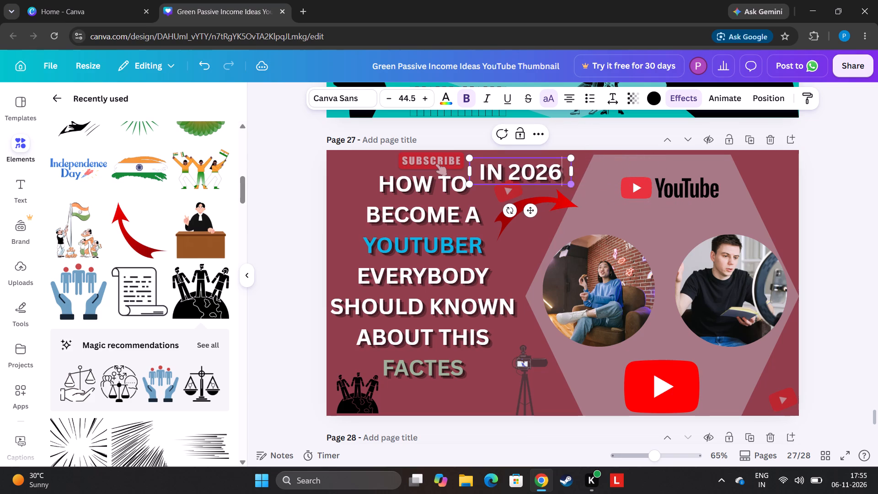
{"action": "left_click", "coordinate": [821, 159]}
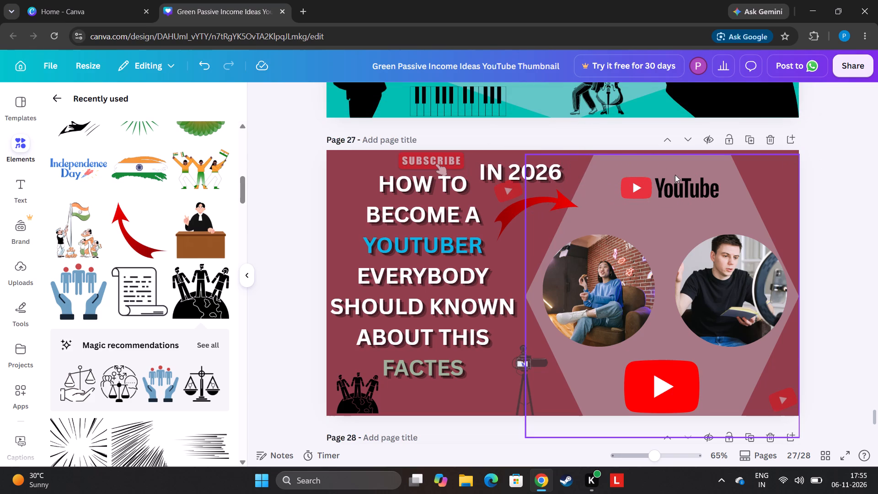
{"action": "left_click_drag", "start_coordinate": [515, 168], "coordinate": [565, 236]}
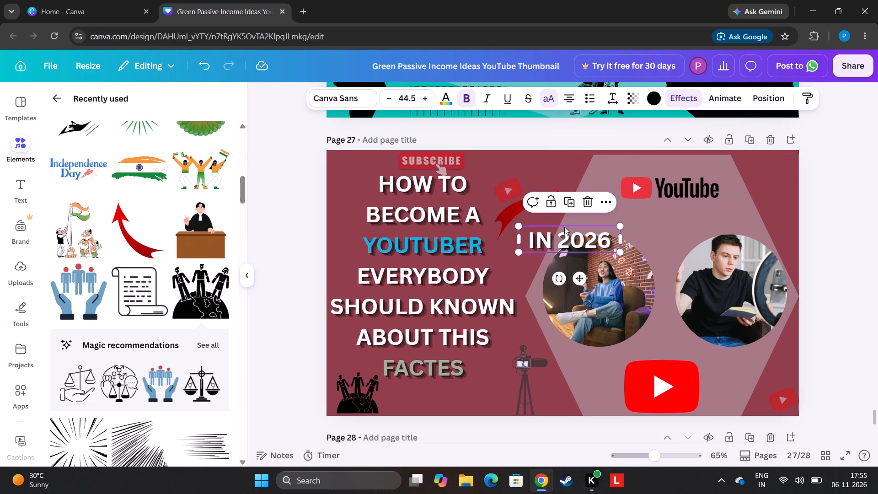
Duplicate the IN 2026 text, place the copy below the YouTube logo and replace its text with DONT MISS THE CHANCE.
{"action": "left_click", "coordinate": [570, 204]}
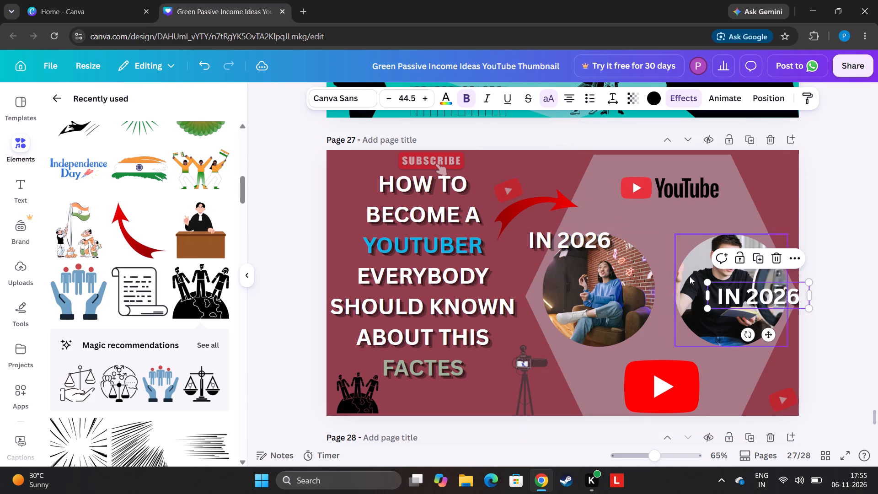
{"action": "left_click_drag", "start_coordinate": [737, 294], "coordinate": [632, 213]}
{"action": "left_click", "coordinate": [650, 215]}
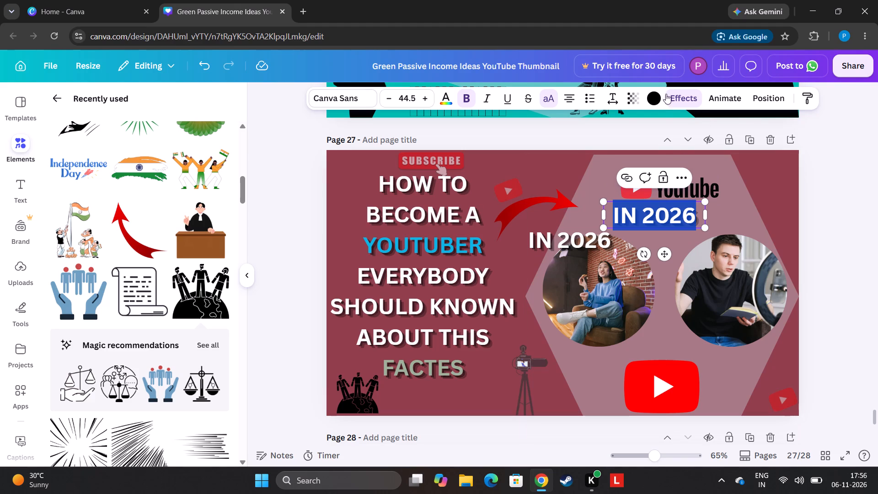
{"action": "key", "text": "BackSpace"}
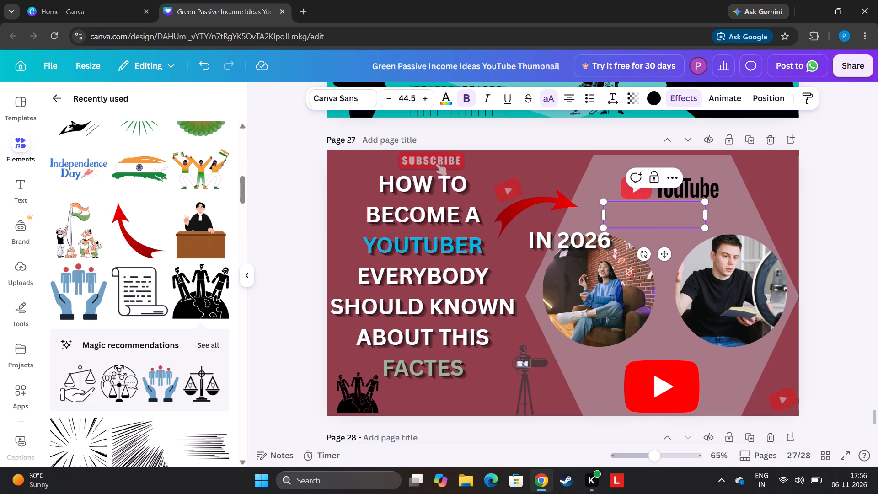
{"action": "key", "text": "d"}
{"action": "type", "text": "ont"}
{"action": "key", "text": "space"}
{"action": "type", "text": "miss"}
{"action": "key", "text": "space"}
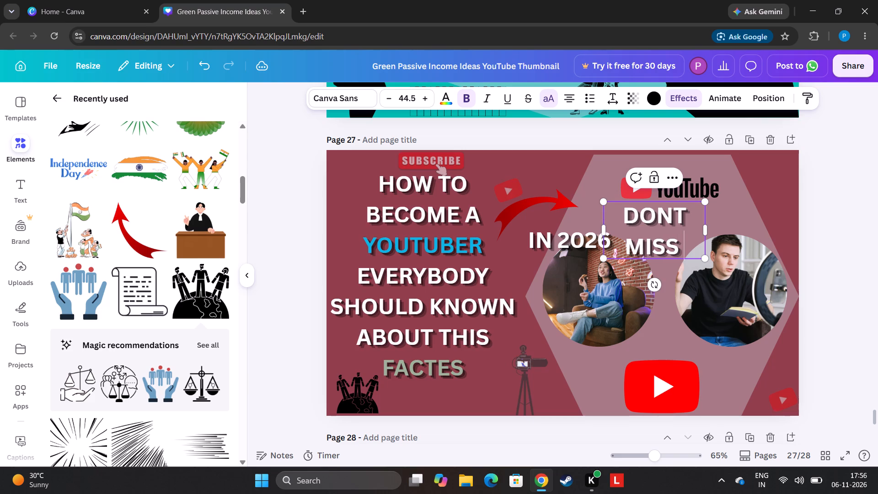
{"action": "type", "text": "the cha"}
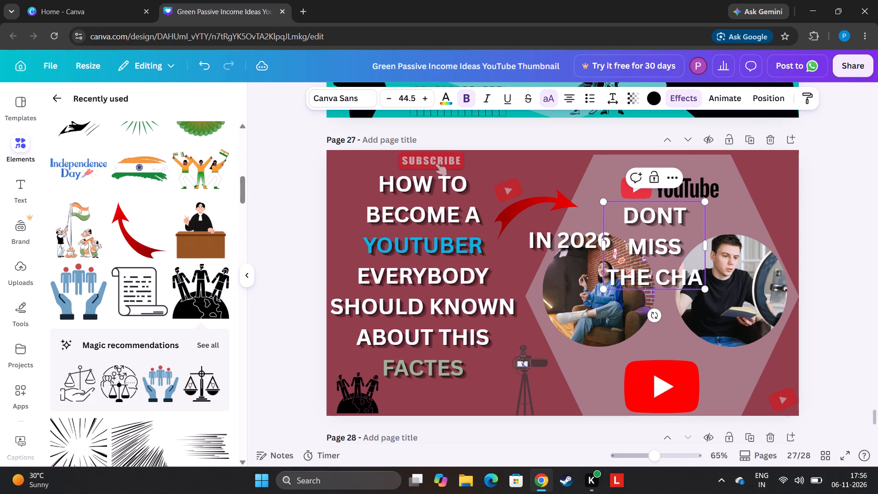
{"action": "type", "text": "nce"}
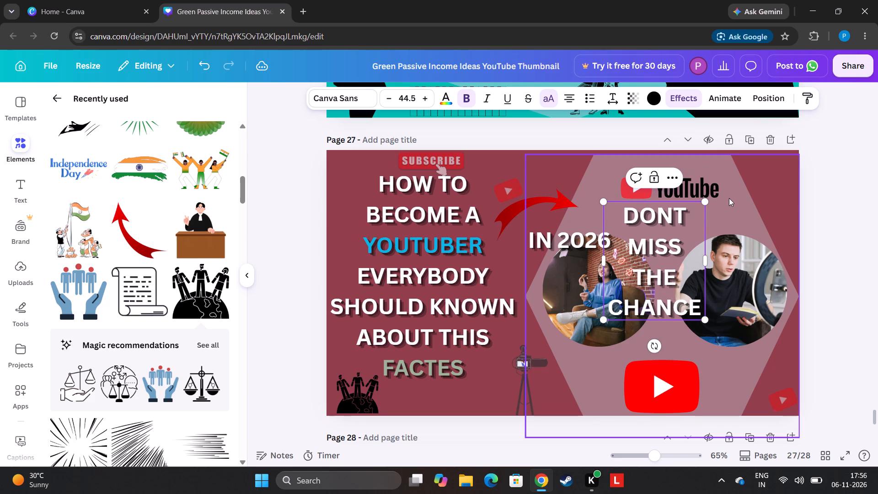
Shrink the DONT MISS THE CHANCE caption to size 20, widen its box to two lines and place it below the YouTube logo.
{"action": "left_click_drag", "start_coordinate": [707, 201], "coordinate": [648, 288]}
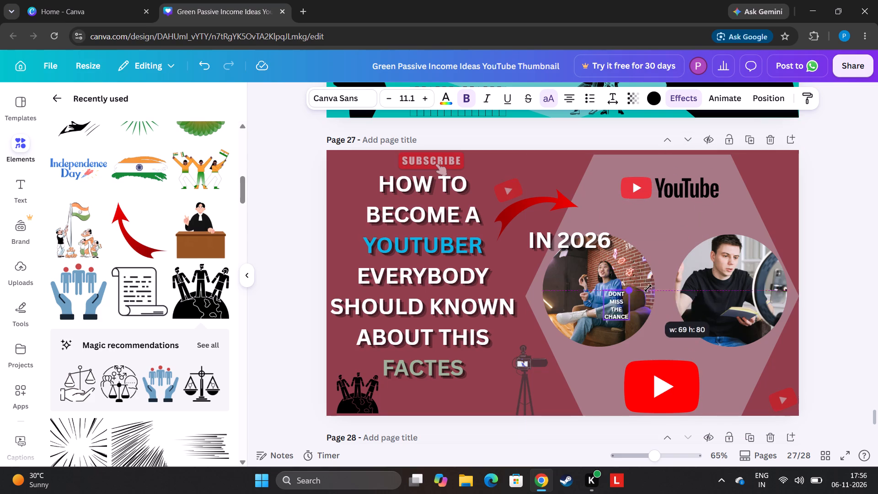
{"action": "left_click_drag", "start_coordinate": [648, 288], "coordinate": [657, 271]}
{"action": "left_click", "coordinate": [821, 256]}
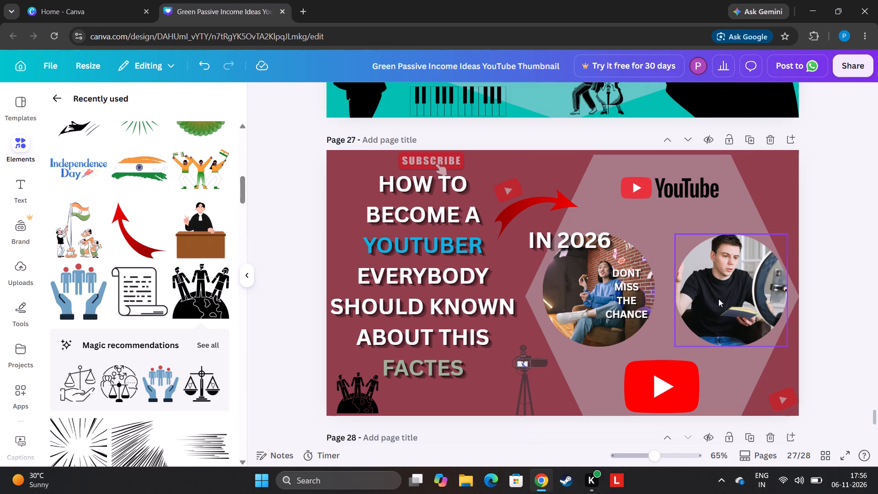
{"action": "left_click_drag", "start_coordinate": [630, 301], "coordinate": [481, 399]}
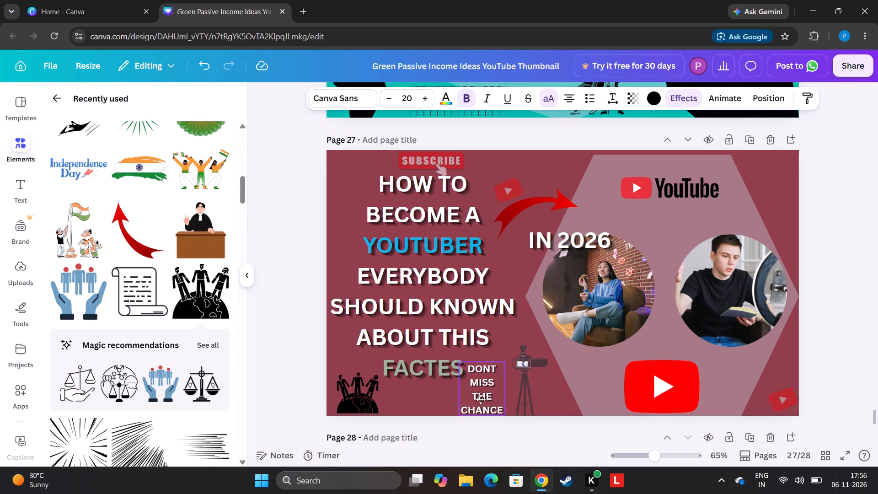
{"action": "left_click_drag", "start_coordinate": [481, 399], "coordinate": [452, 382]}
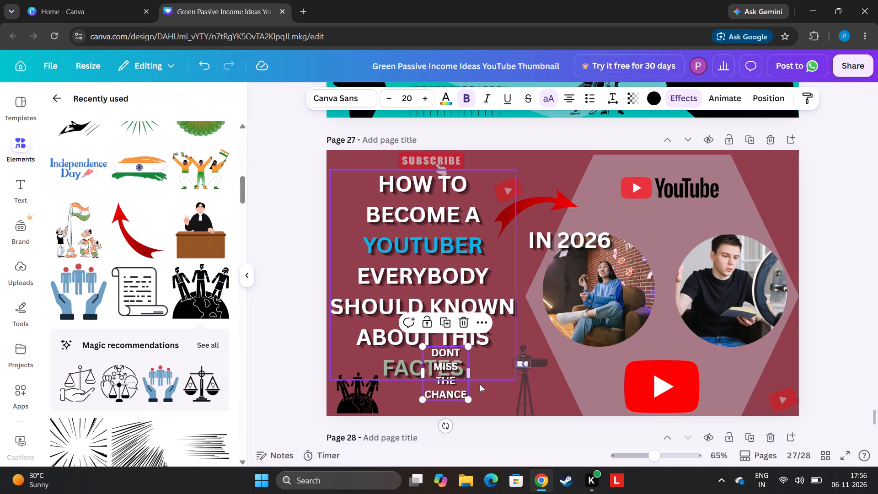
{"action": "left_click_drag", "start_coordinate": [472, 377], "coordinate": [533, 376]}
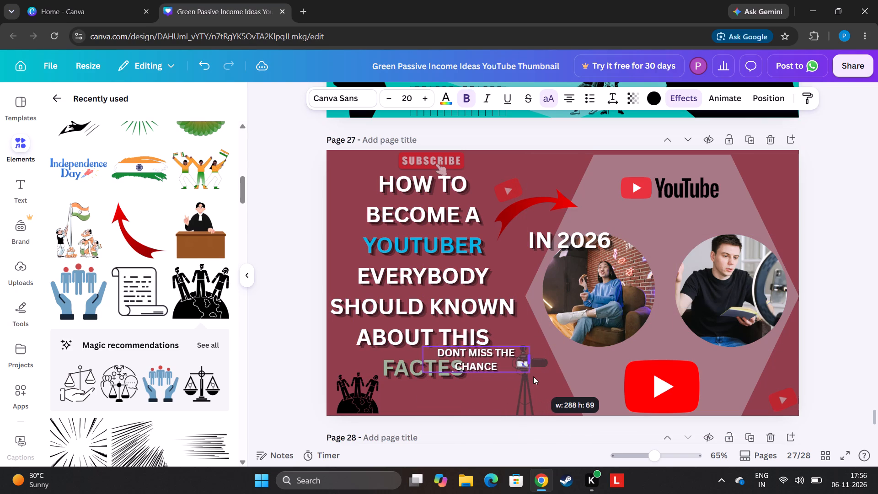
{"action": "left_click_drag", "start_coordinate": [533, 376], "coordinate": [546, 371]}
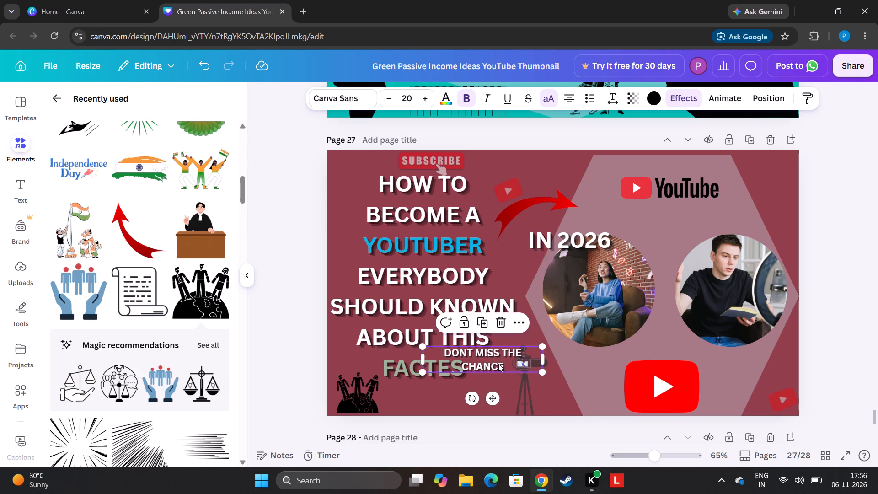
{"action": "left_click_drag", "start_coordinate": [498, 364], "coordinate": [616, 193]}
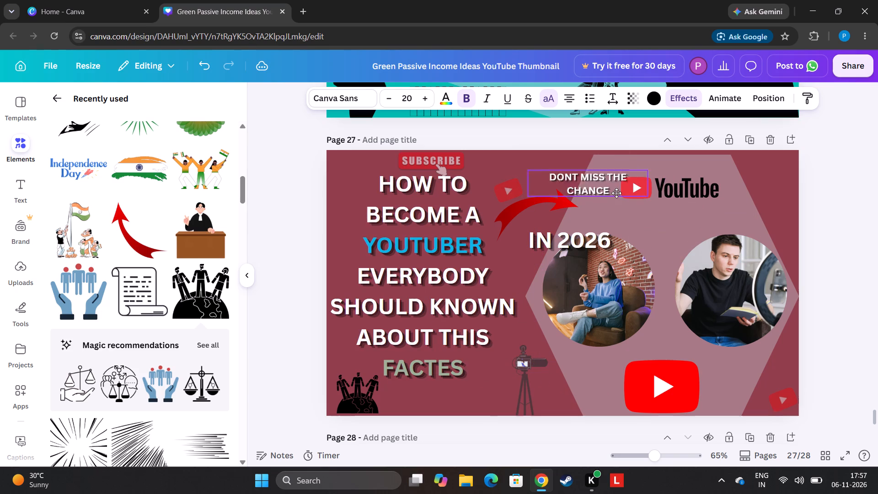
{"action": "left_click_drag", "start_coordinate": [616, 193], "coordinate": [690, 227]}
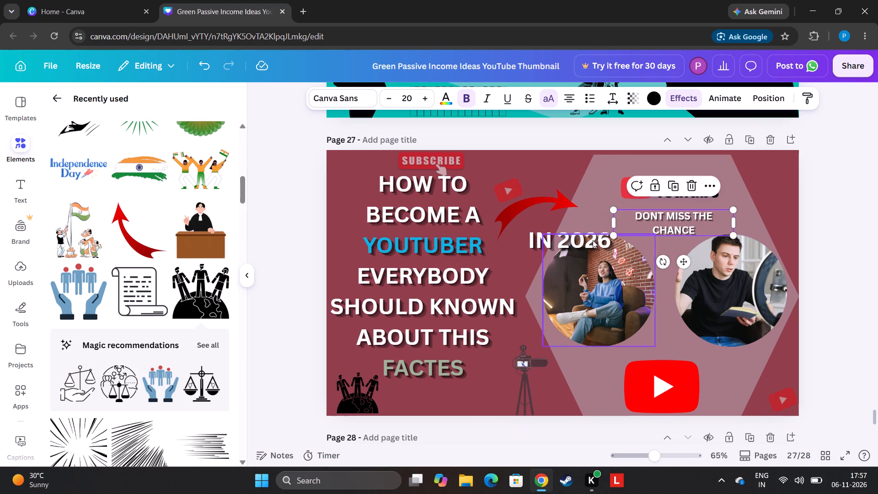
Move the IN 2026 text below FACTES at the bottom of page 27 and enlarge it to size 58.9.
{"action": "left_click_drag", "start_coordinate": [569, 232], "coordinate": [443, 382]}
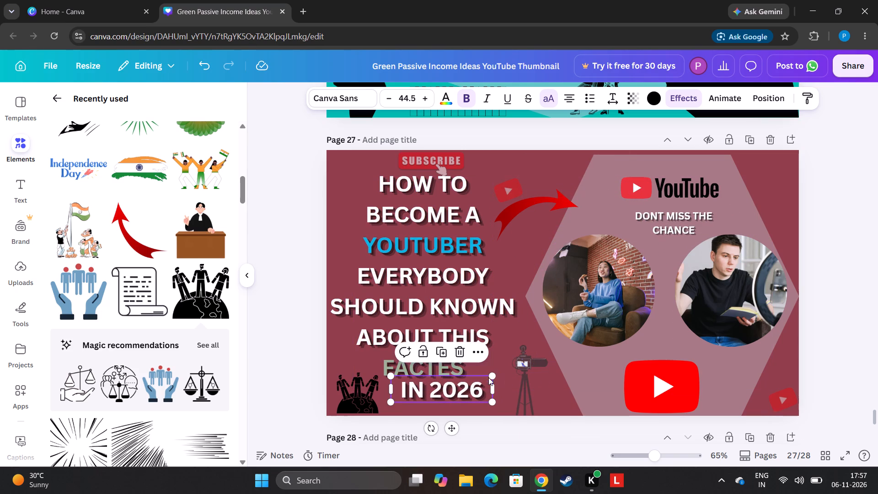
{"action": "left_click_drag", "start_coordinate": [491, 374], "coordinate": [463, 386]}
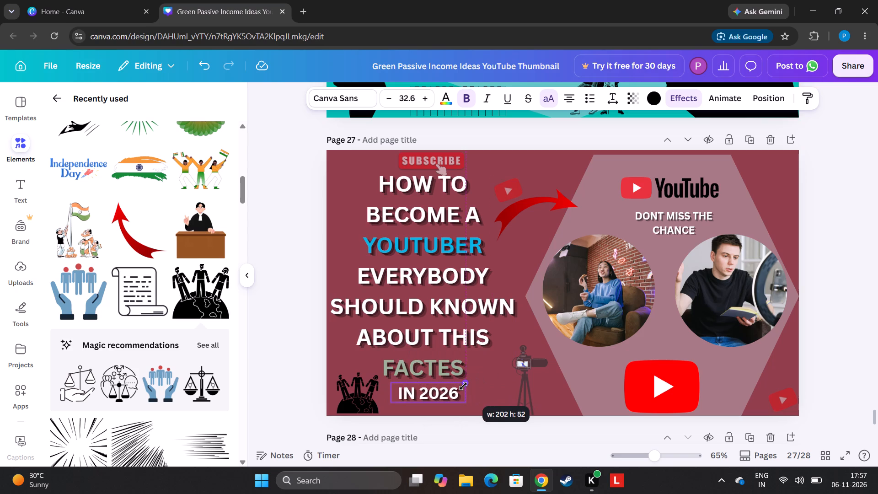
{"action": "left_click_drag", "start_coordinate": [463, 386], "coordinate": [530, 387]}
{"action": "left_click_drag", "start_coordinate": [491, 380], "coordinate": [487, 390]}
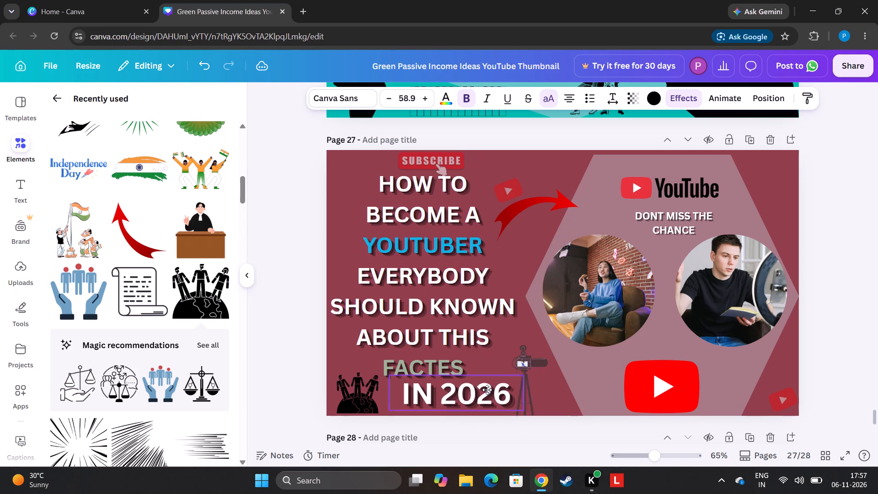
{"action": "left_click_drag", "start_coordinate": [487, 390], "coordinate": [479, 392]}
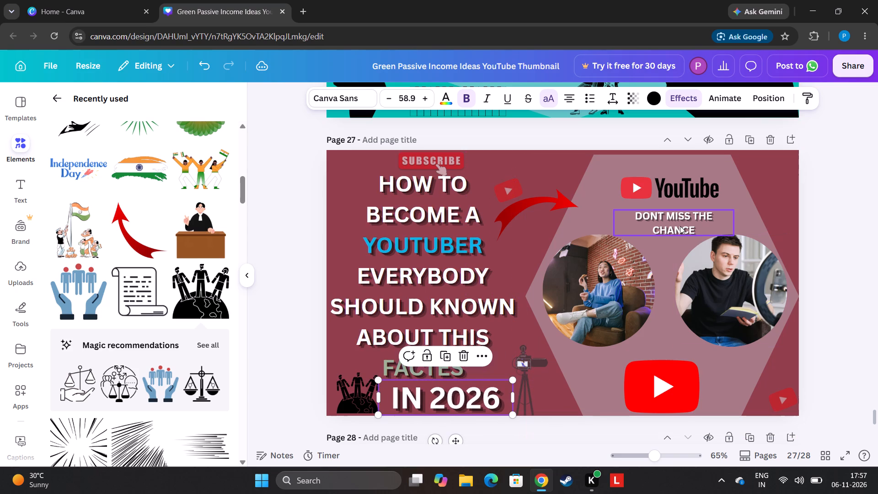
Add a rounded square, flatten it into a pill about 246 wide and fit it behind the DONT MISS THE CHANCE caption.
{"action": "left_click", "coordinate": [51, 94]}
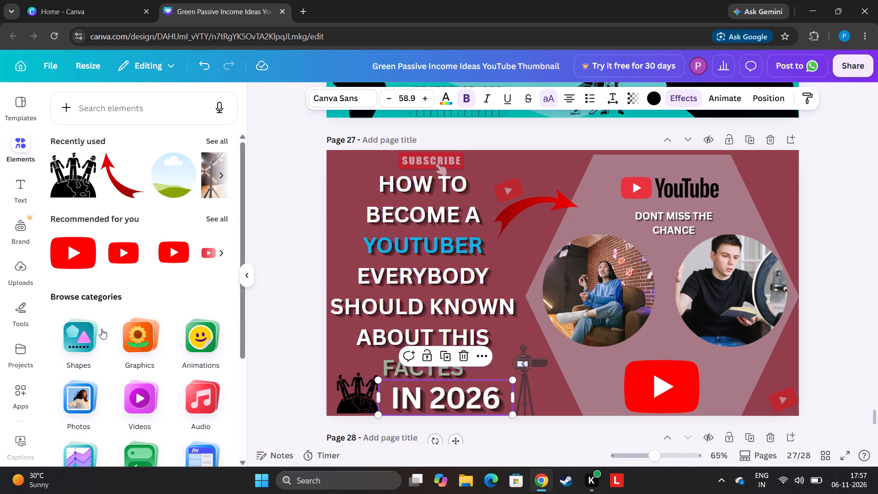
{"action": "left_click", "coordinate": [73, 338]}
{"action": "left_click", "coordinate": [112, 192]}
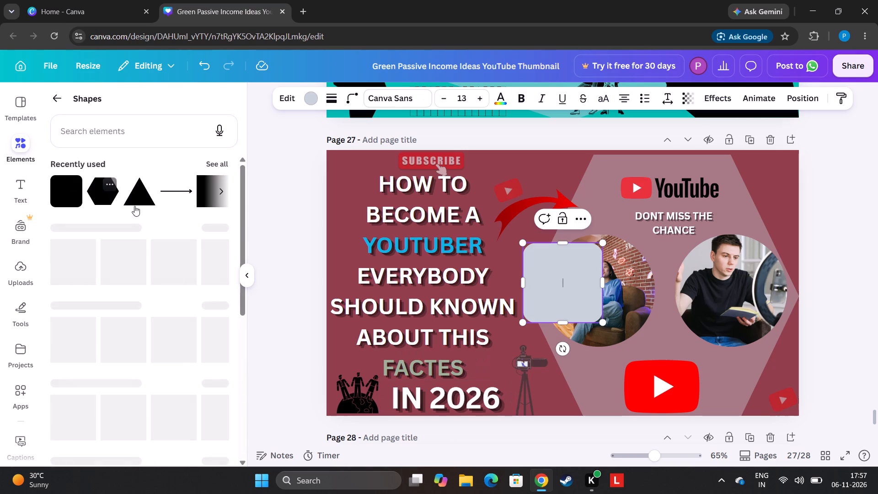
{"action": "left_click_drag", "start_coordinate": [576, 246], "coordinate": [576, 247]}
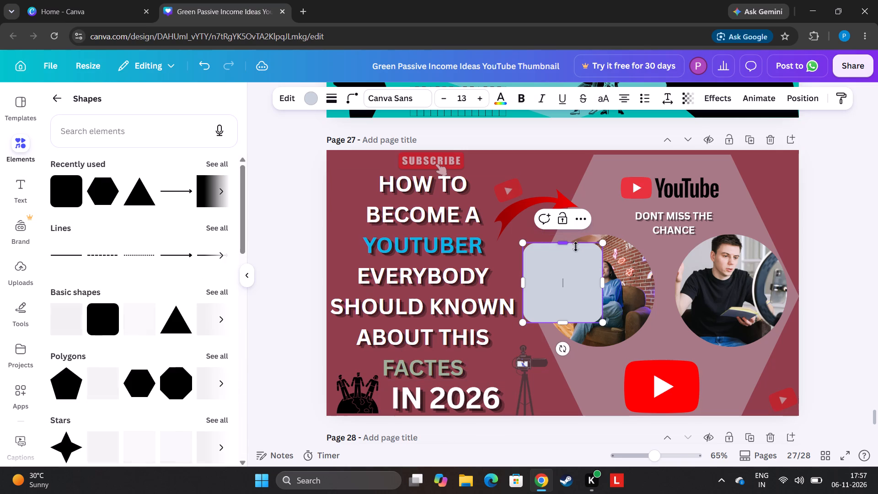
{"action": "left_click_drag", "start_coordinate": [576, 247], "coordinate": [574, 303]}
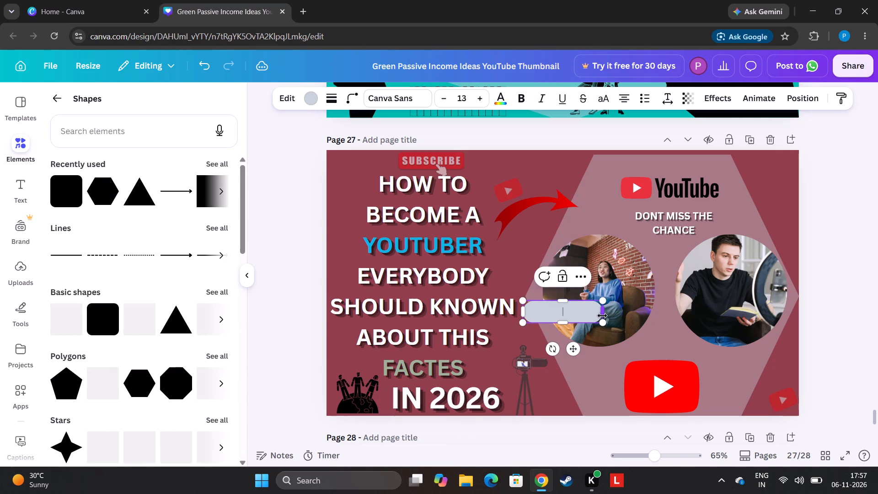
{"action": "left_click_drag", "start_coordinate": [602, 316], "coordinate": [616, 311]}
{"action": "left_click", "coordinate": [861, 292]}
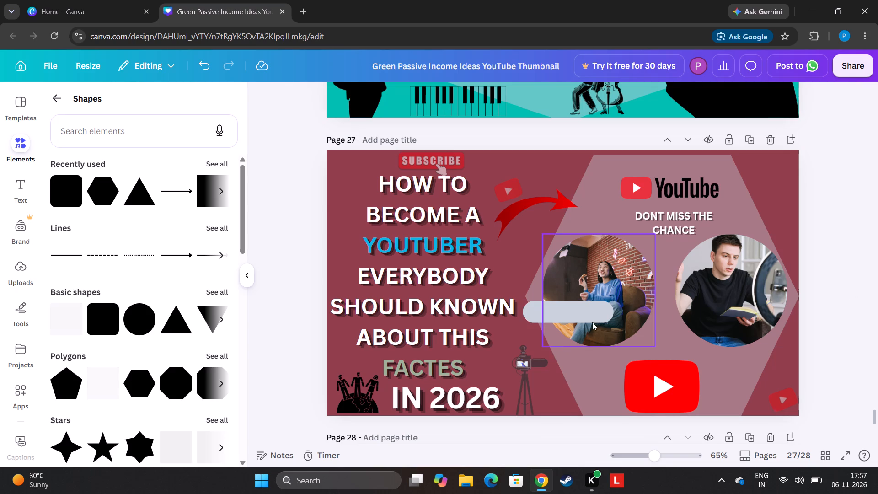
{"action": "left_click_drag", "start_coordinate": [603, 312], "coordinate": [709, 222]}
{"action": "left_click_drag", "start_coordinate": [680, 211], "coordinate": [680, 204]}
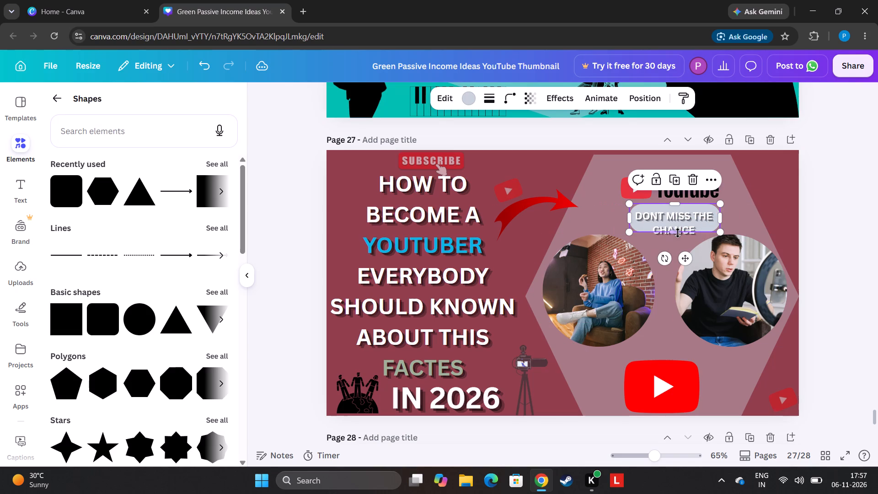
{"action": "left_click_drag", "start_coordinate": [676, 231], "coordinate": [676, 235]}
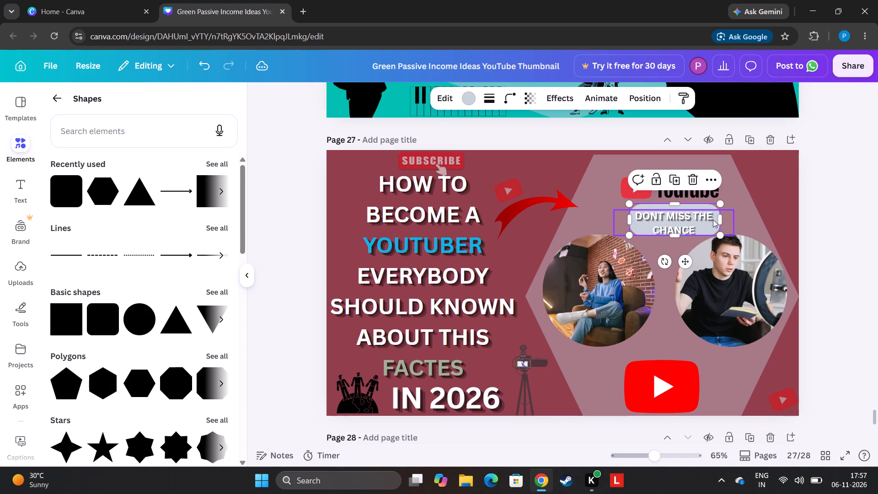
{"action": "left_click_drag", "start_coordinate": [712, 208], "coordinate": [702, 212]}
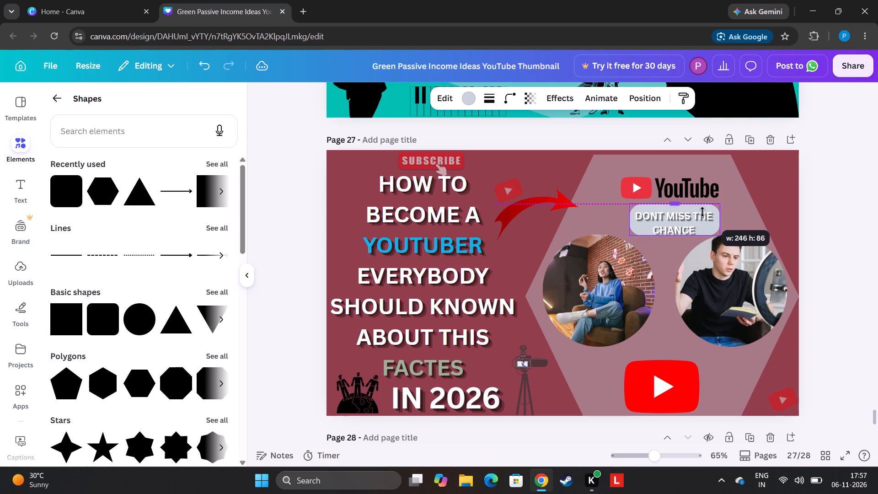
{"action": "left_click_drag", "start_coordinate": [702, 212], "coordinate": [702, 214]}
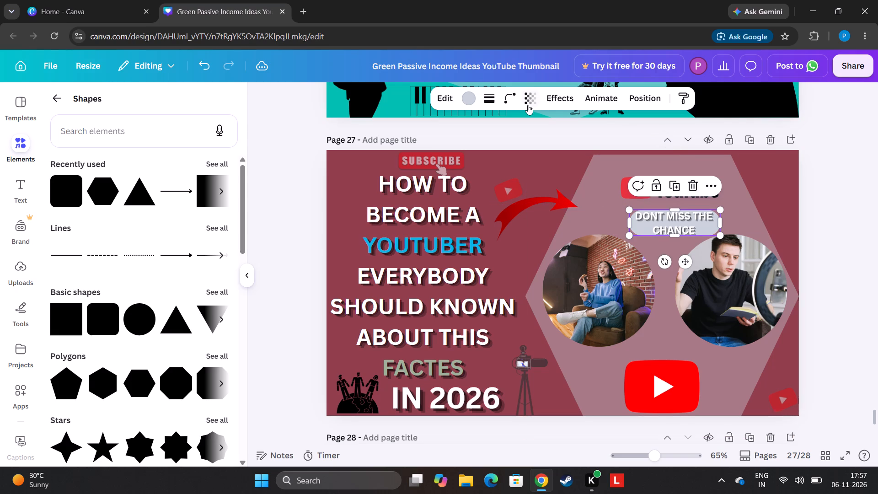
Fill the pill shape behind the caption with the black-to-grey gradient.
{"action": "left_click", "coordinate": [469, 104]}
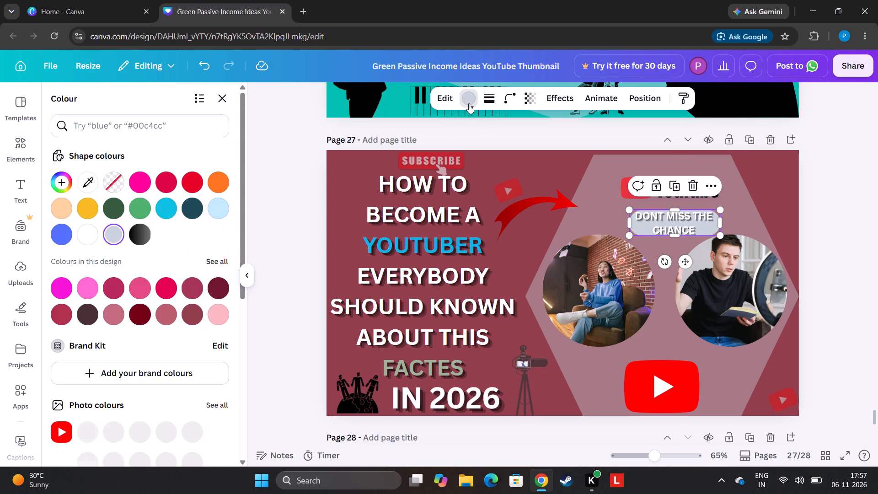
{"action": "left_click", "coordinate": [89, 314]}
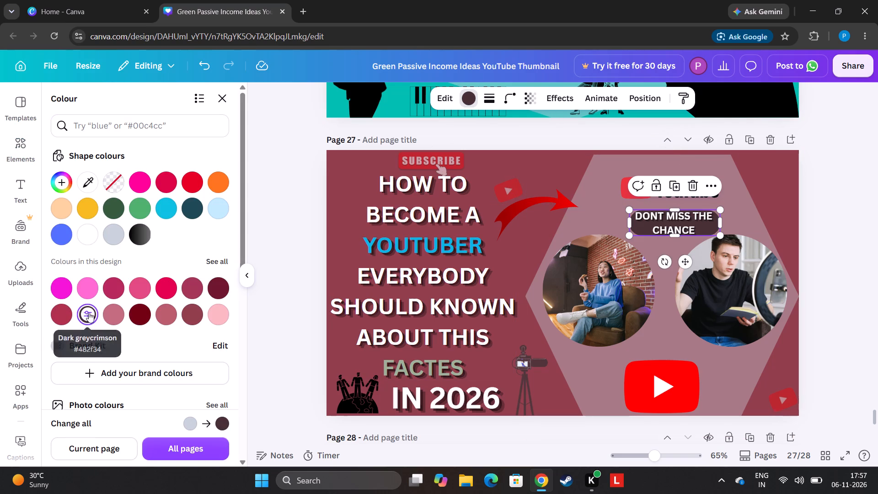
{"action": "left_click", "coordinate": [139, 232]}
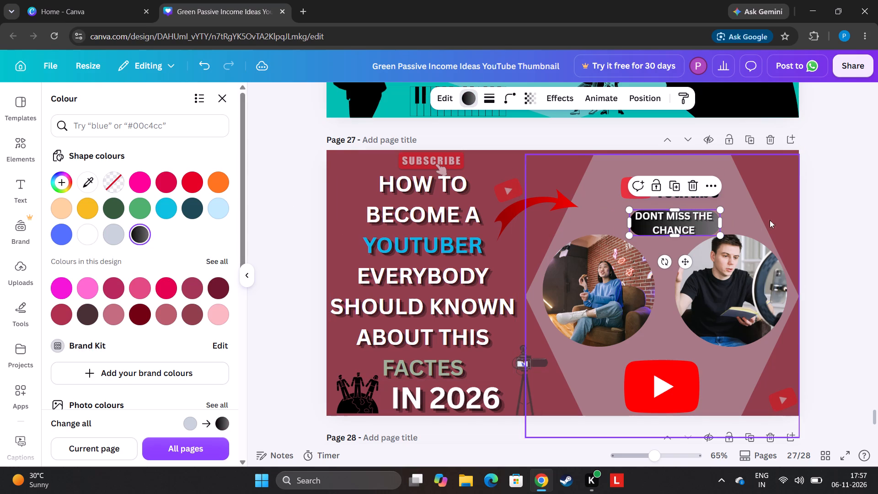
{"action": "double_click", "coordinate": [808, 206]}
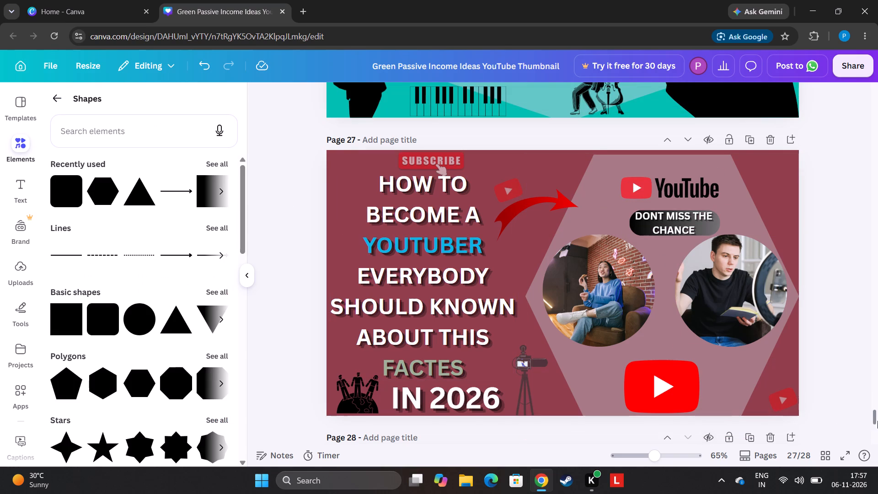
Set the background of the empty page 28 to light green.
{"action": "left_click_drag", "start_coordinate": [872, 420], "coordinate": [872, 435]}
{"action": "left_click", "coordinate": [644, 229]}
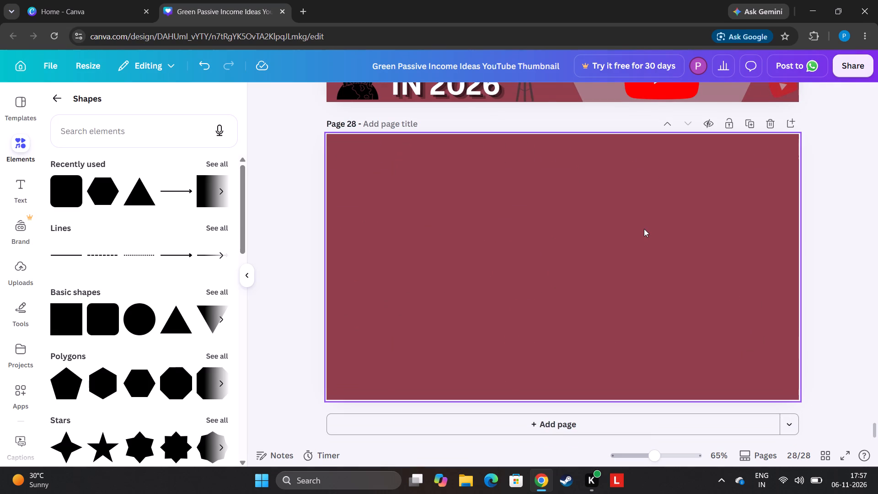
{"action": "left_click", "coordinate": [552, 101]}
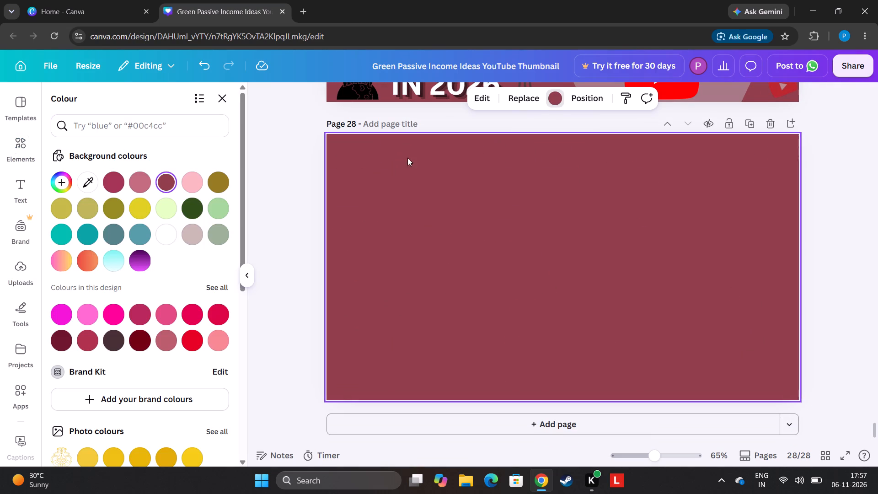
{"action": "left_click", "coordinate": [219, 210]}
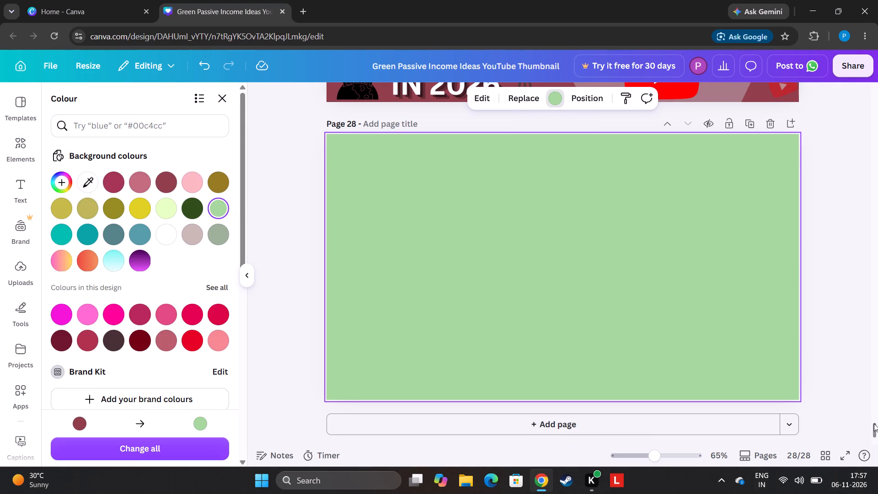
Glance back over the earlier thumbnails and change page 28's background to crimson red.
{"action": "left_click_drag", "start_coordinate": [874, 424], "coordinate": [875, 432]}
{"action": "left_click_drag", "start_coordinate": [877, 430], "coordinate": [877, 359]}
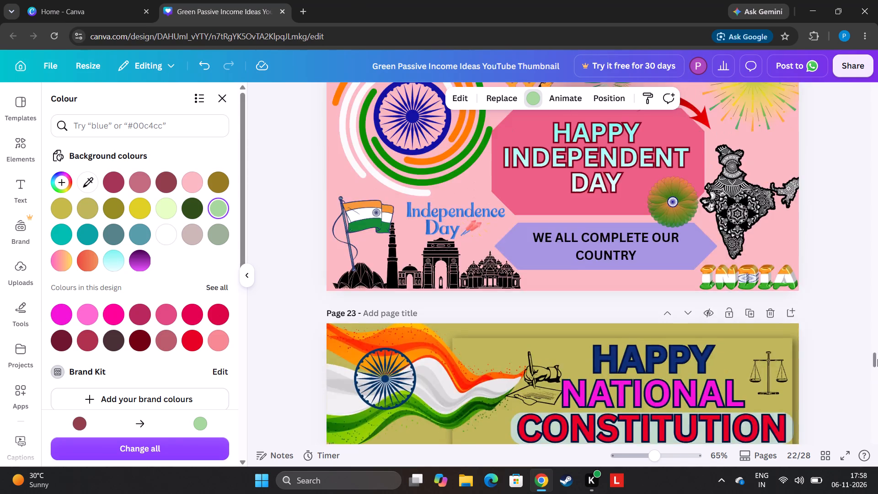
{"action": "left_click_drag", "start_coordinate": [877, 359], "coordinate": [862, 417]}
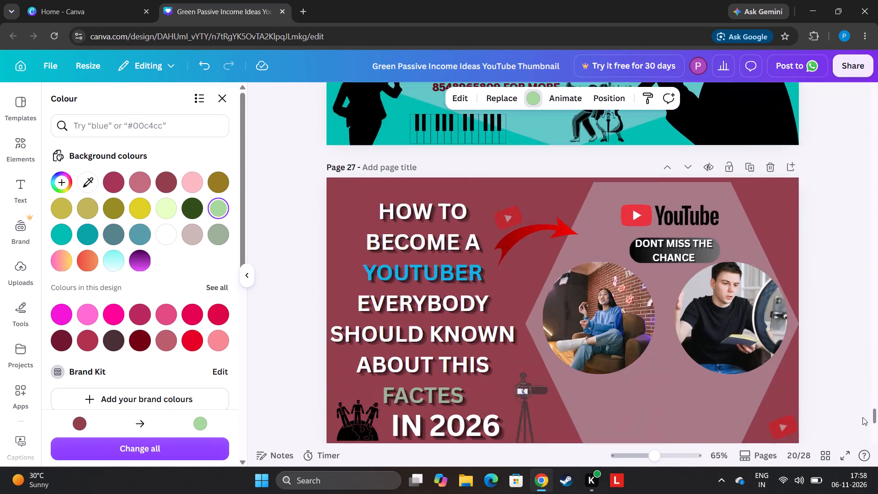
{"action": "left_click_drag", "start_coordinate": [862, 417], "coordinate": [848, 443]}
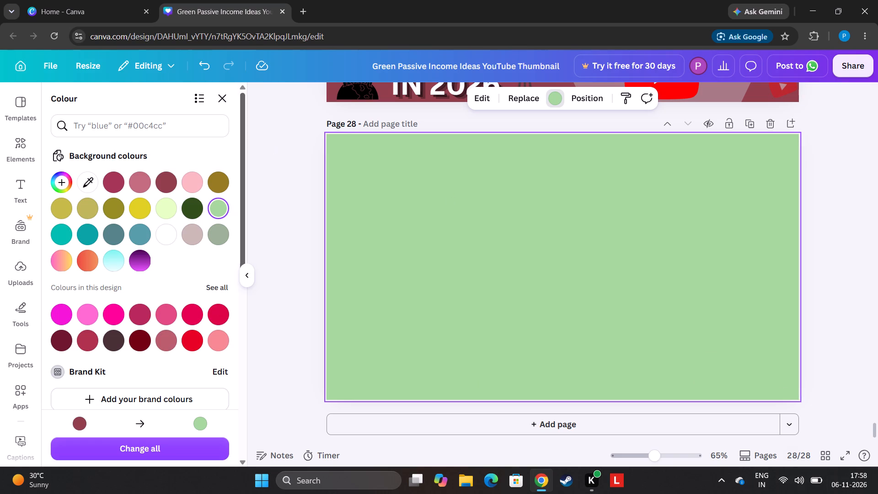
{"action": "left_click", "coordinate": [211, 317]}
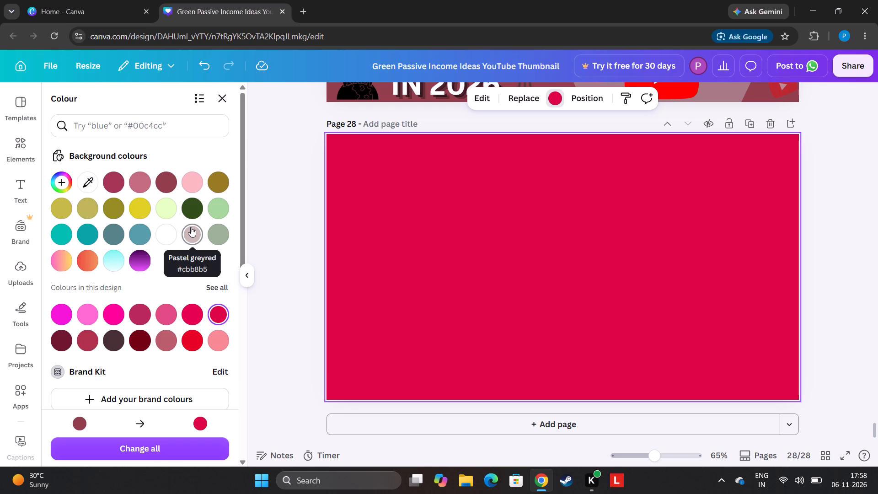
Change page 28's background colour from the existing background swatches to pale light green.
{"action": "left_click", "coordinate": [556, 94]}
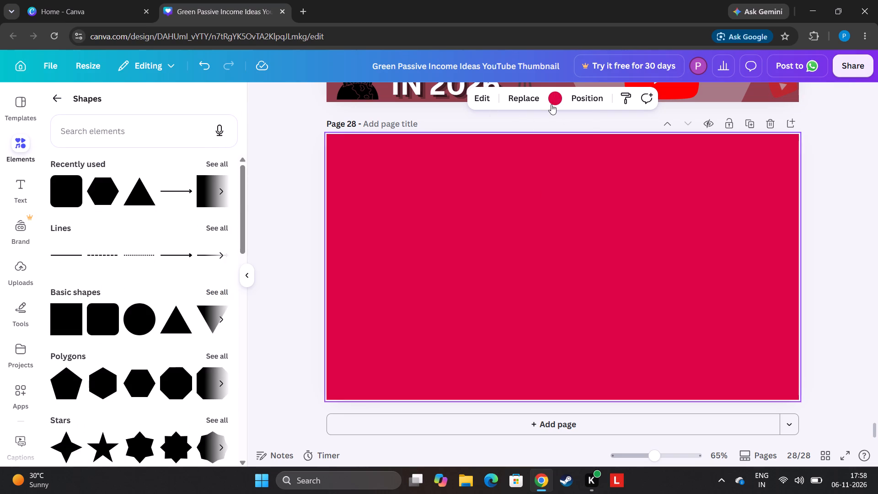
{"action": "left_click", "coordinate": [557, 97]}
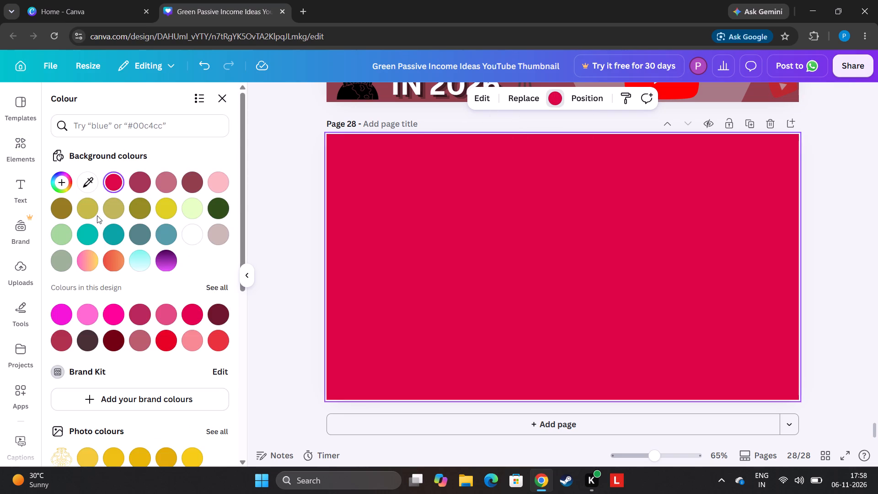
{"action": "left_click", "coordinate": [194, 209]}
{"action": "left_click", "coordinate": [818, 260]}
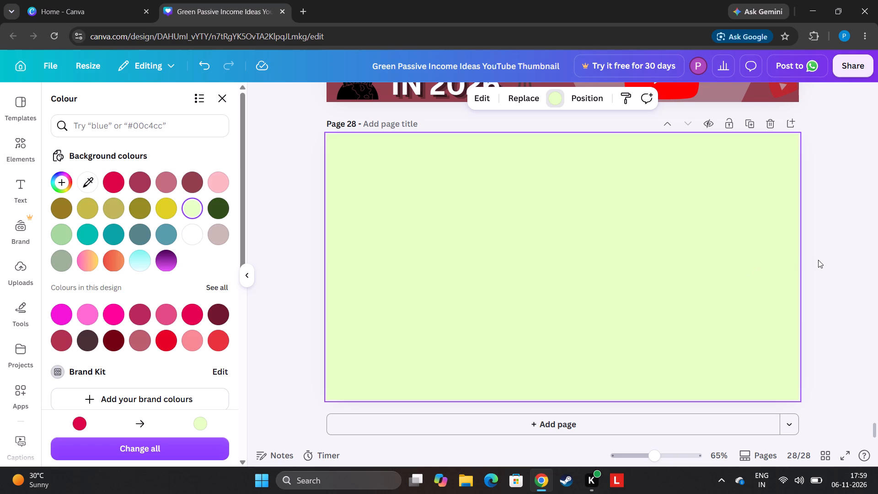
Search the graphics for ram navami and add the circular Jai Shri Ram text graphic, enlarged to nearly the page height on page 28's left half.
{"action": "left_click", "coordinate": [48, 94]}
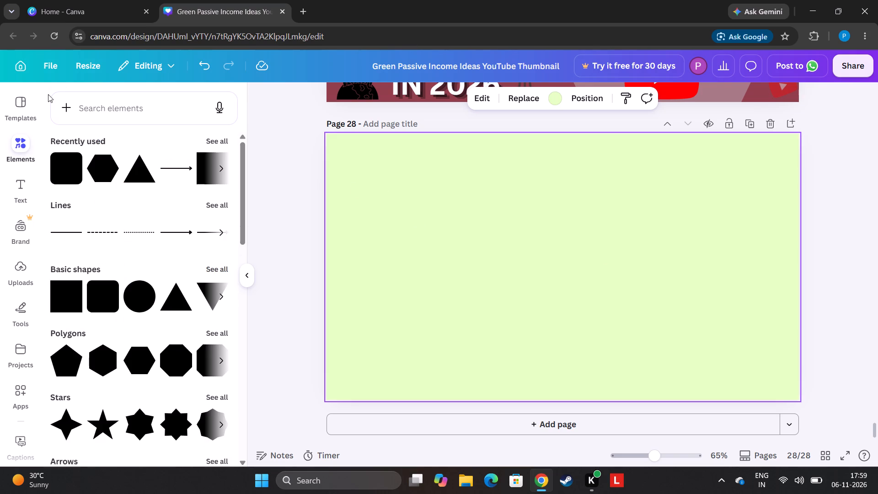
{"action": "left_click", "coordinate": [123, 110]}
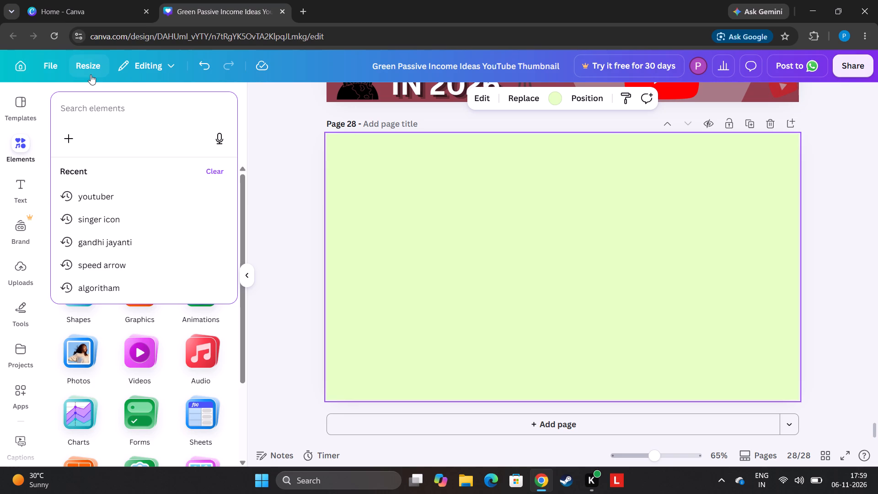
{"action": "type", "text": "ra"}
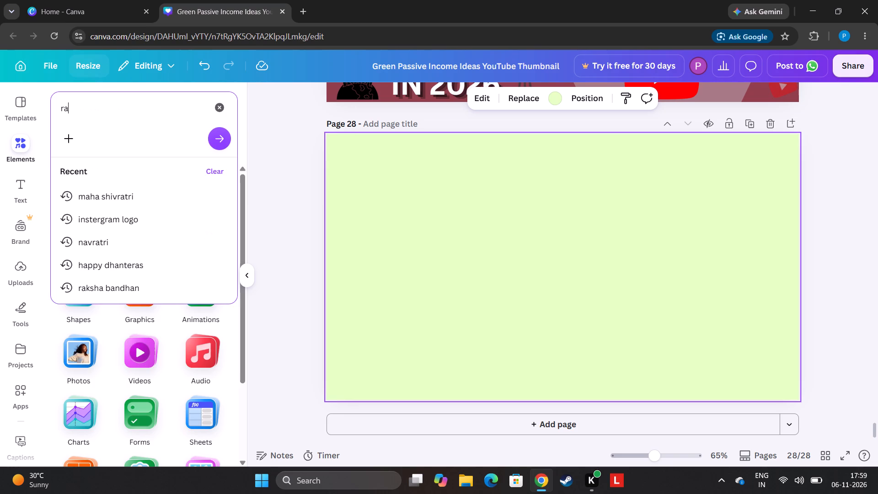
{"action": "type", "text": "m"}
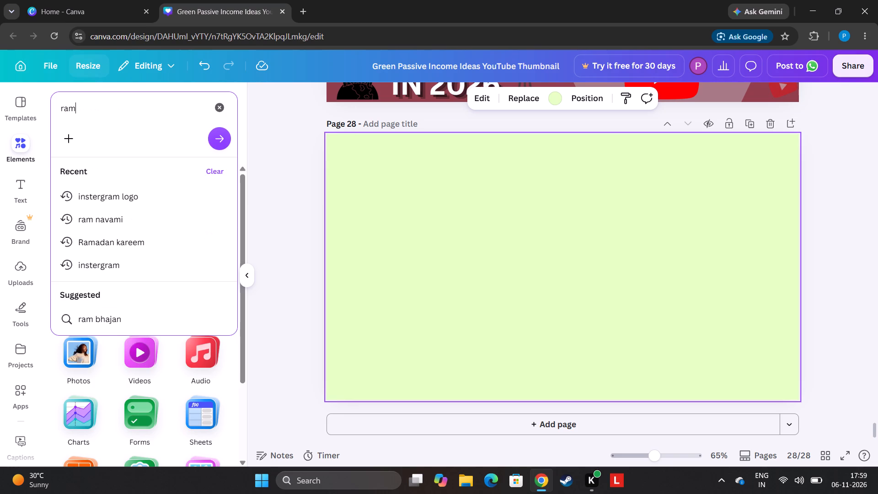
{"action": "key", "text": "space"}
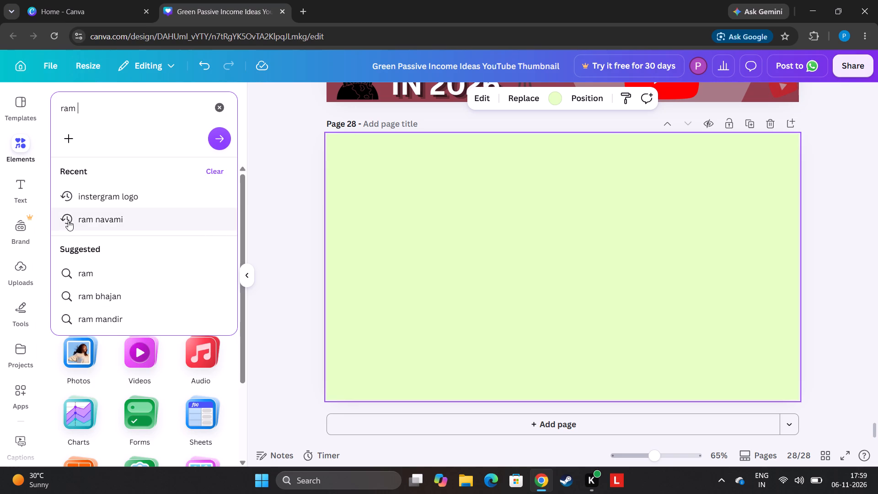
{"action": "left_click", "coordinate": [68, 220]}
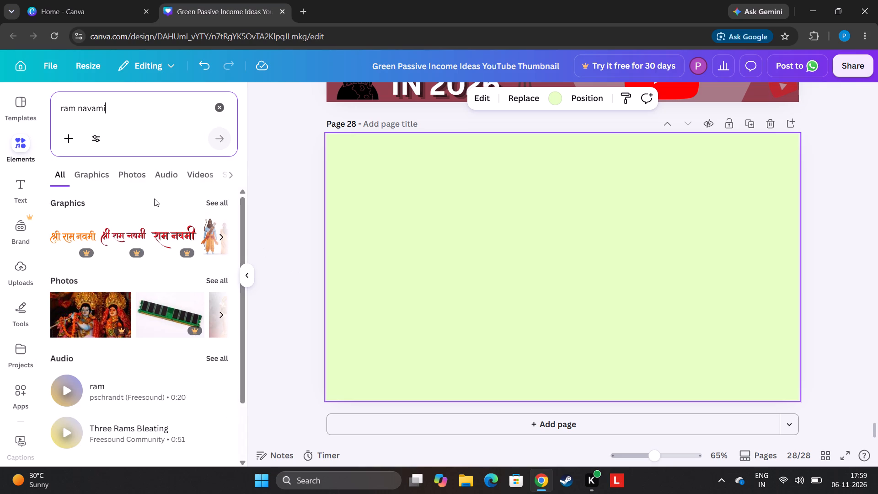
{"action": "left_click", "coordinate": [222, 200]}
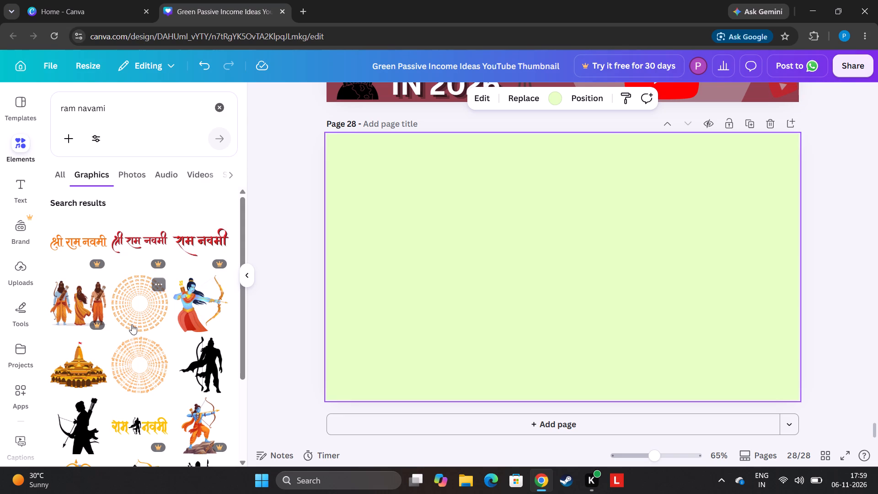
{"action": "left_click", "coordinate": [150, 362]}
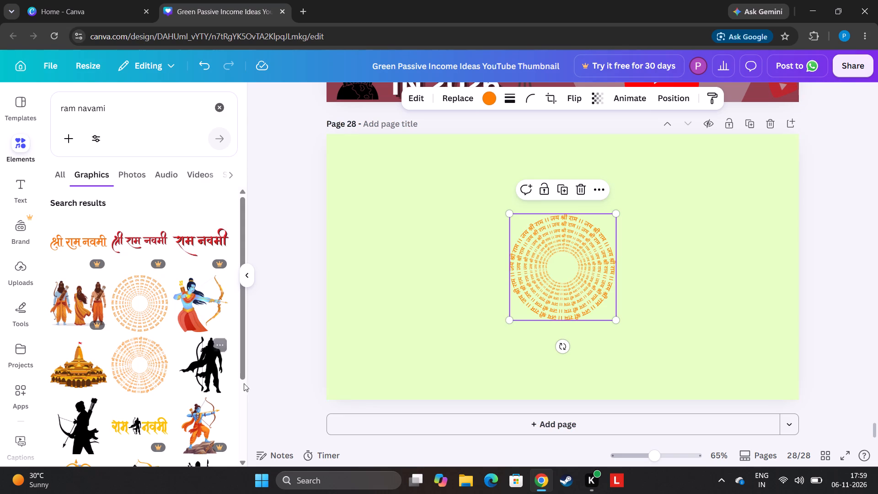
{"action": "left_click_drag", "start_coordinate": [512, 319], "coordinate": [324, 368]}
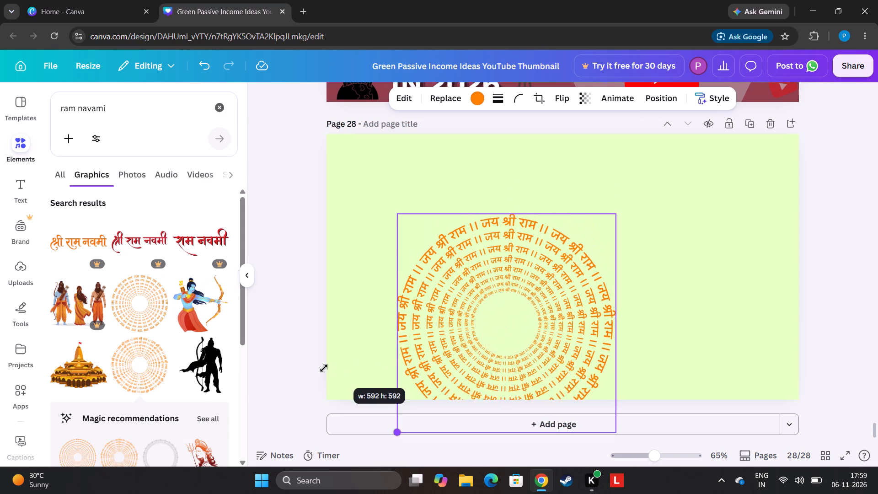
{"action": "left_click_drag", "start_coordinate": [324, 368], "coordinate": [278, 373]}
{"action": "left_click_drag", "start_coordinate": [476, 367], "coordinate": [453, 295]}
Set the circular text graphic's transparency to 25 and recolour it dark maroon.
{"action": "left_click", "coordinate": [589, 97]}
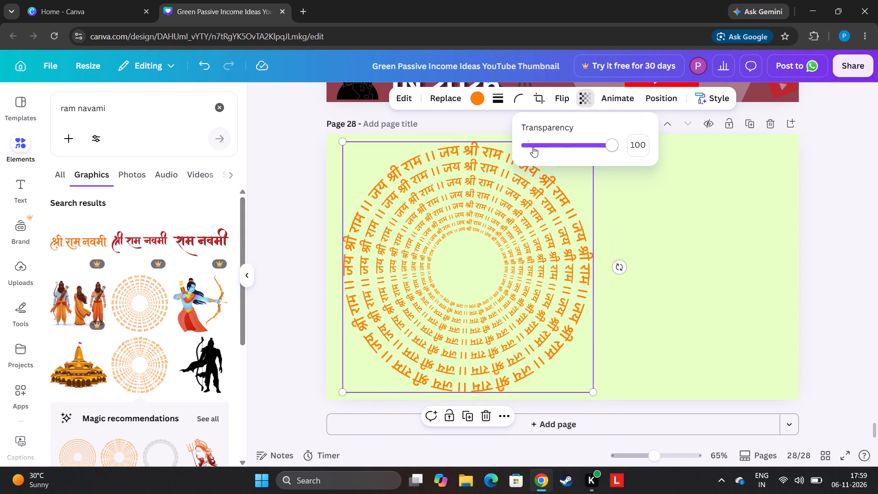
{"action": "left_click", "coordinate": [533, 147]}
{"action": "left_click", "coordinate": [546, 148]}
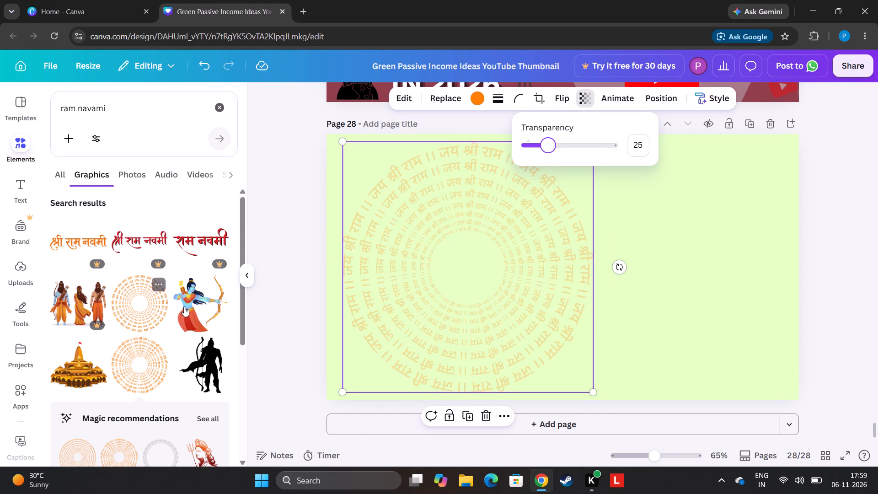
{"action": "left_click", "coordinate": [479, 96]}
{"action": "left_click", "coordinate": [190, 209]}
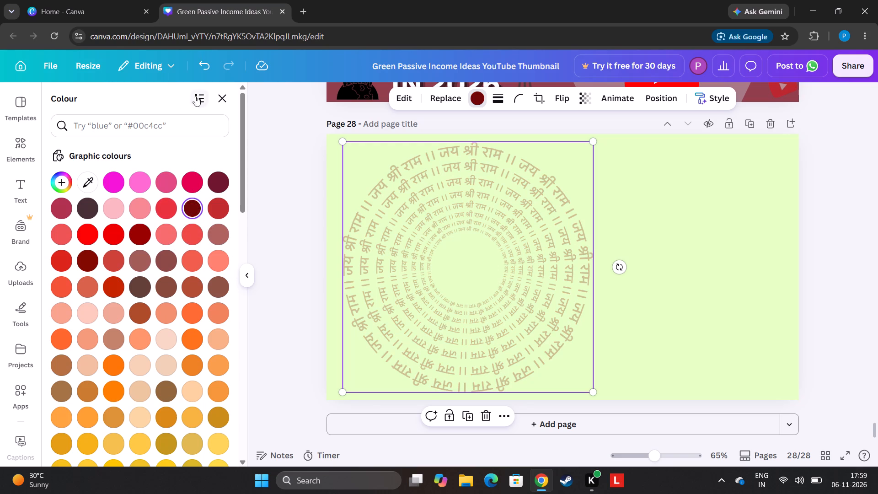
{"action": "left_click", "coordinate": [225, 94]}
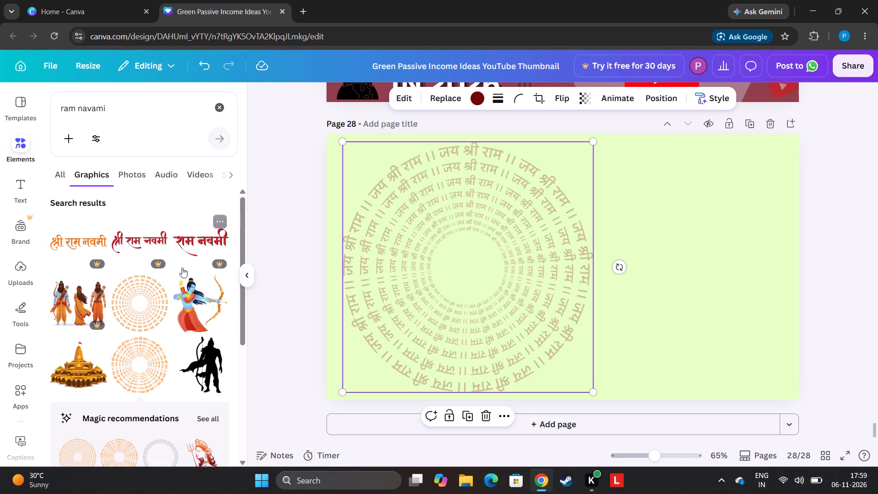
Add the orange temple graphic, shrink it and place it in the bottom right corner of page 28.
{"action": "left_click", "coordinate": [83, 370]}
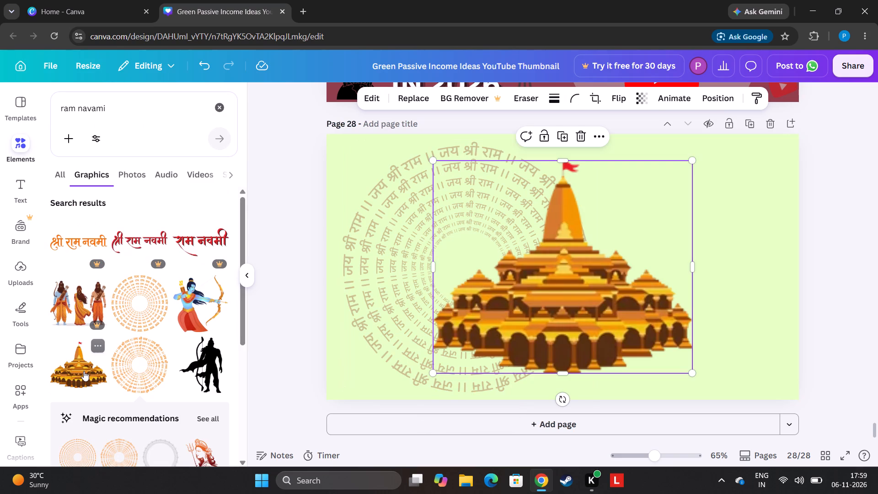
{"action": "left_click_drag", "start_coordinate": [692, 160], "coordinate": [688, 166]}
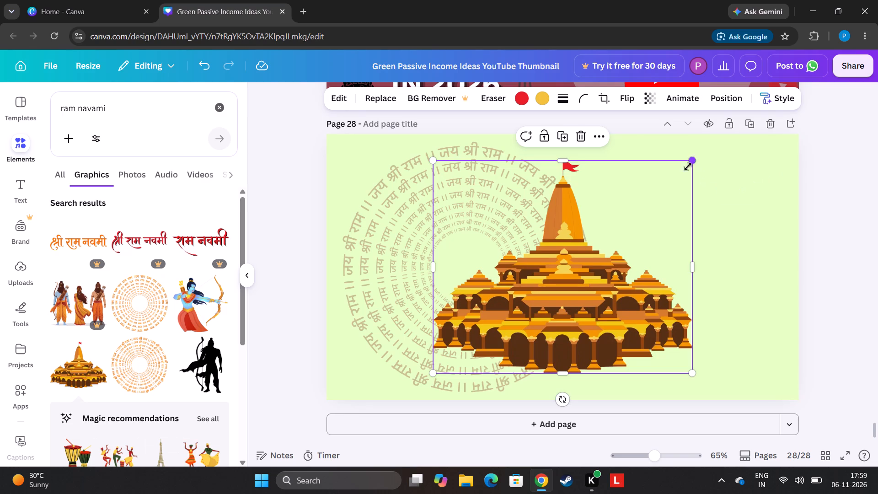
{"action": "left_click_drag", "start_coordinate": [688, 166], "coordinate": [608, 285]}
{"action": "left_click_drag", "start_coordinate": [556, 305], "coordinate": [694, 339]}
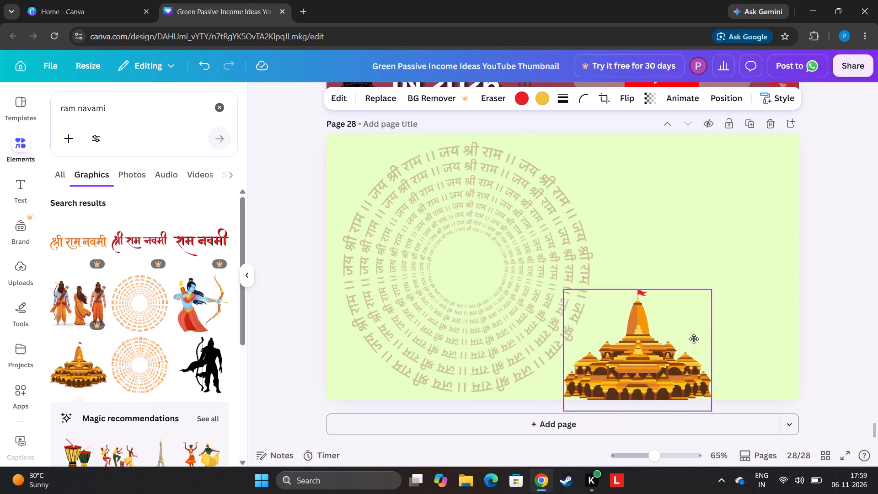
{"action": "left_click_drag", "start_coordinate": [694, 339], "coordinate": [759, 335]}
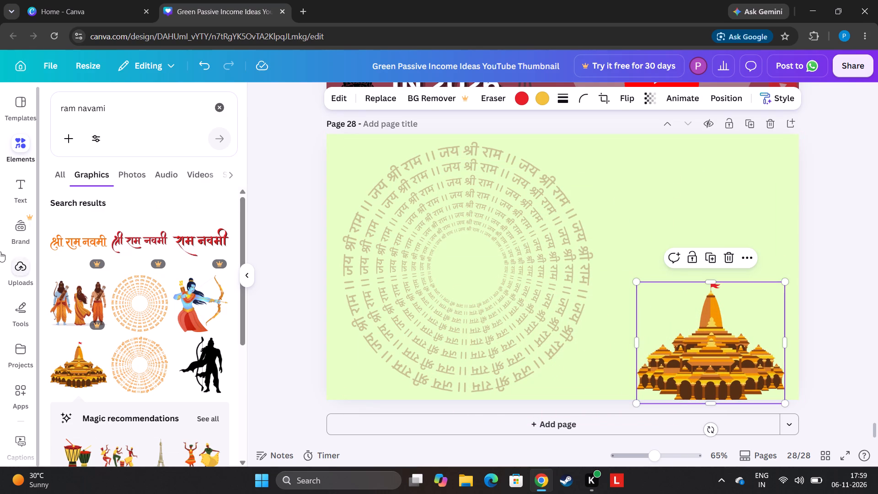
Add the blue-skinned Ram archer graphic, shrink it and stand it on the page's bottom edge in front of the circular text.
{"action": "left_click", "coordinate": [202, 314]}
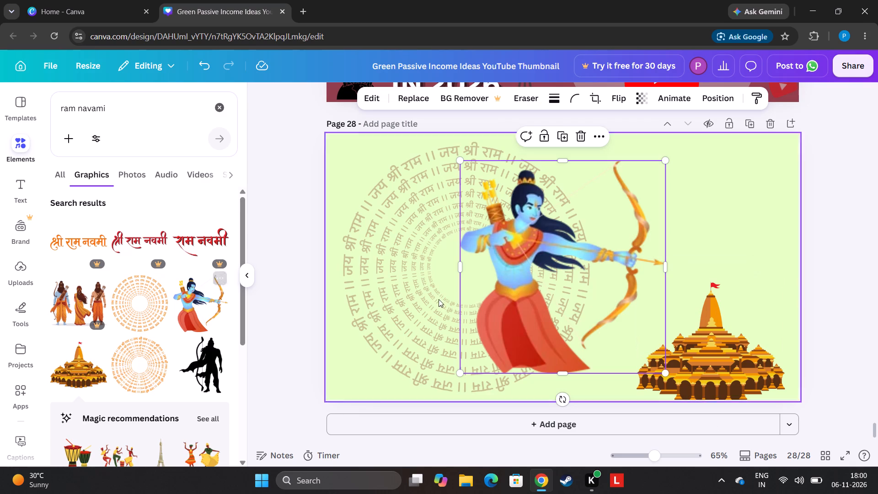
{"action": "left_click_drag", "start_coordinate": [663, 164], "coordinate": [604, 233]}
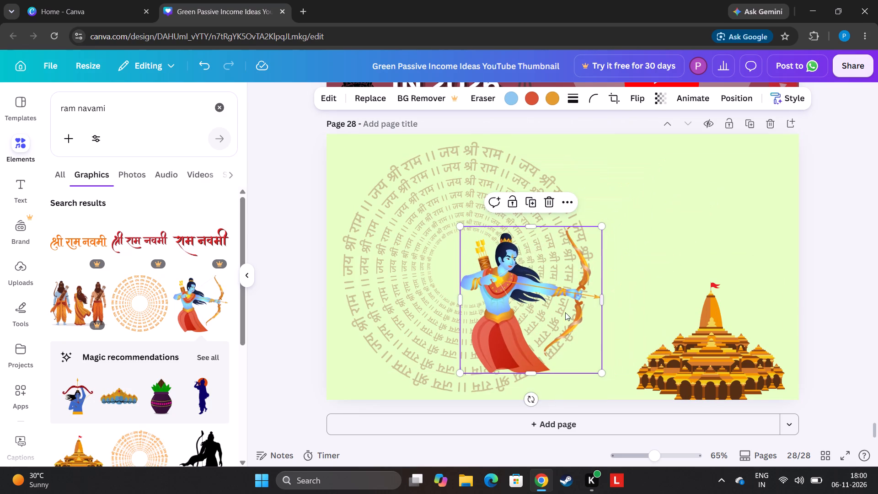
{"action": "left_click_drag", "start_coordinate": [556, 317], "coordinate": [529, 333]}
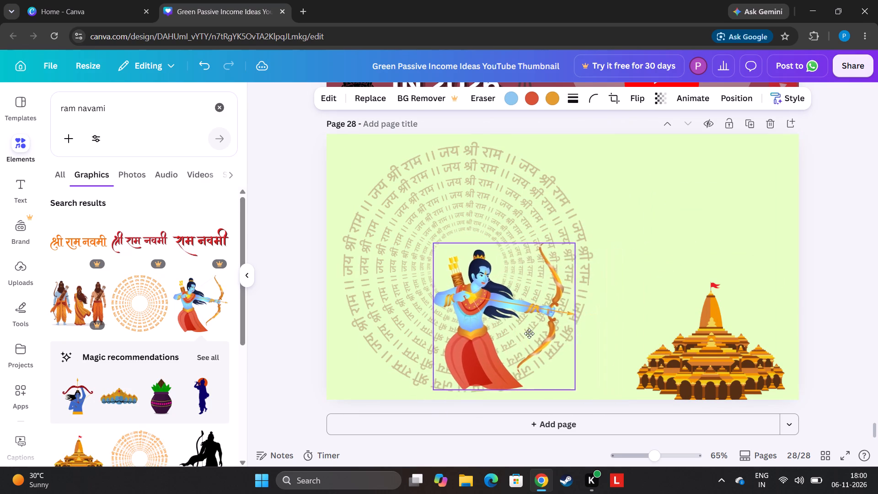
{"action": "left_click_drag", "start_coordinate": [529, 333], "coordinate": [504, 326]}
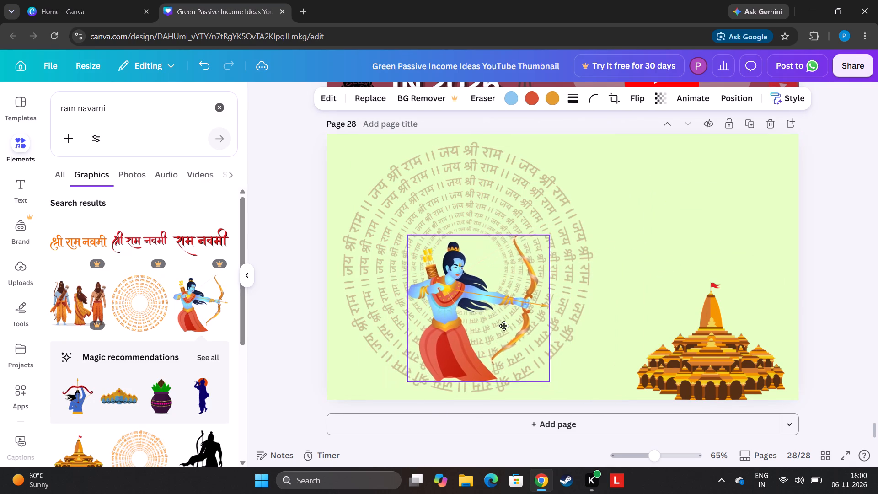
{"action": "left_click_drag", "start_coordinate": [504, 326], "coordinate": [510, 341]}
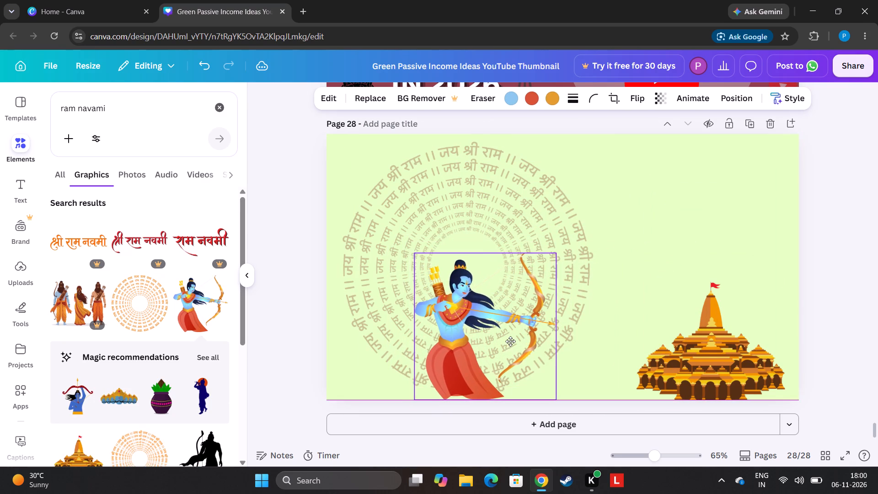
{"action": "left_click_drag", "start_coordinate": [510, 341], "coordinate": [511, 341]}
Shift the circular text graphic slightly down and to the left behind the archer.
{"action": "left_click", "coordinate": [523, 223]}
{"action": "left_click_drag", "start_coordinate": [539, 212], "coordinate": [537, 223]}
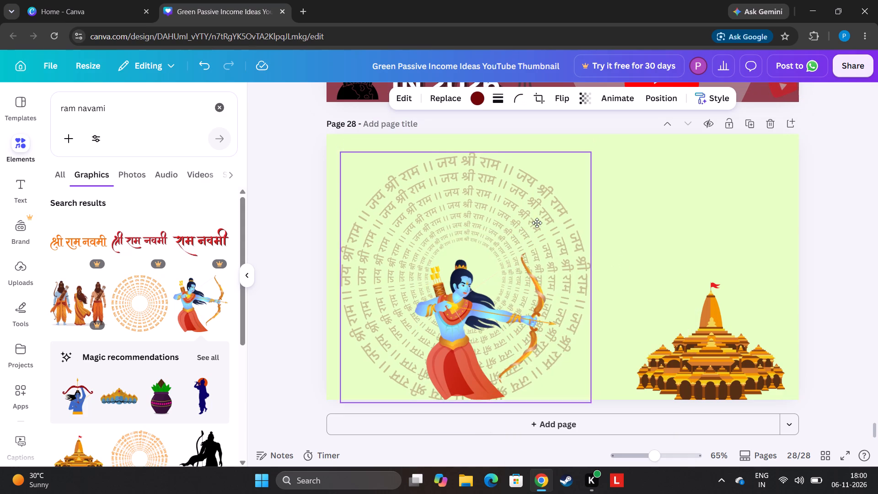
{"action": "left_click_drag", "start_coordinate": [537, 223], "coordinate": [533, 228]}
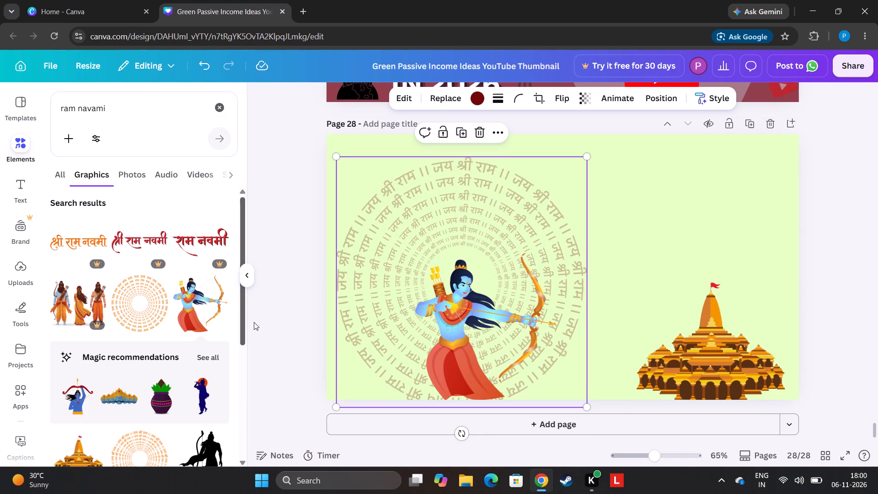
Add the recommended crowned multi-headed Ravana graphic, shrink it and position it above the temple.
{"action": "left_click_drag", "start_coordinate": [244, 322], "coordinate": [241, 387]}
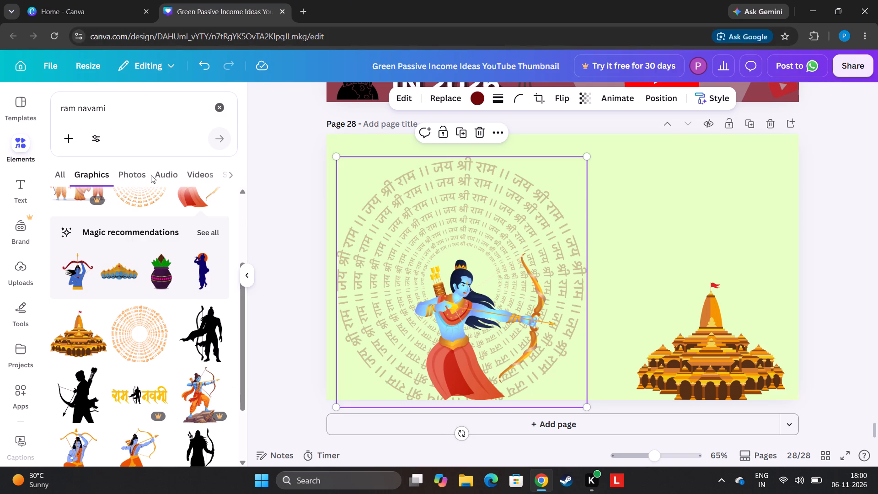
{"action": "left_click", "coordinate": [119, 283]}
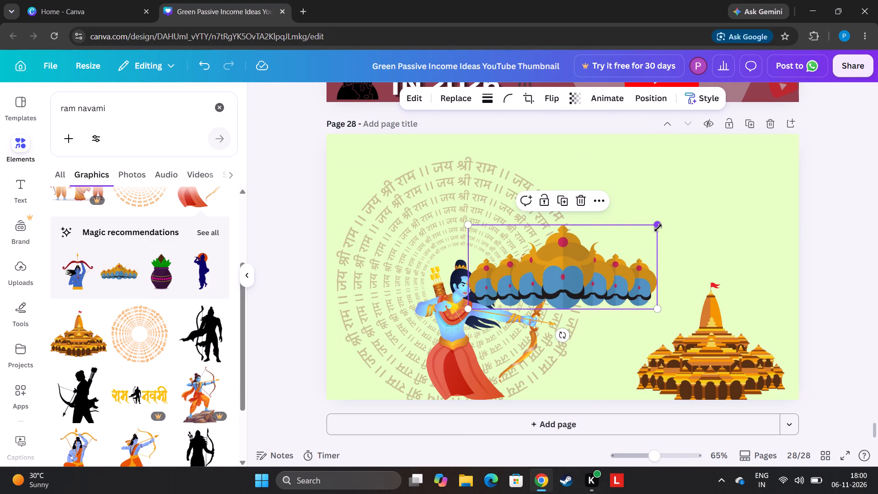
{"action": "left_click_drag", "start_coordinate": [658, 228], "coordinate": [583, 263]}
{"action": "left_click_drag", "start_coordinate": [497, 284], "coordinate": [708, 252]}
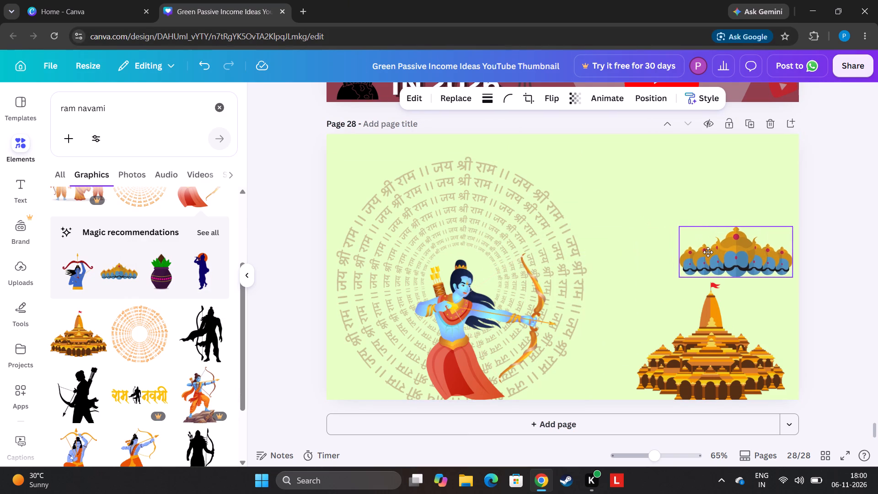
{"action": "left_click_drag", "start_coordinate": [708, 252], "coordinate": [700, 236]}
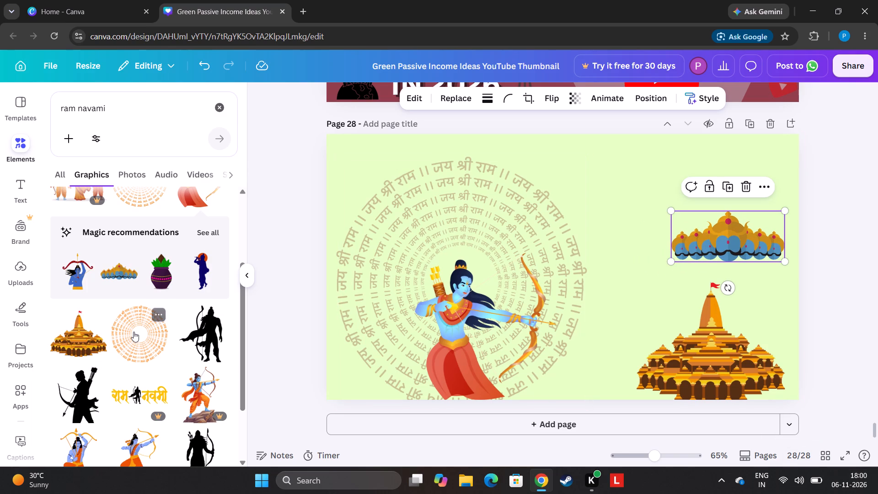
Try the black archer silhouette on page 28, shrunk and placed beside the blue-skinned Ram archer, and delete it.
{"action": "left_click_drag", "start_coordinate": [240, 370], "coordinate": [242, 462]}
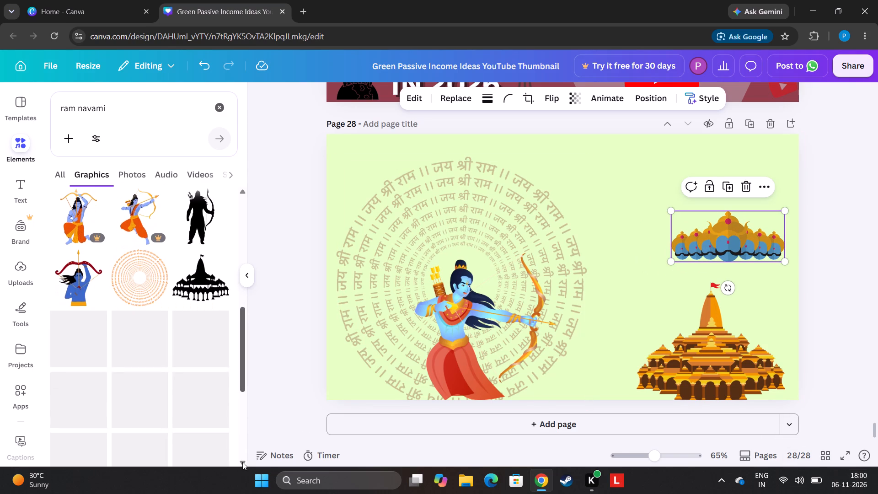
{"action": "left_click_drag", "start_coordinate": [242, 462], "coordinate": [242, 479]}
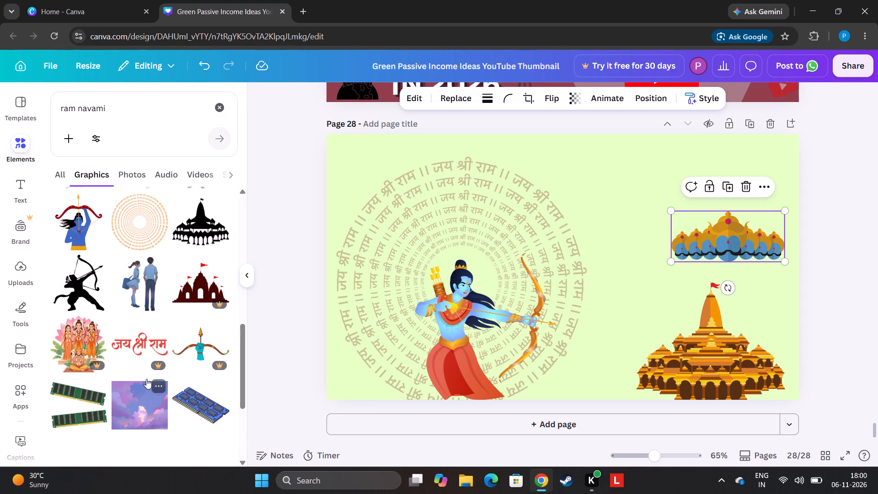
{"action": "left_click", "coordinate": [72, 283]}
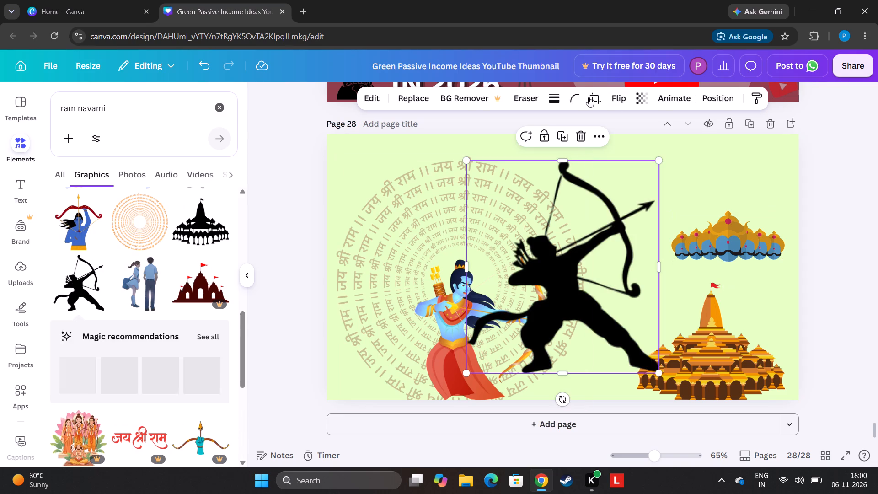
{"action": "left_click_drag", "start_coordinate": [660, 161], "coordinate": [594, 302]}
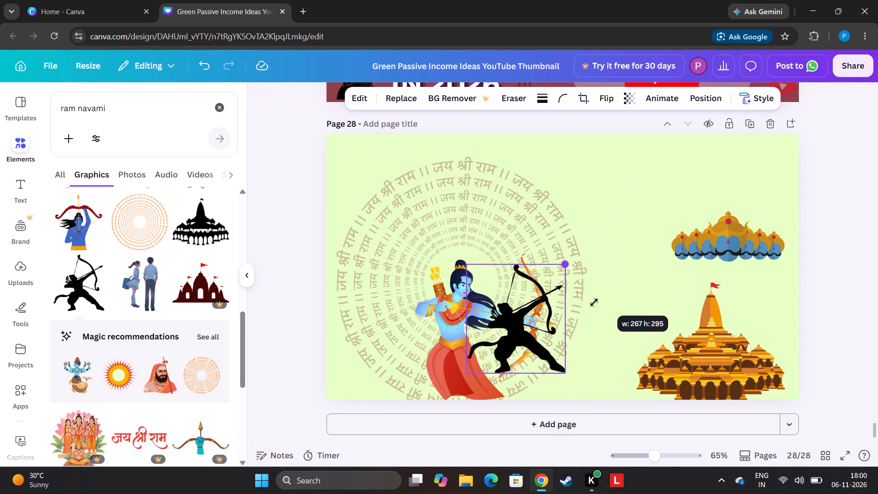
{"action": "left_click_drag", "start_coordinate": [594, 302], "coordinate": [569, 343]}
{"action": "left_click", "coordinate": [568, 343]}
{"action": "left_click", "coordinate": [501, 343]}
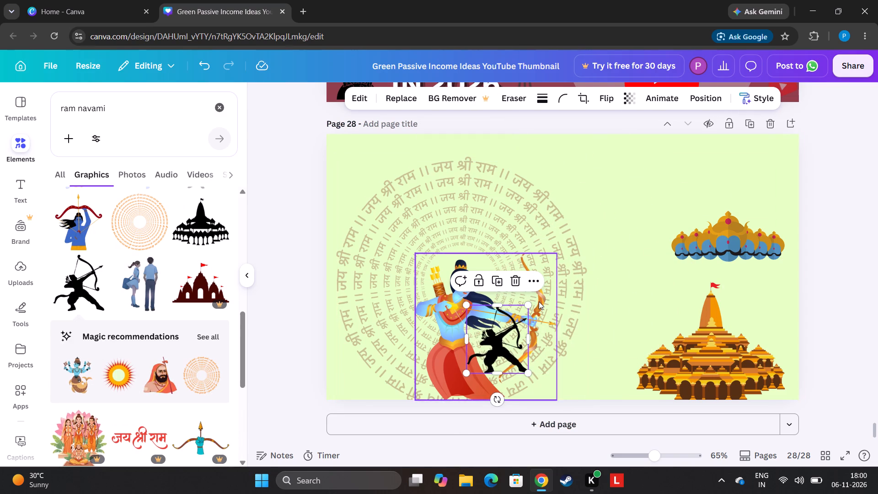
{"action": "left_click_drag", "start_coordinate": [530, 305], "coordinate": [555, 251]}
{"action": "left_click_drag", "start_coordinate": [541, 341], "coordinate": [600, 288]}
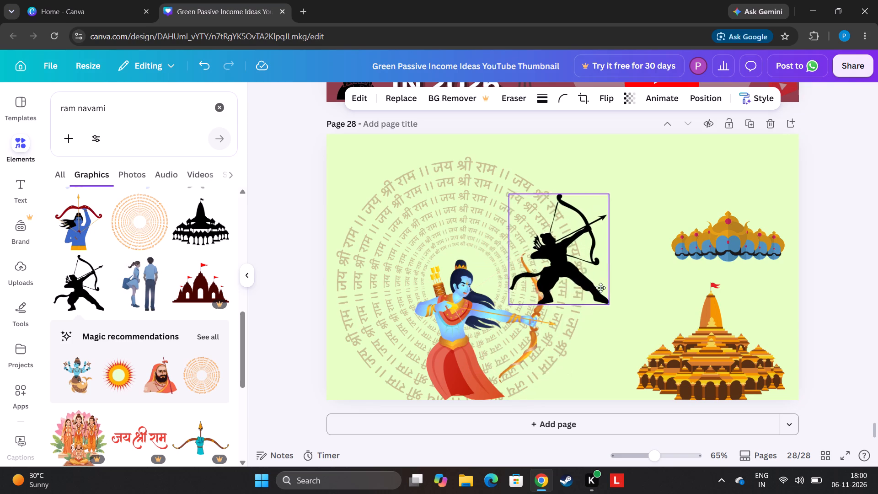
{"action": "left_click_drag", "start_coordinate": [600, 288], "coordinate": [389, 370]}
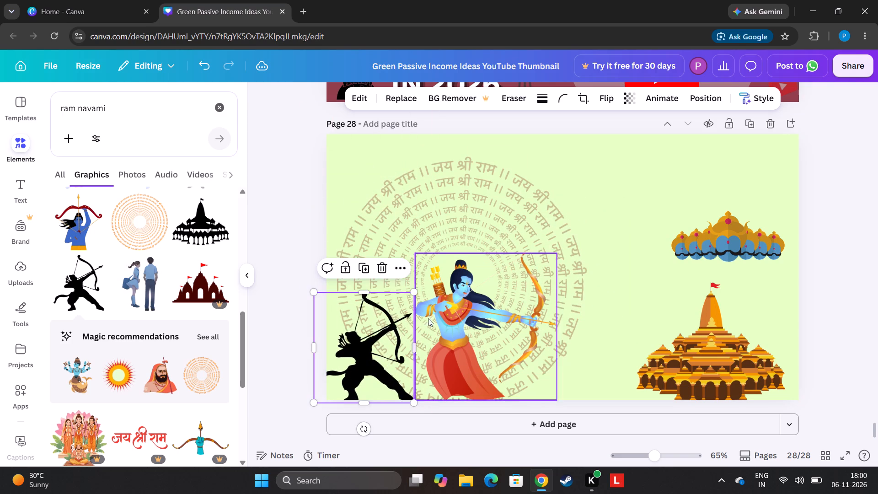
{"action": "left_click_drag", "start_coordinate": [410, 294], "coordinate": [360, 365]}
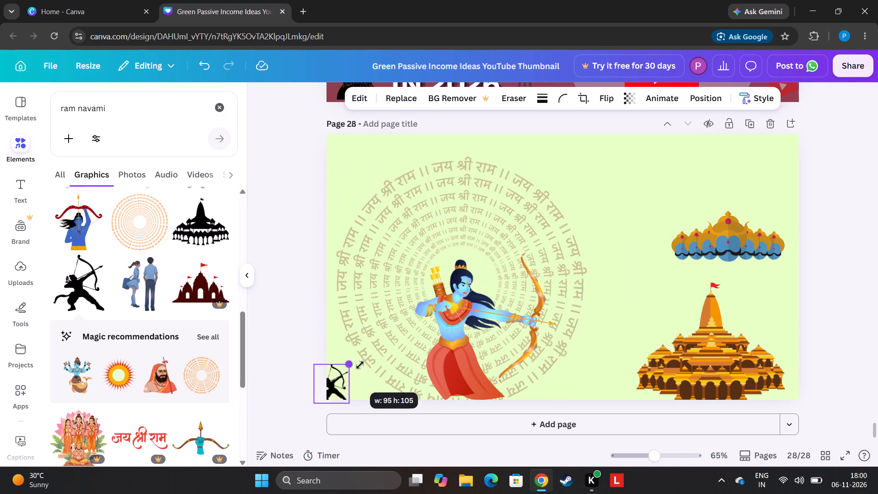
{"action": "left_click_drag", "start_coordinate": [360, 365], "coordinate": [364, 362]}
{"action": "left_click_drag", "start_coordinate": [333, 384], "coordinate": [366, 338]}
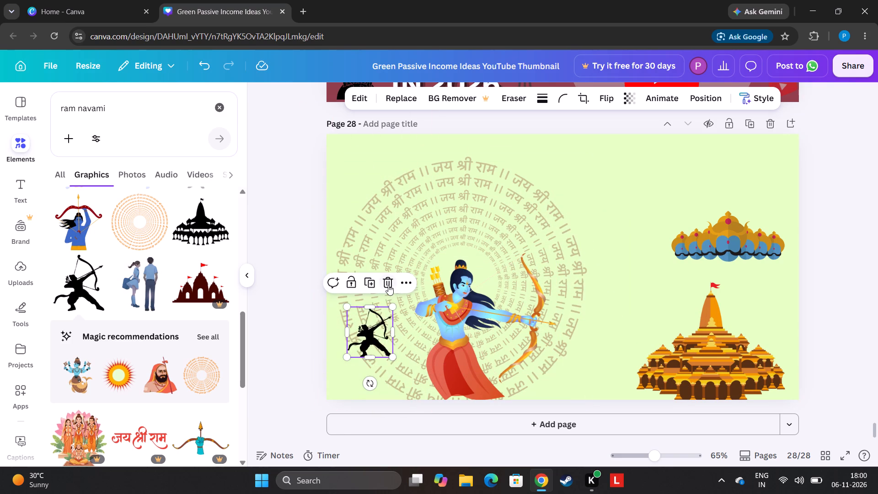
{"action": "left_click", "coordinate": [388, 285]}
Move the blue-skinned Ram archer to the top left corner of page 28, flush with the left edge.
{"action": "left_click_drag", "start_coordinate": [478, 345], "coordinate": [386, 346]}
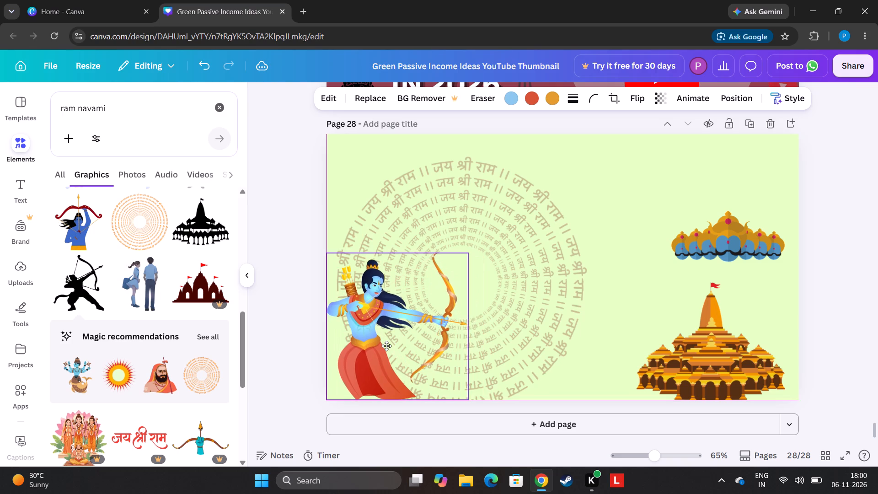
{"action": "left_click_drag", "start_coordinate": [386, 346], "coordinate": [380, 221]}
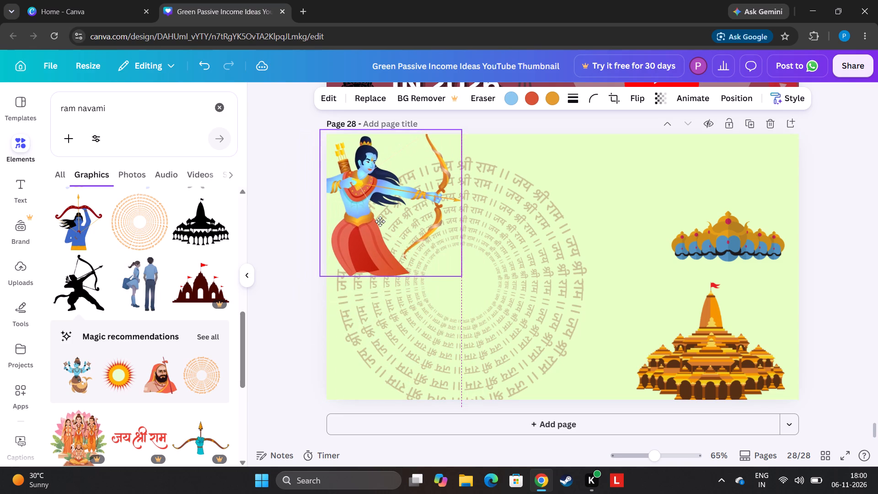
{"action": "left_click_drag", "start_coordinate": [380, 221], "coordinate": [391, 219]}
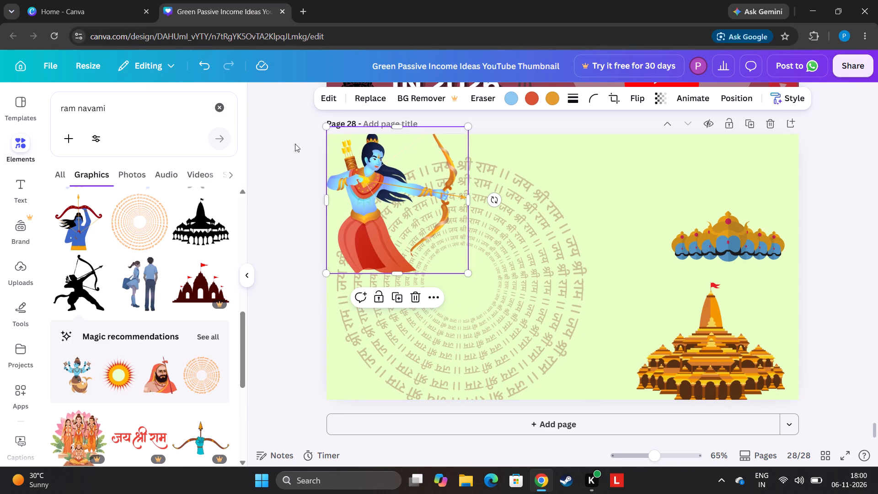
Add a heading to page 28 reading "happy ram navmi apko dhero subkamnaye".
{"action": "left_click", "coordinate": [217, 104]}
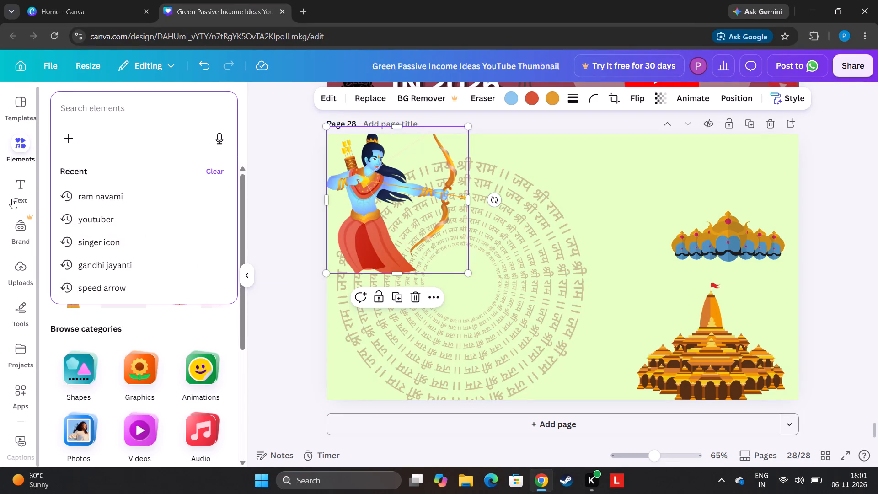
{"action": "left_click", "coordinate": [16, 174]}
{"action": "left_click", "coordinate": [134, 280]}
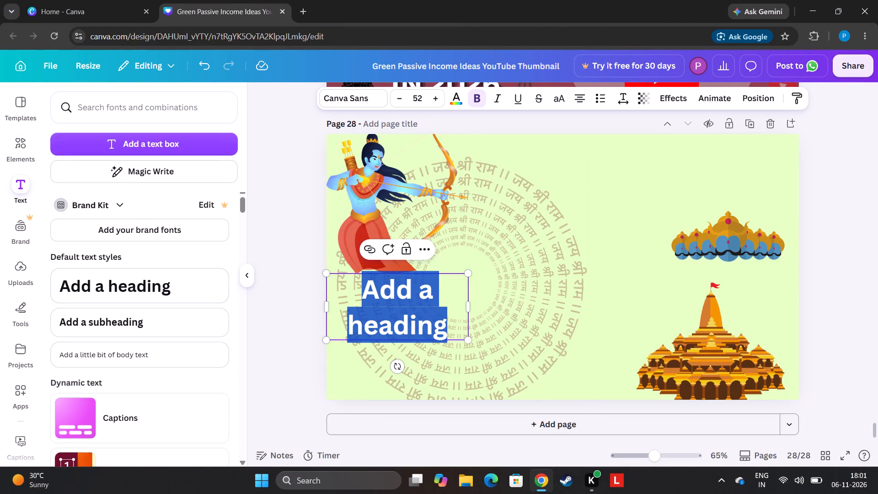
{"action": "key", "text": "BackSpace"}
{"action": "type", "text": "hap"}
{"action": "type", "text": "py"}
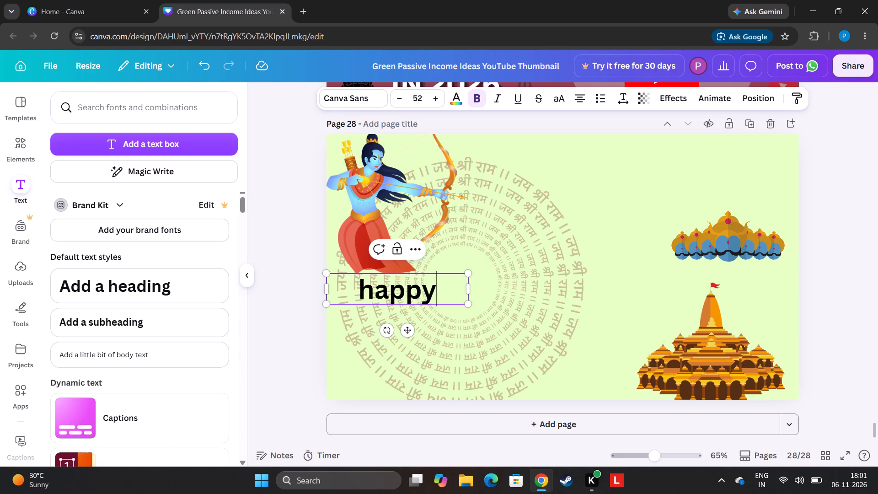
{"action": "key", "text": "space"}
{"action": "type", "text": "ra"}
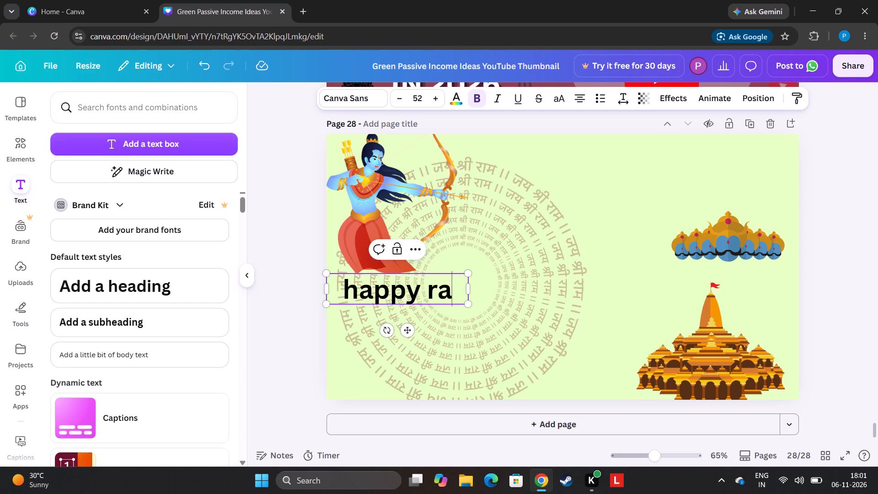
{"action": "type", "text": "m n"}
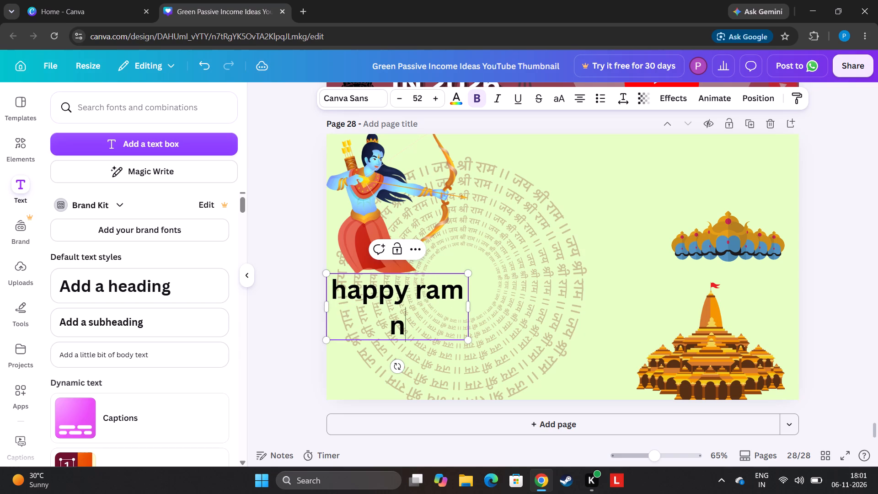
{"action": "key", "text": "a"}
{"action": "key", "text": "v"}
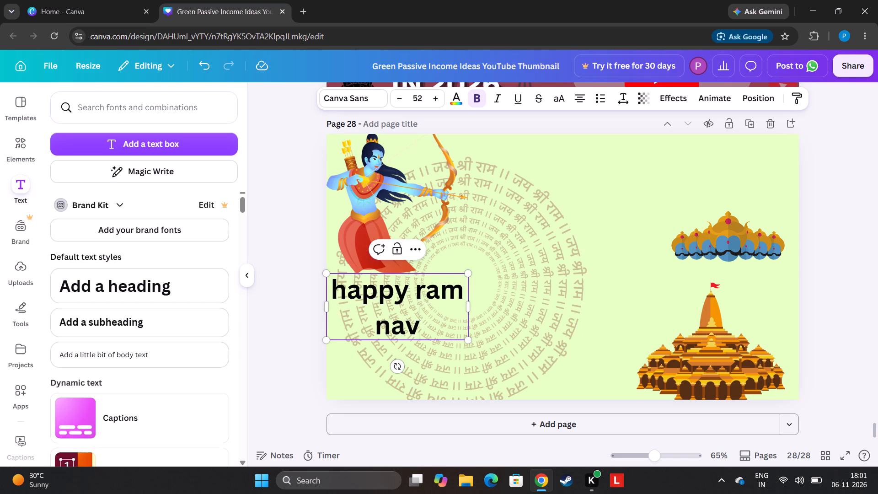
{"action": "type", "text": "mi"}
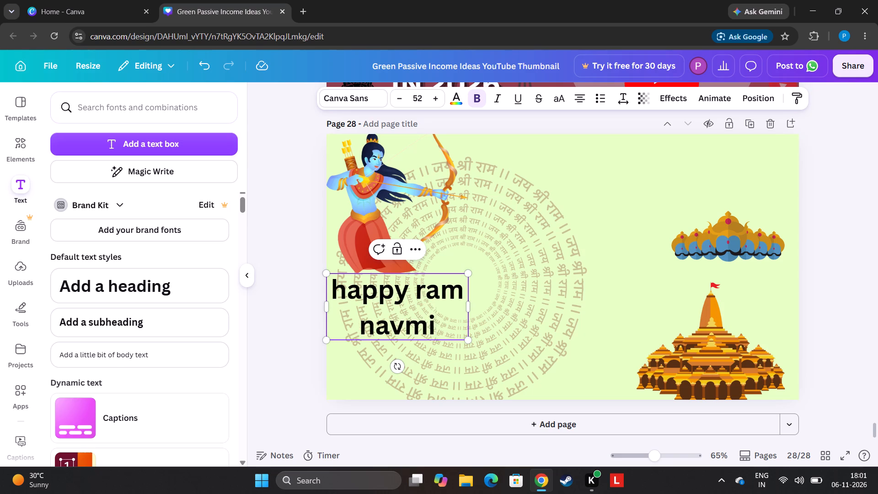
{"action": "key", "text": "space"}
{"action": "type", "text": "a"}
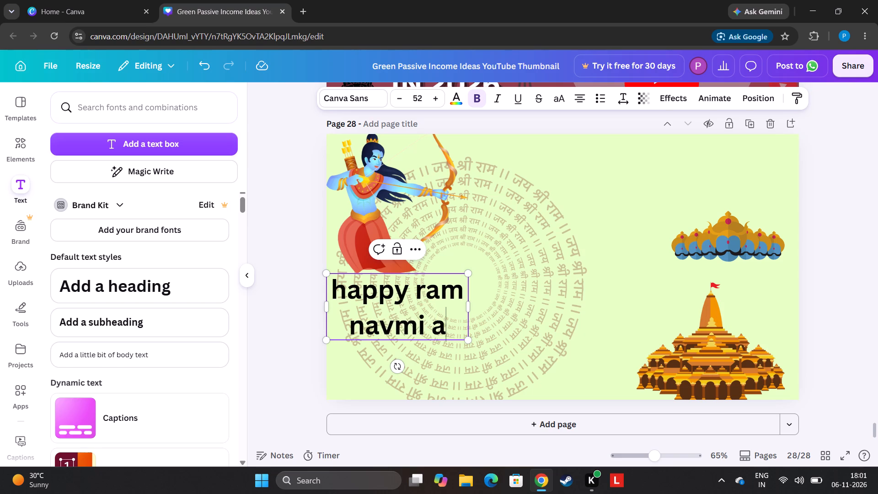
{"action": "type", "text": "pko"}
{"action": "key", "text": "space"}
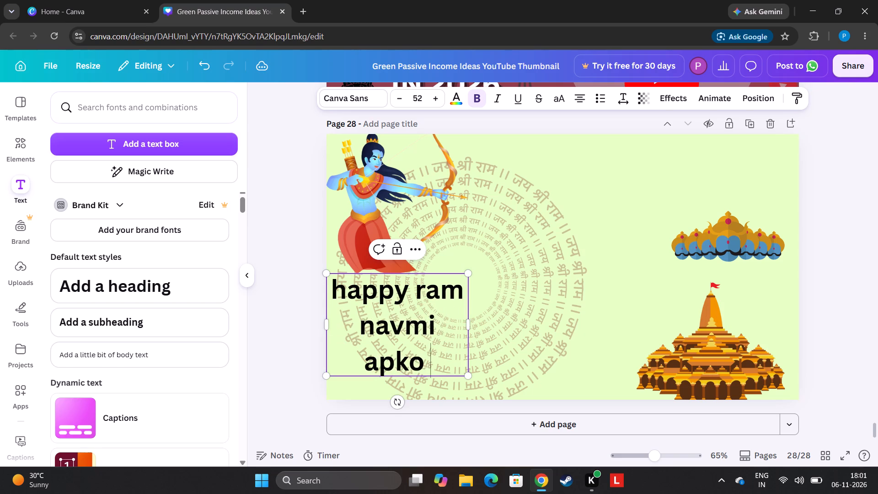
{"action": "type", "text": "dhe"}
{"action": "key", "text": "r"}
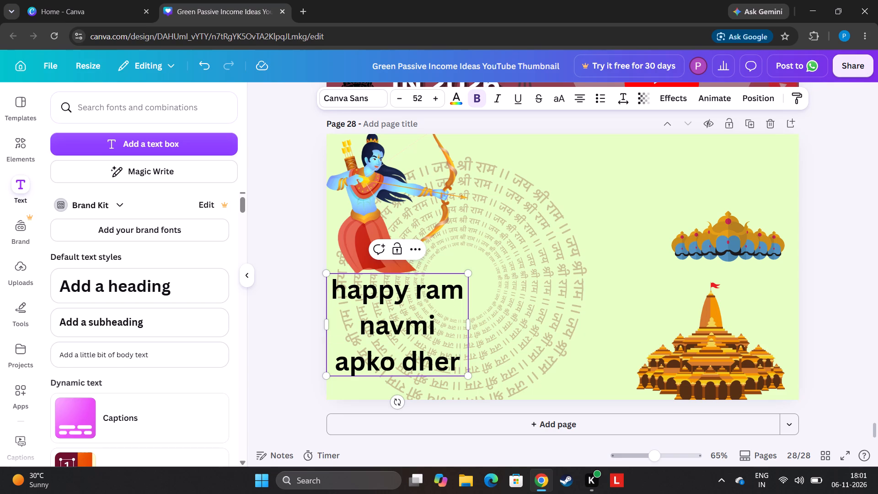
{"action": "type", "text": "o"}
{"action": "key", "text": "space"}
{"action": "type", "text": "sub"}
{"action": "type", "text": "ka"}
{"action": "key", "text": "m"}
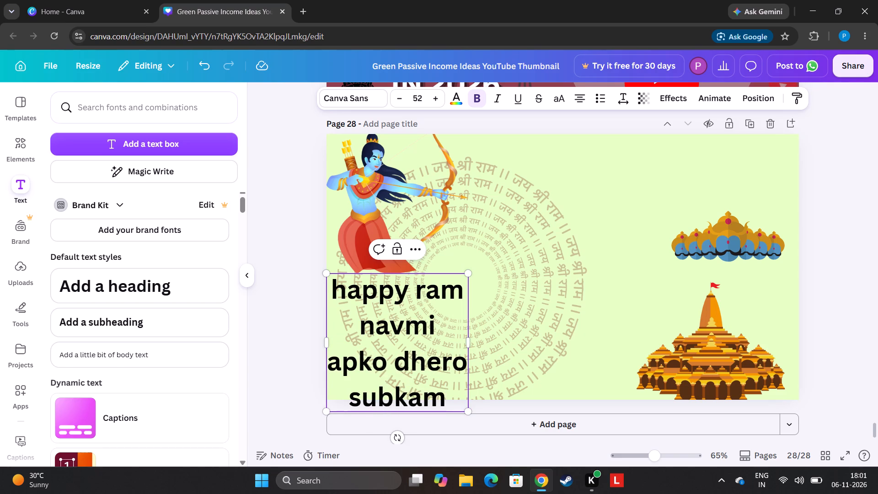
{"action": "key", "text": "n"}
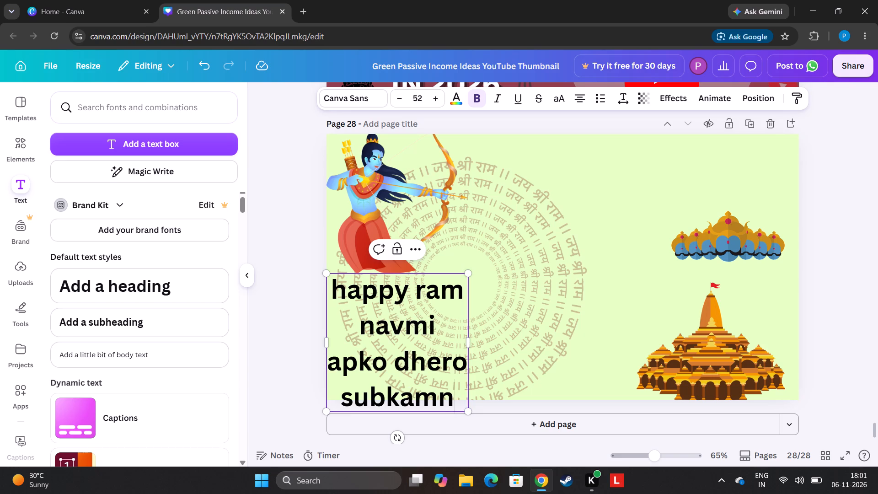
{"action": "key", "text": "a"}
{"action": "type", "text": "ye"}
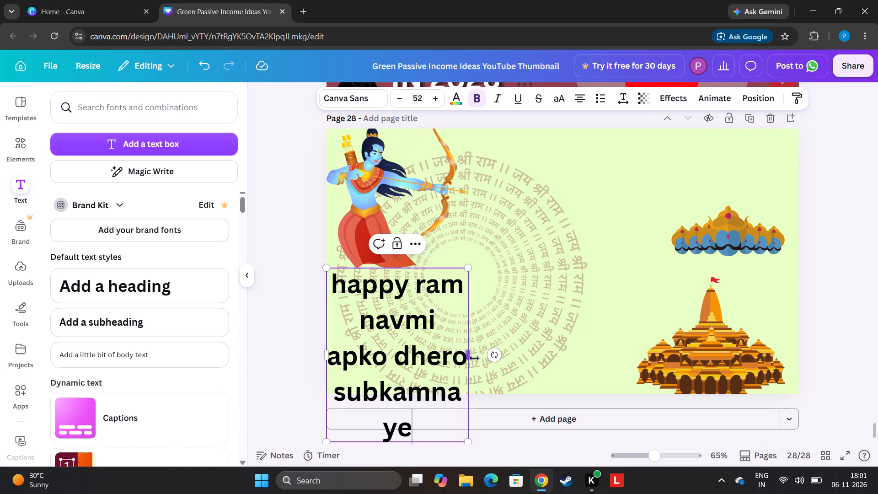
Widen the heading's text box so it wraps onto two lines and move it to the page's top right area.
{"action": "left_click_drag", "start_coordinate": [474, 358], "coordinate": [669, 293]}
{"action": "left_click", "coordinate": [845, 273]}
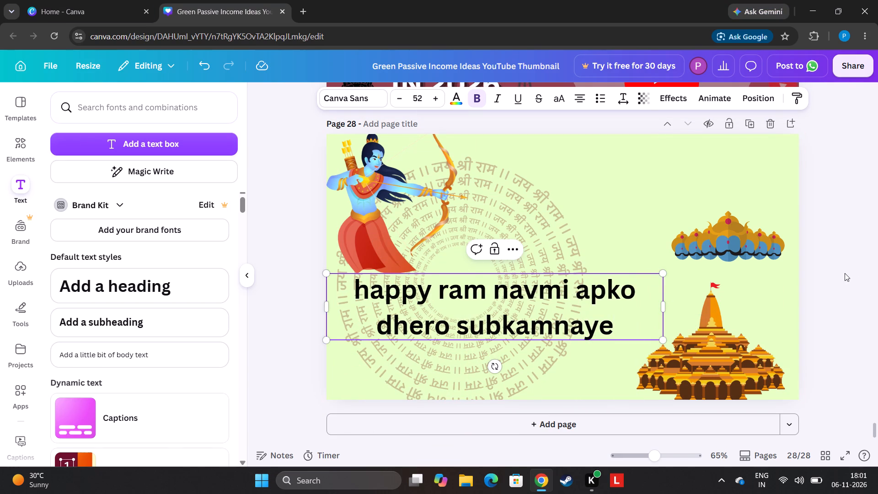
{"action": "left_click_drag", "start_coordinate": [582, 301], "coordinate": [707, 167]}
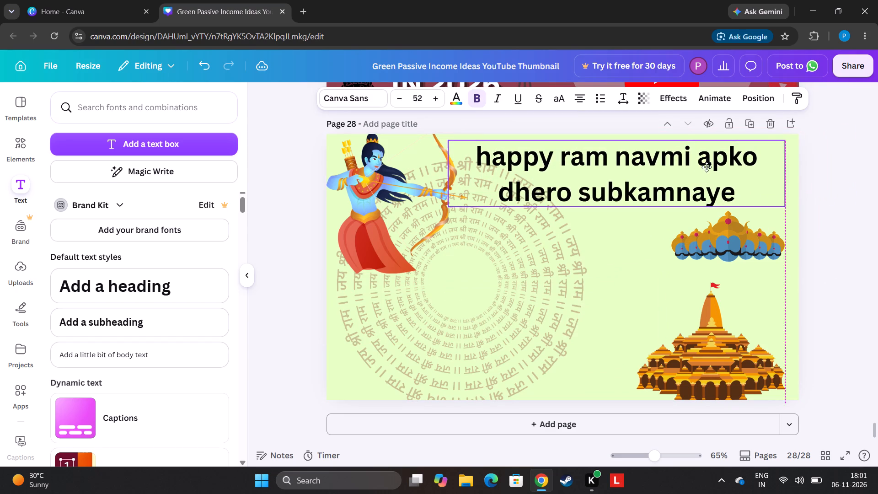
{"action": "left_click_drag", "start_coordinate": [707, 167], "coordinate": [705, 167]}
Left-align the heading and set it in uppercase.
{"action": "left_click", "coordinate": [577, 90]}
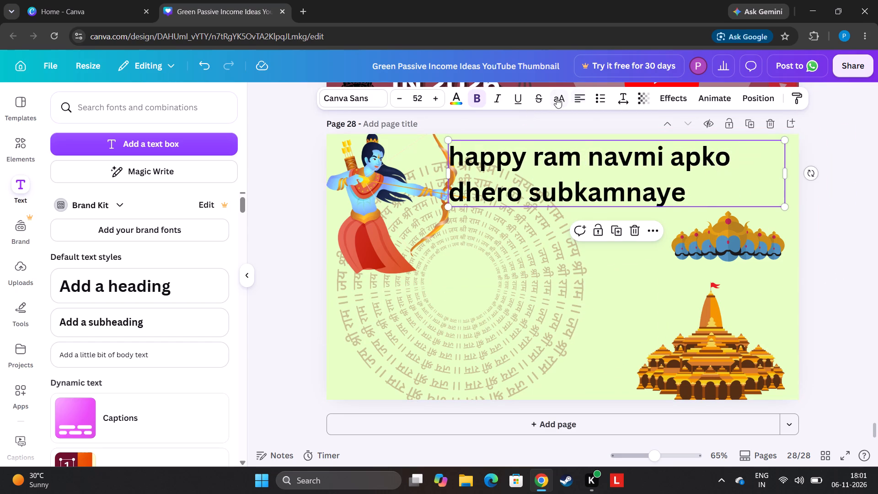
{"action": "left_click", "coordinate": [556, 98]}
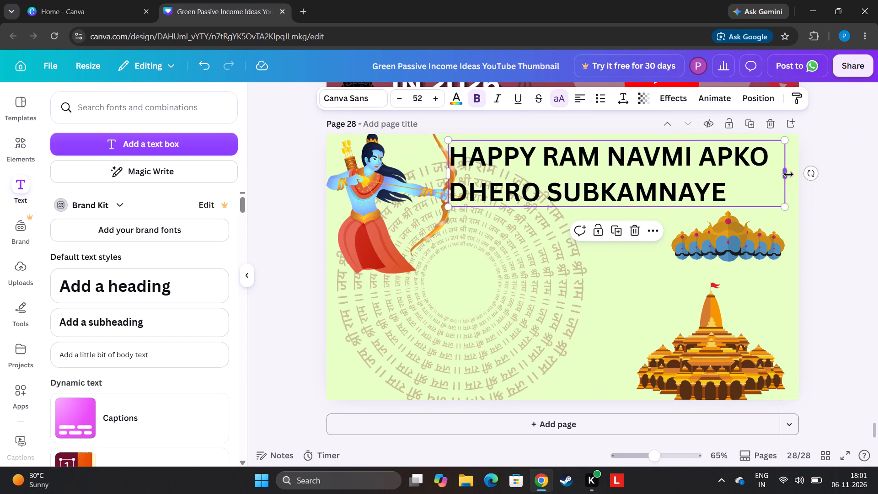
Narrow the heading's text box to wrap onto four lines and shift it slightly down and right beside the archer's bow.
{"action": "left_click_drag", "start_coordinate": [788, 174], "coordinate": [605, 356]}
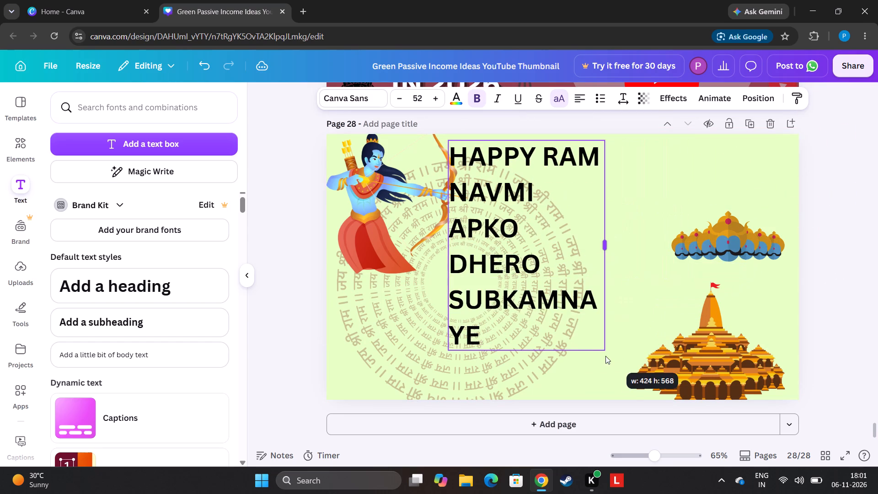
{"action": "left_click_drag", "start_coordinate": [605, 356], "coordinate": [636, 381]}
{"action": "left_click", "coordinate": [840, 296]}
{"action": "left_click_drag", "start_coordinate": [565, 250], "coordinate": [566, 251]}
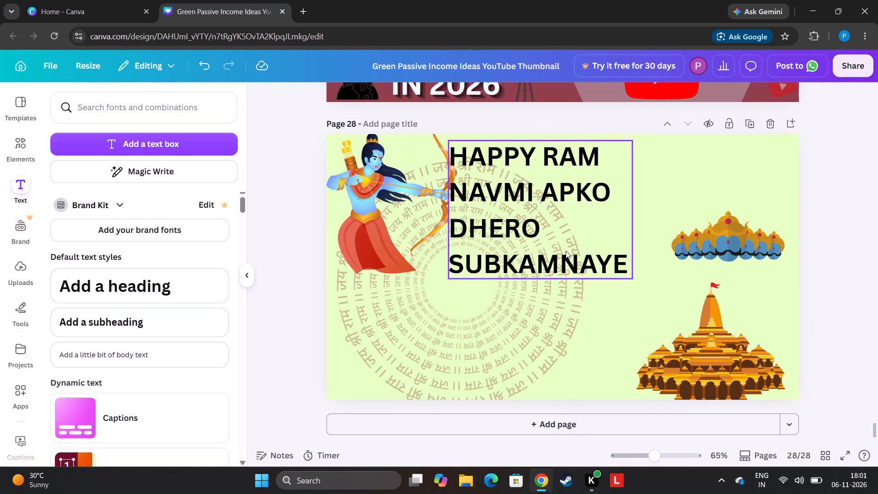
{"action": "left_click_drag", "start_coordinate": [566, 251], "coordinate": [573, 261]}
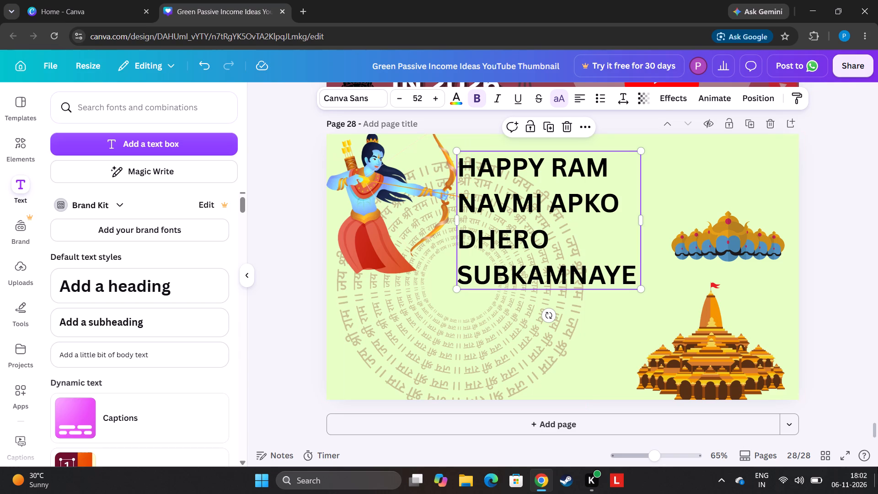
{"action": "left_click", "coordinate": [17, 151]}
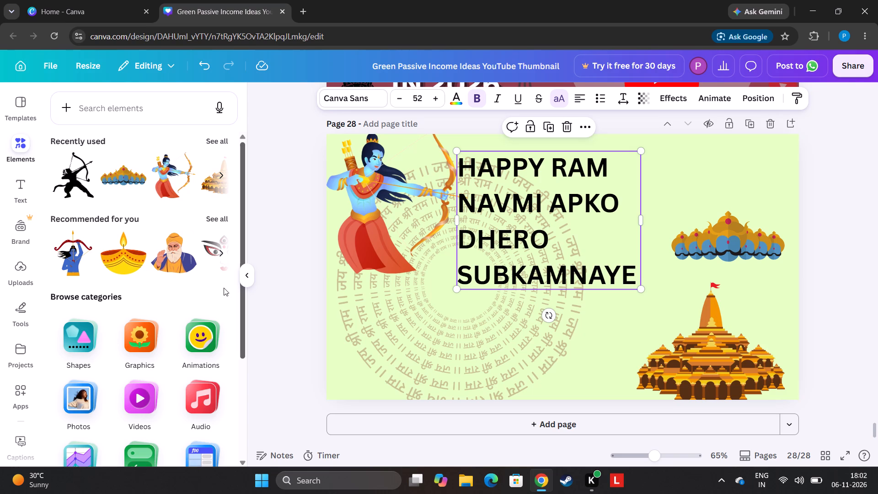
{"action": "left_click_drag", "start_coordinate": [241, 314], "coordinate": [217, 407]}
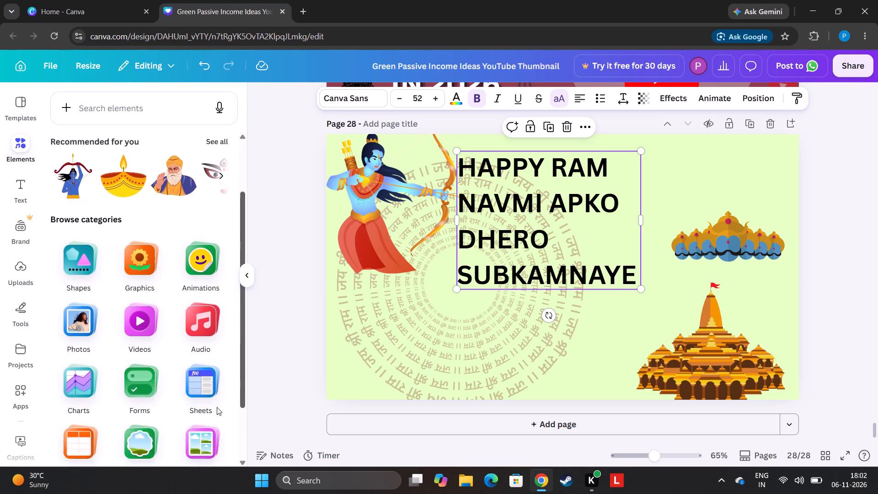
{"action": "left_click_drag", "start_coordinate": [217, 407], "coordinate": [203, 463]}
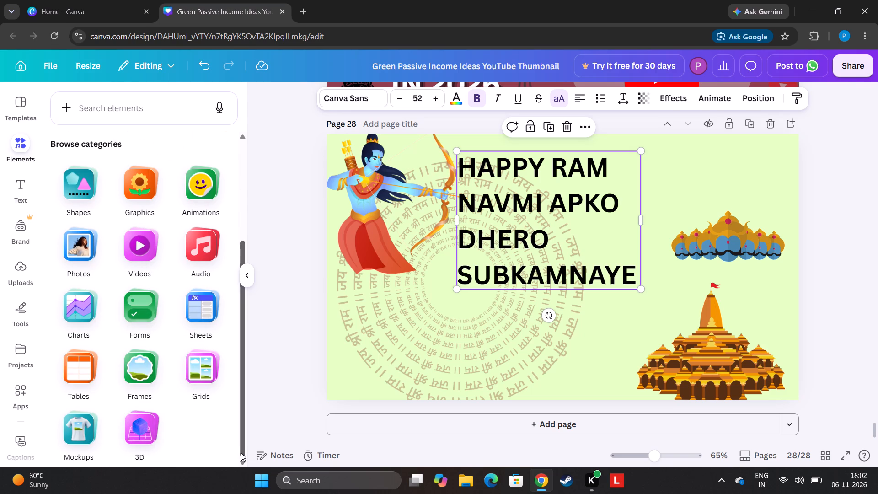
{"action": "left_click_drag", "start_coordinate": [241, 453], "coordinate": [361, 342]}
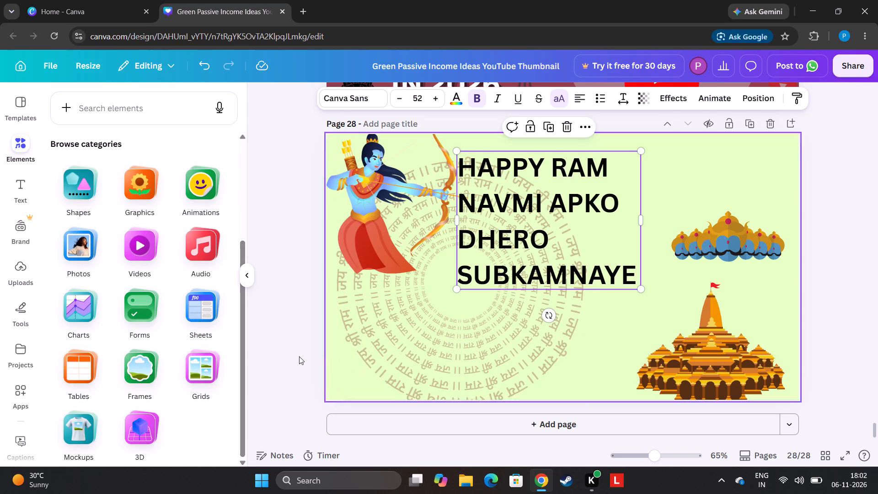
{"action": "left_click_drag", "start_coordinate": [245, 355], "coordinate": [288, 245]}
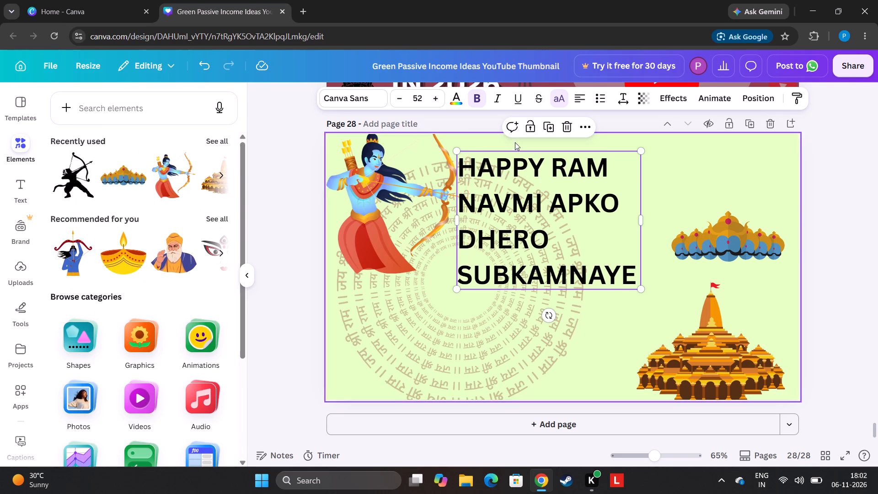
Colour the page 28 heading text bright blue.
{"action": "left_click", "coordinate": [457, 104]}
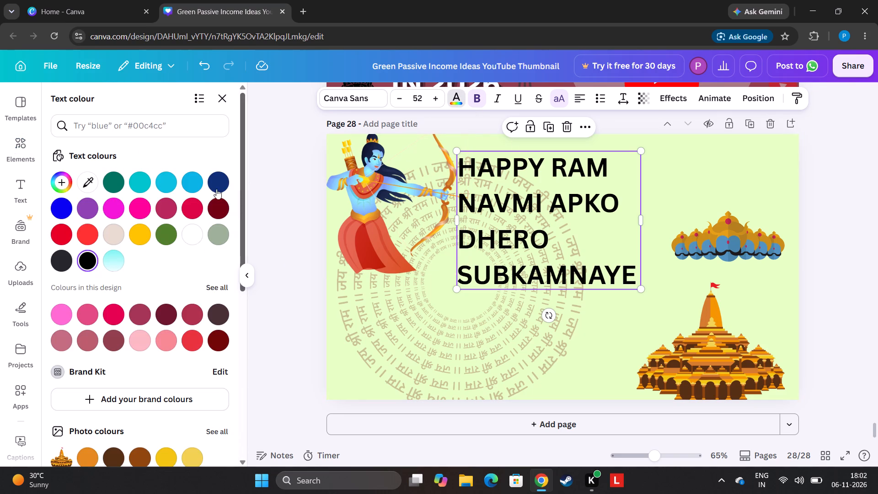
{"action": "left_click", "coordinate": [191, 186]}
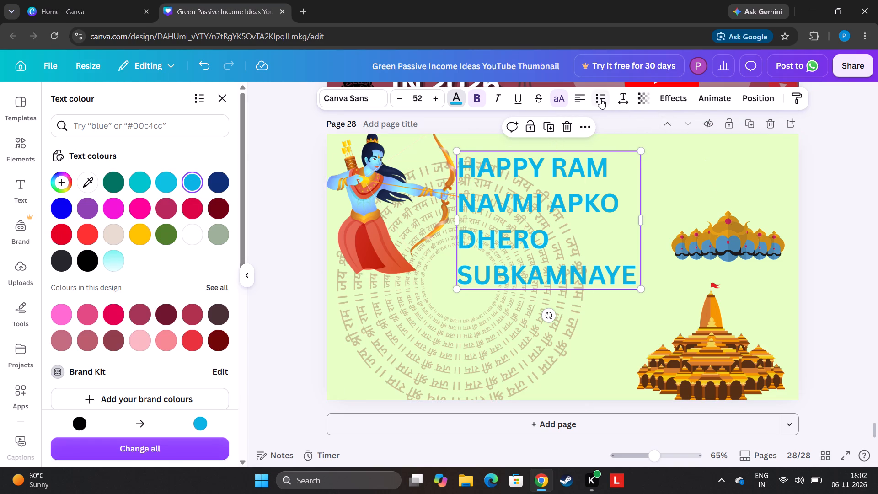
Apply the Echo text effect to the heading with an offset of 48.
{"action": "left_click", "coordinate": [673, 101]}
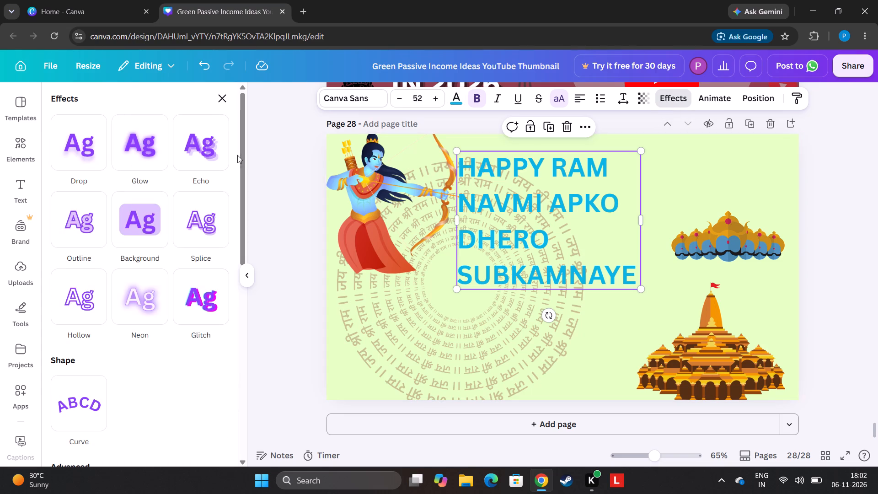
{"action": "left_click", "coordinate": [211, 157]}
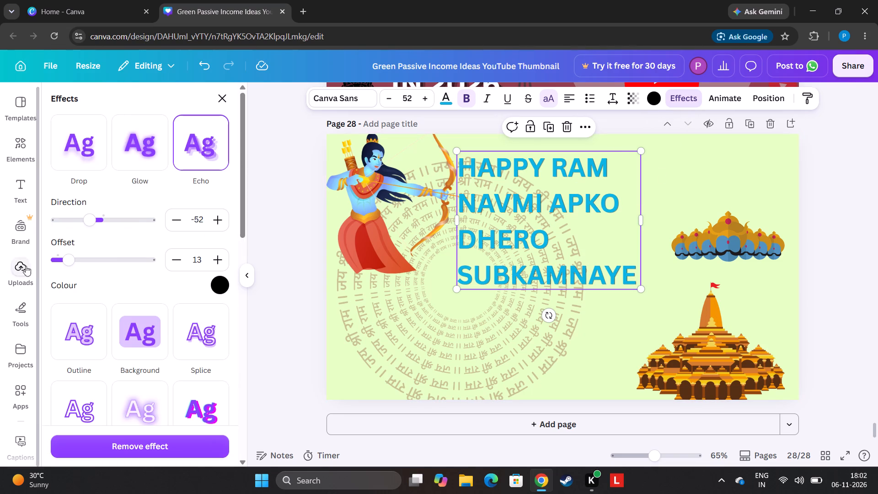
{"action": "left_click_drag", "start_coordinate": [68, 259], "coordinate": [86, 261]}
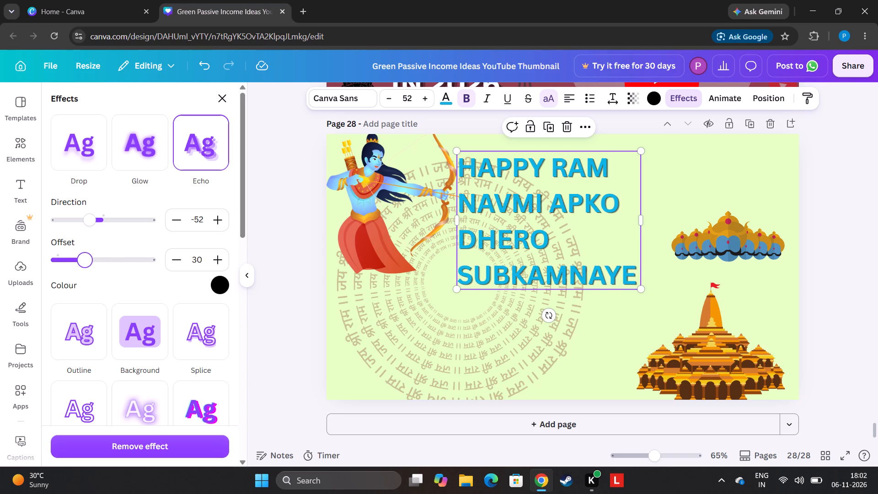
{"action": "left_click_drag", "start_coordinate": [86, 261], "coordinate": [102, 260]}
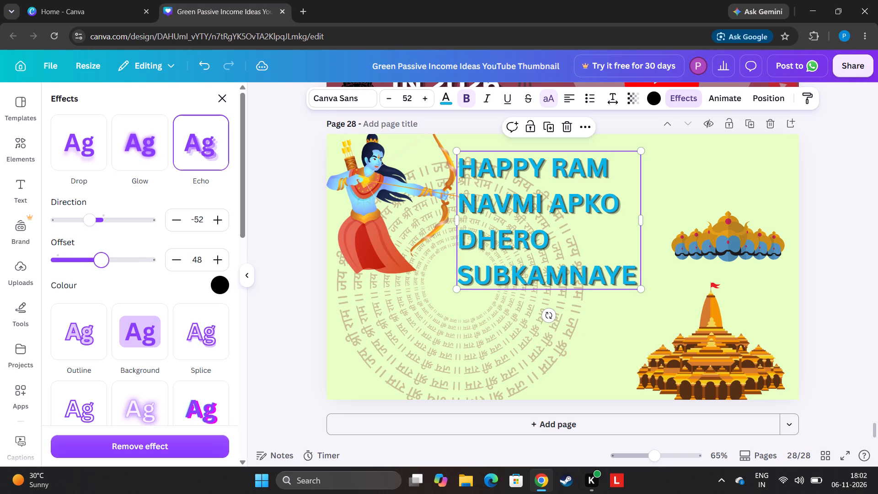
{"action": "left_click", "coordinate": [227, 102]}
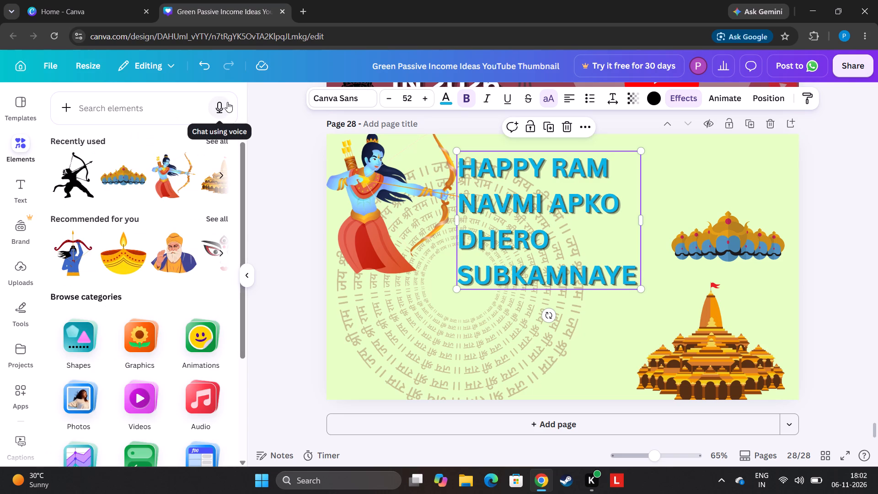
Change the heading's text colour to dark maroon.
{"action": "left_click", "coordinate": [439, 97]}
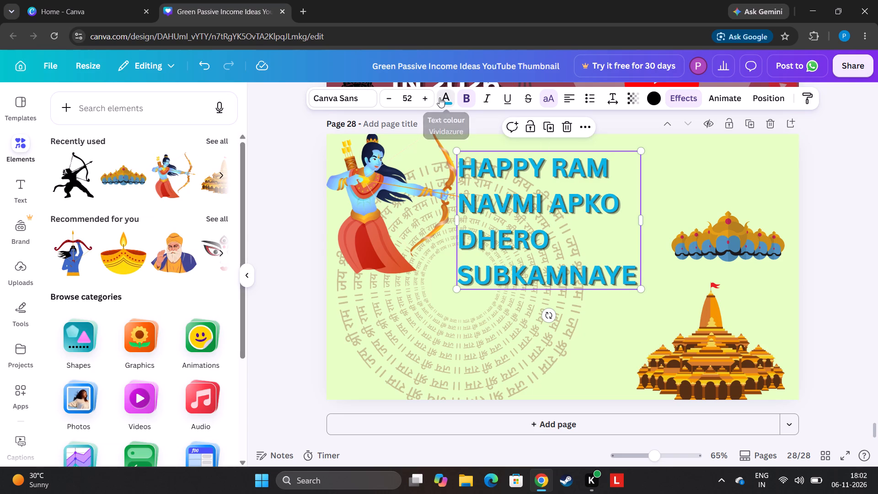
{"action": "left_click", "coordinate": [216, 204]}
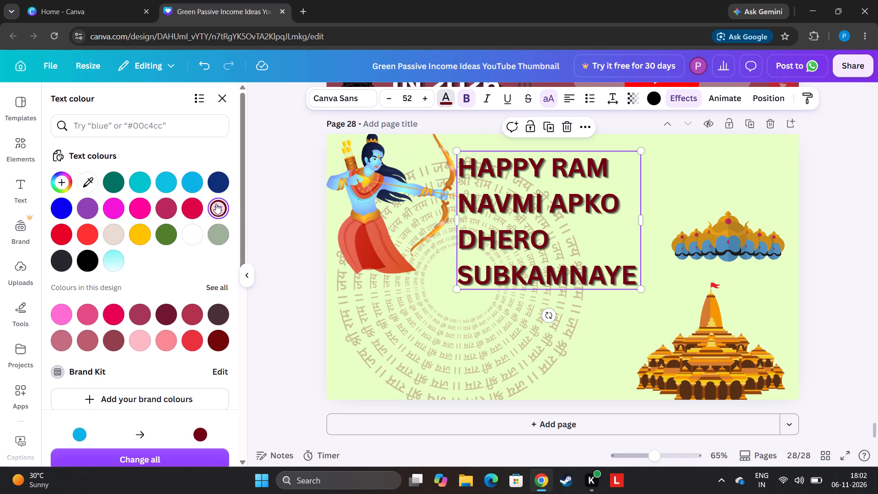
{"action": "left_click", "coordinate": [219, 107]}
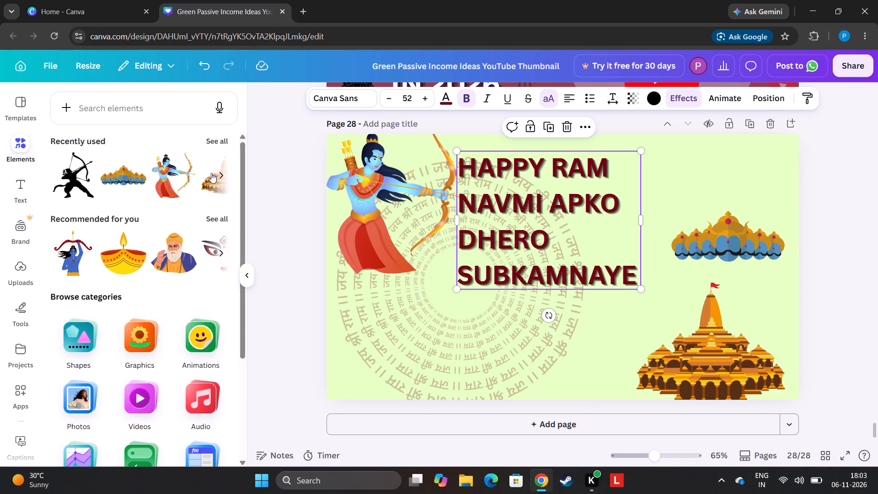
Add the recommended yellow diya lamp graphic, shrink it to about 200 by 187, and place it on the page's bottom edge below the heading.
{"action": "left_click", "coordinate": [120, 243]}
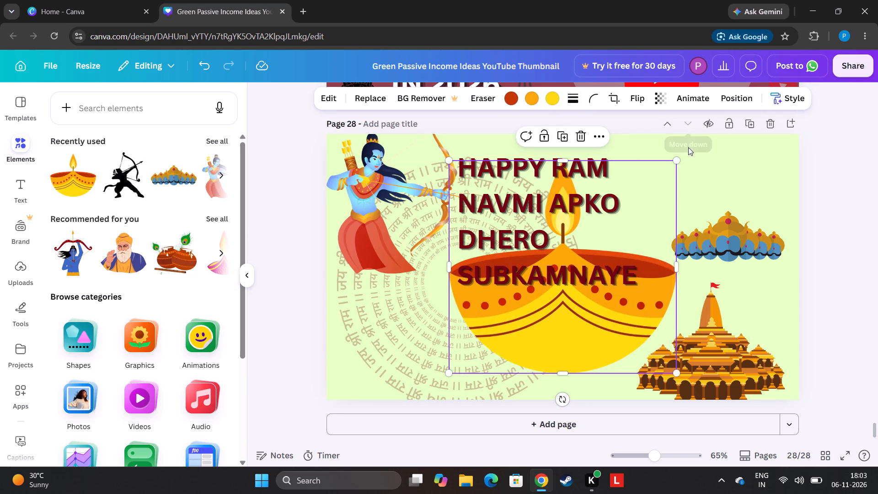
{"action": "left_click_drag", "start_coordinate": [676, 161], "coordinate": [567, 322]}
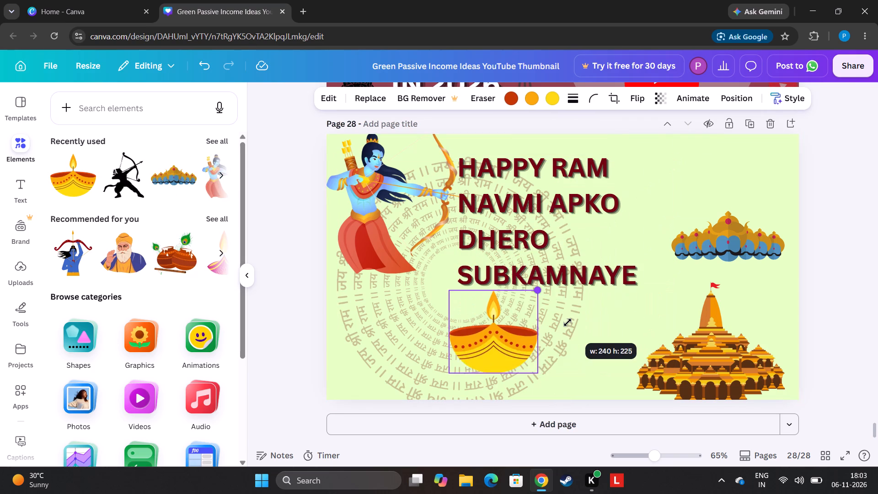
{"action": "left_click_drag", "start_coordinate": [567, 322], "coordinate": [582, 334]}
{"action": "left_click_drag", "start_coordinate": [516, 319], "coordinate": [520, 332]}
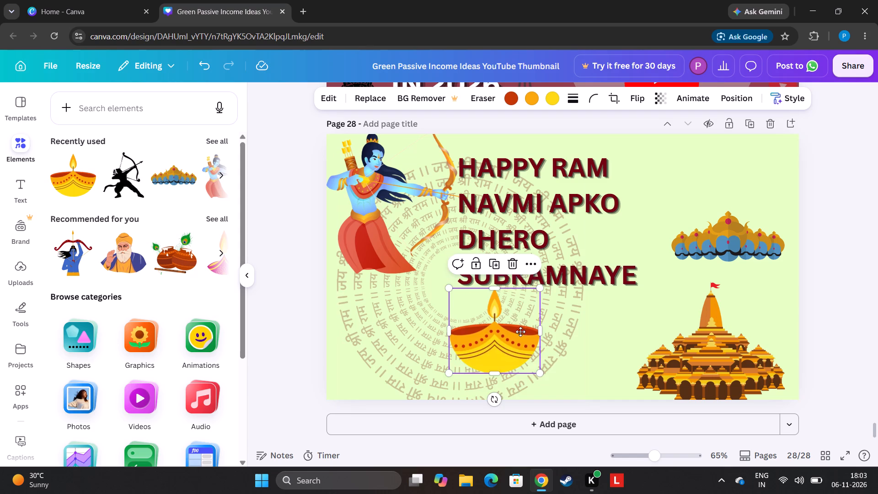
{"action": "left_click_drag", "start_coordinate": [520, 332], "coordinate": [556, 344]}
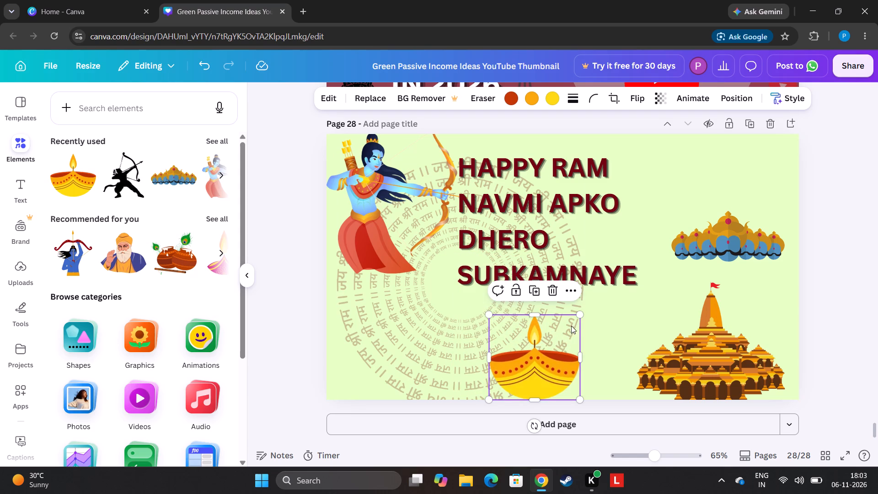
{"action": "left_click_drag", "start_coordinate": [582, 317], "coordinate": [565, 333]}
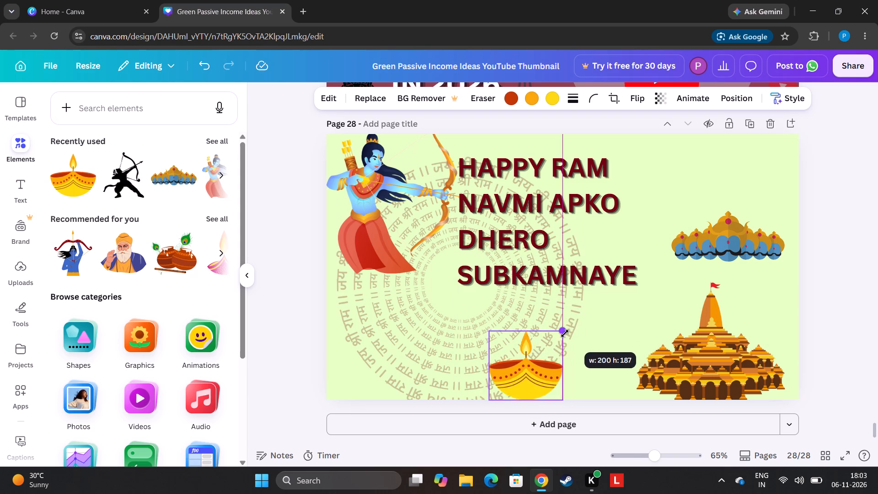
{"action": "left_click_drag", "start_coordinate": [565, 333], "coordinate": [573, 340]}
{"action": "left_click_drag", "start_coordinate": [541, 358], "coordinate": [579, 365]}
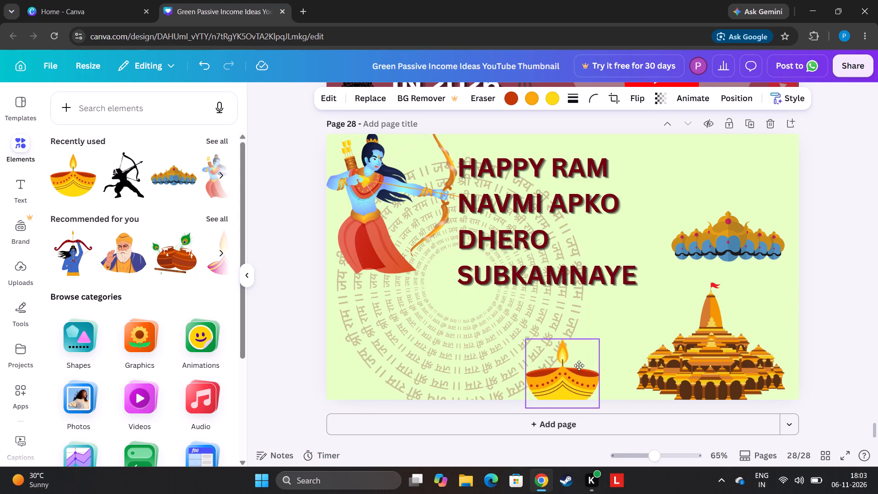
{"action": "left_click_drag", "start_coordinate": [579, 365], "coordinate": [581, 357]}
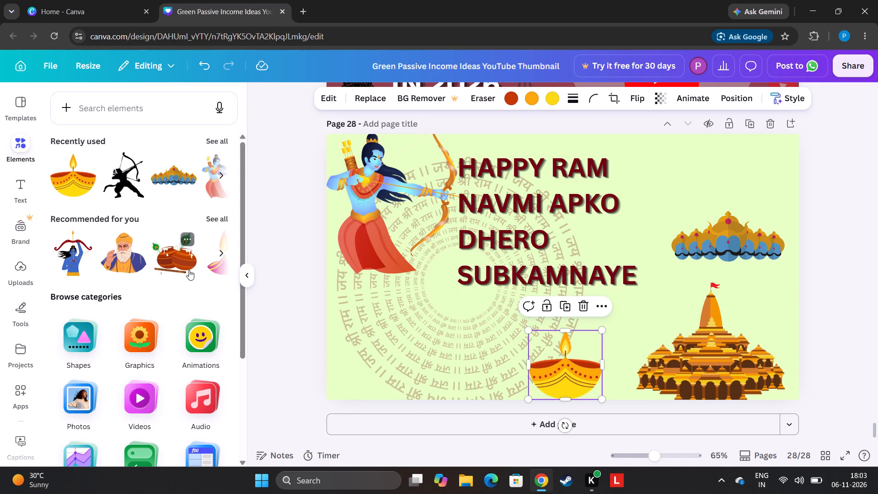
Add the blue decorated elephant from the full set of recommended graphics, shrink it, and place it in the page's bottom left corner.
{"action": "left_click", "coordinate": [213, 218]}
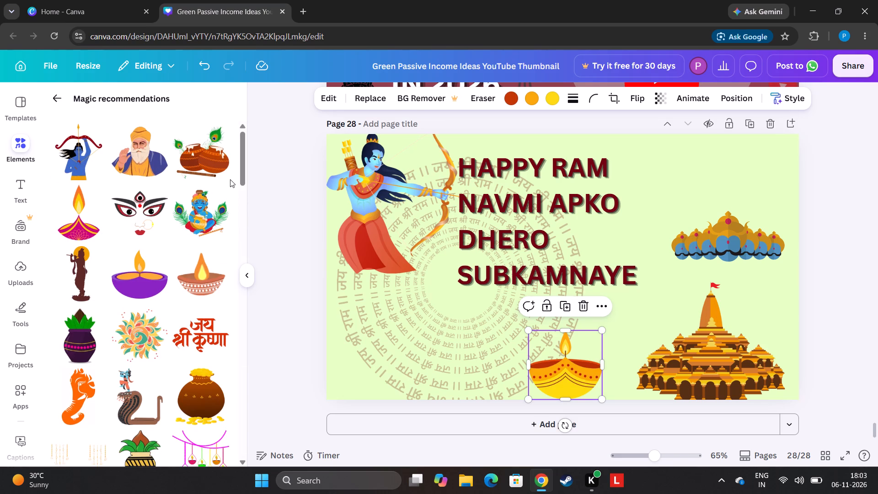
{"action": "left_click_drag", "start_coordinate": [240, 174], "coordinate": [235, 205]}
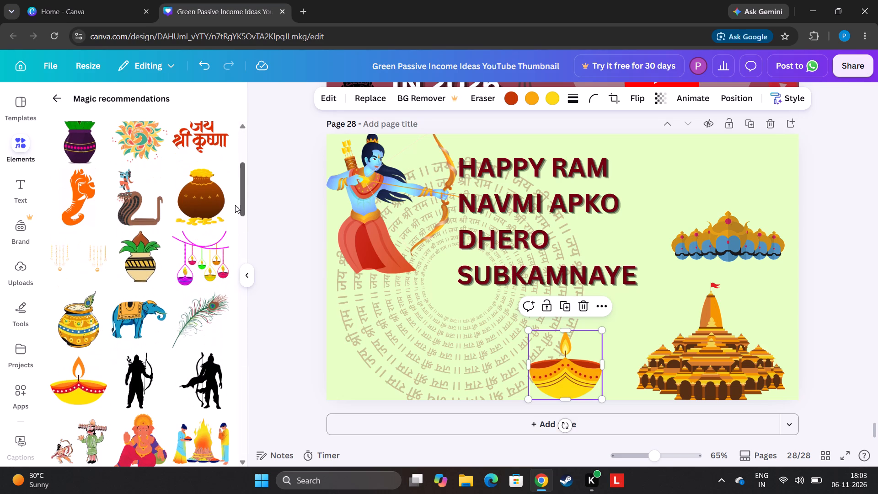
{"action": "left_click_drag", "start_coordinate": [235, 205], "coordinate": [235, 205]}
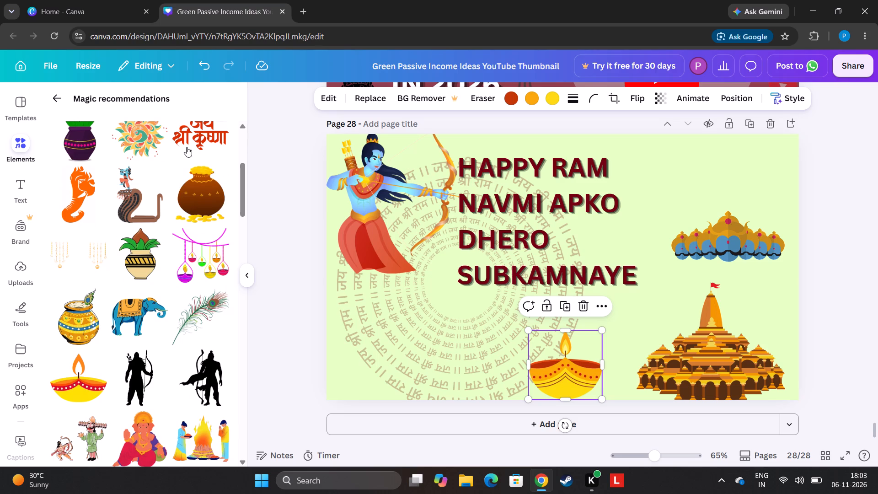
{"action": "left_click", "coordinate": [137, 321]}
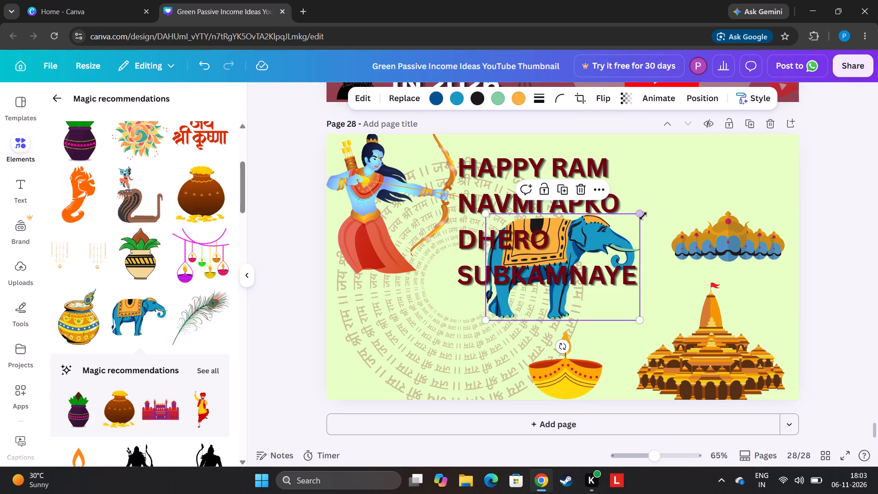
{"action": "left_click_drag", "start_coordinate": [640, 216], "coordinate": [549, 282]}
{"action": "left_click_drag", "start_coordinate": [517, 299], "coordinate": [381, 364]}
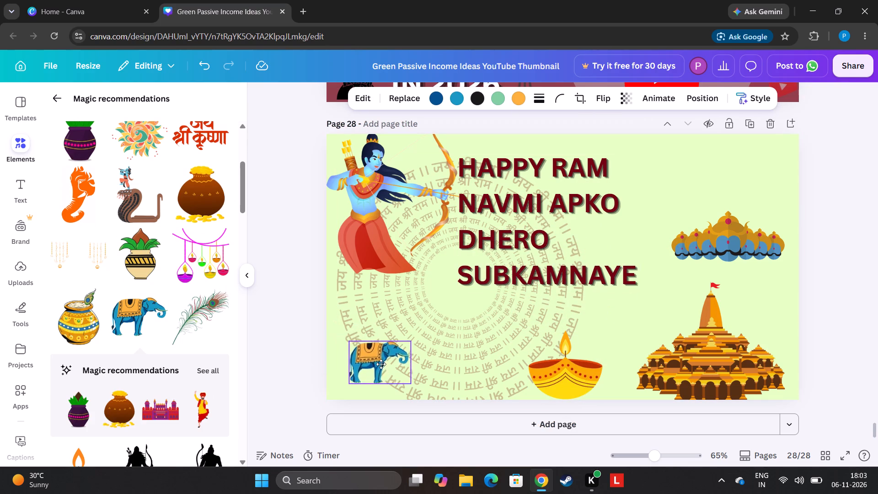
{"action": "left_click_drag", "start_coordinate": [381, 364], "coordinate": [364, 376]}
{"action": "left_click_drag", "start_coordinate": [396, 357], "coordinate": [419, 327]}
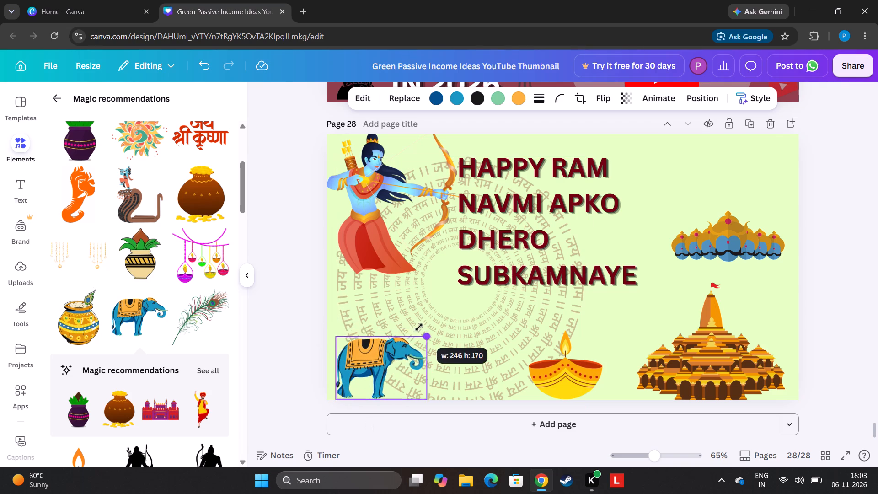
{"action": "left_click_drag", "start_coordinate": [419, 327], "coordinate": [421, 321]}
Move the diya lamp left along the bottom edge, closer to the elephant.
{"action": "left_click_drag", "start_coordinate": [543, 381], "coordinate": [475, 384]}
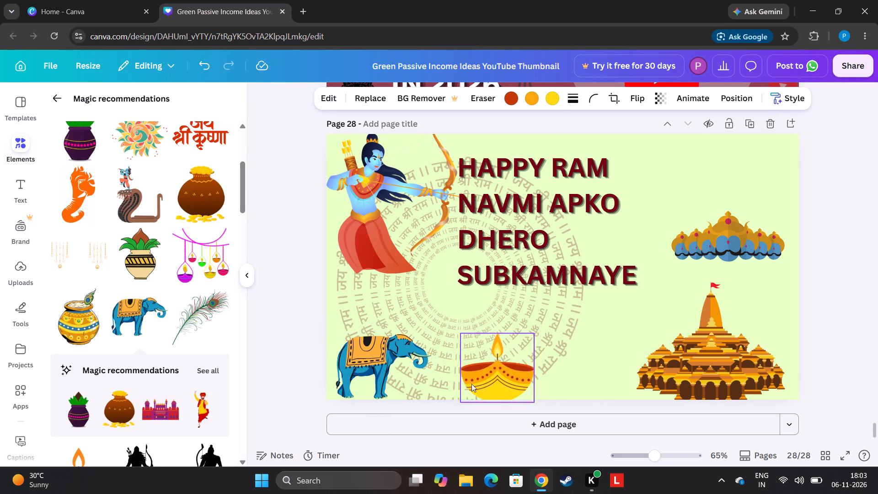
Duplicate the elephant, place the copy between the diya and the temple, and flip it horizontally to face the lamp.
{"action": "left_click", "coordinate": [394, 370]}
{"action": "left_click", "coordinate": [381, 316]}
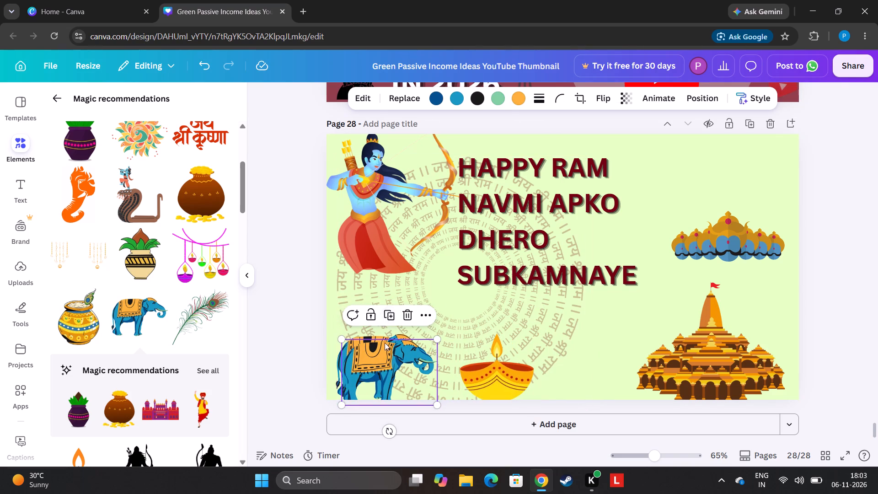
{"action": "left_click_drag", "start_coordinate": [386, 354], "coordinate": [590, 344]}
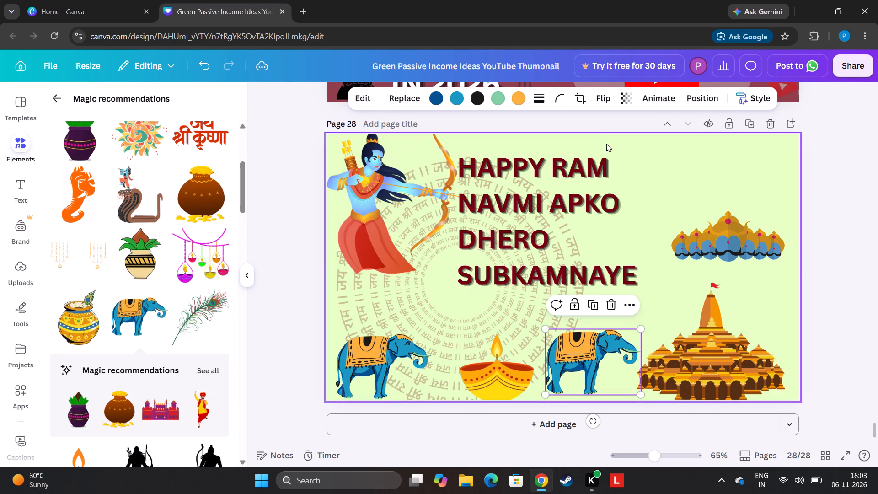
{"action": "left_click", "coordinate": [596, 102]}
{"action": "left_click", "coordinate": [588, 132]}
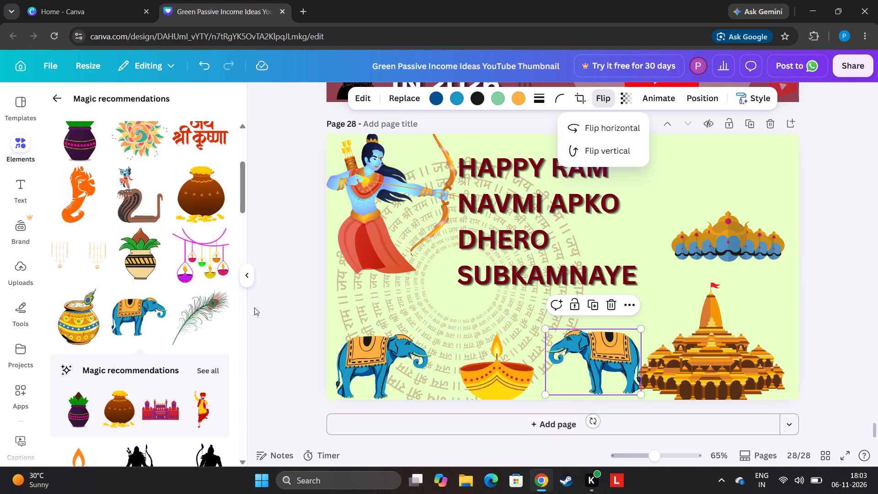
Add the recommended kalash pot with green leaves, shrink it, and place it beside the heading's first two lines, on the temple side.
{"action": "left_click", "coordinate": [153, 265]}
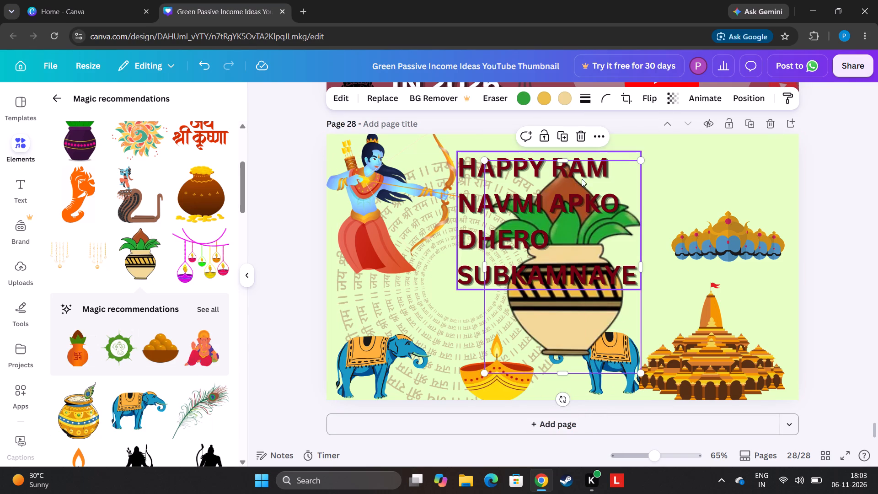
{"action": "left_click_drag", "start_coordinate": [642, 165], "coordinate": [529, 280]}
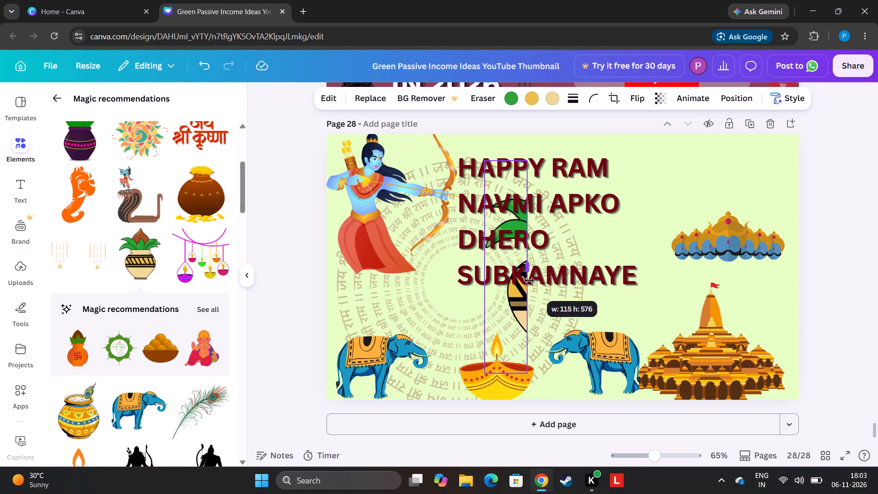
{"action": "left_click_drag", "start_coordinate": [529, 280], "coordinate": [631, 280]}
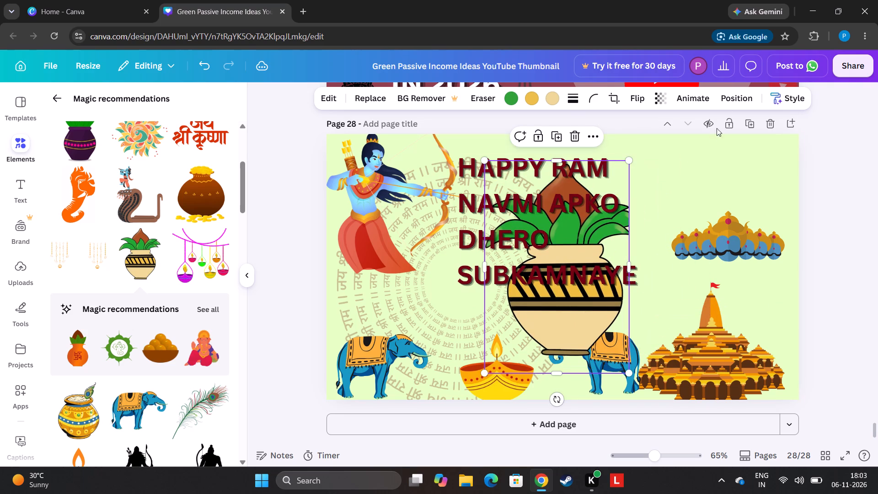
{"action": "left_click_drag", "start_coordinate": [628, 244], "coordinate": [642, 249]}
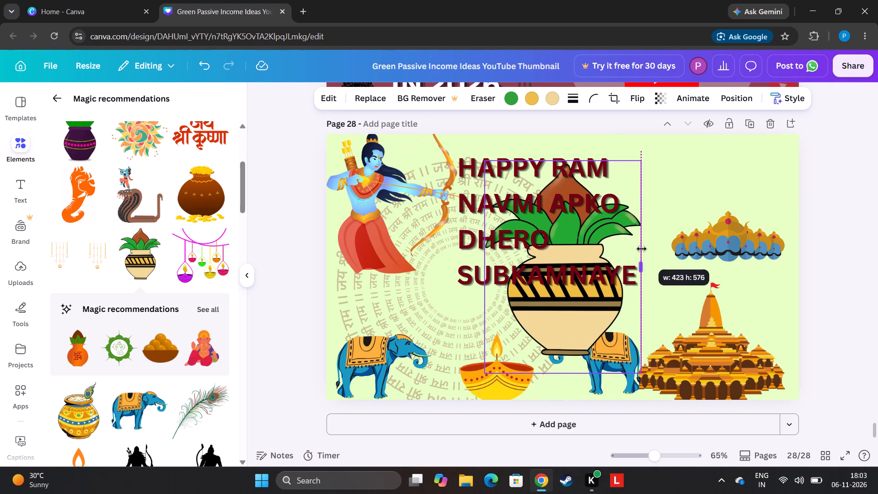
{"action": "left_click_drag", "start_coordinate": [642, 249], "coordinate": [650, 249]}
{"action": "left_click_drag", "start_coordinate": [649, 158], "coordinate": [589, 268]}
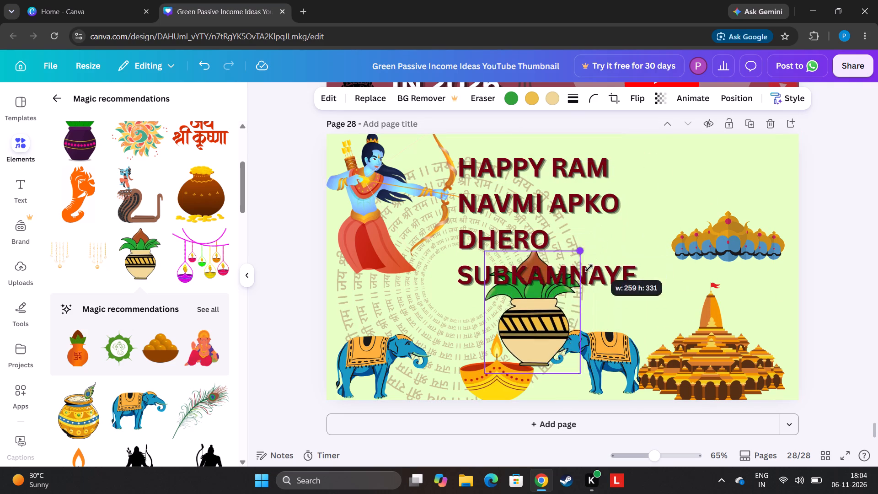
{"action": "left_click_drag", "start_coordinate": [589, 268], "coordinate": [558, 316]}
{"action": "left_click_drag", "start_coordinate": [496, 345], "coordinate": [589, 307]}
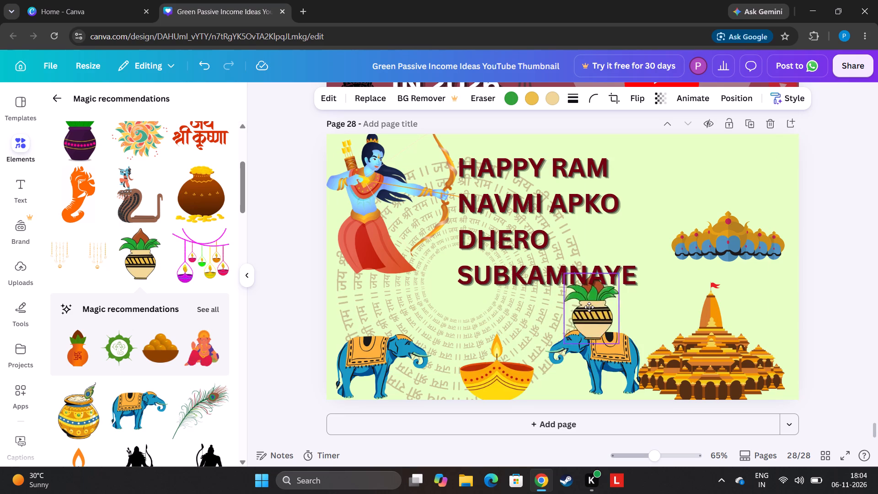
{"action": "left_click_drag", "start_coordinate": [589, 307], "coordinate": [640, 190]}
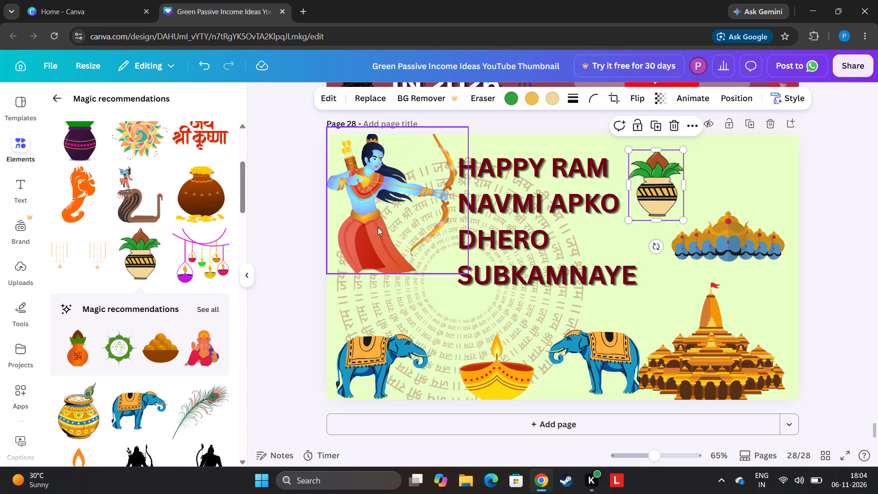
Move the greeting heading slightly right and down, away from the bow.
{"action": "left_click", "coordinate": [460, 269]}
{"action": "left_click_drag", "start_coordinate": [460, 270], "coordinate": [470, 275]}
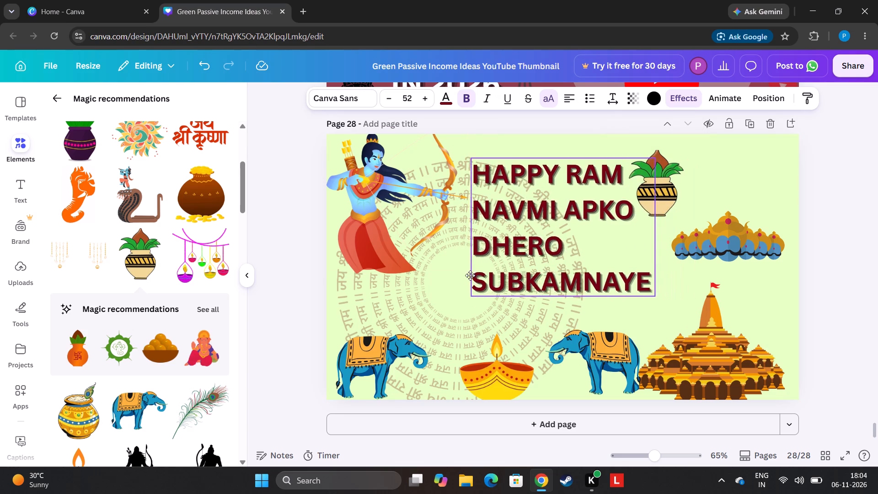
{"action": "left_click_drag", "start_coordinate": [470, 275], "coordinate": [464, 274]}
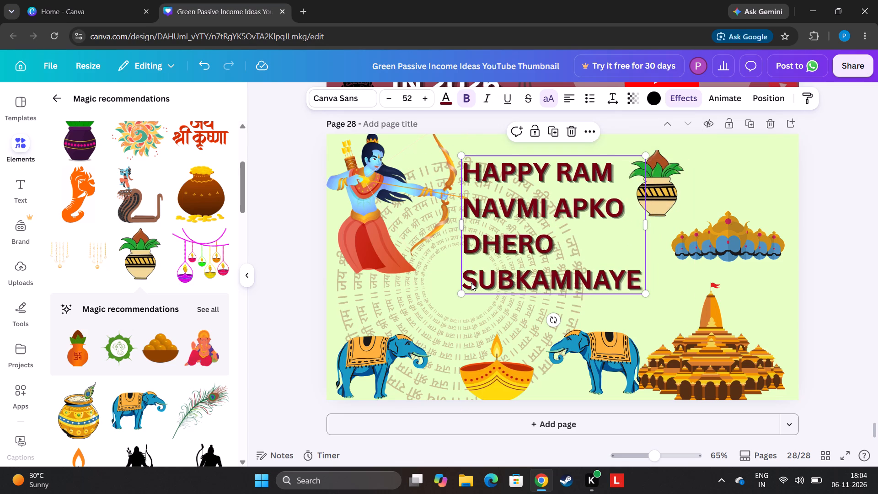
Try a crimson effect colour on the heading, restore it to black, and recolour the word SUBKAMNAYE light blue.
{"action": "left_click", "coordinate": [462, 285]}
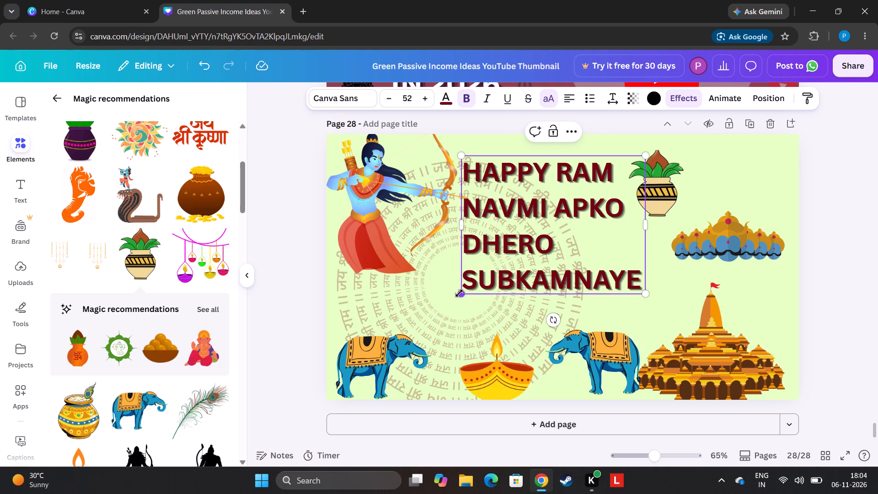
{"action": "left_click", "coordinate": [464, 280]}
{"action": "left_click_drag", "start_coordinate": [464, 280], "coordinate": [471, 282]}
{"action": "left_click", "coordinate": [651, 94]}
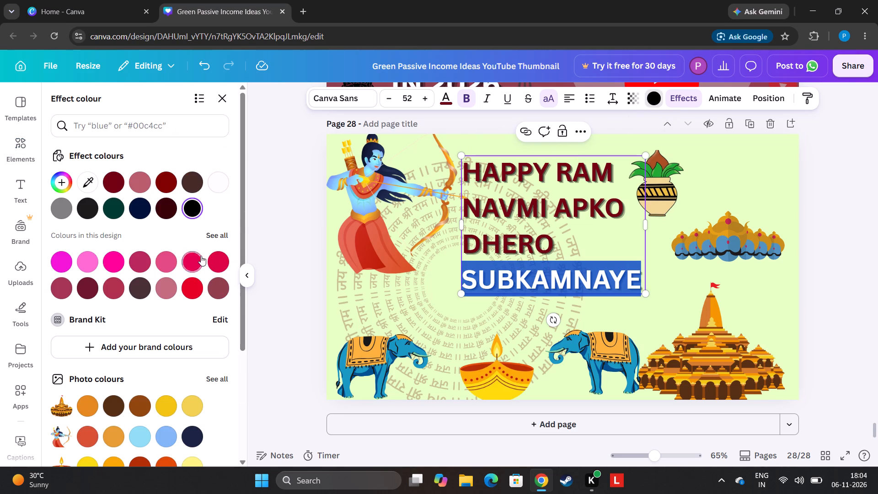
{"action": "left_click", "coordinate": [219, 256]}
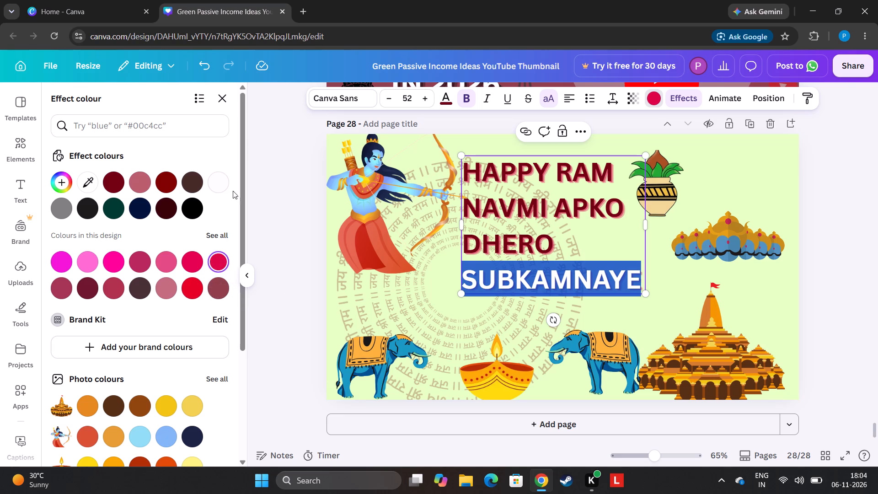
{"action": "left_click", "coordinate": [197, 209]}
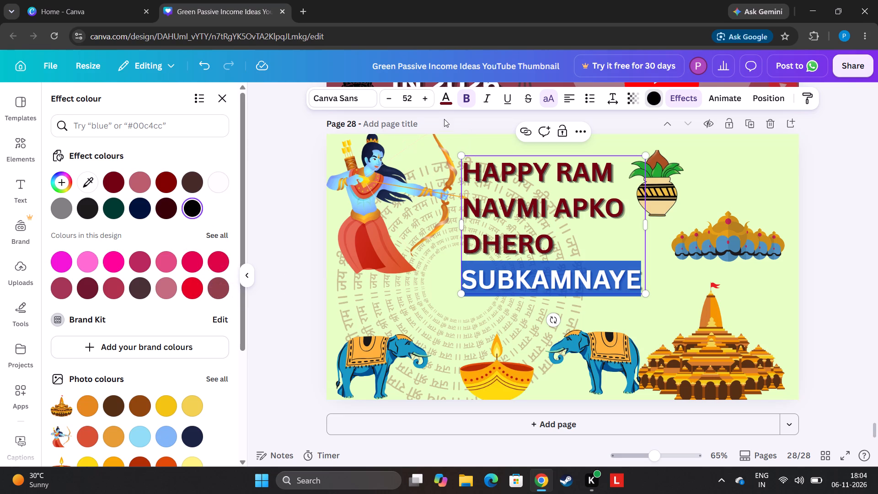
{"action": "left_click", "coordinate": [444, 102]}
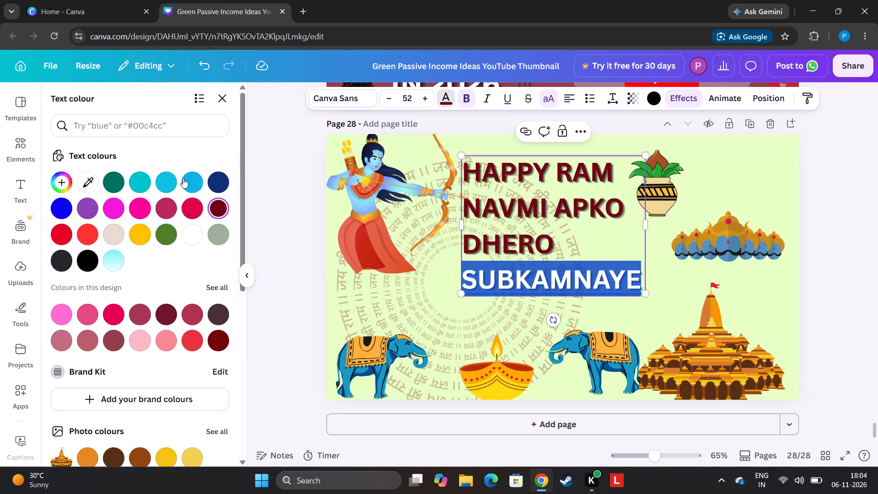
{"action": "left_click", "coordinate": [183, 178]}
{"action": "left_click", "coordinate": [269, 242]}
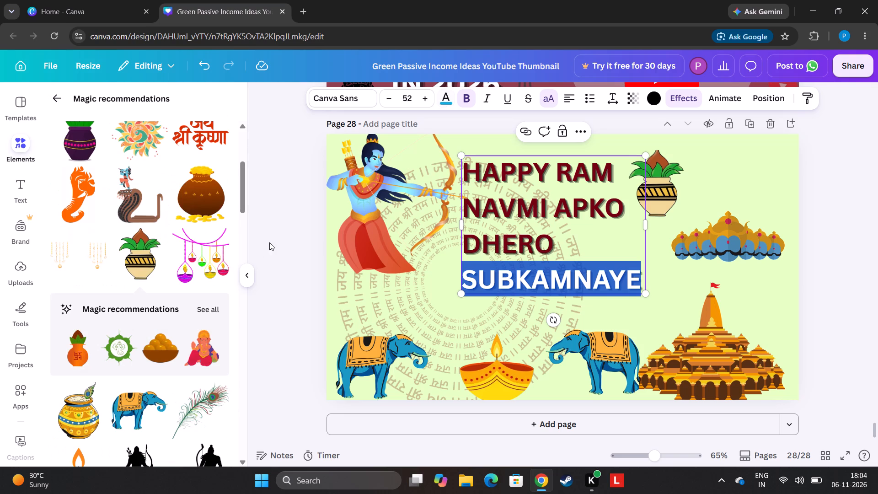
{"action": "left_click", "coordinate": [269, 242]}
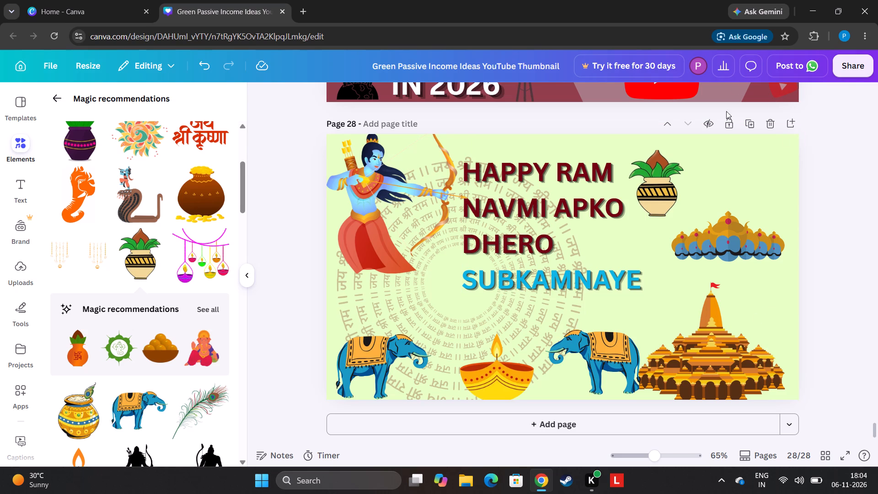
Widen the greeting heading's text box slightly, keeping its four-line layout.
{"action": "left_click", "coordinate": [596, 213]}
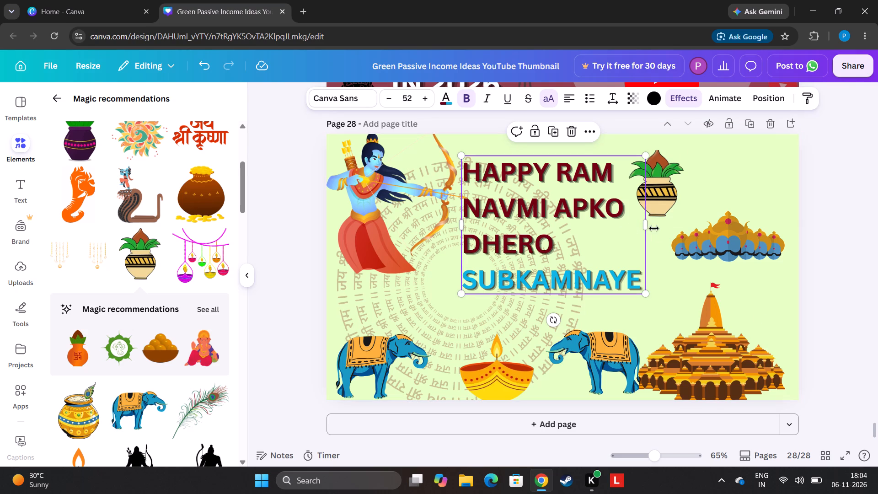
{"action": "left_click_drag", "start_coordinate": [650, 227], "coordinate": [617, 232]}
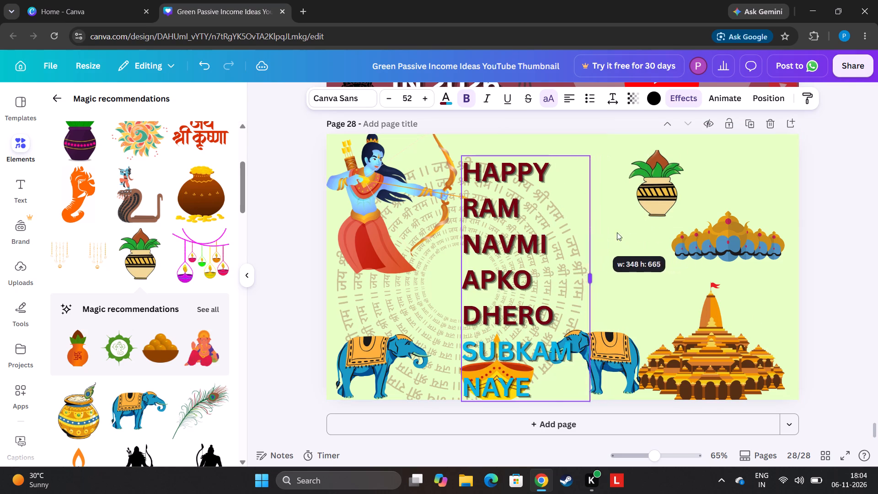
{"action": "left_click_drag", "start_coordinate": [617, 232], "coordinate": [661, 235]}
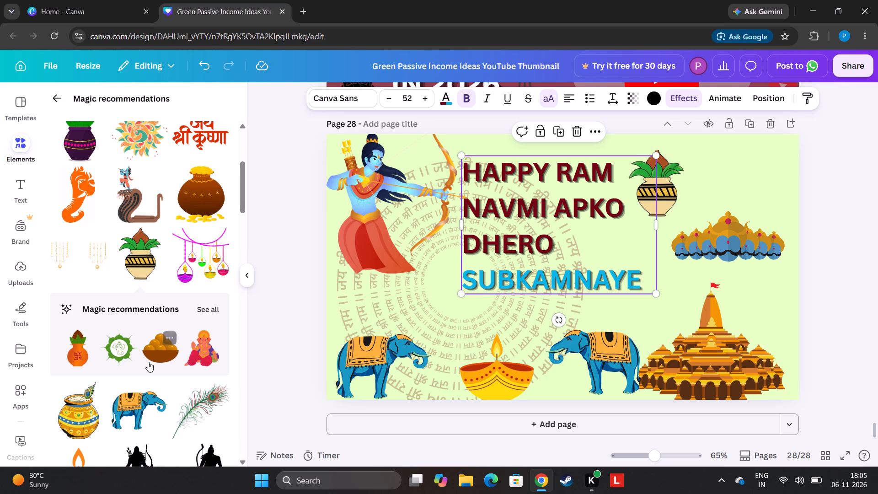
Add the recommended single peacock feather graphic, shrink it, and place it in the page's top right corner above the crowned heads.
{"action": "left_click_drag", "start_coordinate": [242, 207], "coordinate": [239, 235]}
{"action": "left_click", "coordinate": [183, 252]}
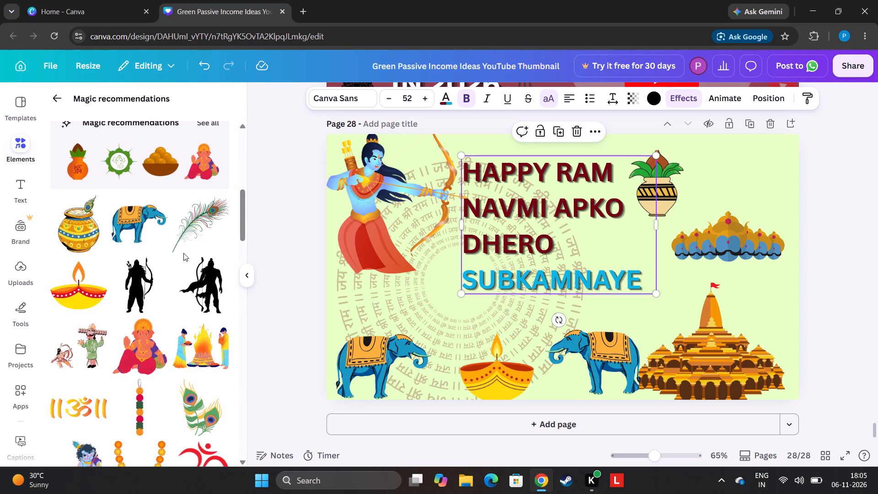
{"action": "left_click", "coordinate": [192, 212]}
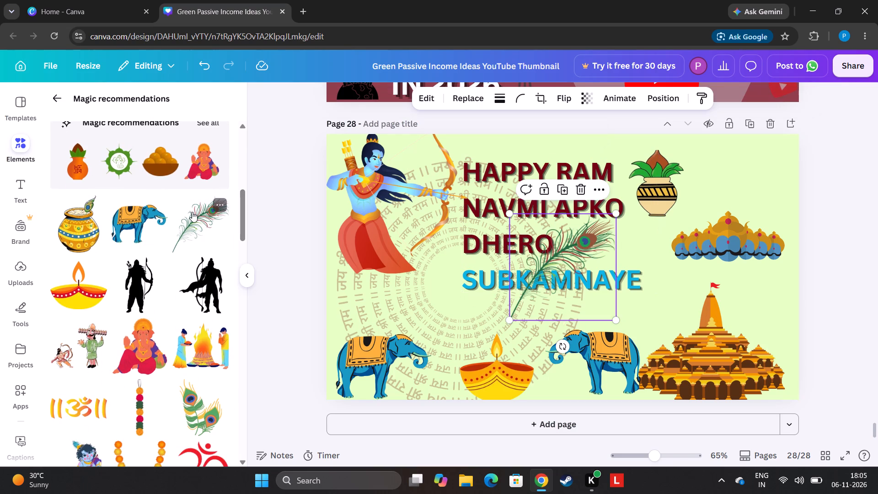
{"action": "left_click", "coordinate": [618, 208]}
{"action": "left_click", "coordinate": [579, 253]}
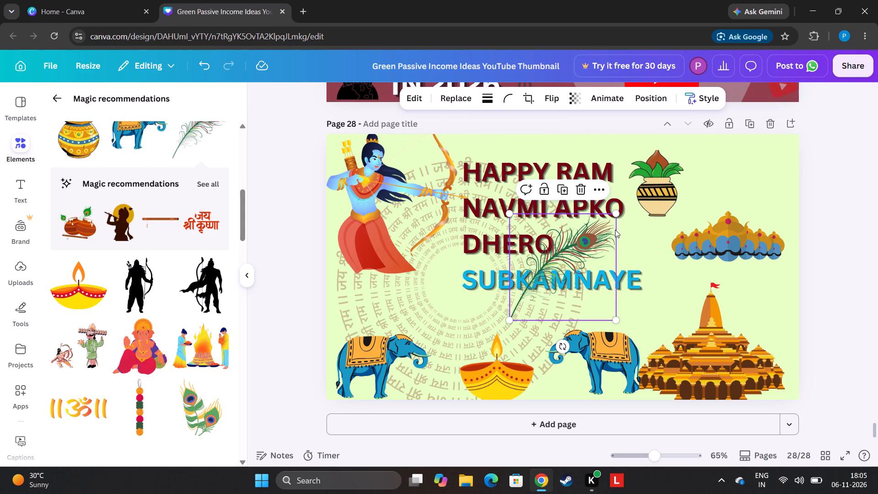
{"action": "left_click_drag", "start_coordinate": [616, 214], "coordinate": [587, 252]}
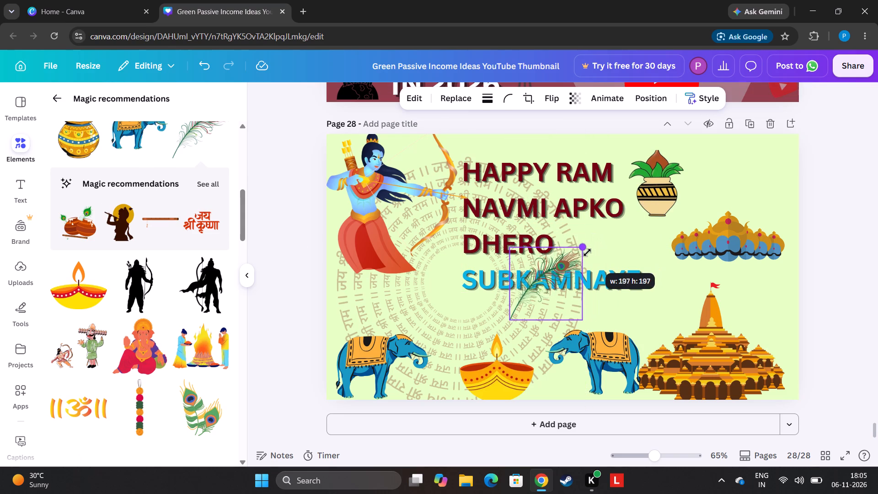
{"action": "left_click_drag", "start_coordinate": [587, 252], "coordinate": [577, 276]}
{"action": "left_click_drag", "start_coordinate": [534, 303], "coordinate": [688, 268]}
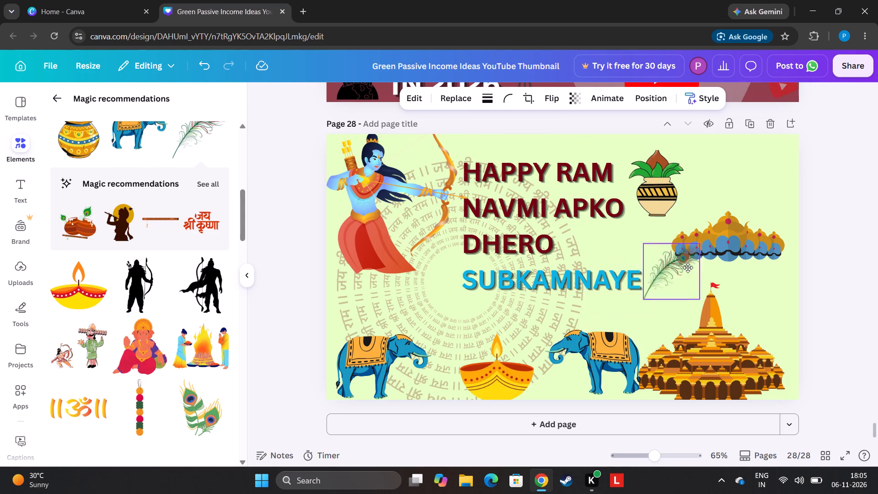
{"action": "left_click_drag", "start_coordinate": [688, 268], "coordinate": [733, 180]}
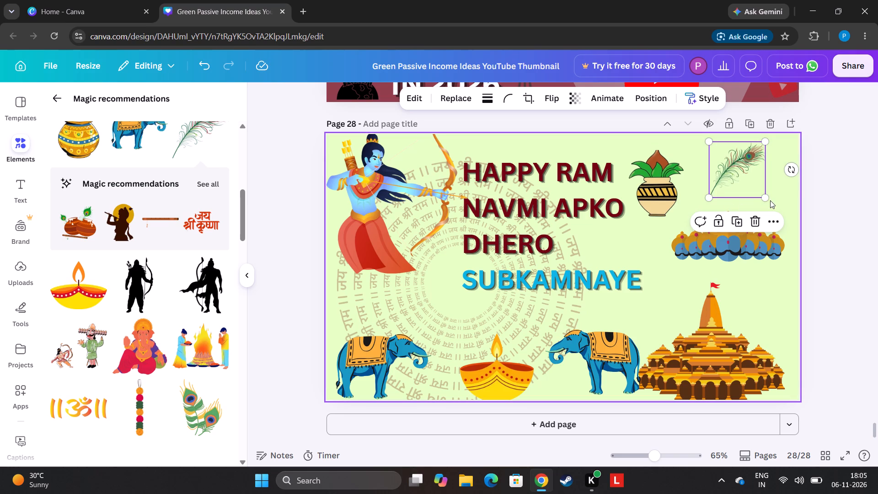
{"action": "left_click_drag", "start_coordinate": [768, 197], "coordinate": [778, 204]}
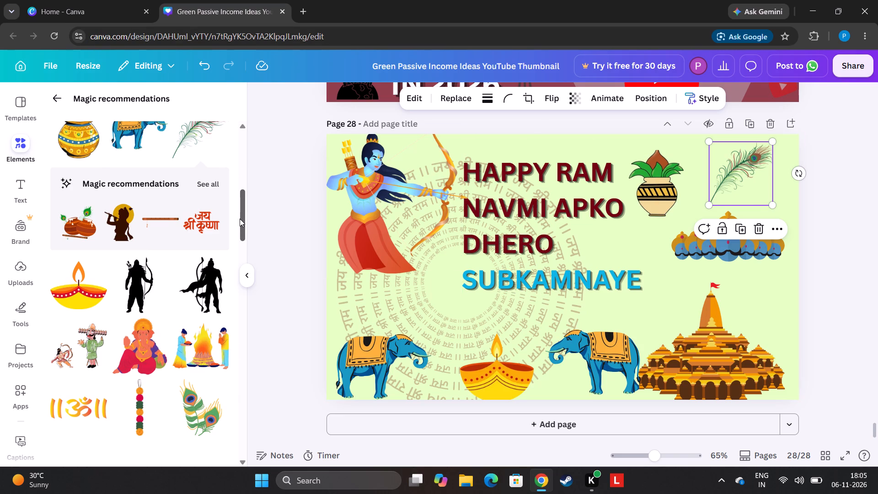
Add the recommended red Om symbol to the page and shift the greeting heading slightly up.
{"action": "left_click_drag", "start_coordinate": [240, 219], "coordinate": [229, 244]}
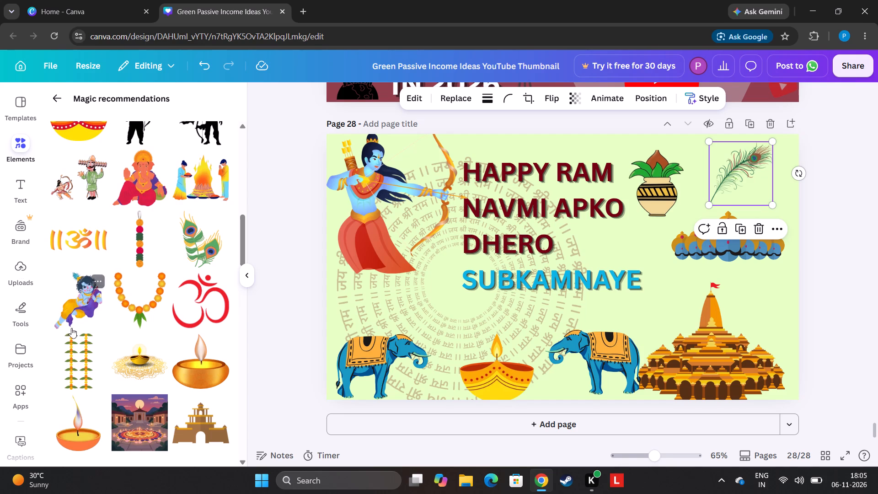
{"action": "left_click", "coordinate": [185, 303]}
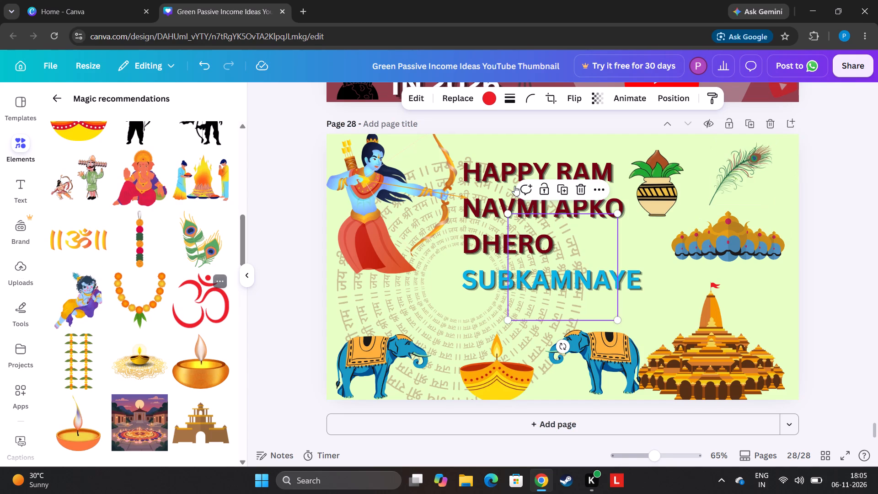
{"action": "left_click_drag", "start_coordinate": [623, 213], "coordinate": [618, 268]}
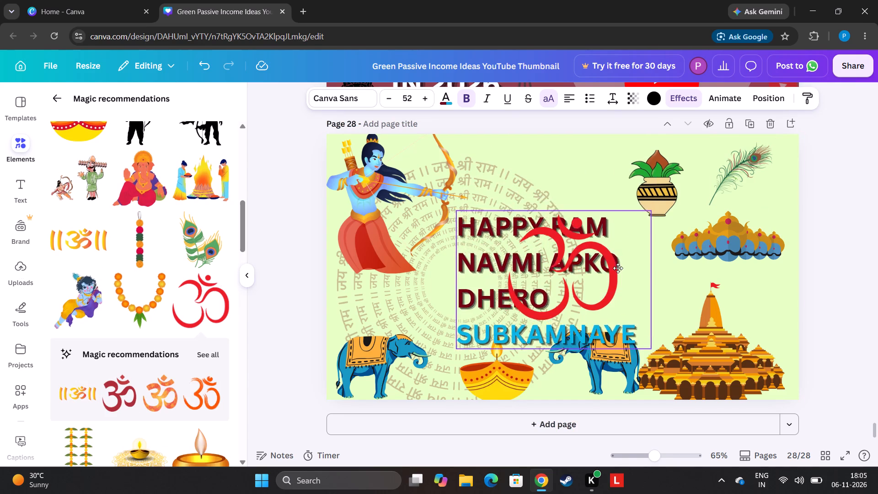
{"action": "left_click_drag", "start_coordinate": [618, 268], "coordinate": [621, 199]}
Shrink the red Om symbol and place it after DHERO in the heading, below the end of APKO.
{"action": "left_click", "coordinate": [615, 254]}
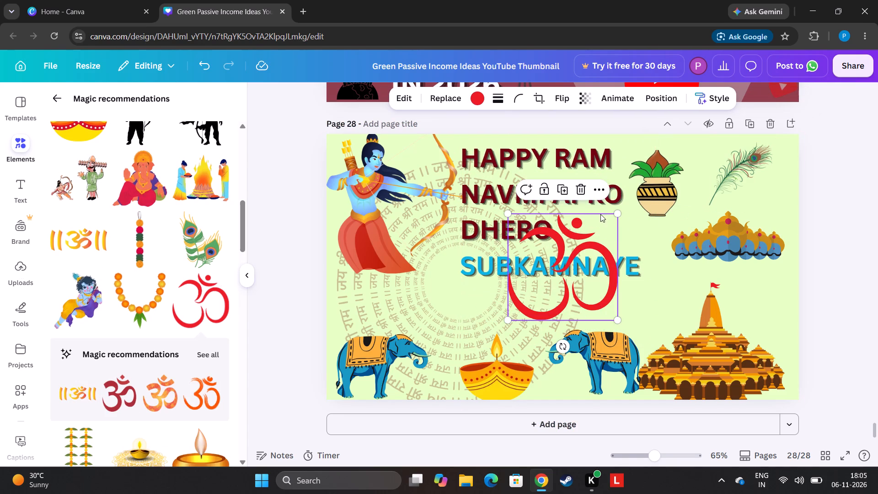
{"action": "left_click_drag", "start_coordinate": [618, 213], "coordinate": [566, 295]}
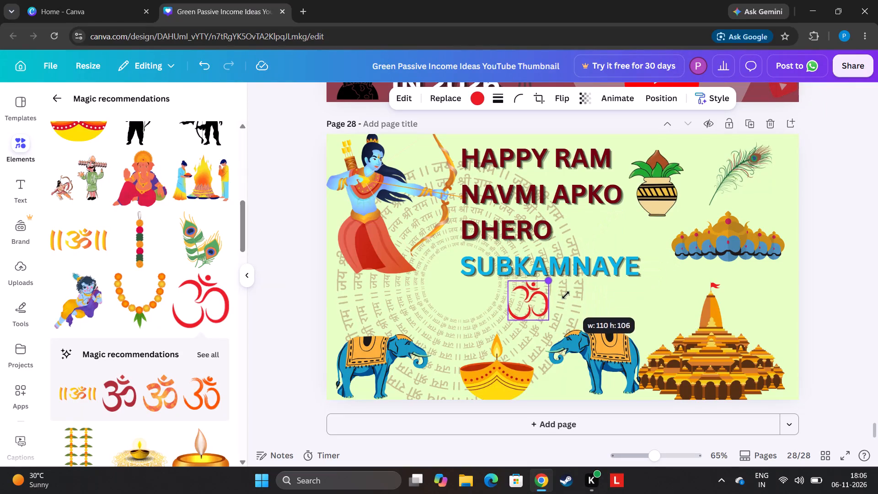
{"action": "left_click_drag", "start_coordinate": [566, 295], "coordinate": [570, 291]}
{"action": "left_click_drag", "start_coordinate": [539, 303], "coordinate": [611, 239]}
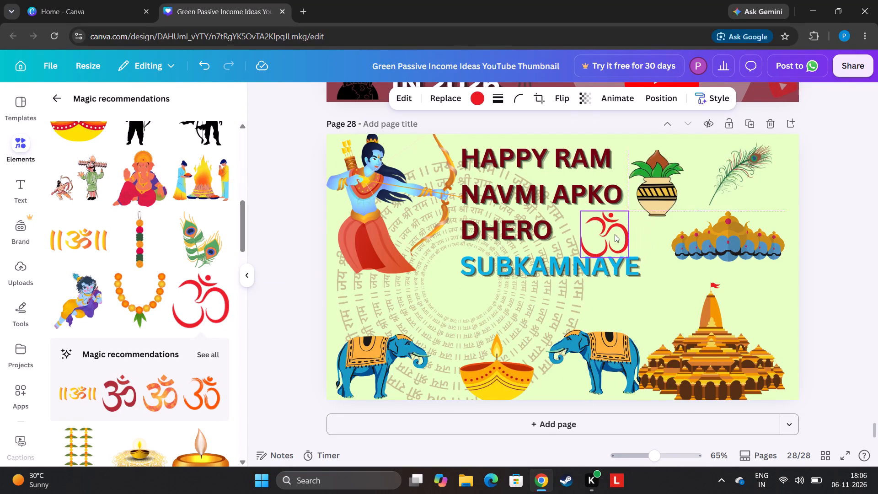
{"action": "left_click_drag", "start_coordinate": [632, 214], "coordinate": [624, 224]}
{"action": "left_click_drag", "start_coordinate": [606, 242], "coordinate": [611, 232]}
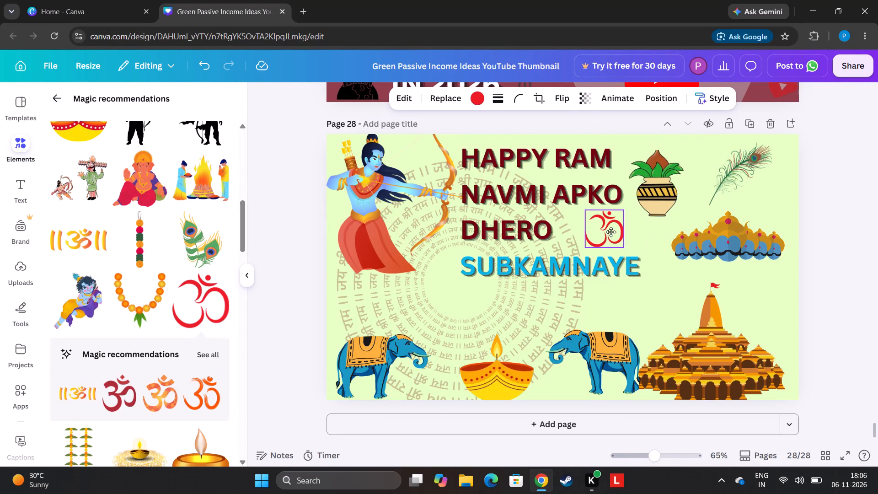
{"action": "left_click_drag", "start_coordinate": [611, 232], "coordinate": [611, 231]}
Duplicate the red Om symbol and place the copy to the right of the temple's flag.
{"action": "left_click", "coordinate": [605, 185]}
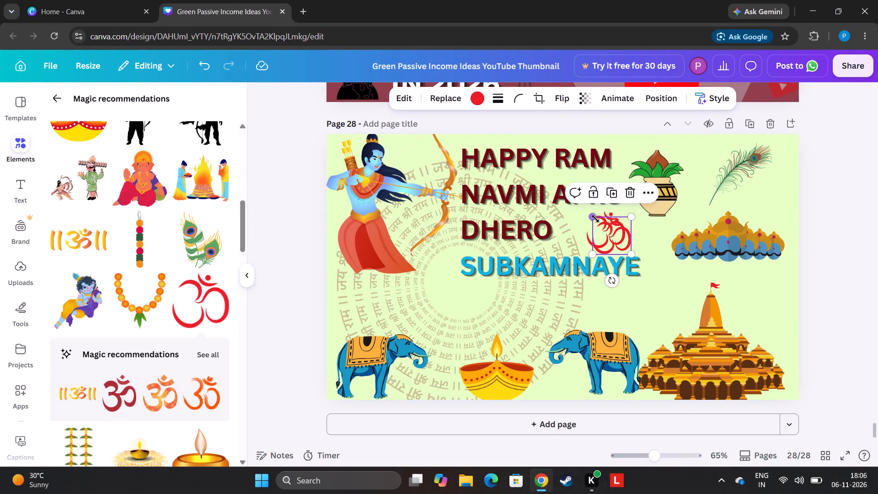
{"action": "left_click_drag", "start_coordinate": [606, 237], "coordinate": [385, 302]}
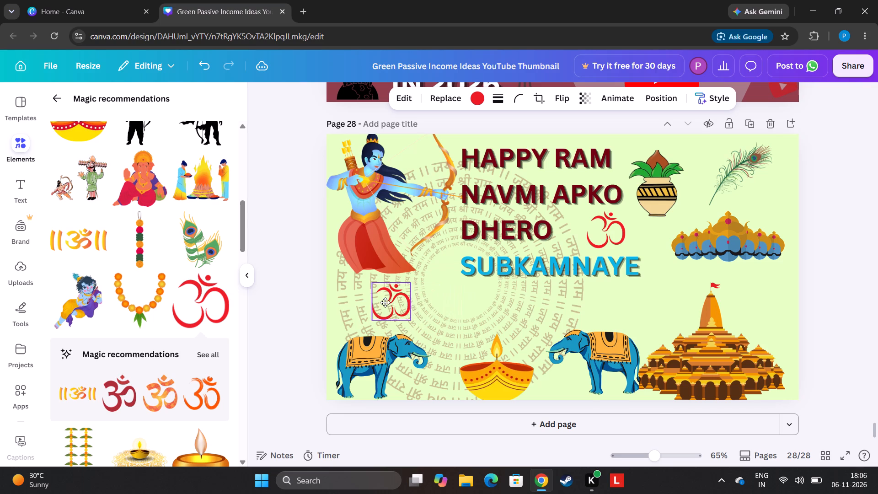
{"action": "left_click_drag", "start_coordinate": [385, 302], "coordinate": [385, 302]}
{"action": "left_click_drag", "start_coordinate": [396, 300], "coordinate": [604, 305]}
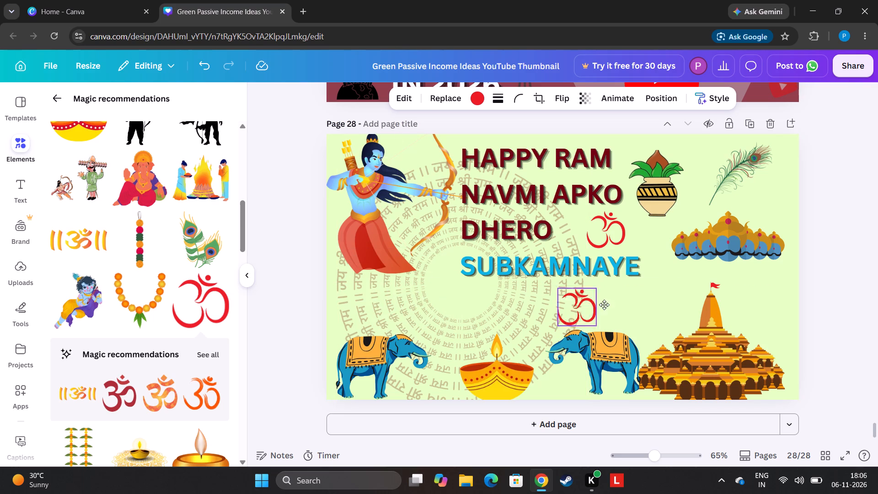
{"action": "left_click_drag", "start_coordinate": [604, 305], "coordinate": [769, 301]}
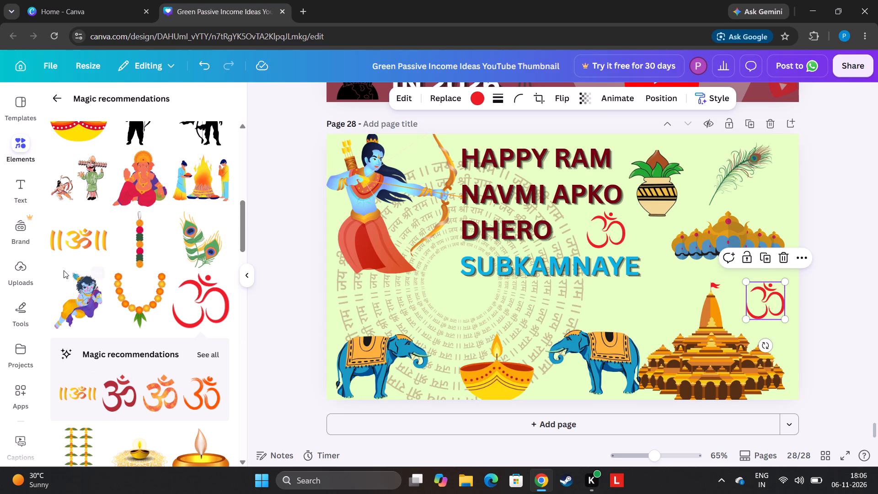
Add the recommended orange Om graphic with side bars, shrink it, and place it over the top of the temple.
{"action": "left_click", "coordinate": [68, 257]}
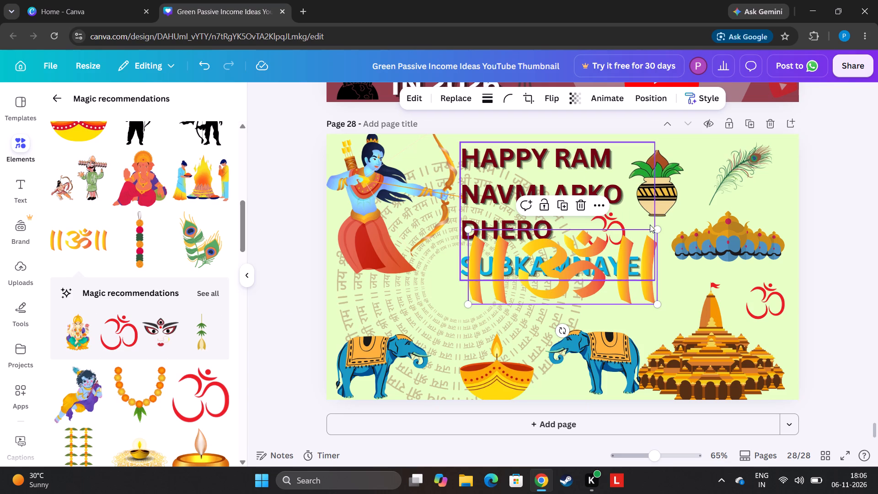
{"action": "left_click_drag", "start_coordinate": [659, 226], "coordinate": [538, 286]}
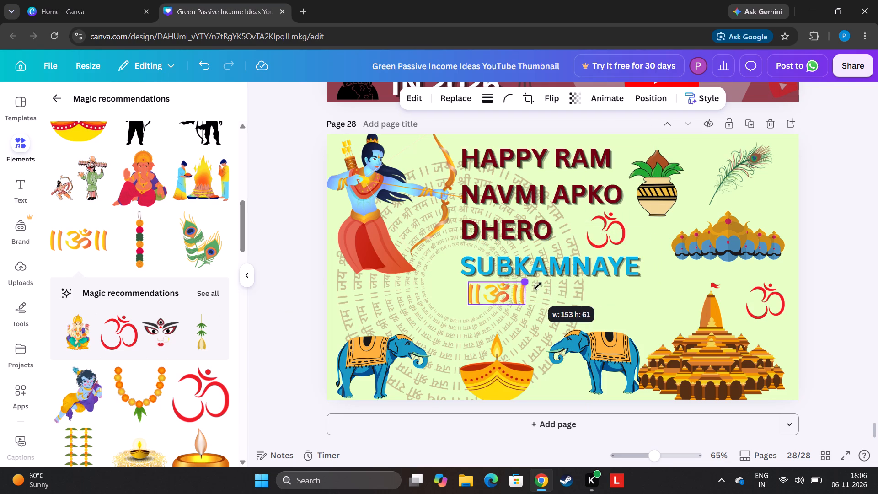
{"action": "left_click_drag", "start_coordinate": [538, 286], "coordinate": [540, 286]}
{"action": "left_click_drag", "start_coordinate": [497, 294], "coordinate": [659, 306]}
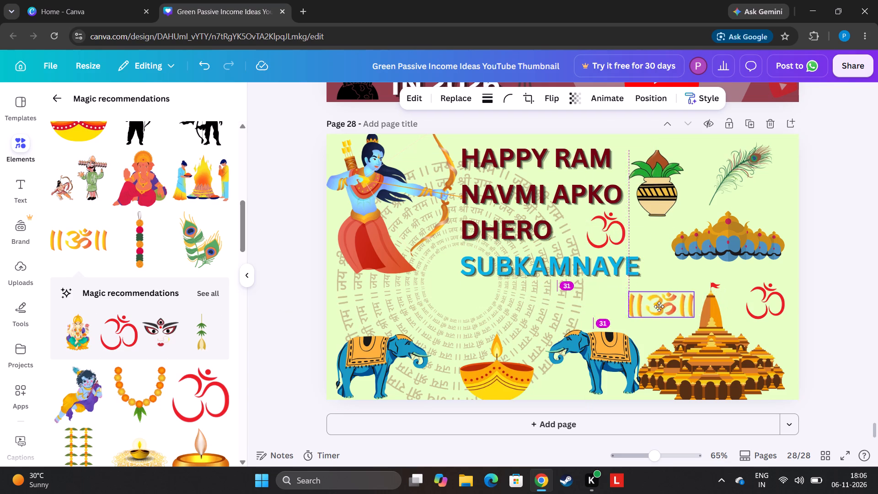
{"action": "left_click_drag", "start_coordinate": [659, 306], "coordinate": [701, 295]}
Delete the duplicate red Om beside the temple's flag and move the orange Om graphic into its place.
{"action": "left_click", "coordinate": [766, 301]}
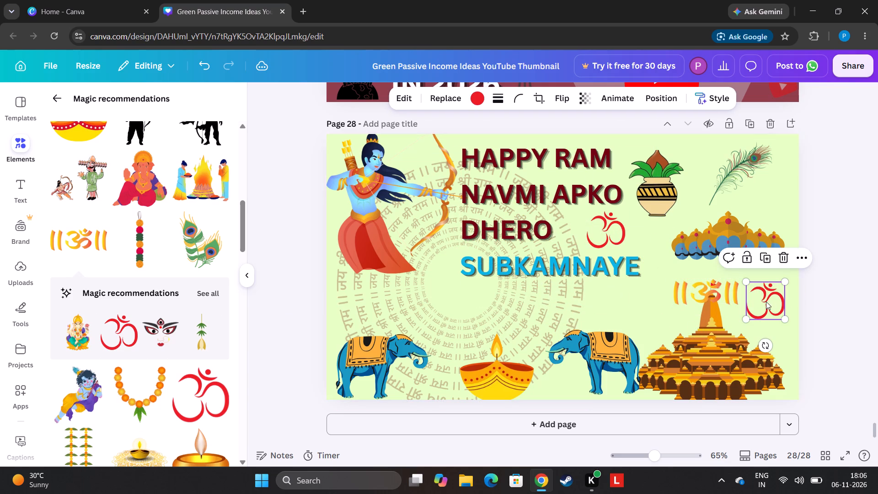
{"action": "left_click", "coordinate": [782, 258]}
{"action": "left_click_drag", "start_coordinate": [713, 290], "coordinate": [770, 304]}
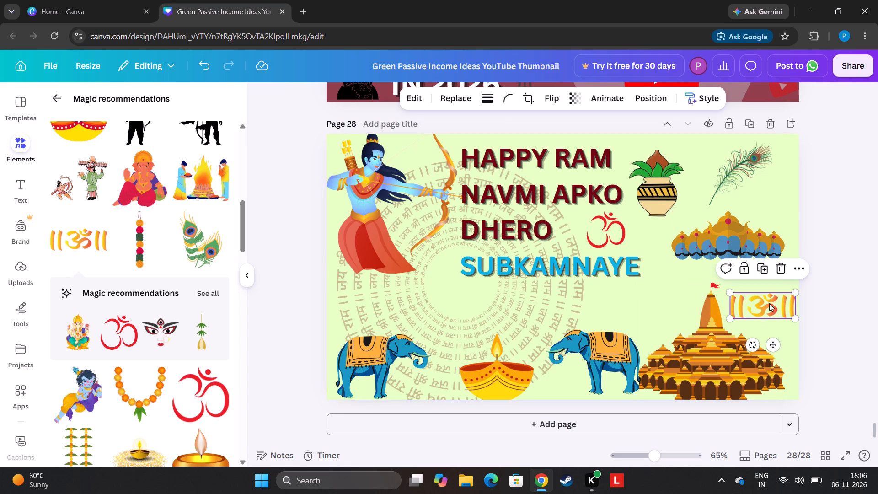
Add the recommended graphic of the kneeling archer facing ten-headed Ravana and shrink it below the heading.
{"action": "left_click", "coordinate": [63, 199]}
{"action": "left_click_drag", "start_coordinate": [575, 281], "coordinate": [518, 307]}
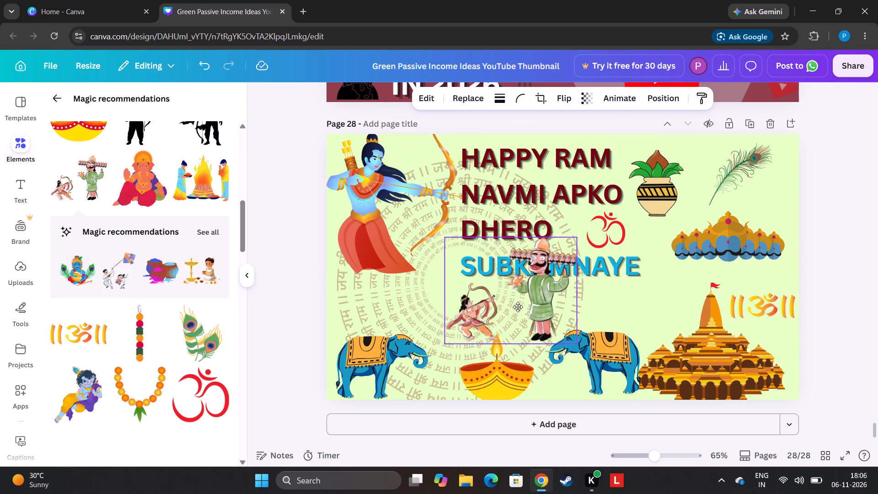
{"action": "left_click_drag", "start_coordinate": [518, 307], "coordinate": [505, 311]}
{"action": "left_click_drag", "start_coordinate": [552, 247], "coordinate": [516, 290]}
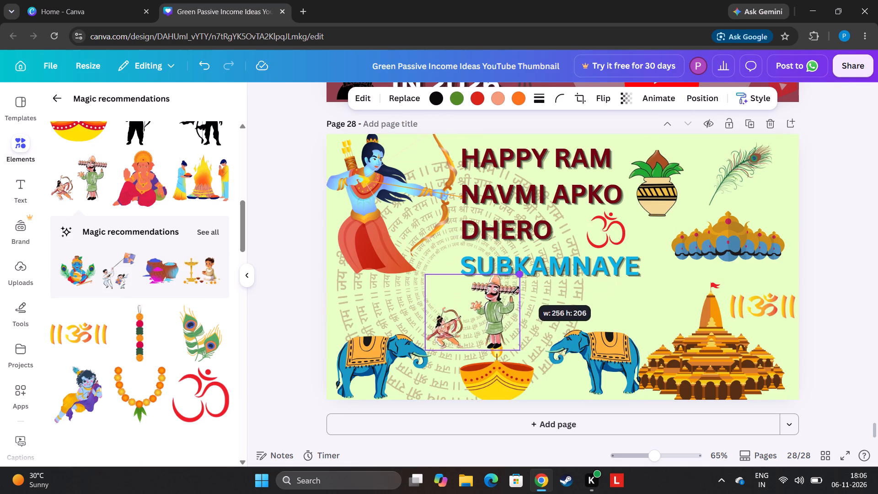
{"action": "left_click_drag", "start_coordinate": [516, 290], "coordinate": [525, 293]}
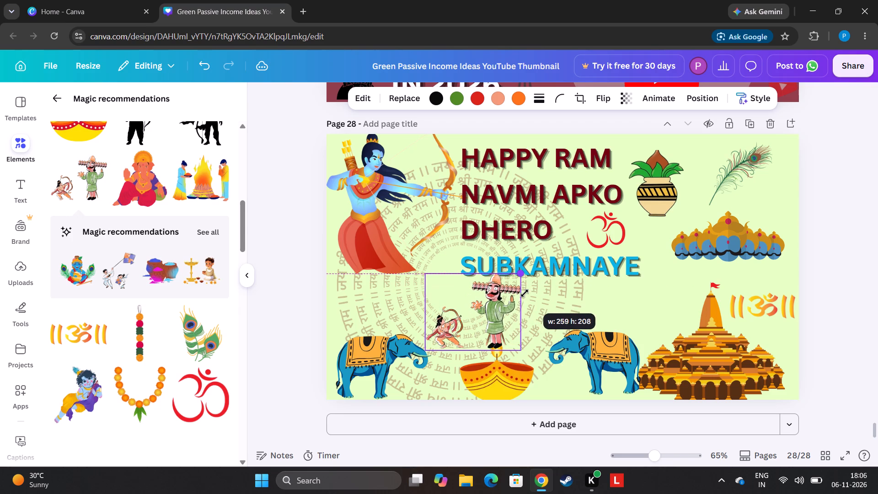
{"action": "left_click_drag", "start_coordinate": [525, 293], "coordinate": [524, 293]}
Move the peacock feather below SUBKAMNAYE, above the diya, and place the archer and Ravana graphic in the page's top right corner.
{"action": "left_click_drag", "start_coordinate": [717, 173], "coordinate": [523, 306]}
{"action": "left_click_drag", "start_coordinate": [464, 307], "coordinate": [733, 160]}
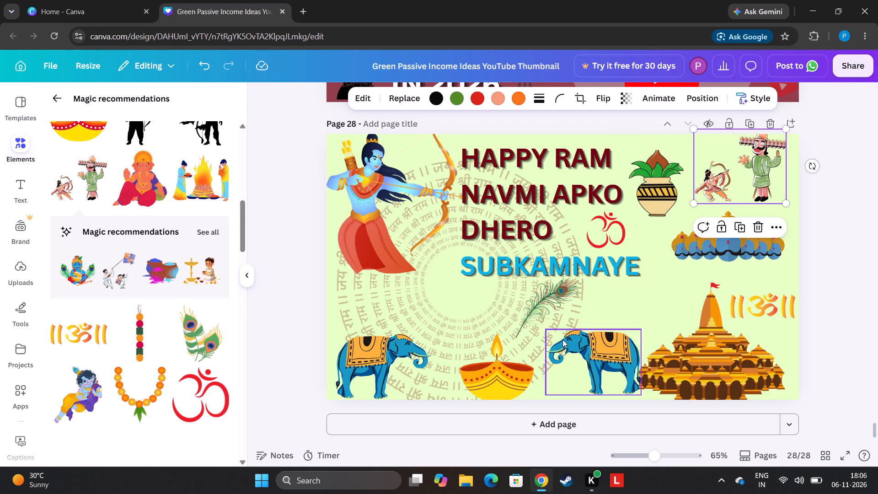
{"action": "left_click_drag", "start_coordinate": [558, 312], "coordinate": [483, 318]}
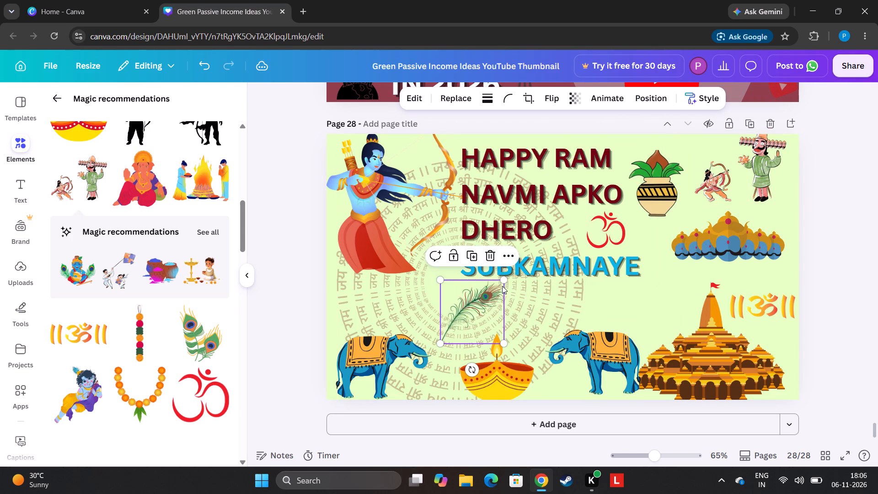
Add the recommended boy with brass lamp graphic, shrink it, and place it between the end of SUBKAMNAYE and the right elephant, beside the temple.
{"action": "left_click", "coordinate": [197, 274]}
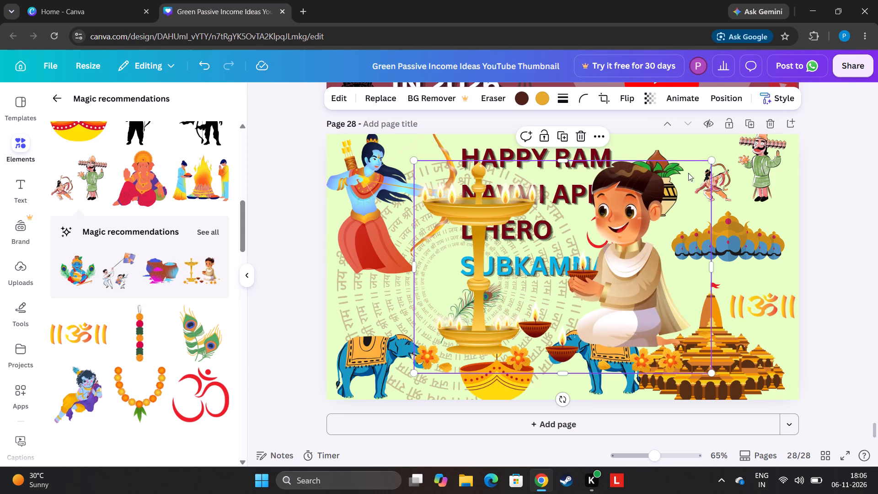
{"action": "left_click_drag", "start_coordinate": [709, 163], "coordinate": [553, 330]}
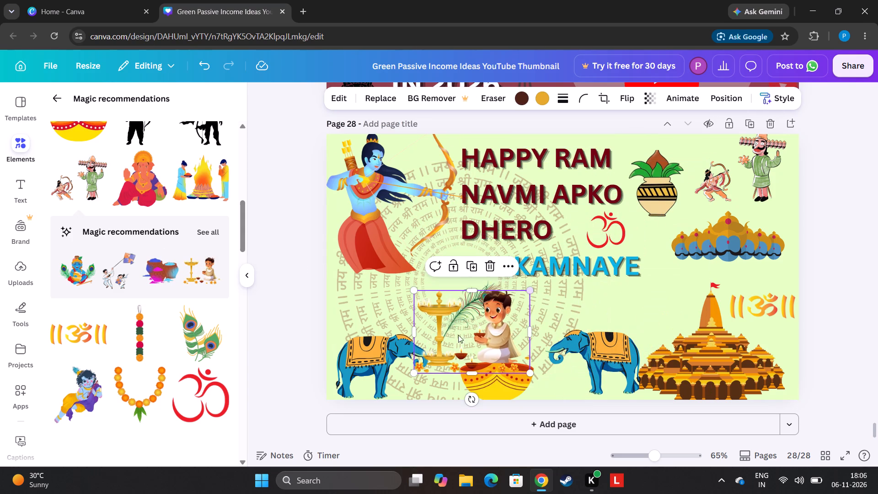
{"action": "left_click_drag", "start_coordinate": [463, 334], "coordinate": [603, 311]}
{"action": "left_click_drag", "start_coordinate": [664, 268], "coordinate": [661, 276]}
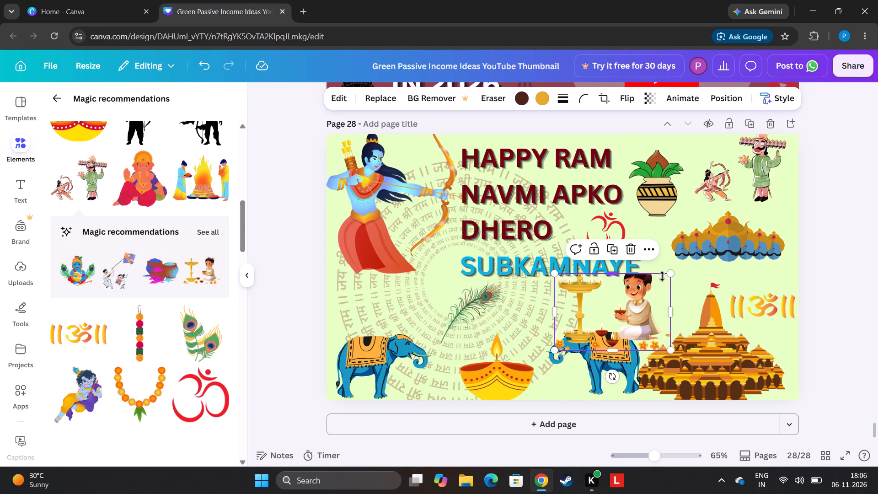
{"action": "left_click_drag", "start_coordinate": [662, 276], "coordinate": [663, 263]}
{"action": "left_click_drag", "start_coordinate": [672, 265], "coordinate": [668, 263]}
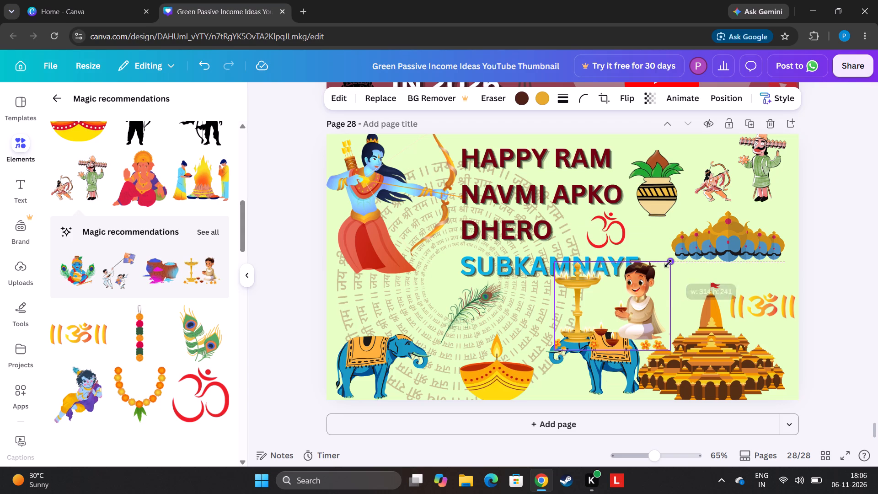
{"action": "left_click_drag", "start_coordinate": [668, 263], "coordinate": [645, 307]}
{"action": "left_click_drag", "start_coordinate": [609, 330], "coordinate": [665, 312]}
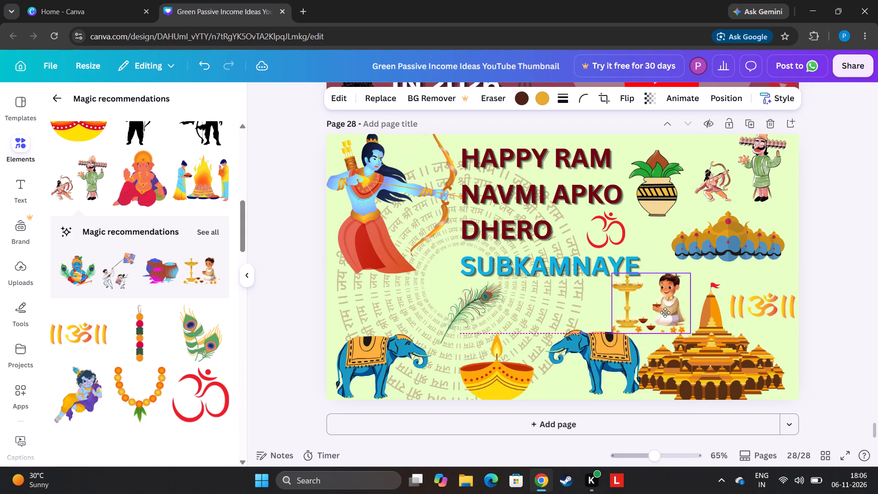
{"action": "left_click_drag", "start_coordinate": [665, 312], "coordinate": [650, 314]}
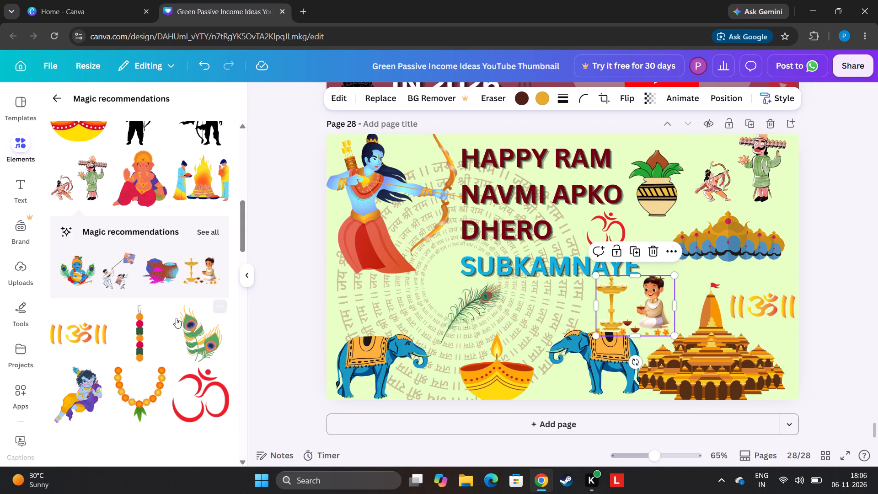
Add the recommended hanging flower garland, place it at the page's upper left edge, and place a duplicate at the upper right edge.
{"action": "left_click", "coordinate": [132, 339]}
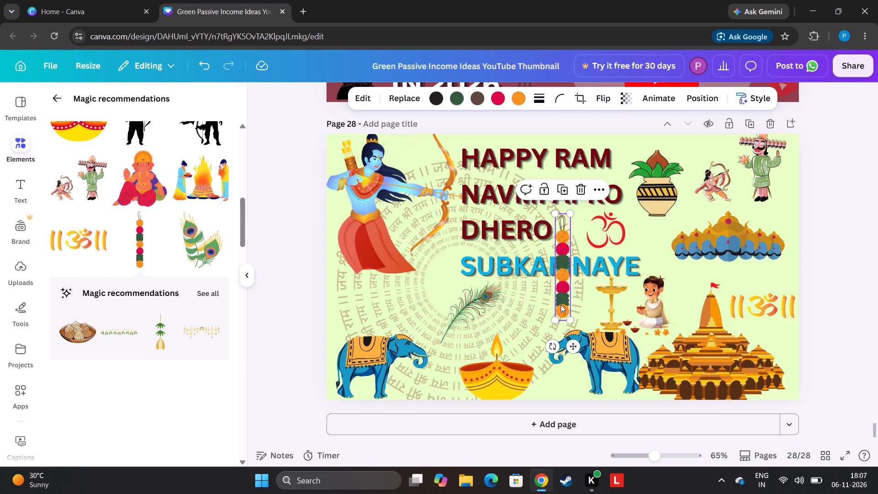
{"action": "left_click_drag", "start_coordinate": [561, 305], "coordinate": [318, 224]}
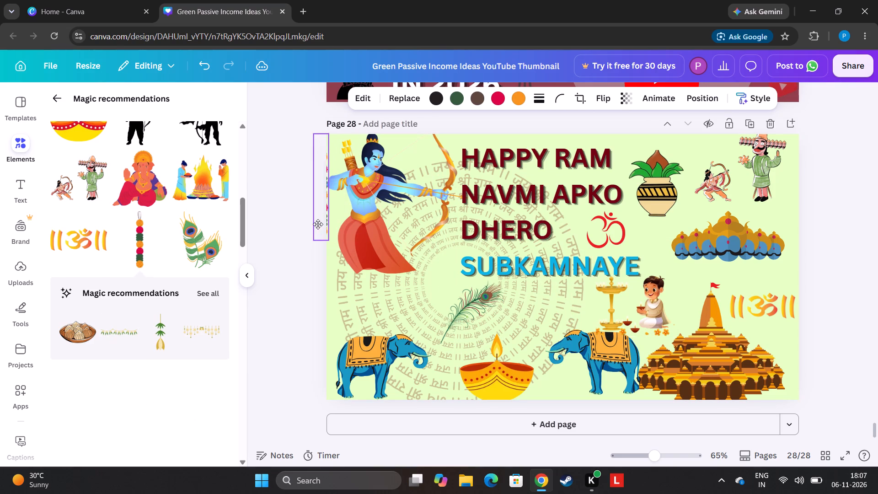
{"action": "left_click_drag", "start_coordinate": [318, 224], "coordinate": [324, 224]}
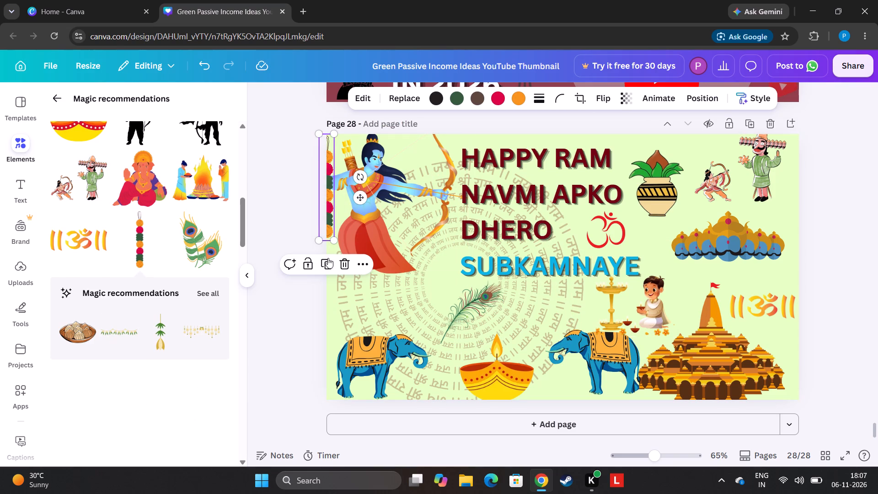
{"action": "left_click", "coordinate": [328, 258]}
{"action": "left_click_drag", "start_coordinate": [329, 214], "coordinate": [755, 188]}
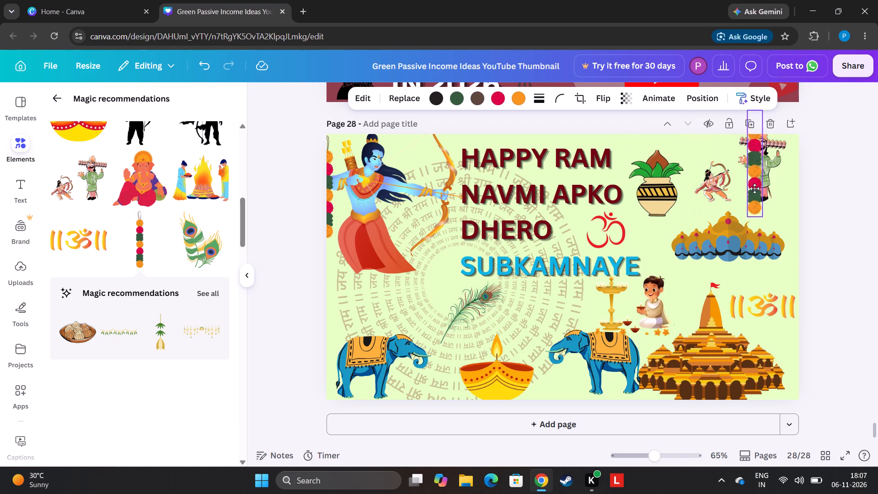
{"action": "left_click_drag", "start_coordinate": [755, 188], "coordinate": [791, 196]}
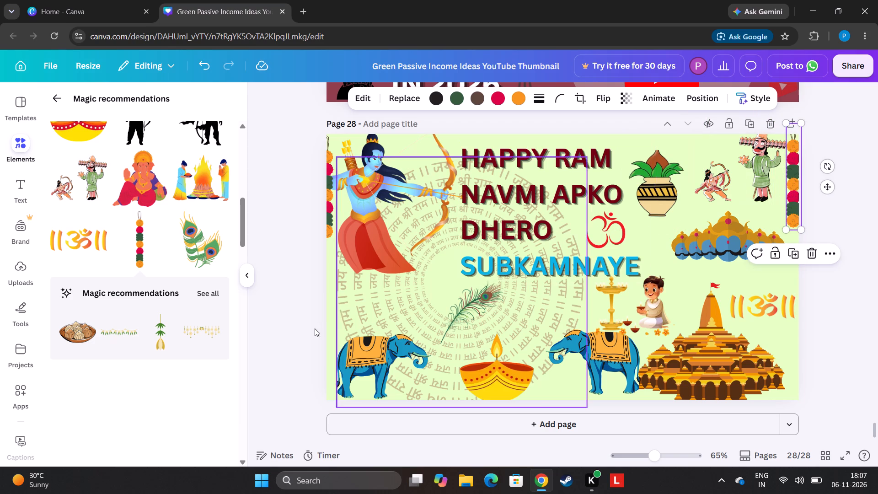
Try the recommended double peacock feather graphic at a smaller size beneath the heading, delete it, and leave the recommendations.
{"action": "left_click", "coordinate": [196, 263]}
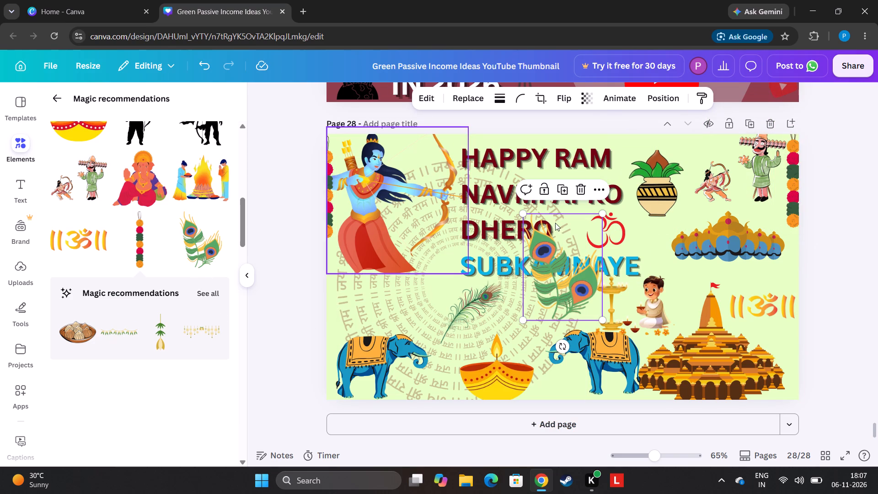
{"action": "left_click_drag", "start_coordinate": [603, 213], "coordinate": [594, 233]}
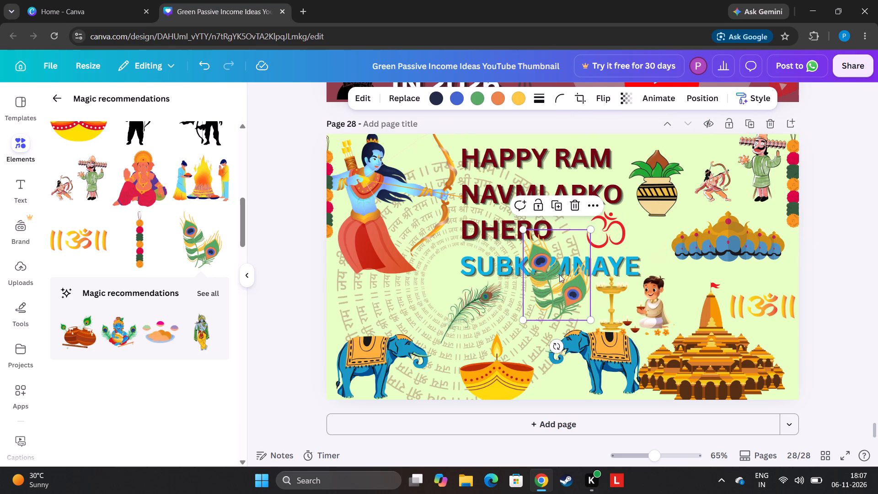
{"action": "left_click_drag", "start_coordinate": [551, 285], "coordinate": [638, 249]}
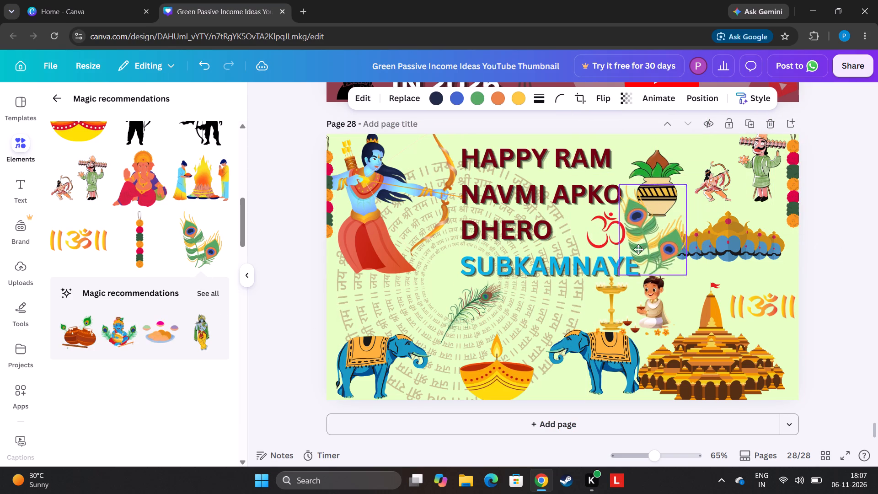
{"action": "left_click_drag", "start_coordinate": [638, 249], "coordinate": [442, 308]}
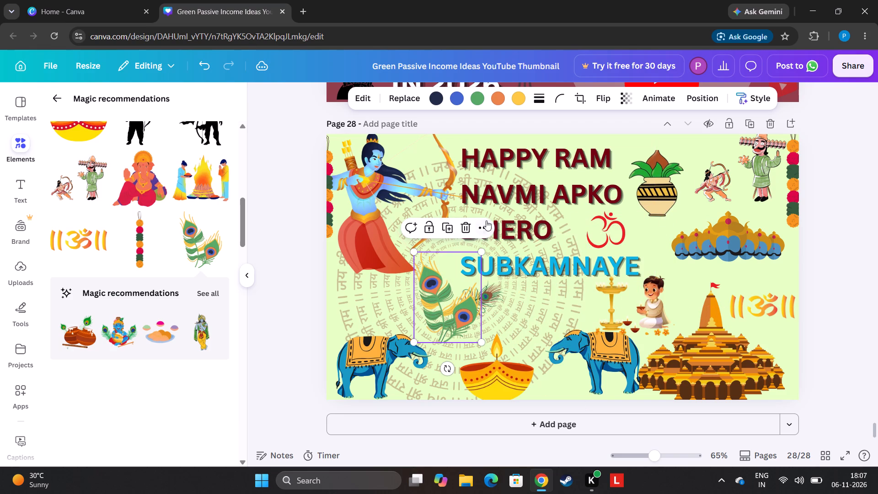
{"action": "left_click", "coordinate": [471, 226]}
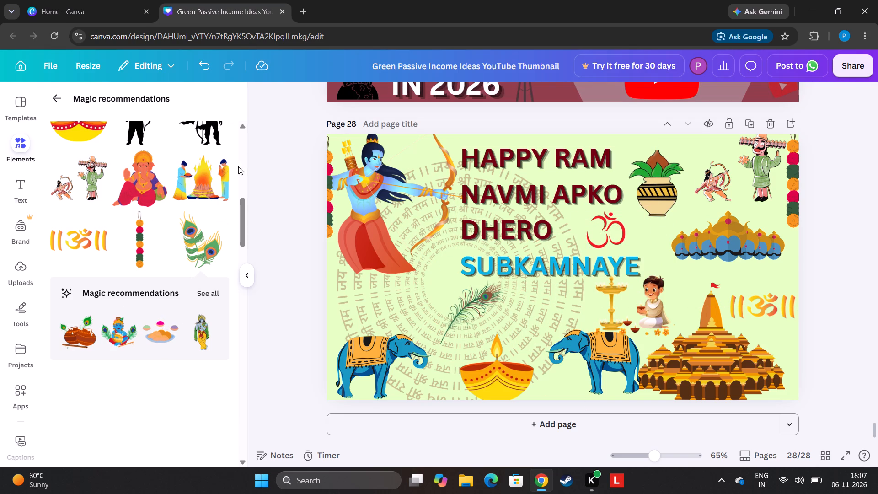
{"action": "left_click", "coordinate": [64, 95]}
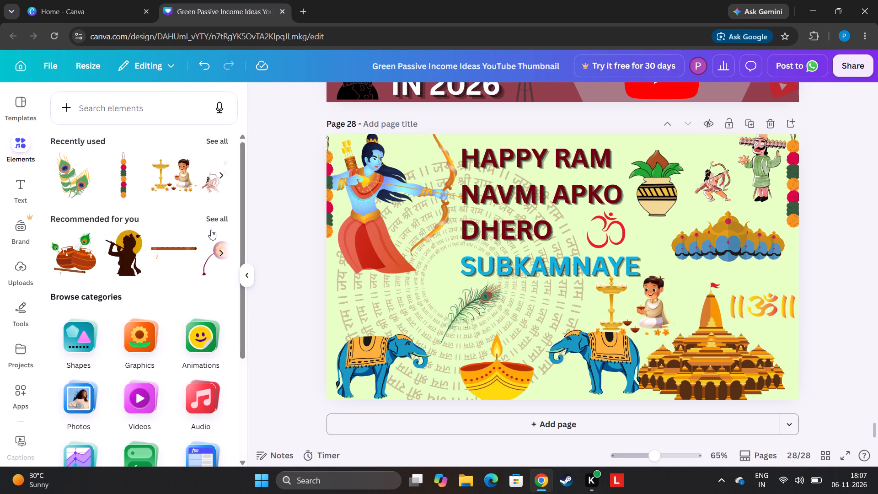
Add blank page 29 after the Ram Navami thumbnail and set its background colour to the soft medium green.
{"action": "left_click", "coordinate": [686, 424]}
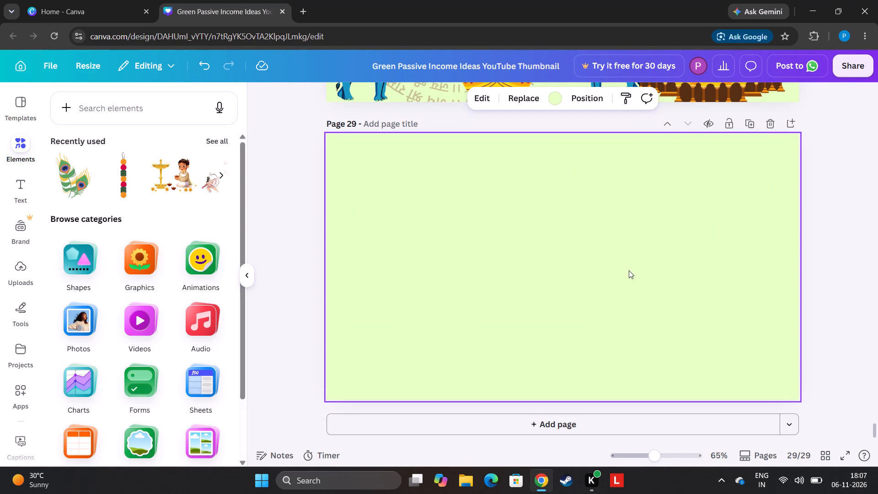
{"action": "left_click", "coordinate": [552, 100]}
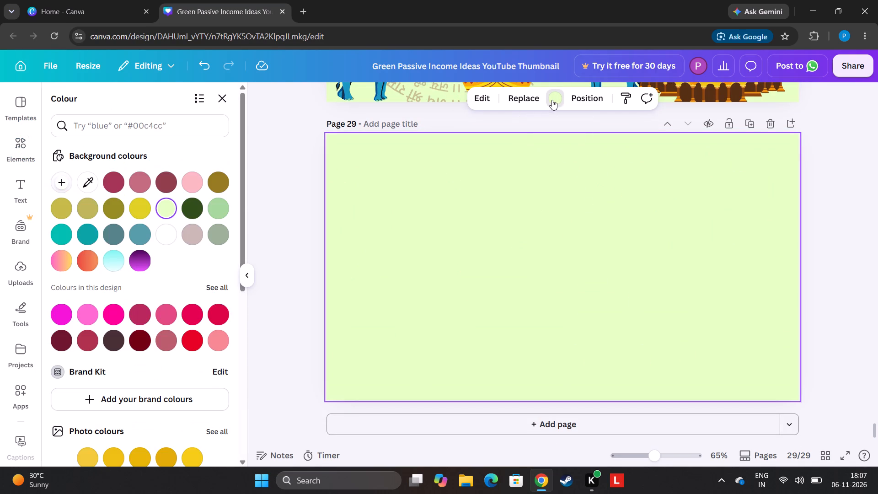
{"action": "left_click", "coordinate": [210, 206]}
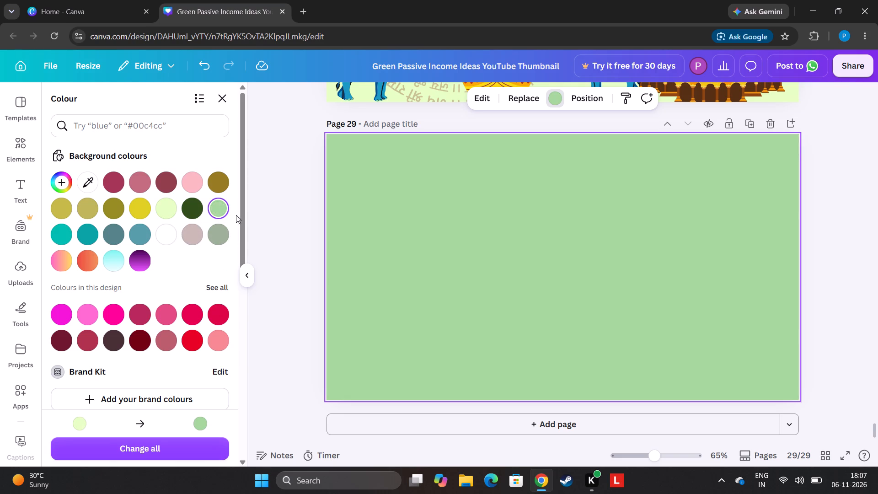
Change page 29's background to the light orange default solid colour, after trying the dark navy blue, and close the colour choices.
{"action": "left_click_drag", "start_coordinate": [237, 215], "coordinate": [259, 262]}
{"action": "left_click_drag", "start_coordinate": [240, 240], "coordinate": [240, 420]}
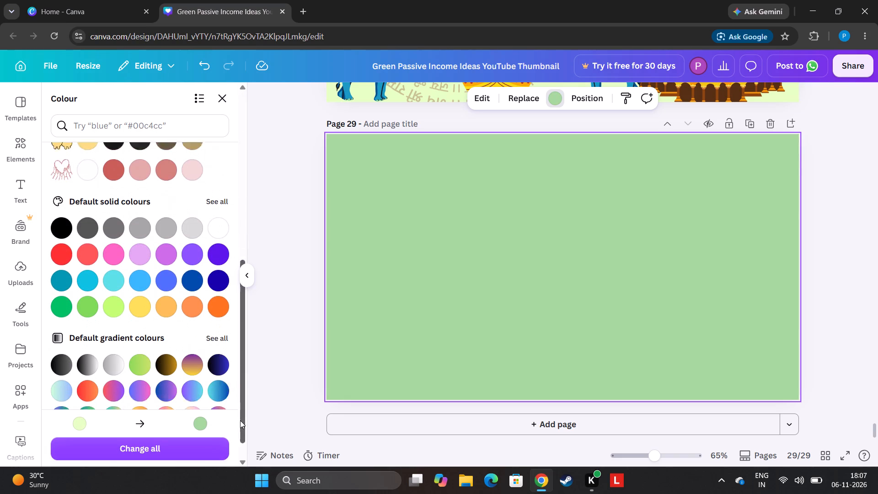
{"action": "left_click_drag", "start_coordinate": [240, 420], "coordinate": [240, 443]}
{"action": "left_click", "coordinate": [219, 258]}
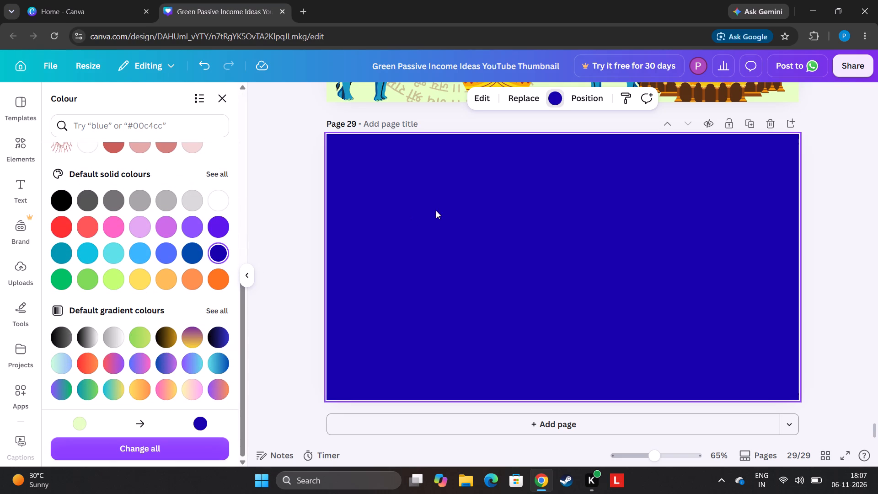
{"action": "left_click", "coordinate": [163, 281]}
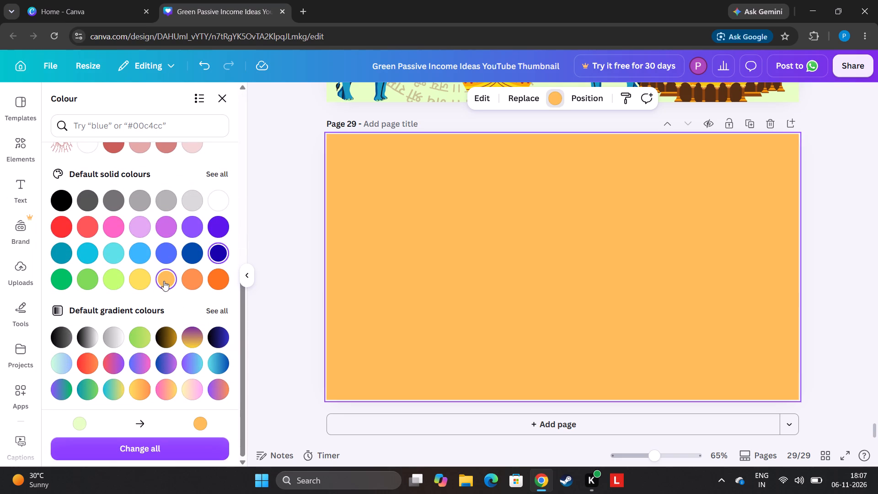
{"action": "left_click", "coordinate": [227, 103]}
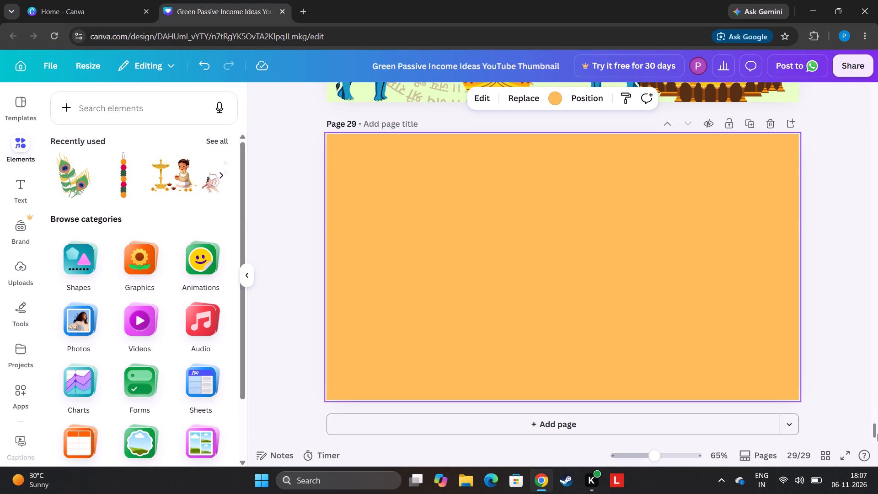
Look back through the earlier thumbnail pages, from page 24 up to page 9, and return to page 29.
{"action": "left_click_drag", "start_coordinate": [877, 434], "coordinate": [868, 373]}
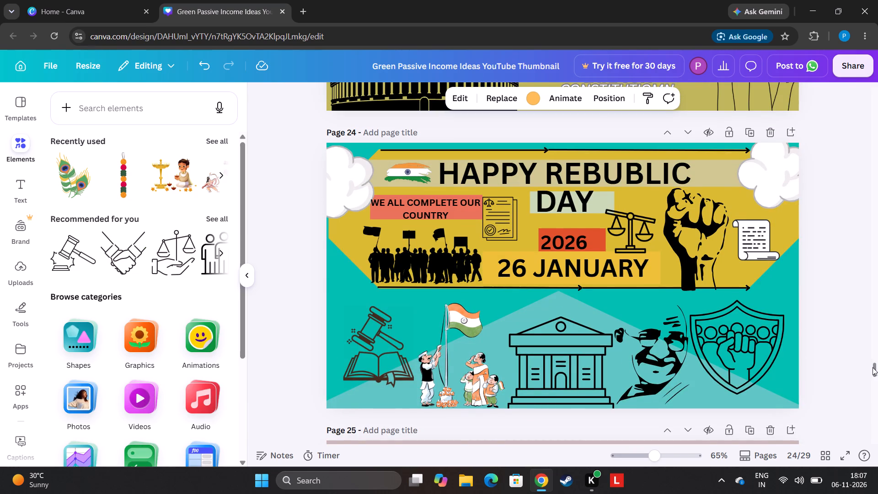
{"action": "left_click_drag", "start_coordinate": [872, 367], "coordinate": [877, 324]}
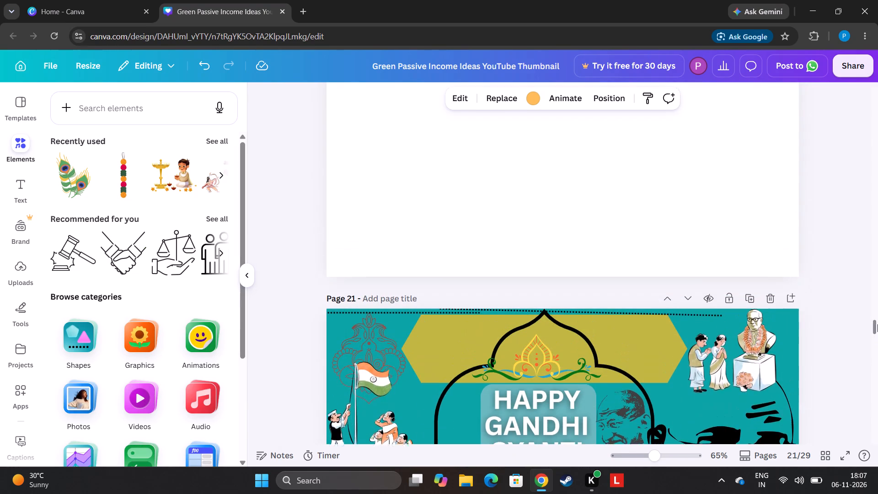
{"action": "left_click_drag", "start_coordinate": [877, 324], "coordinate": [877, 324]}
{"action": "left_click_drag", "start_coordinate": [873, 331], "coordinate": [875, 341]}
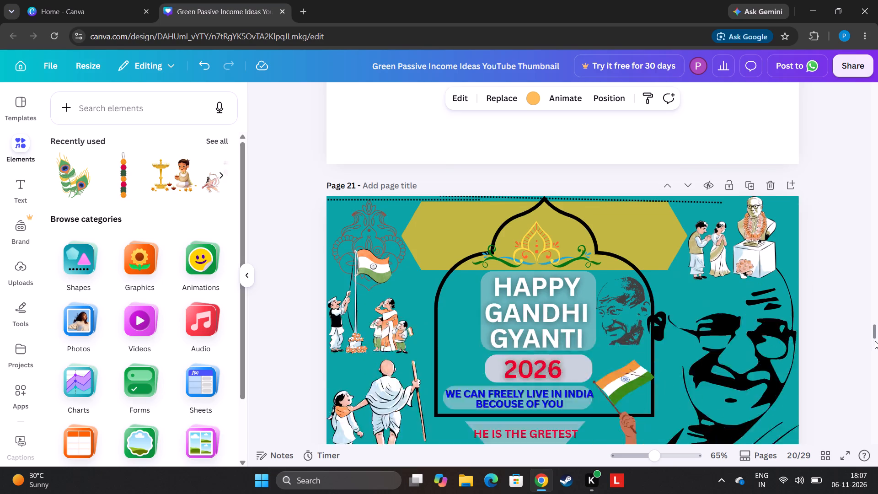
{"action": "left_click_drag", "start_coordinate": [875, 341], "coordinate": [877, 269]}
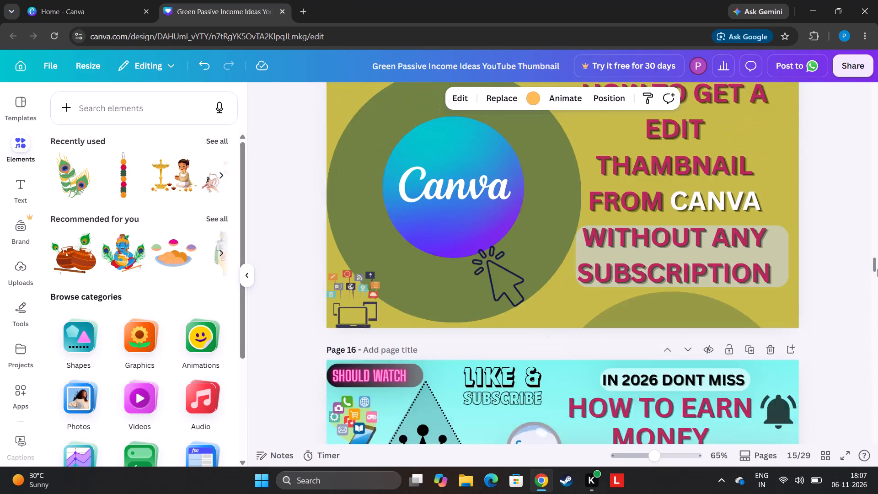
{"action": "left_click_drag", "start_coordinate": [877, 269], "coordinate": [877, 257]}
{"action": "left_click_drag", "start_coordinate": [877, 257], "coordinate": [877, 248]}
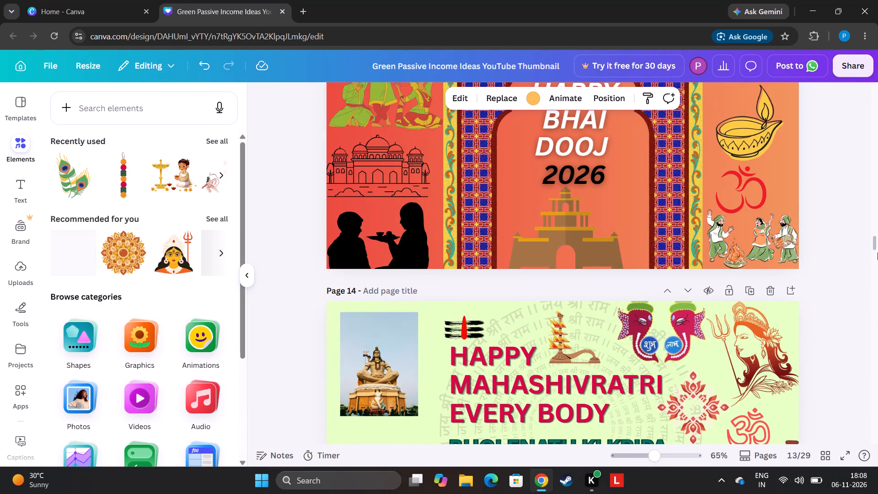
{"action": "left_click_drag", "start_coordinate": [875, 240], "coordinate": [872, 216]}
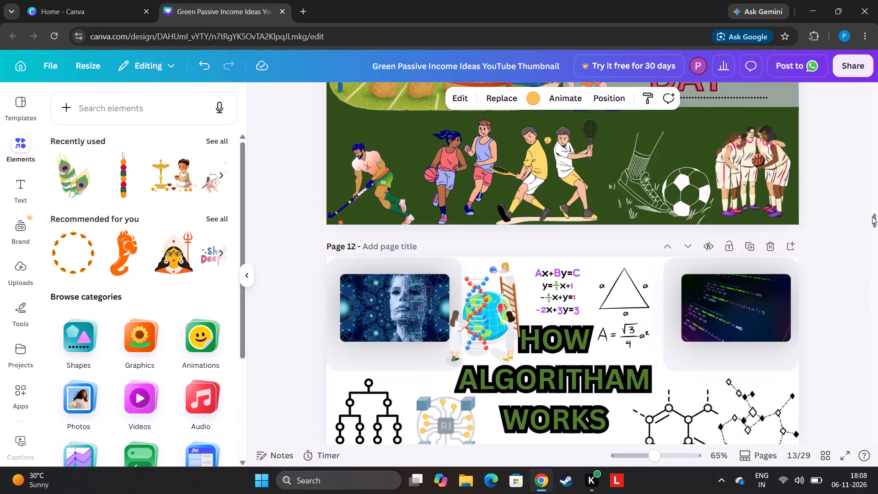
{"action": "left_click_drag", "start_coordinate": [872, 216], "coordinate": [877, 183]}
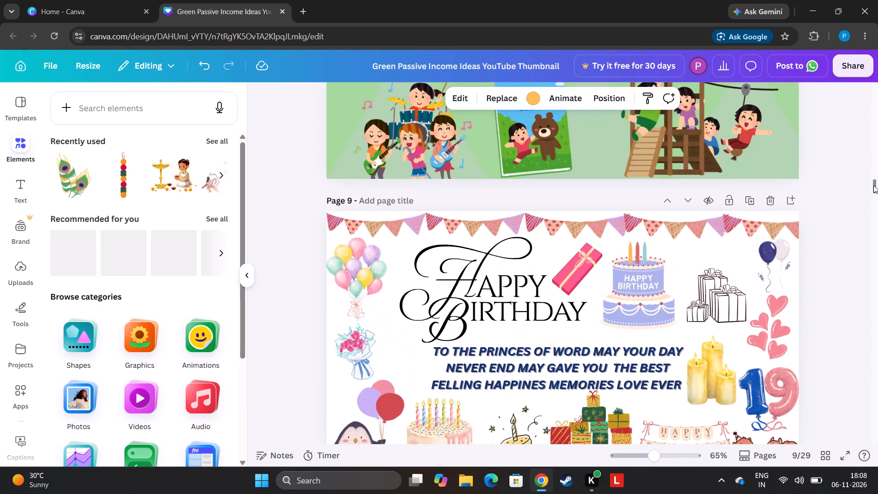
{"action": "left_click_drag", "start_coordinate": [873, 185], "coordinate": [877, 493]}
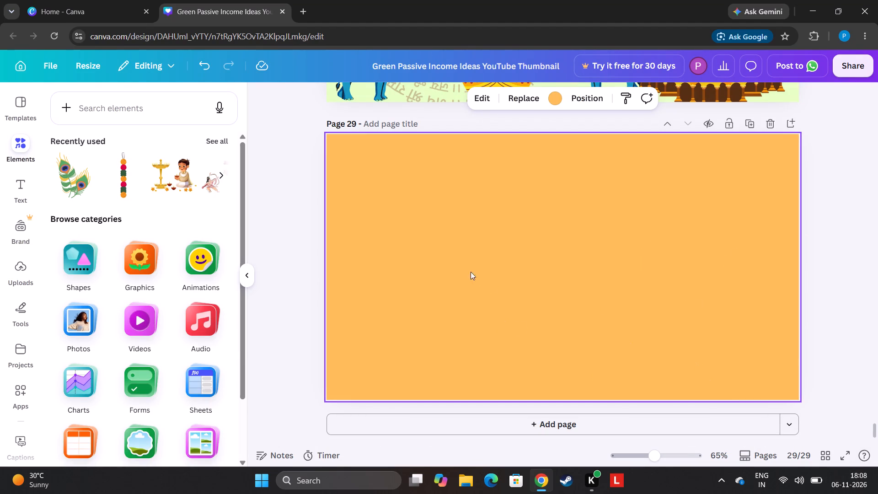
Add the recently used purple block city photo with glowing lights to page 29, enlarge it to about 1,051 by 701, and align it with the page's right edge.
{"action": "left_click", "coordinate": [466, 223]}
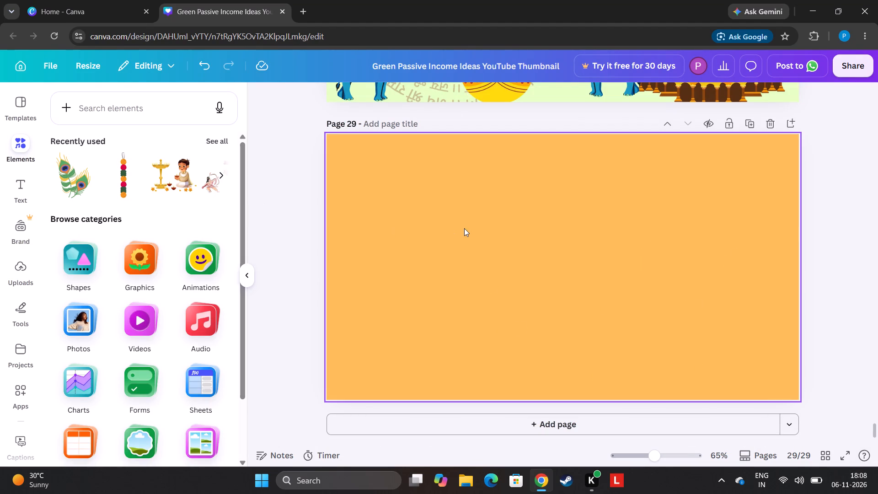
{"action": "left_click", "coordinate": [460, 228]}
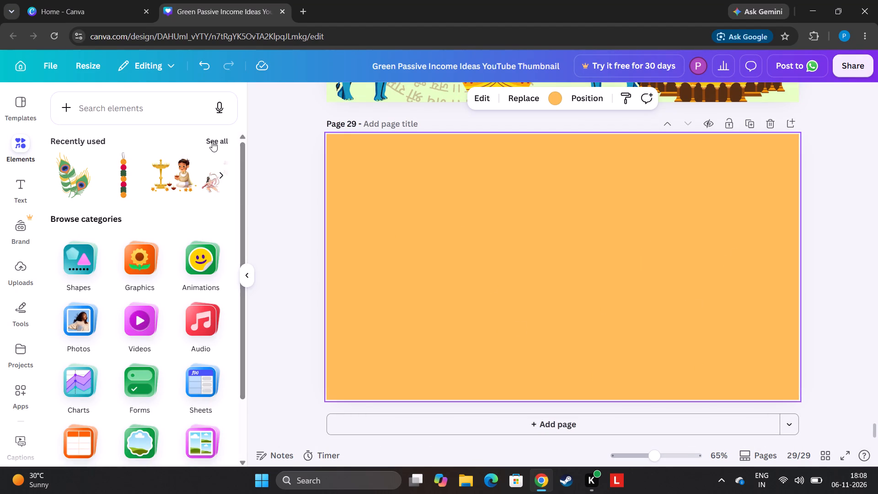
{"action": "left_click", "coordinate": [211, 142]}
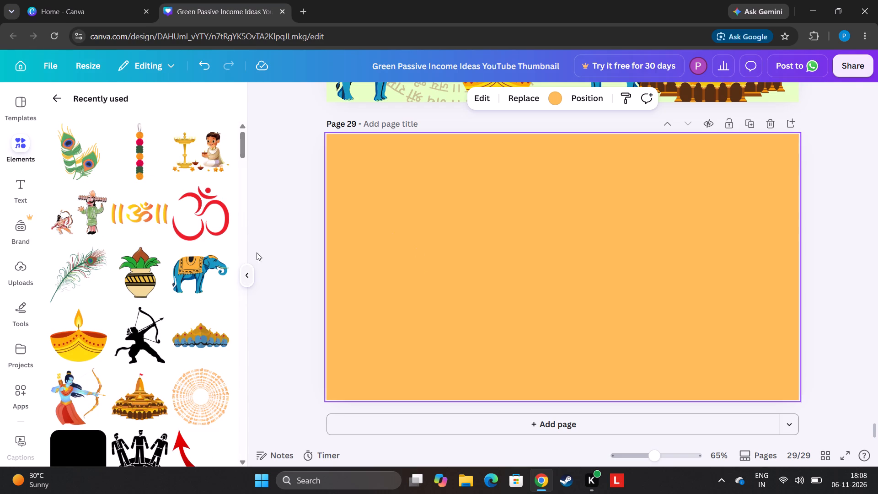
{"action": "left_click_drag", "start_coordinate": [244, 149], "coordinate": [245, 165]}
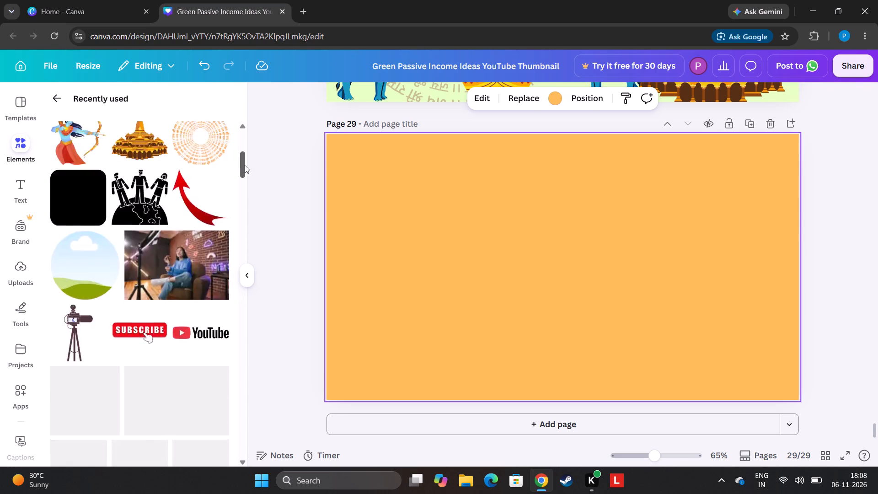
{"action": "left_click_drag", "start_coordinate": [245, 165], "coordinate": [250, 156]}
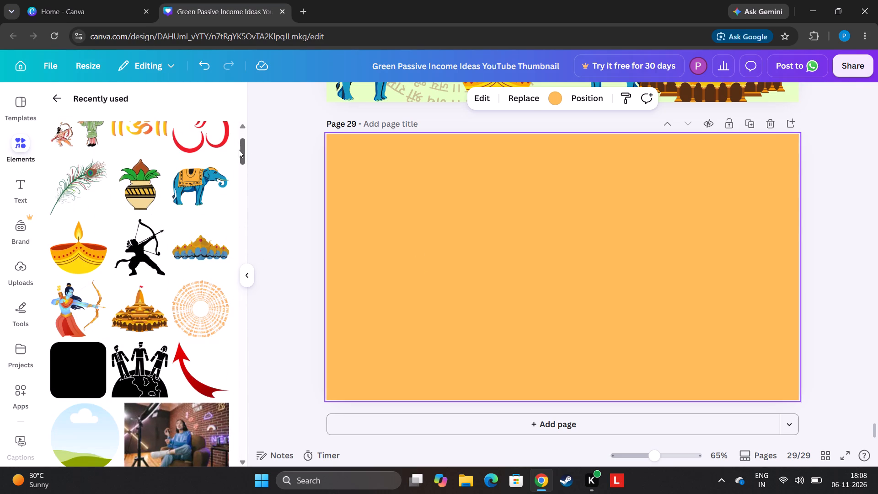
{"action": "left_click_drag", "start_coordinate": [239, 150], "coordinate": [285, 304]}
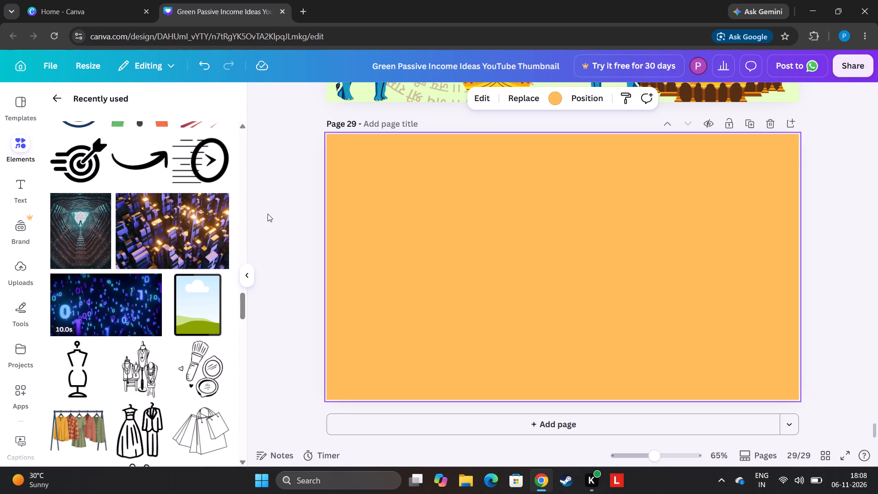
{"action": "left_click", "coordinate": [207, 242]}
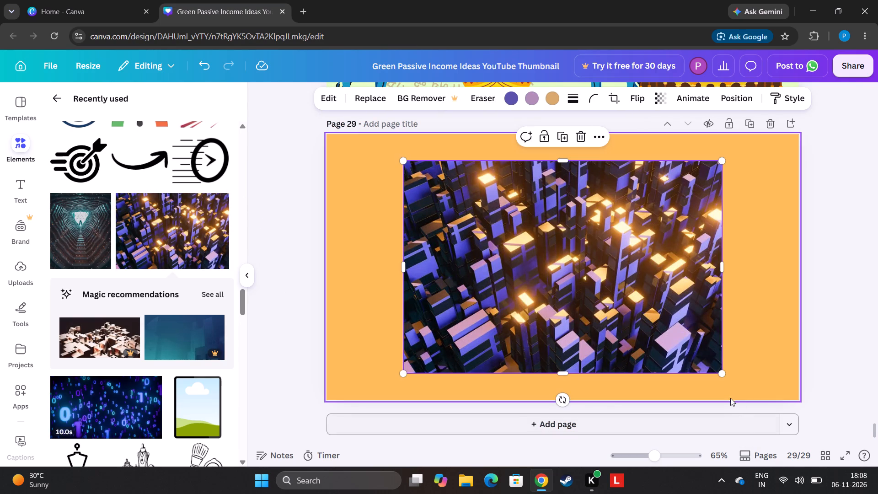
{"action": "left_click_drag", "start_coordinate": [723, 376], "coordinate": [803, 405]}
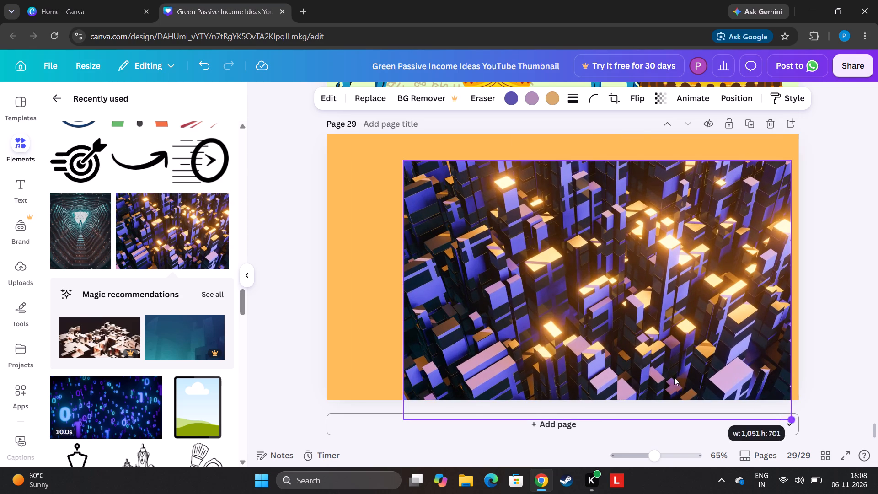
{"action": "left_click_drag", "start_coordinate": [569, 337], "coordinate": [577, 328]}
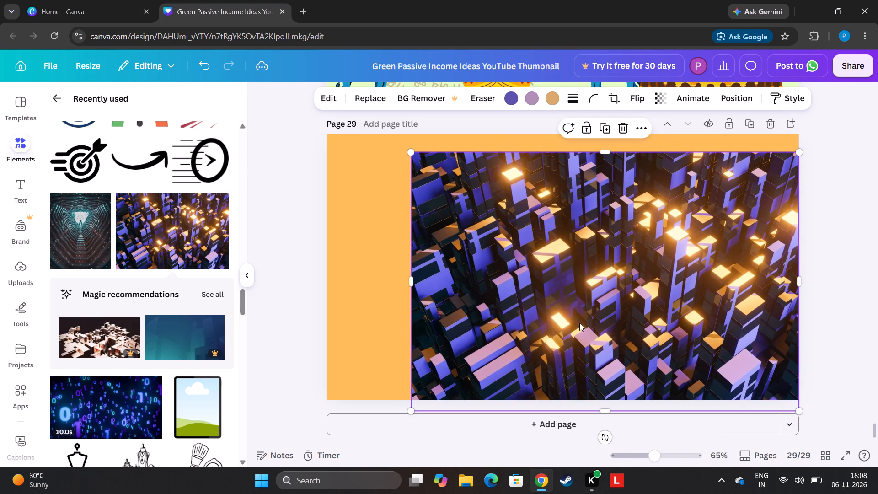
Set the block city photo's transparency to 25.
{"action": "left_click", "coordinate": [651, 97]}
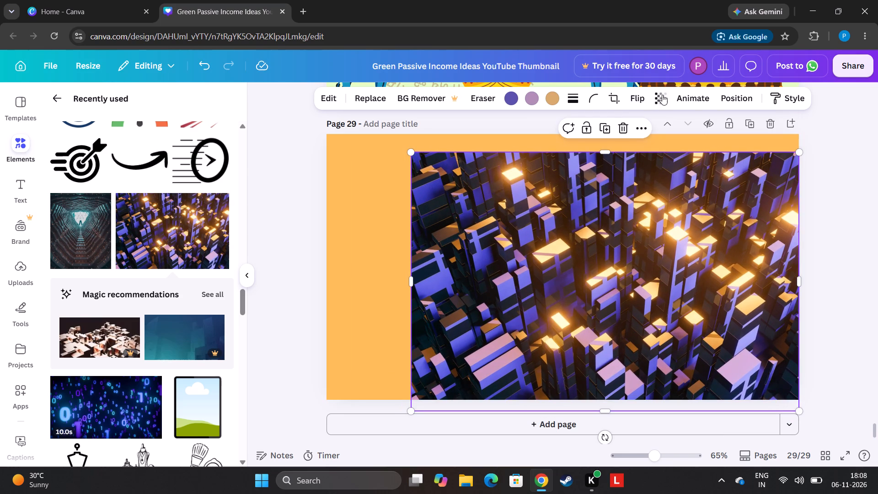
{"action": "left_click", "coordinate": [663, 92]}
{"action": "left_click", "coordinate": [623, 146]}
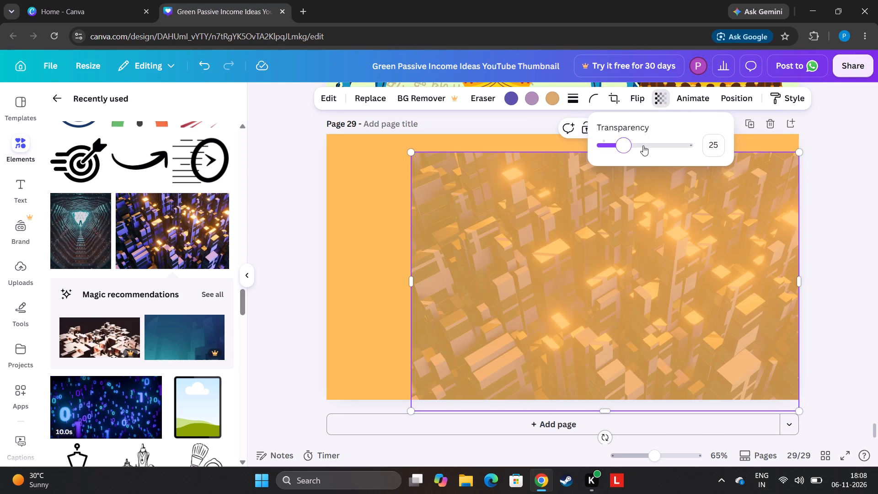
{"action": "left_click", "coordinate": [832, 226]}
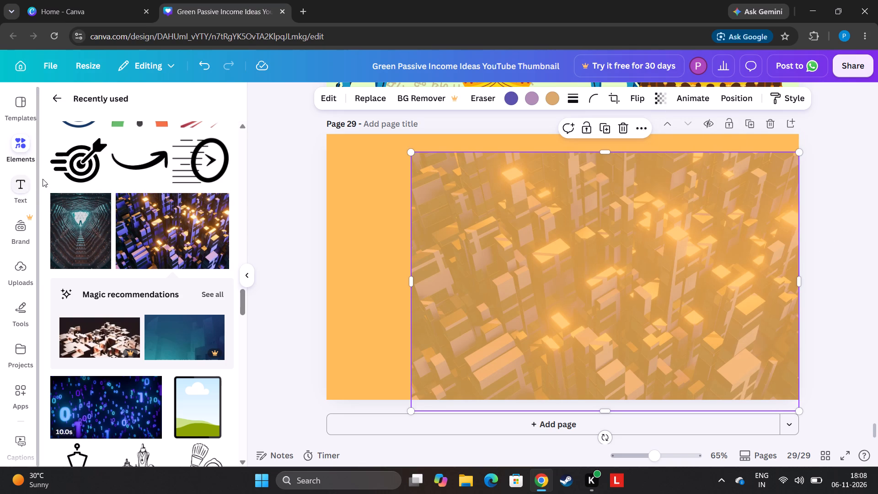
Add a heading to page 29 reading "five secret about".
{"action": "left_click", "coordinate": [48, 97]}
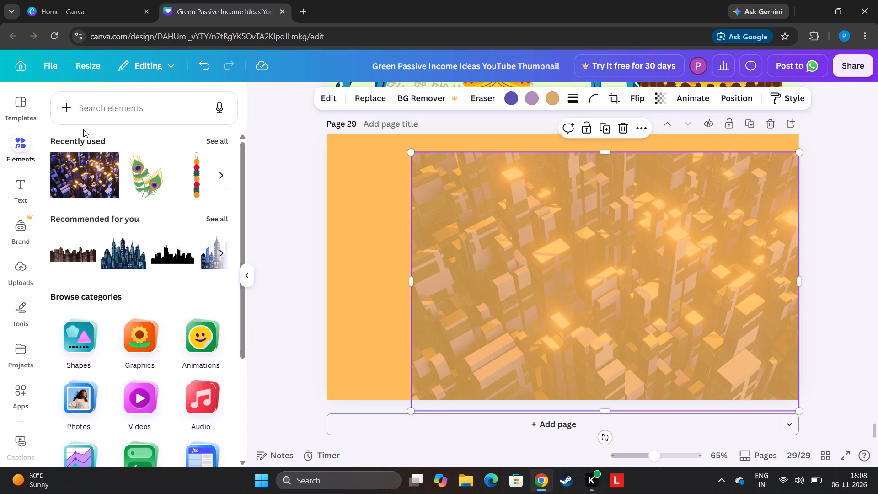
{"action": "left_click", "coordinate": [16, 178]}
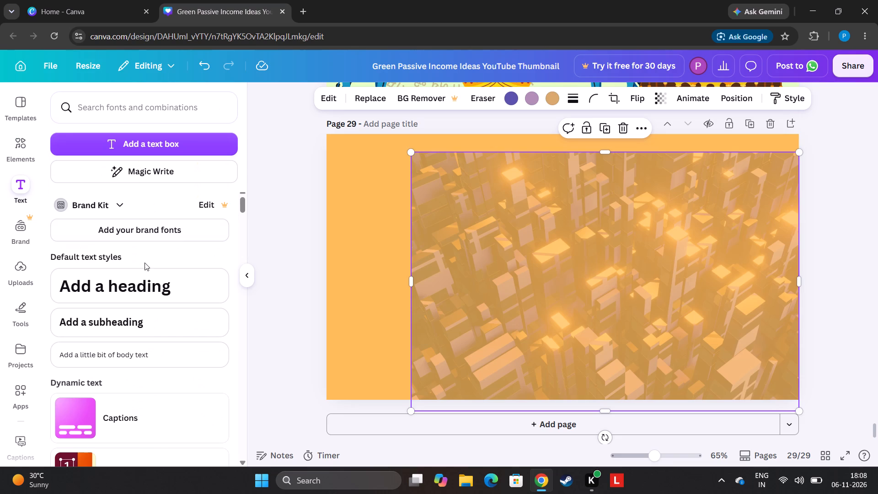
{"action": "left_click", "coordinate": [142, 281]}
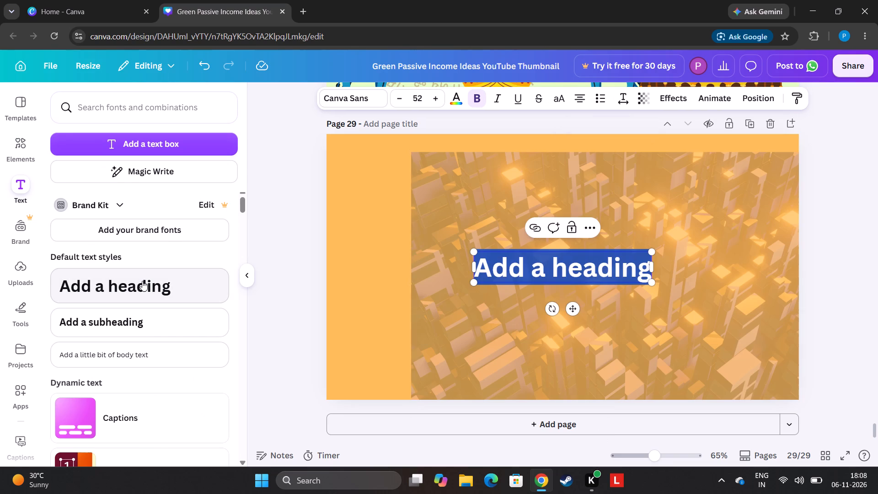
{"action": "key", "text": "BackSpace"}
{"action": "type", "text": "five secret about"}
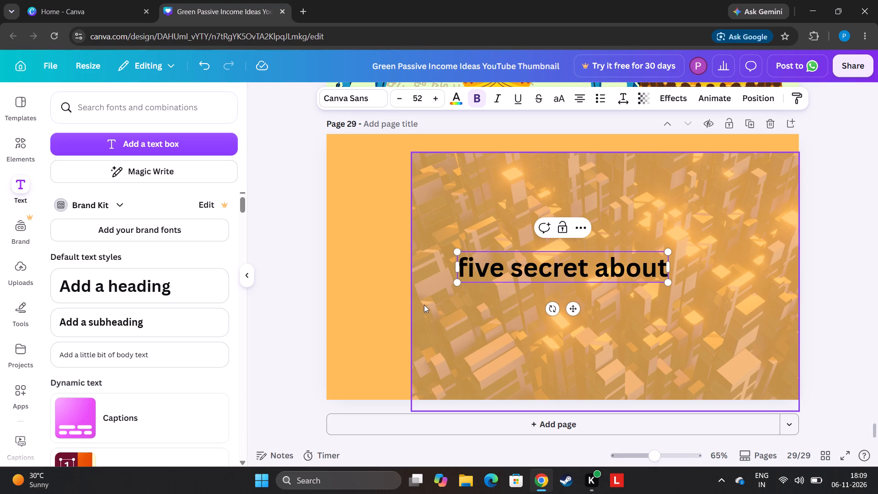
Continue the heading after "about" with "ai tools nobody know about this secret".
{"action": "left_click", "coordinate": [664, 278]}
{"action": "left_click_drag", "start_coordinate": [664, 275], "coordinate": [660, 269]}
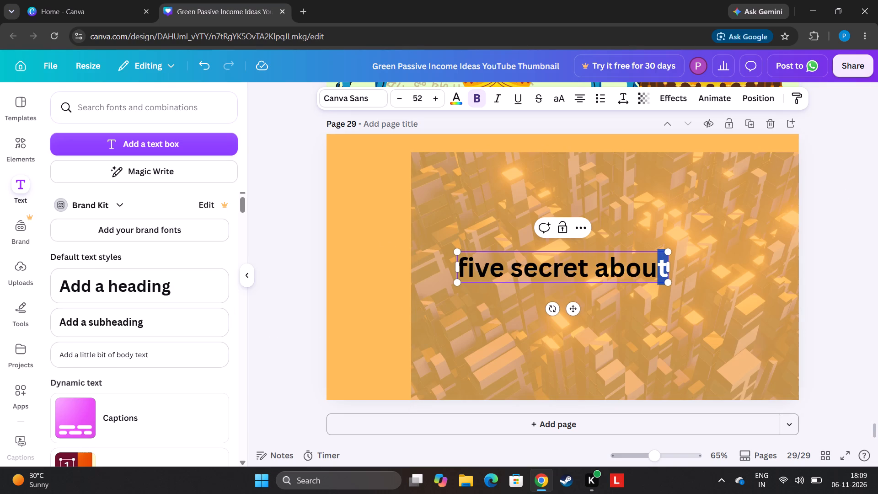
{"action": "left_click_drag", "start_coordinate": [660, 269], "coordinate": [659, 268]}
{"action": "left_click", "coordinate": [847, 250]}
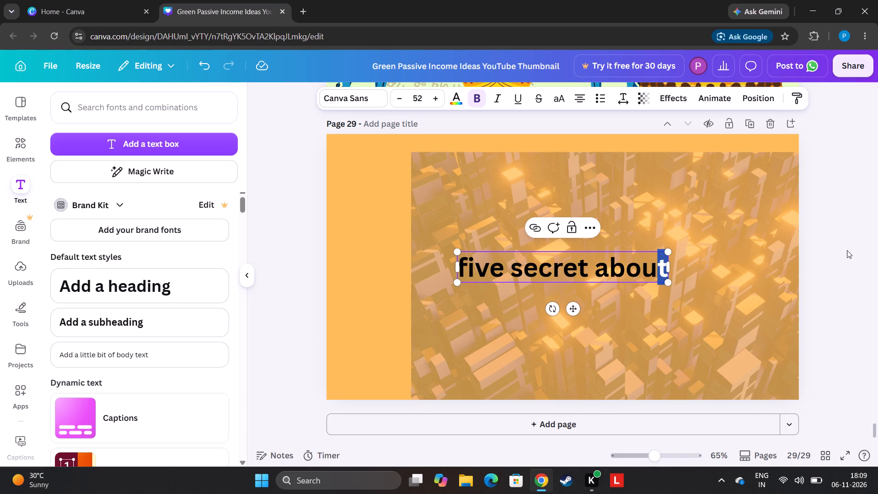
{"action": "left_click", "coordinate": [652, 275]}
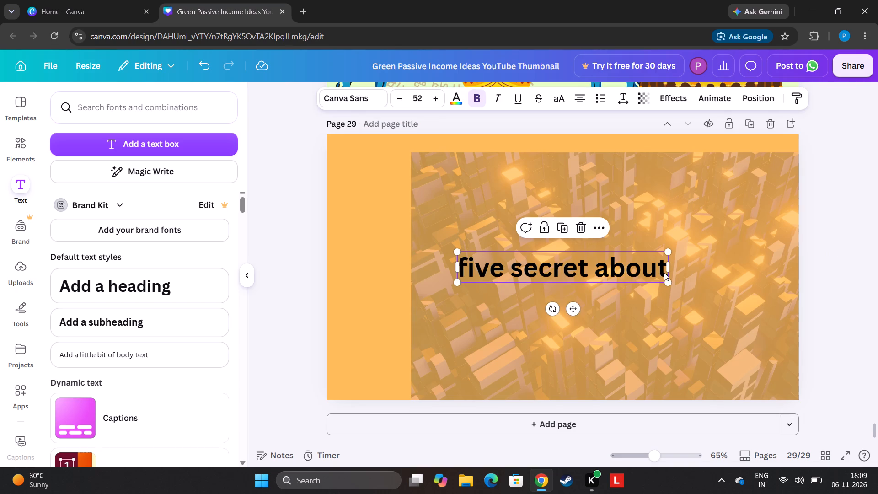
{"action": "left_click", "coordinate": [664, 273]}
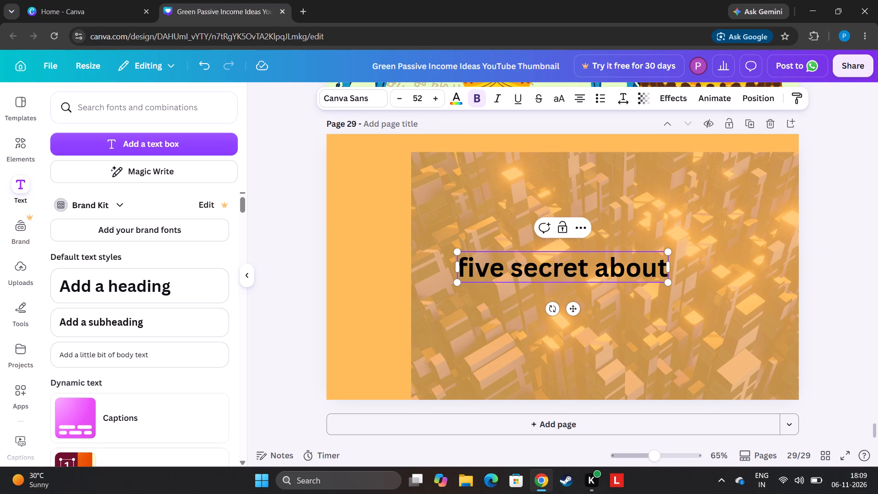
{"action": "key", "text": "space"}
{"action": "key", "text": "a"}
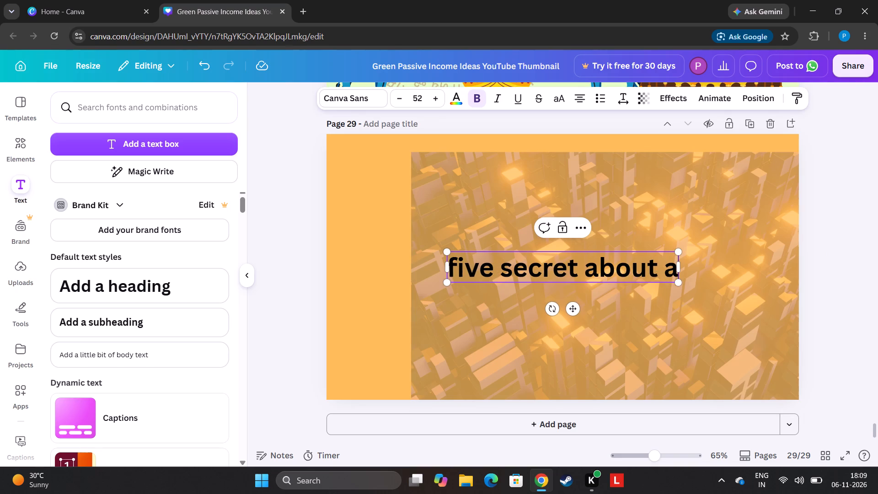
{"action": "type", "text": "i"}
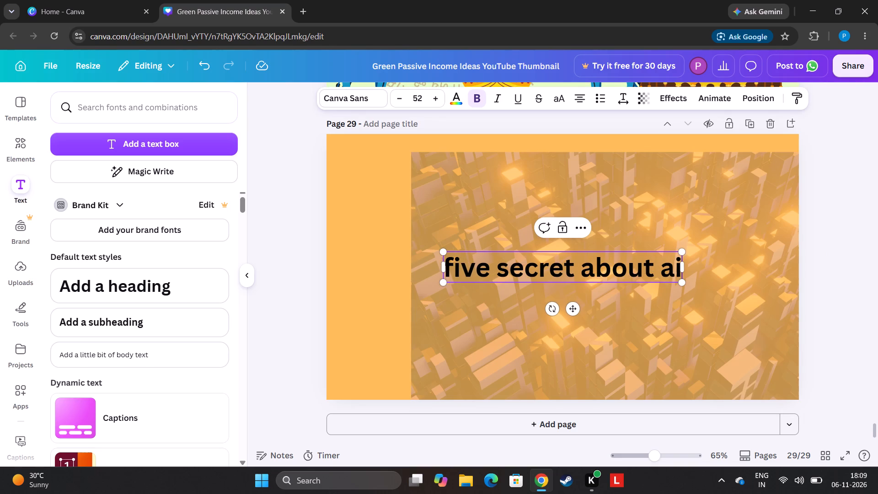
{"action": "key", "text": "space"}
{"action": "key", "text": "t"}
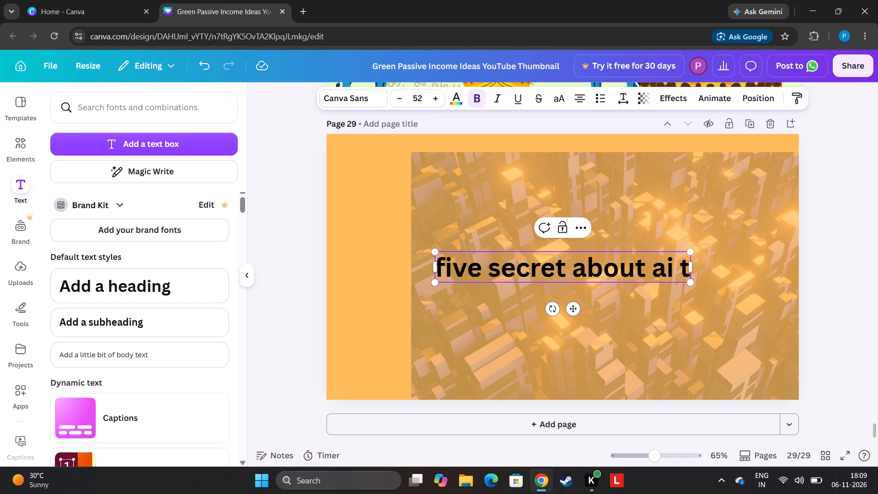
{"action": "type", "text": "oo"}
{"action": "key", "text": "l"}
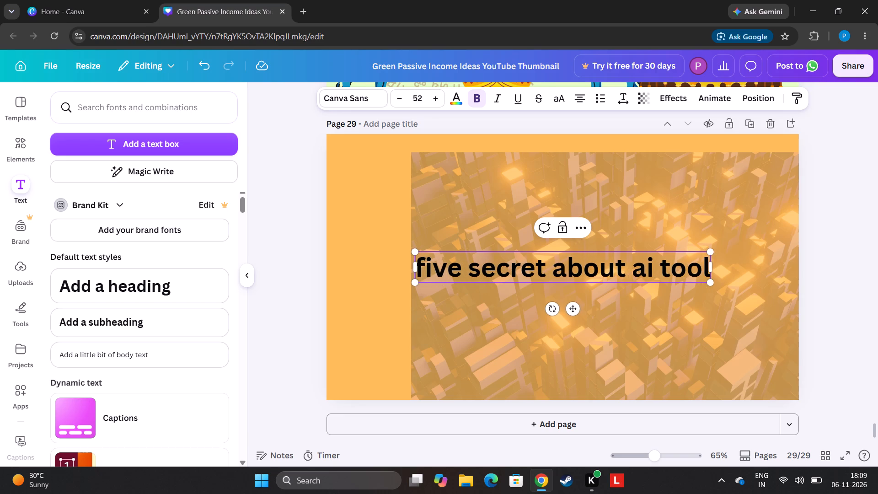
{"action": "key", "text": "s"}
{"action": "key", "text": "space"}
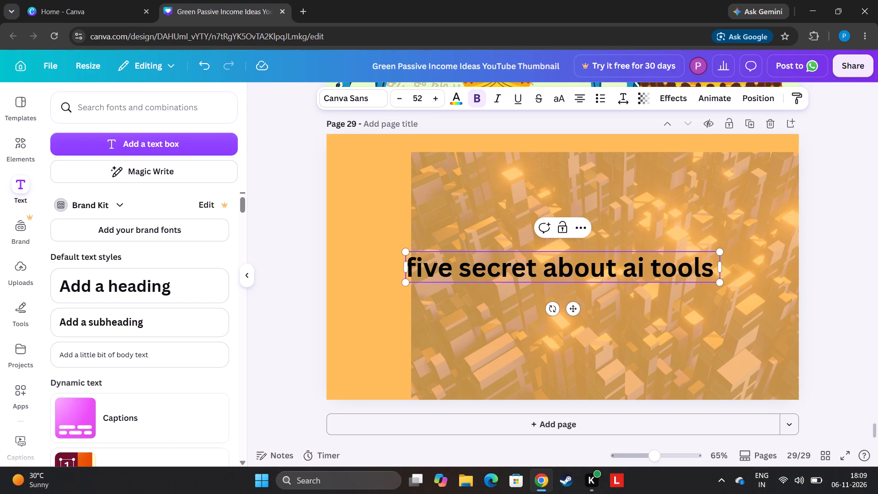
{"action": "type", "text": "nobo"}
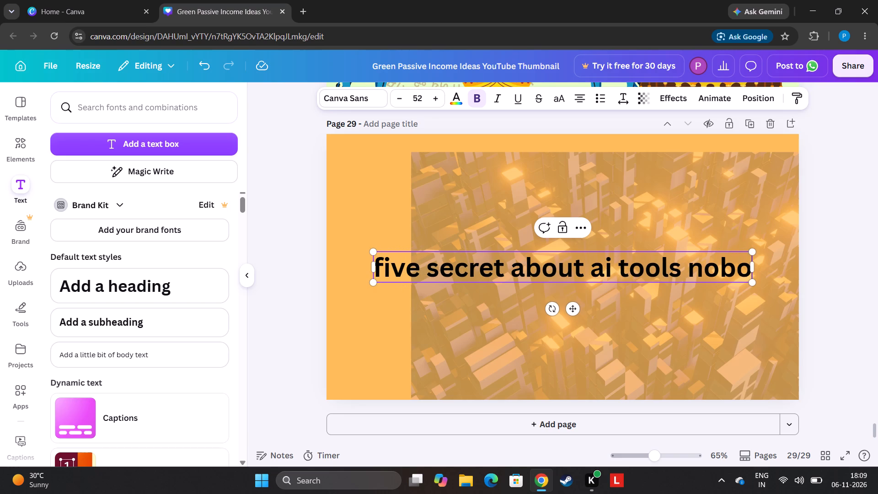
{"action": "type", "text": "dt"}
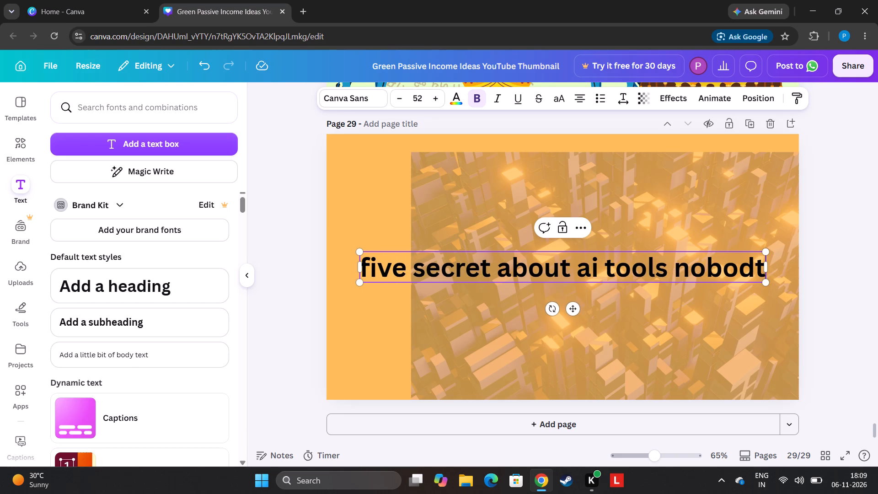
{"action": "key", "text": "BackSpace"}
{"action": "type", "text": "y"}
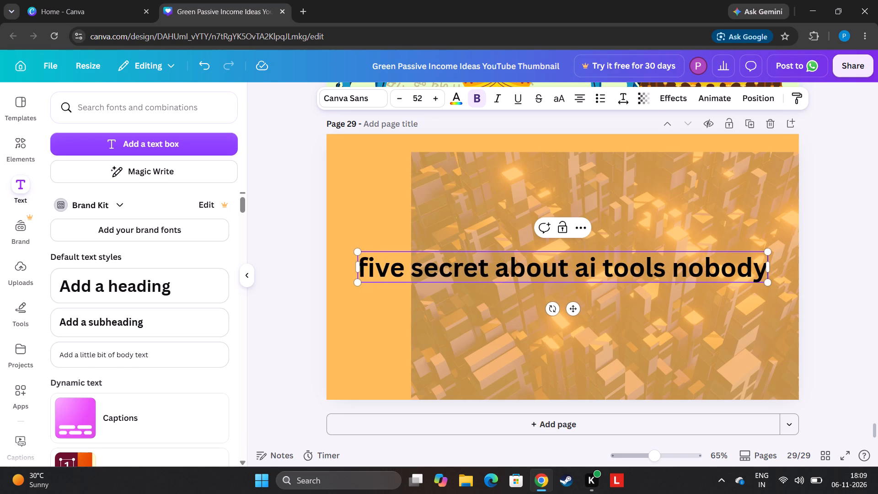
{"action": "key", "text": "space"}
{"action": "type", "text": "know"}
{"action": "key", "text": "space"}
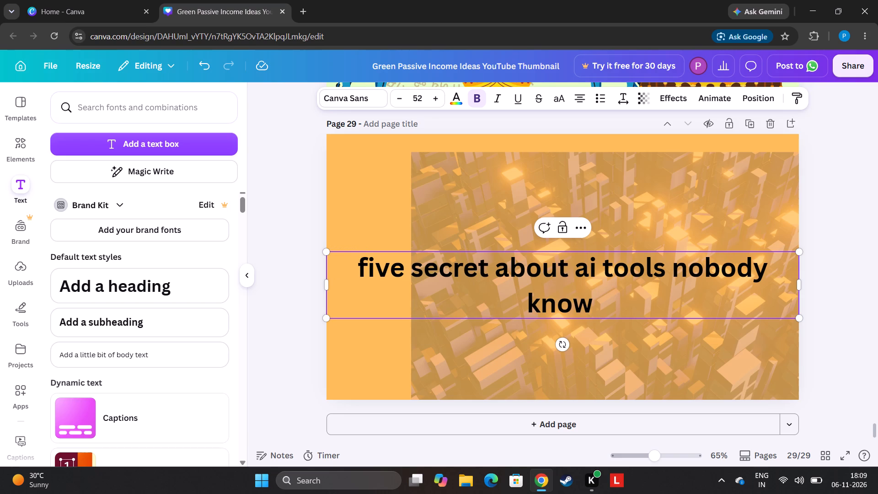
{"action": "key", "text": "a"}
{"action": "type", "text": "bout this"}
{"action": "key", "text": "space"}
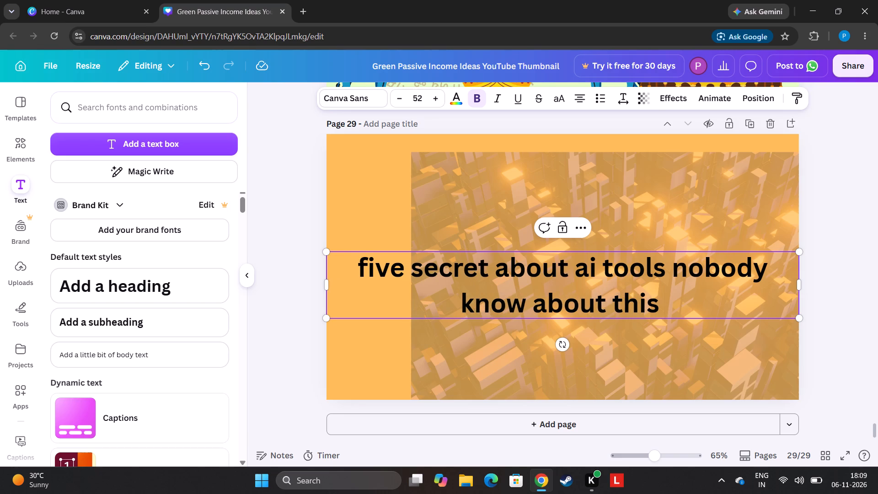
{"action": "type", "text": "secret"}
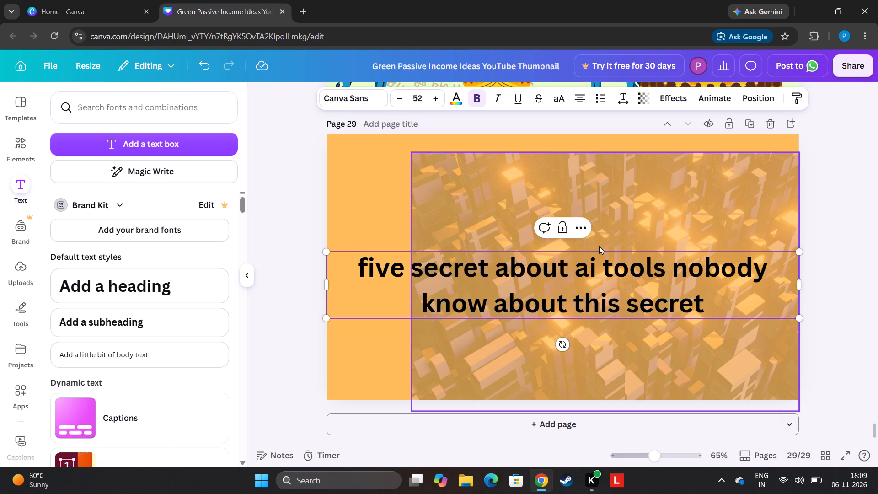
Change the heading to all uppercase letters.
{"action": "left_click", "coordinate": [563, 102]}
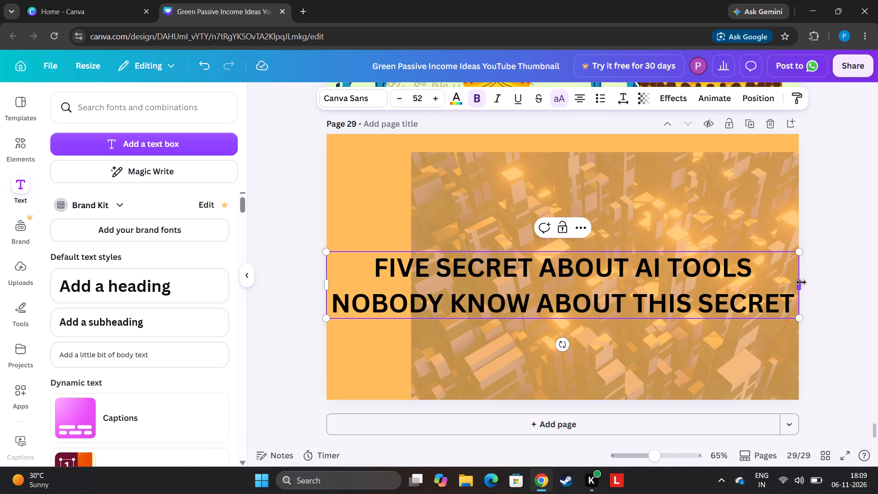
Narrow the heading's text box so it wraps onto five lines and place it on the left half of page 29.
{"action": "left_click_drag", "start_coordinate": [801, 282], "coordinate": [563, 313]}
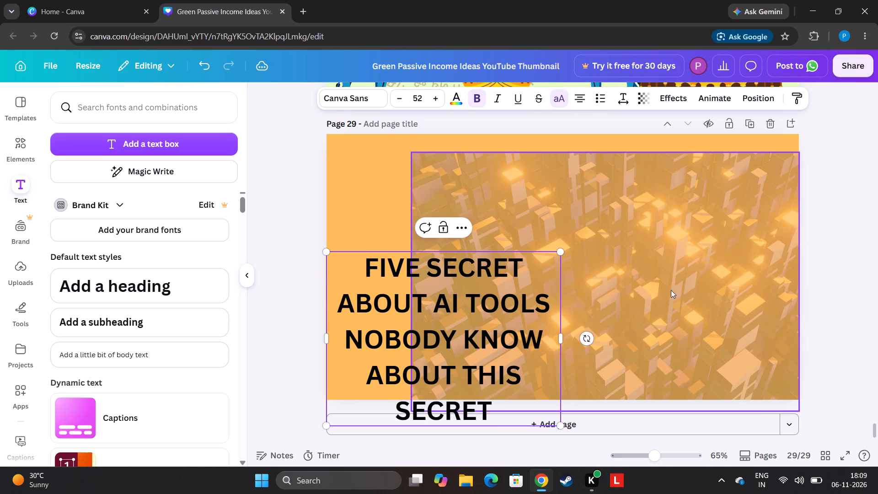
{"action": "left_click", "coordinate": [843, 256]}
{"action": "left_click_drag", "start_coordinate": [519, 305], "coordinate": [541, 219]}
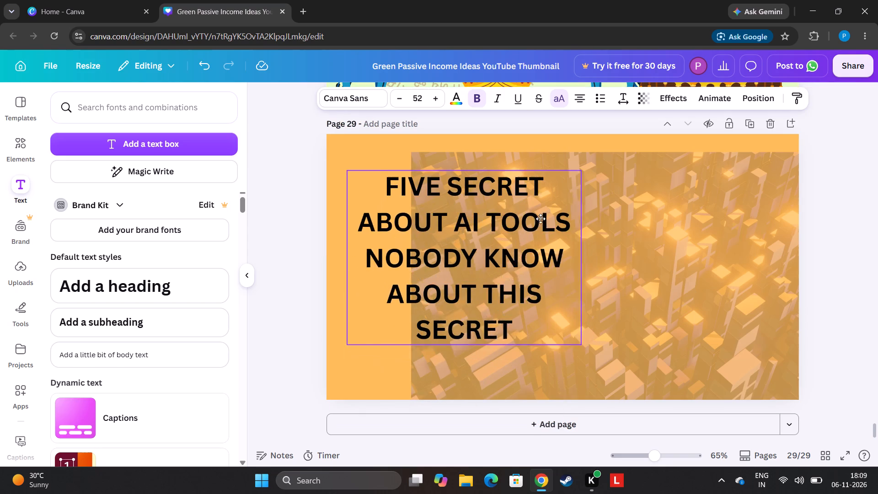
{"action": "left_click_drag", "start_coordinate": [541, 219], "coordinate": [741, 237]}
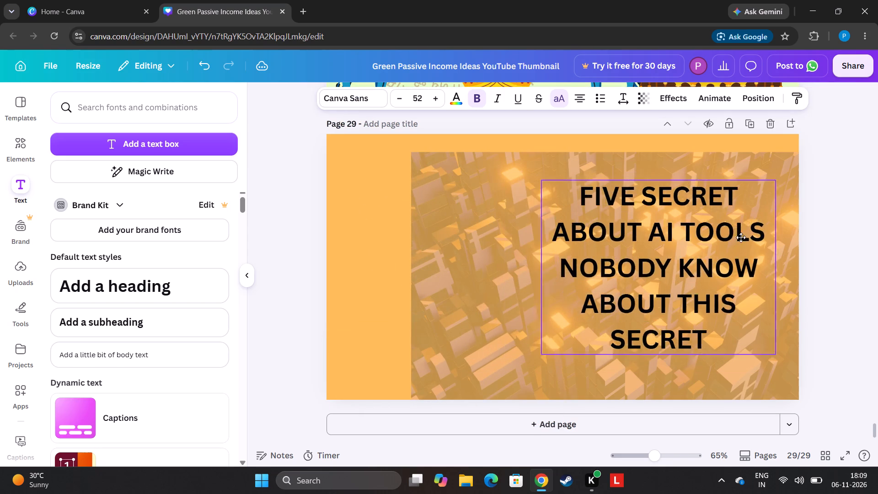
{"action": "left_click_drag", "start_coordinate": [741, 237], "coordinate": [509, 235]}
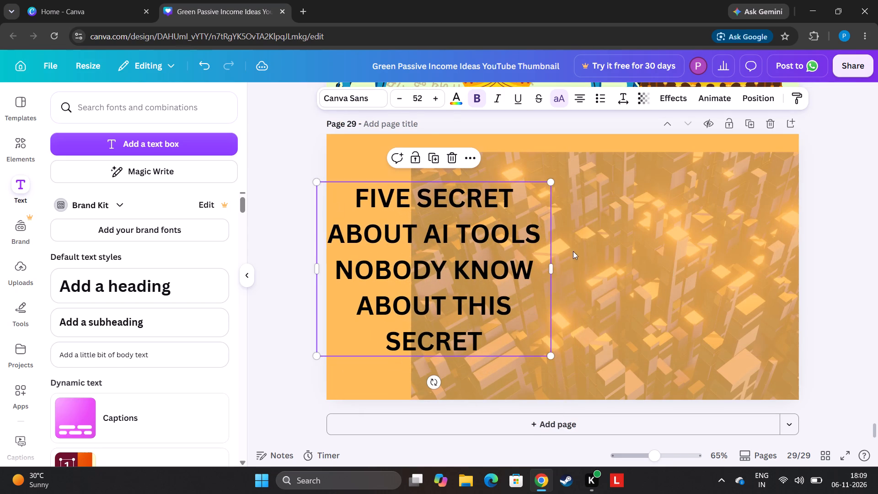
Shrink the block city photo and place it against page 29's right edge, just below the top.
{"action": "left_click", "coordinate": [687, 254]}
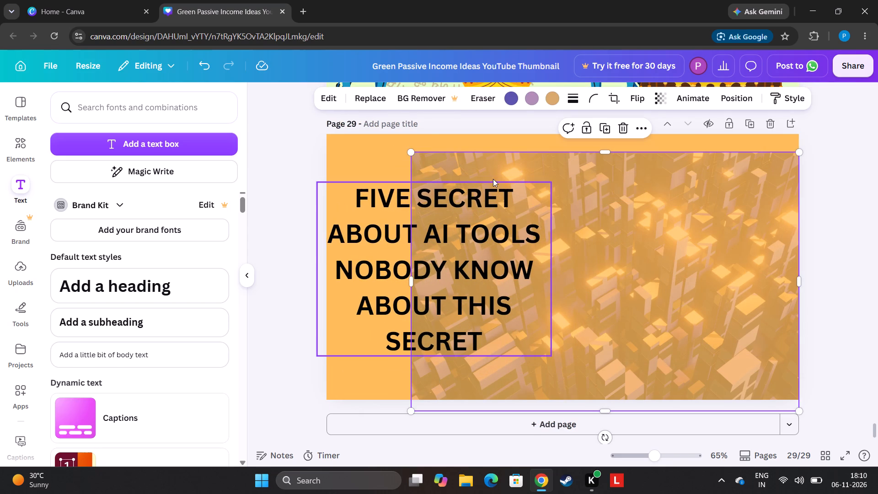
{"action": "left_click_drag", "start_coordinate": [411, 154], "coordinate": [418, 154]}
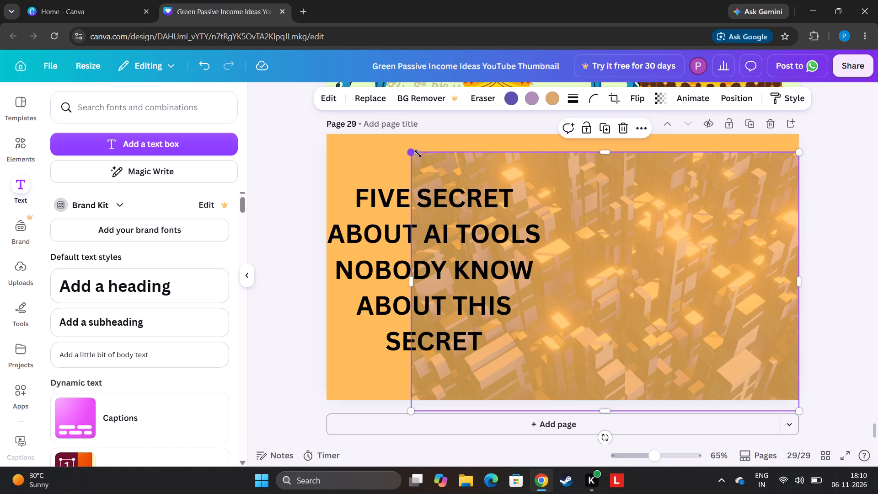
{"action": "left_click_drag", "start_coordinate": [418, 154], "coordinate": [535, 170]}
{"action": "left_click_drag", "start_coordinate": [659, 294], "coordinate": [548, 223]}
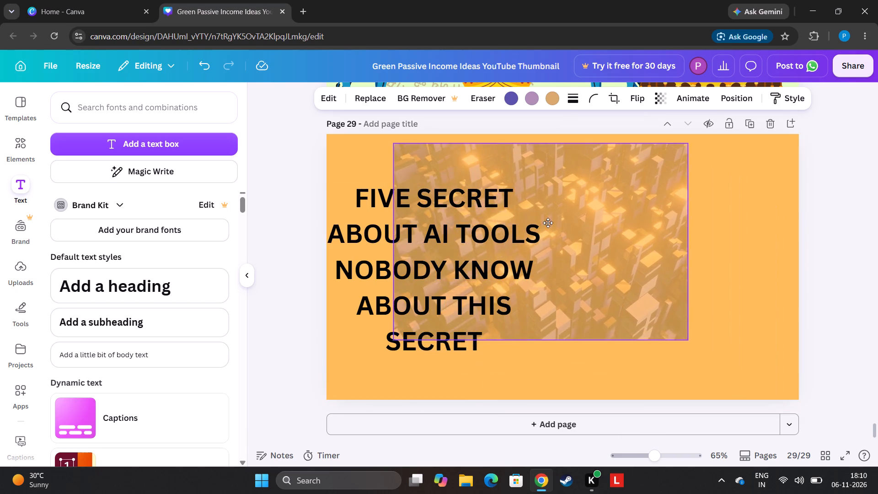
{"action": "left_click_drag", "start_coordinate": [548, 223], "coordinate": [507, 210]}
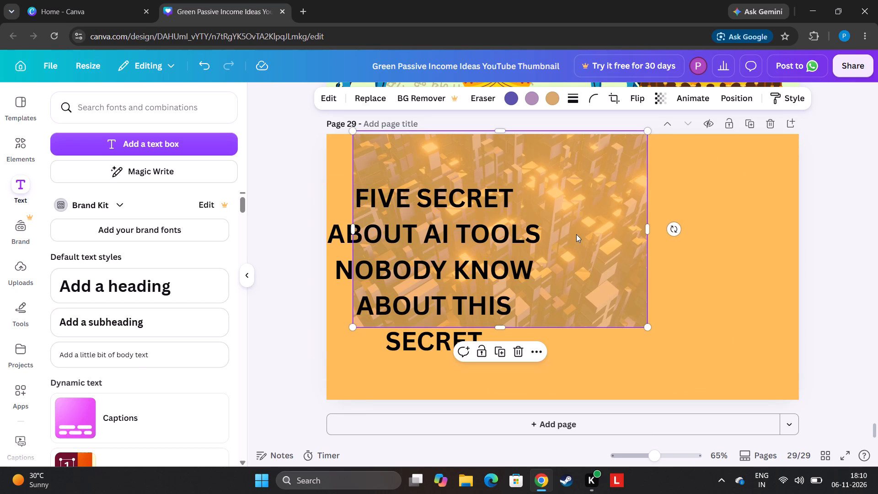
{"action": "left_click_drag", "start_coordinate": [576, 234], "coordinate": [728, 246]}
Move the heading up near the page's top-left and narrow it onto seven lines so it clears the block city photo.
{"action": "left_click_drag", "start_coordinate": [460, 220], "coordinate": [464, 188]}
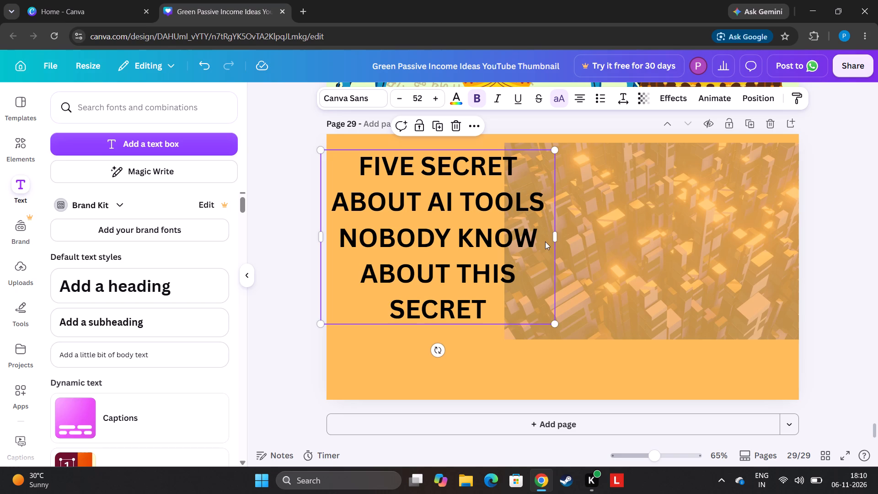
{"action": "left_click_drag", "start_coordinate": [555, 235], "coordinate": [519, 244]}
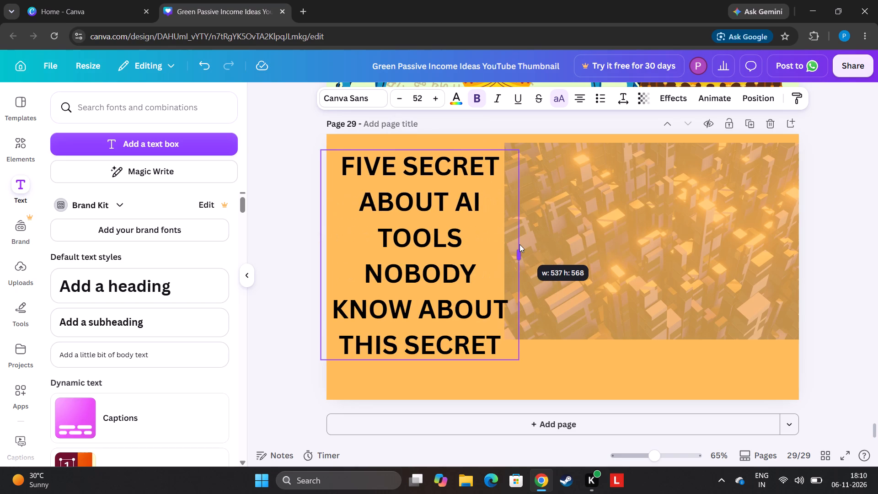
{"action": "left_click_drag", "start_coordinate": [519, 244], "coordinate": [490, 247]}
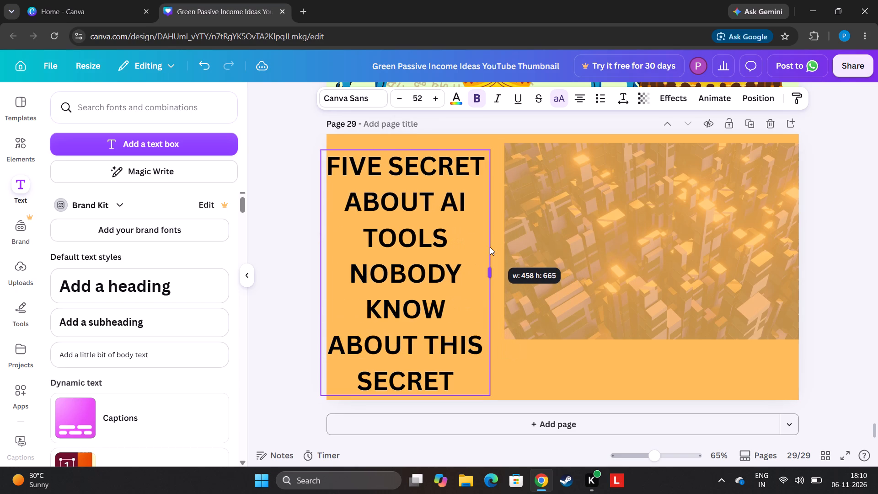
{"action": "left_click_drag", "start_coordinate": [490, 247], "coordinate": [496, 247]}
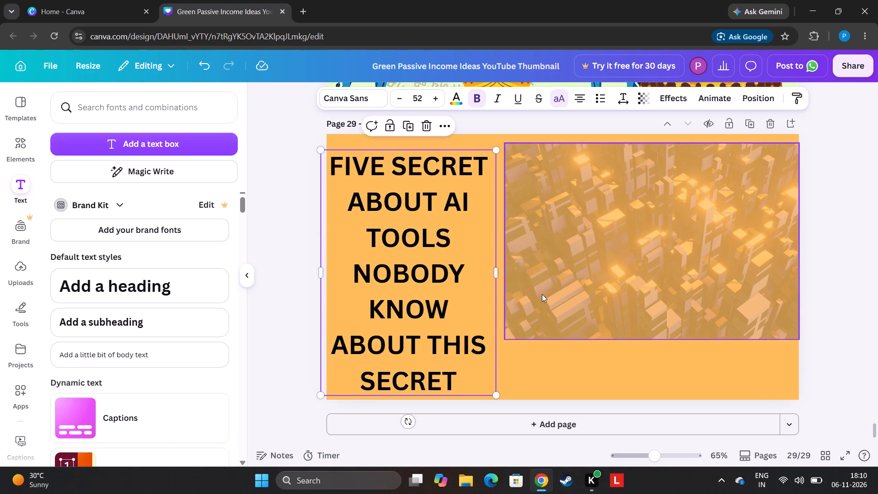
Reduce the heading's line spacing to 1.17.
{"action": "left_click", "coordinate": [616, 104]}
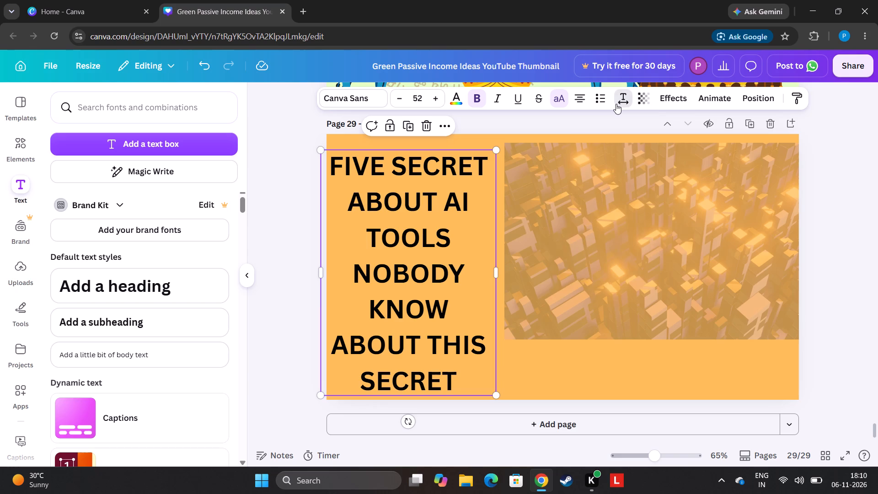
{"action": "left_click_drag", "start_coordinate": [598, 188], "coordinate": [596, 188]}
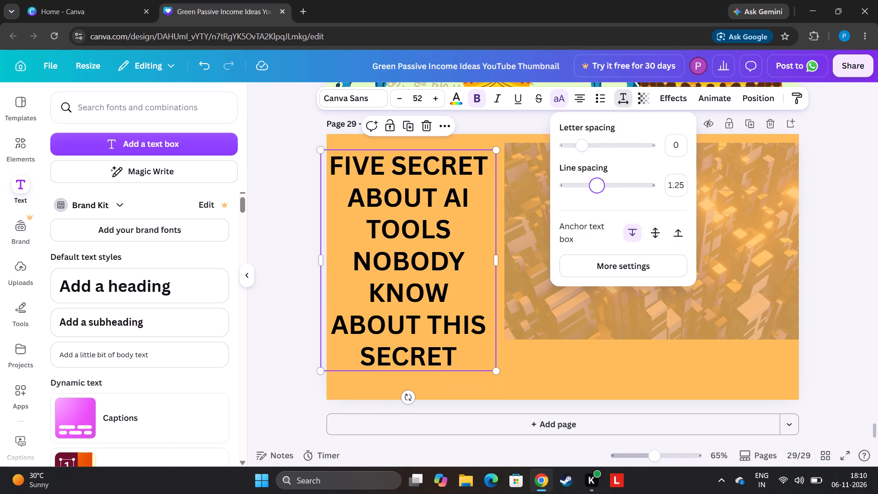
{"action": "left_click_drag", "start_coordinate": [596, 188], "coordinate": [593, 188]}
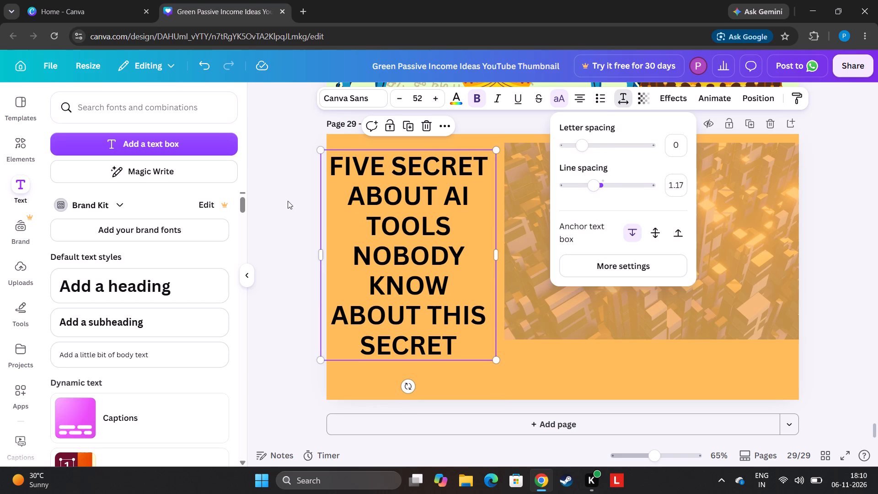
Apply a black Echo effect to page 29's heading with an offset of about 22.
{"action": "left_click", "coordinate": [284, 201]}
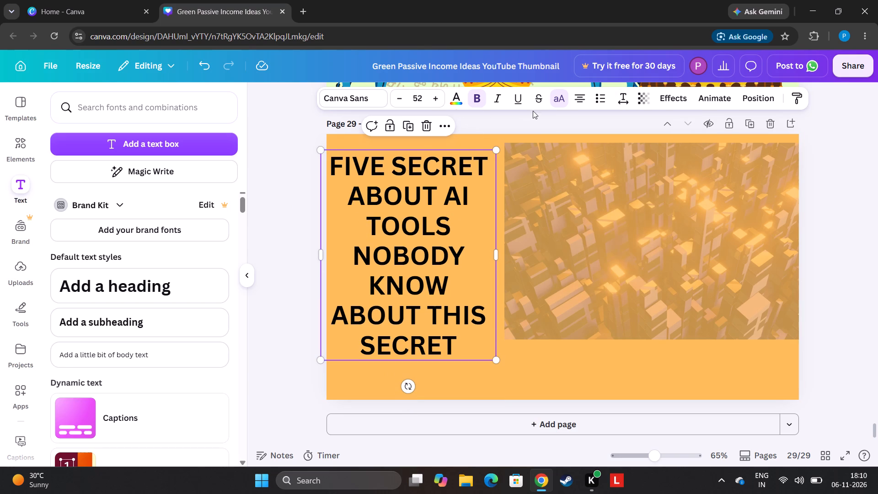
{"action": "left_click", "coordinate": [684, 98]}
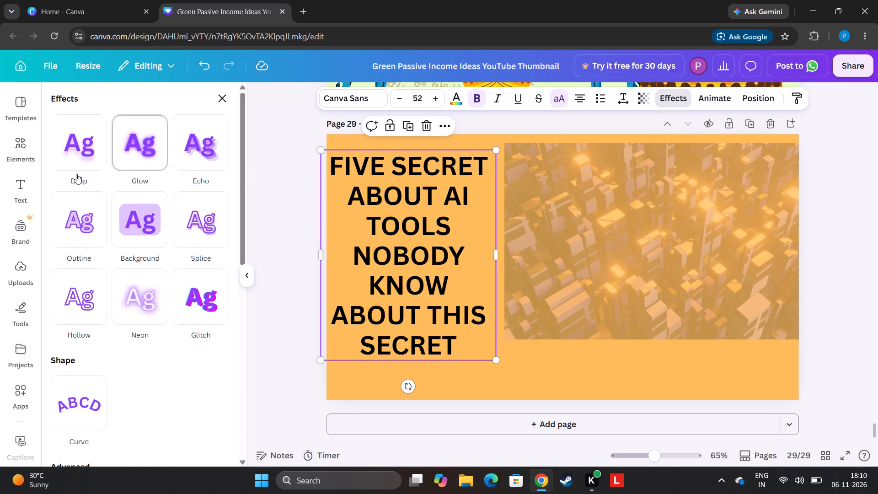
{"action": "left_click", "coordinate": [178, 168]}
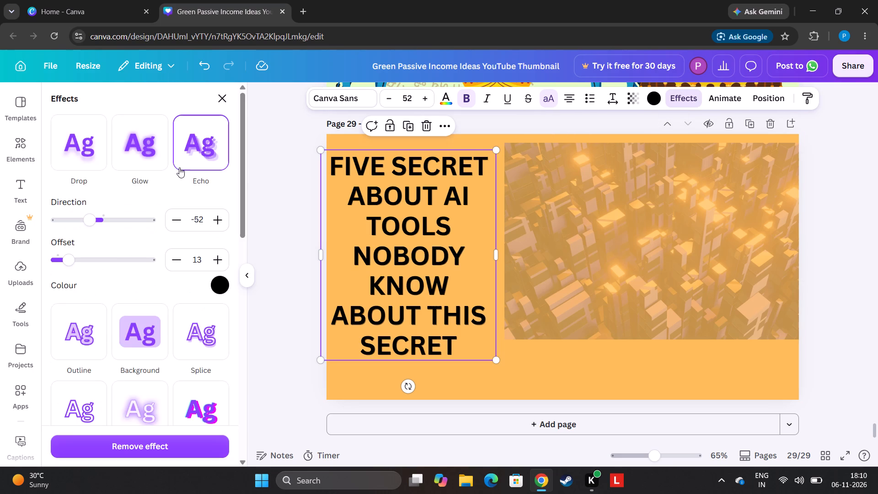
{"action": "left_click_drag", "start_coordinate": [74, 257], "coordinate": [77, 257]}
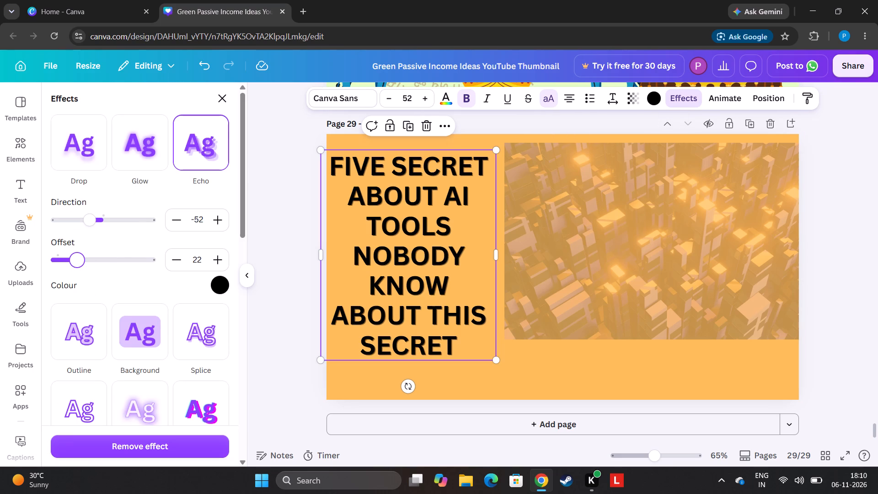
{"action": "left_click_drag", "start_coordinate": [77, 257], "coordinate": [78, 257]}
{"action": "left_click", "coordinate": [228, 99]}
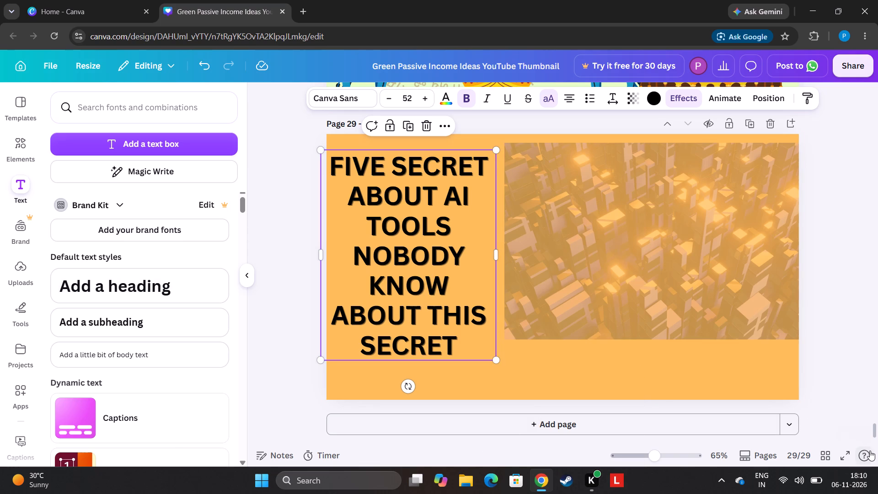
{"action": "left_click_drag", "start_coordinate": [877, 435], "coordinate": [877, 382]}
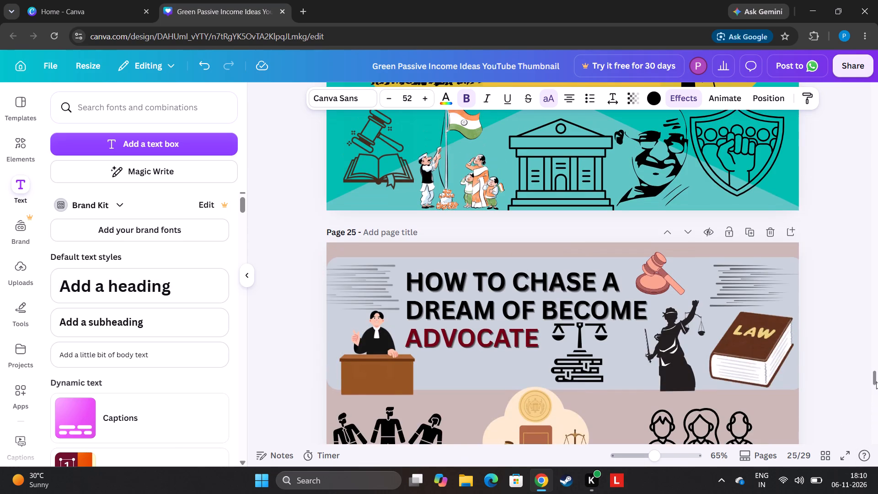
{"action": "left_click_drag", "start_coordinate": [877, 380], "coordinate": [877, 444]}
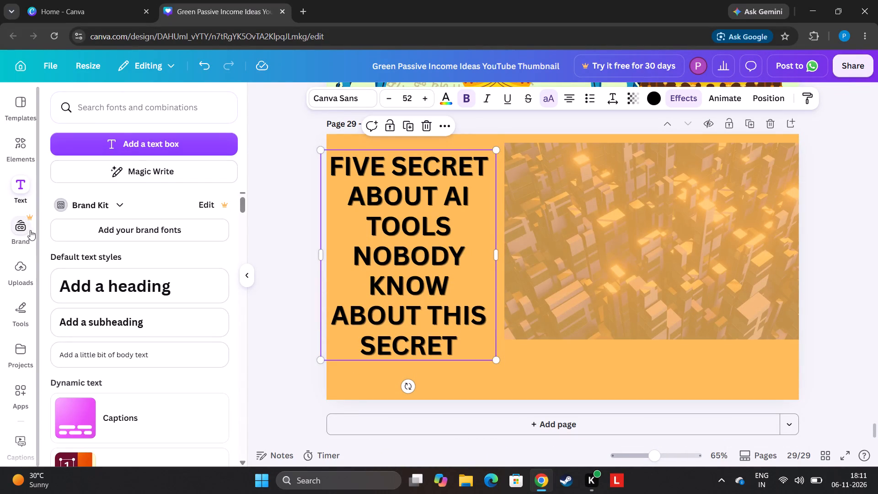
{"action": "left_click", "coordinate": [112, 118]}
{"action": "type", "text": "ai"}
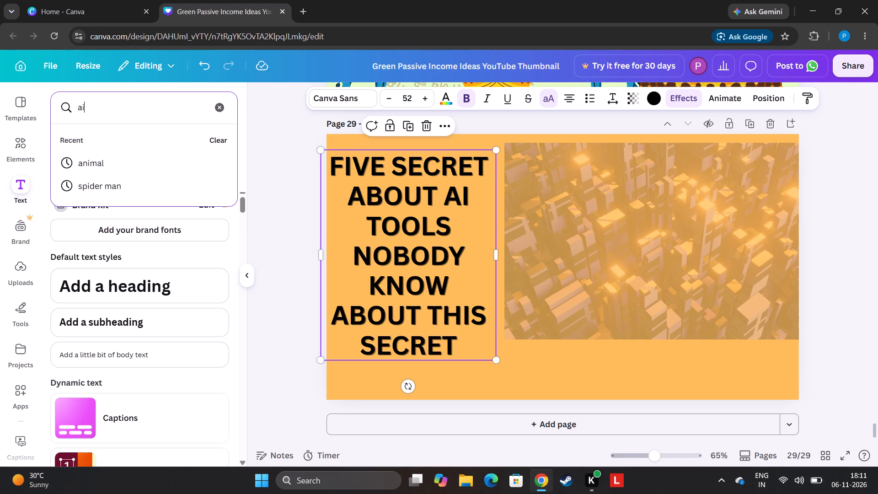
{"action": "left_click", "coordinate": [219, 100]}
Search the elements library for "ai" and show all the matching graphics.
{"action": "left_click", "coordinate": [6, 144]}
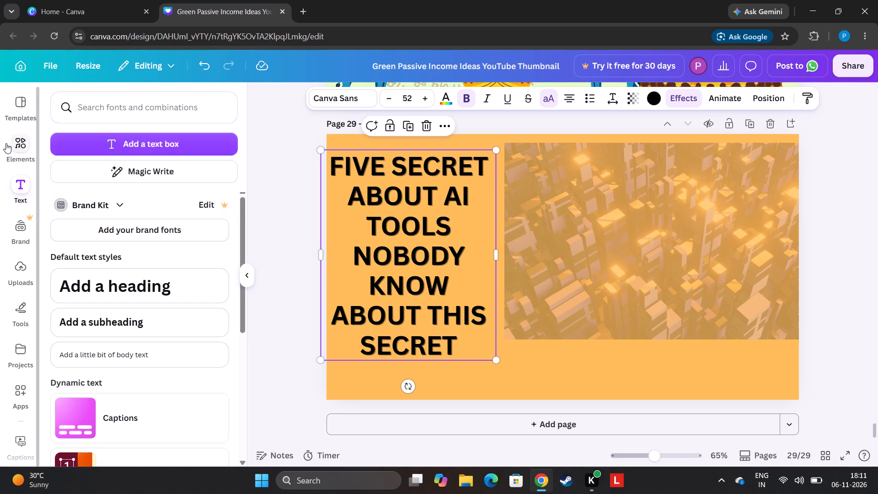
{"action": "left_click", "coordinate": [143, 118]}
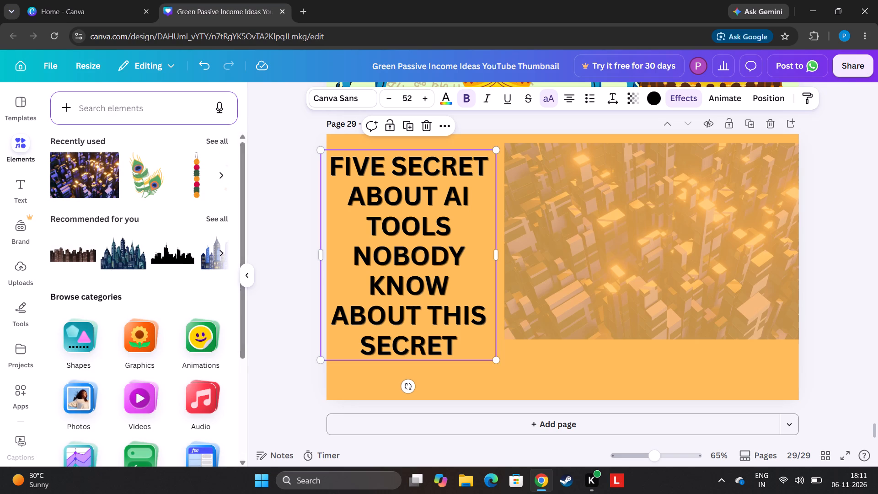
{"action": "left_click", "coordinate": [212, 222]}
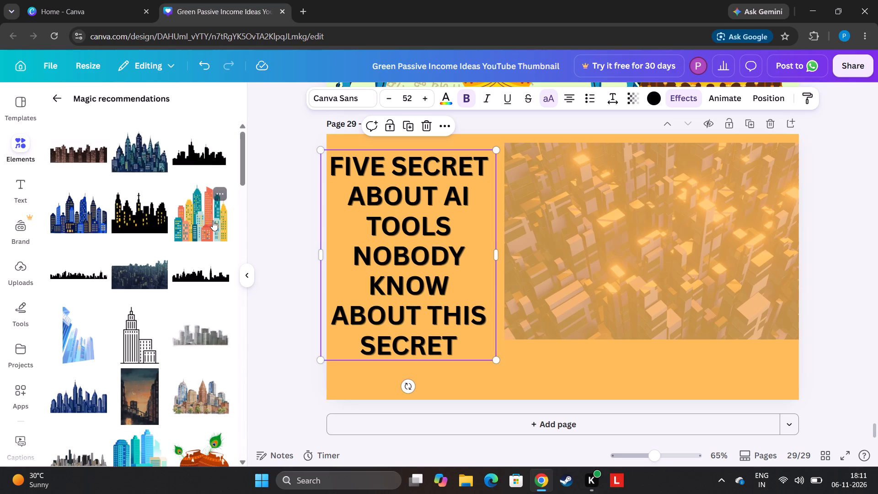
{"action": "left_click", "coordinate": [65, 98]}
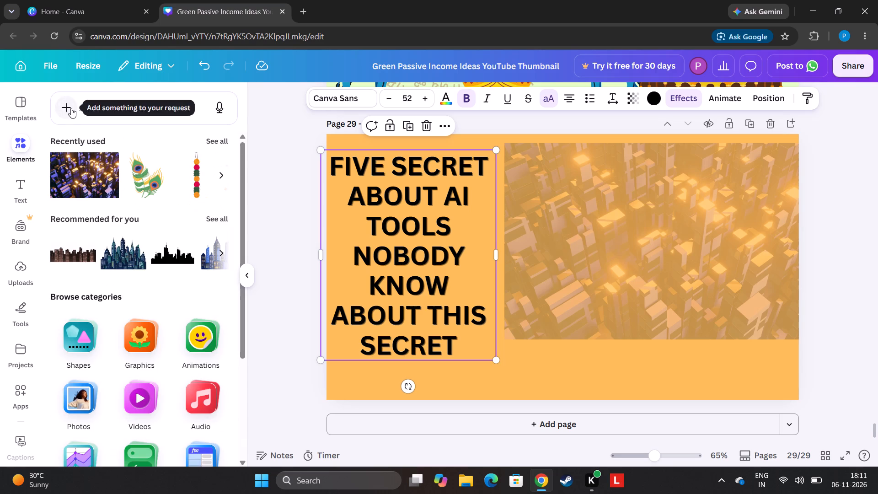
{"action": "left_click", "coordinate": [102, 117]}
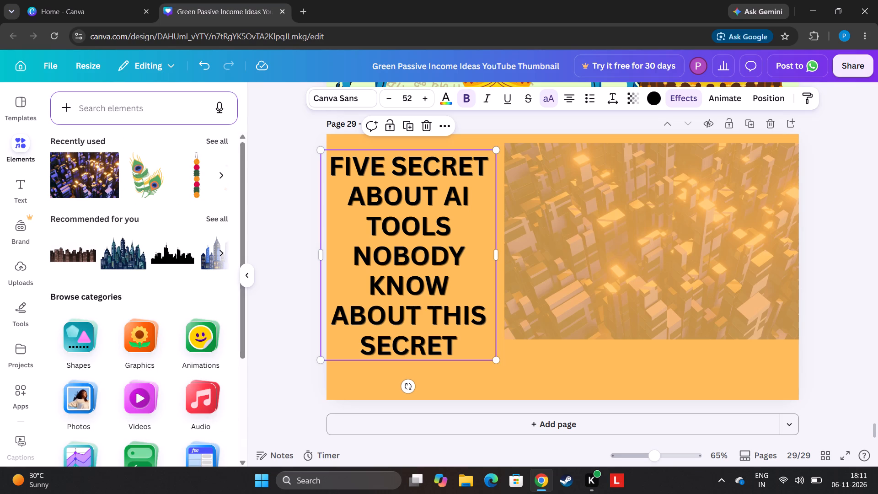
{"action": "type", "text": "ai"}
{"action": "type", "text": "ai"}
{"action": "left_click", "coordinate": [97, 95]}
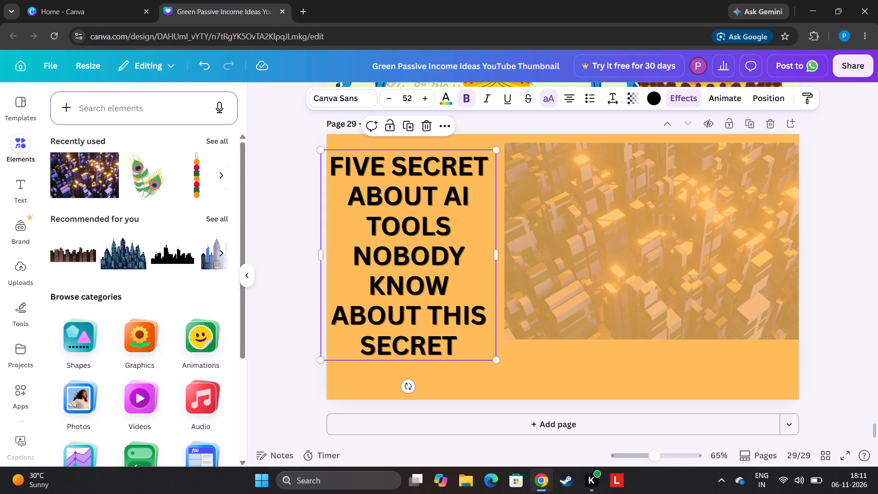
{"action": "left_click", "coordinate": [97, 96]}
{"action": "left_click", "coordinate": [97, 111]}
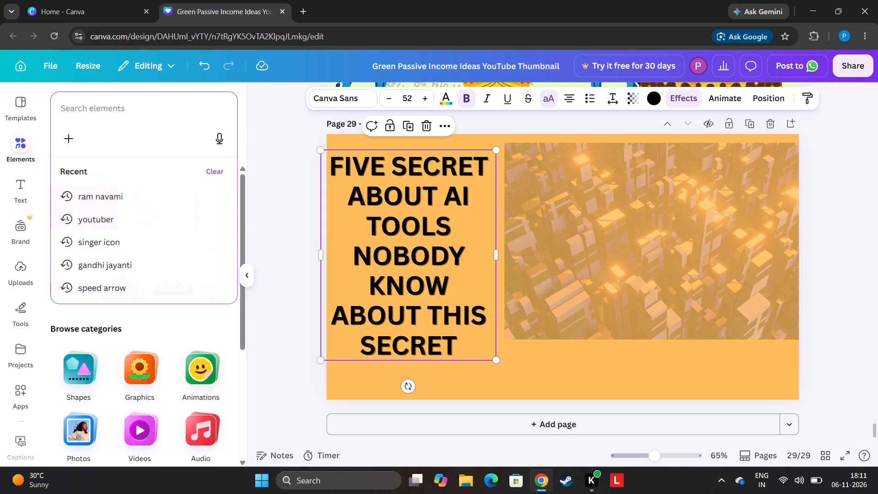
{"action": "type", "text": "ai"}
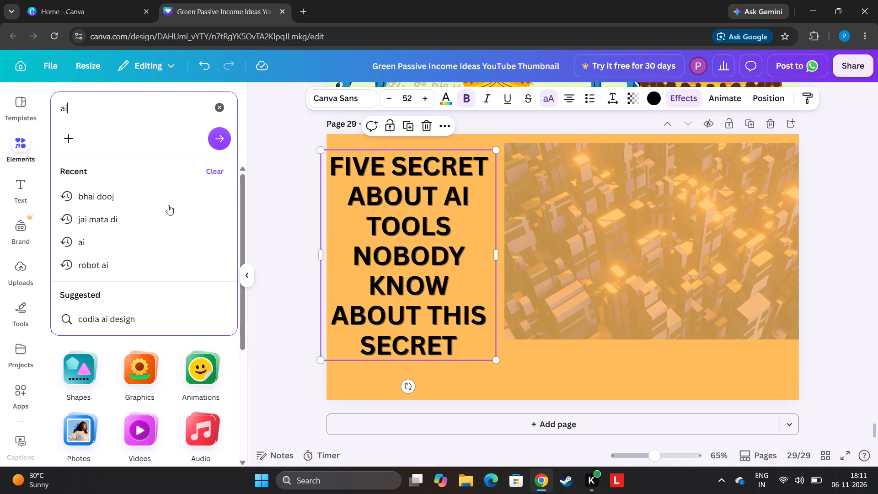
{"action": "left_click", "coordinate": [223, 137]}
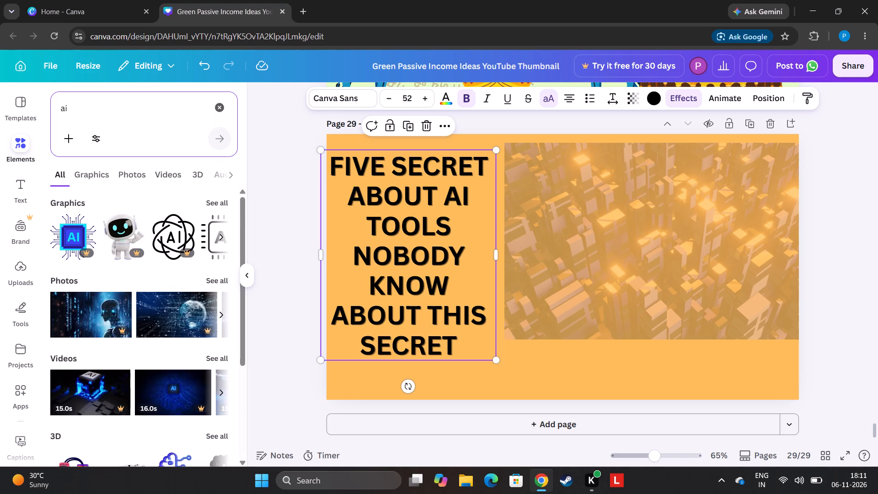
{"action": "left_click", "coordinate": [218, 200]}
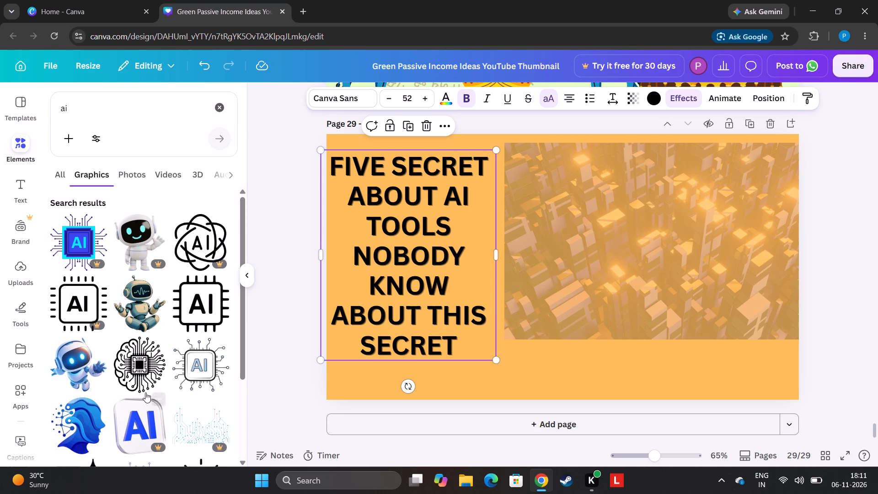
Add the black brain-circuit graphic to page 29, shrink it and place it in the page's bottom-right corner.
{"action": "left_click", "coordinate": [135, 373]}
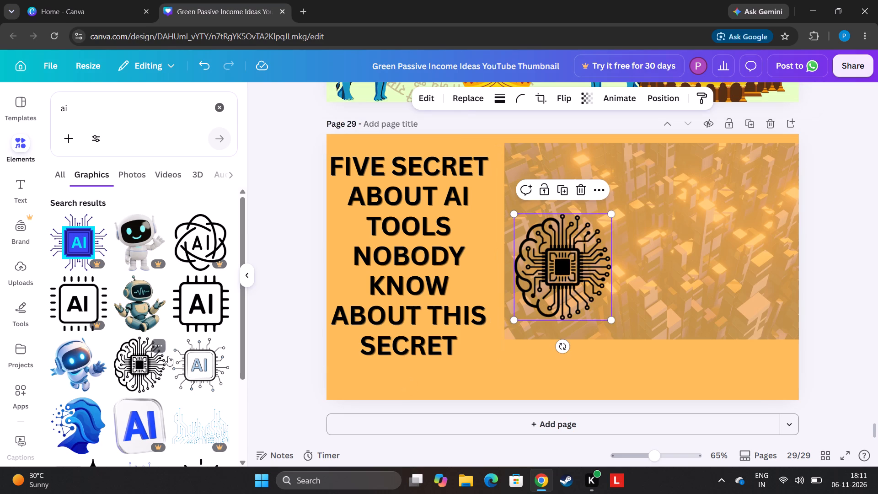
{"action": "left_click_drag", "start_coordinate": [610, 215], "coordinate": [601, 232]}
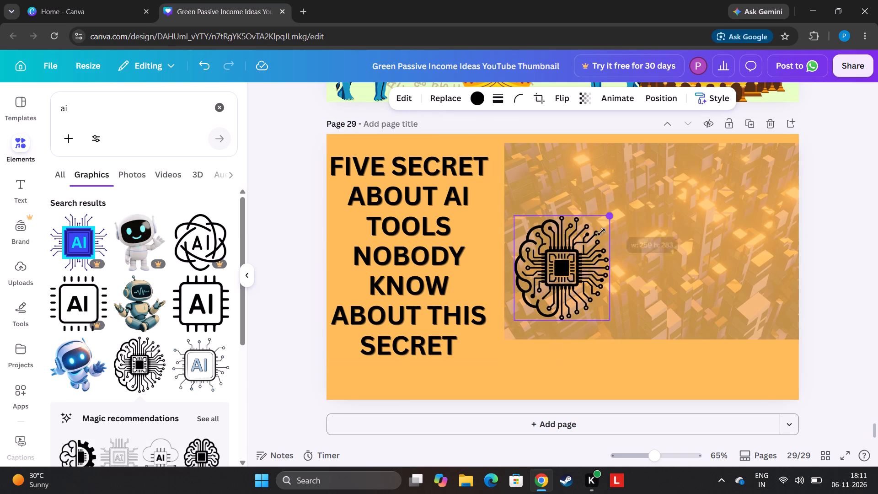
{"action": "left_click_drag", "start_coordinate": [601, 232], "coordinate": [592, 248]}
{"action": "left_click_drag", "start_coordinate": [568, 274], "coordinate": [511, 354]}
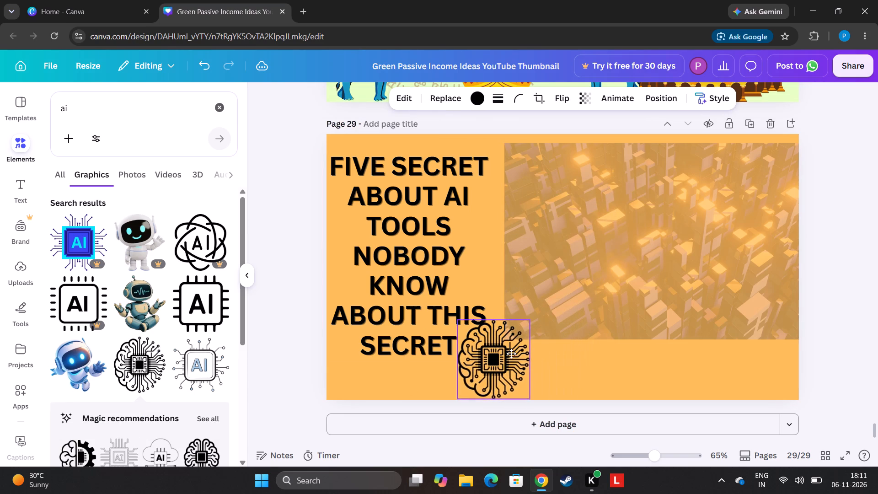
{"action": "left_click_drag", "start_coordinate": [511, 354], "coordinate": [518, 363]}
{"action": "left_click_drag", "start_coordinate": [535, 333], "coordinate": [530, 340]}
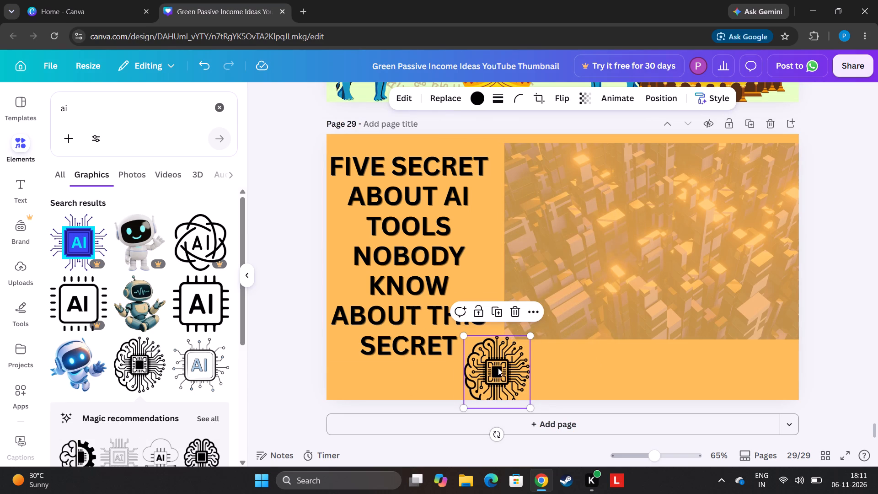
{"action": "left_click_drag", "start_coordinate": [489, 368], "coordinate": [743, 359]}
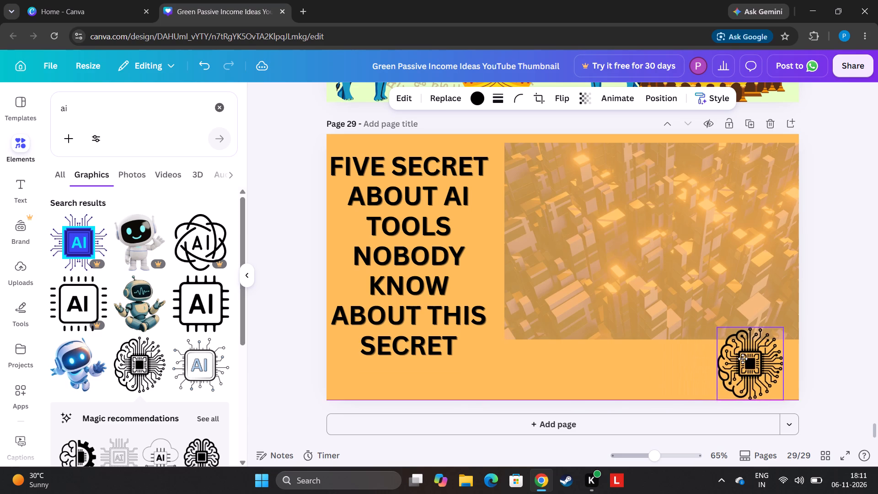
{"action": "left_click_drag", "start_coordinate": [743, 359], "coordinate": [759, 358]}
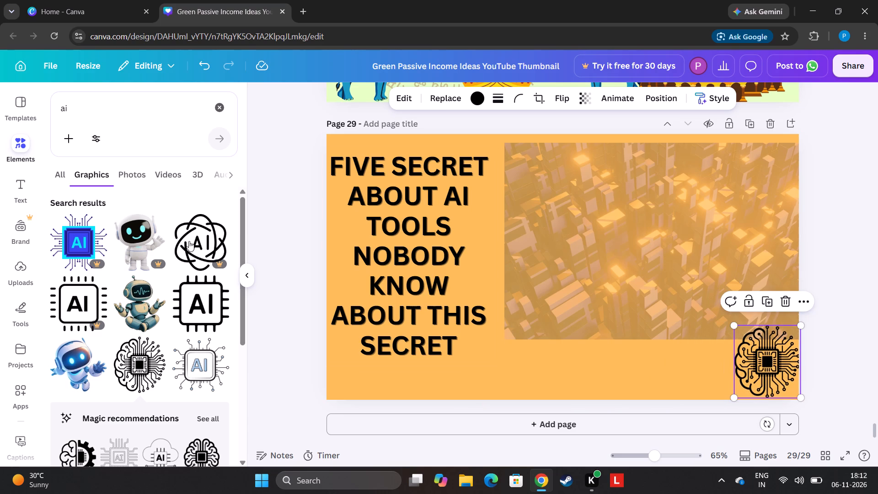
Add the black AI chip outline graphic, shrink it slightly and place it over the block city photo's top-left corner.
{"action": "left_click", "coordinate": [193, 311]}
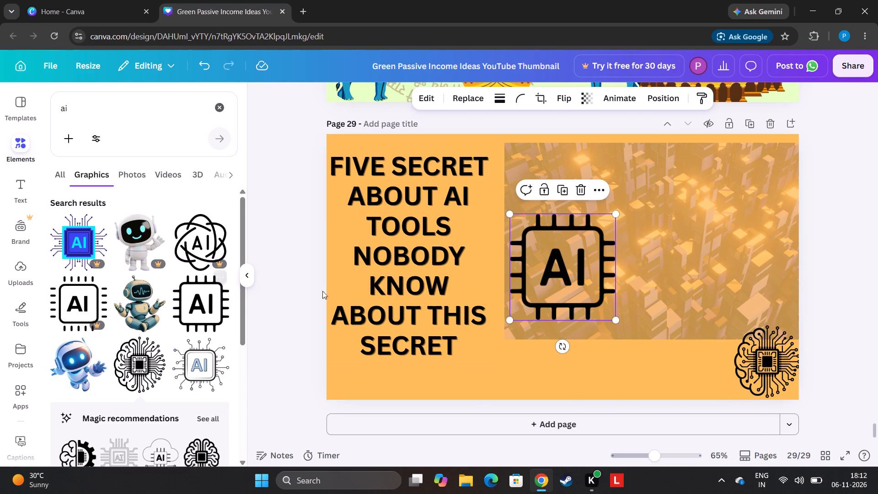
{"action": "left_click_drag", "start_coordinate": [614, 214], "coordinate": [614, 215]}
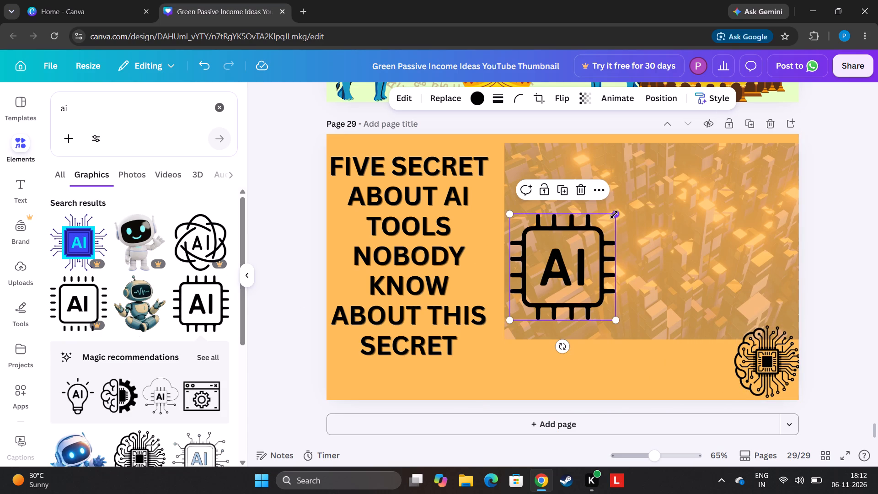
{"action": "left_click_drag", "start_coordinate": [614, 215], "coordinate": [604, 231]}
{"action": "left_click_drag", "start_coordinate": [556, 260], "coordinate": [538, 245]}
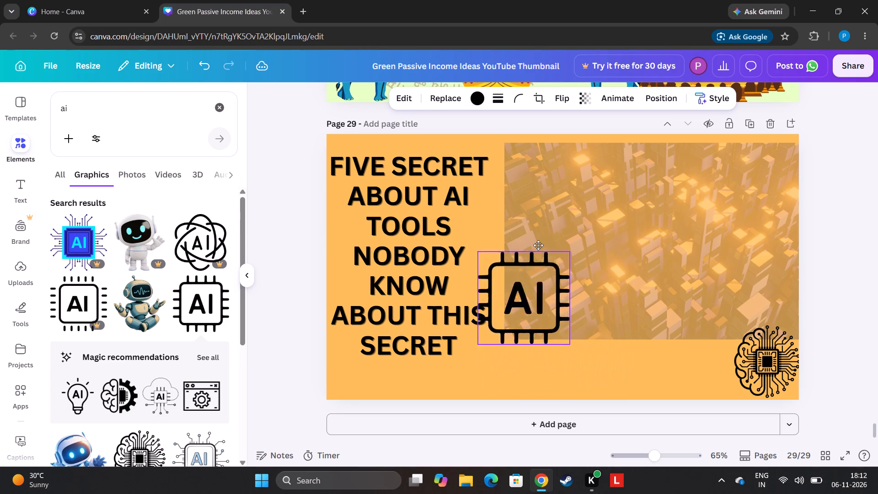
{"action": "left_click_drag", "start_coordinate": [538, 245], "coordinate": [549, 186]}
Fade the block city photo further and shift it slightly left, close to the heading.
{"action": "left_click", "coordinate": [644, 212]}
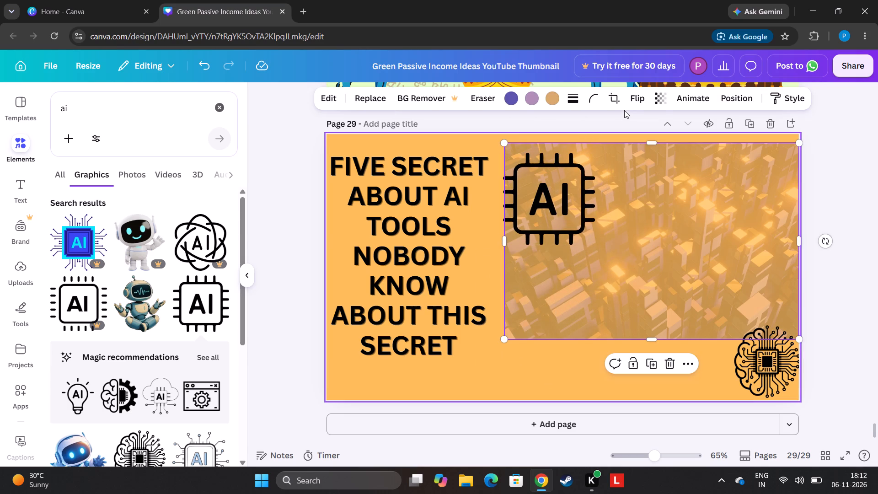
{"action": "left_click", "coordinate": [661, 101]}
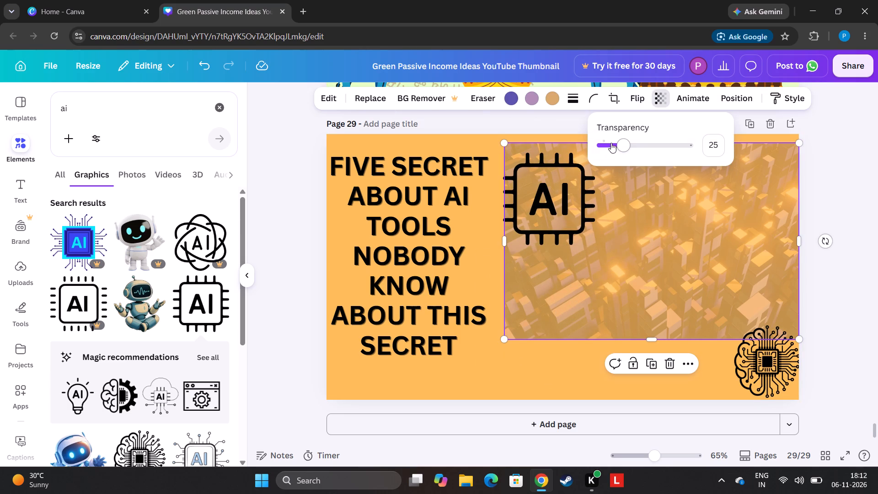
{"action": "left_click", "coordinate": [613, 143]}
{"action": "left_click_drag", "start_coordinate": [560, 203], "coordinate": [580, 191]}
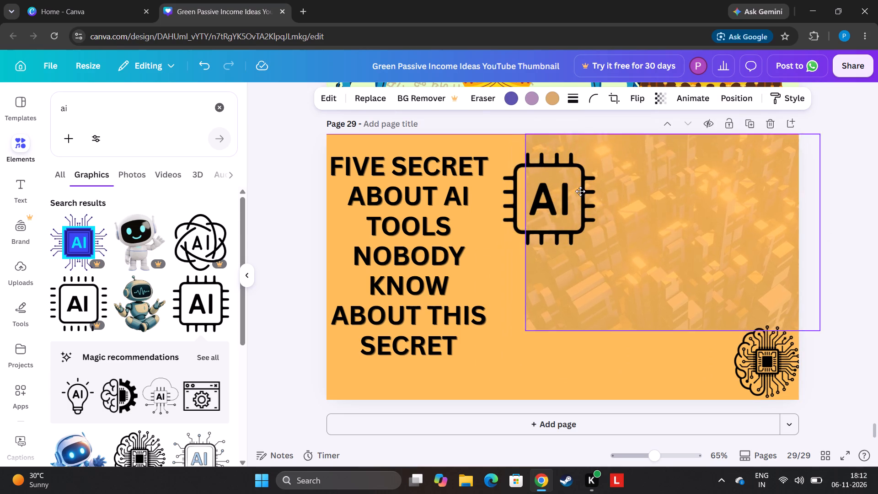
{"action": "left_click_drag", "start_coordinate": [580, 191], "coordinate": [546, 200]}
Shrink the AI chip graphic further and place it at the block city photo's top edge, just beside the heading.
{"action": "left_click", "coordinate": [553, 198]}
{"action": "left_click_drag", "start_coordinate": [553, 198], "coordinate": [565, 187]}
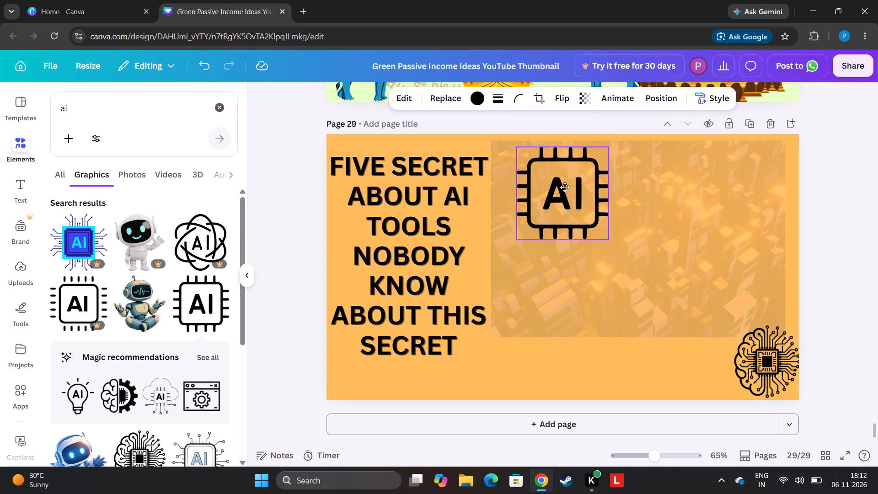
{"action": "left_click_drag", "start_coordinate": [565, 187], "coordinate": [557, 184]}
{"action": "left_click_drag", "start_coordinate": [600, 139], "coordinate": [587, 180]}
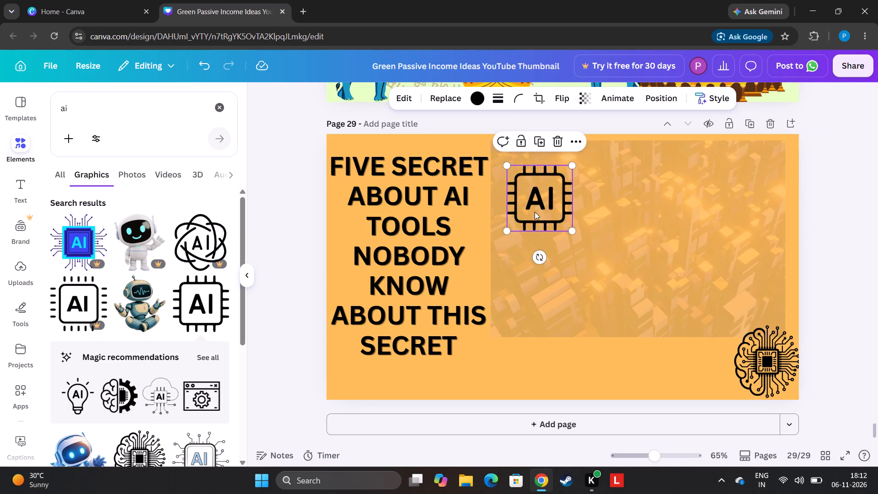
{"action": "left_click_drag", "start_coordinate": [535, 212], "coordinate": [539, 186]}
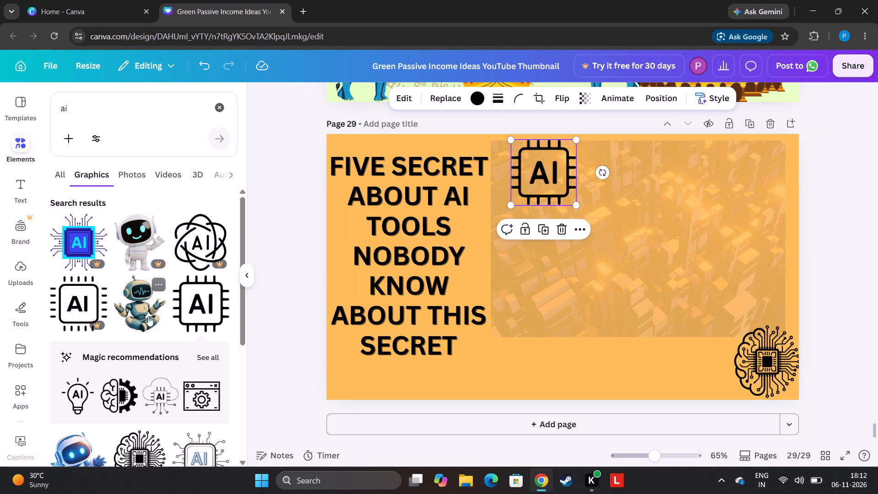
Add the blue meditating robot graphic to page 29, shrink it and place it at the page's bottom edge, just beside the heading.
{"action": "left_click", "coordinate": [154, 300]}
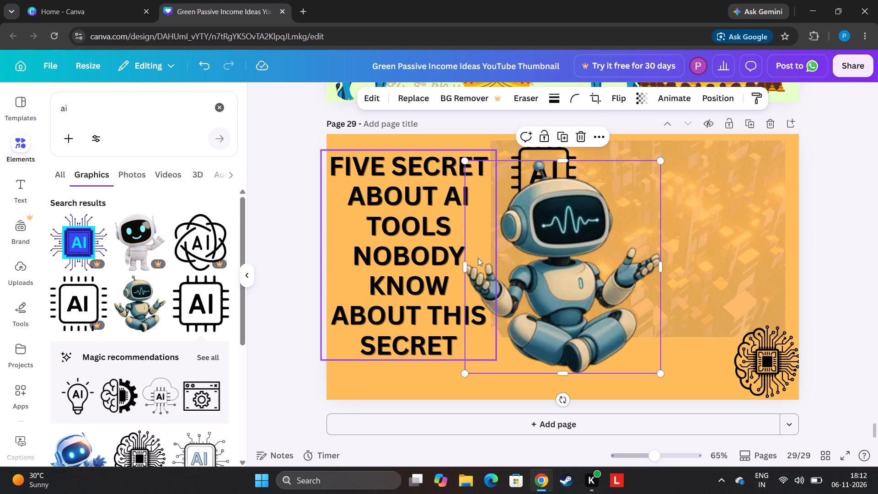
{"action": "left_click_drag", "start_coordinate": [659, 163], "coordinate": [641, 206]}
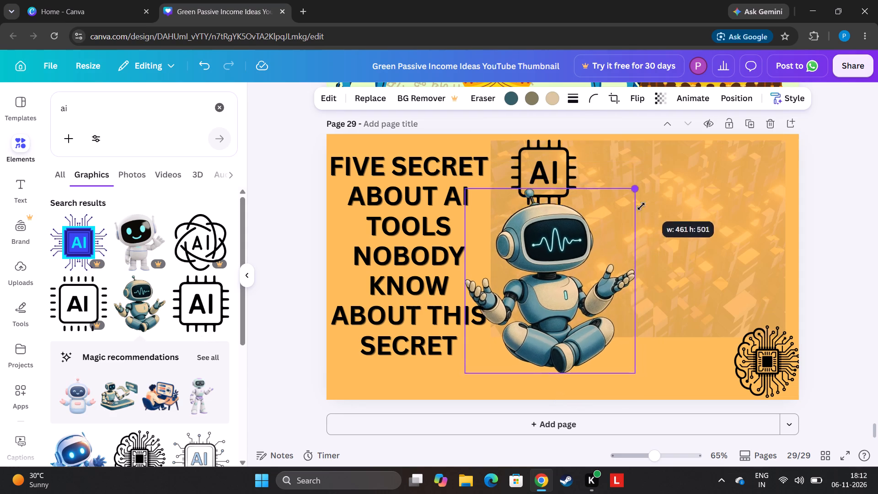
{"action": "left_click_drag", "start_coordinate": [641, 206], "coordinate": [629, 223]}
{"action": "left_click_drag", "start_coordinate": [551, 275], "coordinate": [577, 308]}
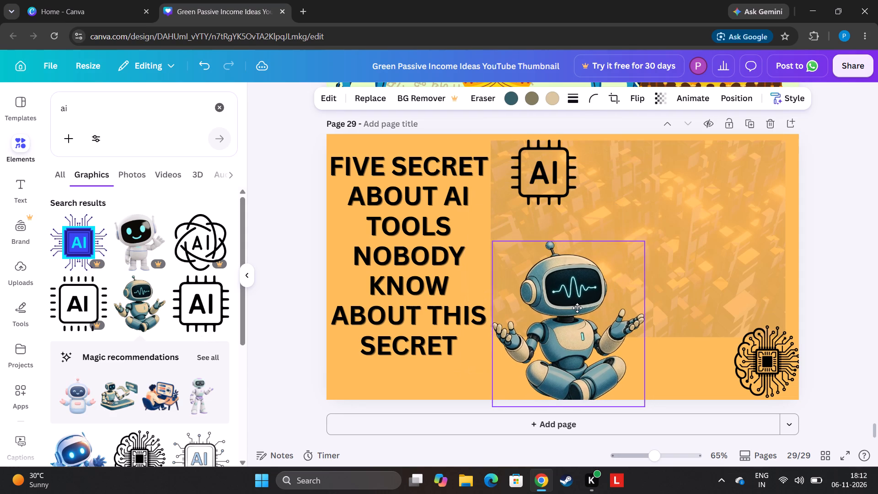
{"action": "left_click_drag", "start_coordinate": [577, 308], "coordinate": [566, 304]}
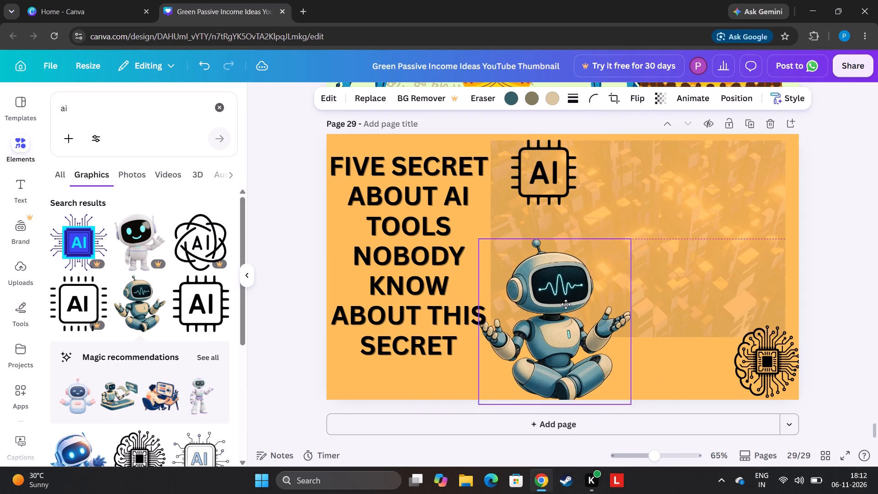
{"action": "left_click_drag", "start_coordinate": [566, 304], "coordinate": [578, 304]}
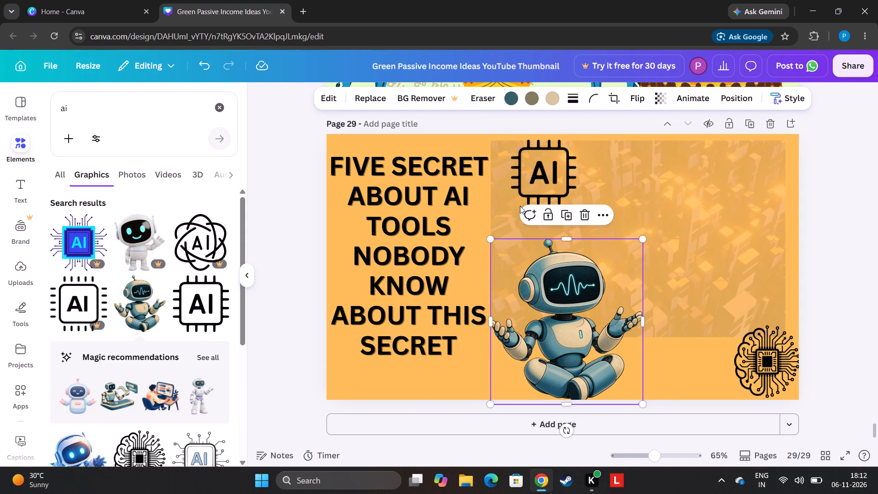
Enlarge the AI chip graphic so it fills the space between the page's top edge and the robot's head.
{"action": "left_click", "coordinate": [544, 186]}
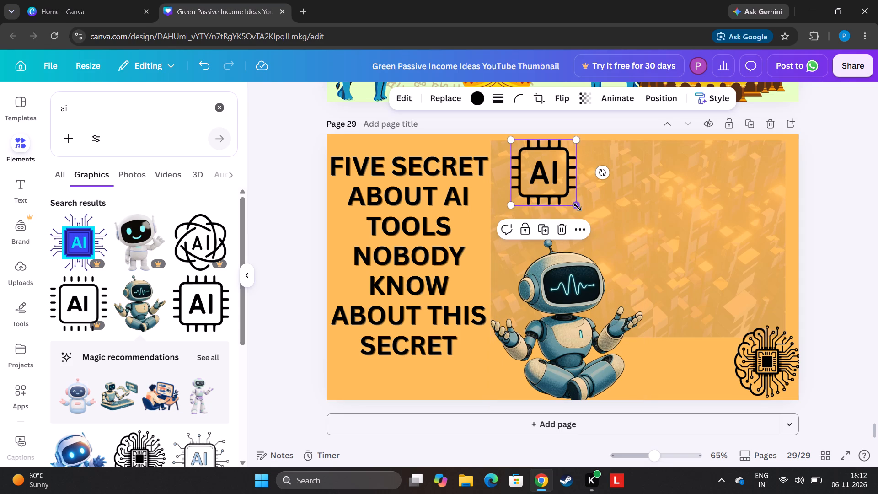
{"action": "left_click_drag", "start_coordinate": [578, 207], "coordinate": [619, 216]}
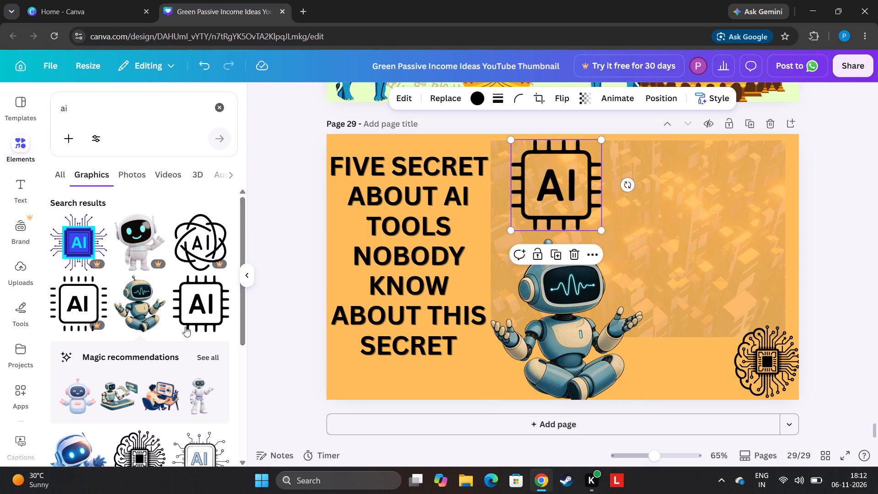
Add the black hexagon circuit-line graphic to page 29 and place it beneath the heading's last line, at the page's bottom edge.
{"action": "left_click_drag", "start_coordinate": [244, 322], "coordinate": [275, 443]}
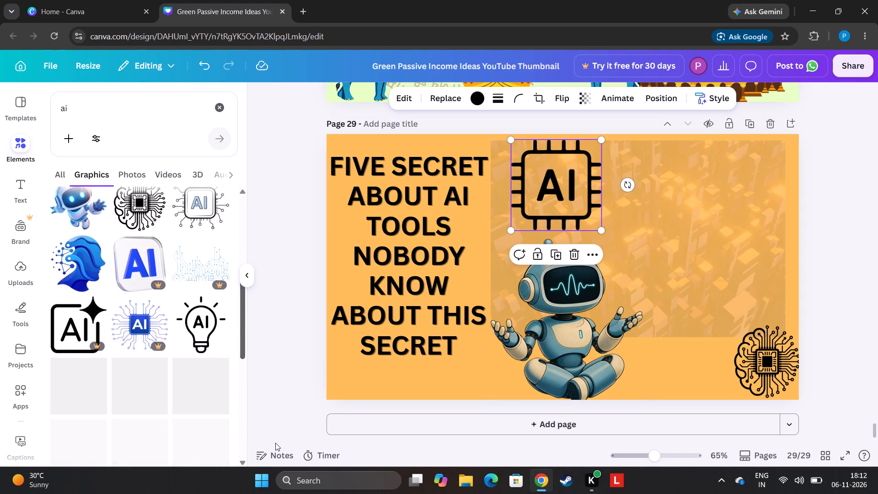
{"action": "left_click_drag", "start_coordinate": [275, 443], "coordinate": [276, 493]}
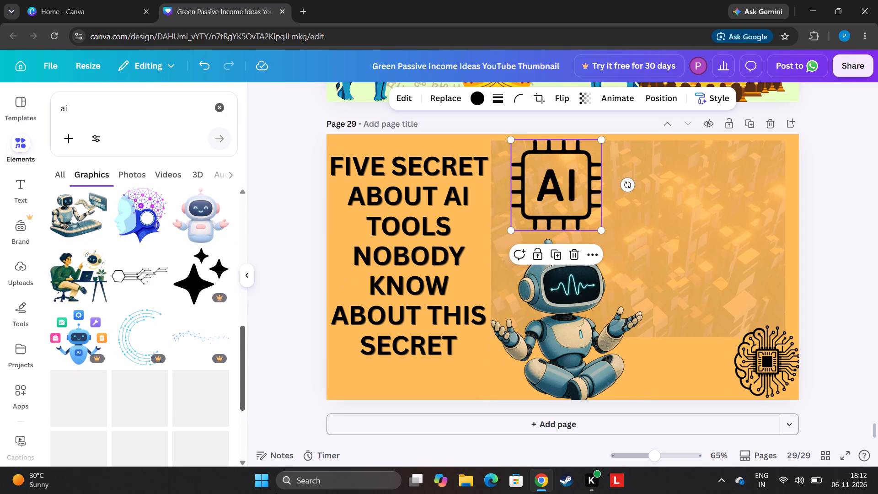
{"action": "left_click_drag", "start_coordinate": [276, 493], "coordinate": [275, 493]}
{"action": "left_click", "coordinate": [127, 286]}
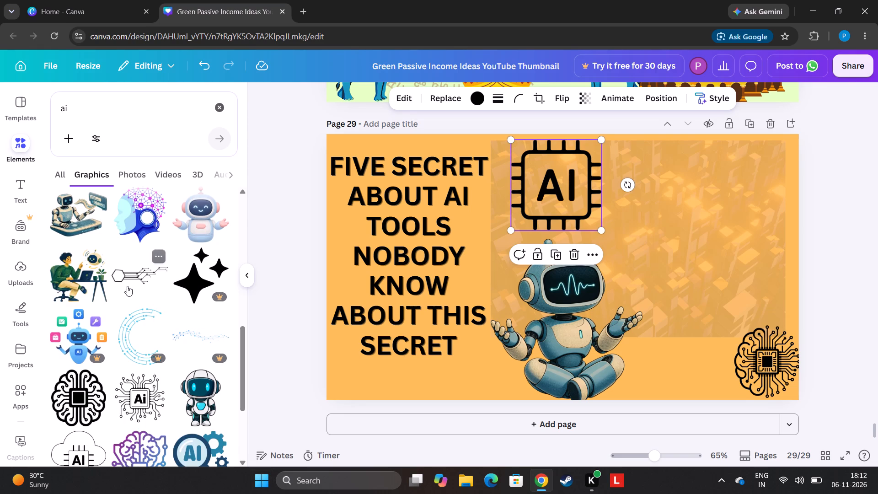
{"action": "left_click_drag", "start_coordinate": [602, 262], "coordinate": [490, 363]}
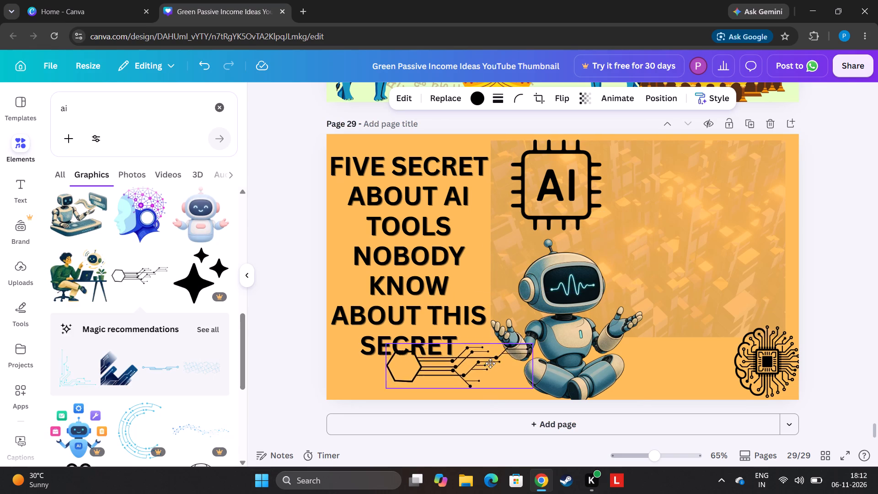
{"action": "left_click_drag", "start_coordinate": [490, 363], "coordinate": [467, 376]}
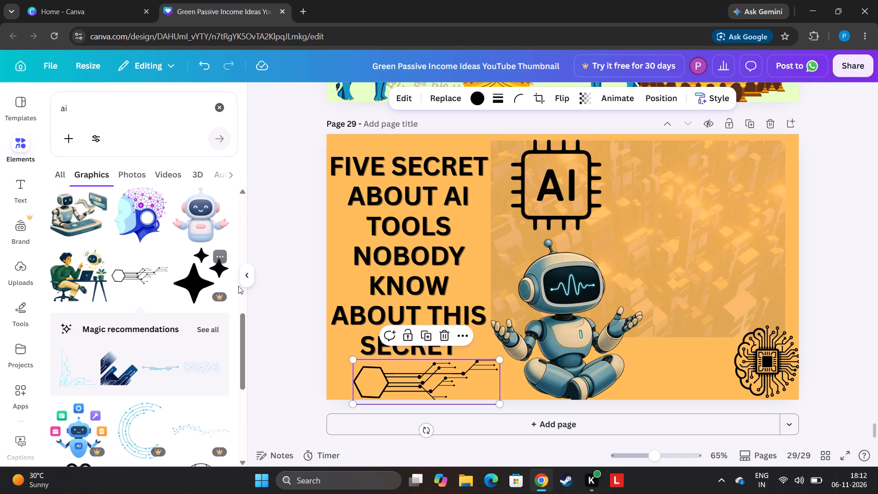
Look through more of the AI graphics and clear the "ai" search term.
{"action": "left_click_drag", "start_coordinate": [248, 330], "coordinate": [253, 360]}
{"action": "left_click_drag", "start_coordinate": [243, 349], "coordinate": [246, 380]}
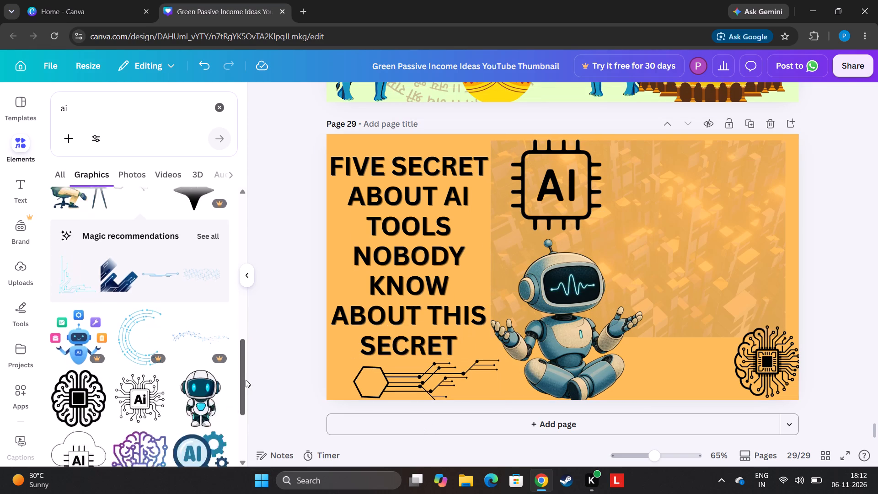
{"action": "left_click_drag", "start_coordinate": [246, 380], "coordinate": [243, 417]}
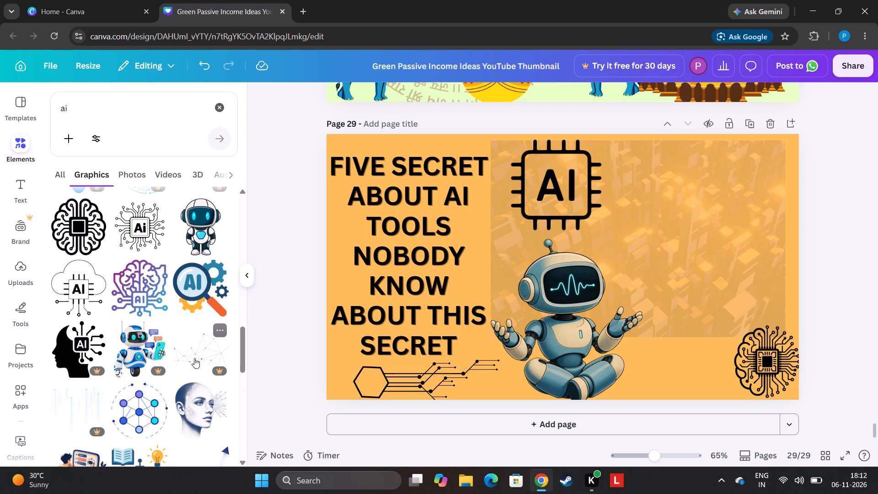
{"action": "left_click", "coordinate": [221, 111]}
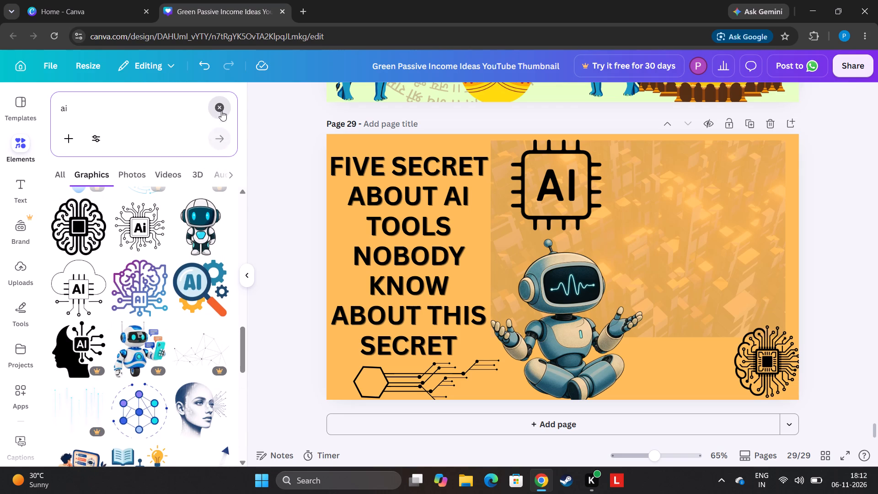